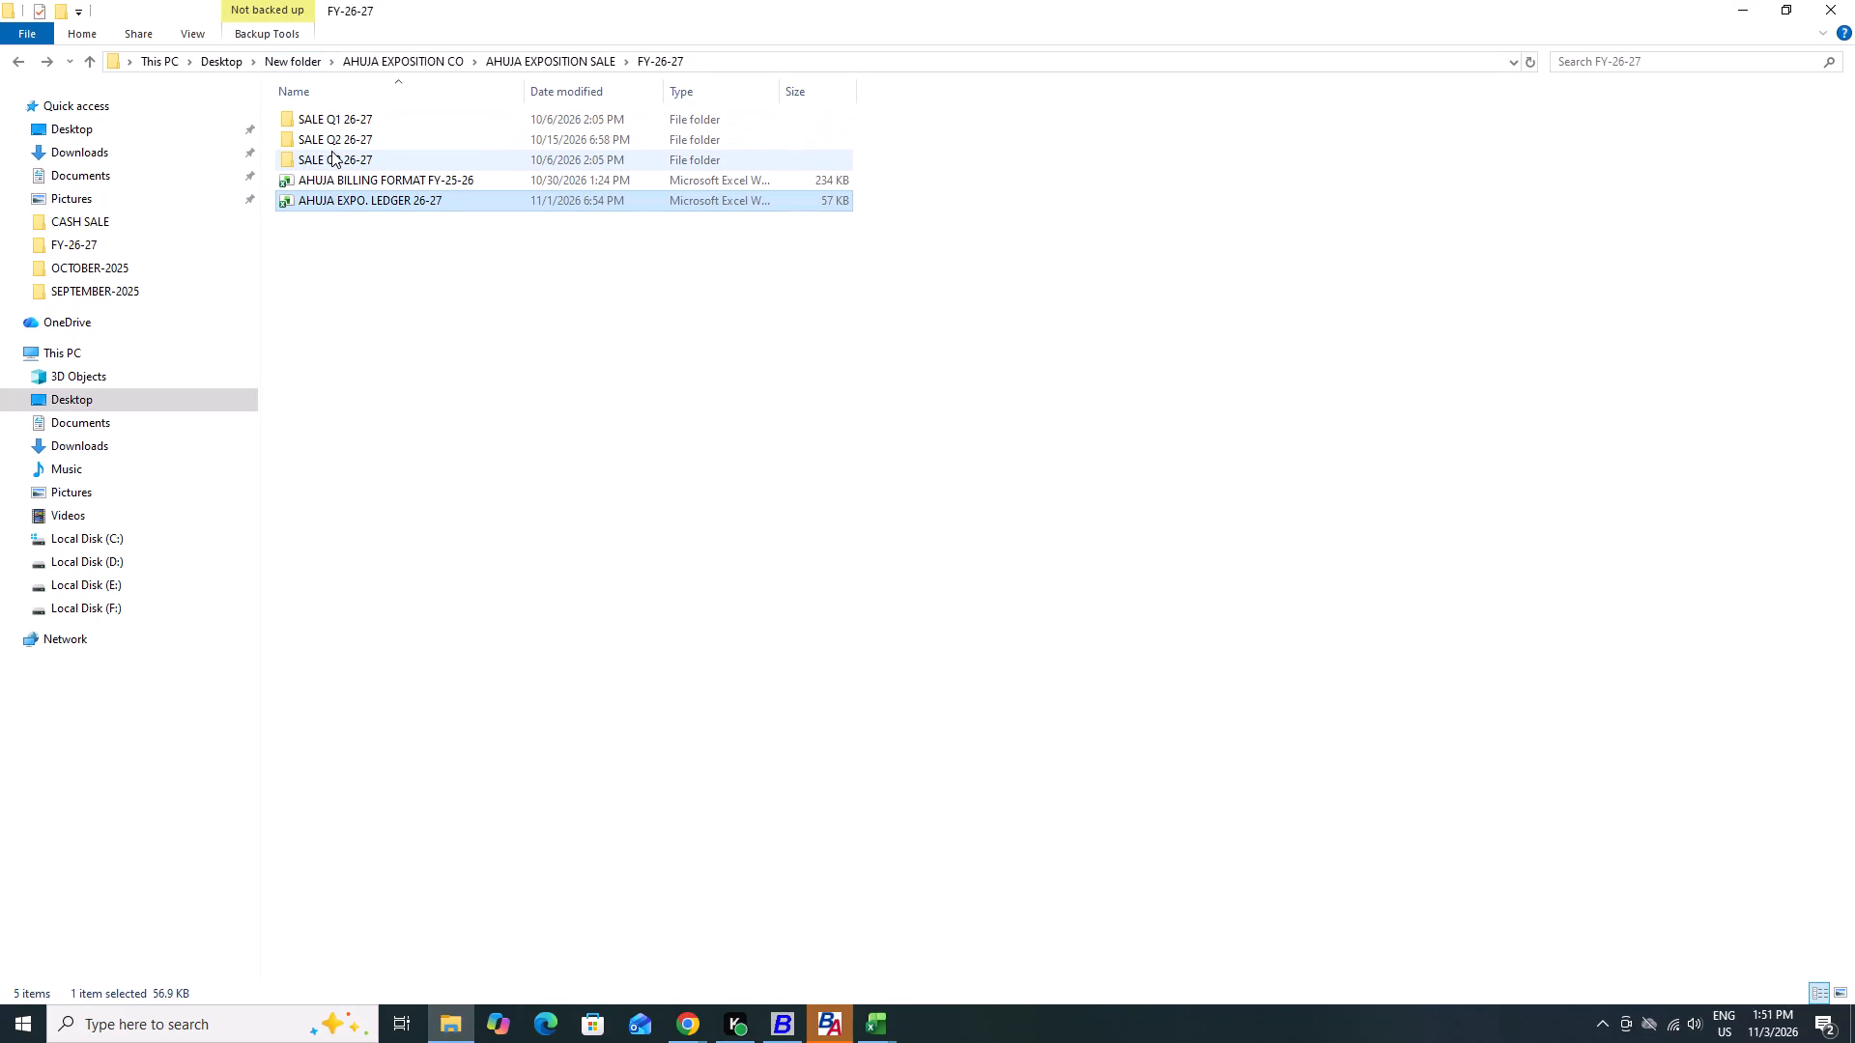
Launch Word and create a new blank document.
{"action": "type", "text": "WORD"}
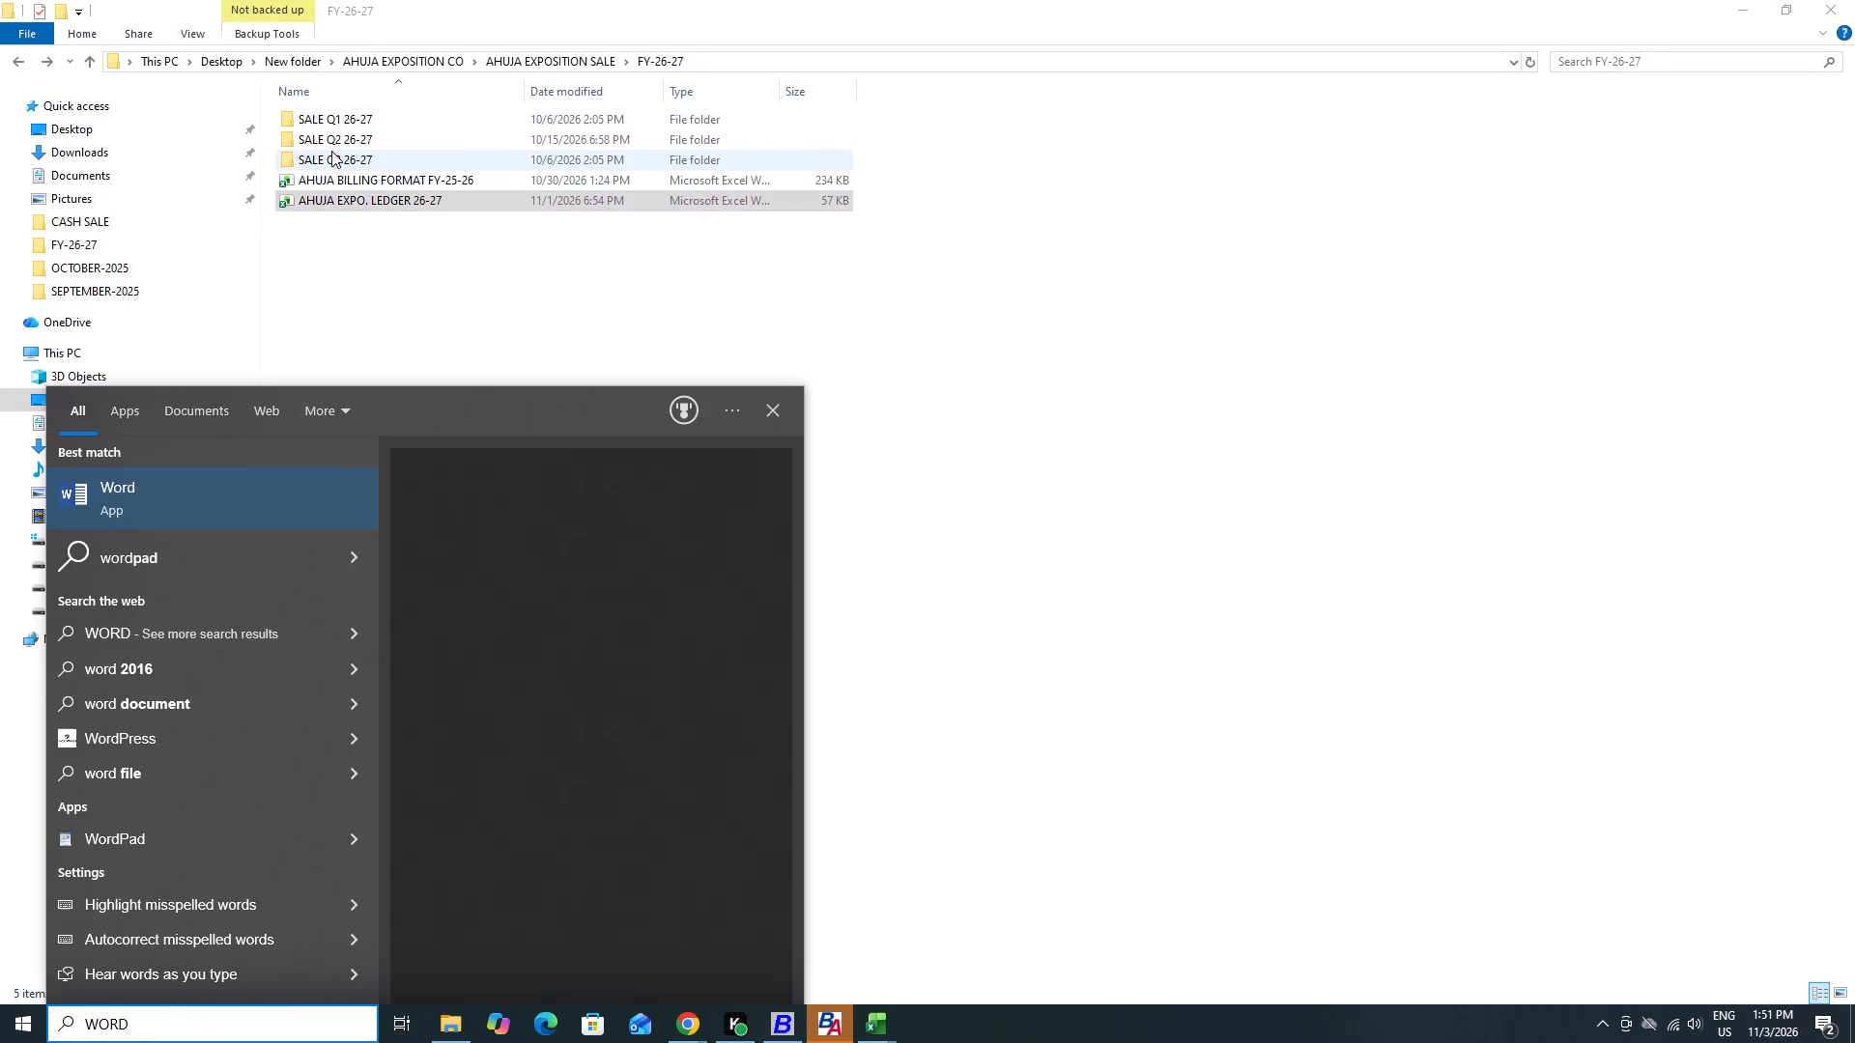
{"action": "key", "text": "Return"}
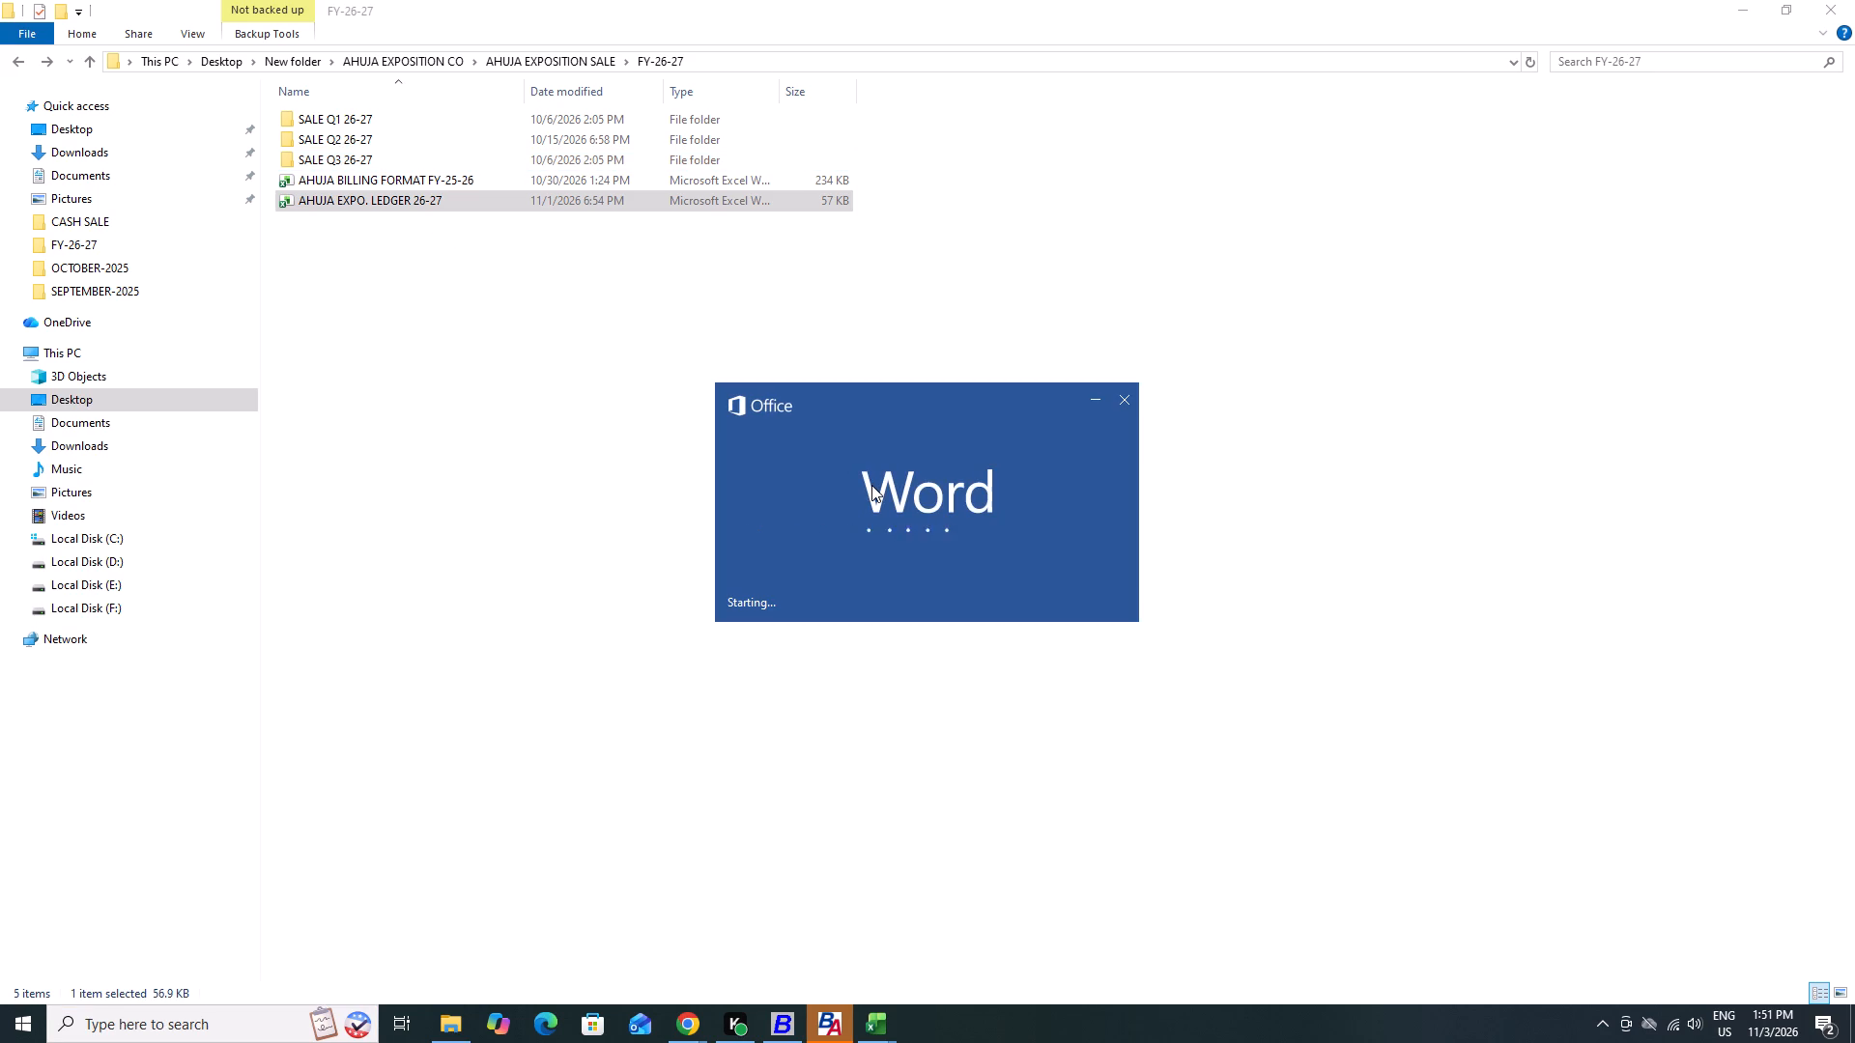
{"action": "double_click", "coordinate": [229, 194]}
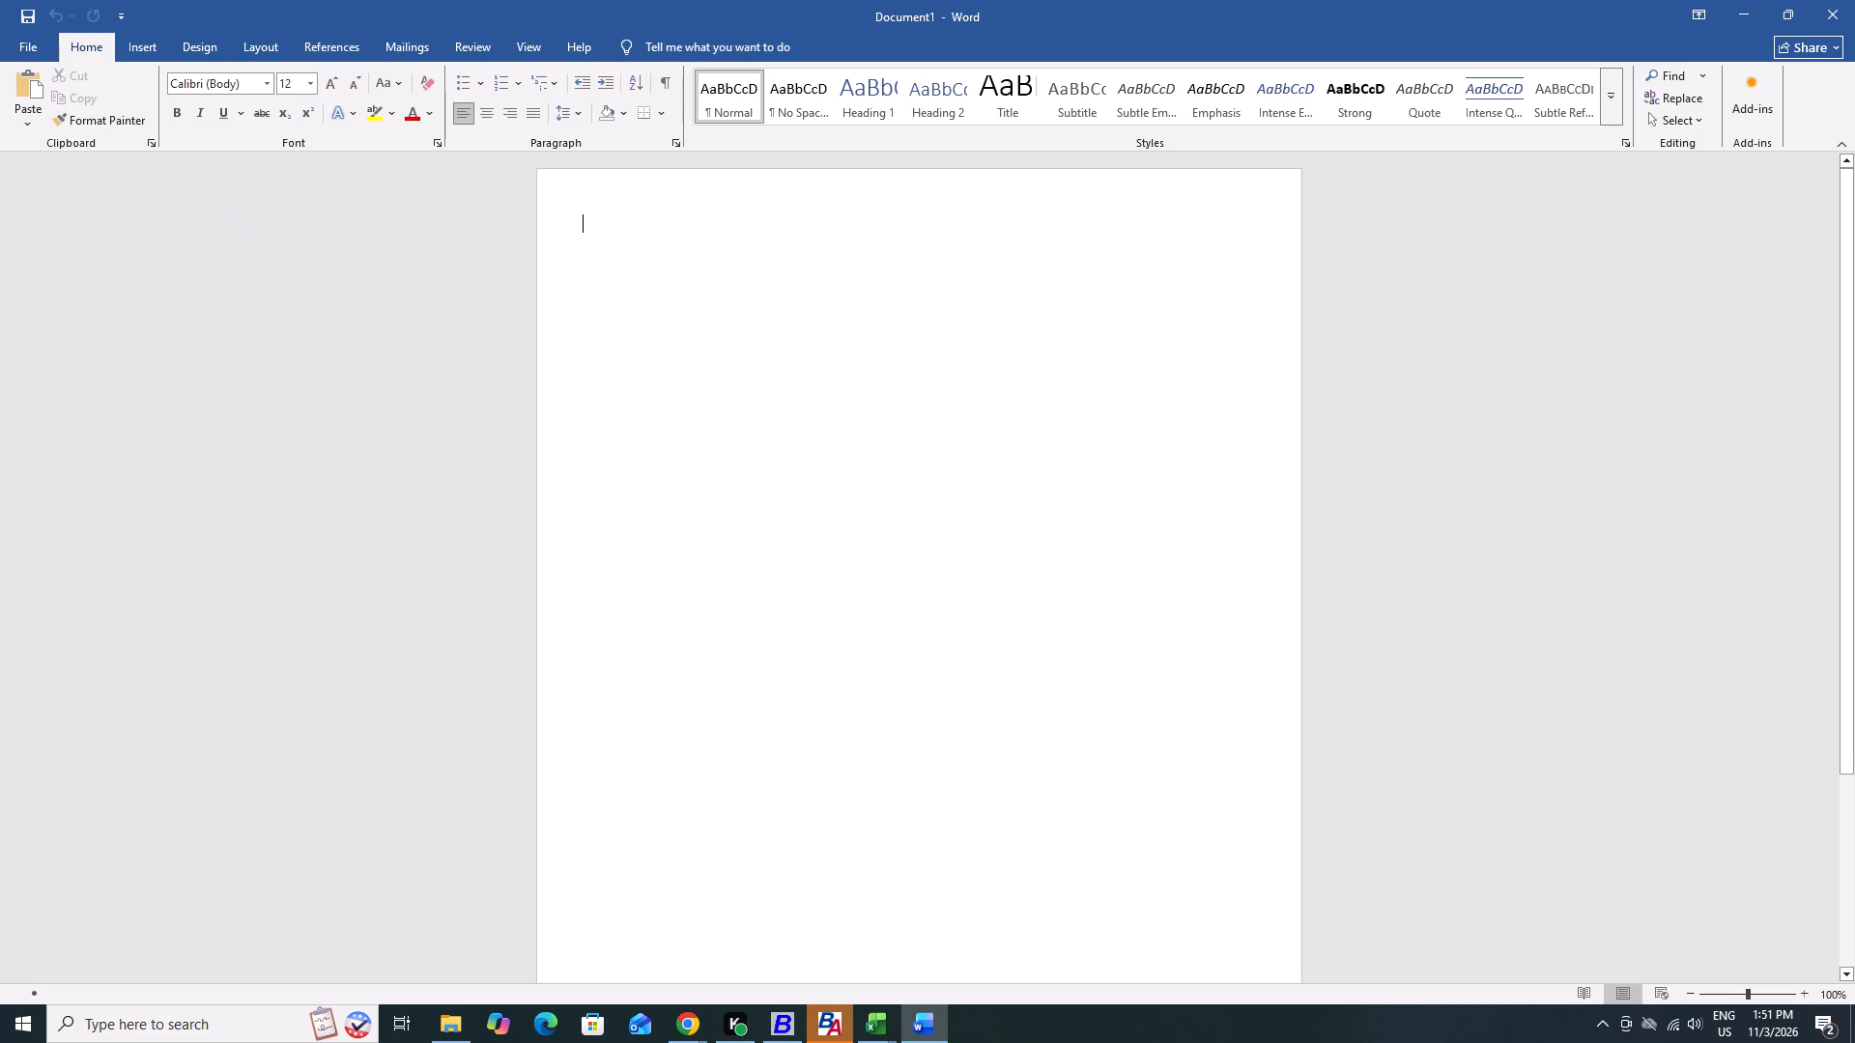
{"action": "left_click", "coordinate": [728, 268]}
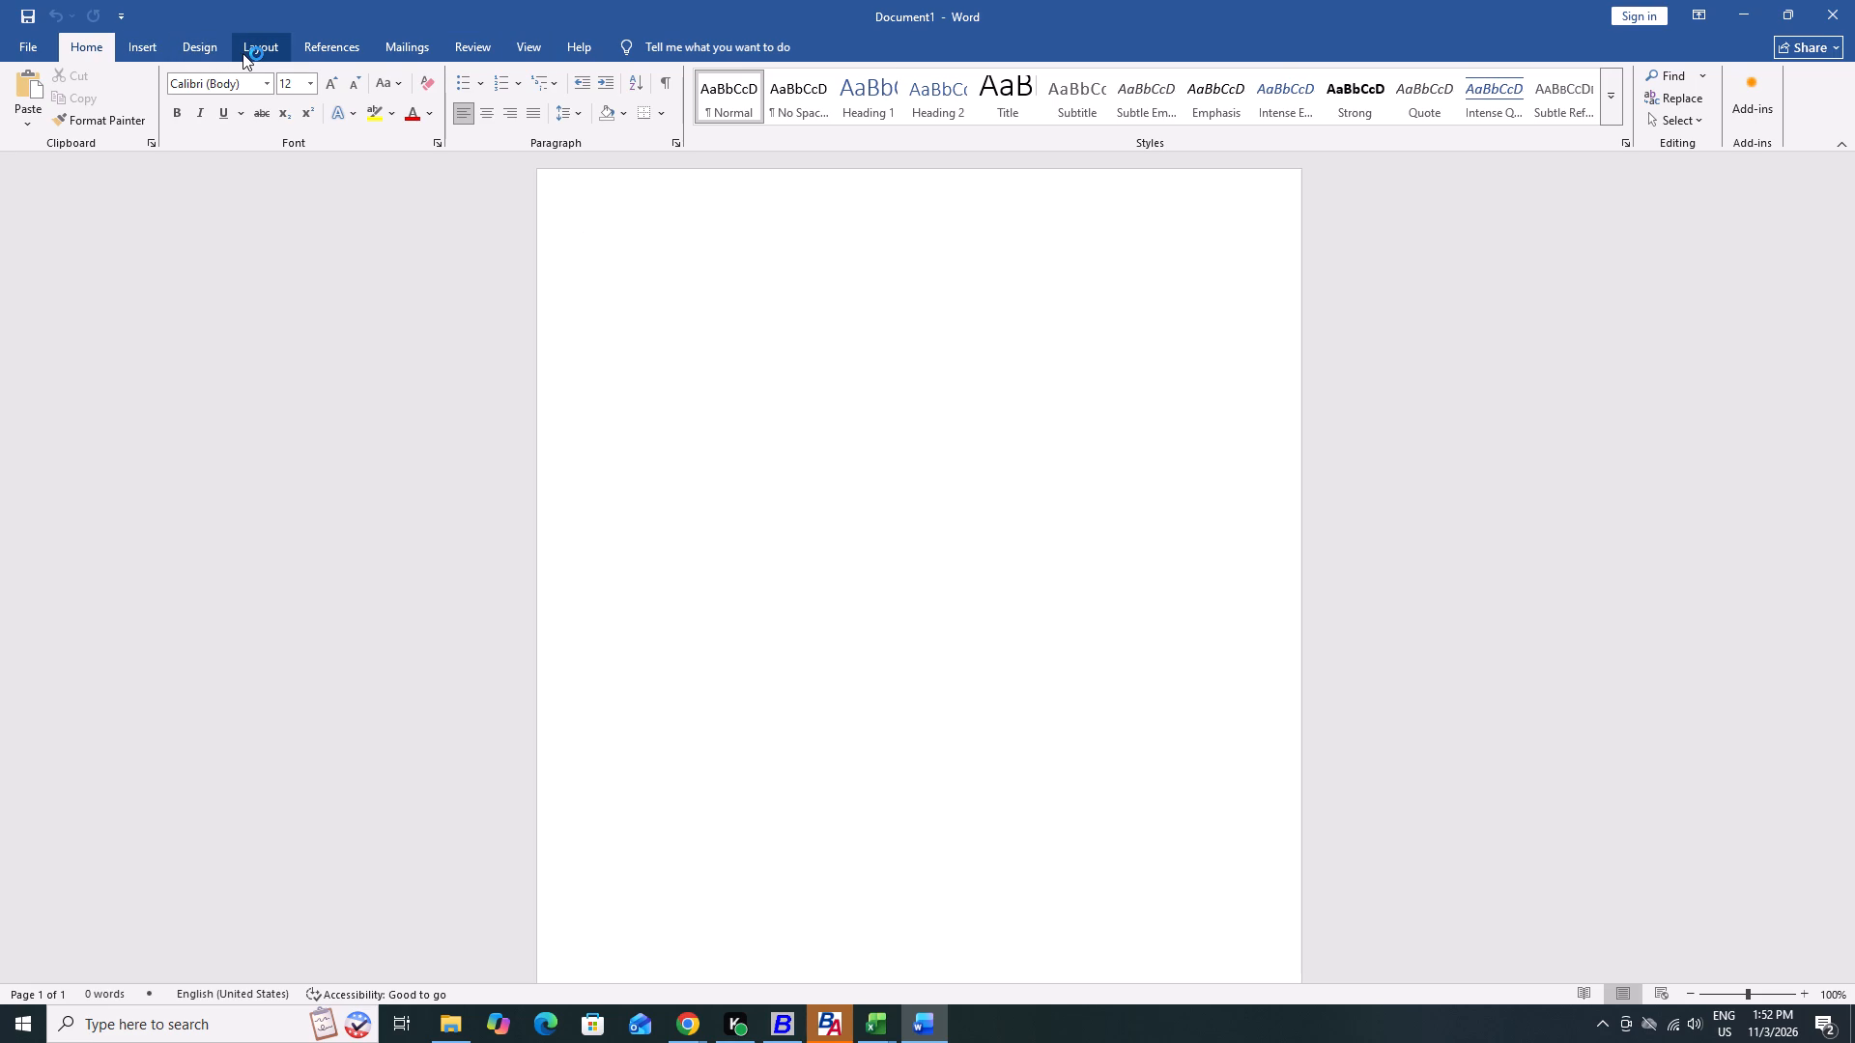
Insert the built-in Blank header into the new document.
{"action": "left_click", "coordinate": [158, 56]}
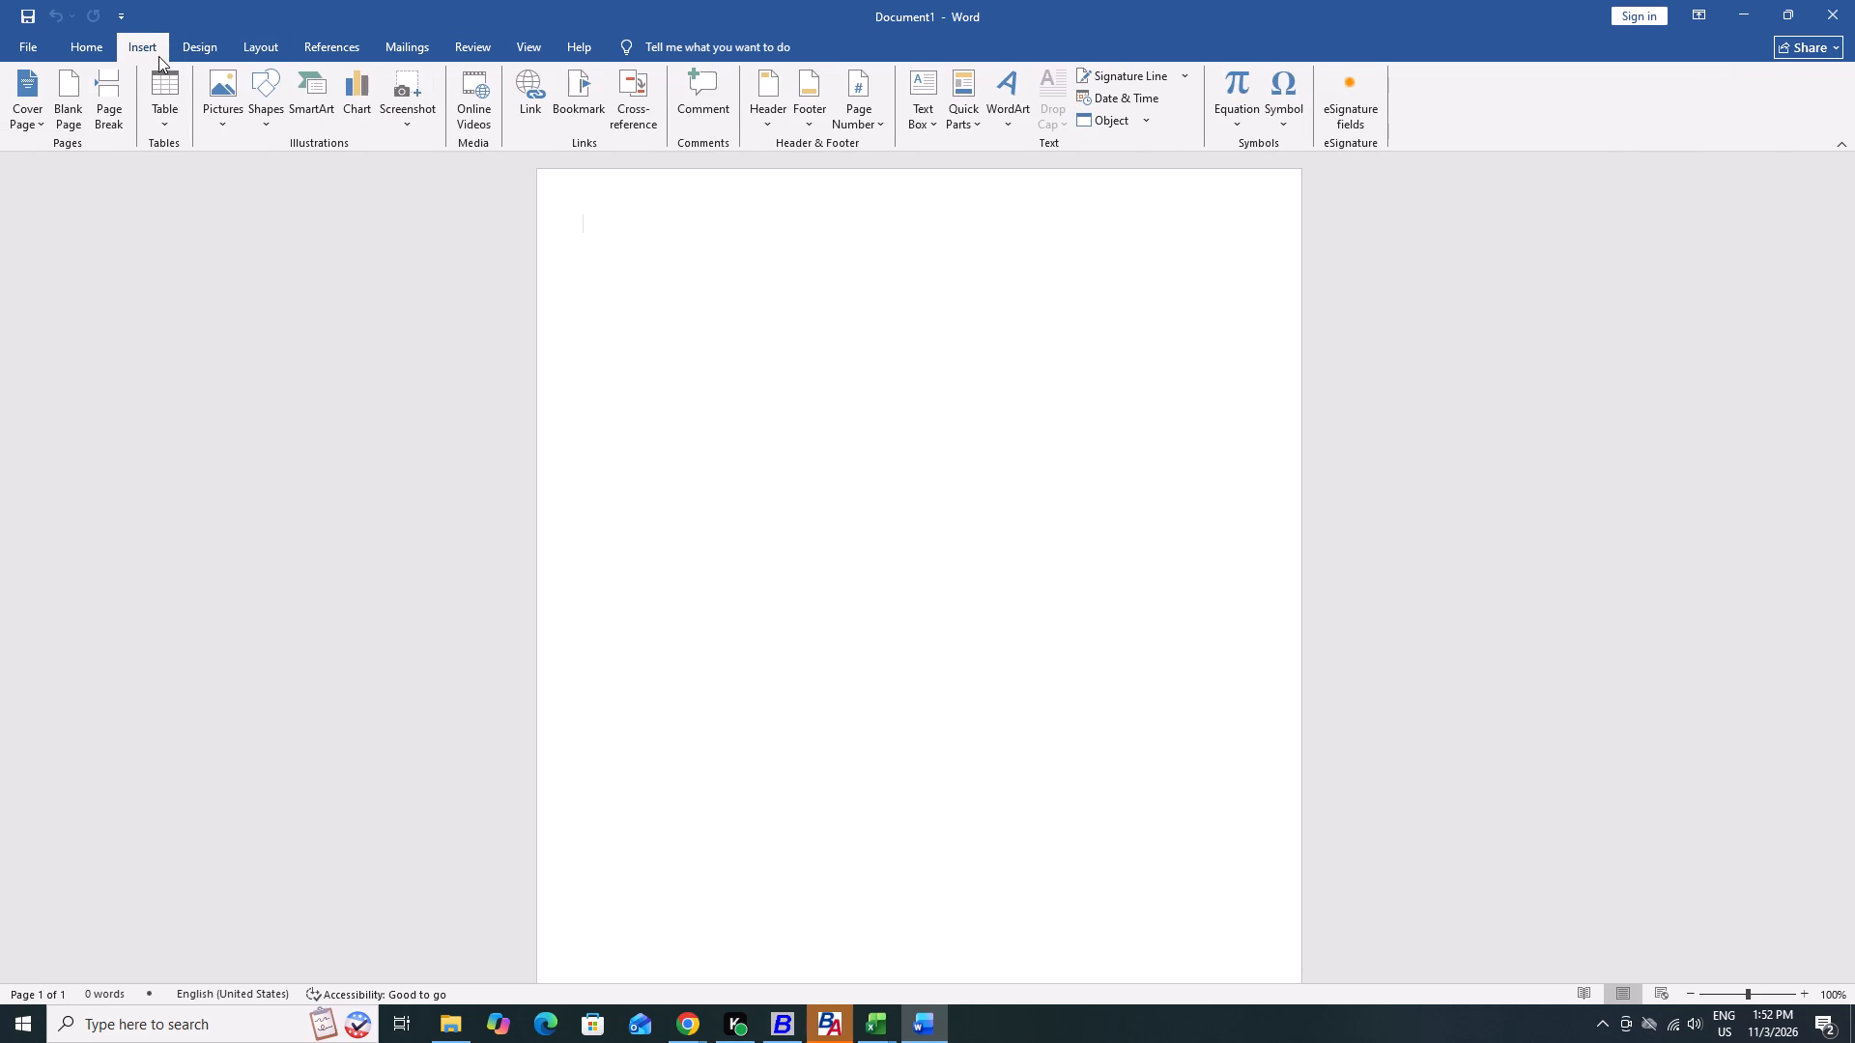
{"action": "left_click", "coordinate": [756, 102]}
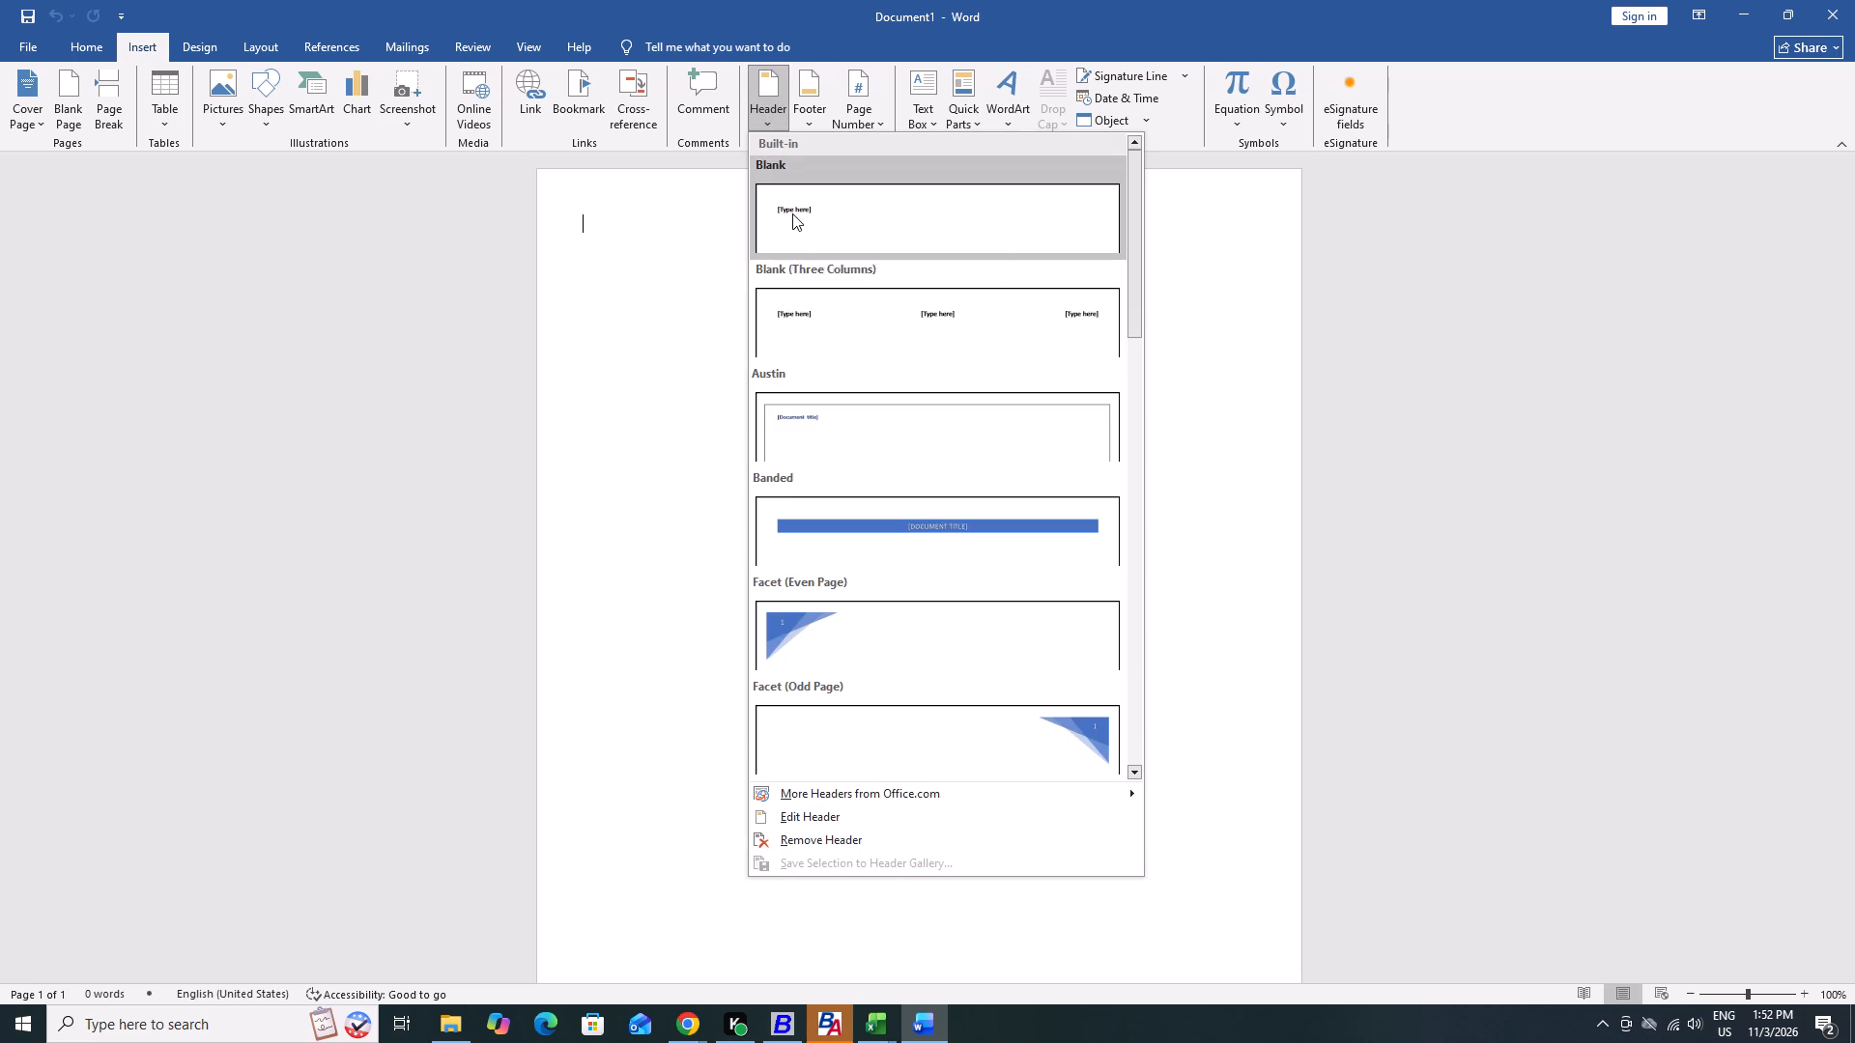
{"action": "left_click", "coordinate": [792, 213]}
{"action": "left_click", "coordinate": [792, 213]}
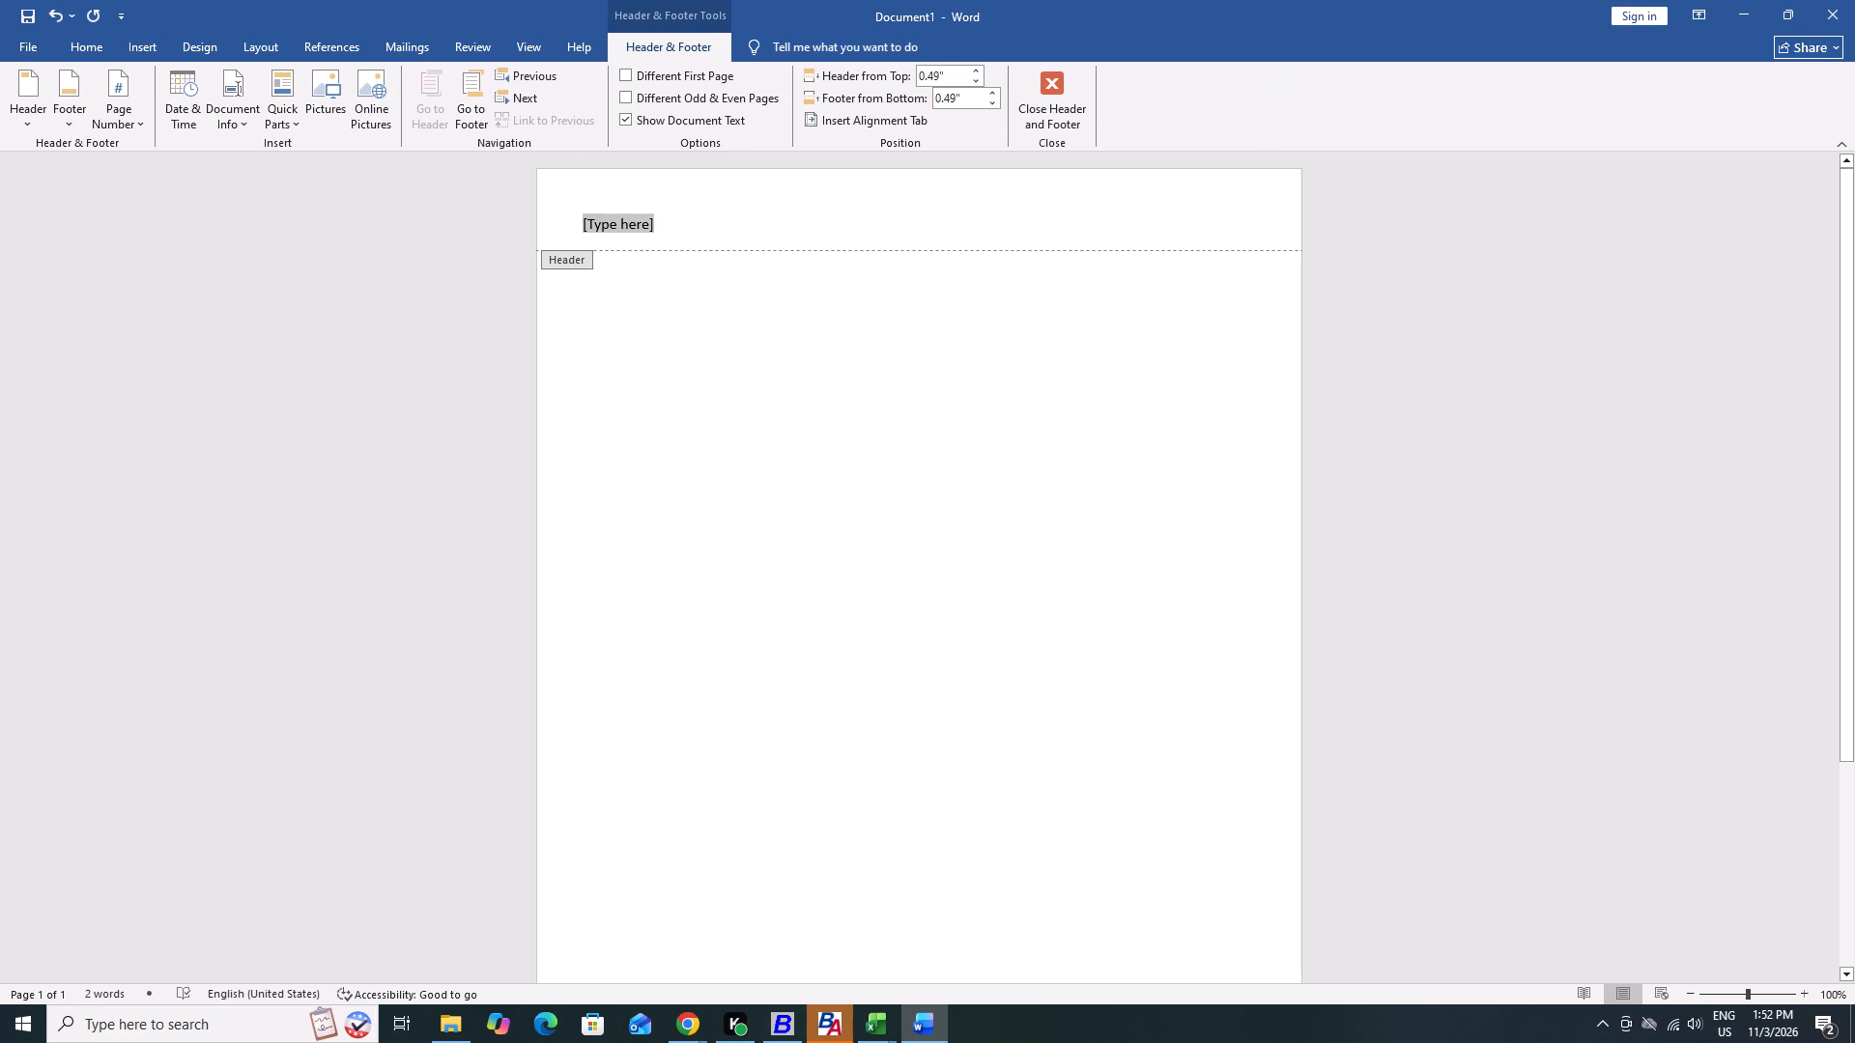
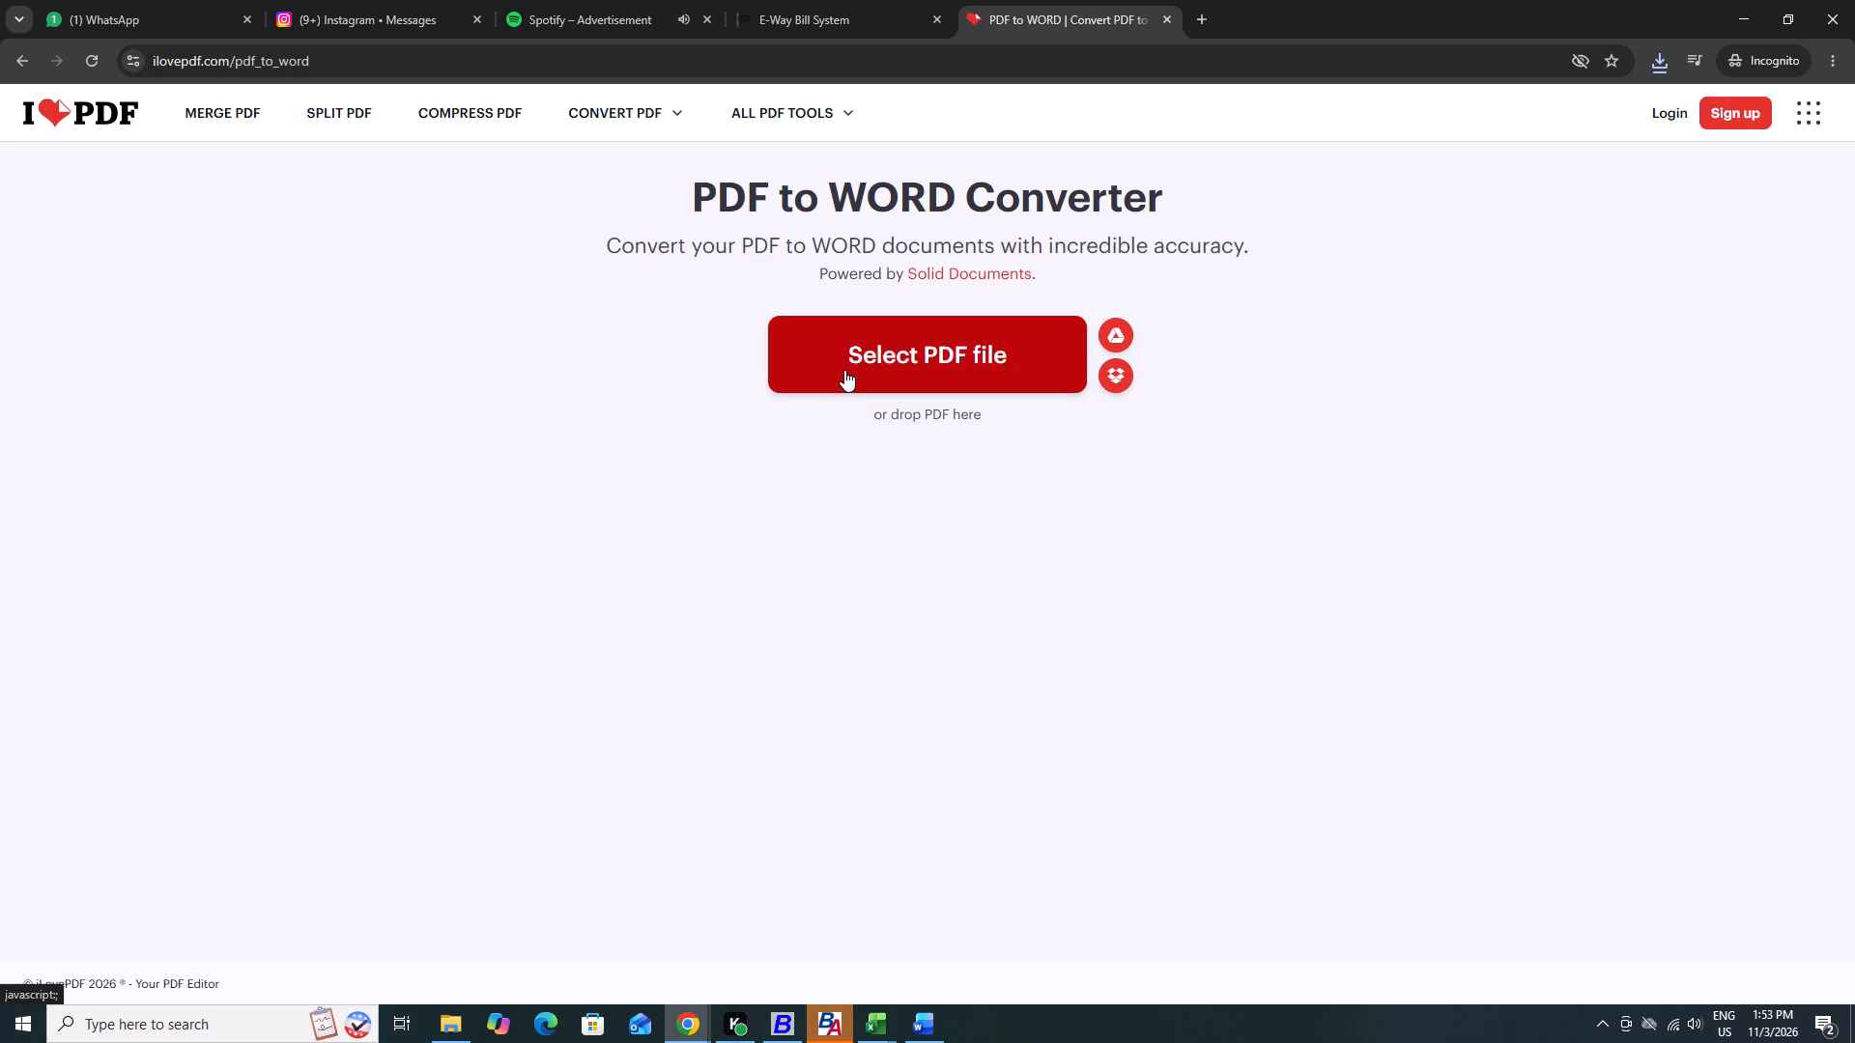
Choose the Q EVENTS ESTIMATE 7.9.26 PDF from the Desktop for the PDF to Word converter.
{"action": "left_click", "coordinate": [791, 519]}
{"action": "left_click", "coordinate": [874, 371]}
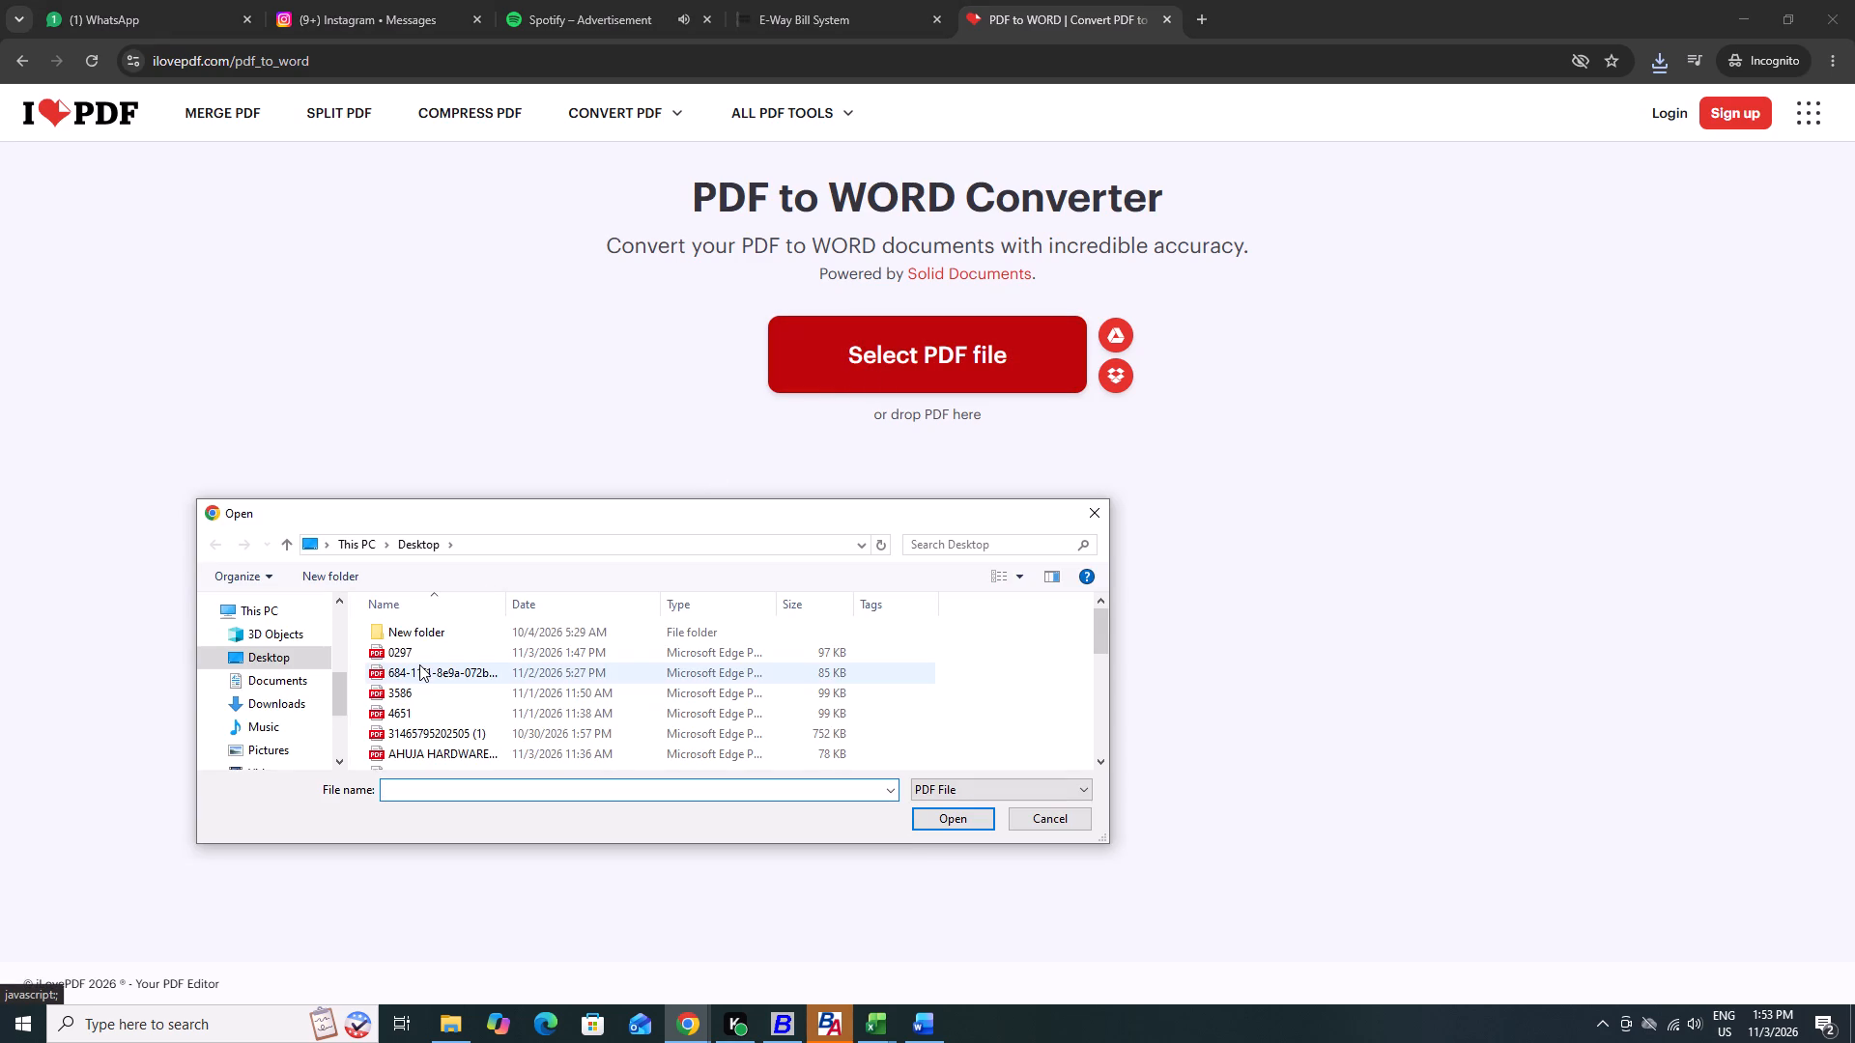
{"action": "scroll", "coordinate": [420, 672], "scroll_direction": "down", "scroll_amount": 7}
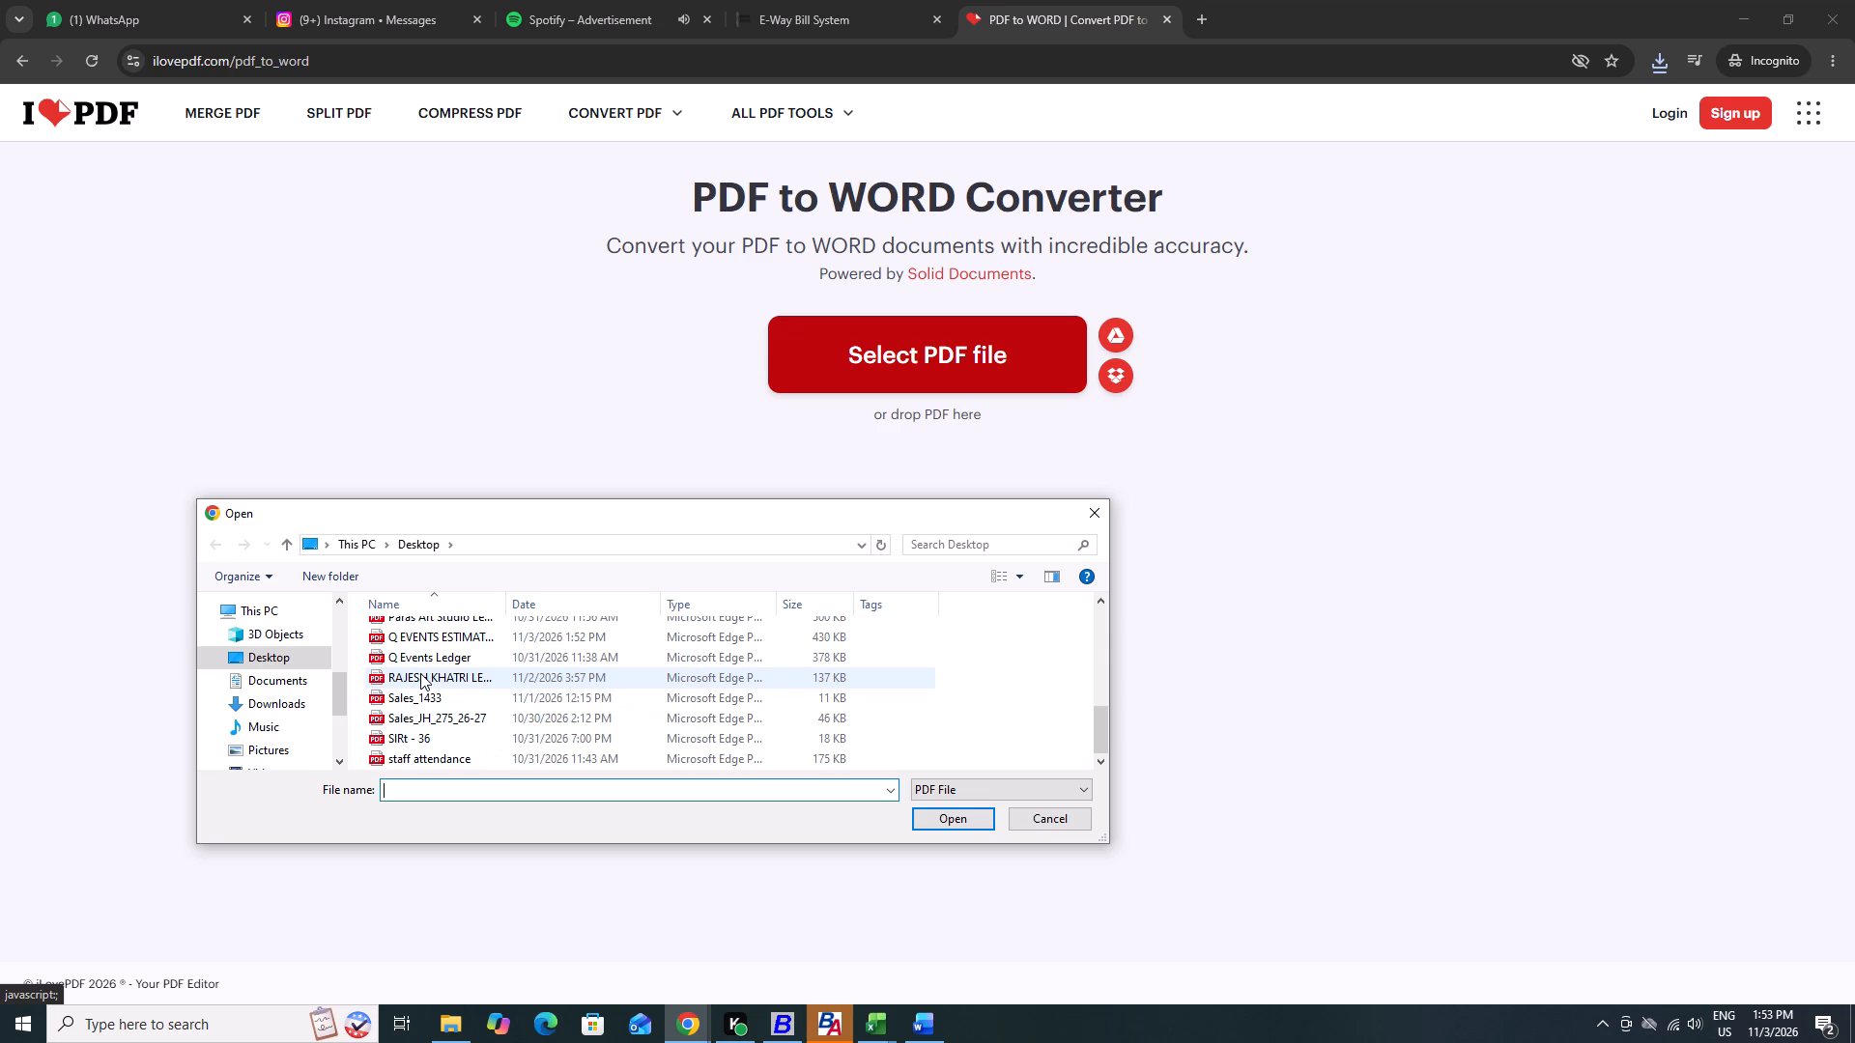
{"action": "scroll", "coordinate": [420, 673], "scroll_direction": "down", "scroll_amount": 4}
{"action": "scroll", "coordinate": [442, 700], "scroll_direction": "up", "scroll_amount": 6}
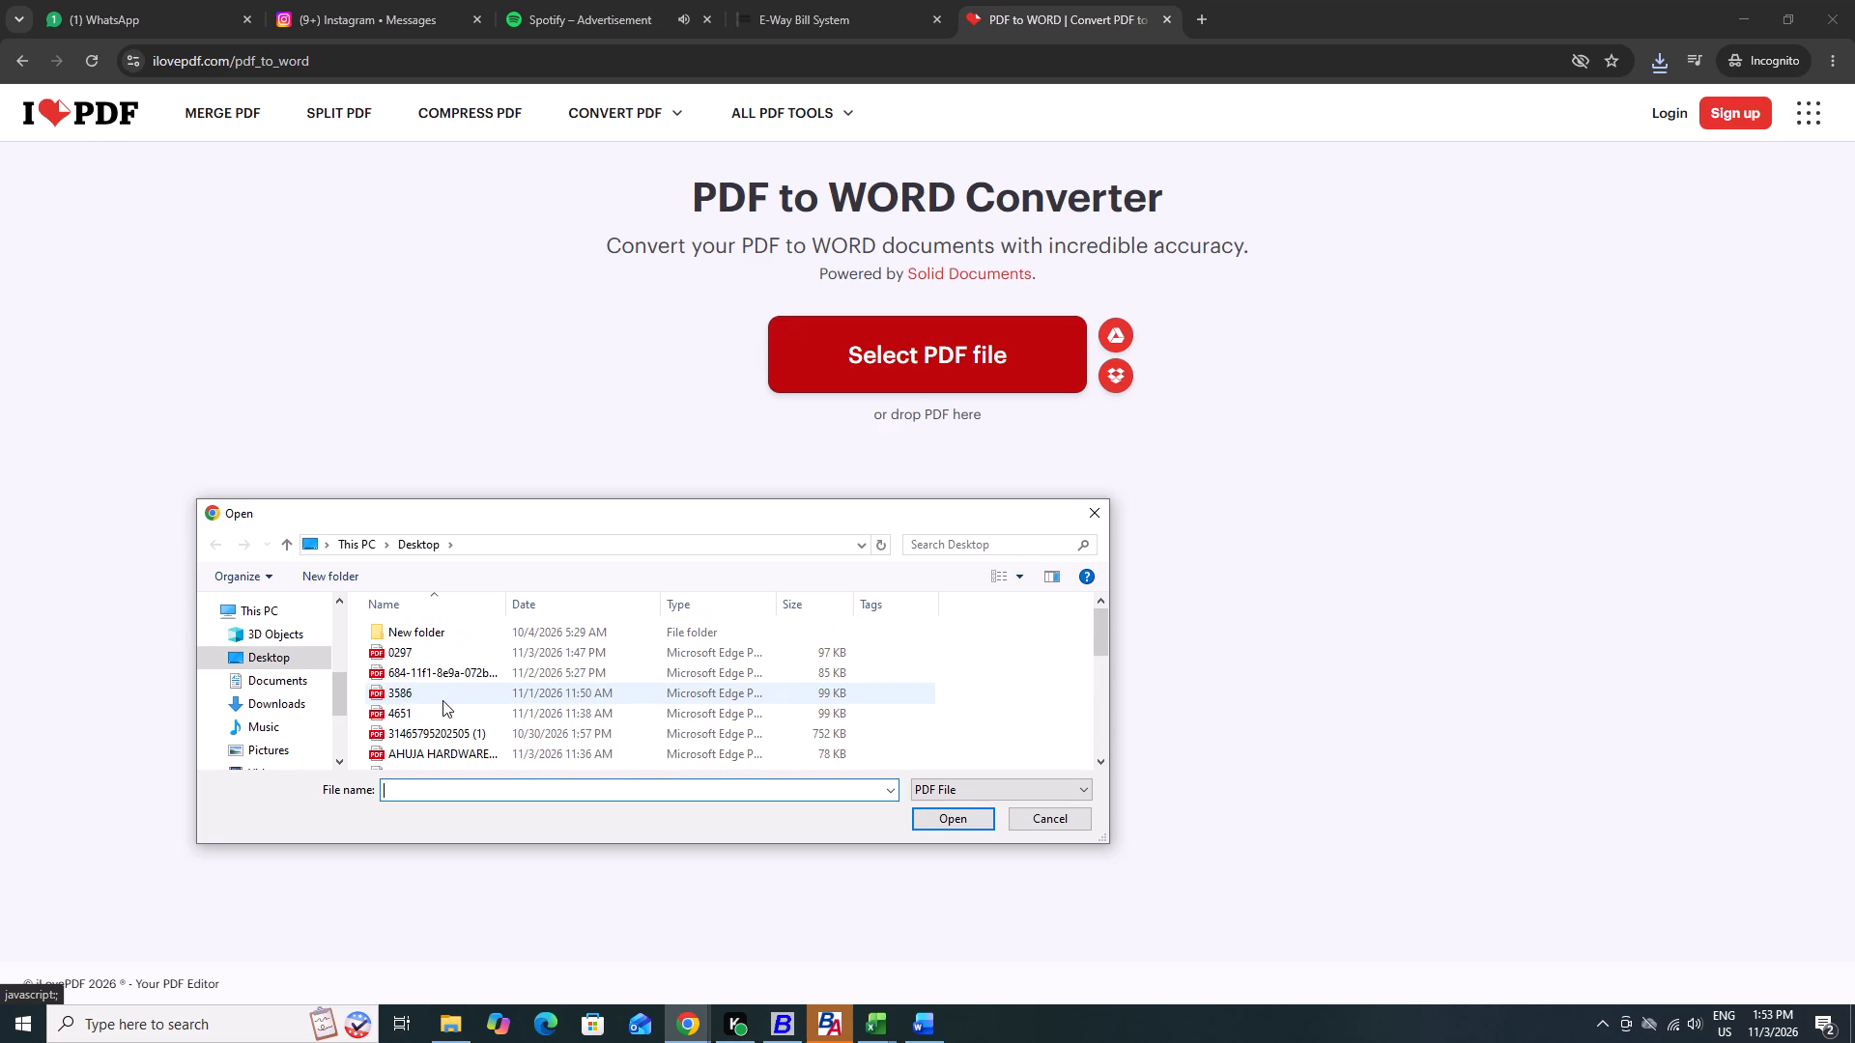
{"action": "scroll", "coordinate": [442, 700], "scroll_direction": "down", "scroll_amount": 2}
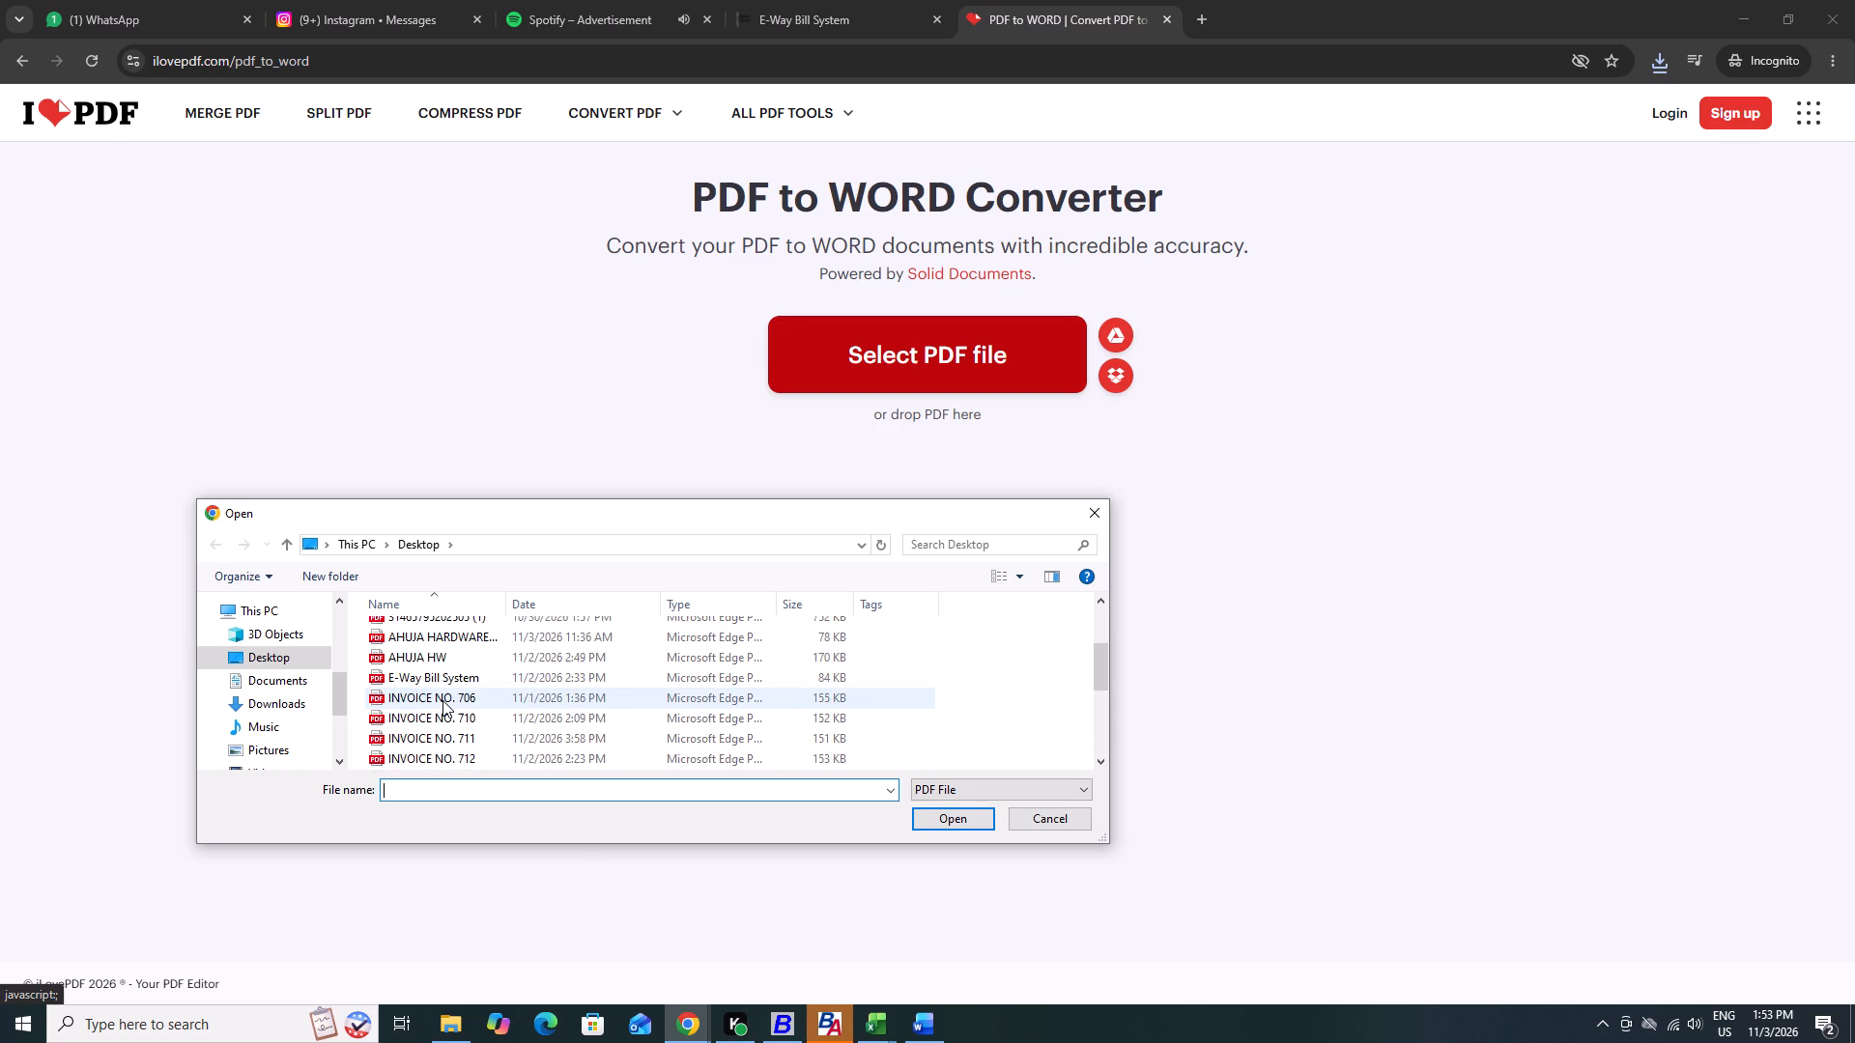
{"action": "scroll", "coordinate": [442, 700], "scroll_direction": "down", "scroll_amount": 3}
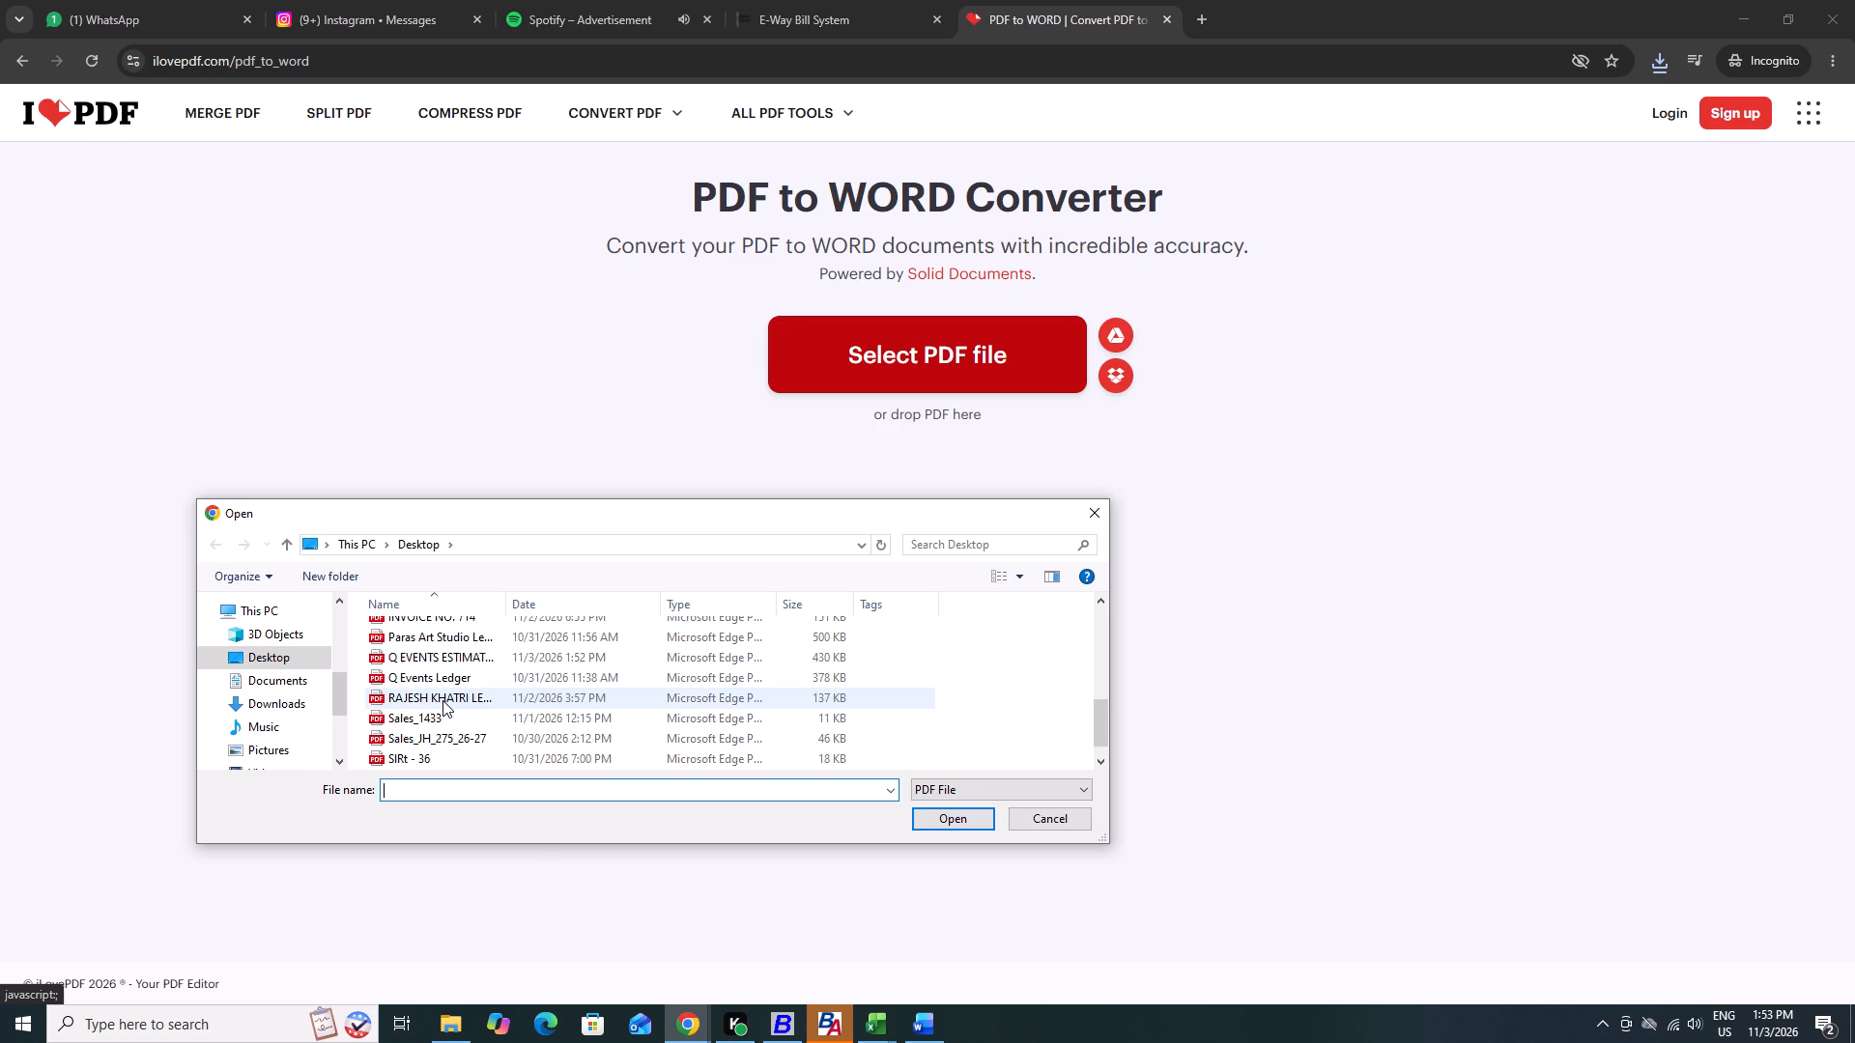
{"action": "left_click", "coordinate": [446, 664]}
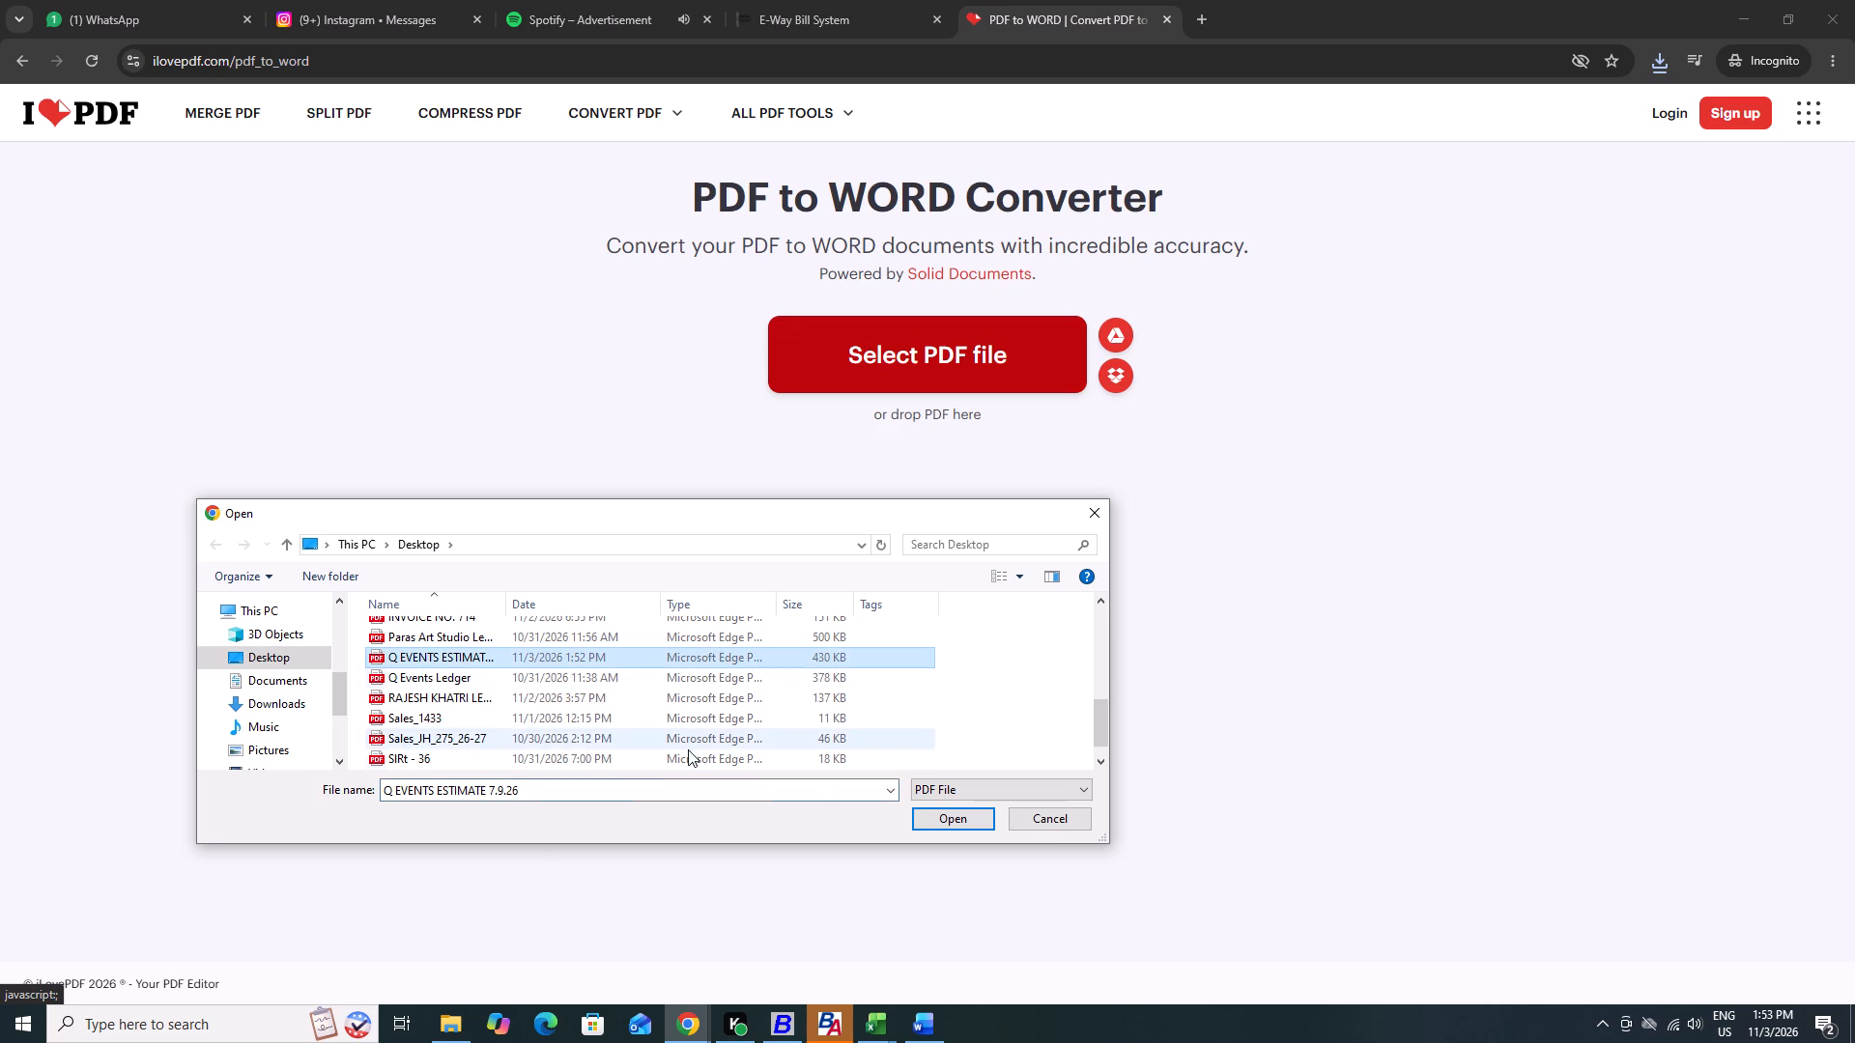
{"action": "left_click", "coordinate": [957, 818]}
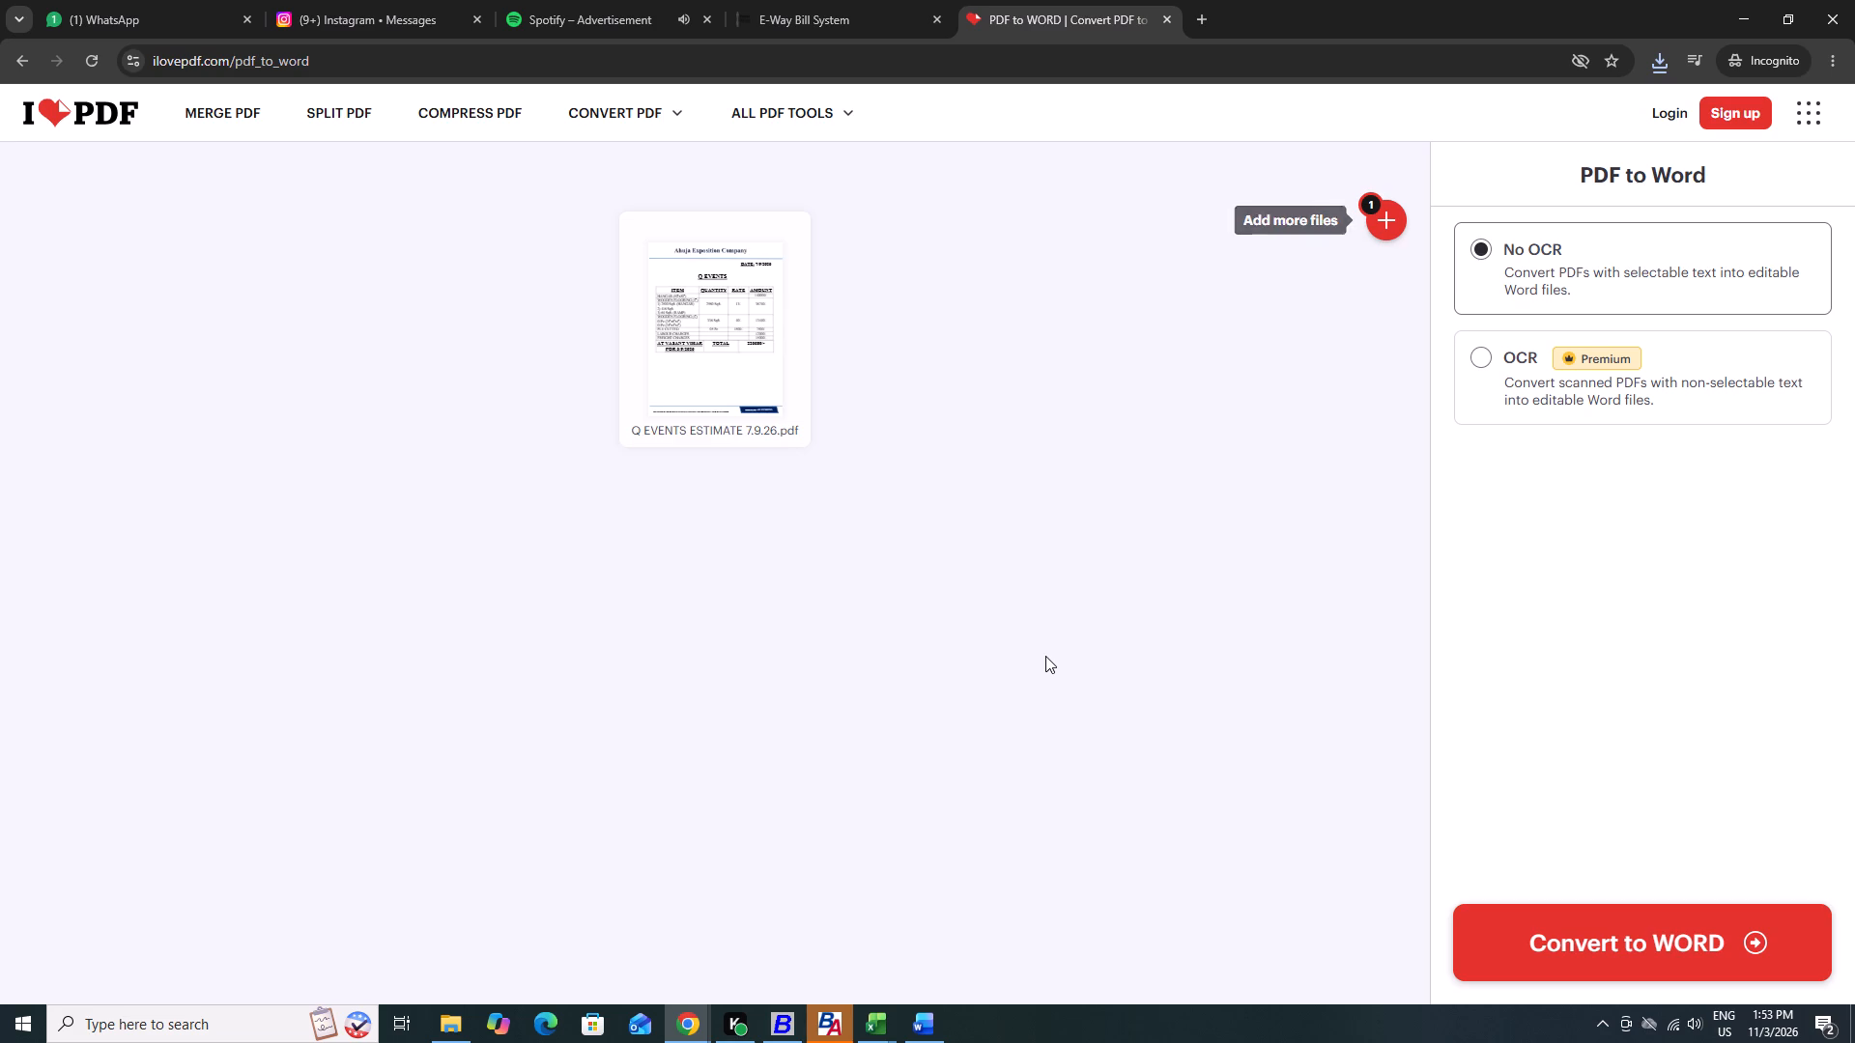
Convert the PDF to Word and save the result on the Desktop as Q EVENTS ESTIMATE 7.9.26.
{"action": "left_click", "coordinate": [1649, 907]}
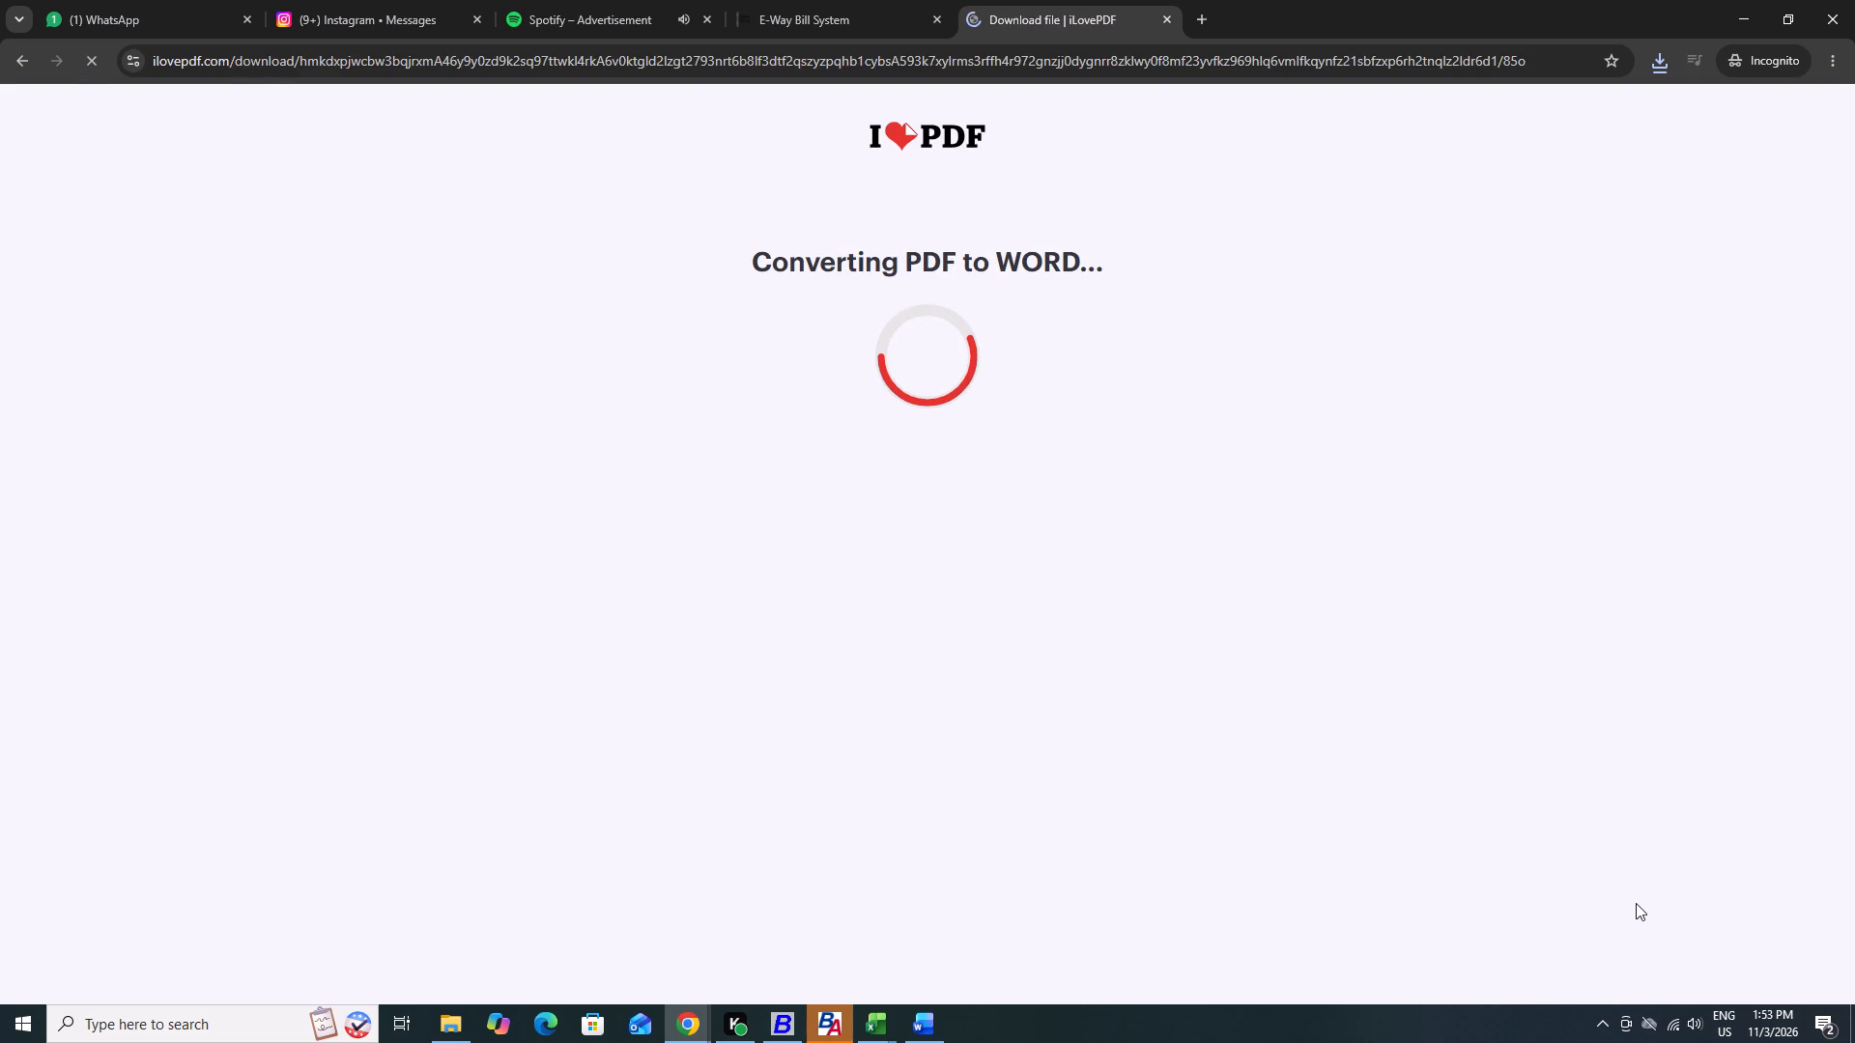
{"action": "left_click", "coordinate": [982, 251]}
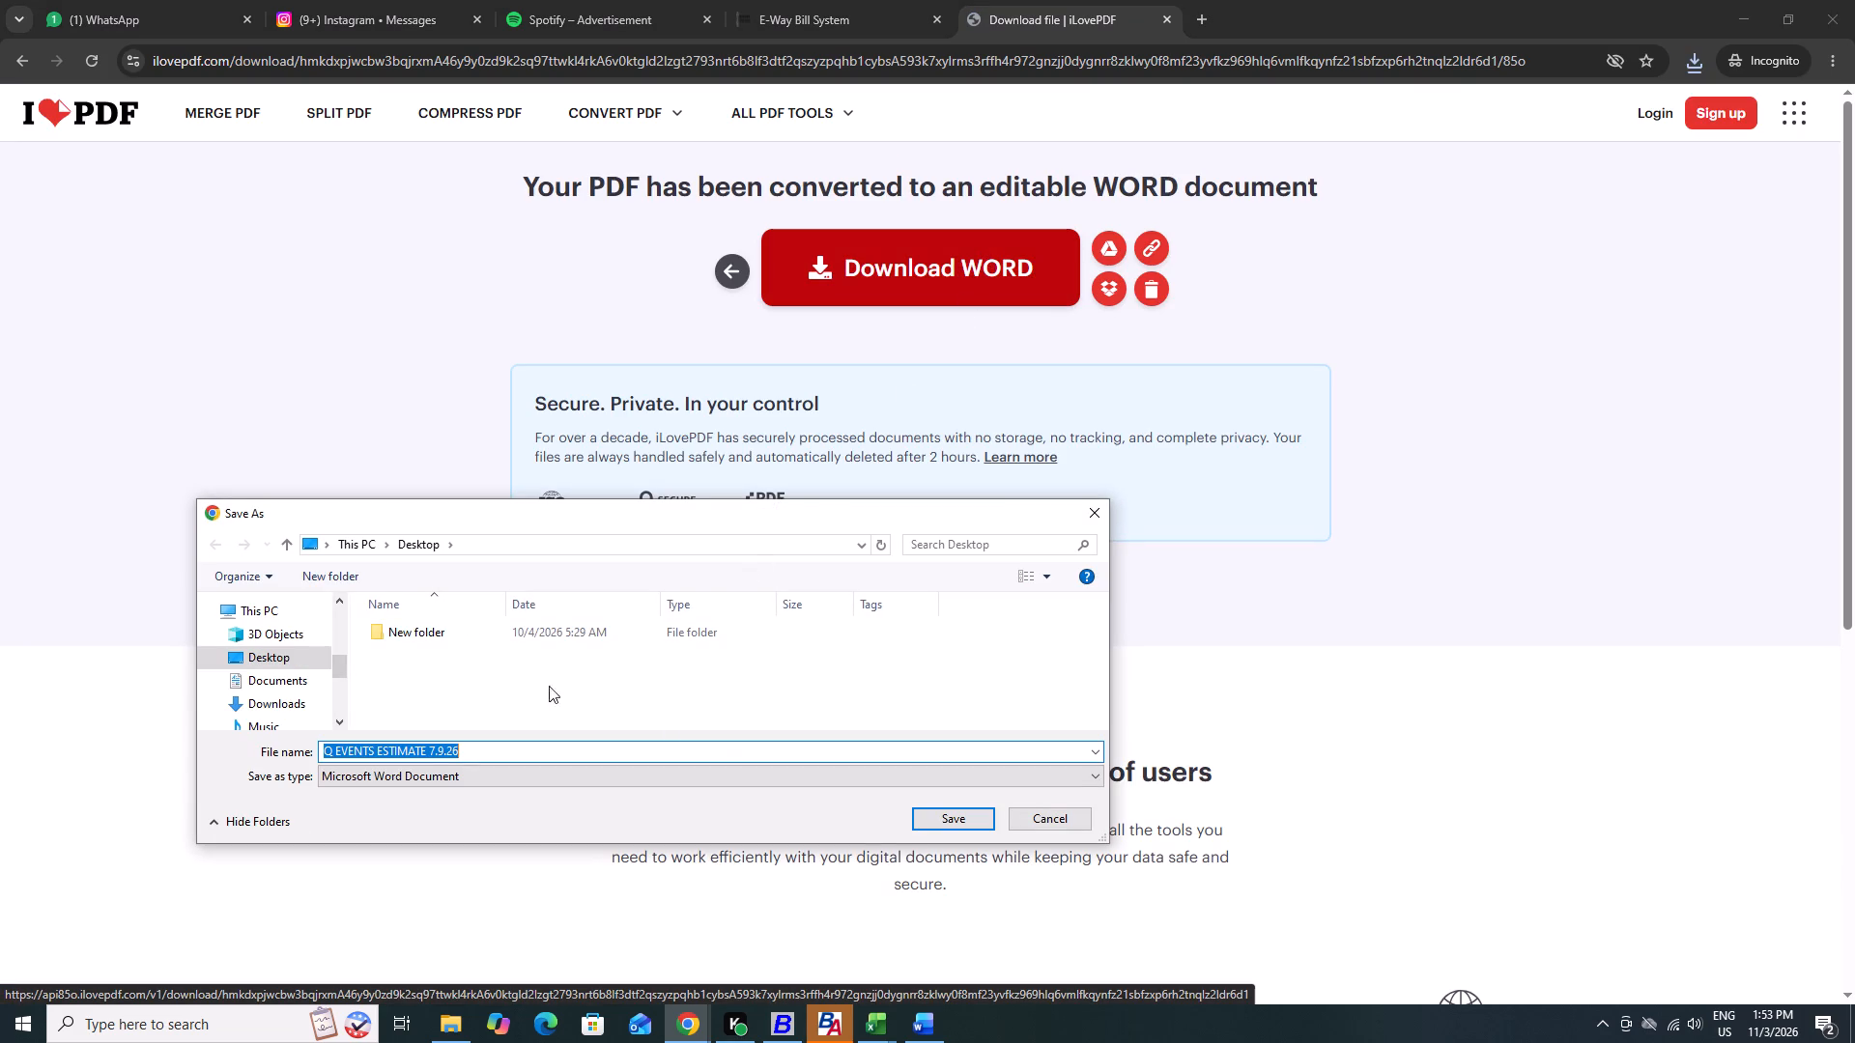
{"action": "left_click", "coordinate": [941, 825]}
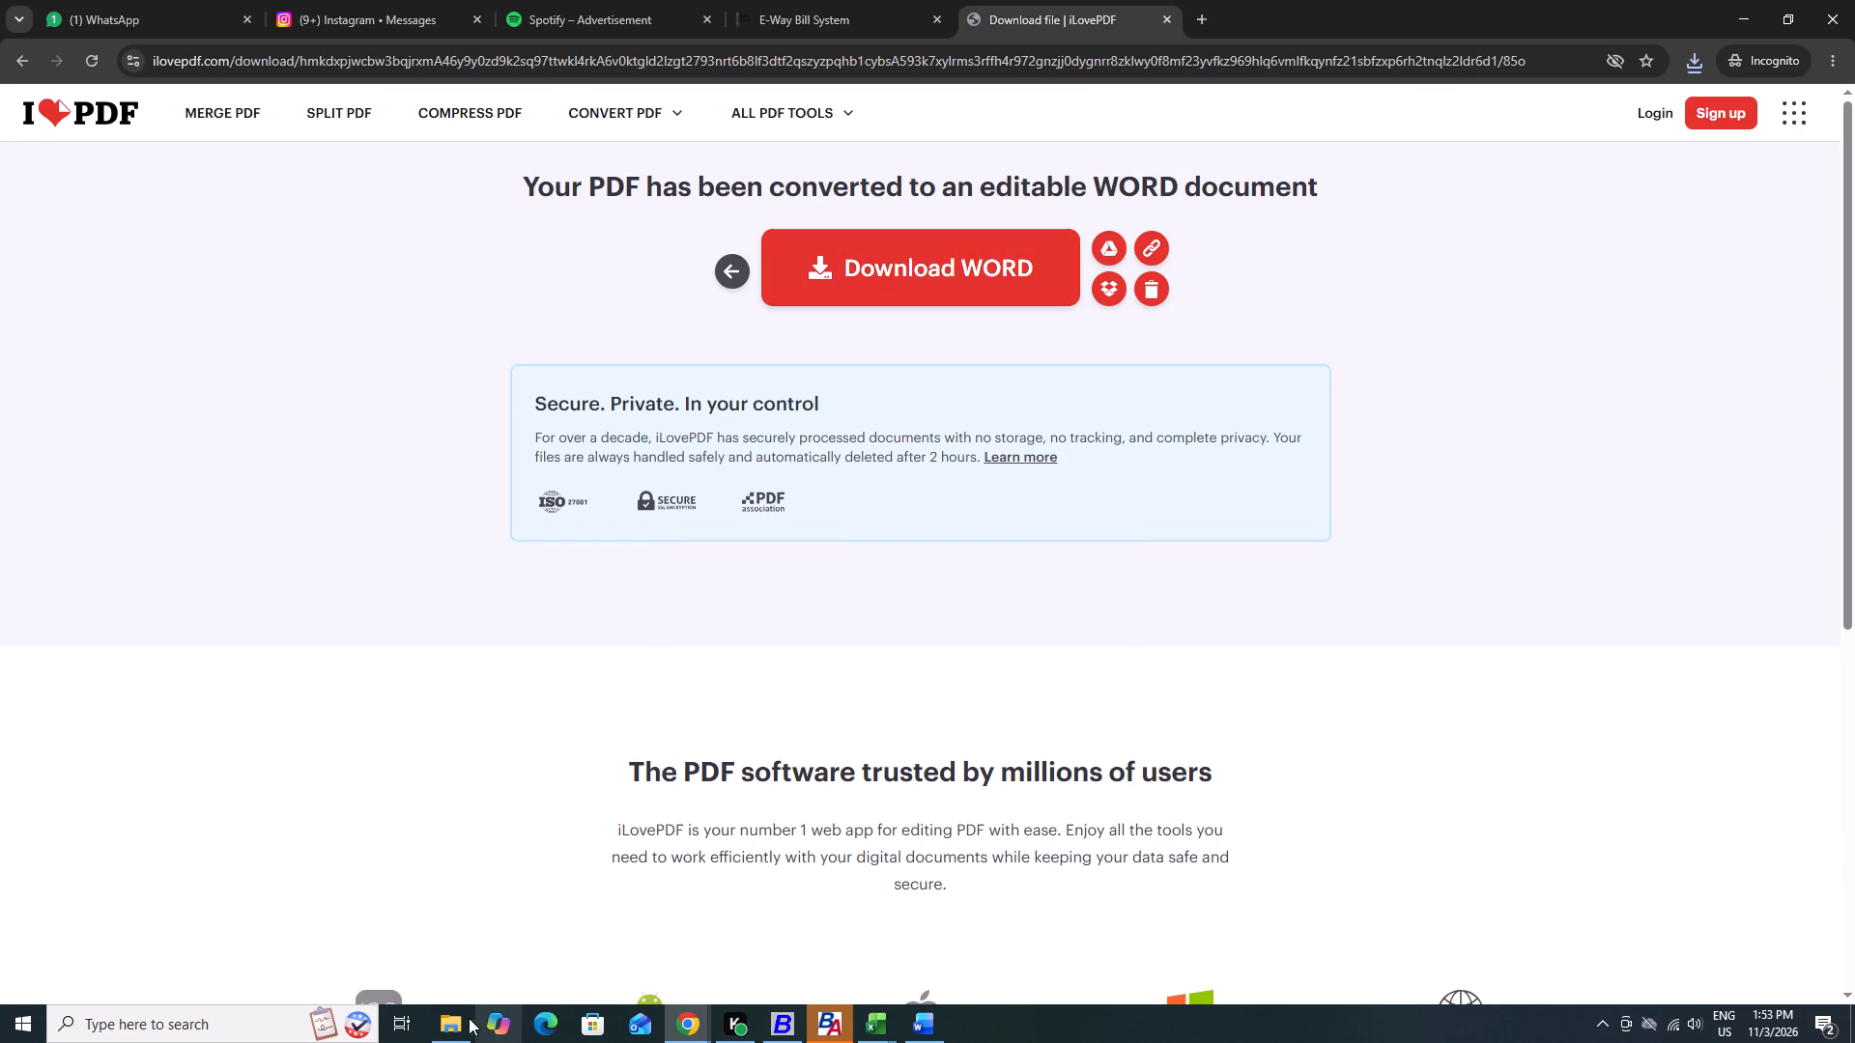
Switch to File Explorer and open the converted Q EVENTS ESTIMATE 7.9.26 Word document from the Desktop.
{"action": "left_click", "coordinate": [461, 1017]}
{"action": "left_click", "coordinate": [224, 53]}
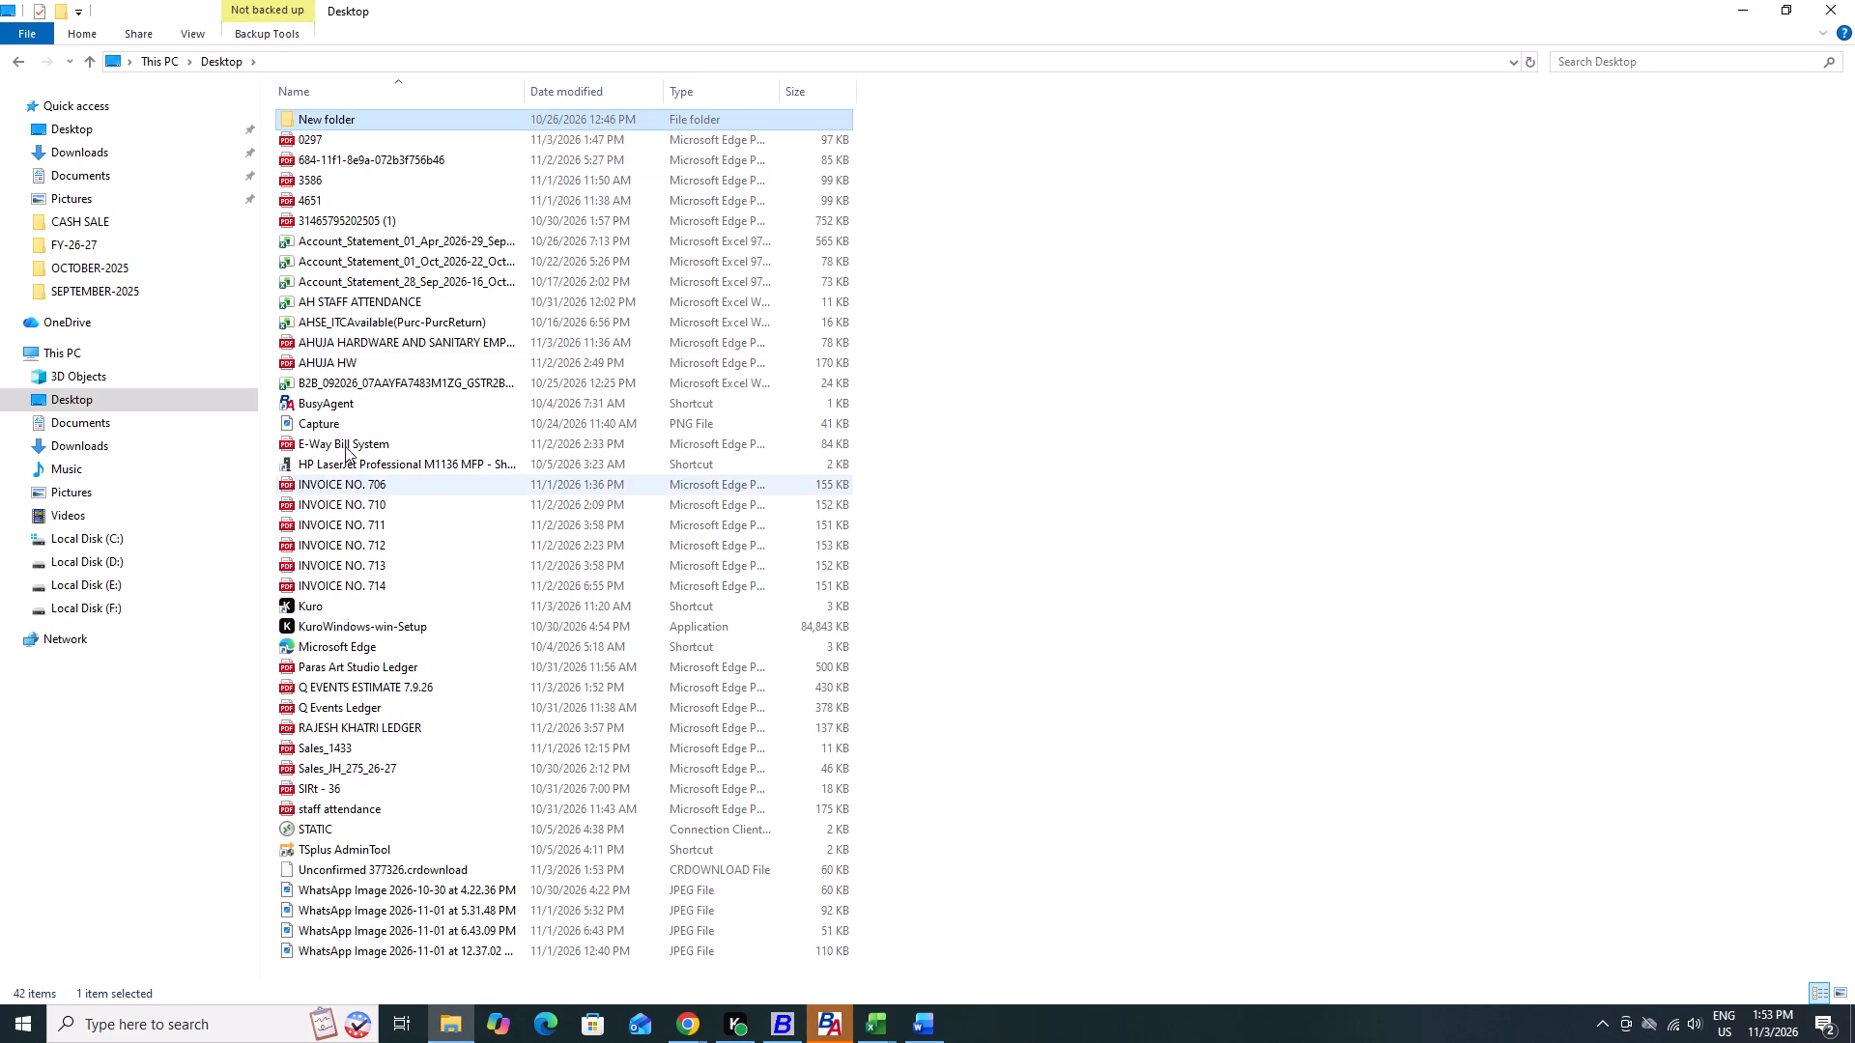
{"action": "scroll", "coordinate": [388, 724], "scroll_direction": "down", "scroll_amount": 3}
{"action": "double_click", "coordinate": [359, 947]}
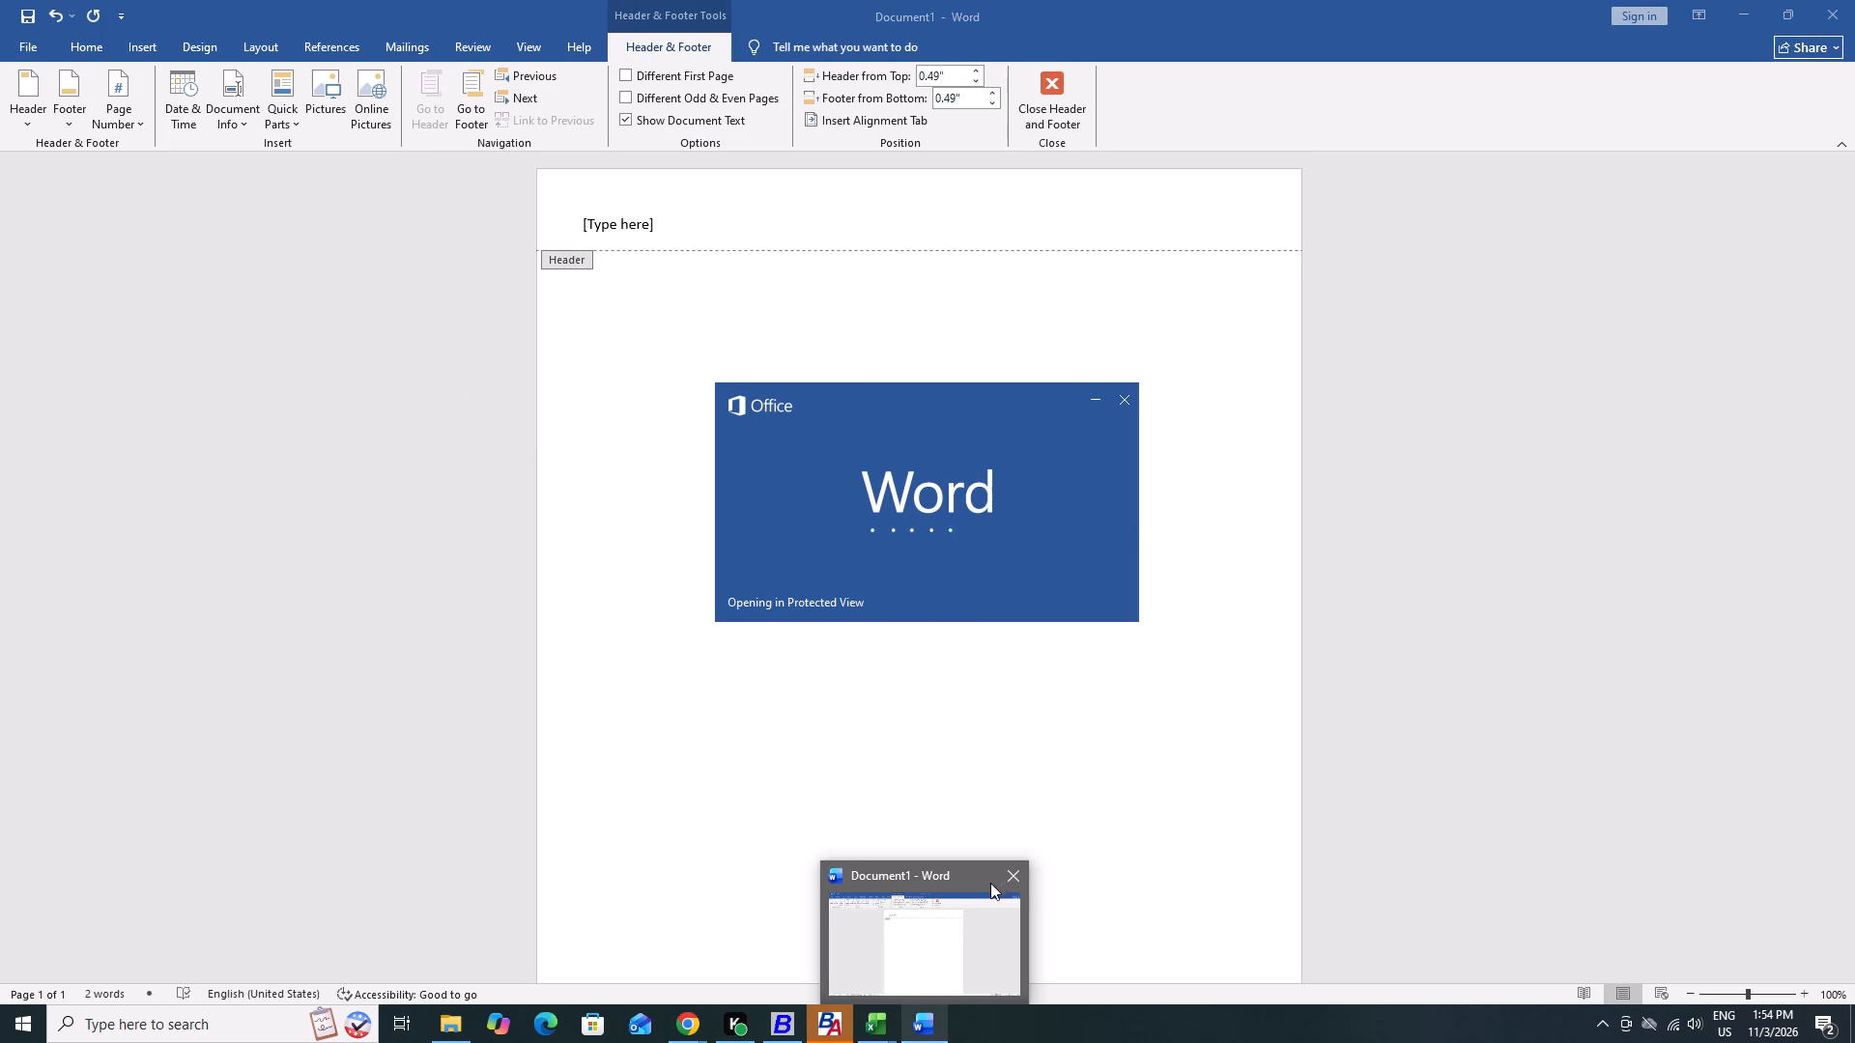
Close the blank Document1 without saving its changes.
{"action": "left_click", "coordinate": [1013, 878]}
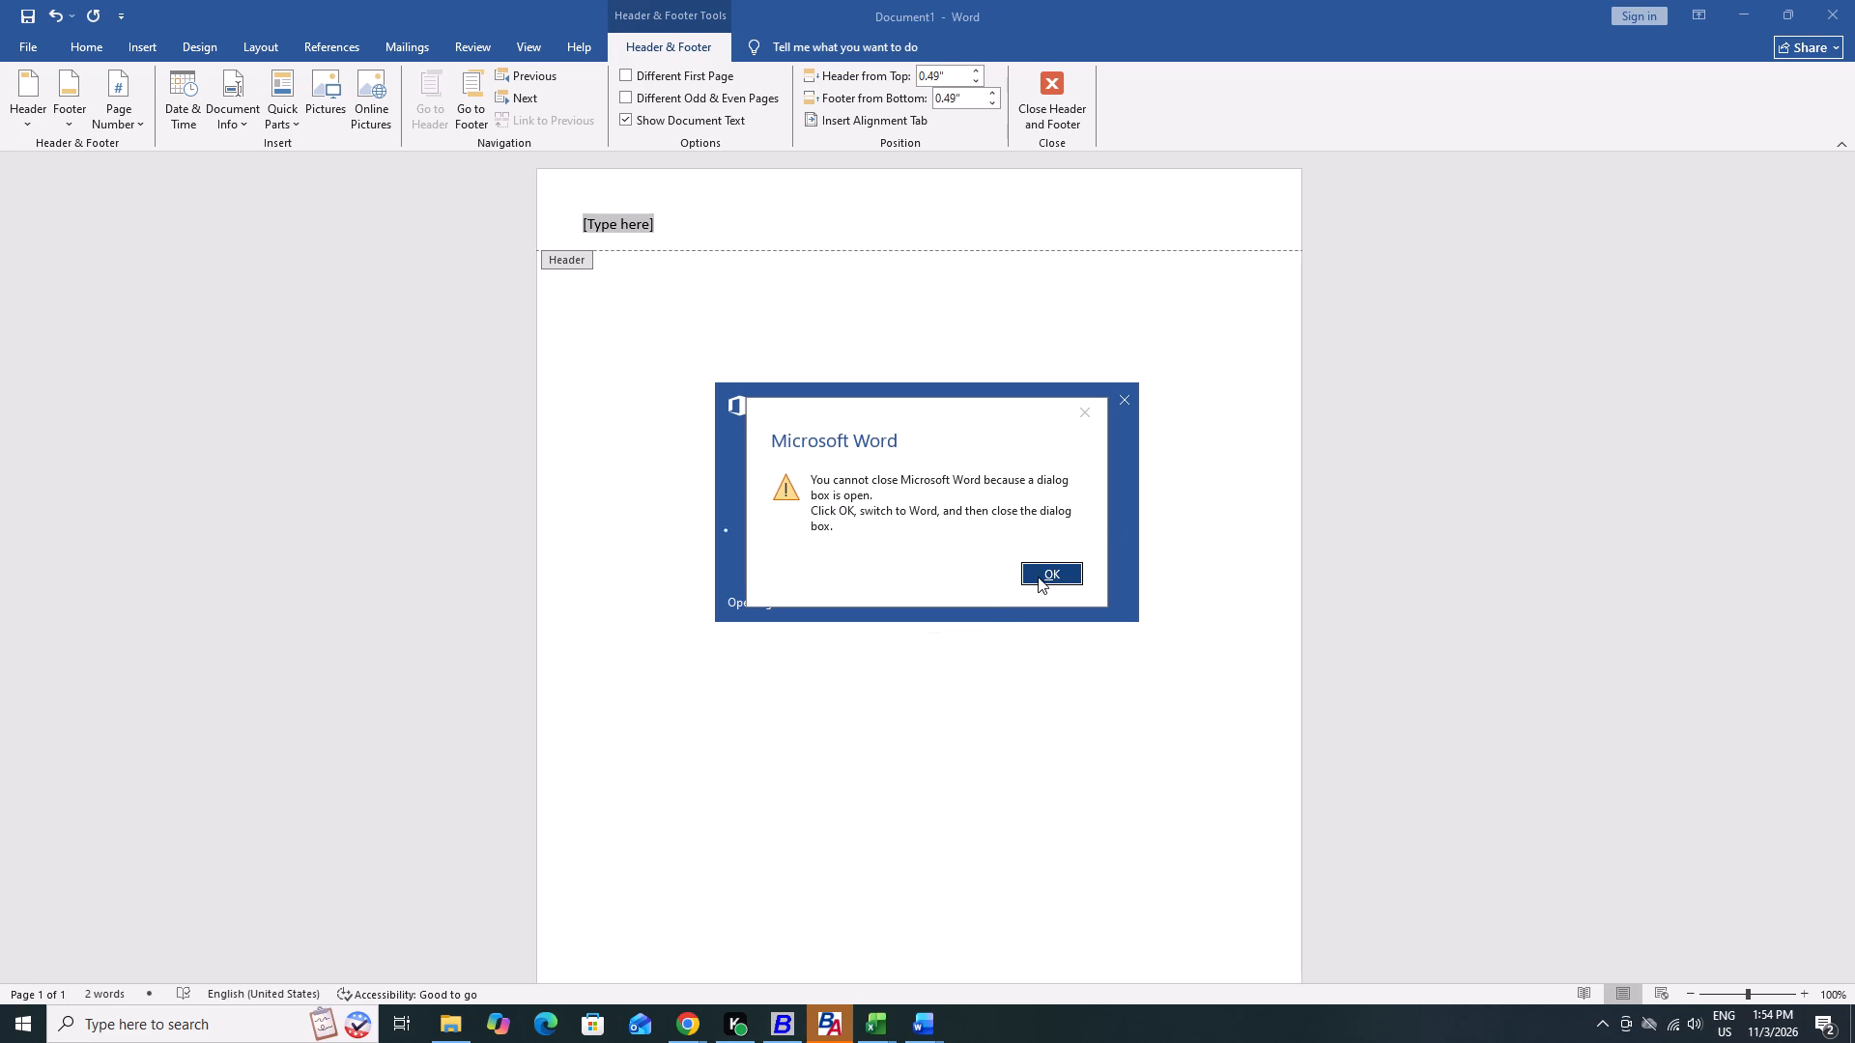
{"action": "left_click", "coordinate": [1039, 575]}
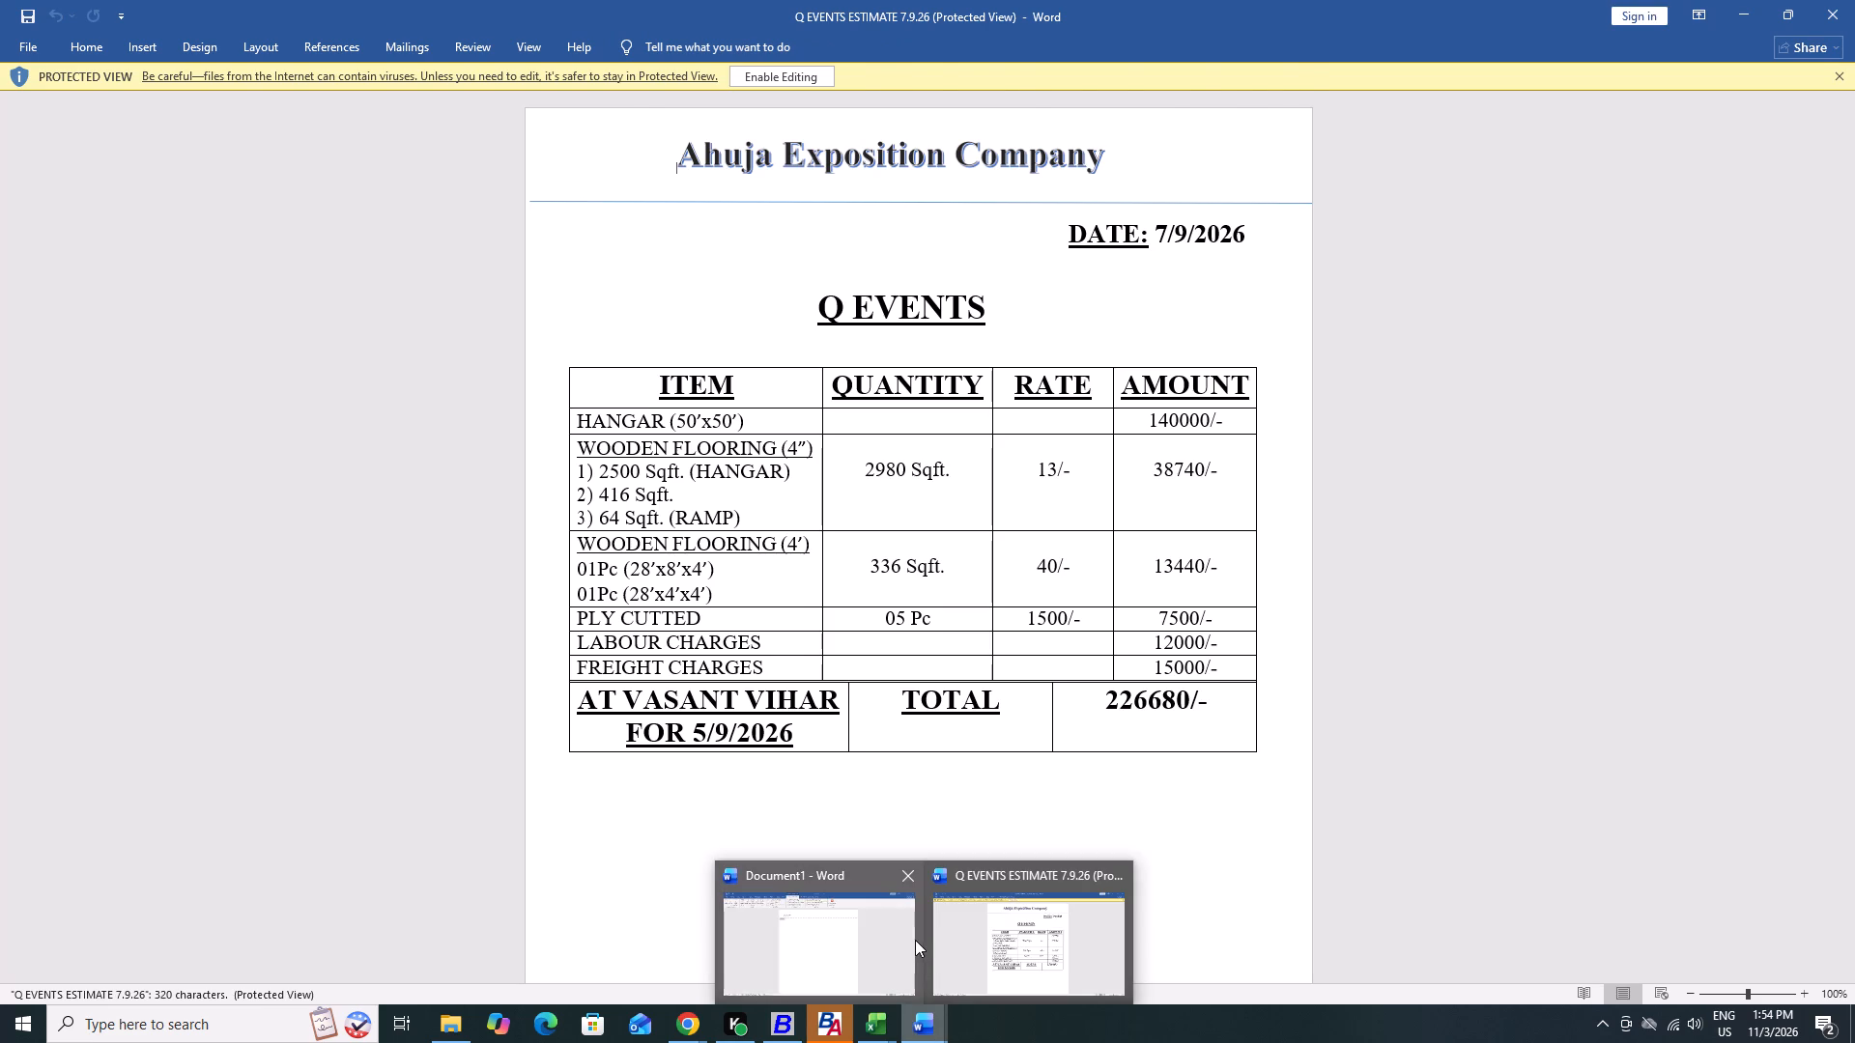
{"action": "left_click", "coordinate": [913, 878]}
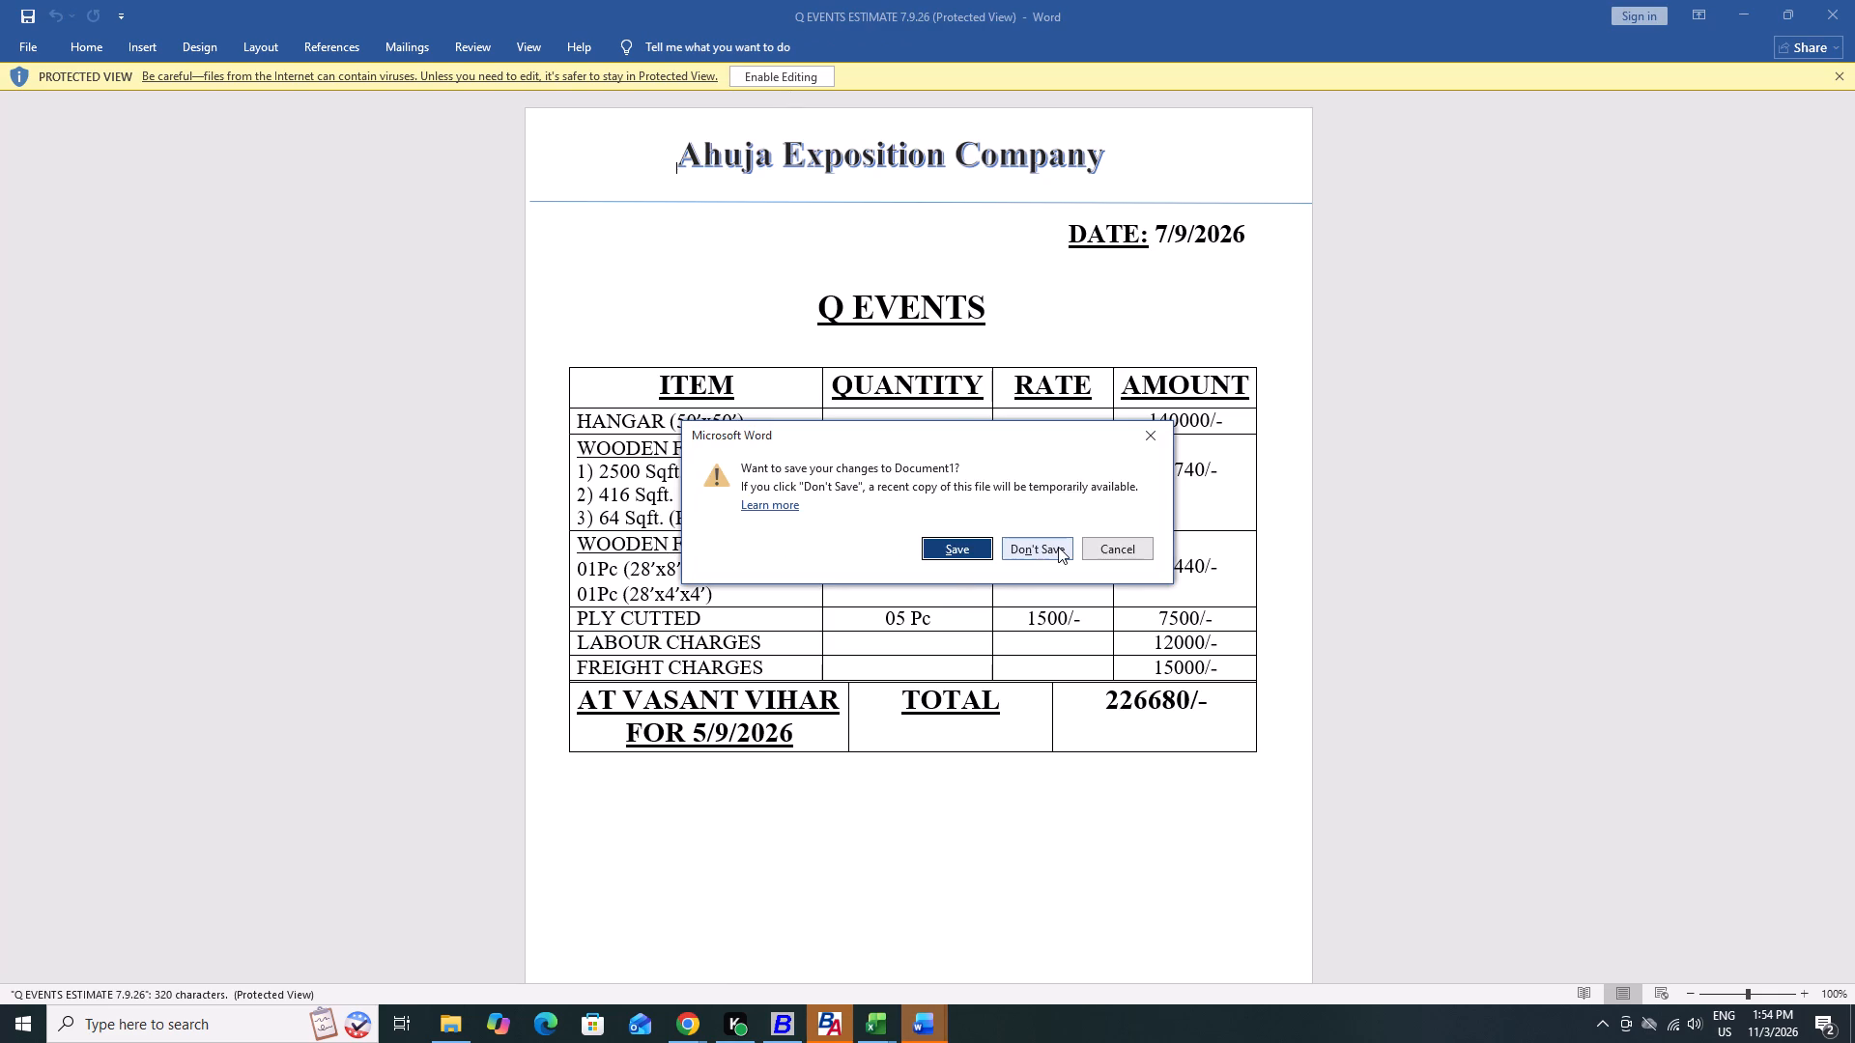
{"action": "left_click", "coordinate": [1058, 547]}
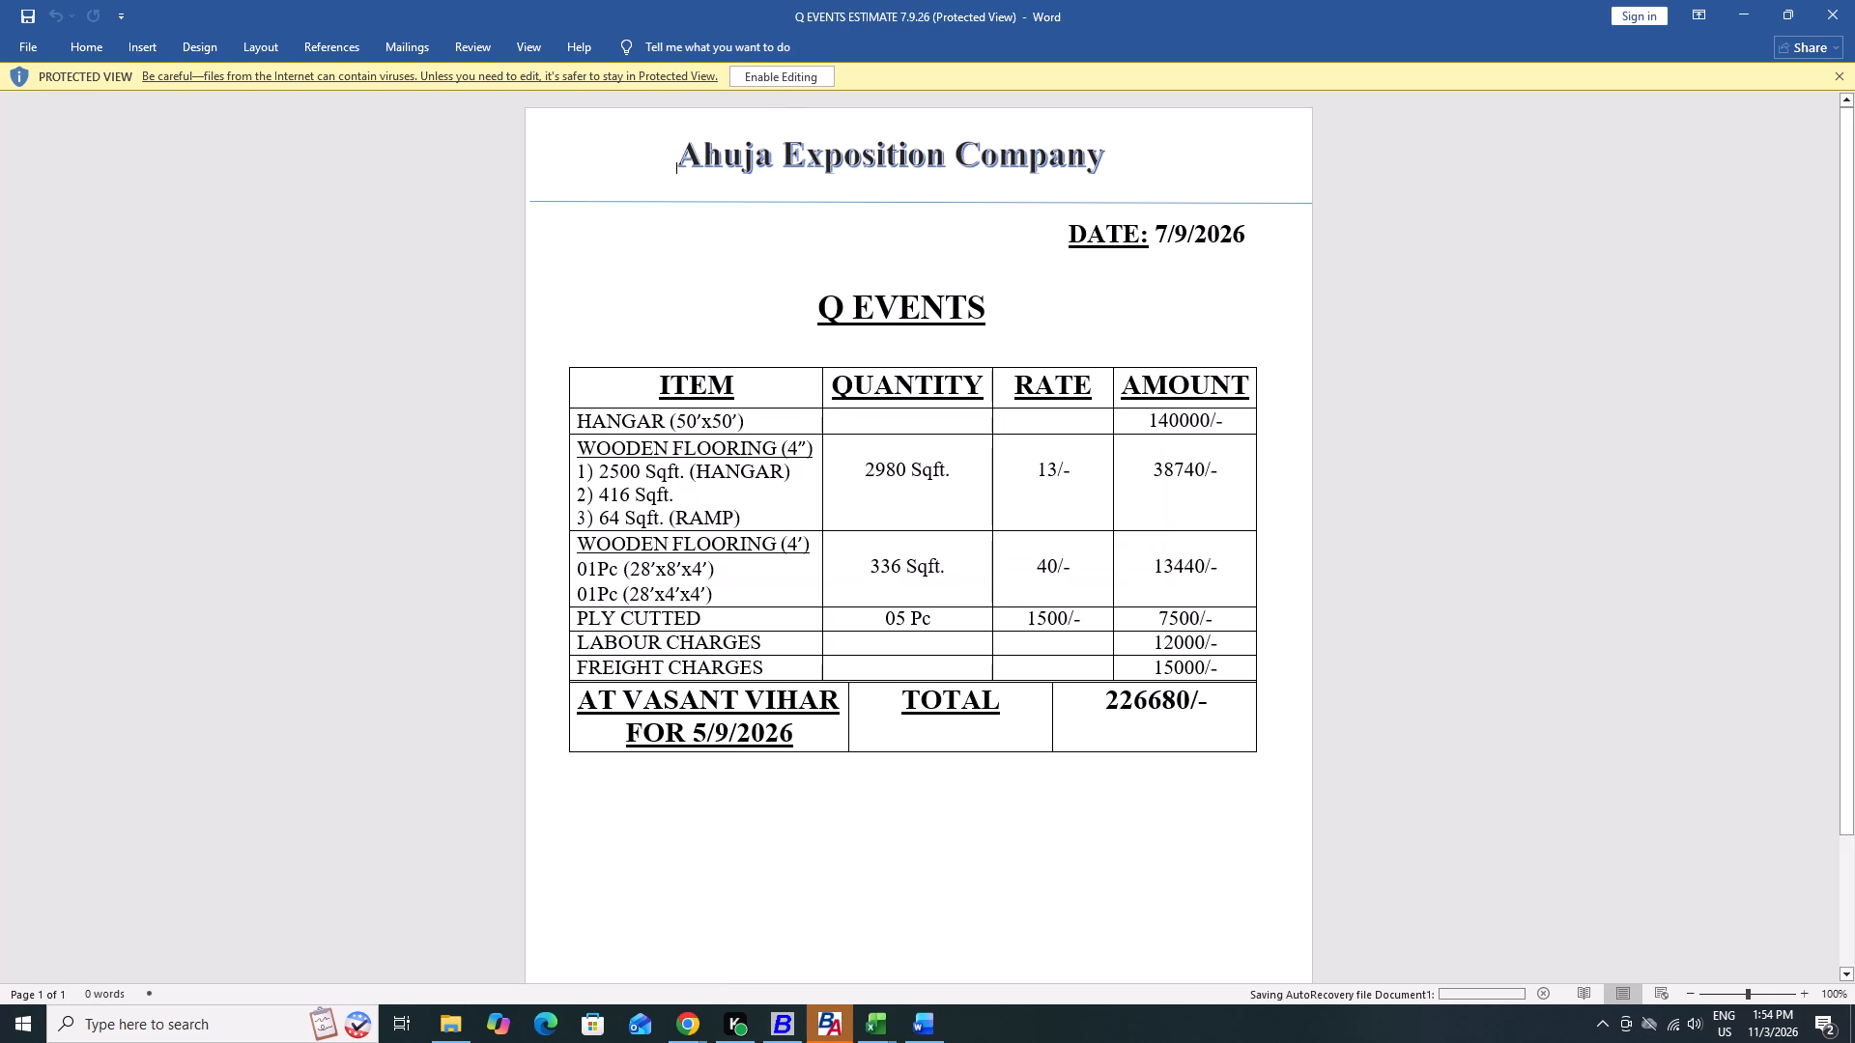
Enable editing in the Q EVENTS ESTIMATE 7.9.26 document.
{"action": "left_click", "coordinate": [796, 74]}
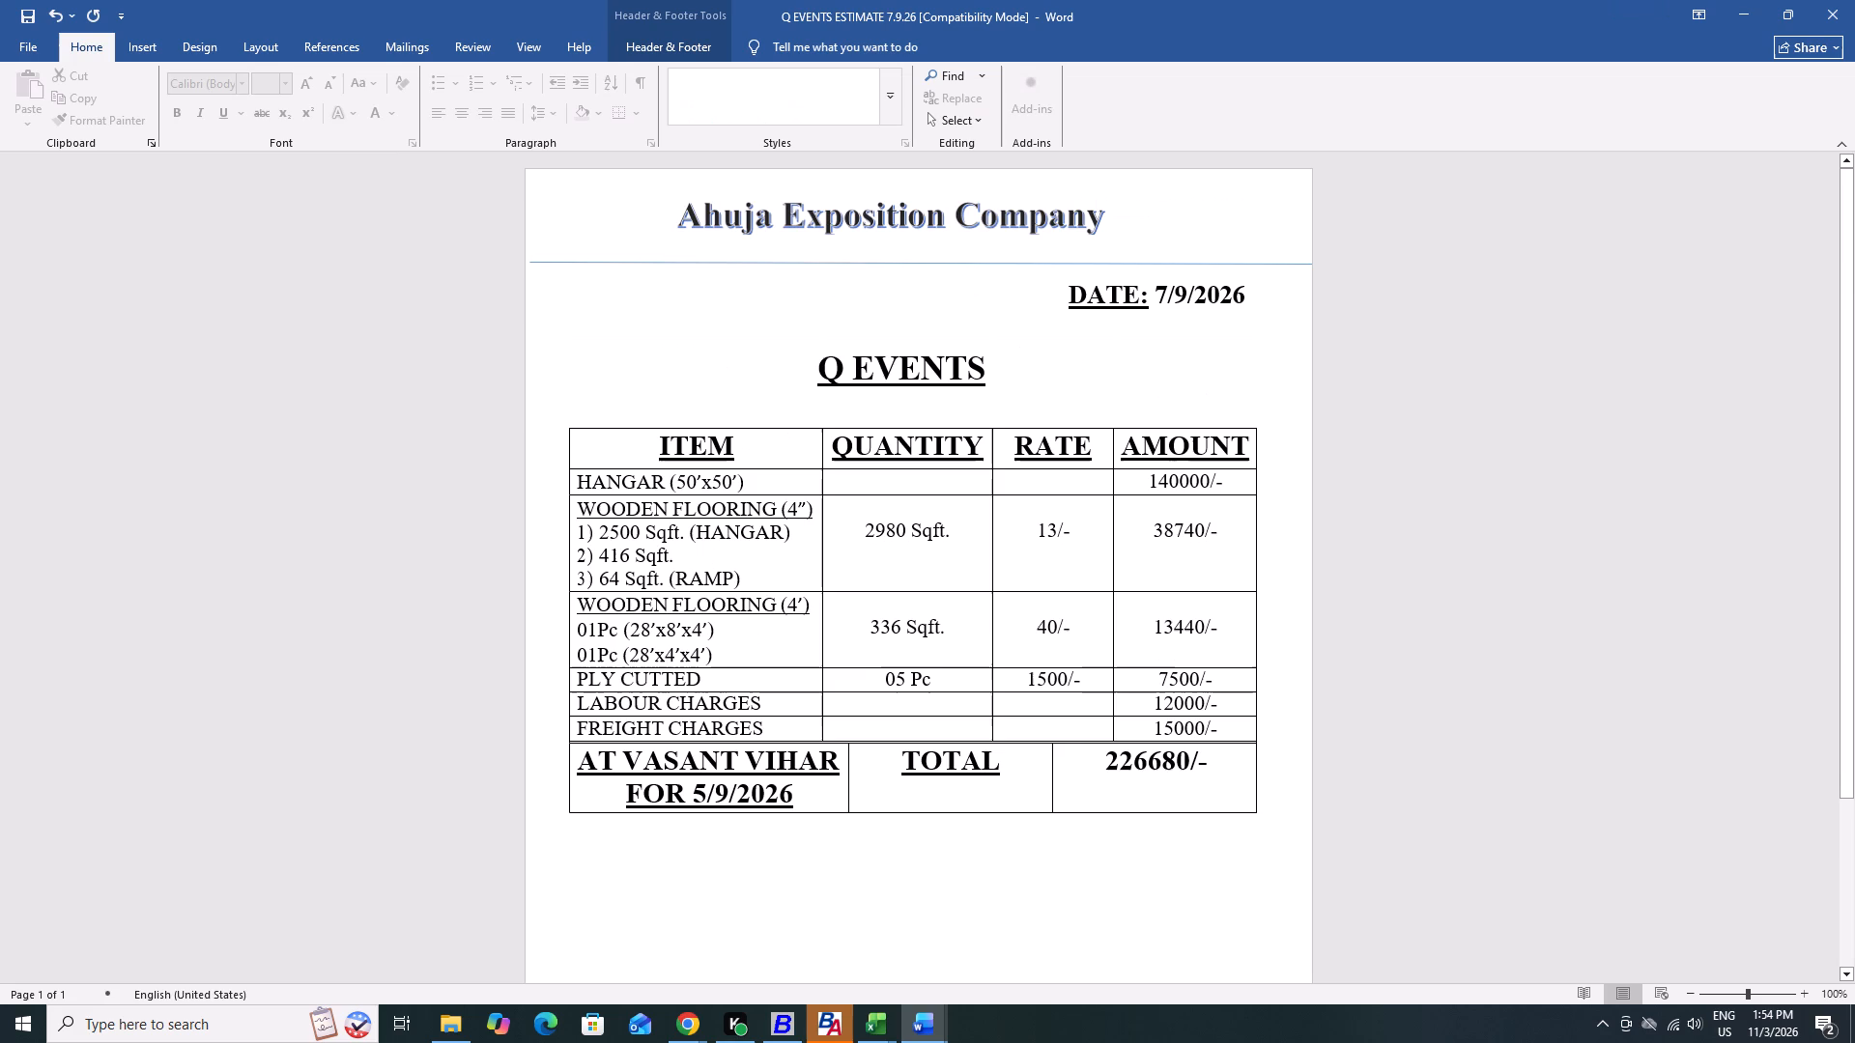
Examine the converted estimate from the company header through the item table to the footer.
{"action": "left_click_drag", "start_coordinate": [1854, 397], "coordinate": [1854, 471]}
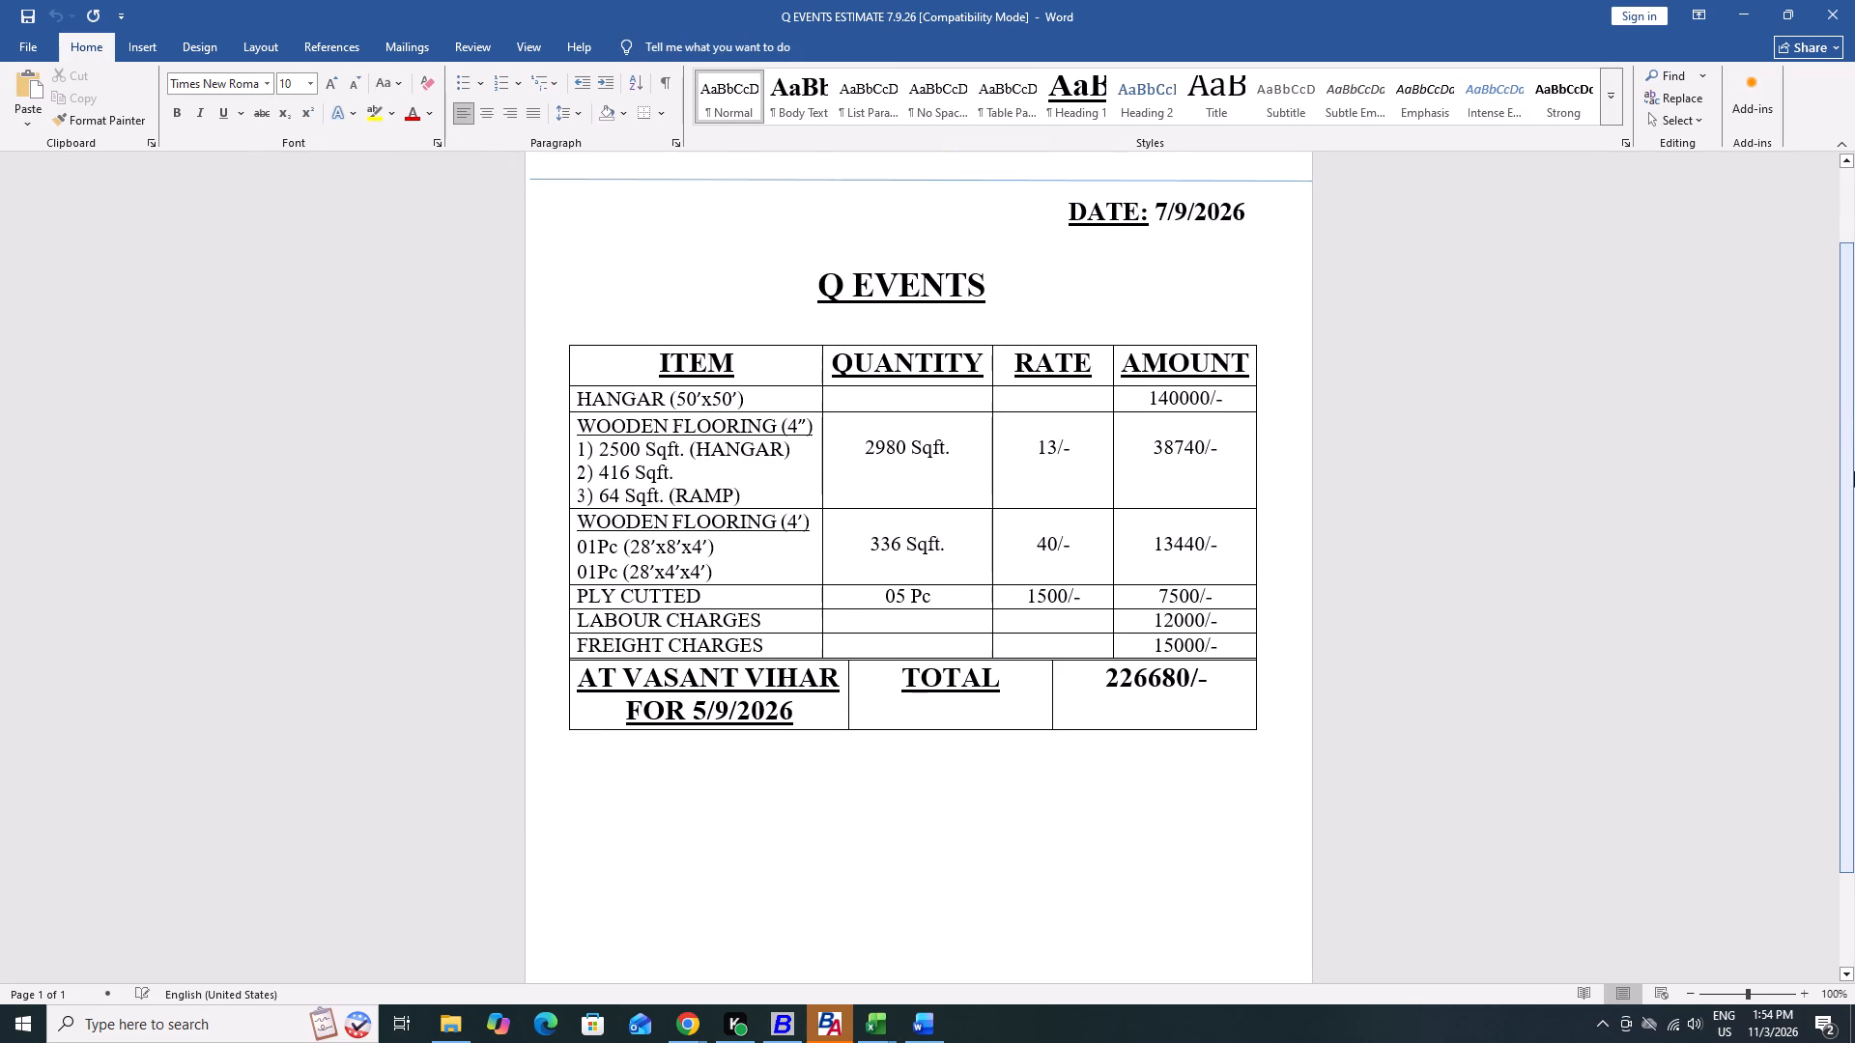
{"action": "left_click_drag", "start_coordinate": [1854, 471], "coordinate": [1854, 583]}
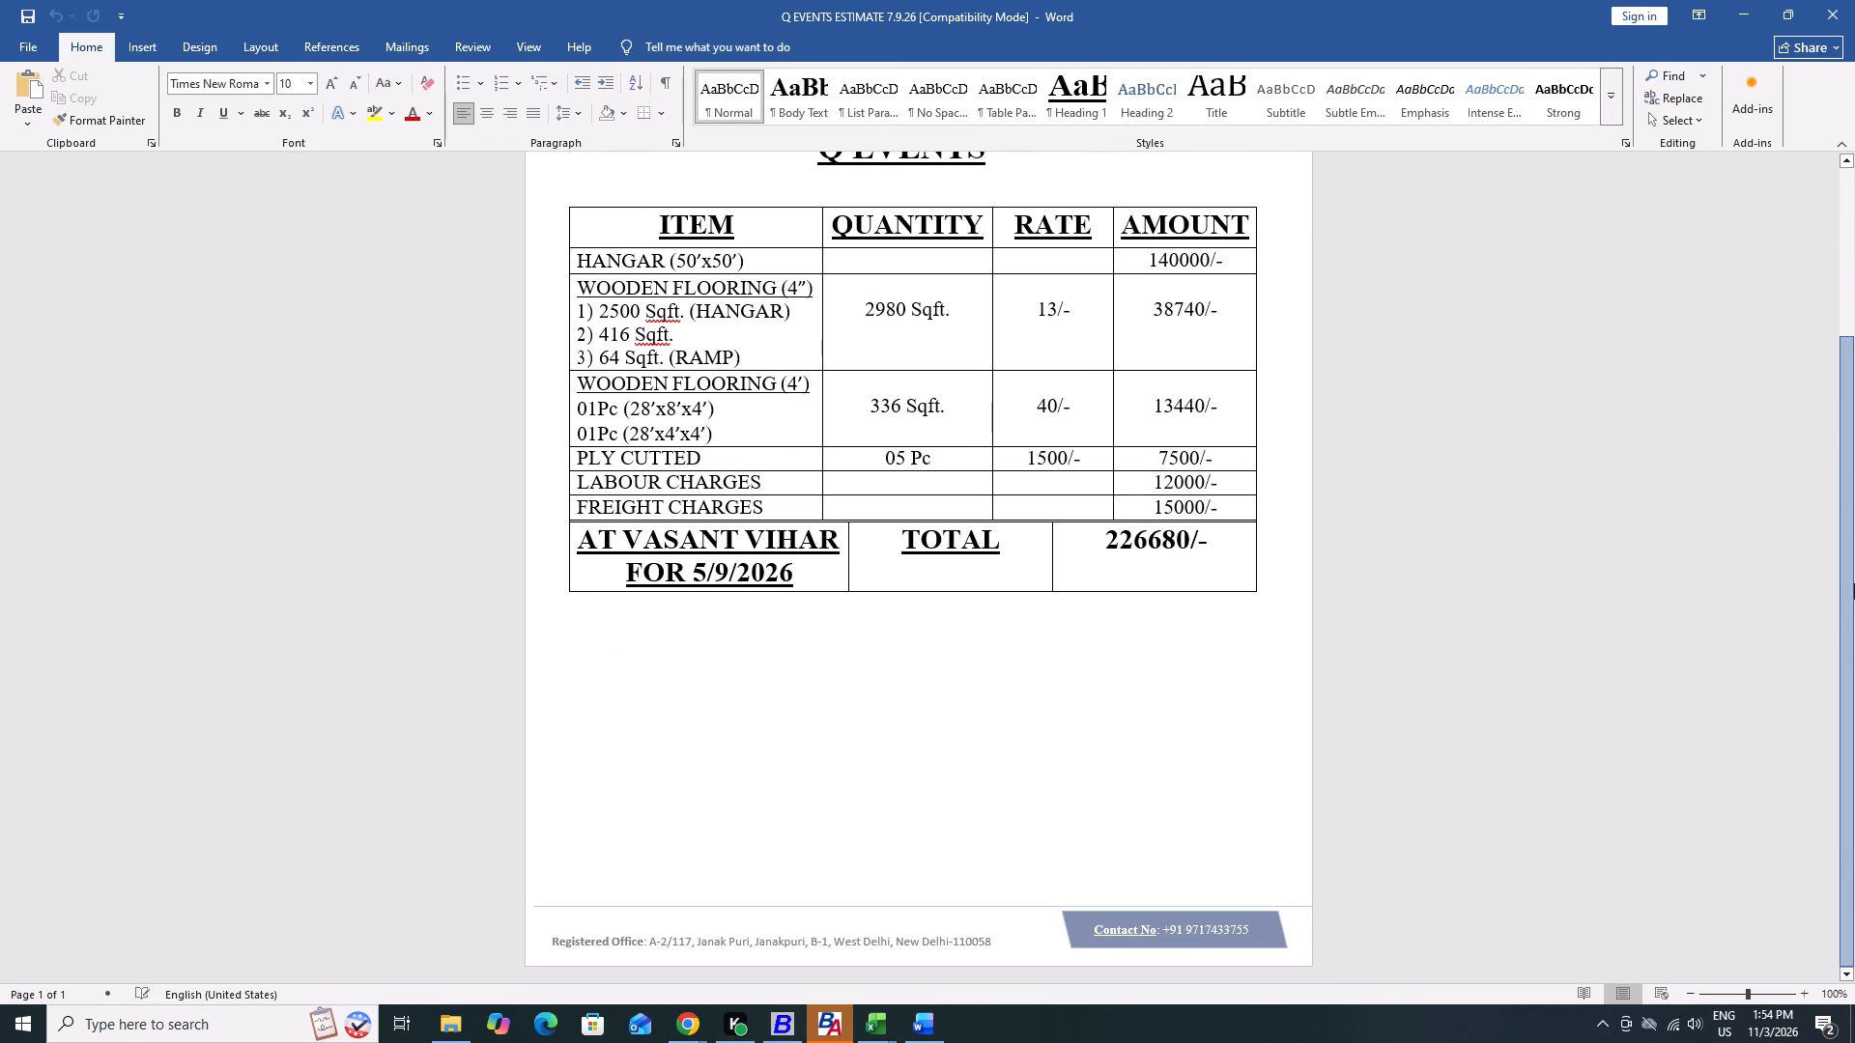
{"action": "left_click_drag", "start_coordinate": [1854, 583], "coordinate": [1854, 253]}
{"action": "left_click", "coordinate": [898, 521]}
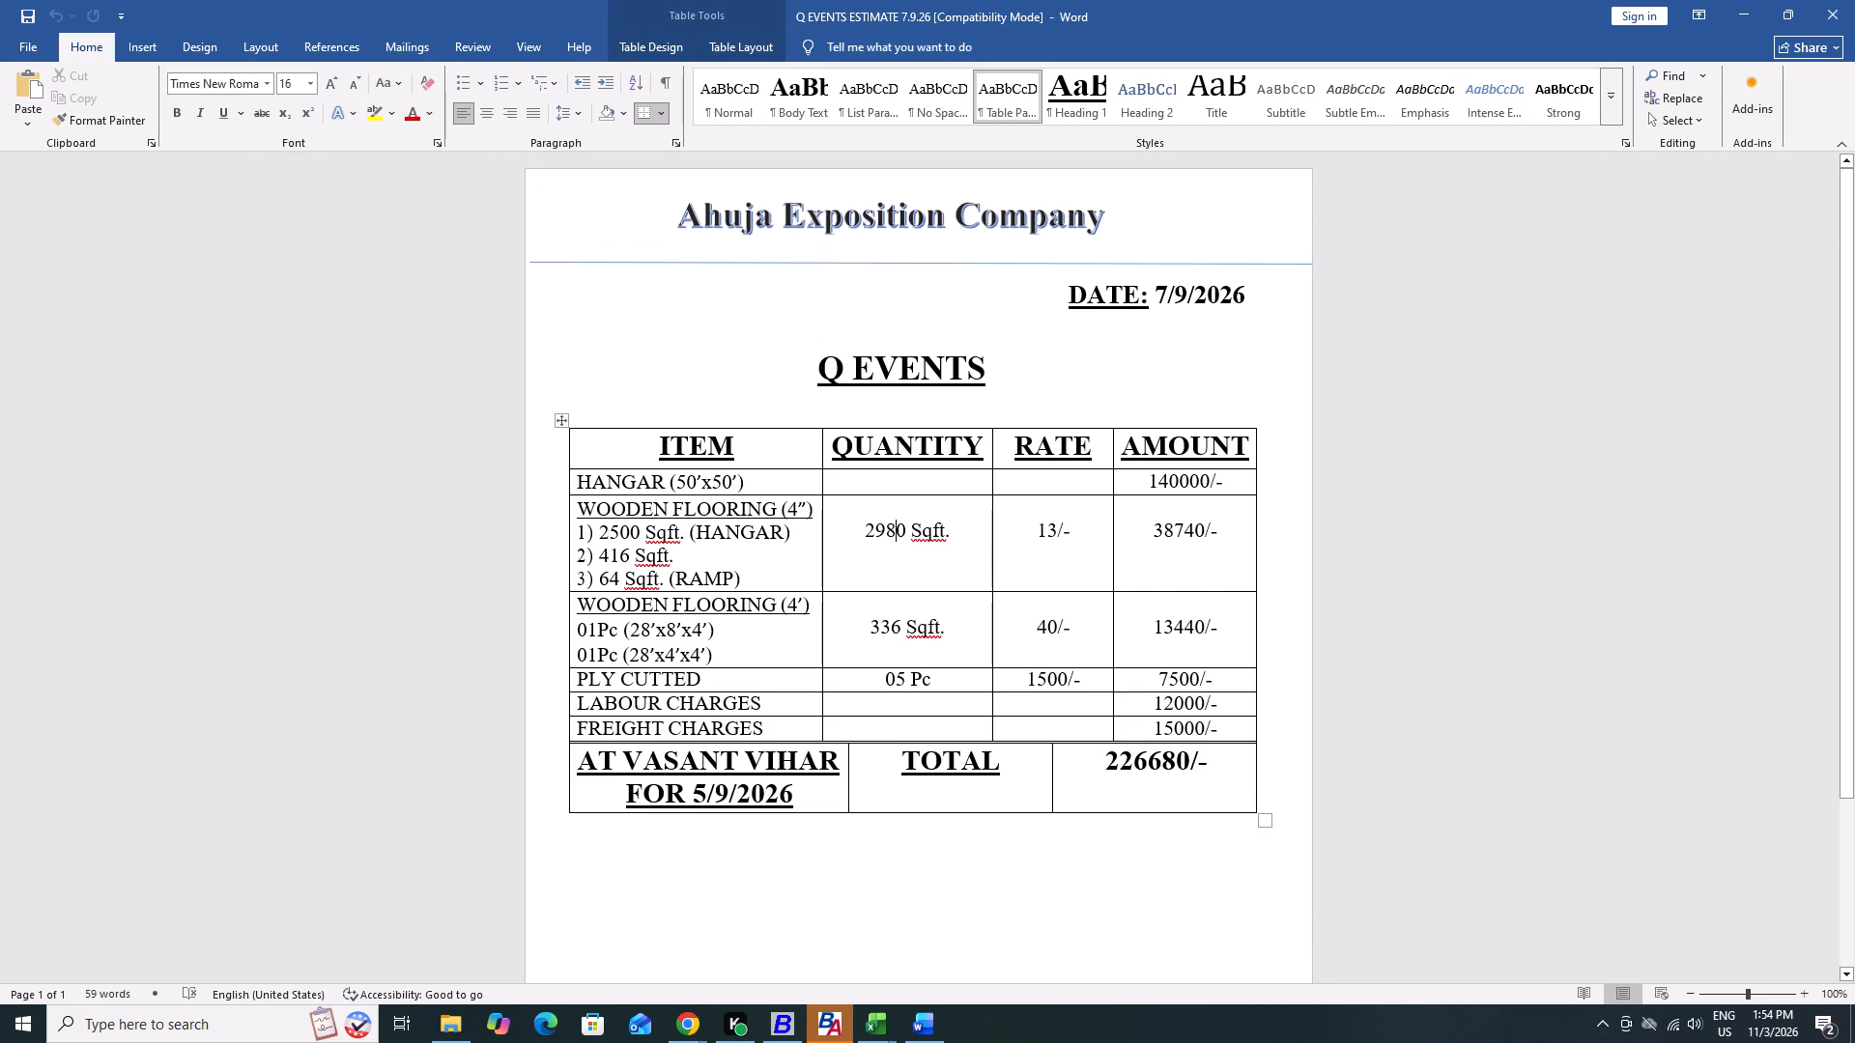
{"action": "left_click", "coordinate": [901, 443]}
{"action": "left_click", "coordinate": [1081, 227]}
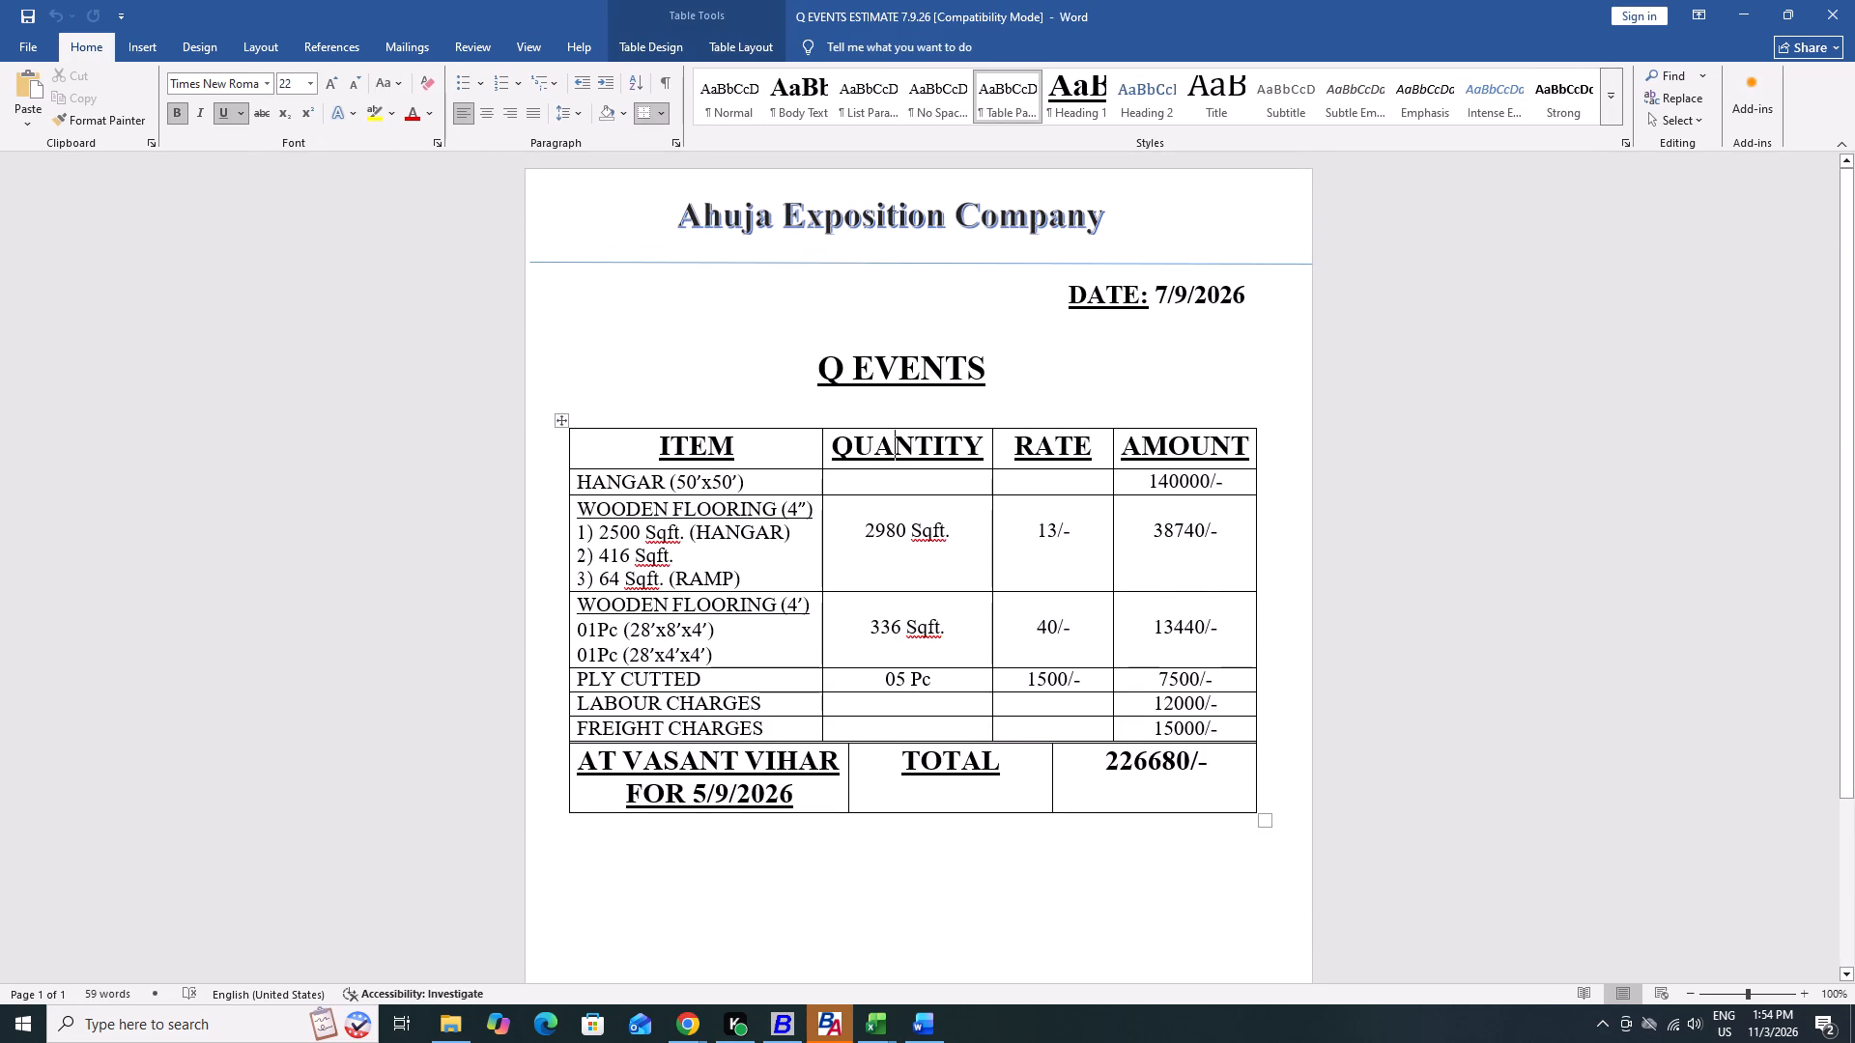
{"action": "key", "text": "alt+Tab"}
{"action": "key", "text": "alt+shift+Tab"}
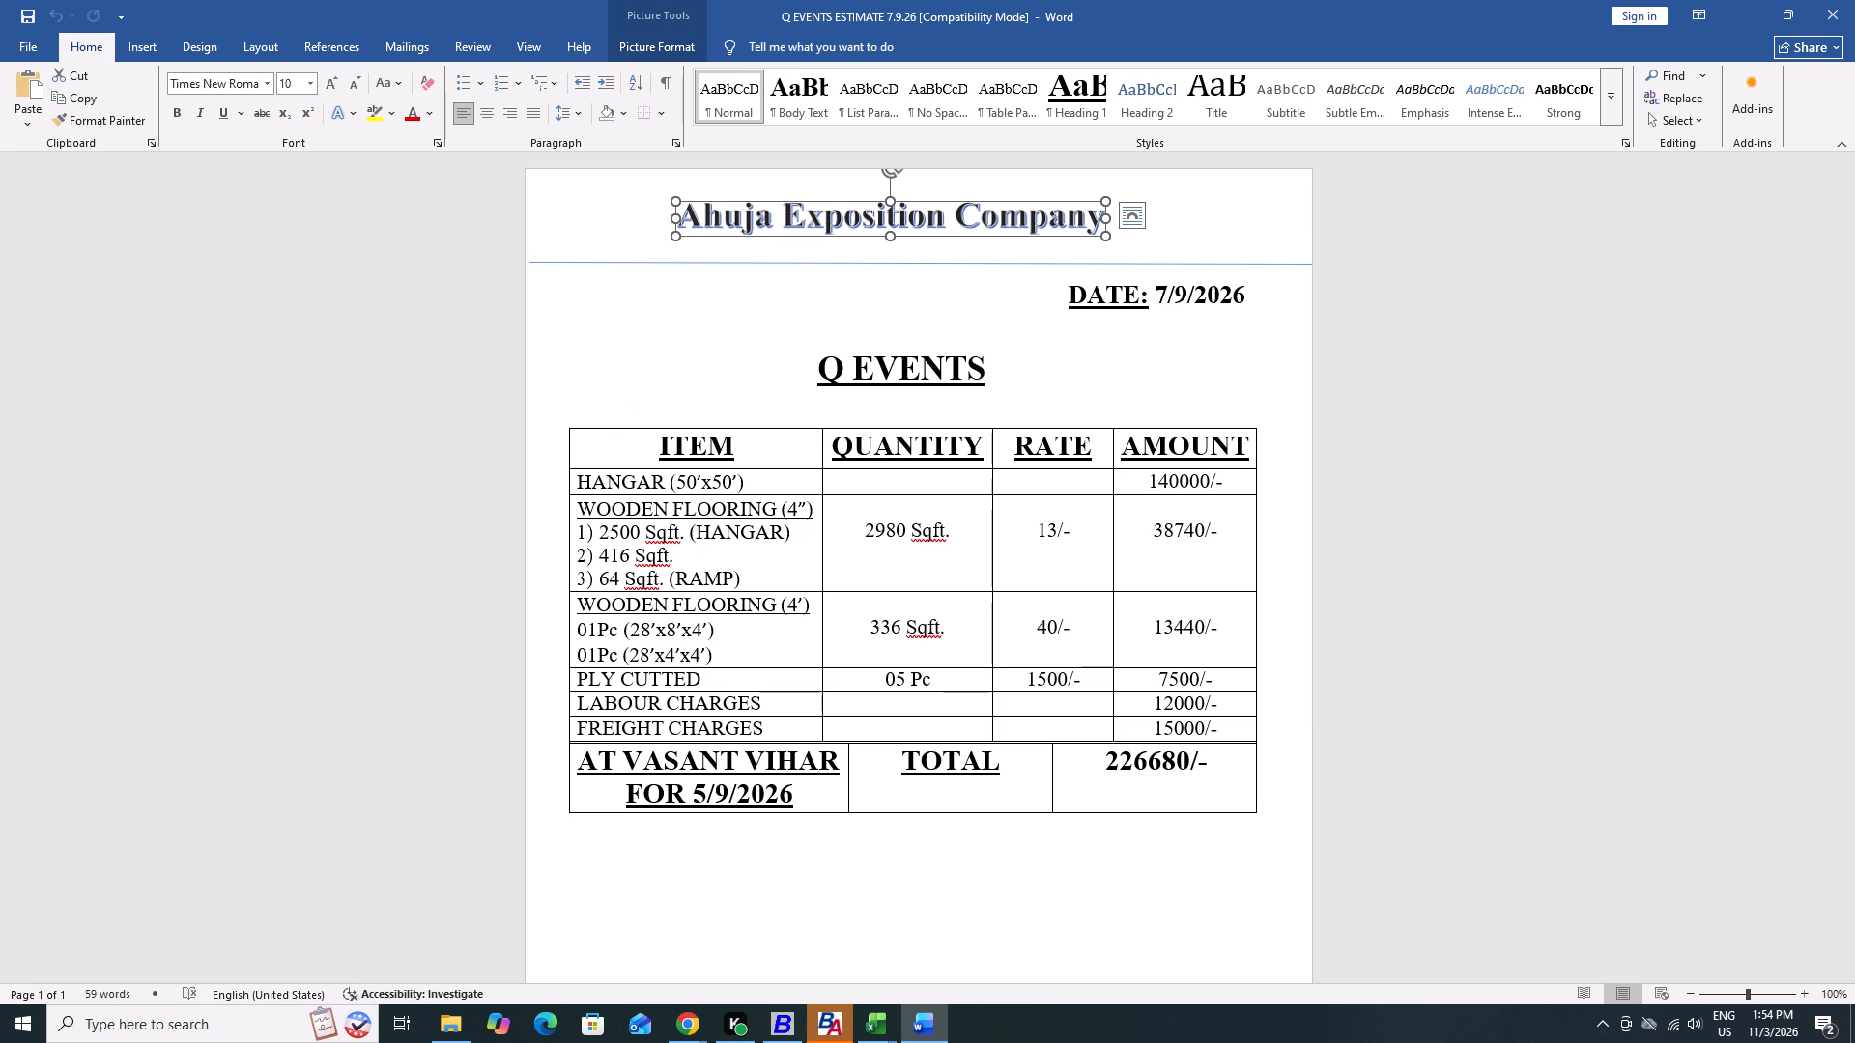
{"action": "scroll", "coordinate": [1099, 460], "scroll_direction": "down", "scroll_amount": 10}
Switch to Spotify in Chrome and play the Liked Songs playlist.
{"action": "key", "text": "alt+Tab"}
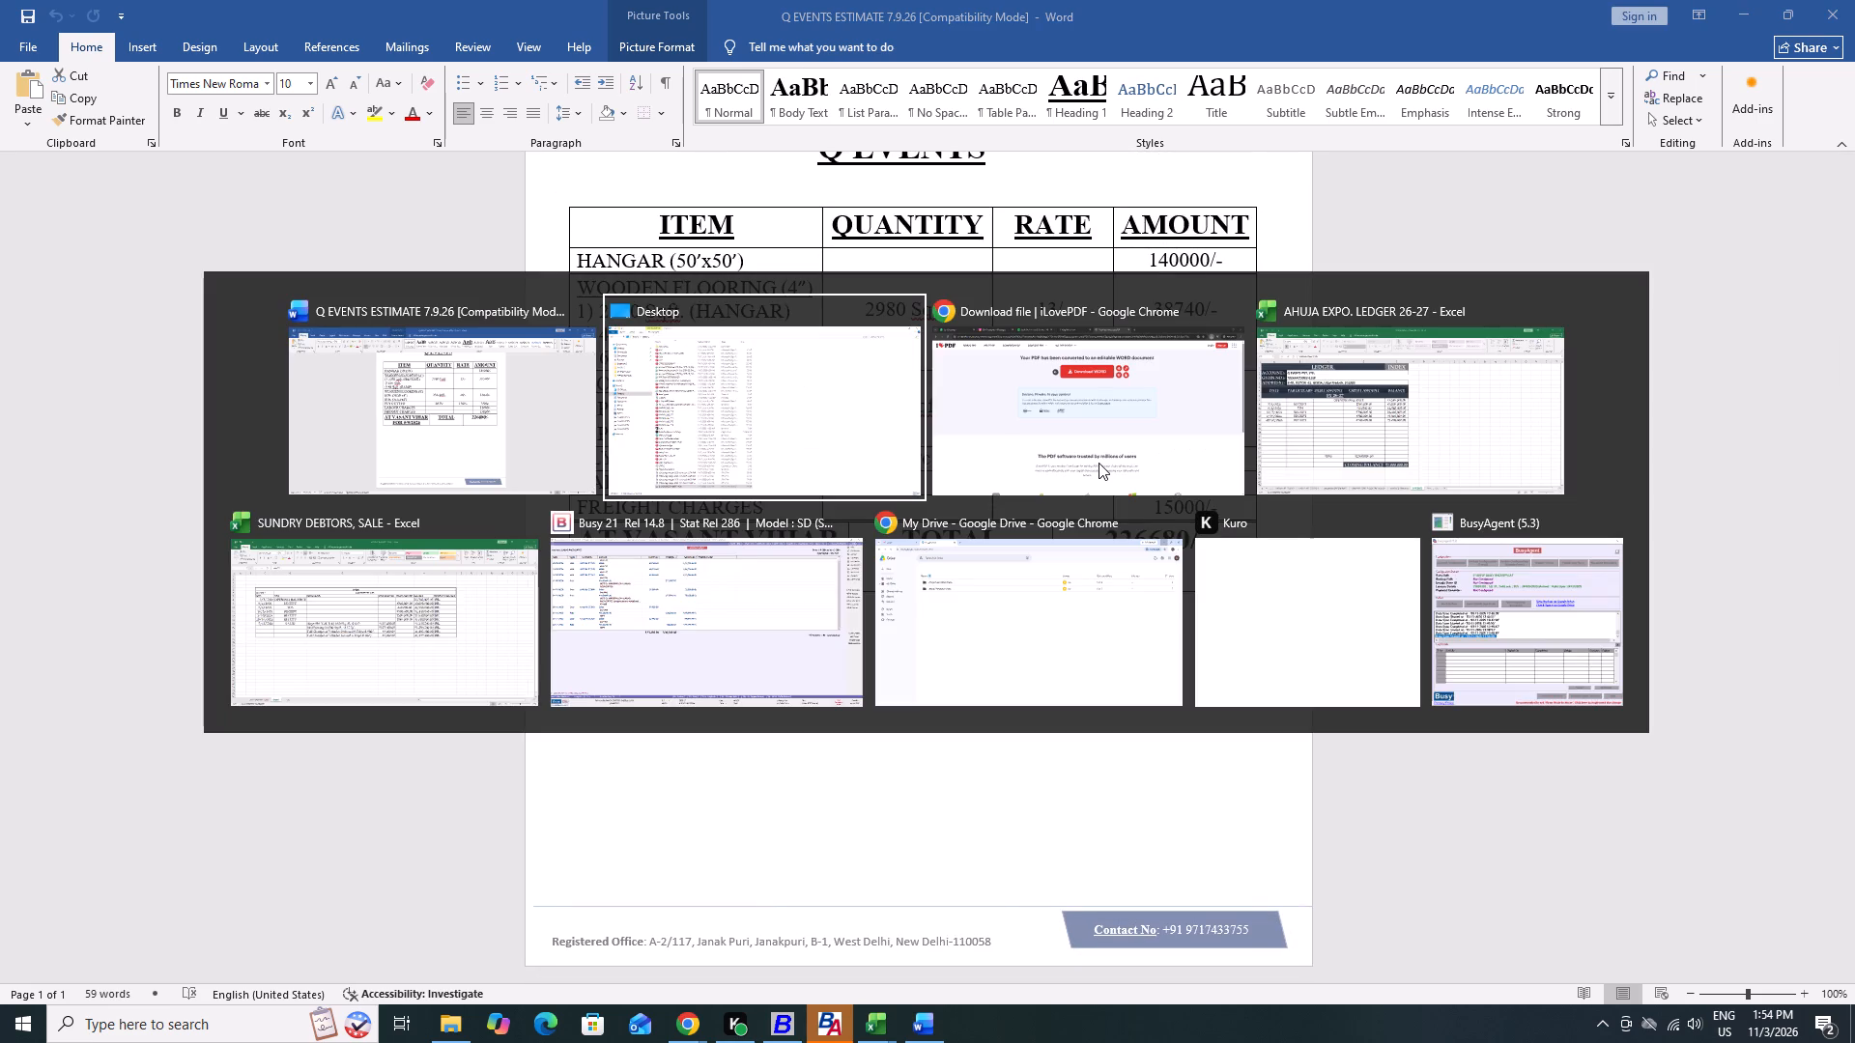
{"action": "key", "text": "alt+Tab"}
{"action": "left_click", "coordinate": [537, 0]}
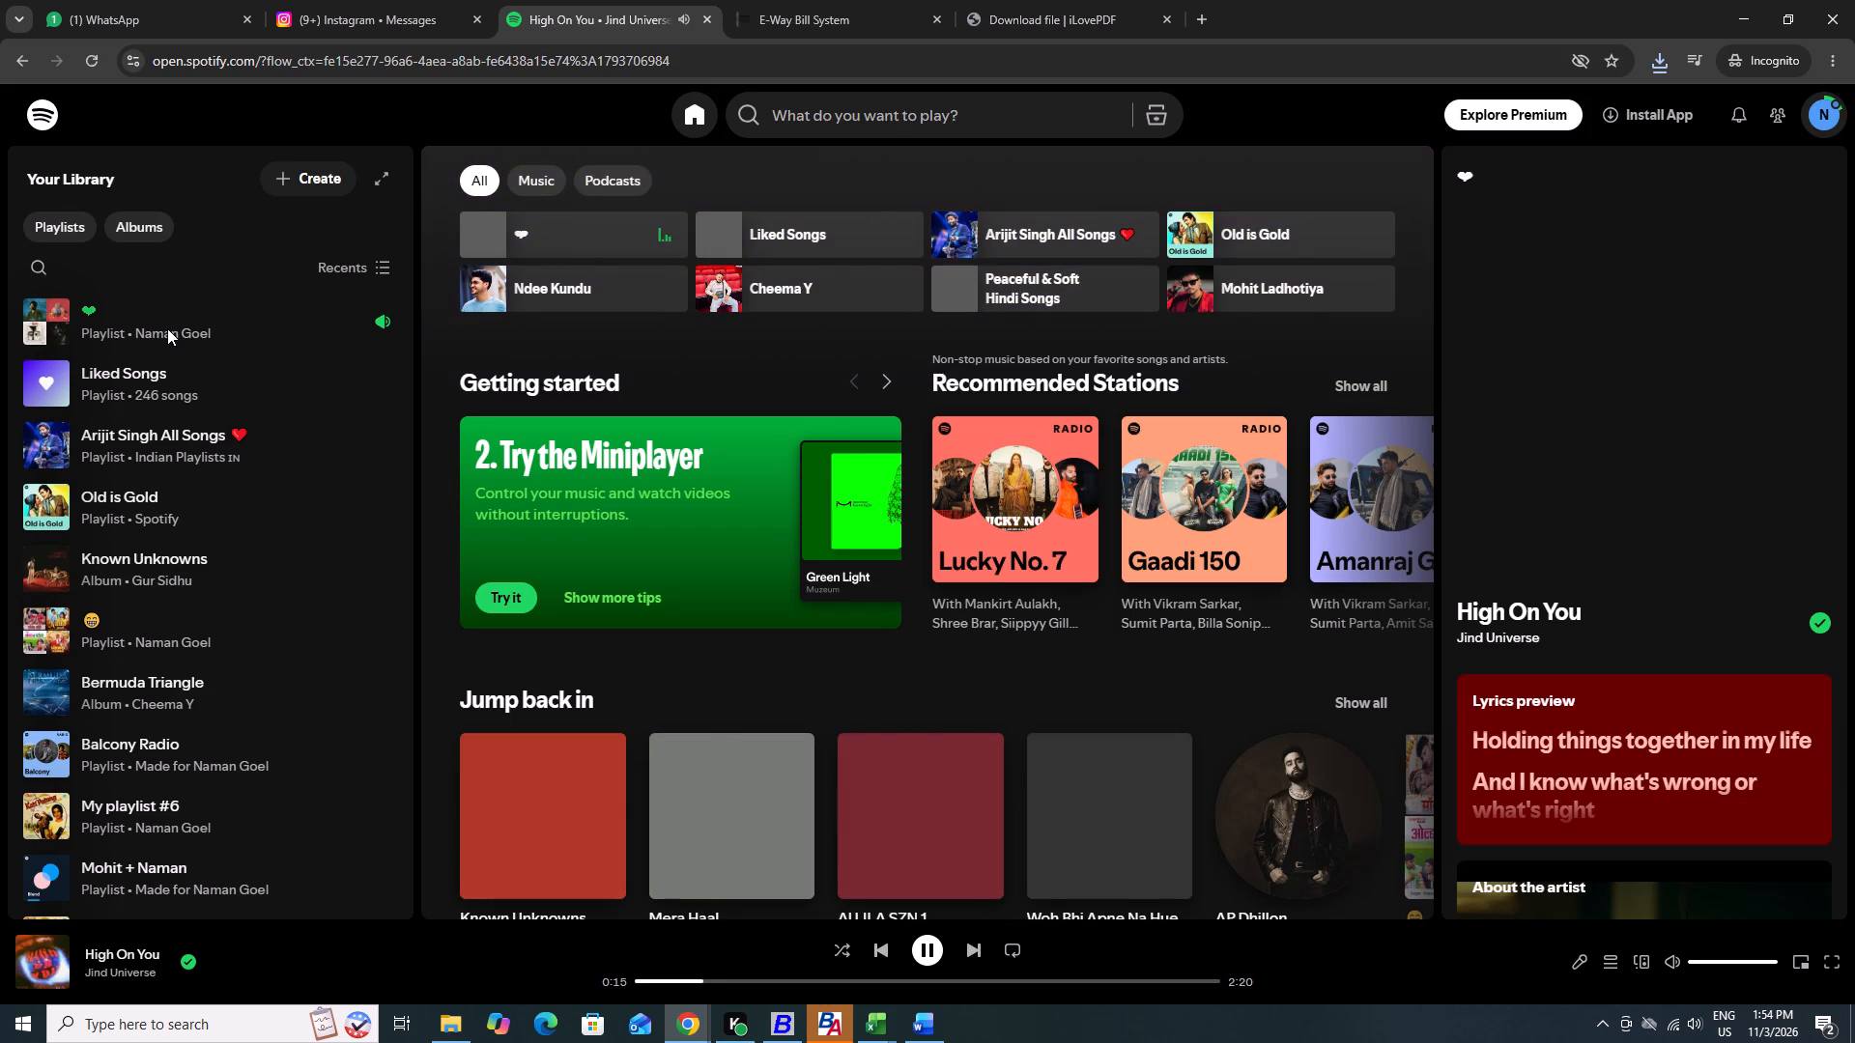
{"action": "left_click", "coordinate": [40, 374]}
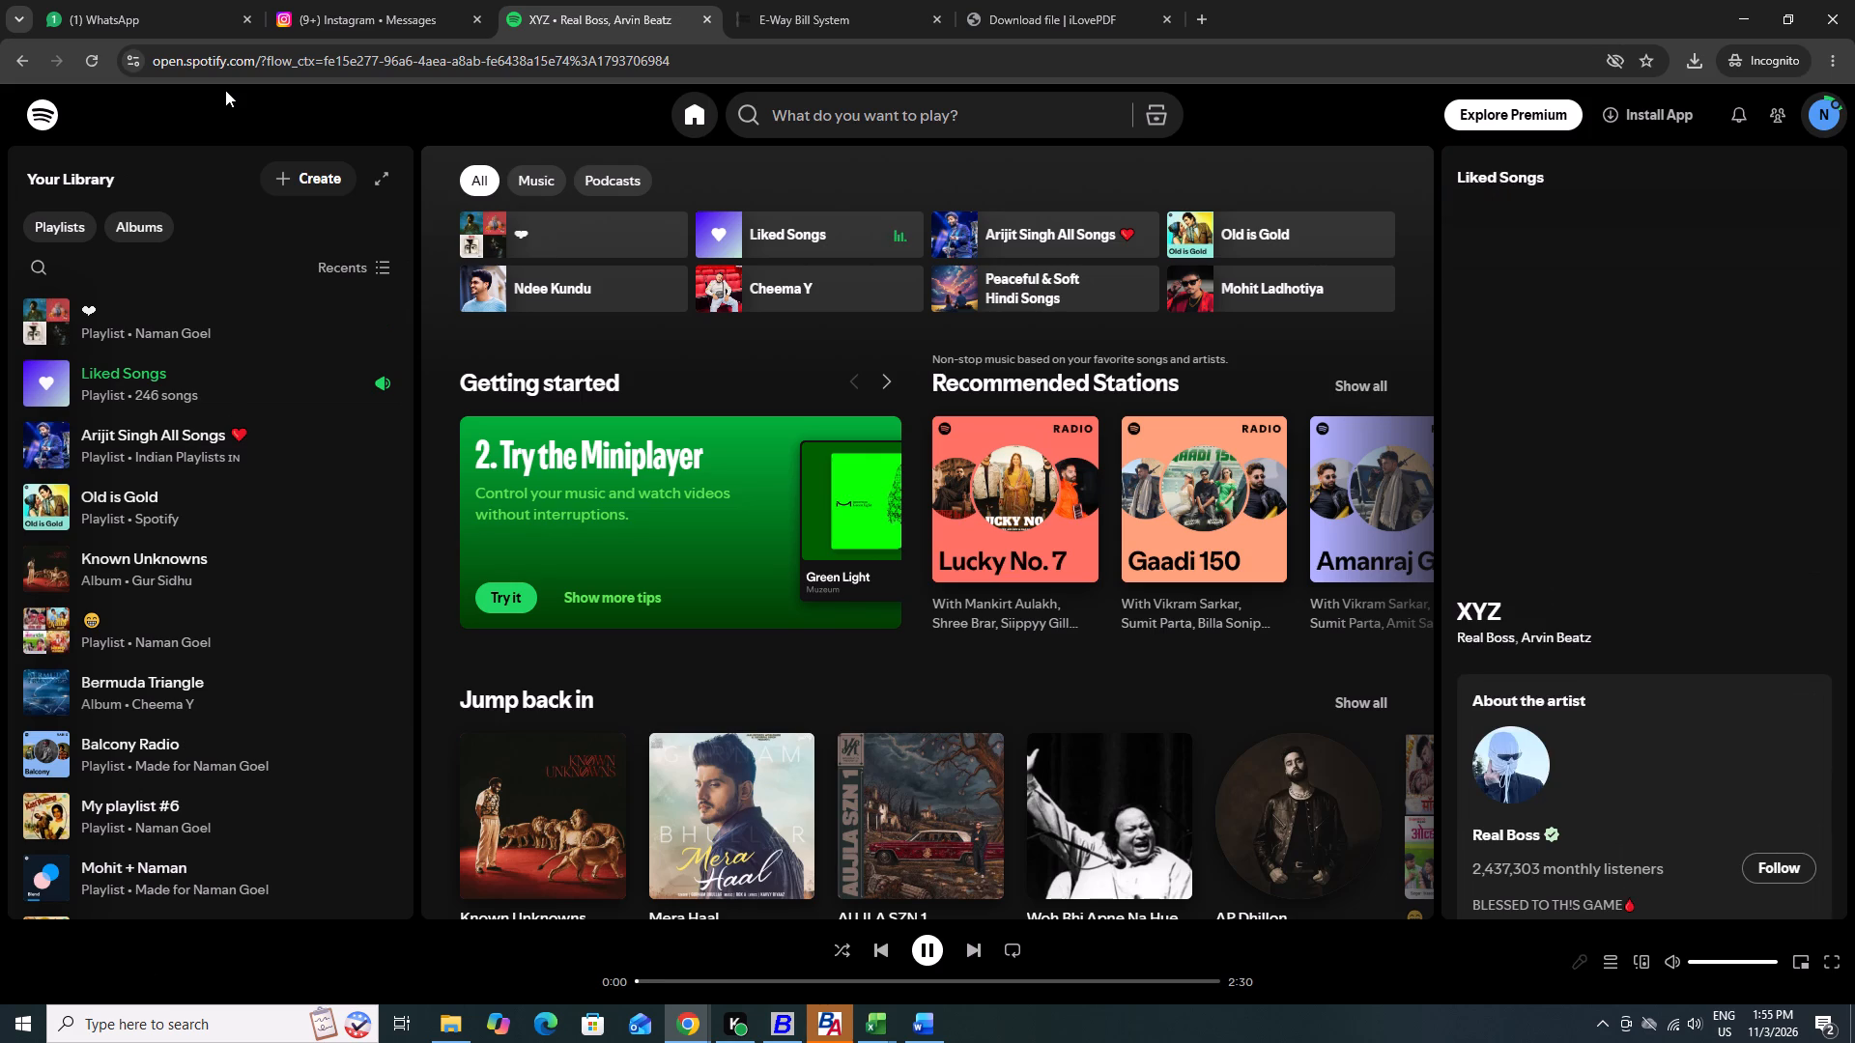
Switch back to Word and change the estimate's date to 3/11/2026.
{"action": "left_click", "coordinate": [931, 1035]}
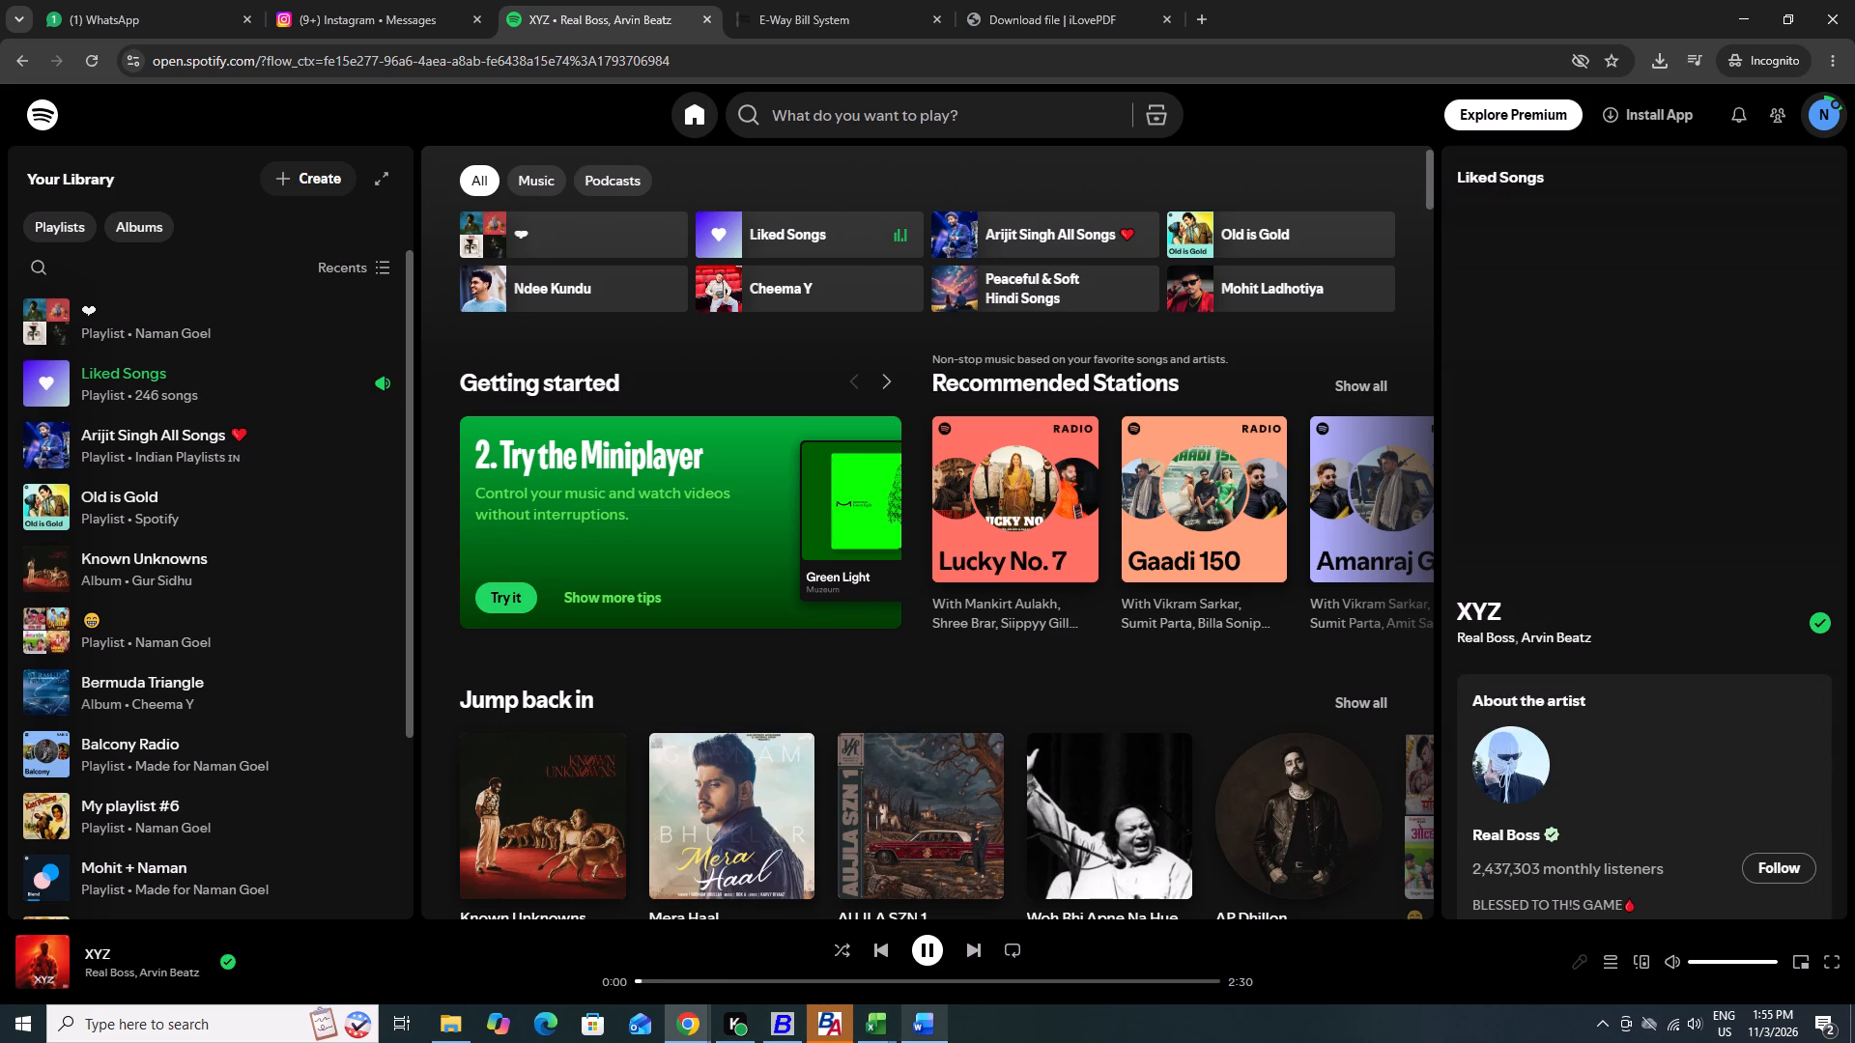
{"action": "scroll", "coordinate": [829, 557], "scroll_direction": "up", "scroll_amount": 8}
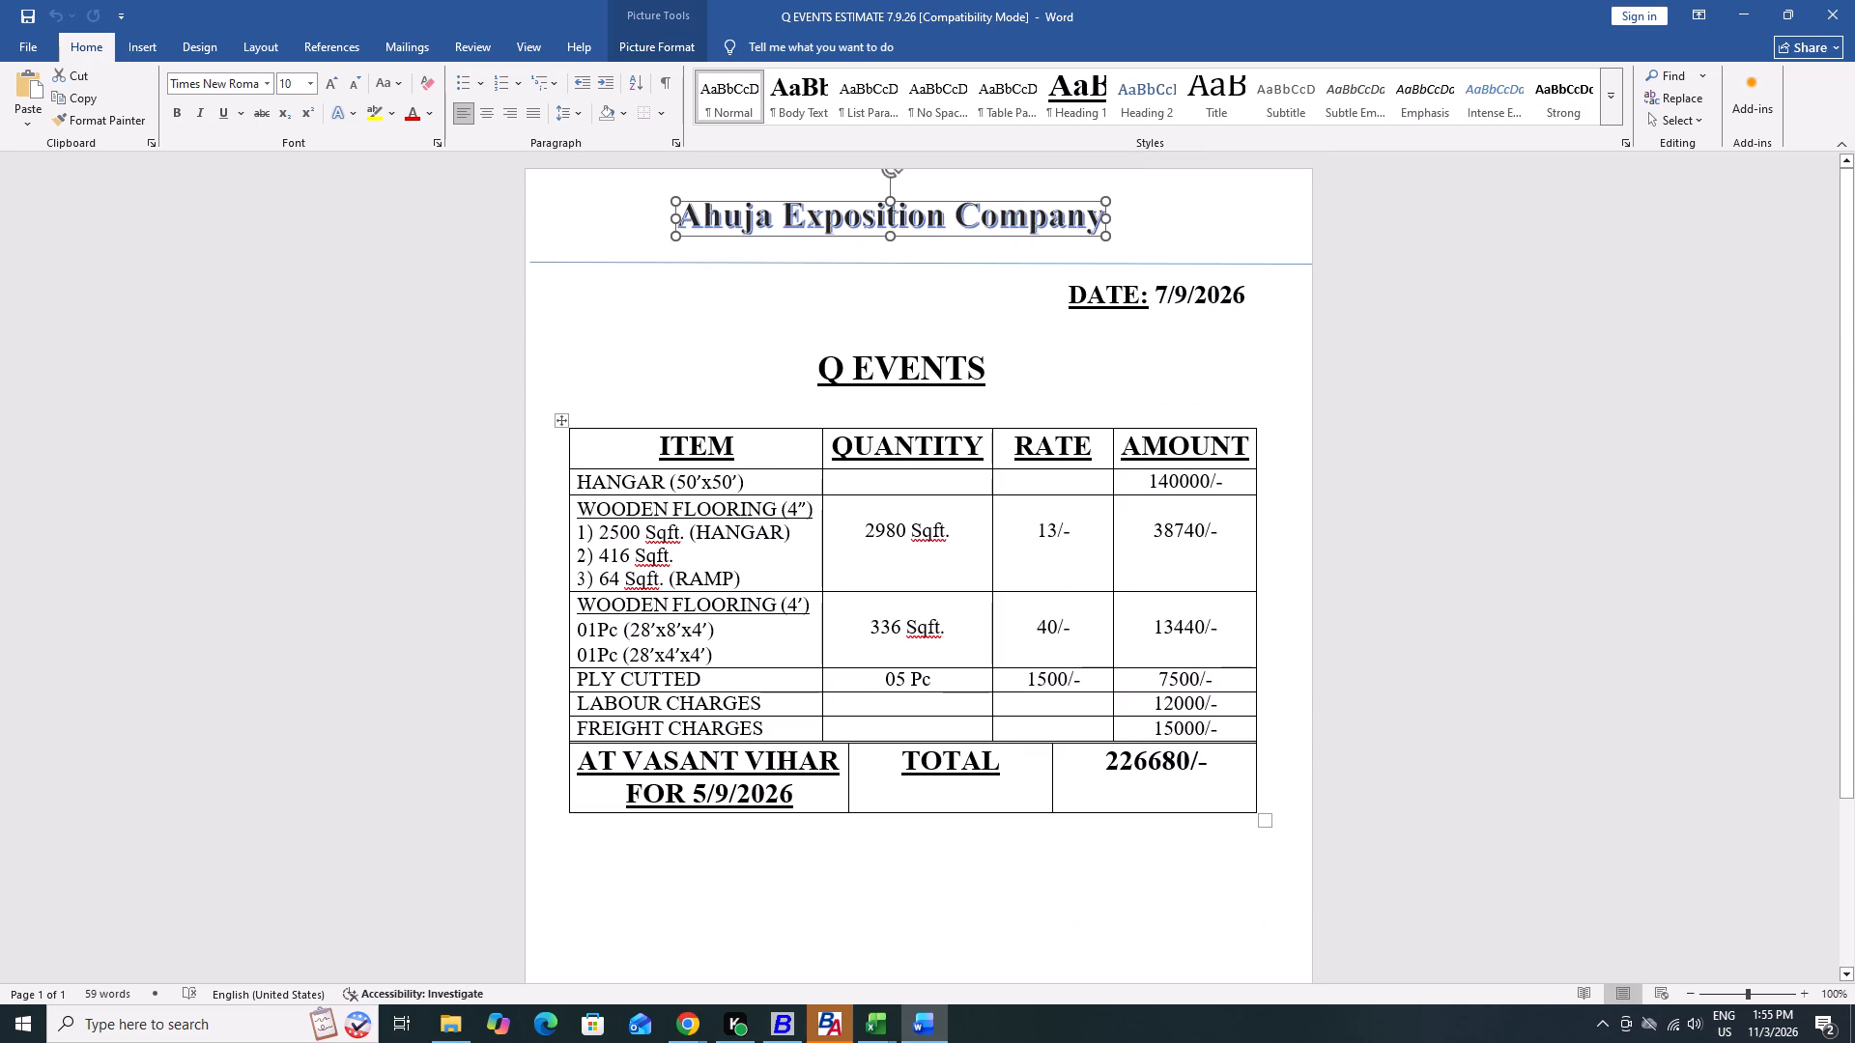
{"action": "left_click", "coordinate": [832, 379]}
{"action": "left_click", "coordinate": [1184, 284]}
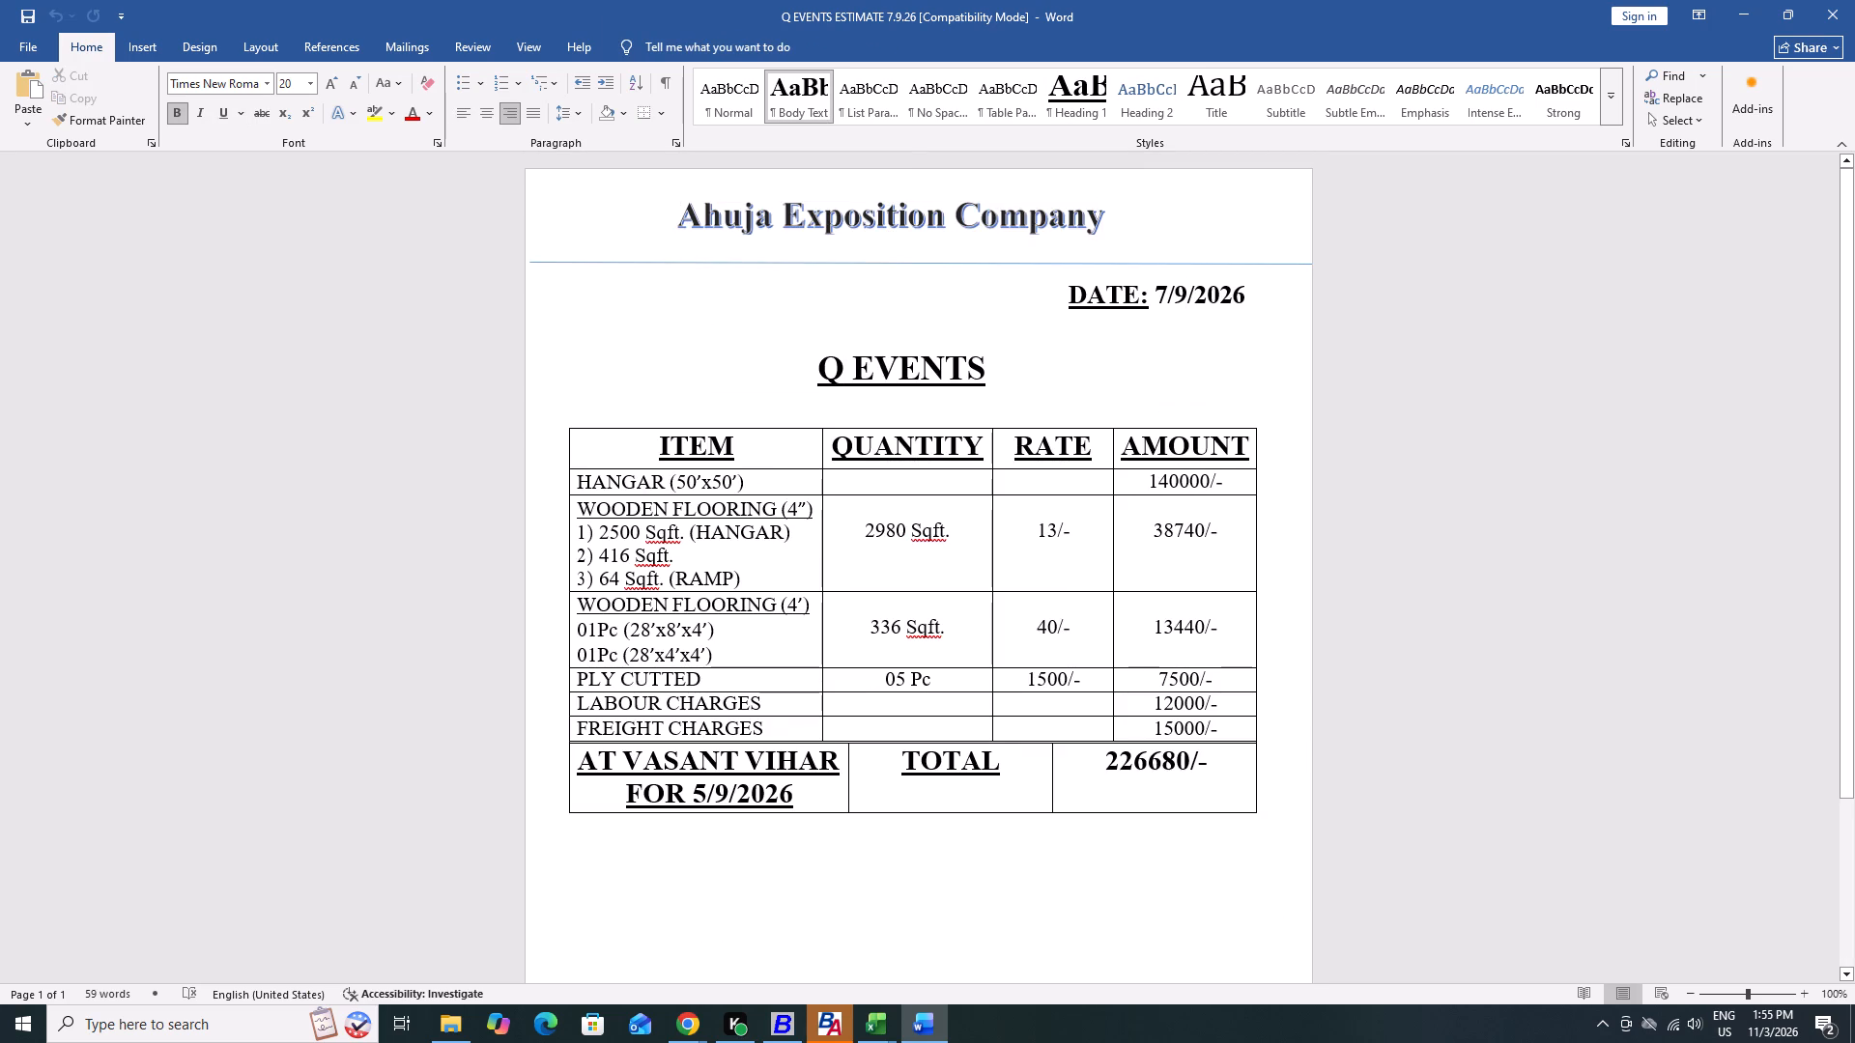
{"action": "key", "text": "BackSpace"}
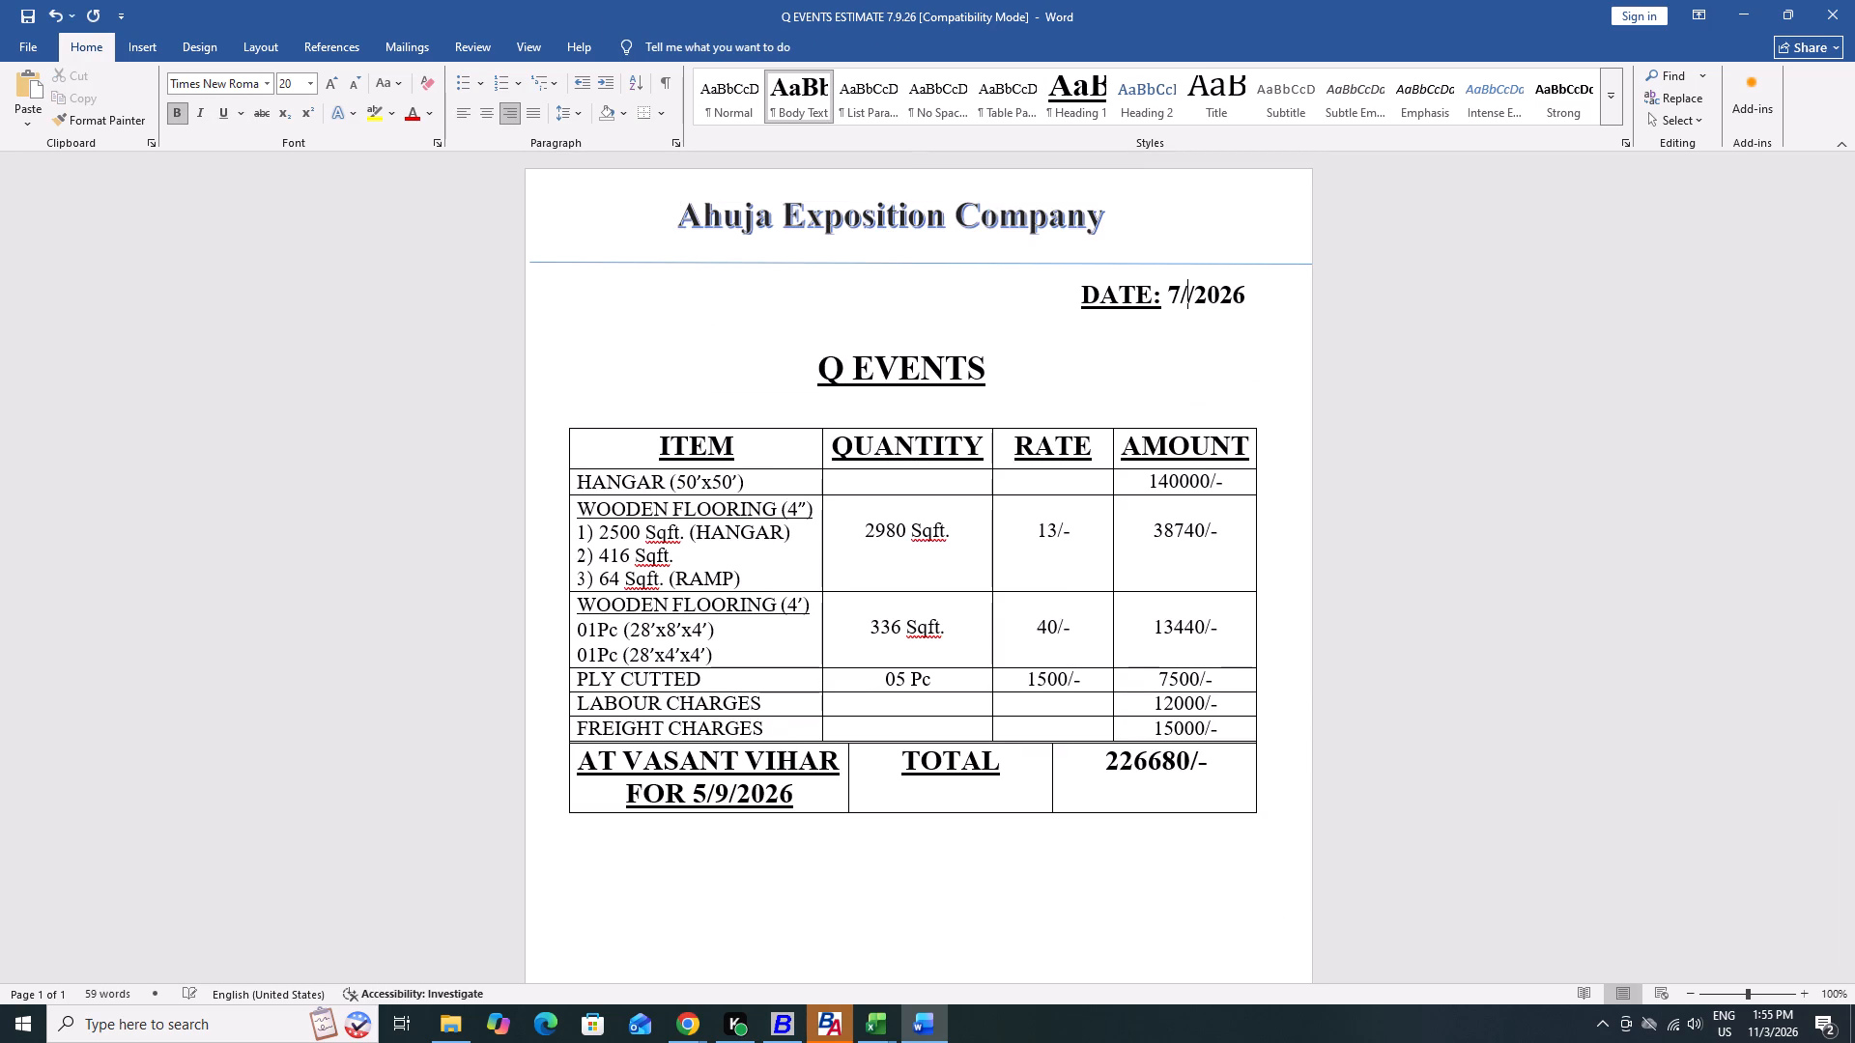
{"action": "type", "text": "11"}
{"action": "key", "text": "Left"}
{"action": "key", "text": "Left"}
{"action": "key", "text": "Left"}
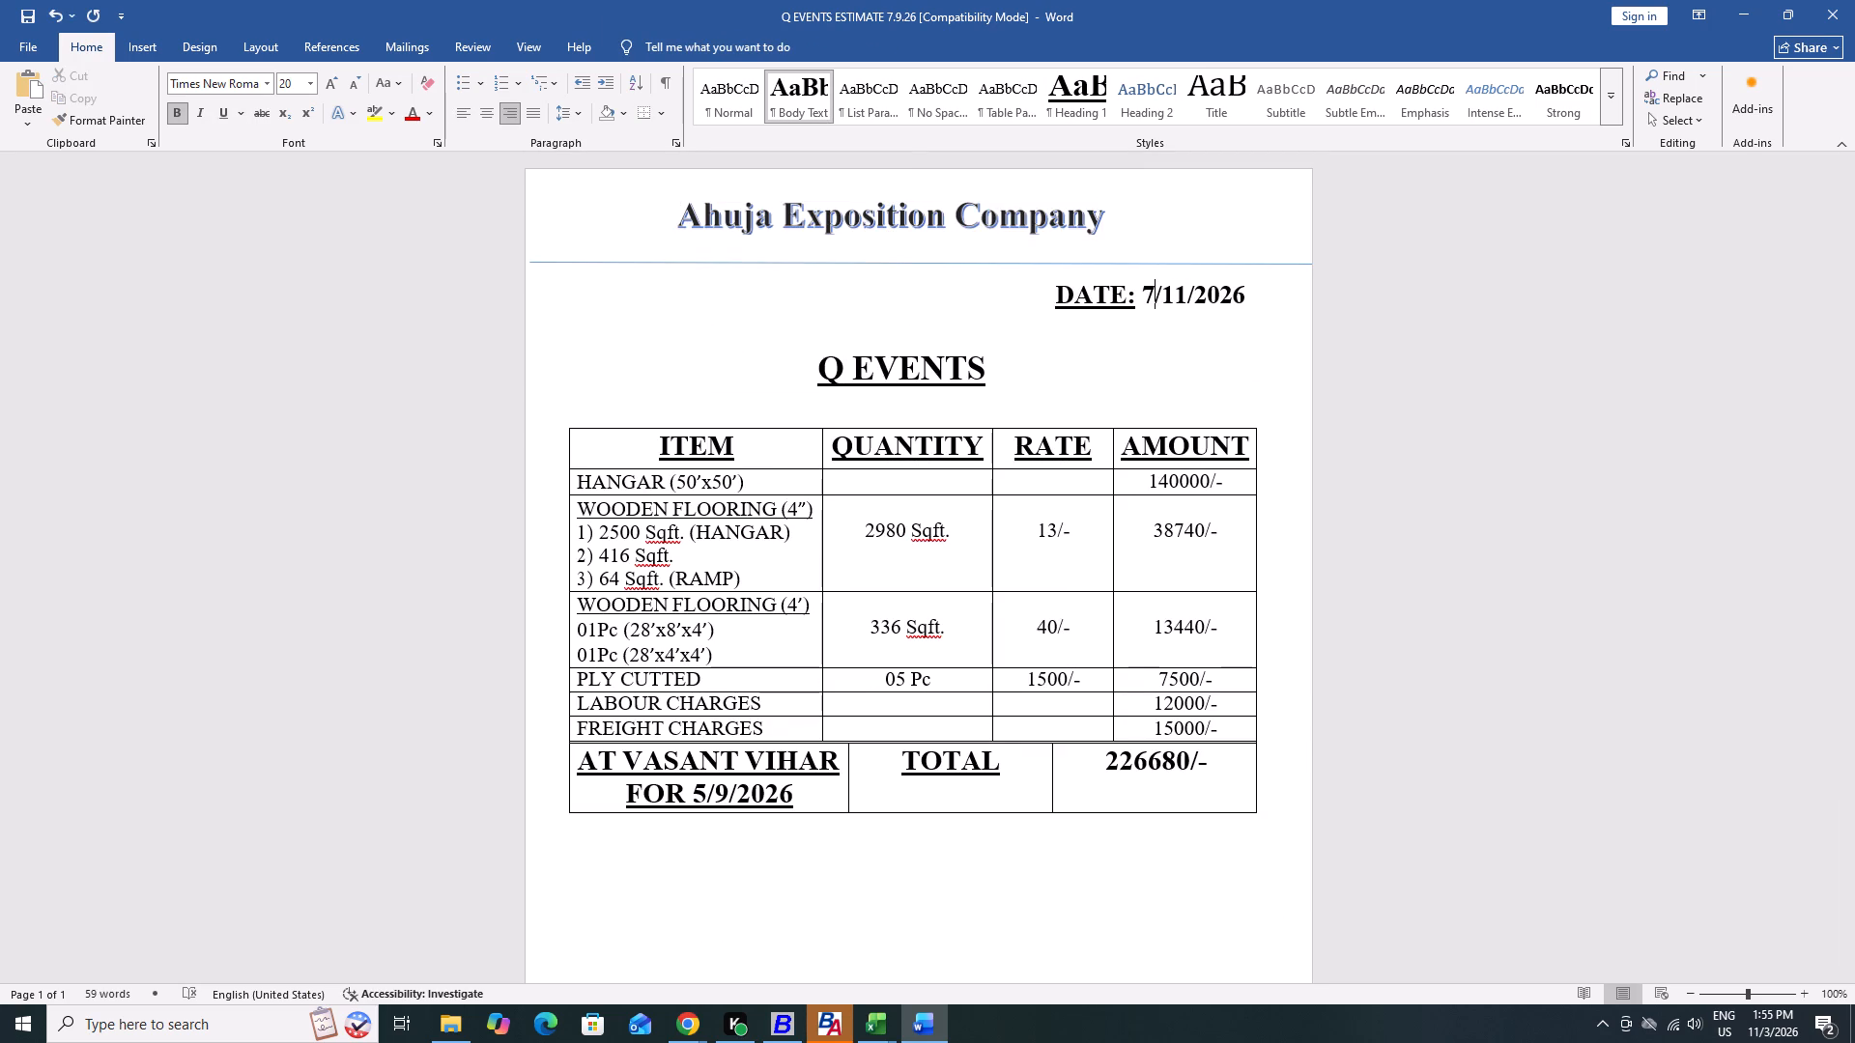
{"action": "key", "text": "BackSpace"}
{"action": "key", "text": "3"}
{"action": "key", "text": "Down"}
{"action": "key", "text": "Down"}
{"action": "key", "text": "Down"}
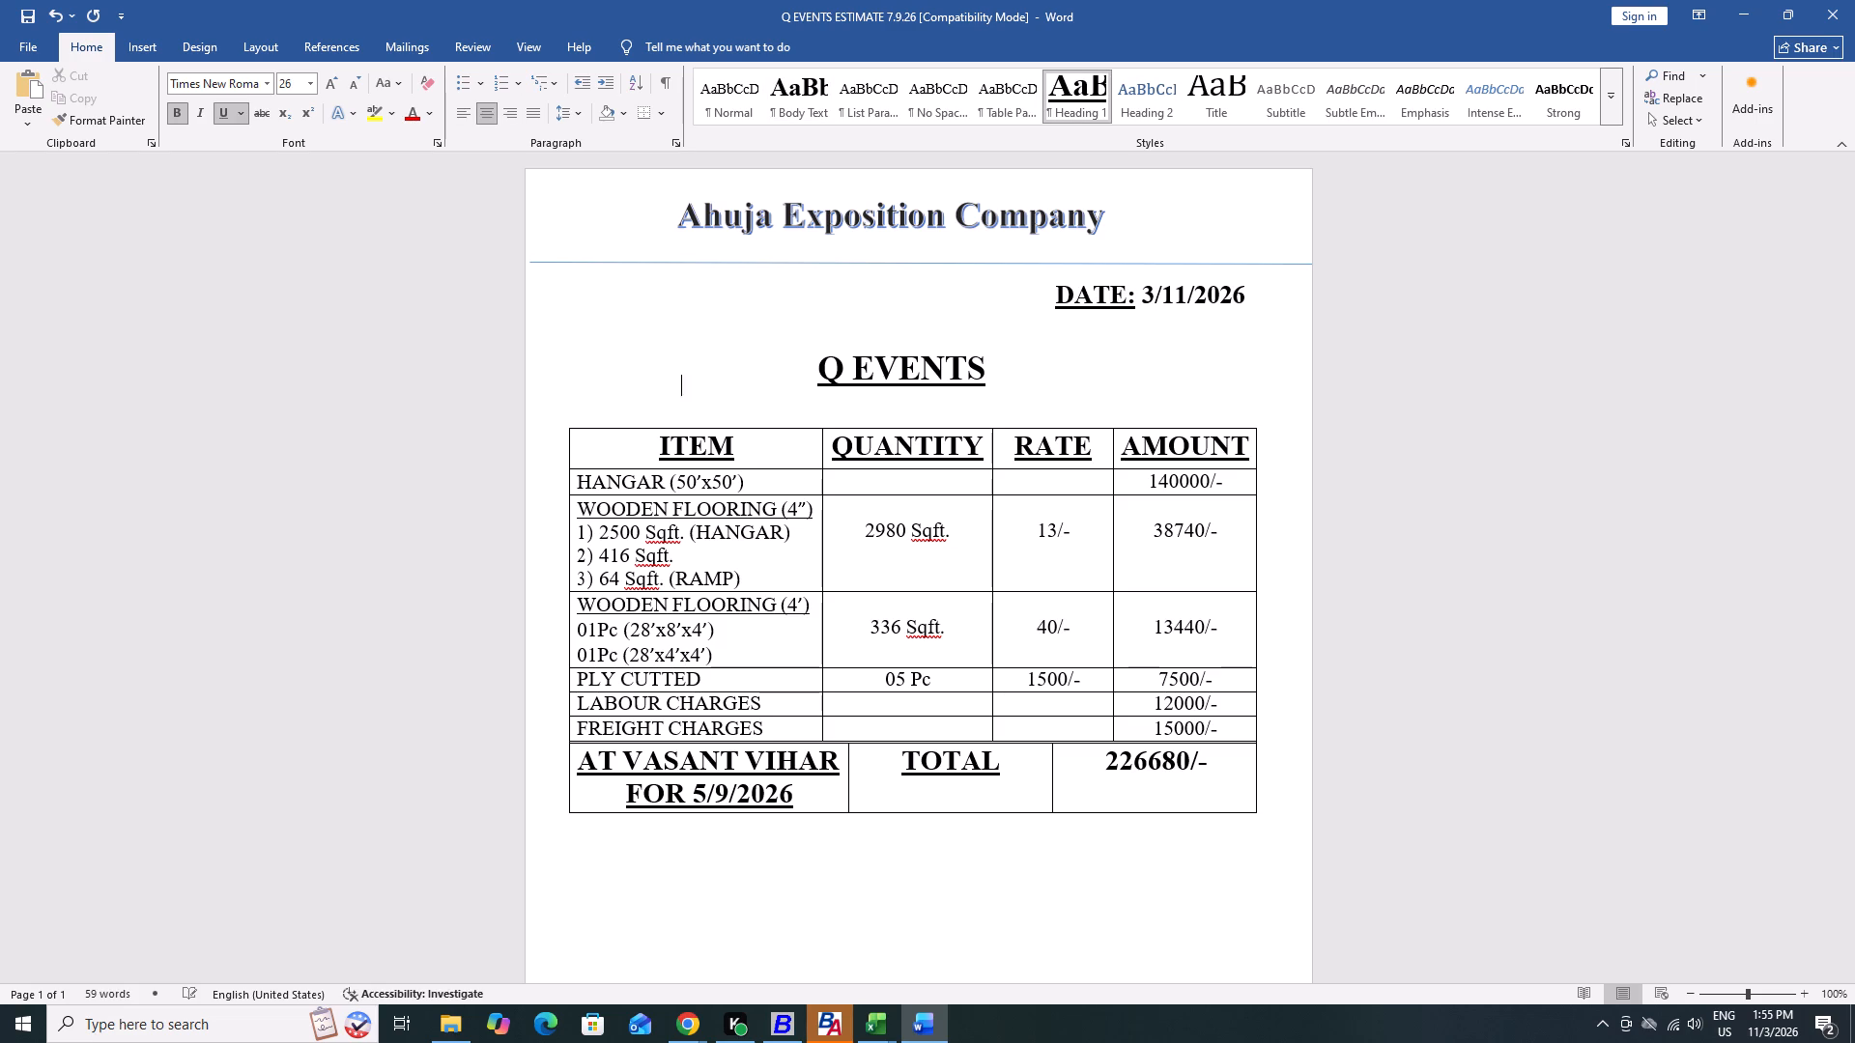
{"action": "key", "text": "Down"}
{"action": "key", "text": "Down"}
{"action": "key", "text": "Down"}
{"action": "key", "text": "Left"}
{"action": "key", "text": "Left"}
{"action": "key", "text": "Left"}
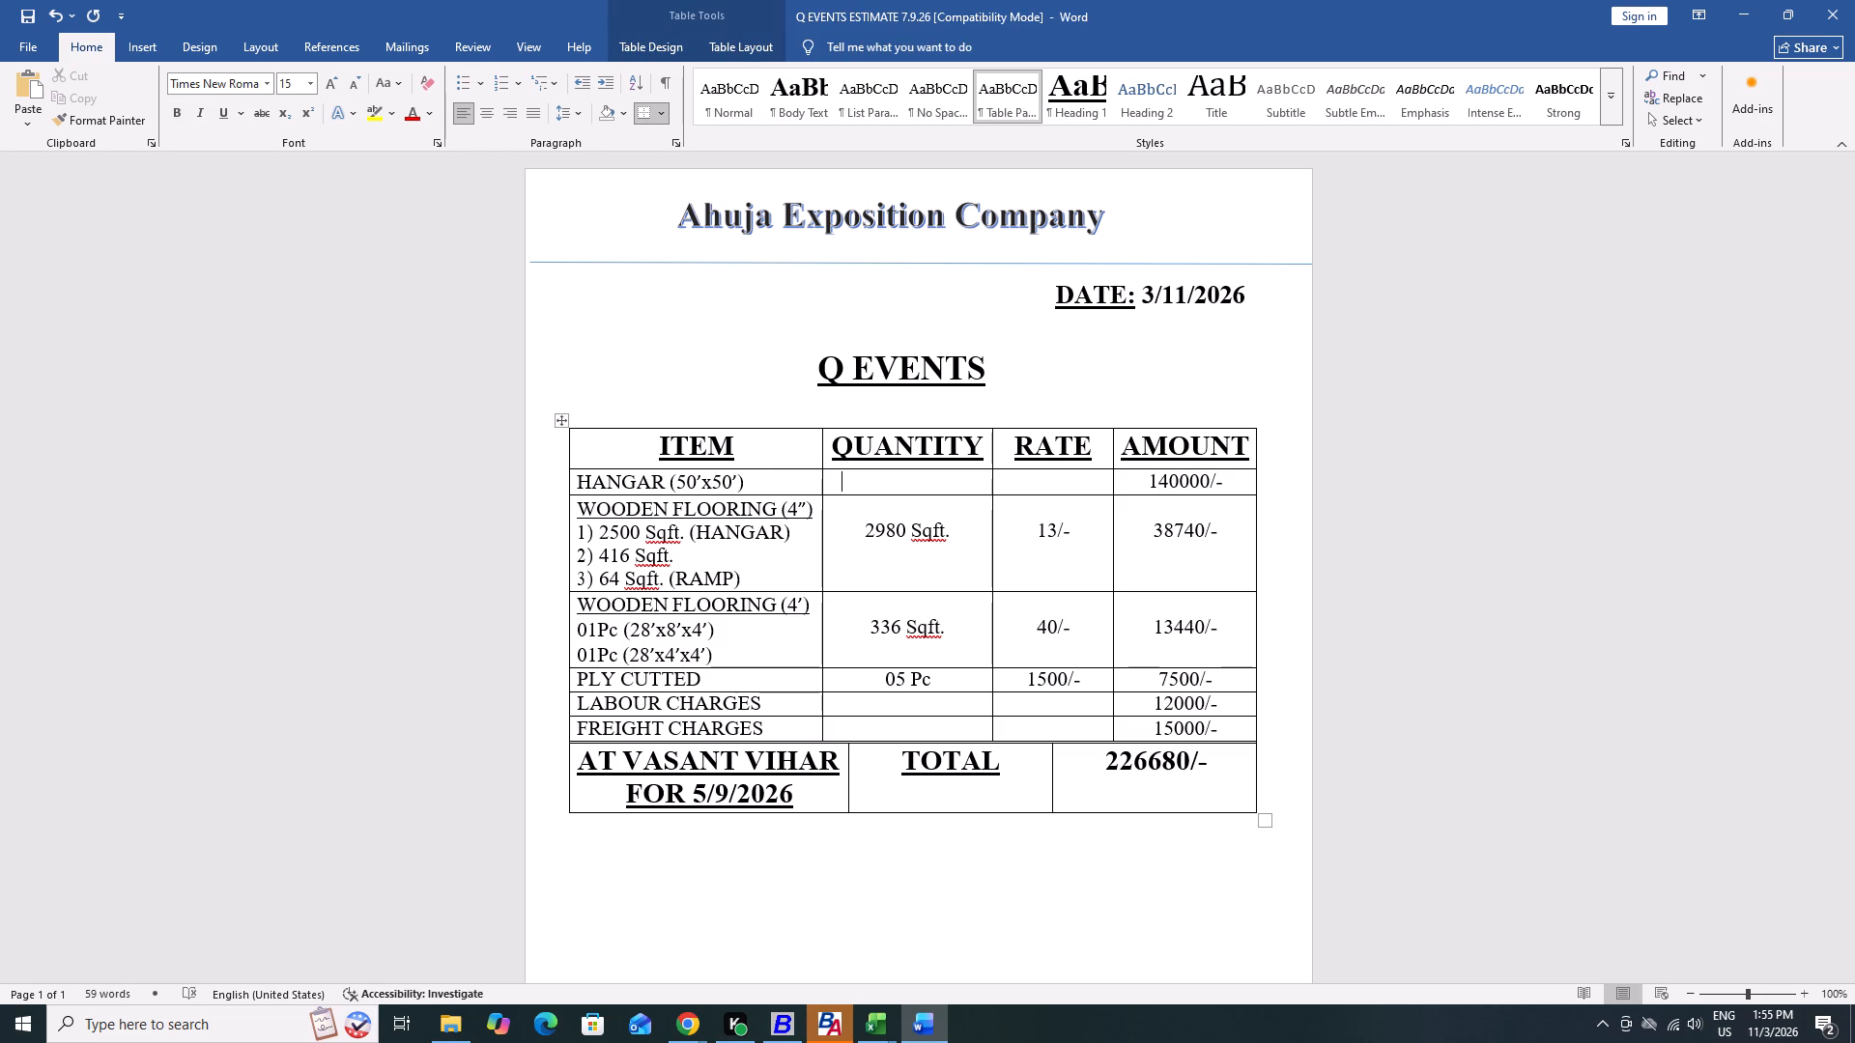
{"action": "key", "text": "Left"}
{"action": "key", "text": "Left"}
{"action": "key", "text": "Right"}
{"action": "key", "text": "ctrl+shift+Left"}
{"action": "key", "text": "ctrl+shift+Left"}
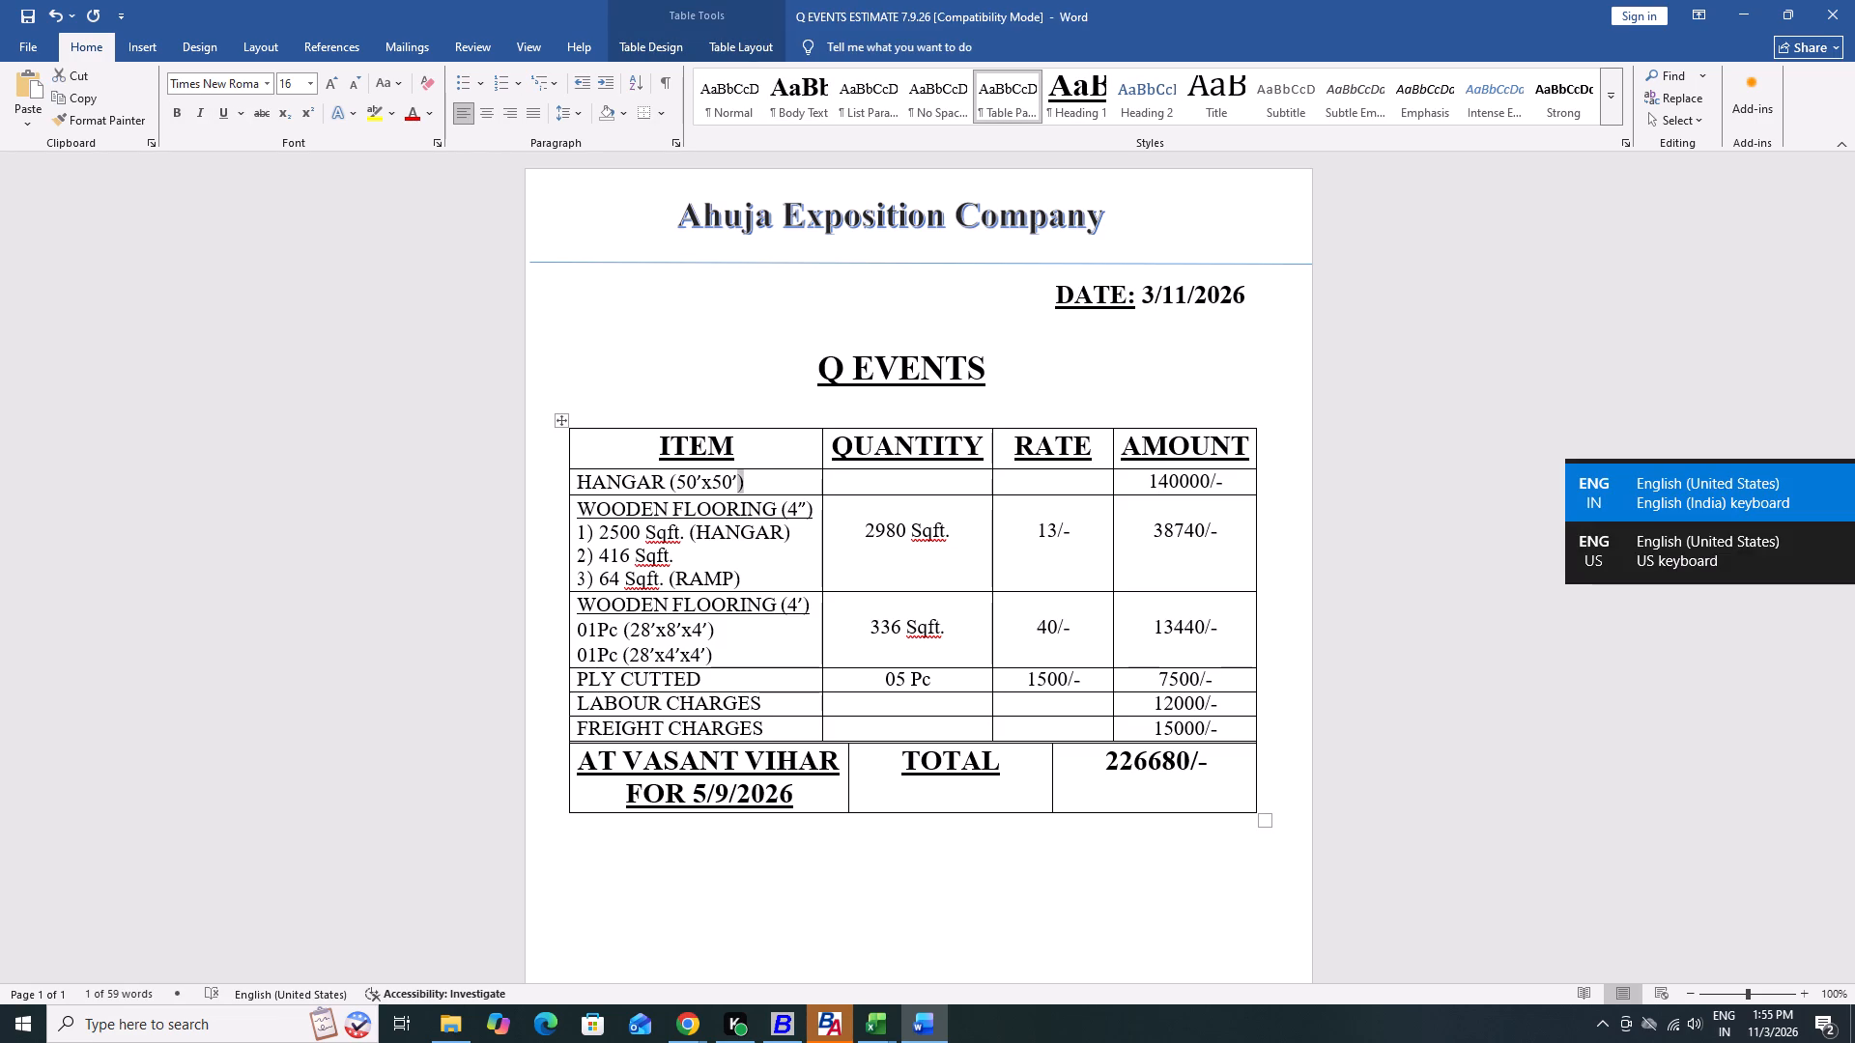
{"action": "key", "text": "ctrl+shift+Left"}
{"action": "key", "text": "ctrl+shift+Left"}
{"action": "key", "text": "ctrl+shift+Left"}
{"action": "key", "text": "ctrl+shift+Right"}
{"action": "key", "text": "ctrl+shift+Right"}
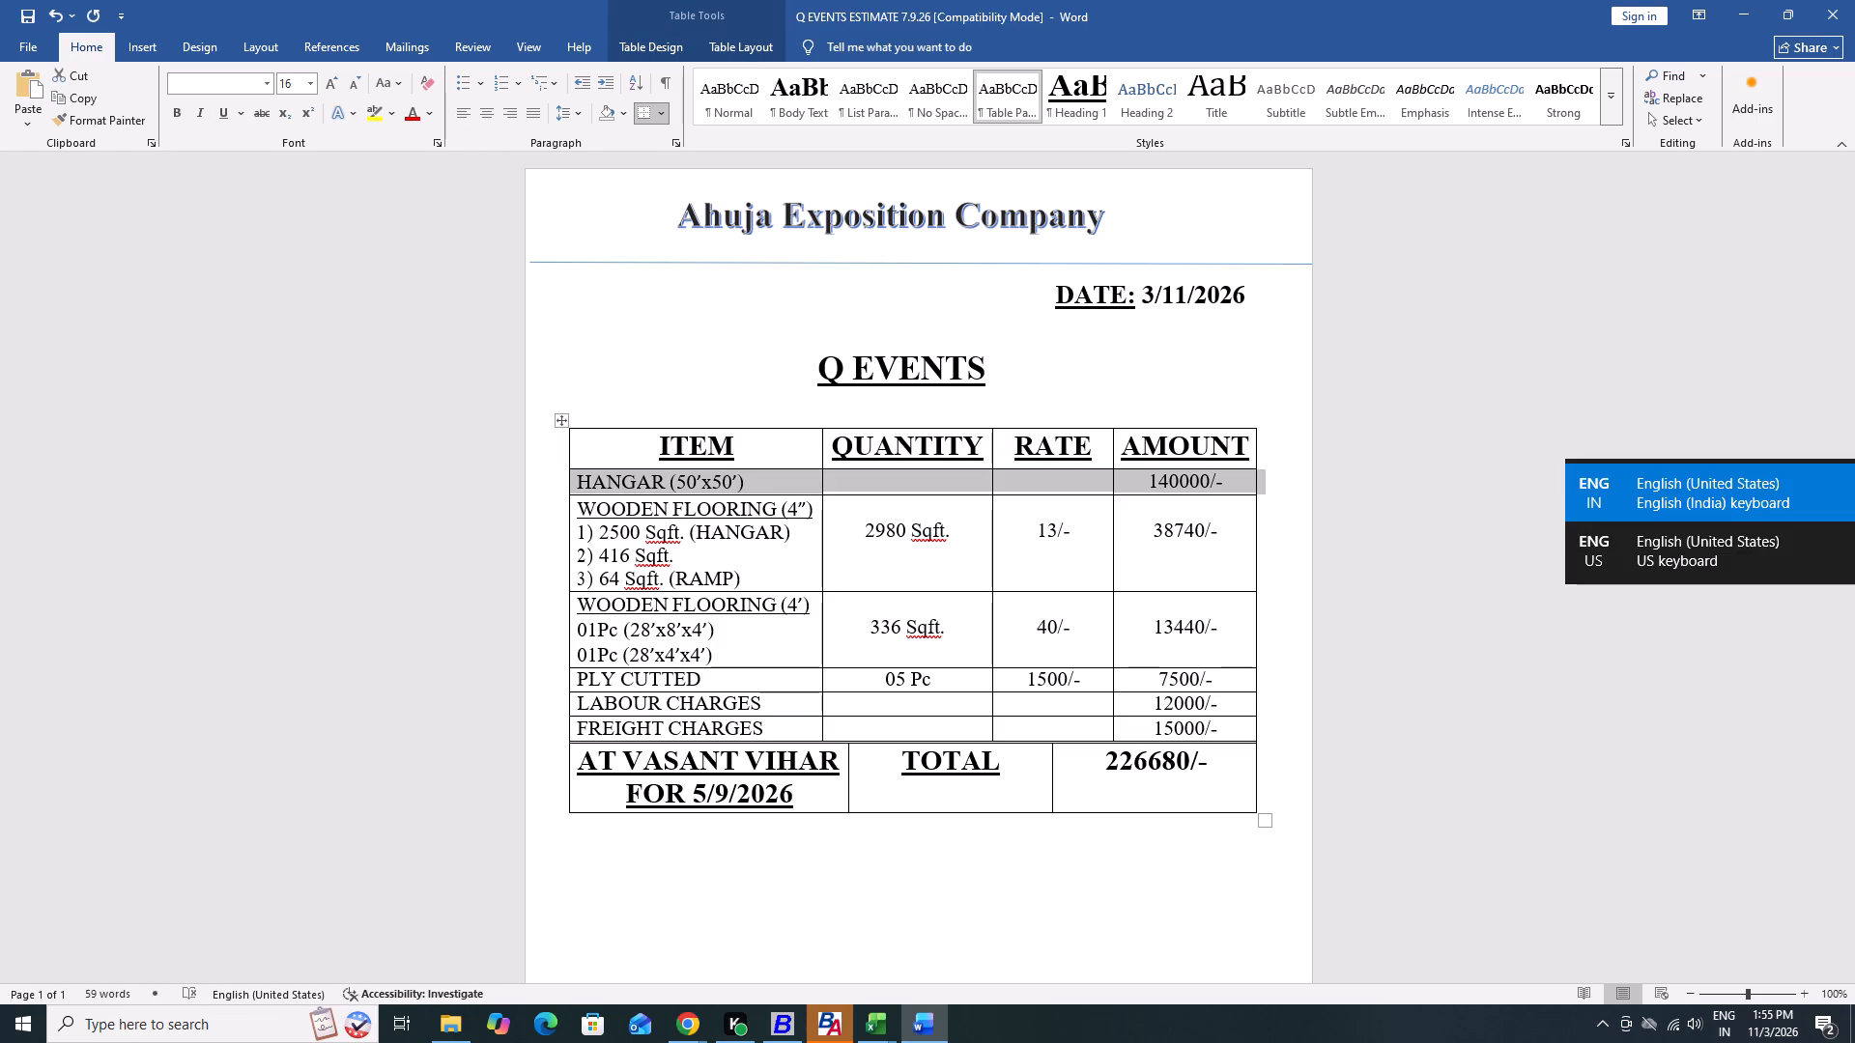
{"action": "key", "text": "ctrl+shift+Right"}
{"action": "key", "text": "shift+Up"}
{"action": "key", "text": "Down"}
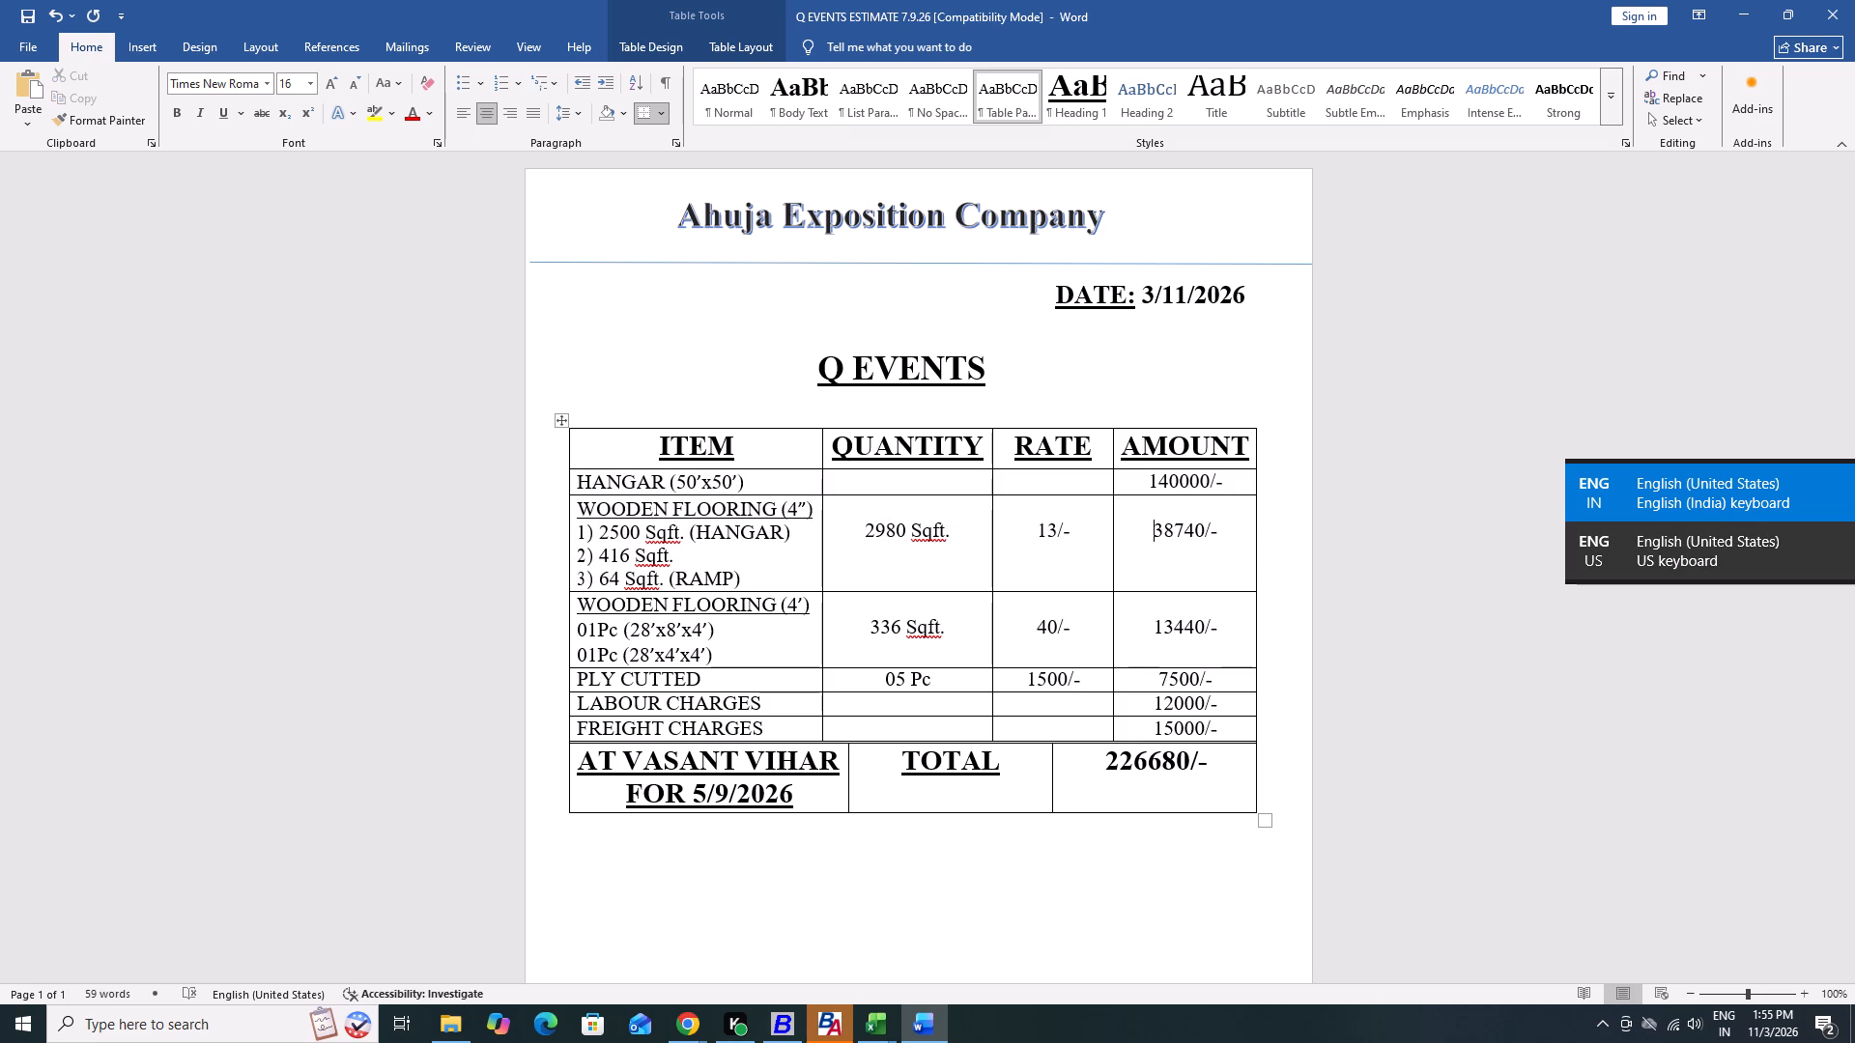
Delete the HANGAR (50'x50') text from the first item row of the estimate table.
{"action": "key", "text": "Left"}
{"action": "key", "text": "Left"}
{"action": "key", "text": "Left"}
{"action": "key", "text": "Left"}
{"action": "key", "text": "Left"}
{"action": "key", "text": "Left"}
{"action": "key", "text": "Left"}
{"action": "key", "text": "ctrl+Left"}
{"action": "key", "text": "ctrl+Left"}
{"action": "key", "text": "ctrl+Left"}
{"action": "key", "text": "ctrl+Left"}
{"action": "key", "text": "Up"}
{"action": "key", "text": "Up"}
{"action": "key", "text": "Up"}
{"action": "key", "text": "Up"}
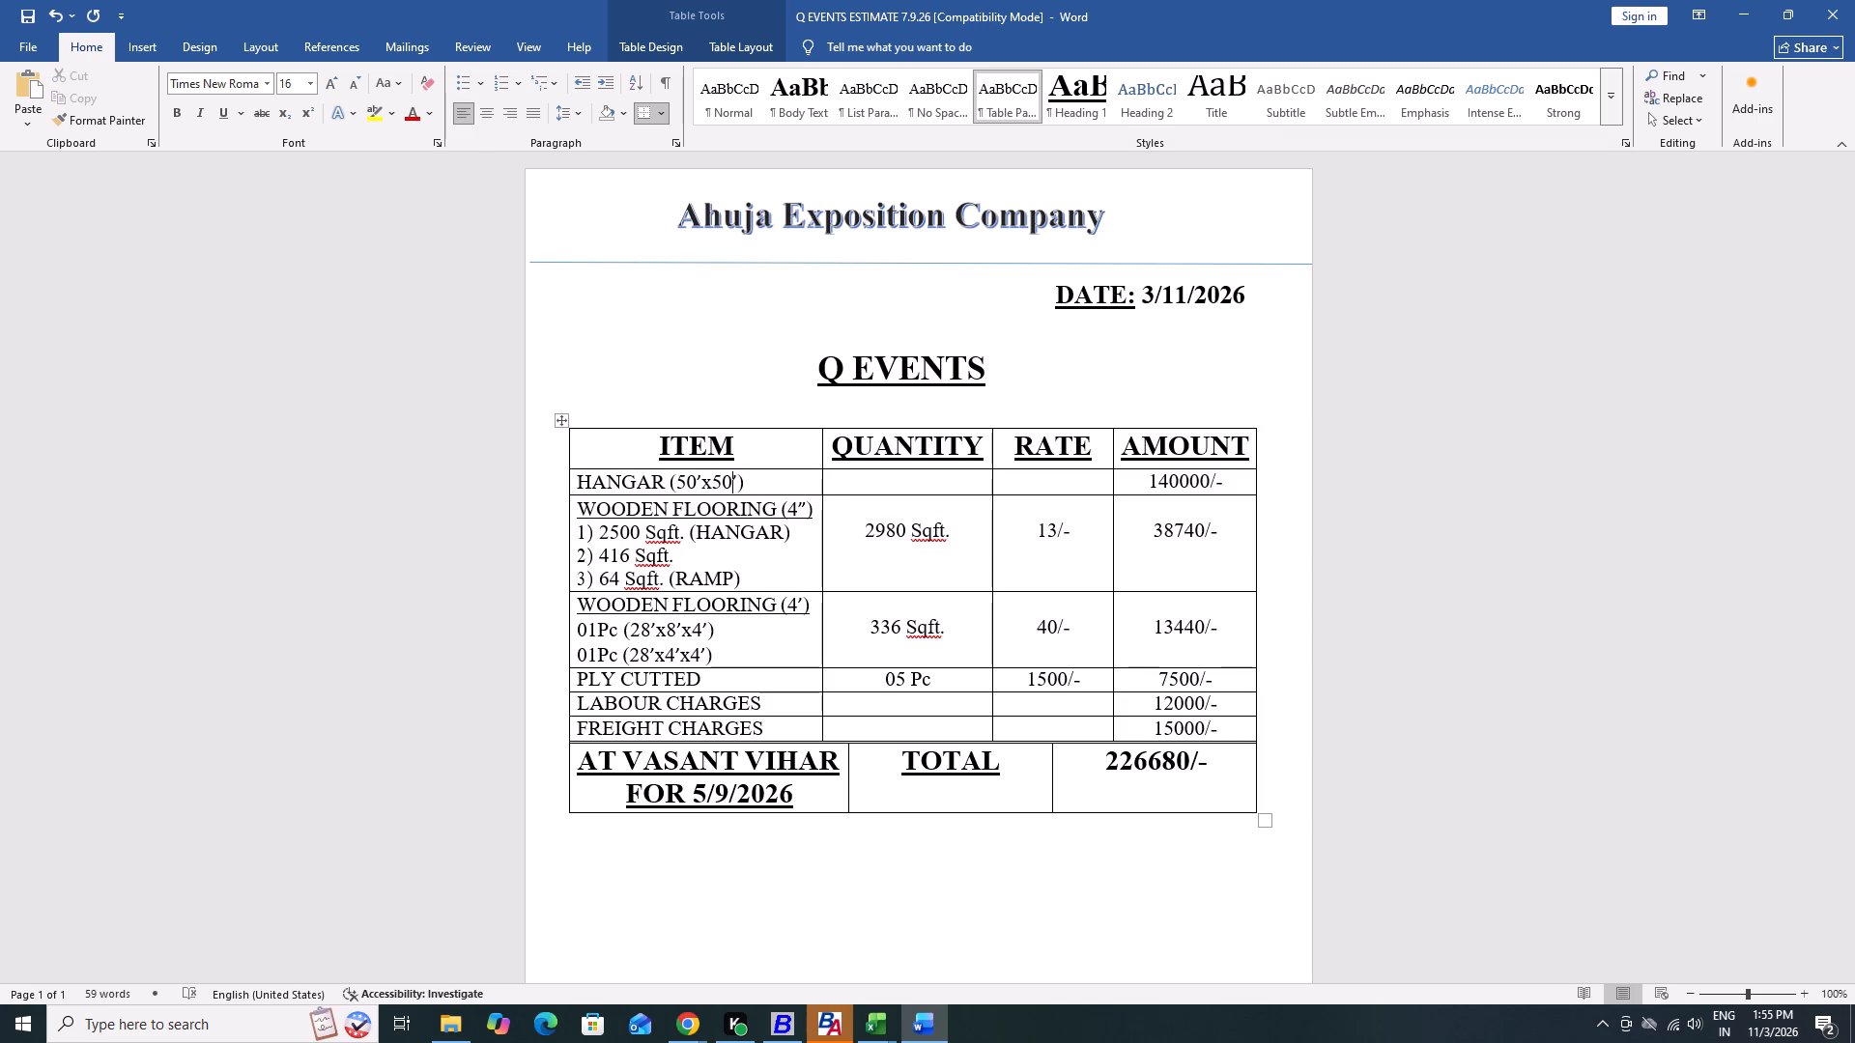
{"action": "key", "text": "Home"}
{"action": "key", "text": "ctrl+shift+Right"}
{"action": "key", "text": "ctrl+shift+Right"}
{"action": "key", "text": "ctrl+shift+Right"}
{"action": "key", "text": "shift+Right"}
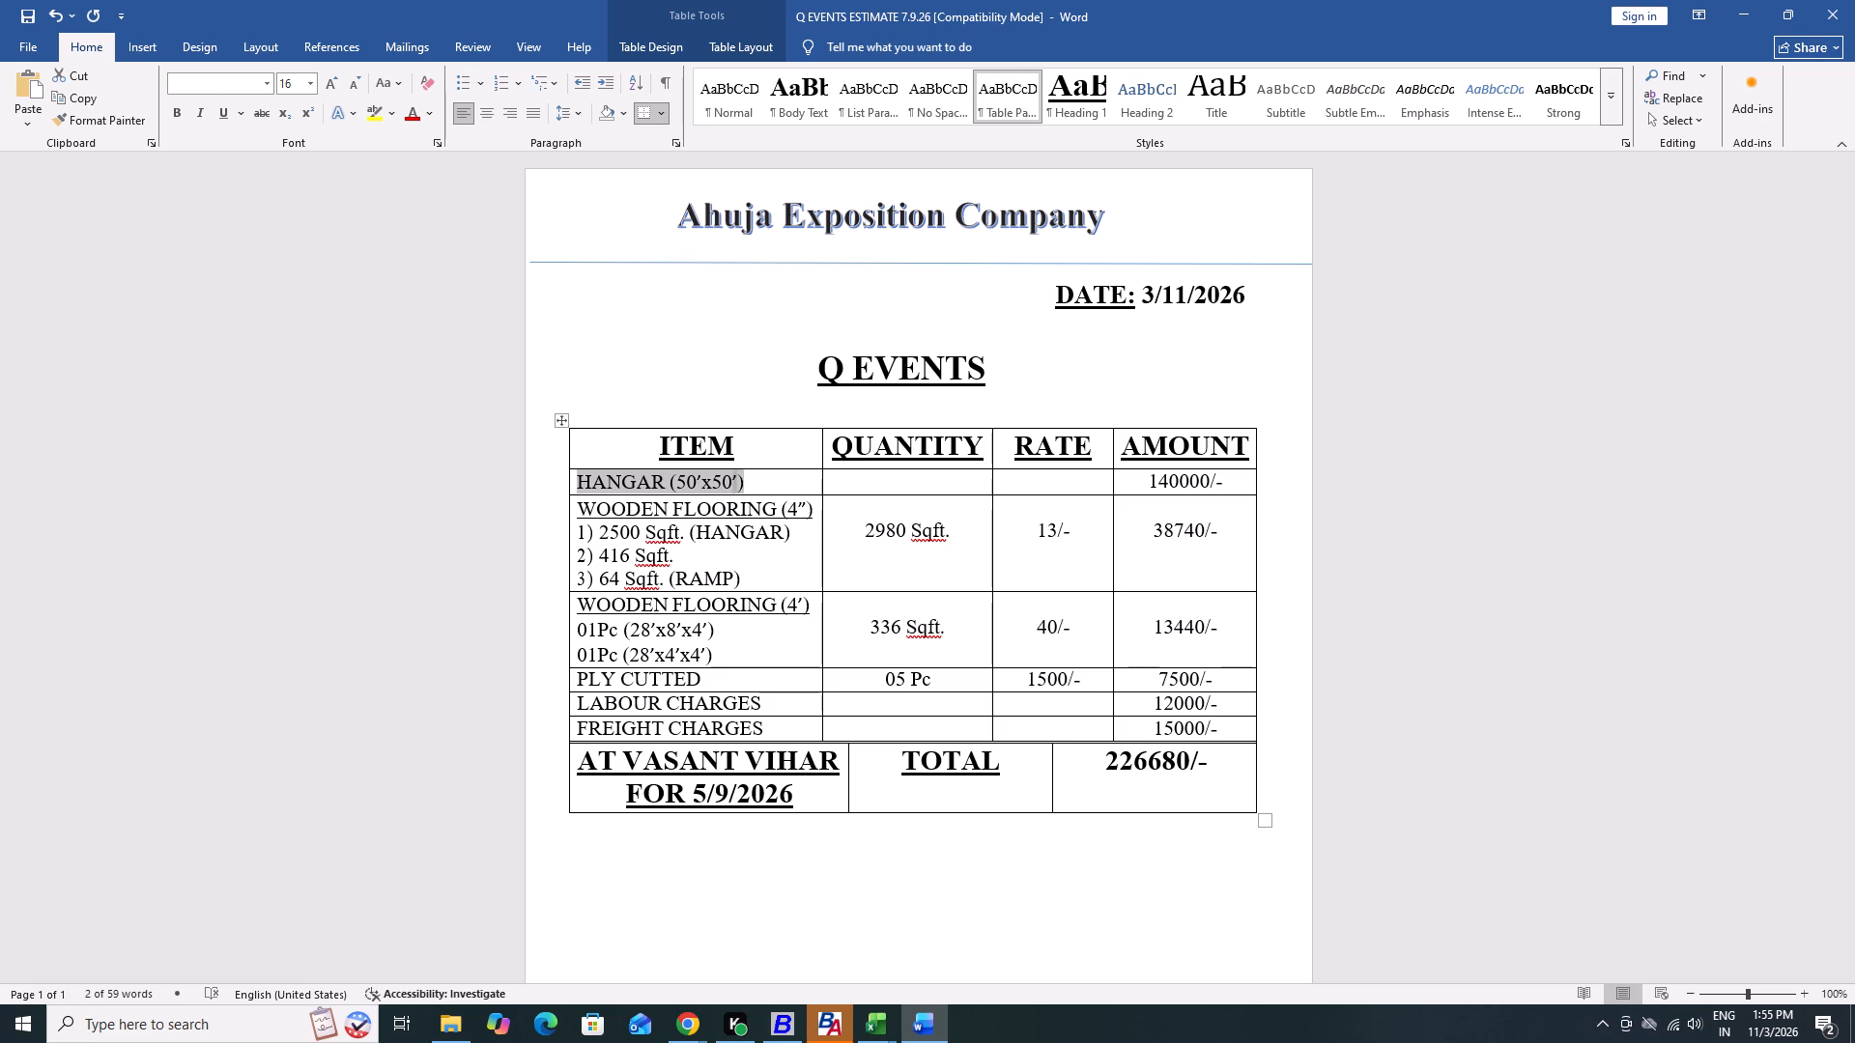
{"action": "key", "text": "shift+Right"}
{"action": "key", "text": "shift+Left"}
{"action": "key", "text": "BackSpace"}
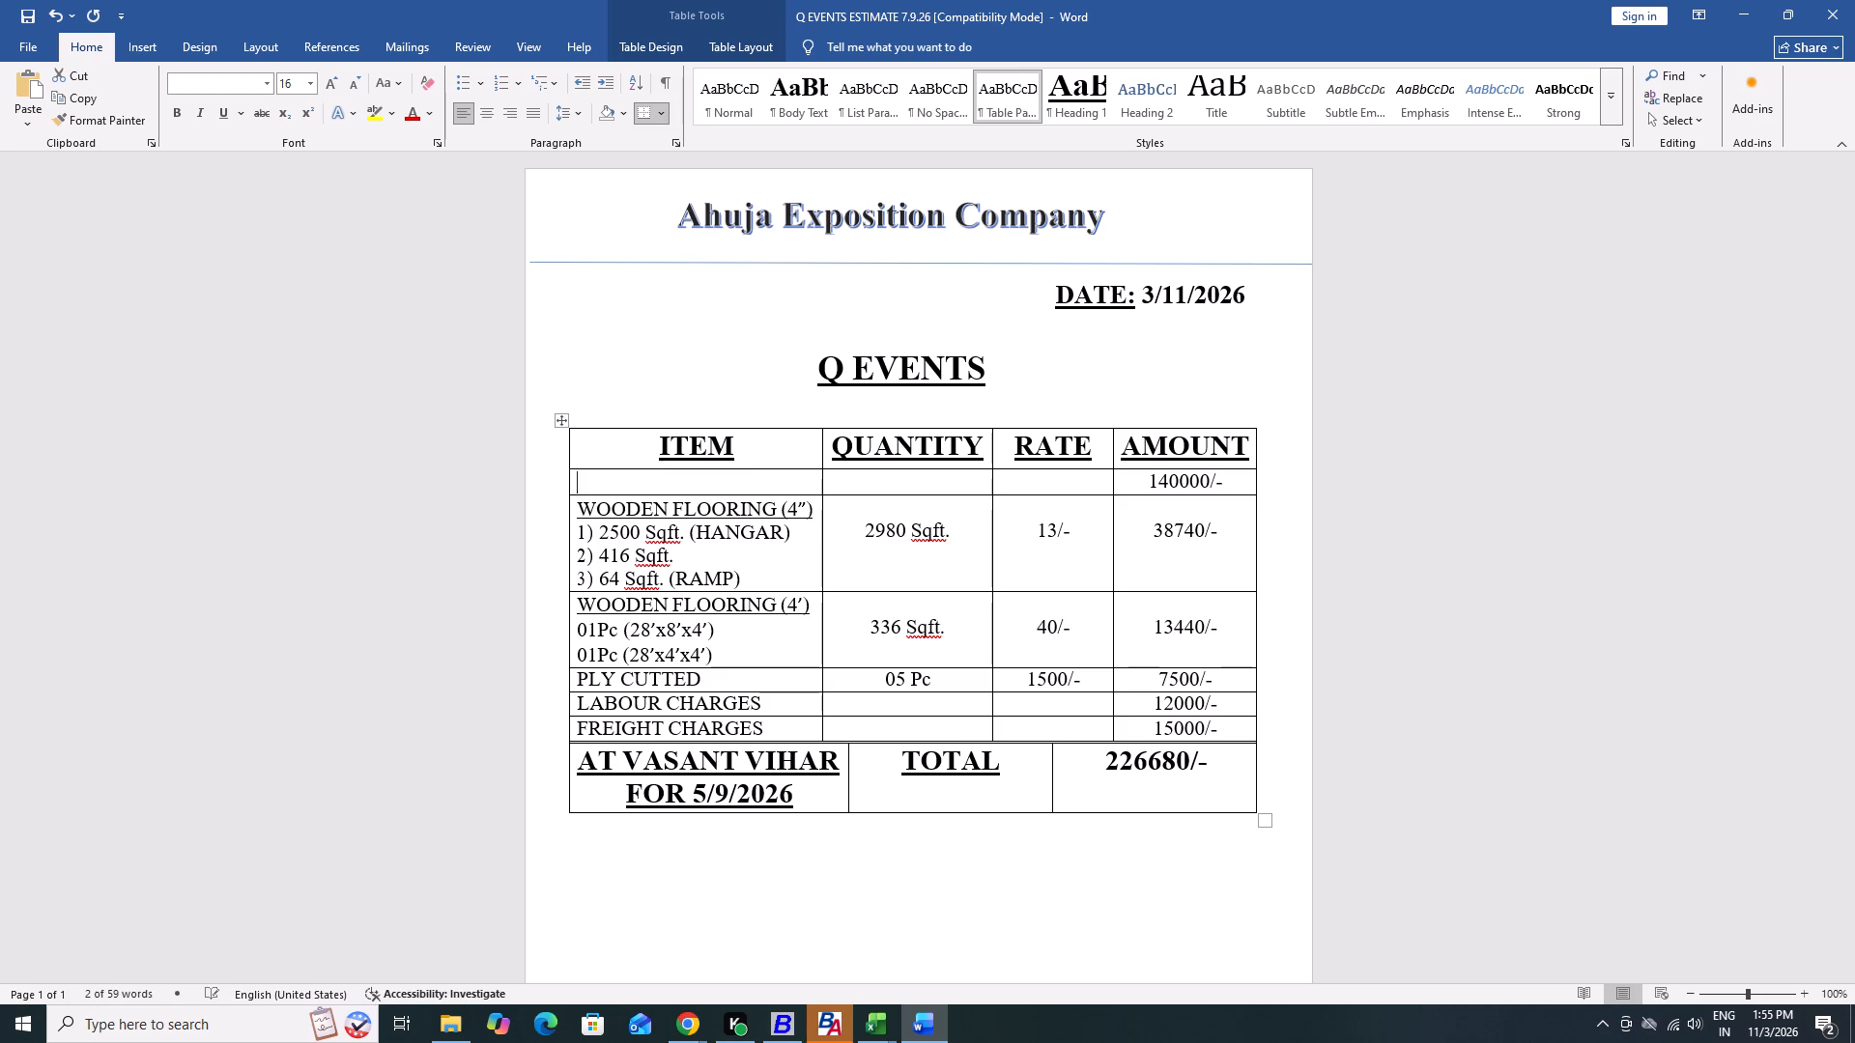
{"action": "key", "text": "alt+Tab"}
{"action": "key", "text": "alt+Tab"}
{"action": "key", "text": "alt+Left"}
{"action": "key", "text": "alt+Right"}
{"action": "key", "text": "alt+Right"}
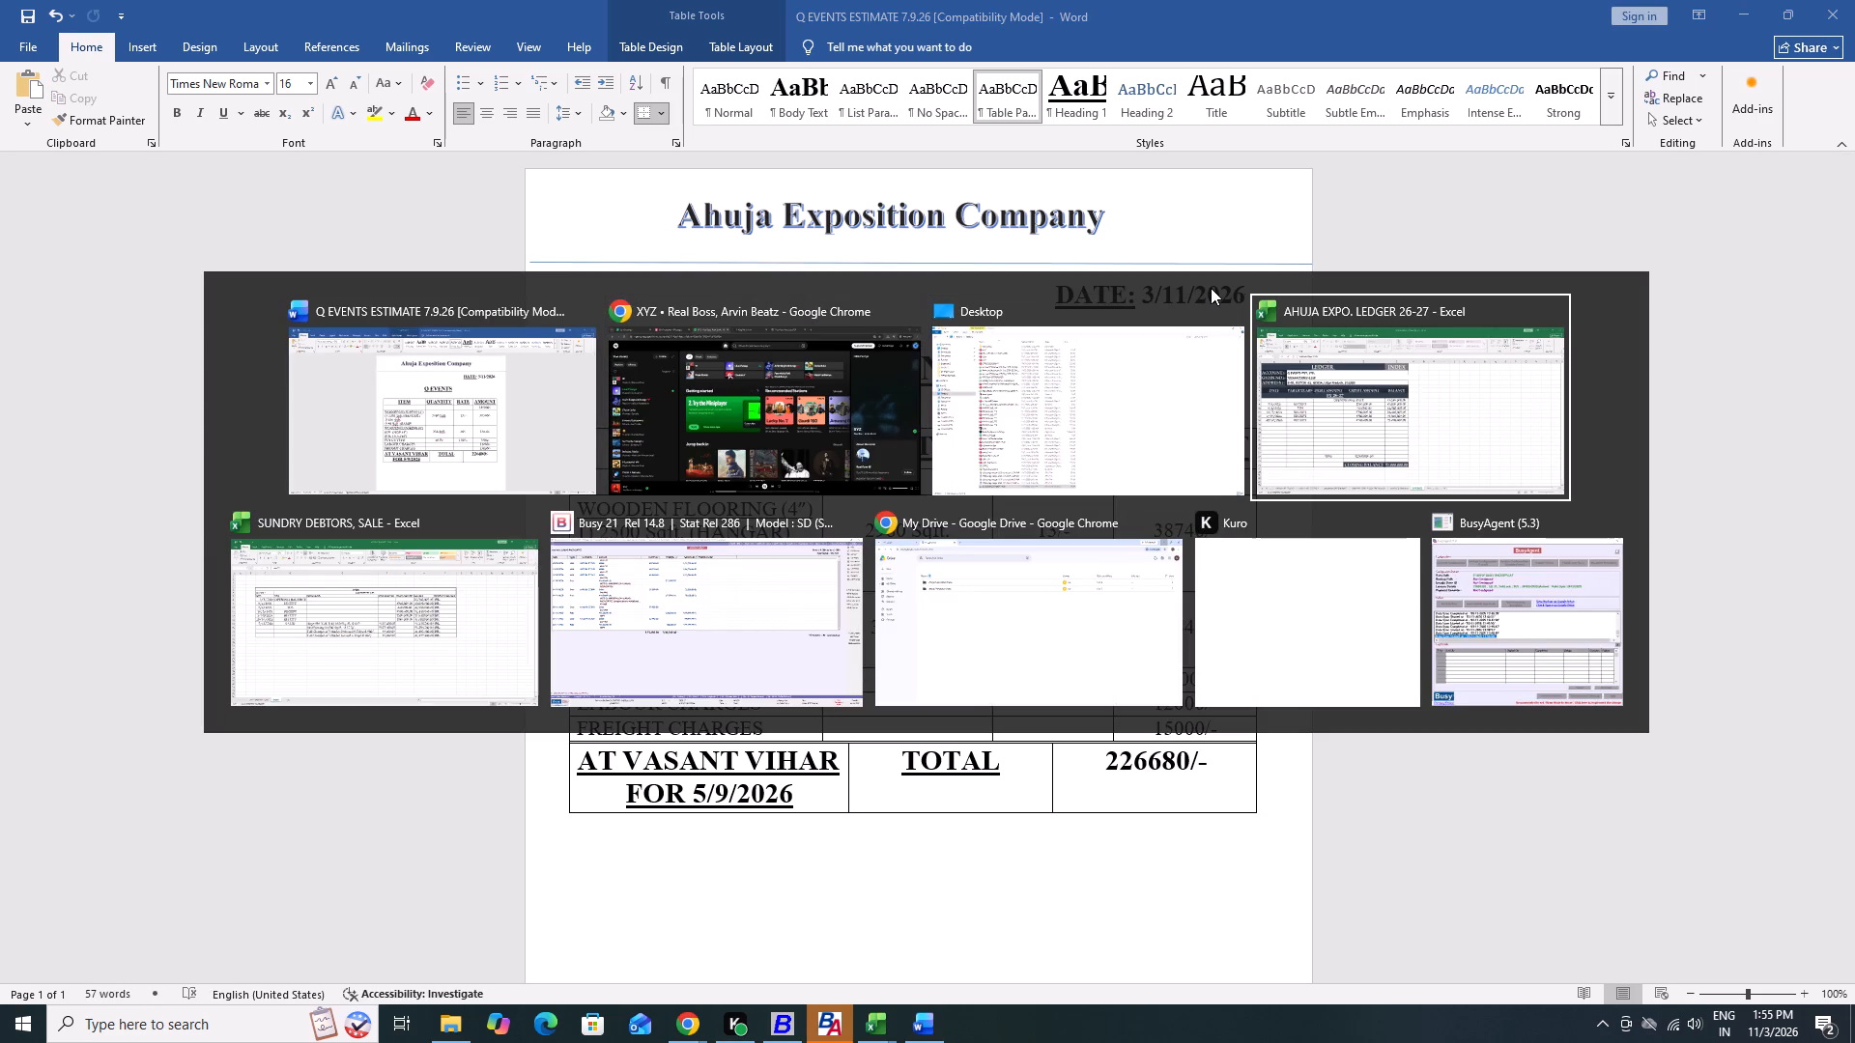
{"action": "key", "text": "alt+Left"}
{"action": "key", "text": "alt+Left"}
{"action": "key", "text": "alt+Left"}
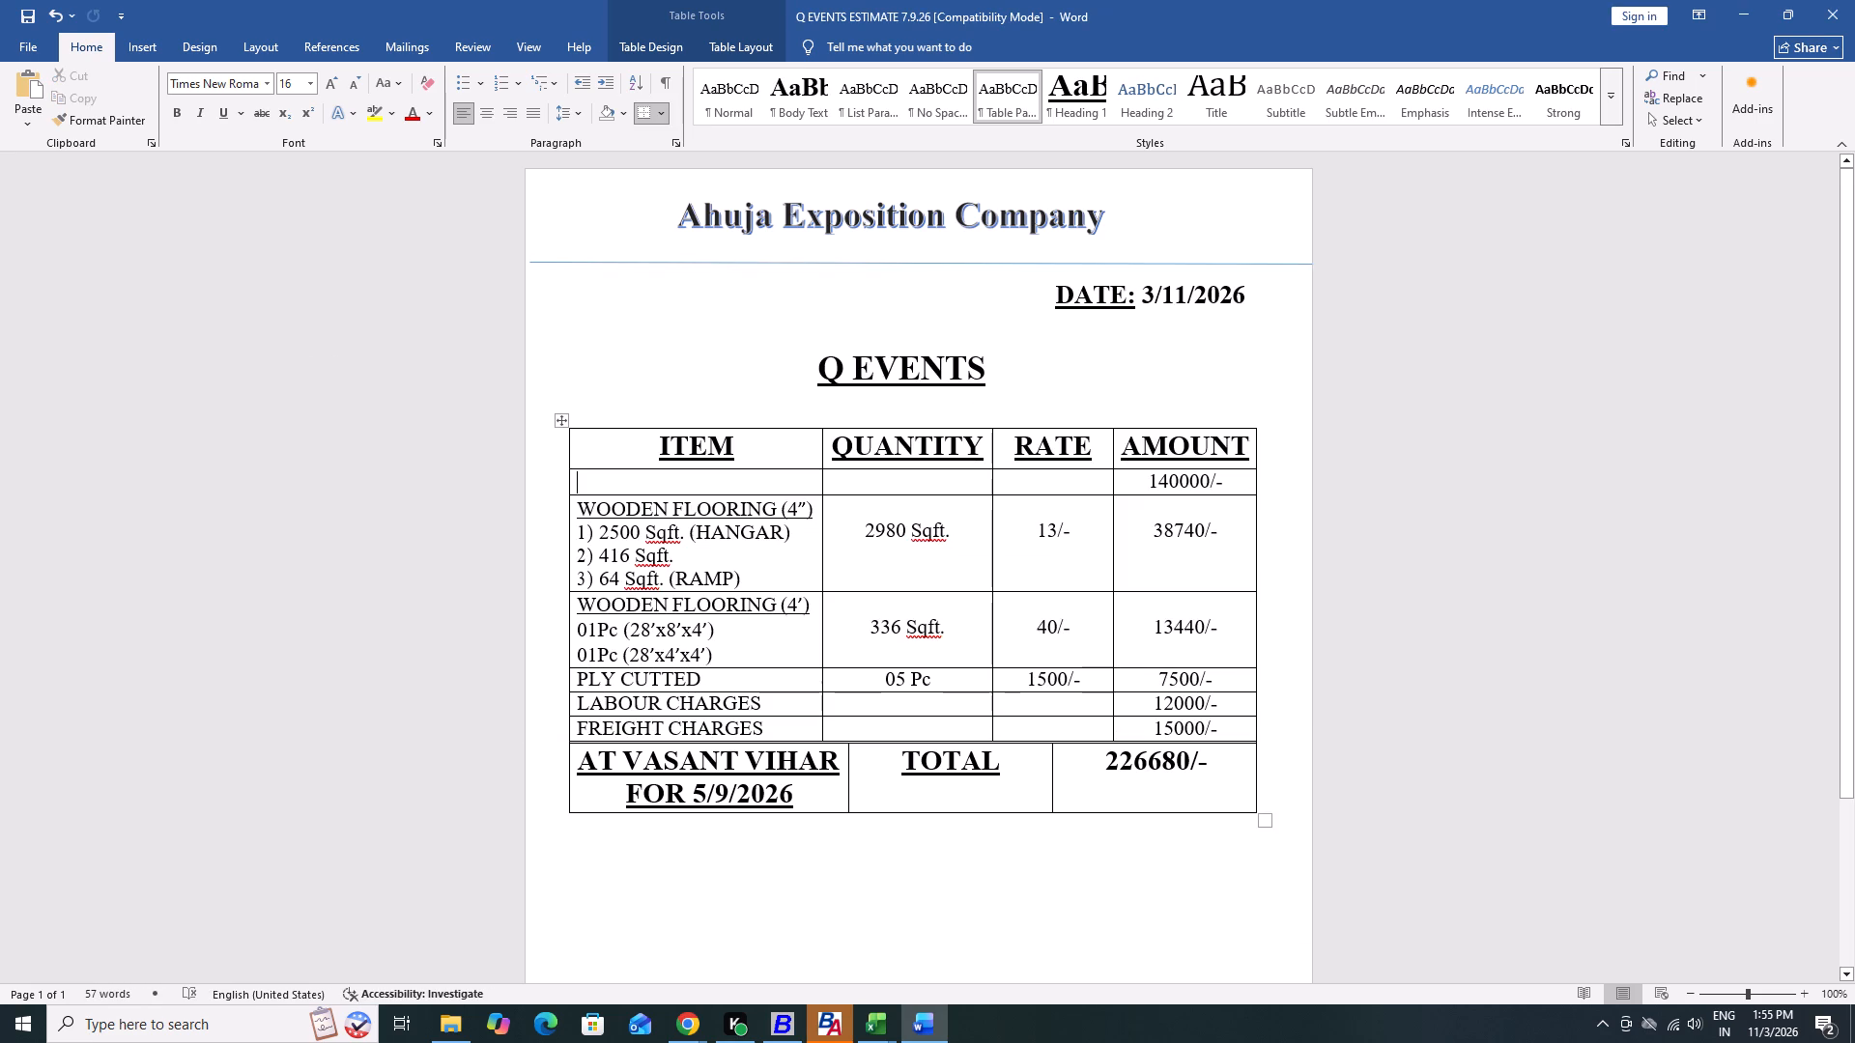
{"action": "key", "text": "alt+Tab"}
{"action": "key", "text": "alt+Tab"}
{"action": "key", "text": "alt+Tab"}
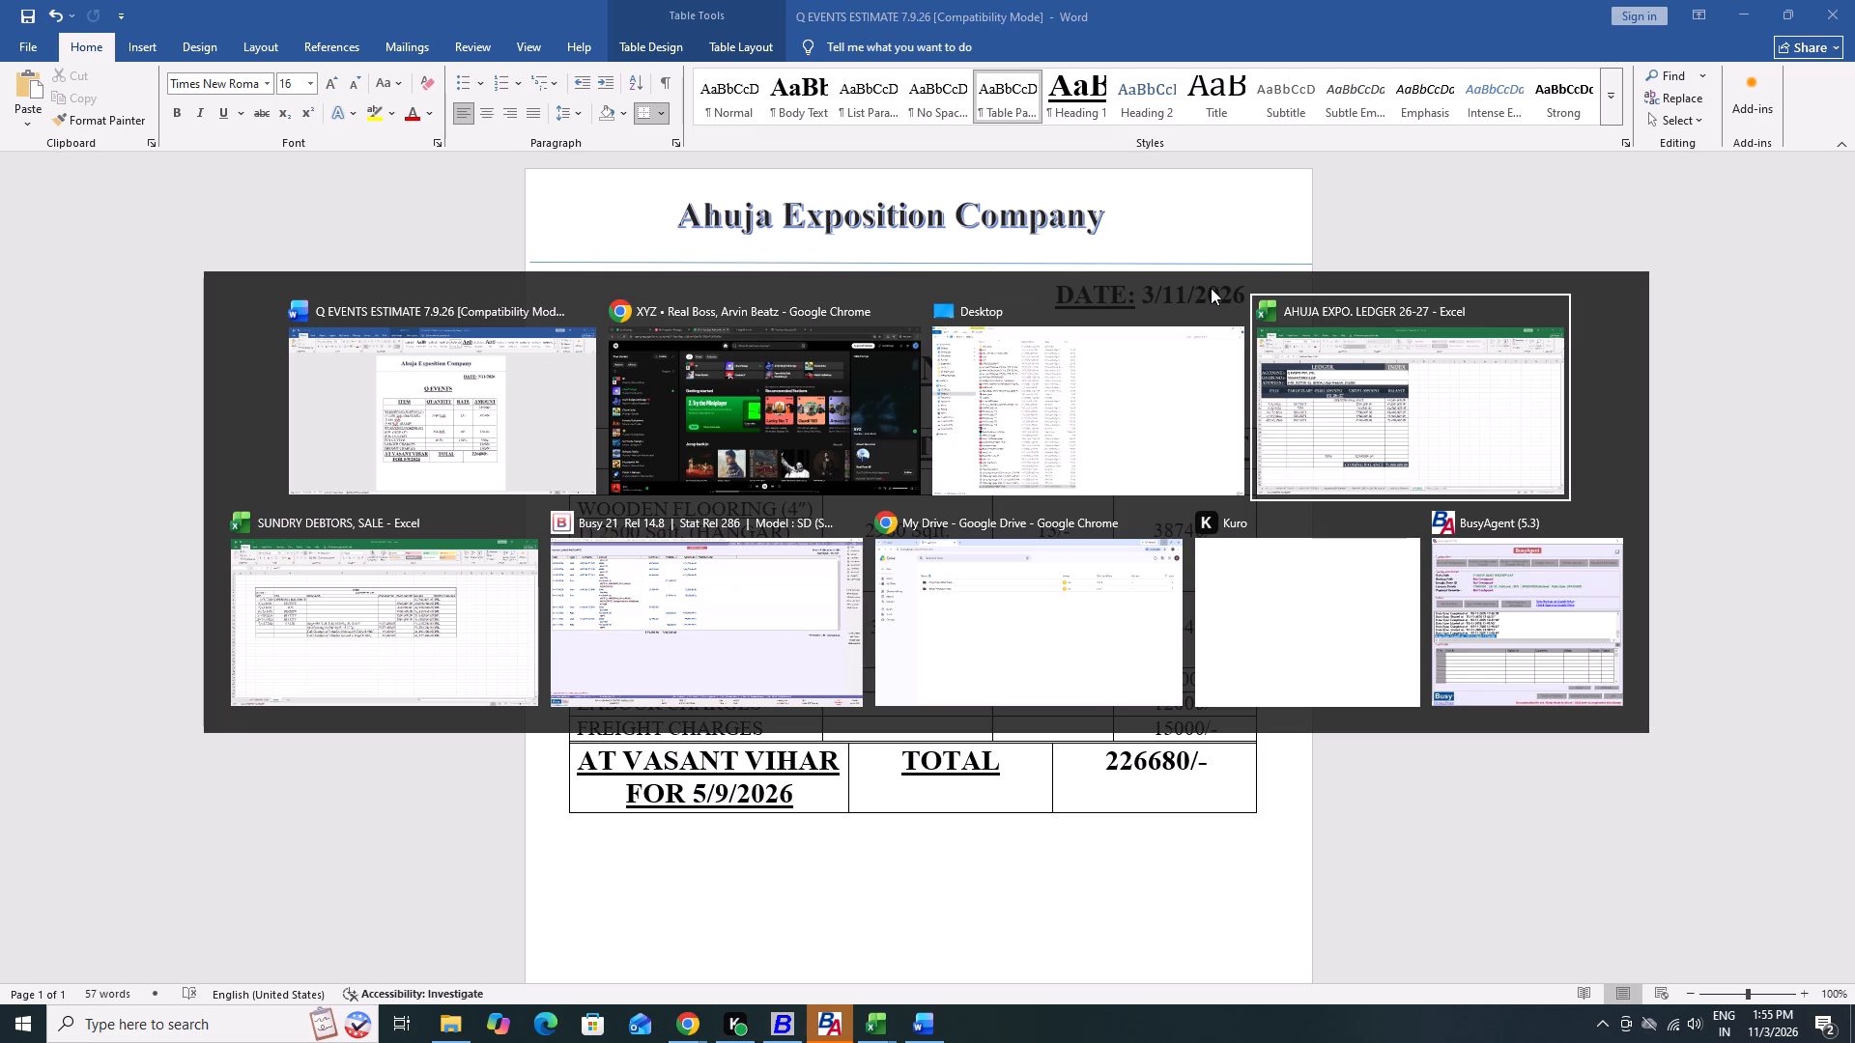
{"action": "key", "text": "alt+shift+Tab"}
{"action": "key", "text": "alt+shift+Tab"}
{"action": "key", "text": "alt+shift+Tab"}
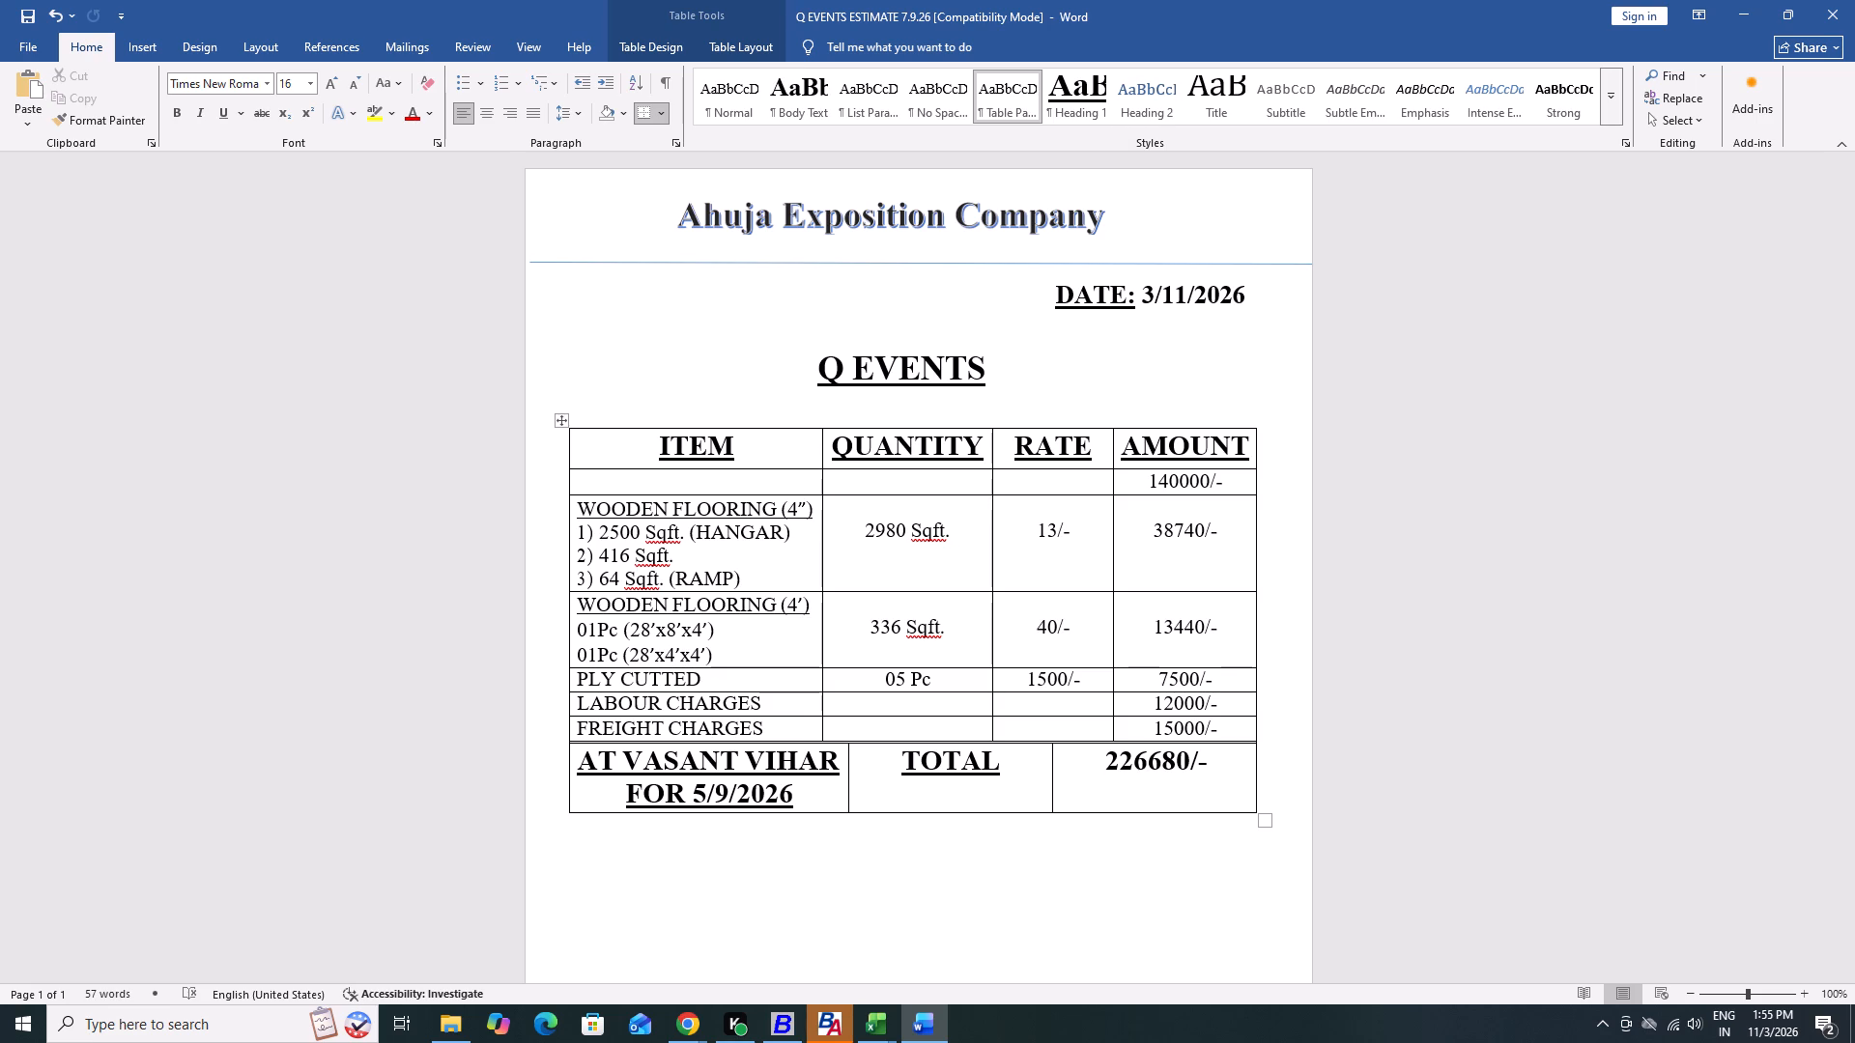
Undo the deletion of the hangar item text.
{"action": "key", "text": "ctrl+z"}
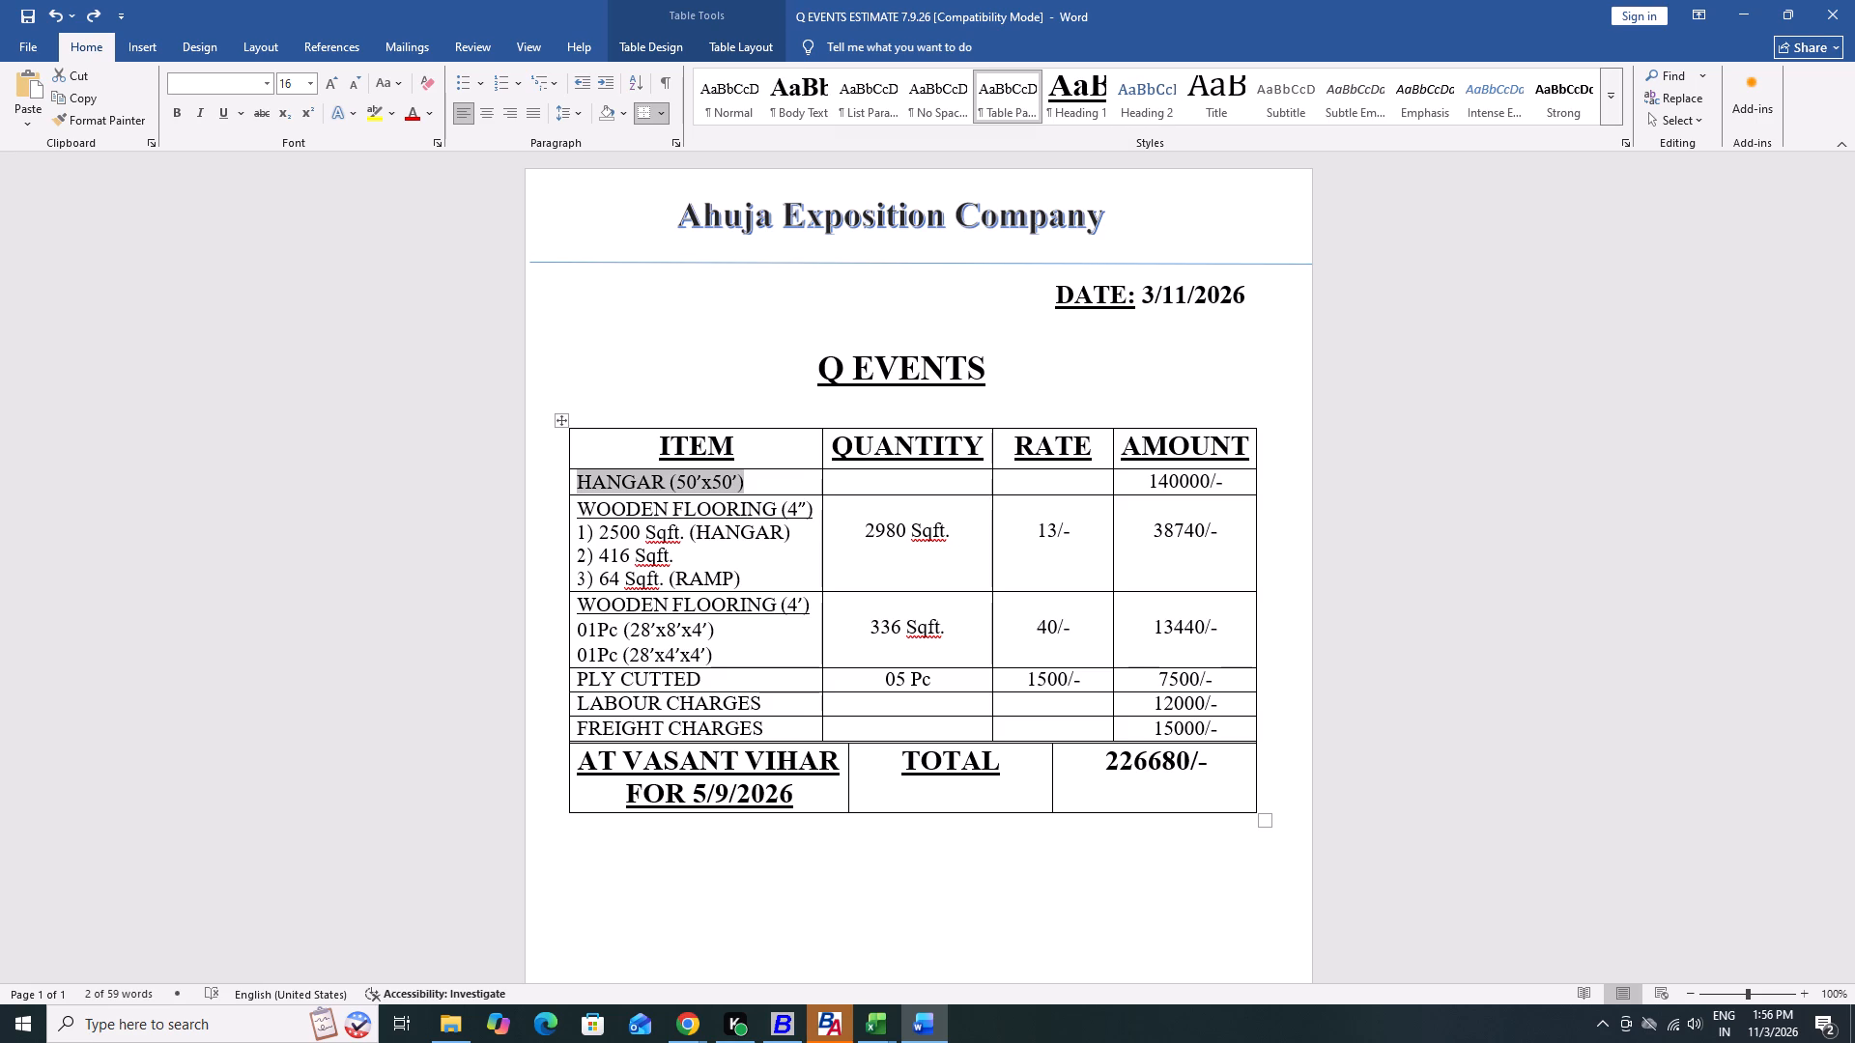
Replace the HANGAR (50'x50') item text in the first row with "Stage (80'X24'x4')".
{"action": "key", "text": "BackSpace"}
{"action": "type", "text": "sT"}
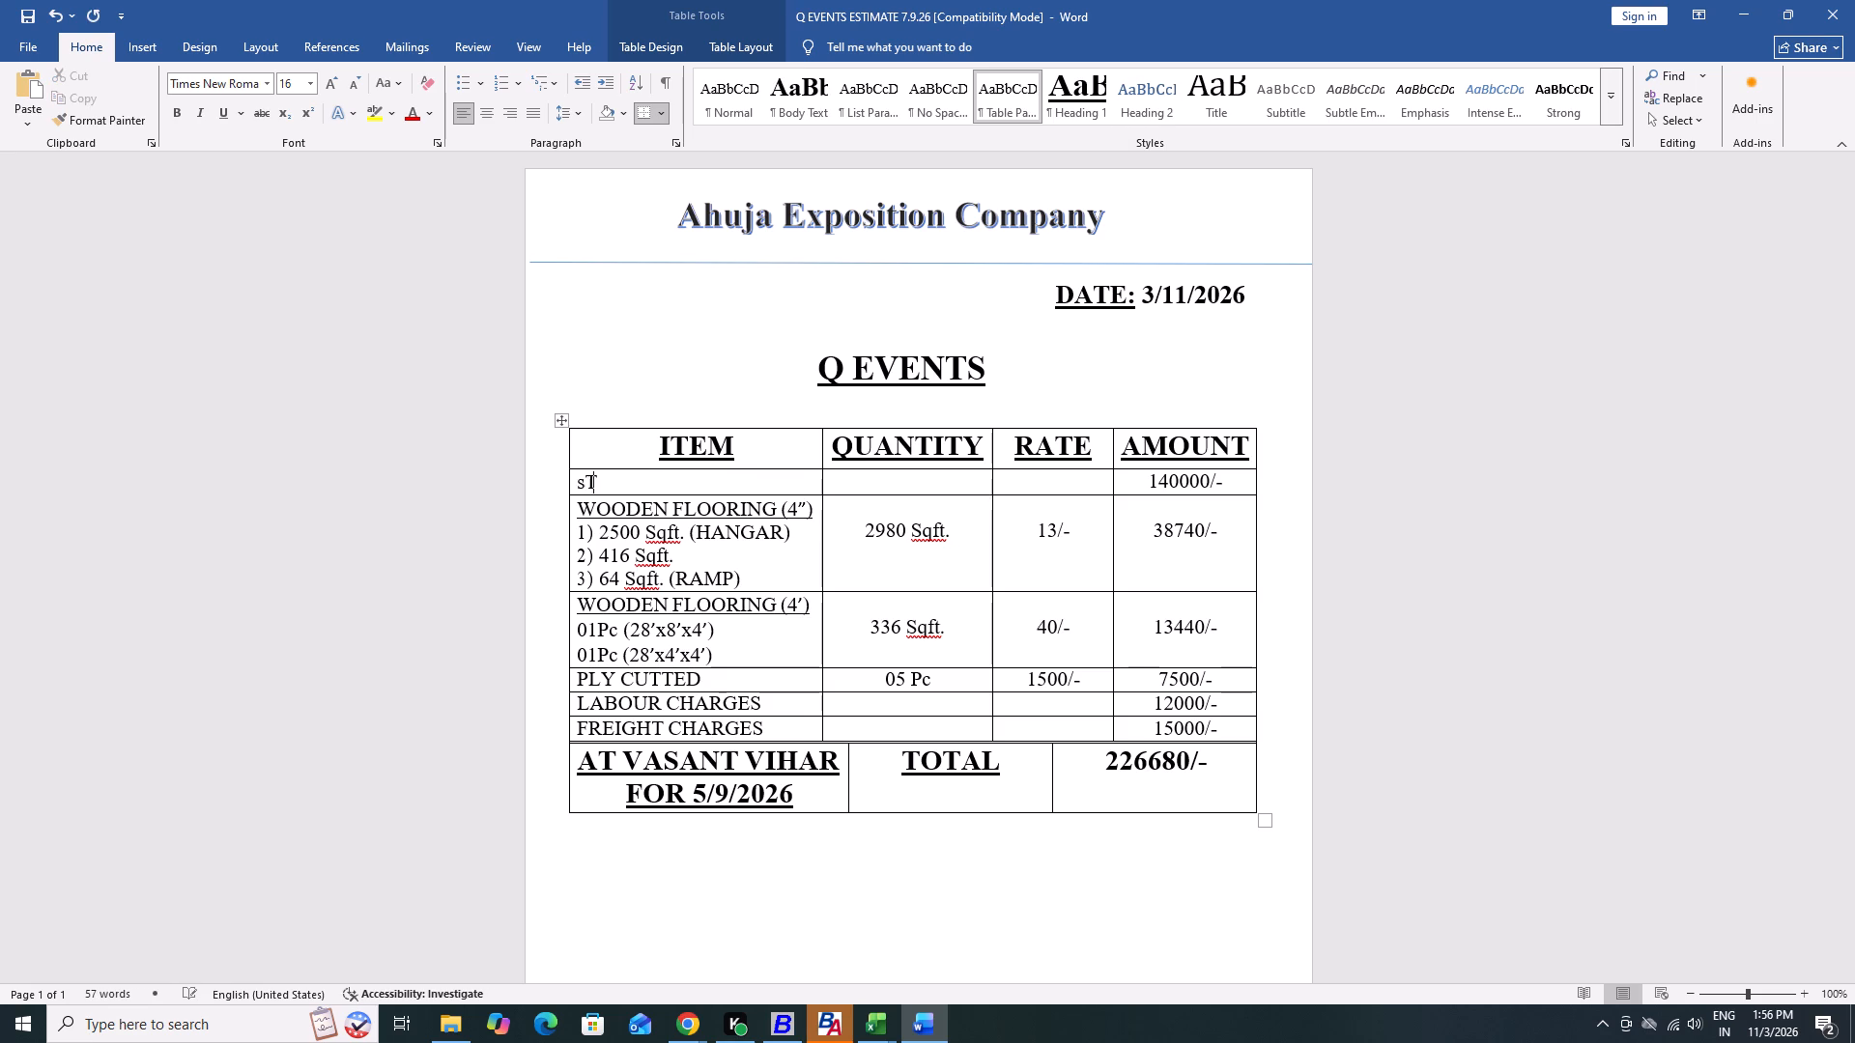
{"action": "key", "text": "BackSpace"}
{"action": "key", "text": "BackSpace"}
{"action": "type", "text": "Stage"}
{"action": "key", "text": "space"}
{"action": "key", "text": "shift+parenleft"}
{"action": "type", "text": "80'"}
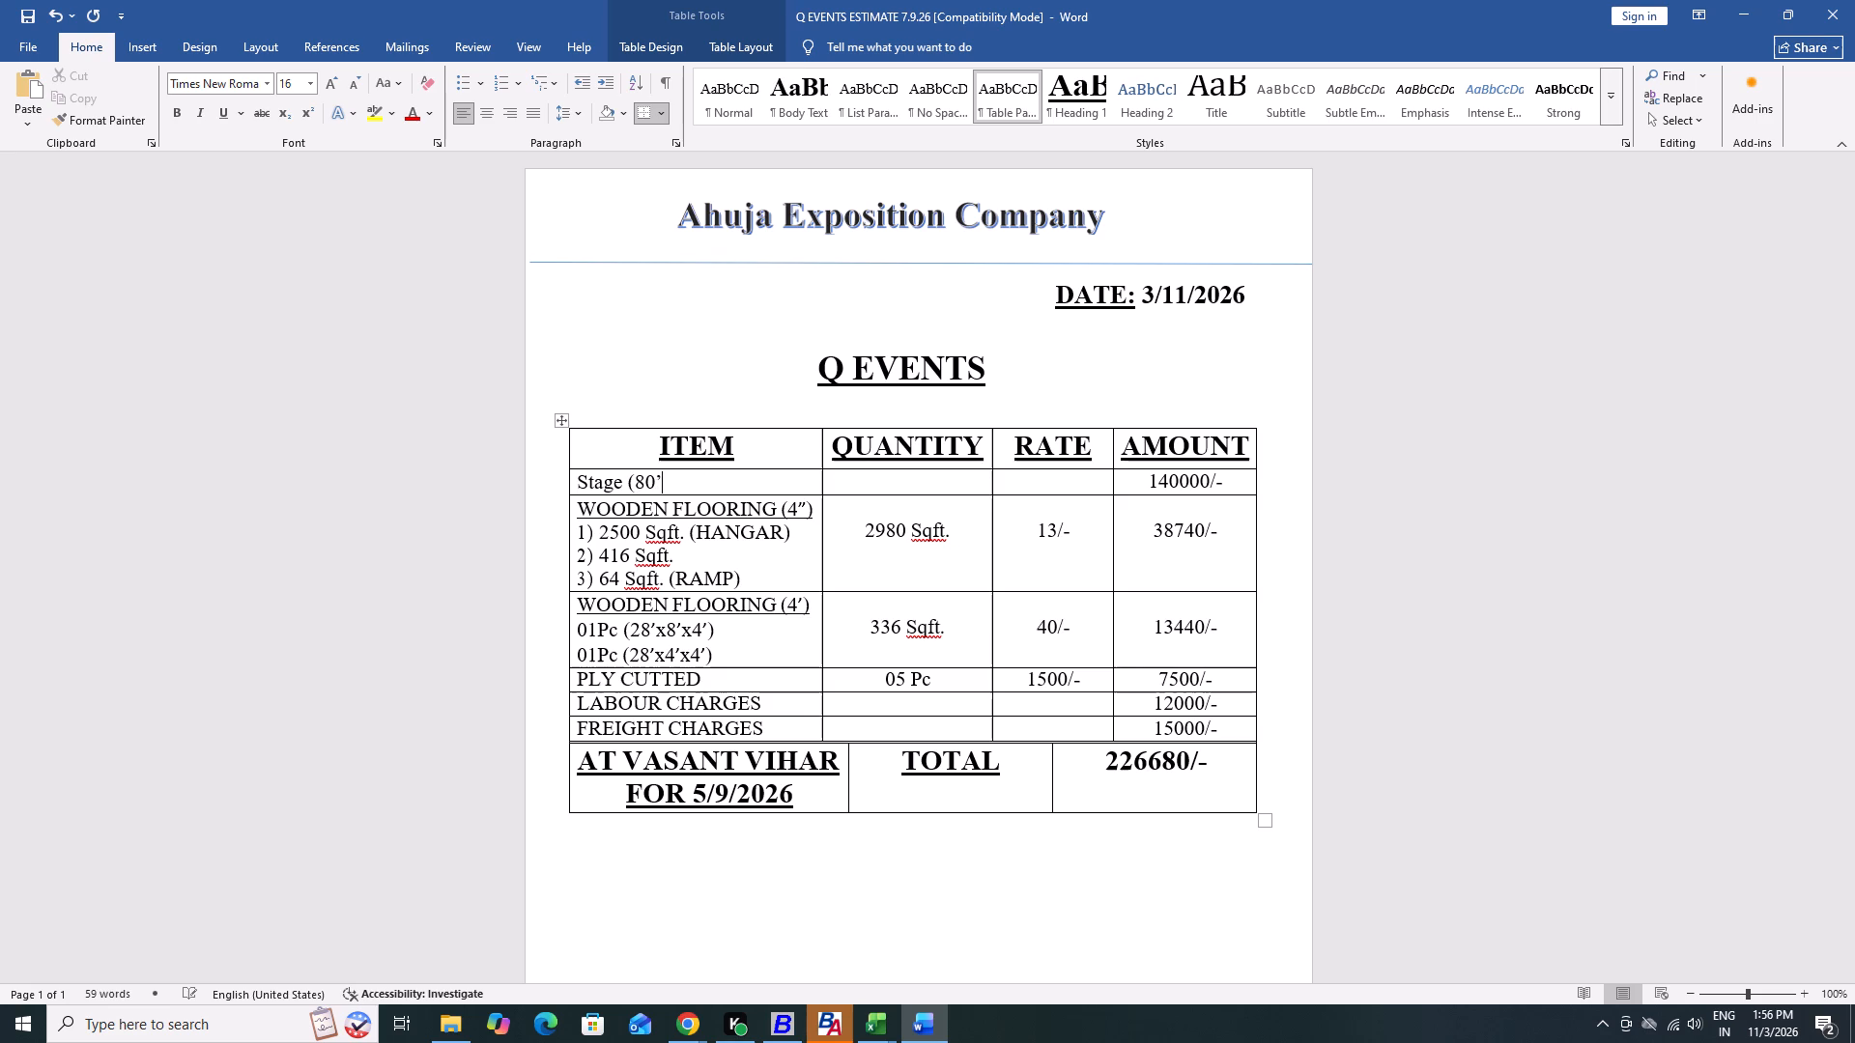
{"action": "key", "text": "space"}
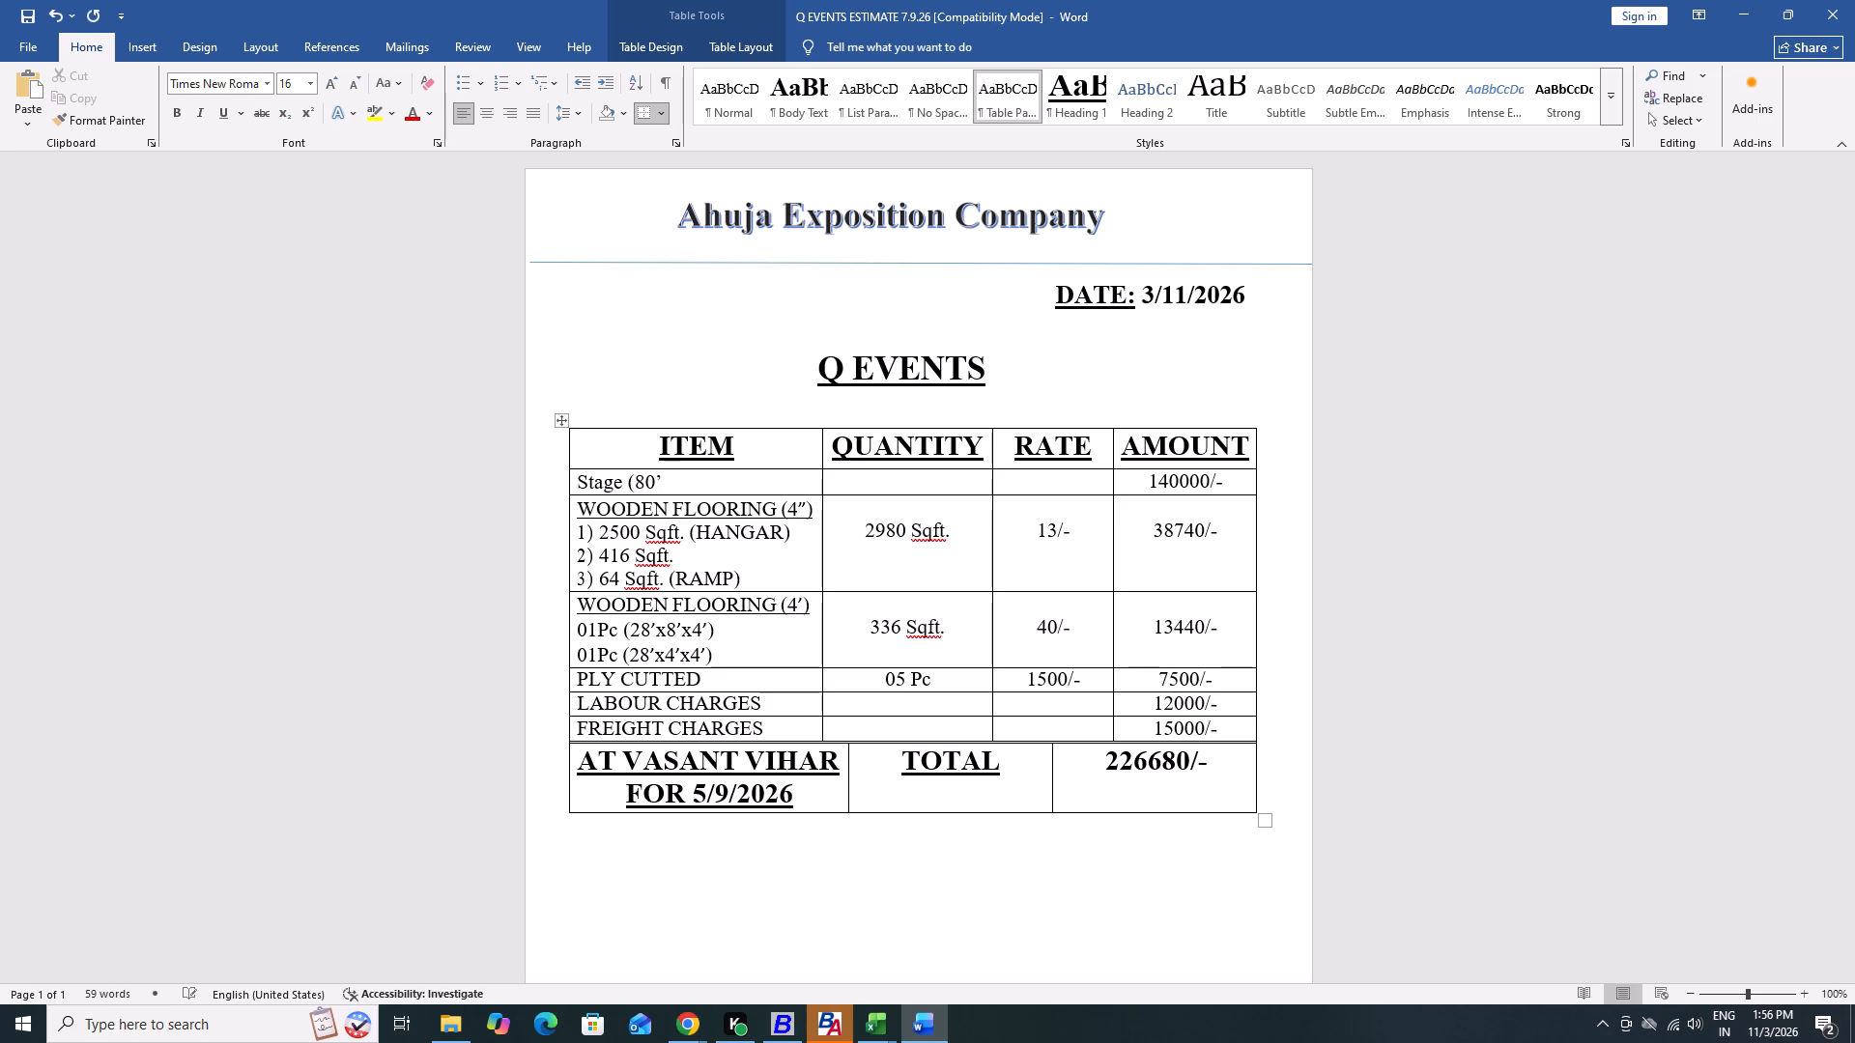
{"action": "key", "text": "shift+x"}
{"action": "key", "text": "space"}
{"action": "key", "text": "BackSpace"}
{"action": "key", "text": "BackSpace"}
{"action": "key", "text": "BackSpace"}
{"action": "type", "text": "X"}
{"action": "key", "text": "space"}
{"action": "key", "text": "BackSpace"}
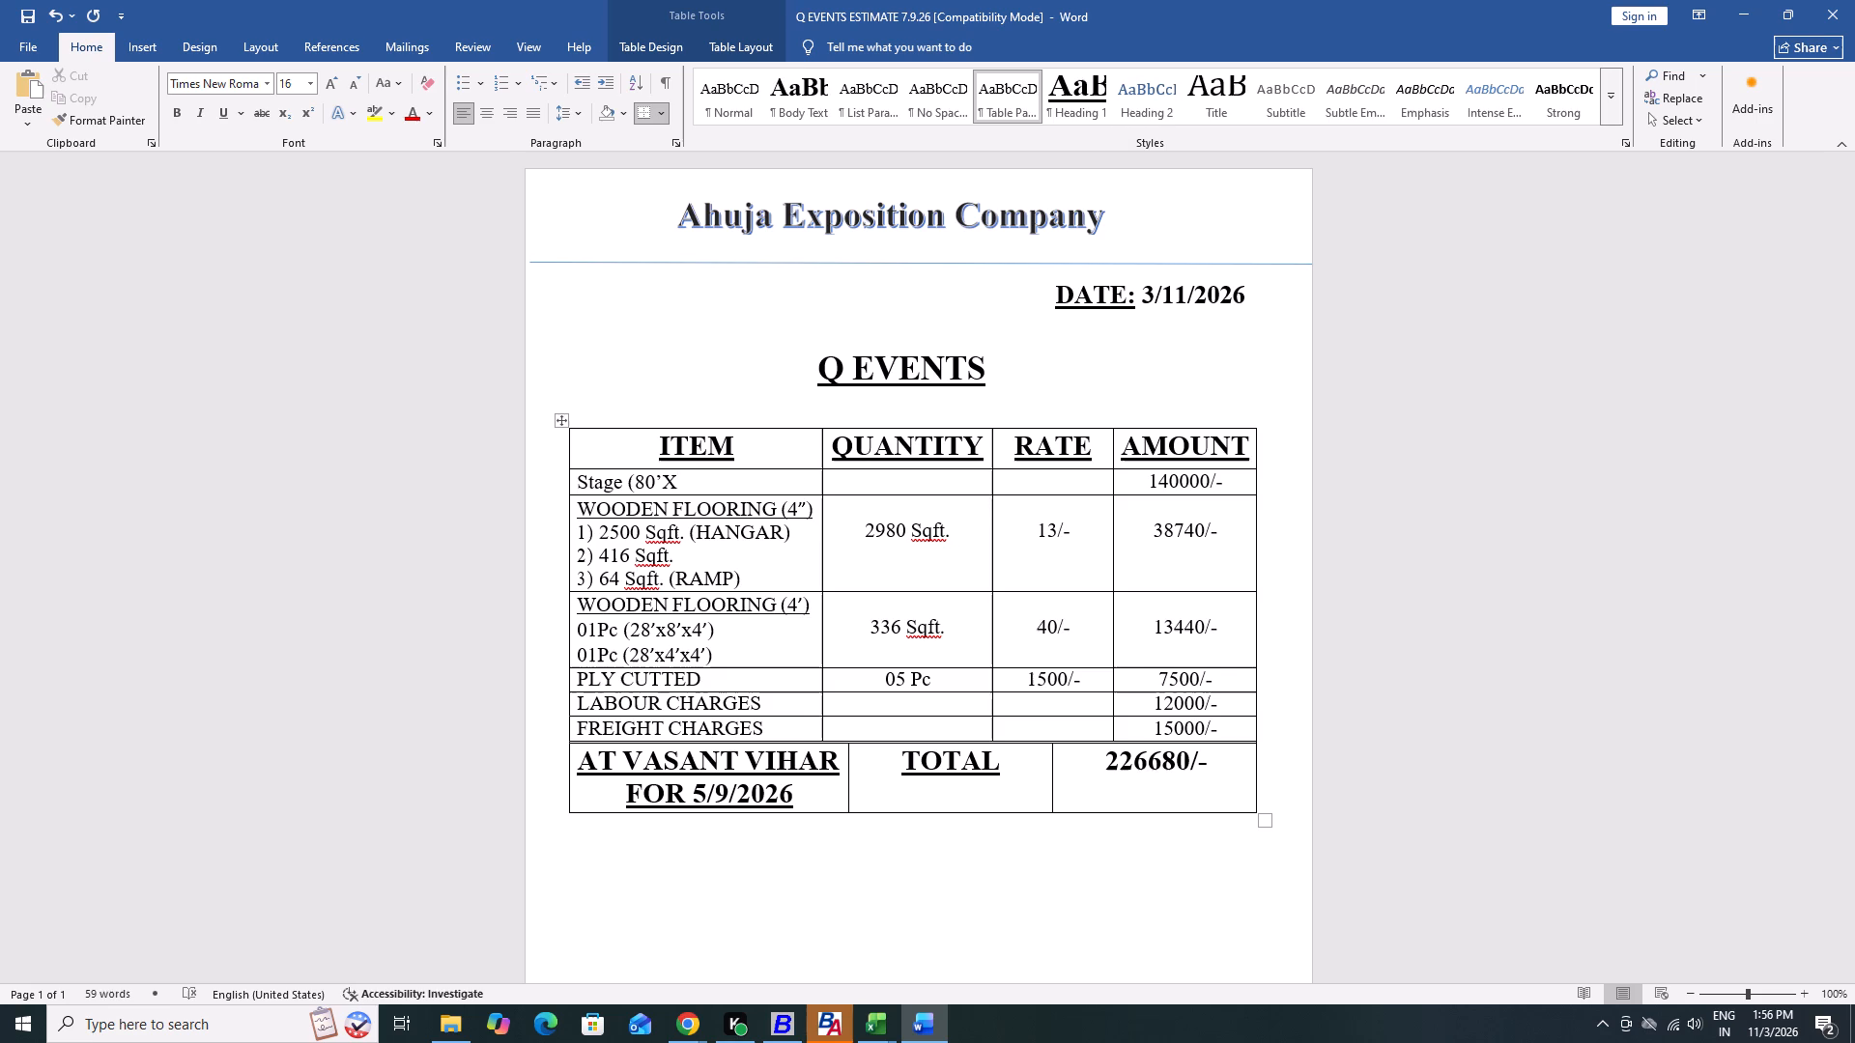
{"action": "type", "text": "24'"}
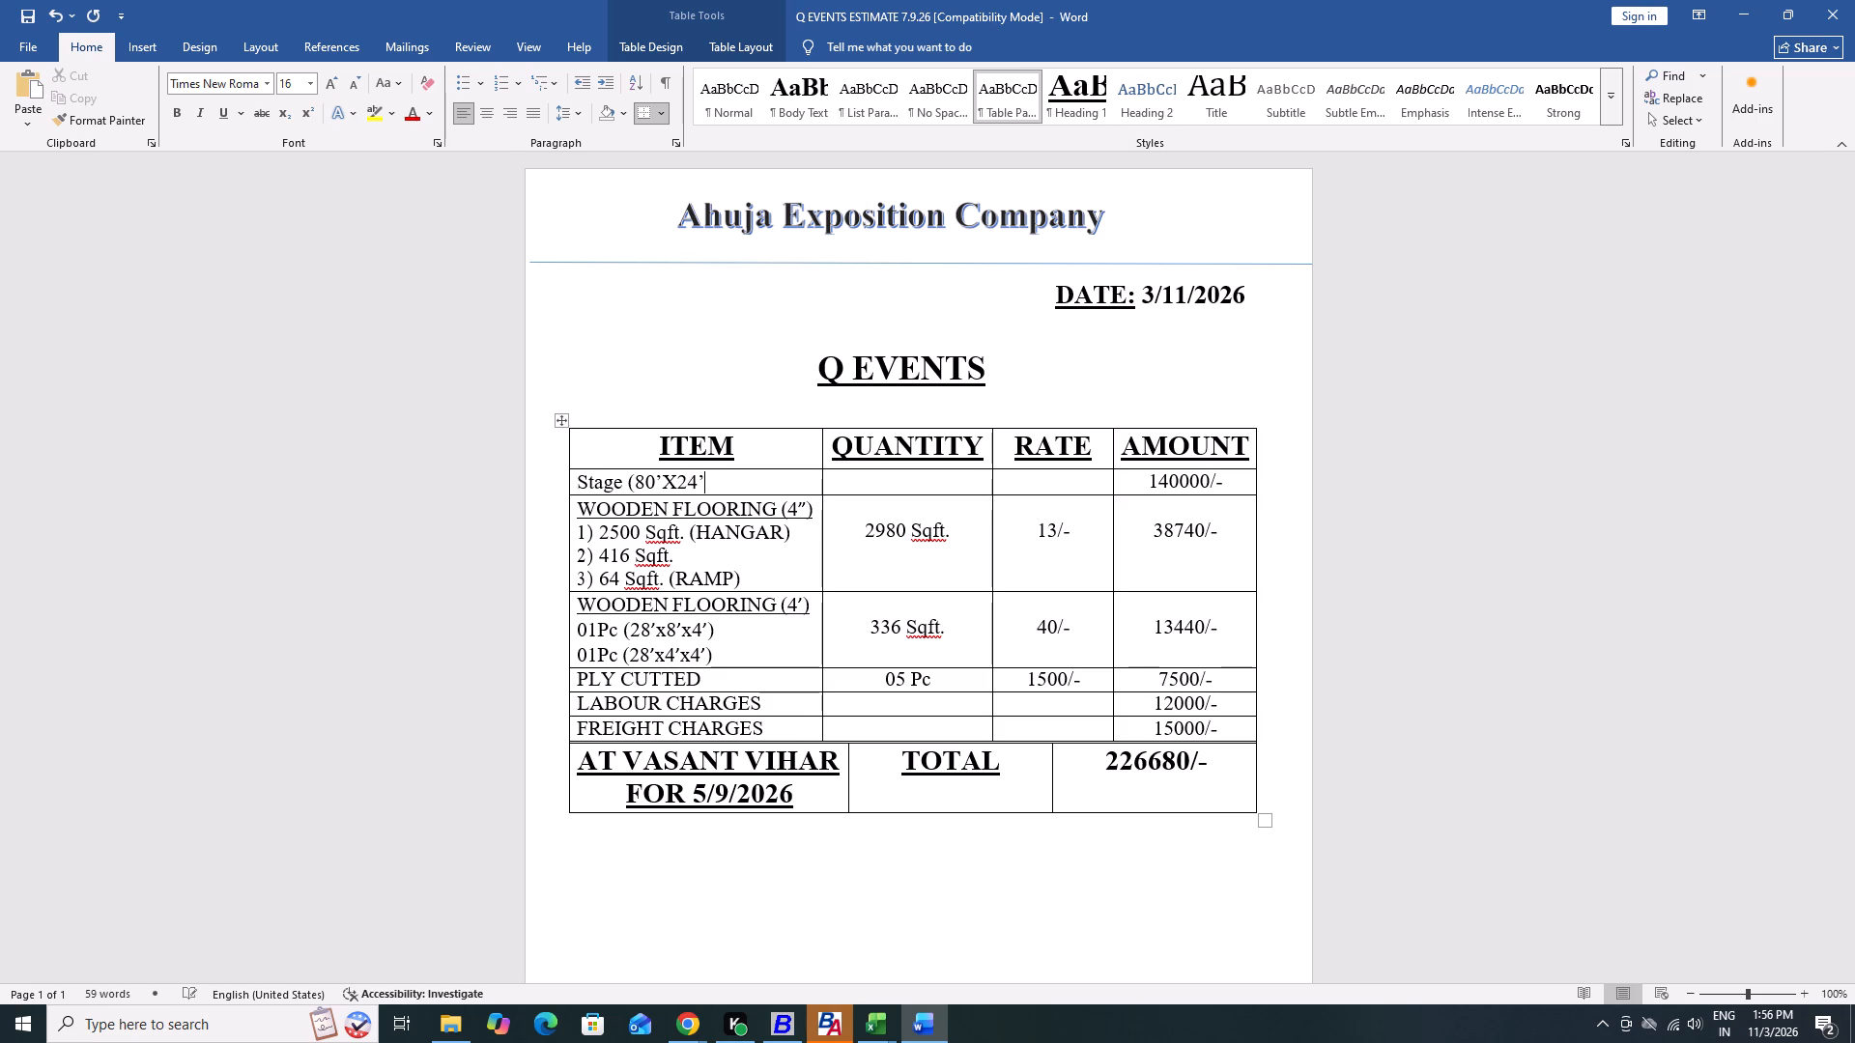
{"action": "key", "text": "x"}
{"action": "type", "text": "4'"}
{"action": "key", "text": "shift+parenright"}
Enter "1920 Sqft." as the Stage row's quantity, spaced in from the cell edge to roughly match the quantities below.
{"action": "key", "text": "Tab"}
{"action": "key", "text": "Tab"}
{"action": "key", "text": "shift+Tab"}
{"action": "key", "text": "Right"}
{"action": "key", "text": "Right"}
{"action": "key", "text": "Right"}
{"action": "key", "text": "Left"}
{"action": "key", "text": "Left"}
{"action": "key", "text": "Left"}
{"action": "key", "text": "space"}
{"action": "key", "text": "space"}
{"action": "key", "text": "space"}
{"action": "key", "text": "space"}
{"action": "key", "text": "space"}
{"action": "key", "text": "space"}
{"action": "key", "text": "space"}
{"action": "key", "text": "space"}
{"action": "type", "text": "1920"}
{"action": "key", "text": "space"}
{"action": "type", "text": "Sqft."}
Add one more leading space before the Stage row's quantity to line it up with the entries below.
{"action": "key", "text": "Left"}
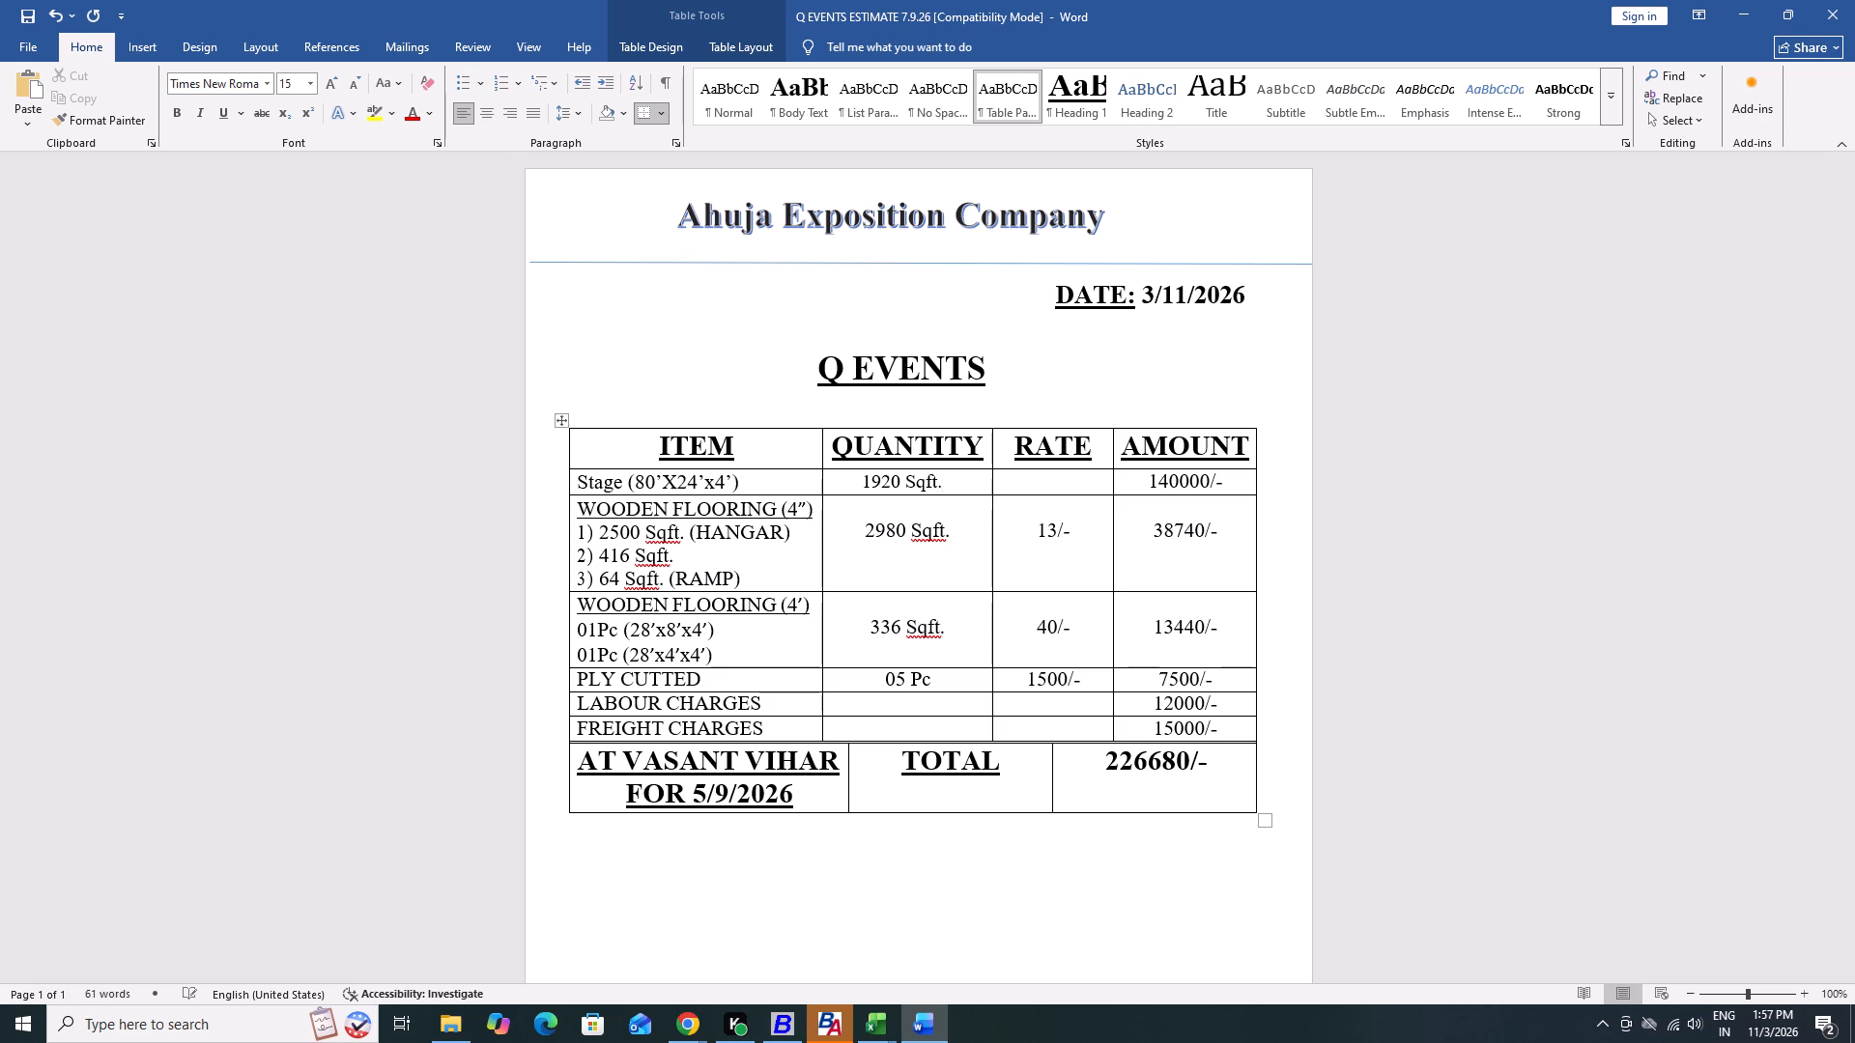
{"action": "key", "text": "Left"}
{"action": "key", "text": "Left"}
{"action": "key", "text": "Left"}
{"action": "key", "text": "Left"}
{"action": "key", "text": "Left"}
{"action": "key", "text": "Left"}
{"action": "key", "text": "Left"}
{"action": "key", "text": "Left"}
{"action": "key", "text": "Left"}
{"action": "key", "text": "space"}
Enter "60/-" as the Stage row's rate, spaced in from the cell edge to roughly line up with the rates below.
{"action": "key", "text": "Tab"}
{"action": "key", "text": "Right"}
{"action": "key", "text": "Left"}
{"action": "key", "text": "space"}
{"action": "key", "text": "space"}
{"action": "key", "text": "space"}
{"action": "key", "text": "space"}
{"action": "key", "text": "space"}
{"action": "key", "text": "space"}
{"action": "key", "text": "space"}
{"action": "key", "text": "space"}
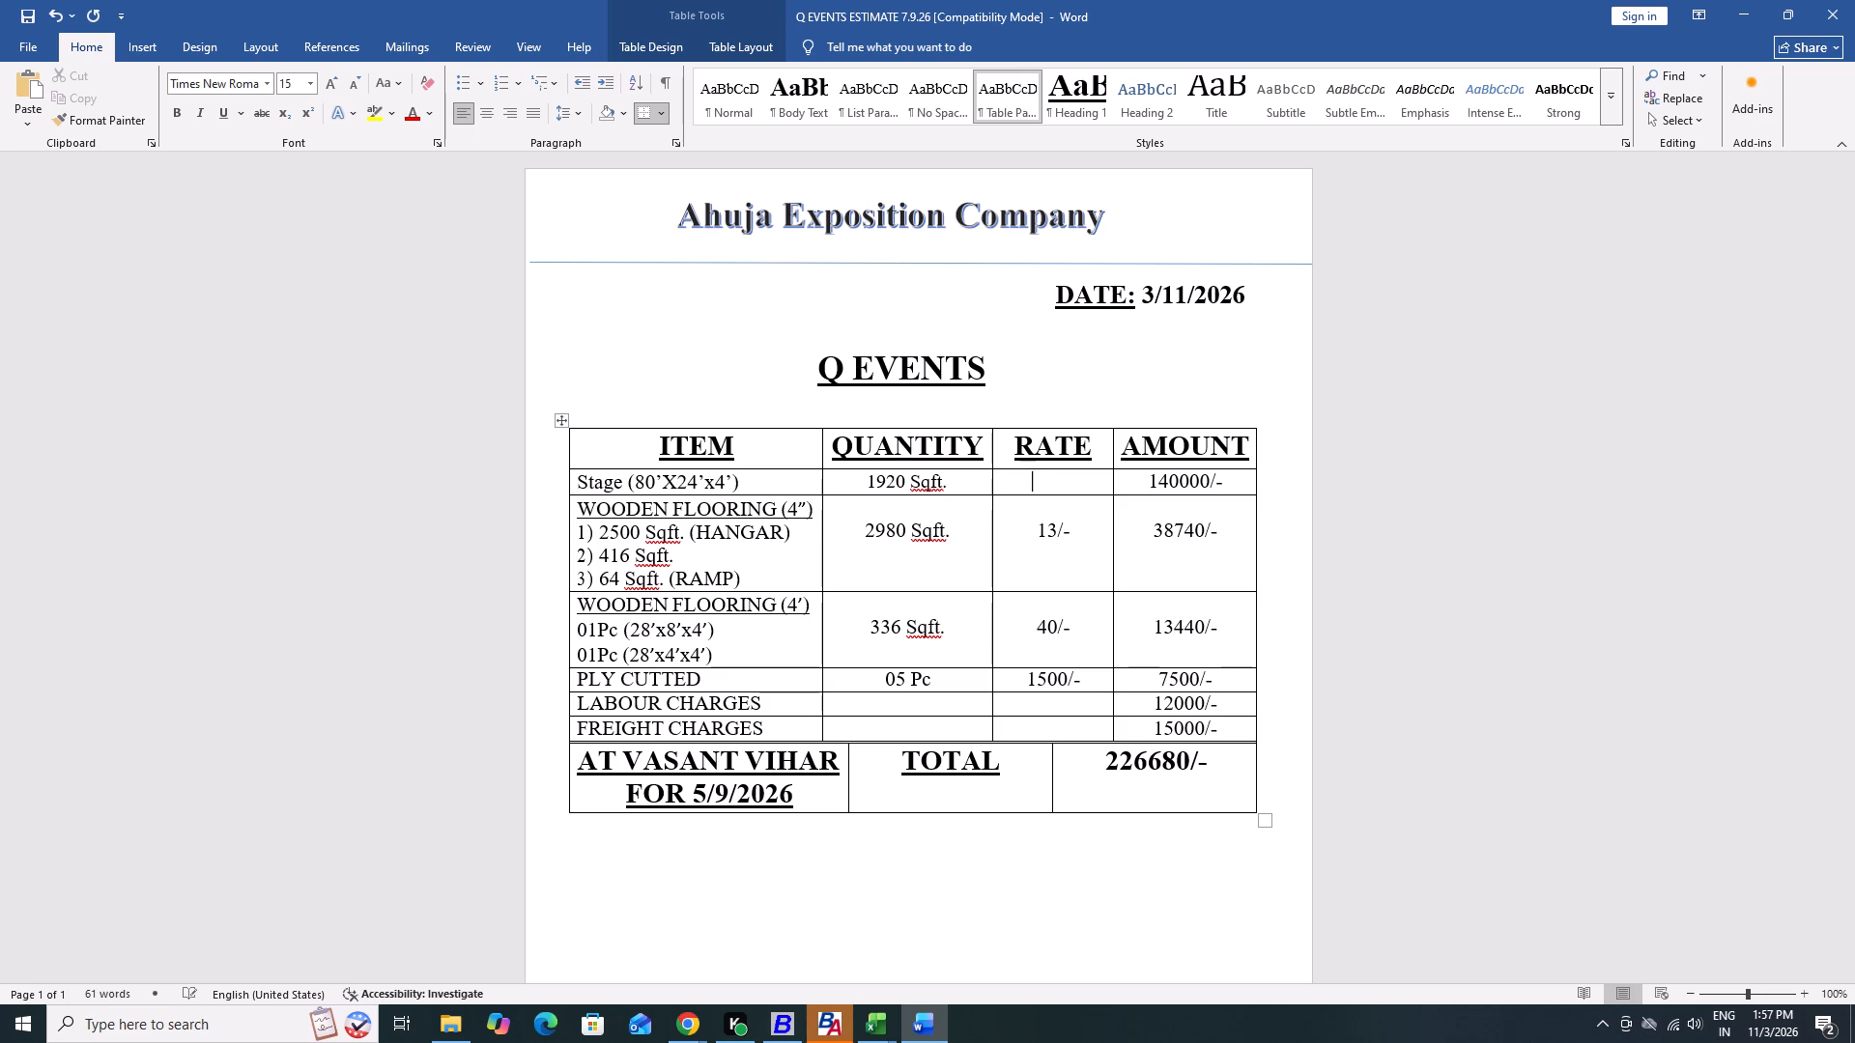
{"action": "key", "text": "space"}
{"action": "key", "text": "space"}
{"action": "type", "text": "60/-"}
Change the Stage row's amount to "1,15,200/-", keeping the existing "/-" ending.
{"action": "key", "text": "Tab"}
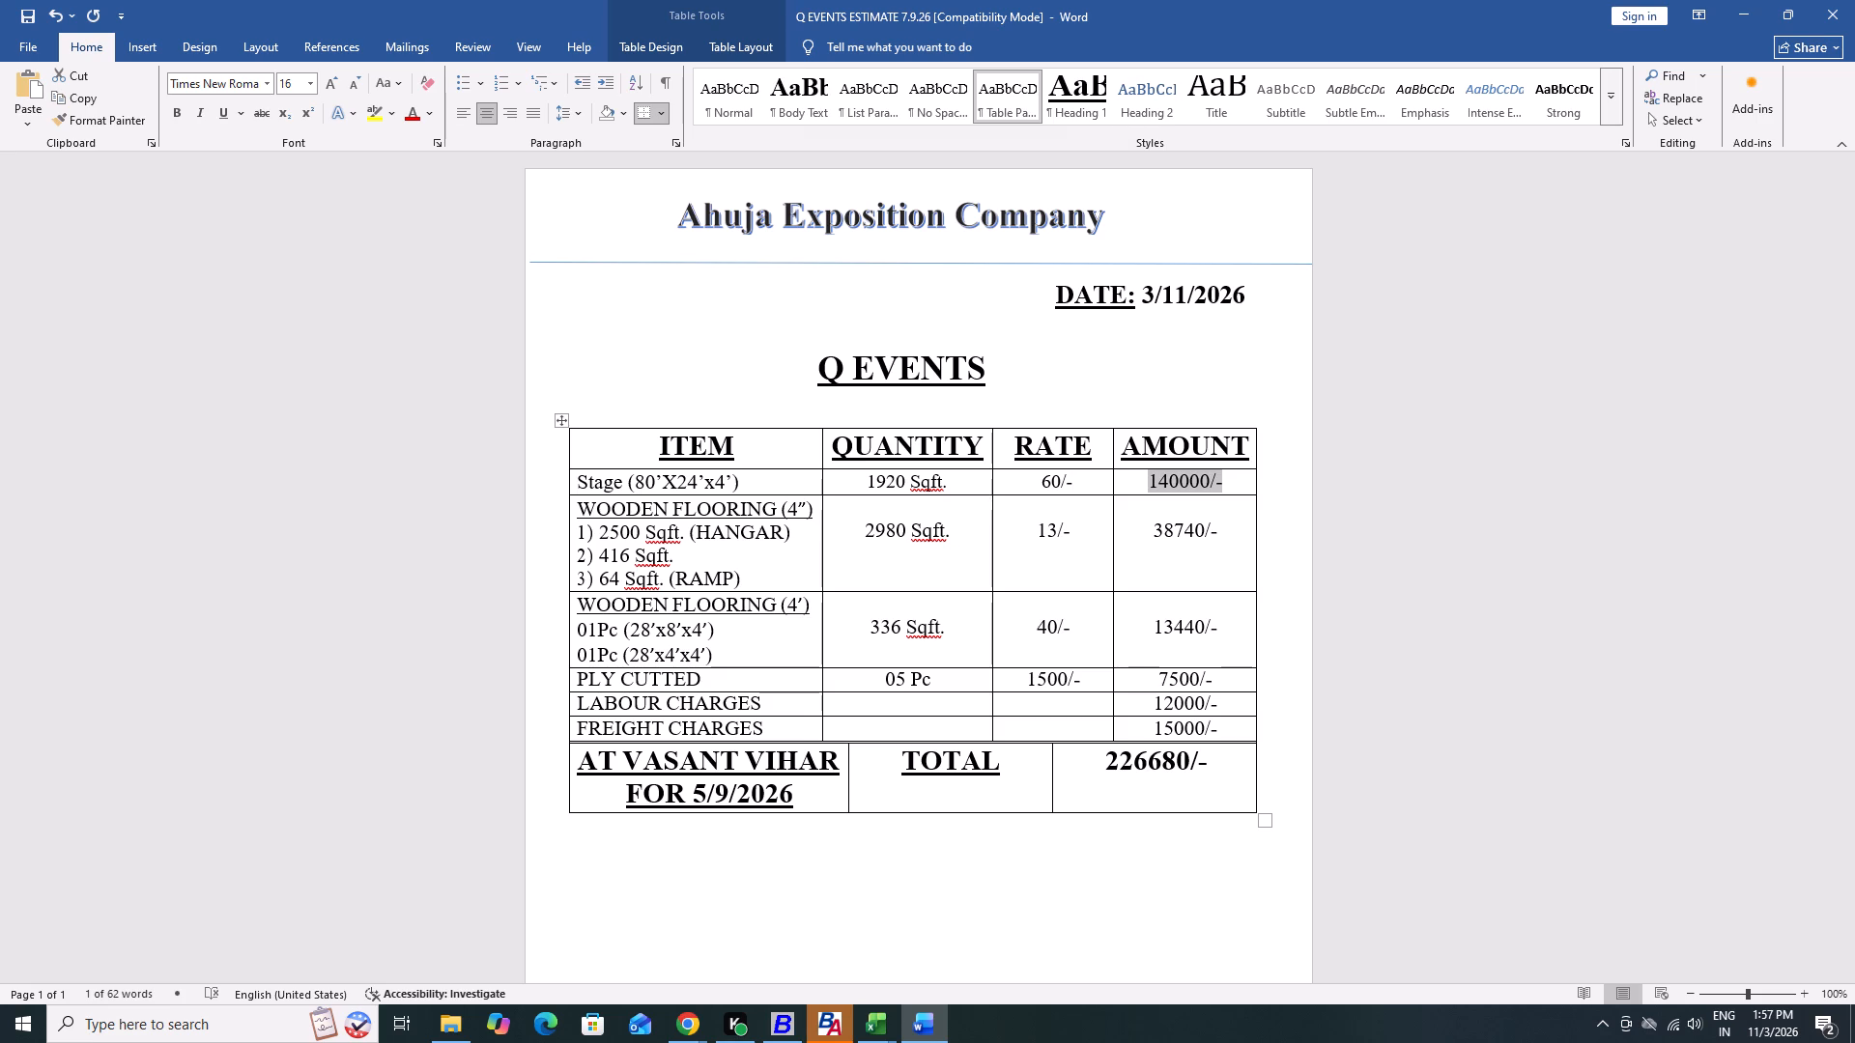
{"action": "key", "text": "Right"}
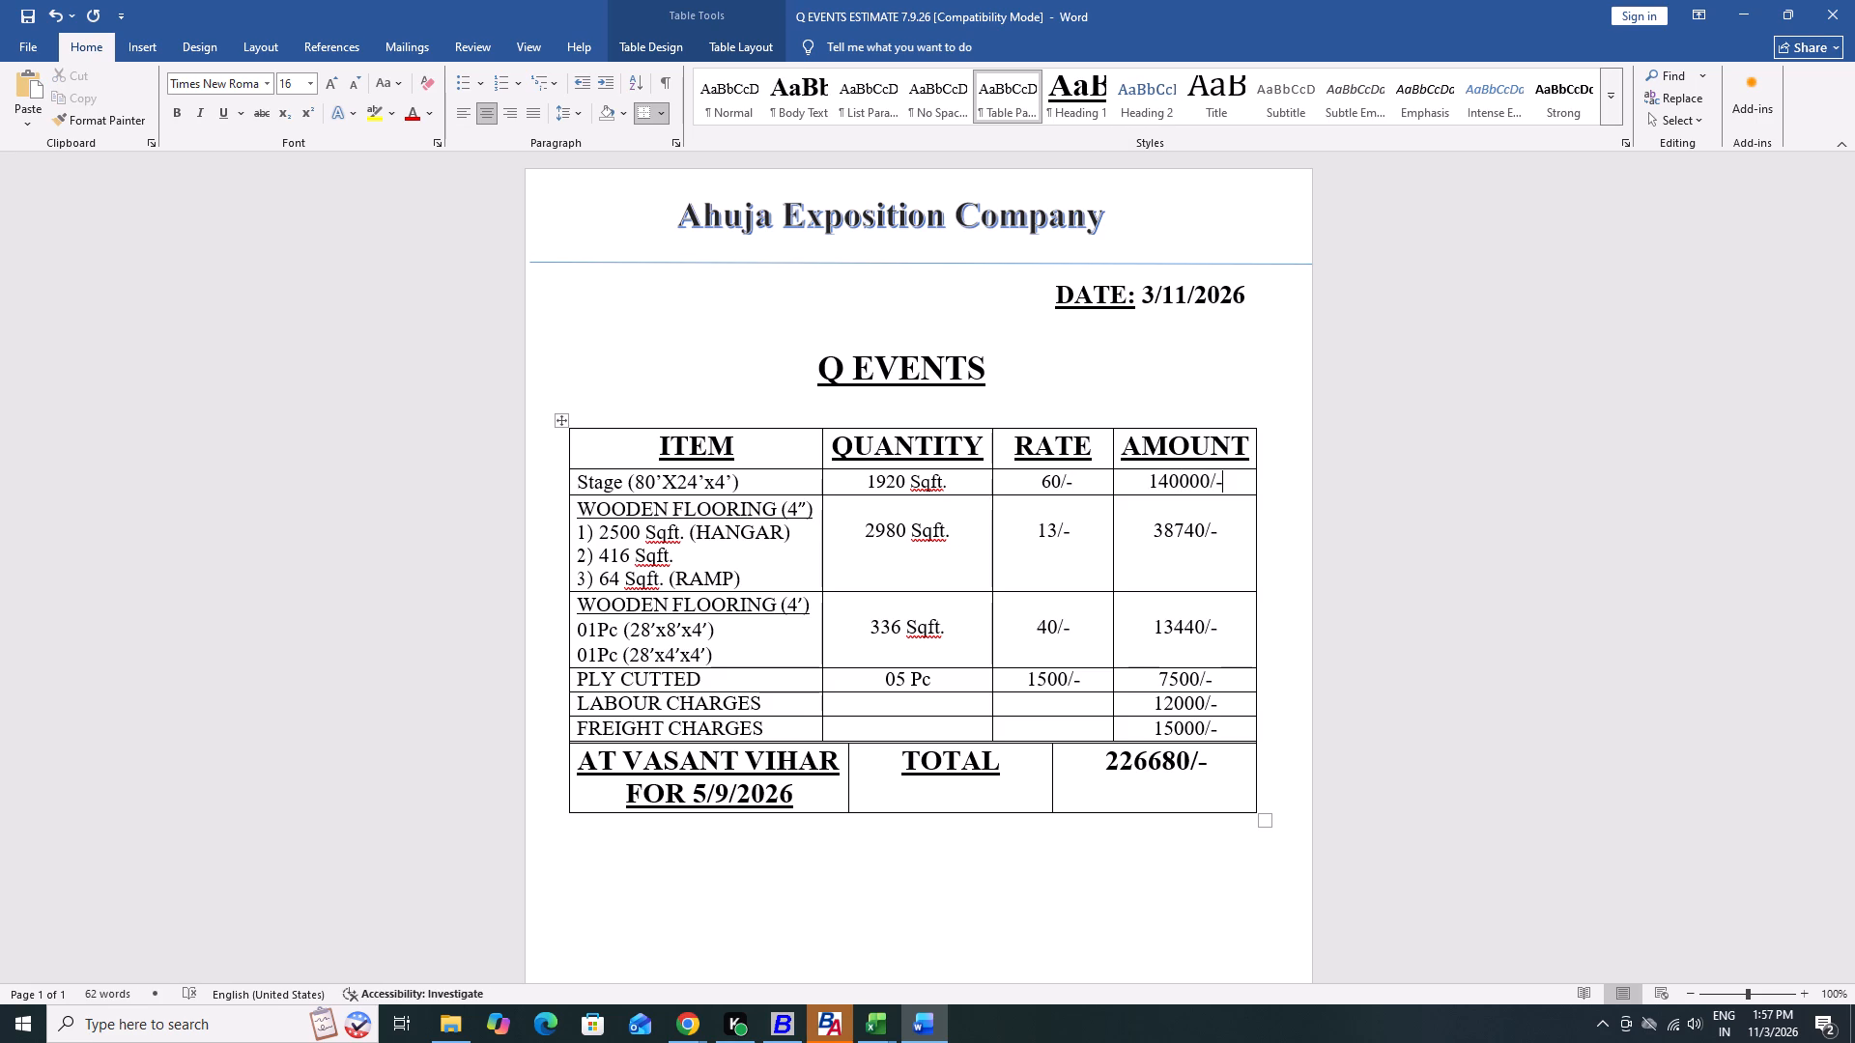
{"action": "key", "text": "Left"}
{"action": "key", "text": "Left"}
{"action": "key", "text": "Left"}
{"action": "key", "text": "Left"}
{"action": "key", "text": "Left"}
{"action": "key", "text": "Right"}
{"action": "key", "text": "Right"}
{"action": "key", "text": "Right"}
{"action": "key", "text": "Left"}
{"action": "key", "text": "Right"}
{"action": "key", "text": "ctrl+shift+Left"}
{"action": "key", "text": "BackSpace"}
{"action": "type", "text": "1,15,"}
{"action": "type", "text": "200"}
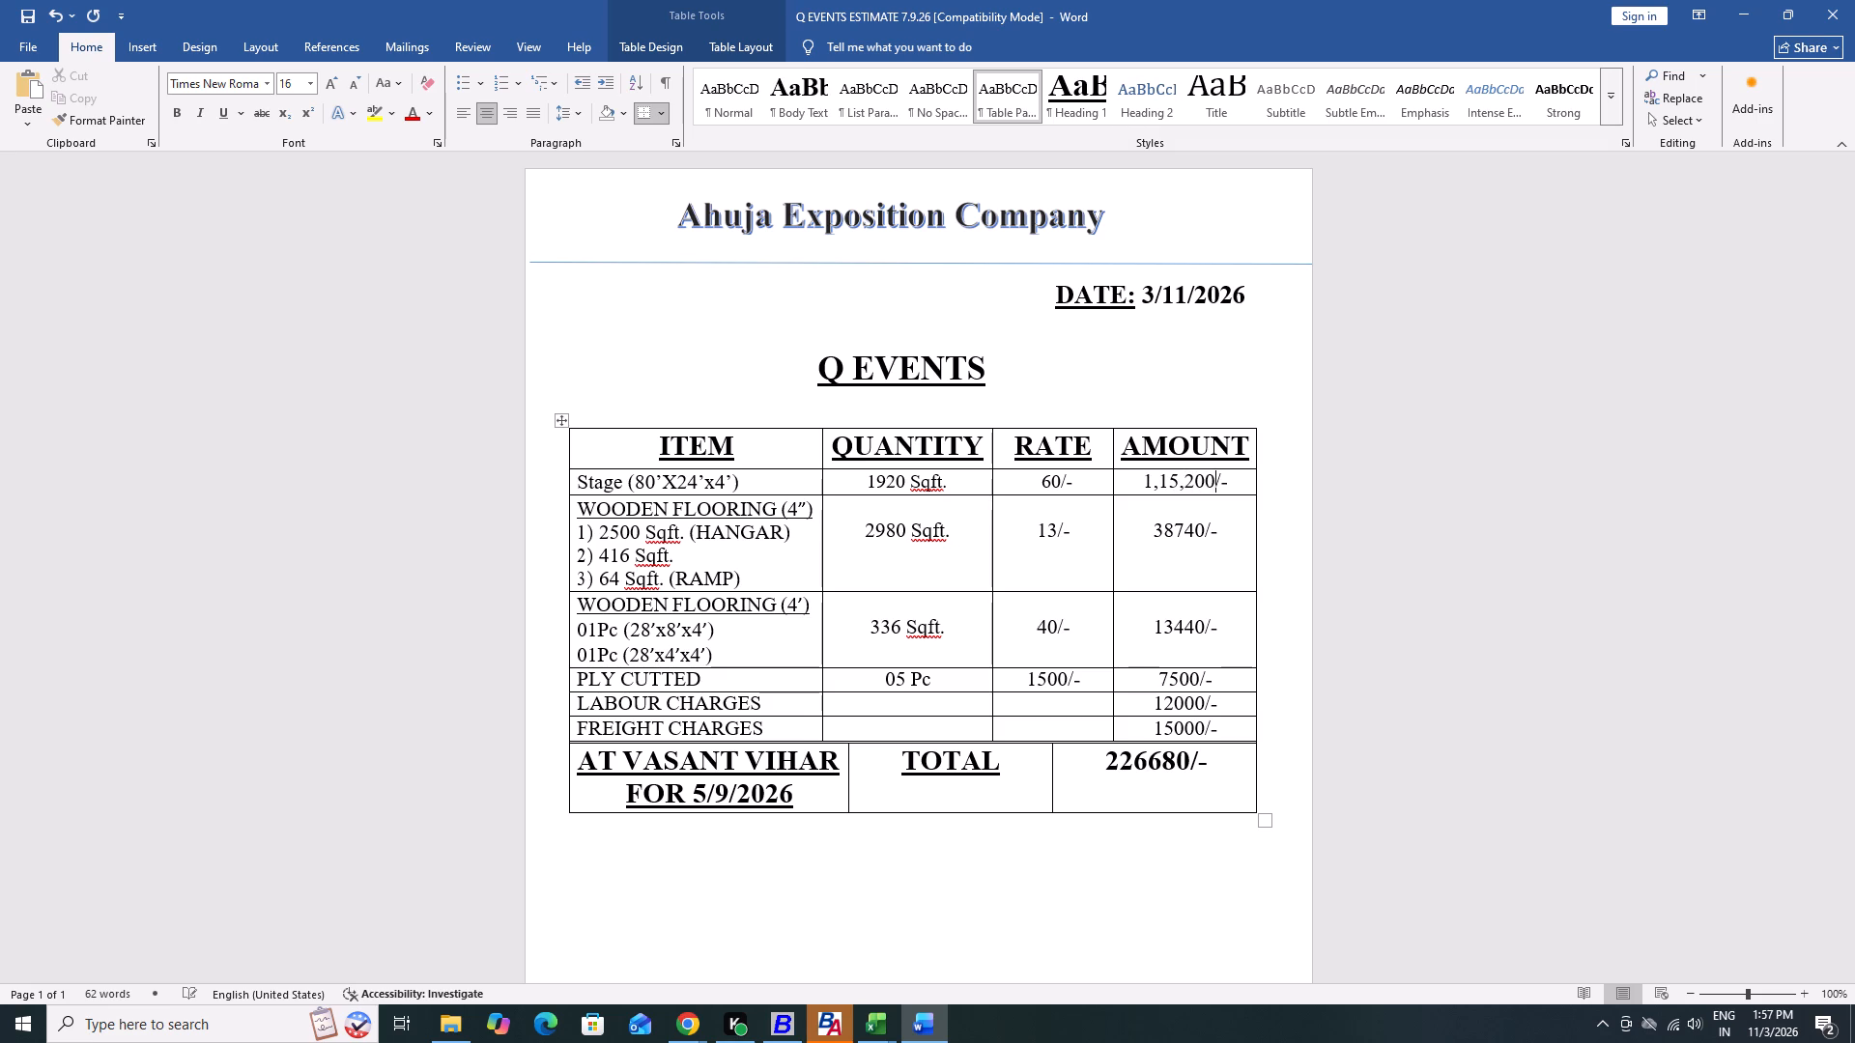
Delete the three numbered sub-items under WOODEN FLOORING (4″), including the leftover list number and its indent.
{"action": "left_click", "coordinate": [750, 523]}
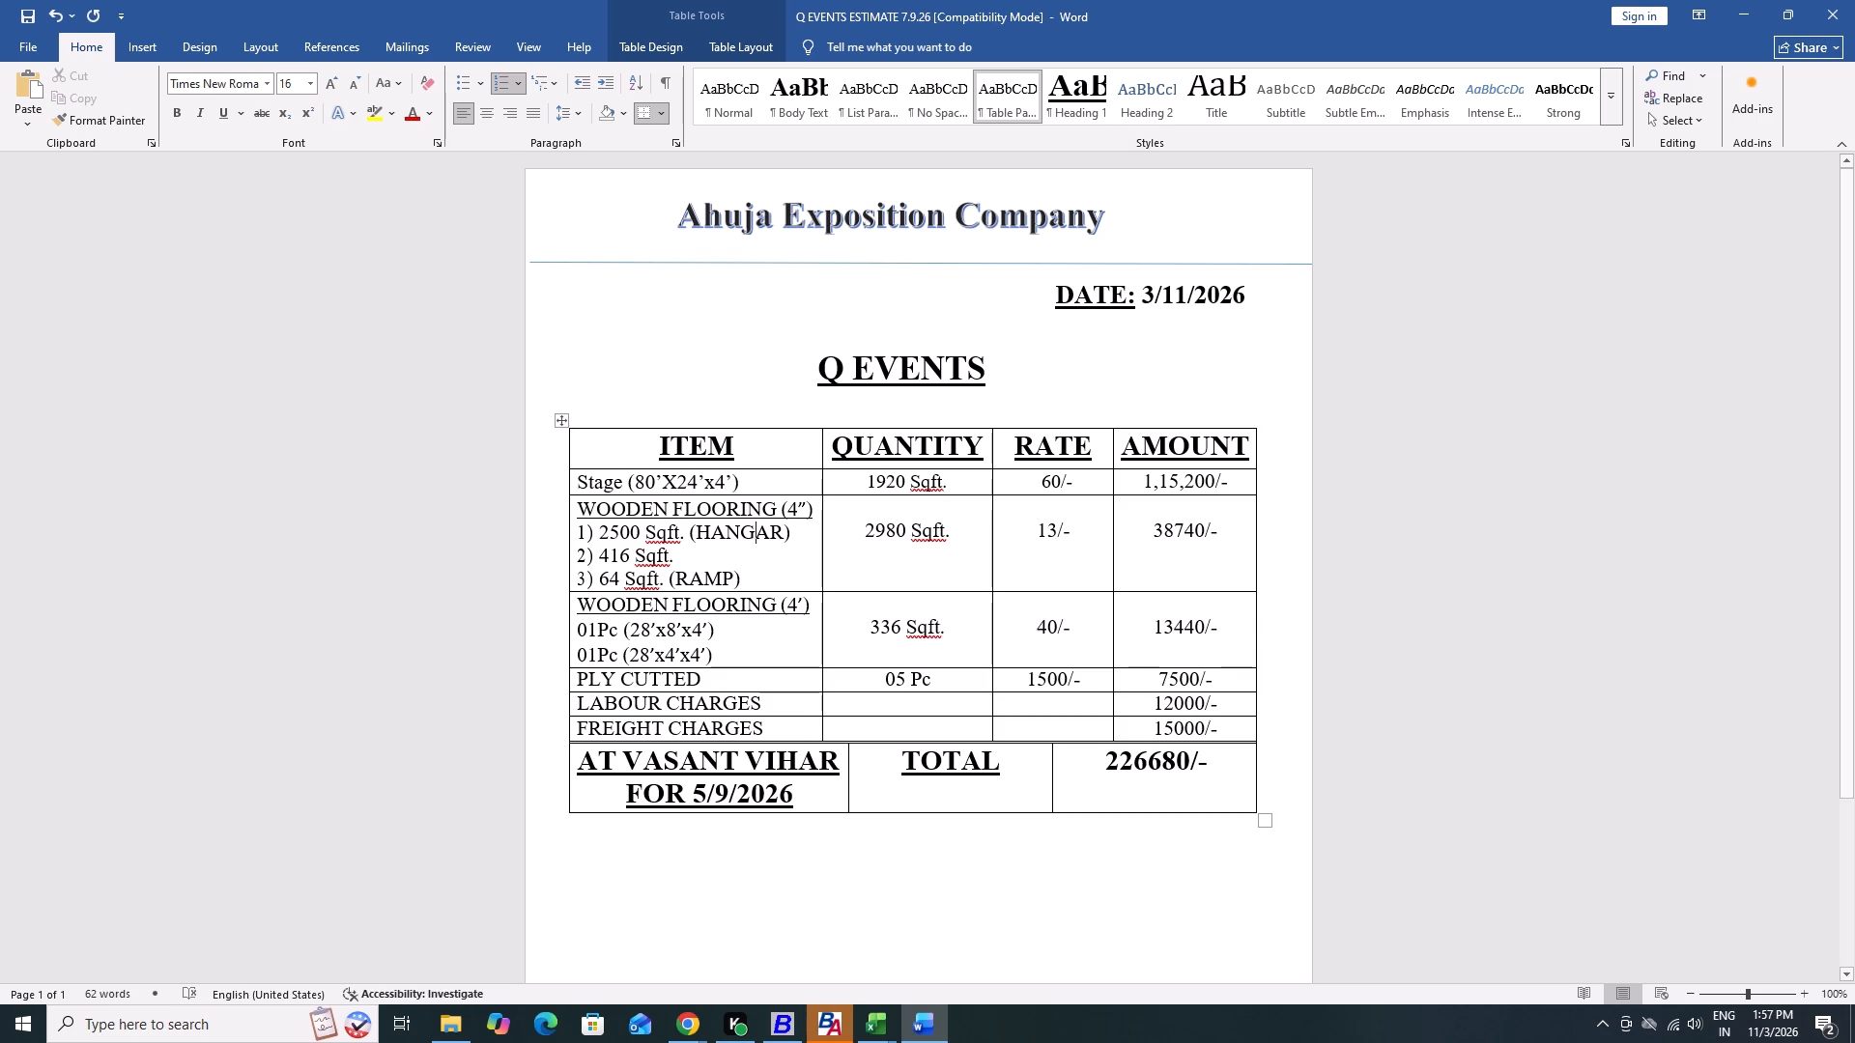
{"action": "left_click_drag", "start_coordinate": [576, 529], "coordinate": [708, 580]}
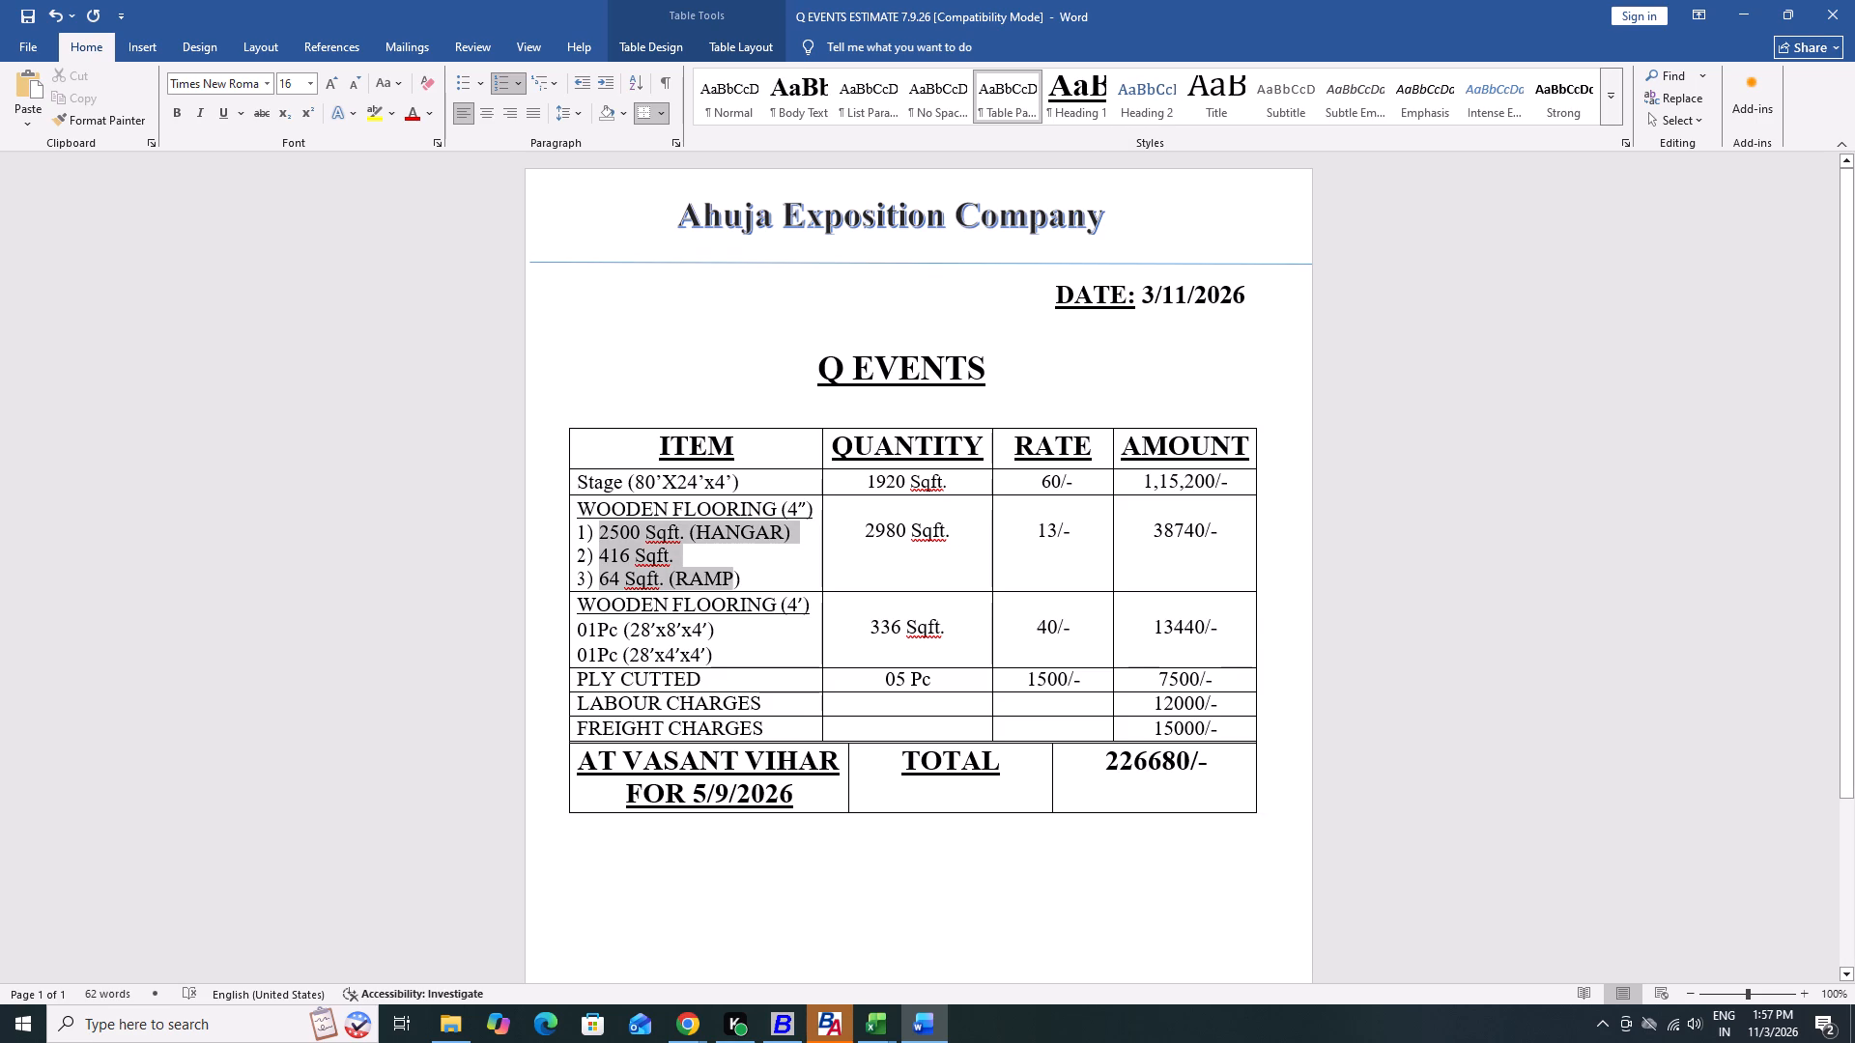
{"action": "left_click_drag", "start_coordinate": [708, 580], "coordinate": [751, 580]}
{"action": "key", "text": "BackSpace"}
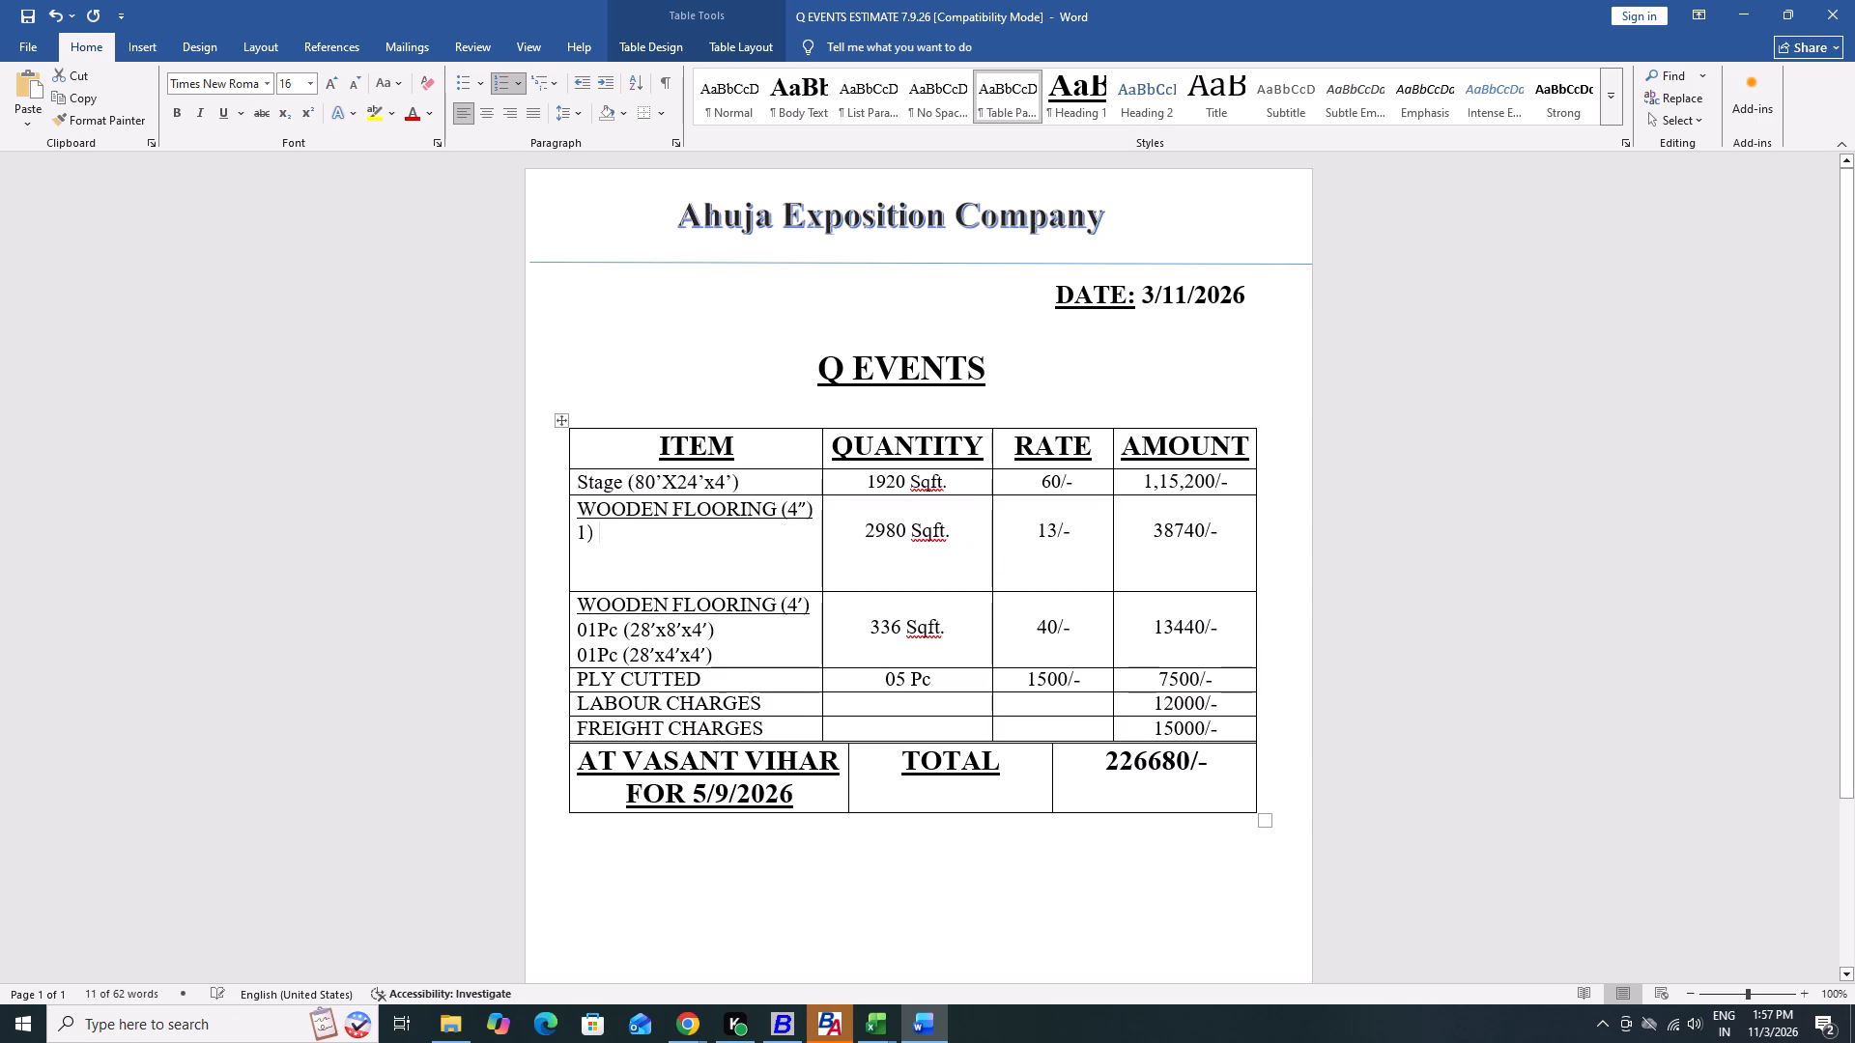
{"action": "key", "text": "BackSpace"}
{"action": "key", "text": "BackSpace"}
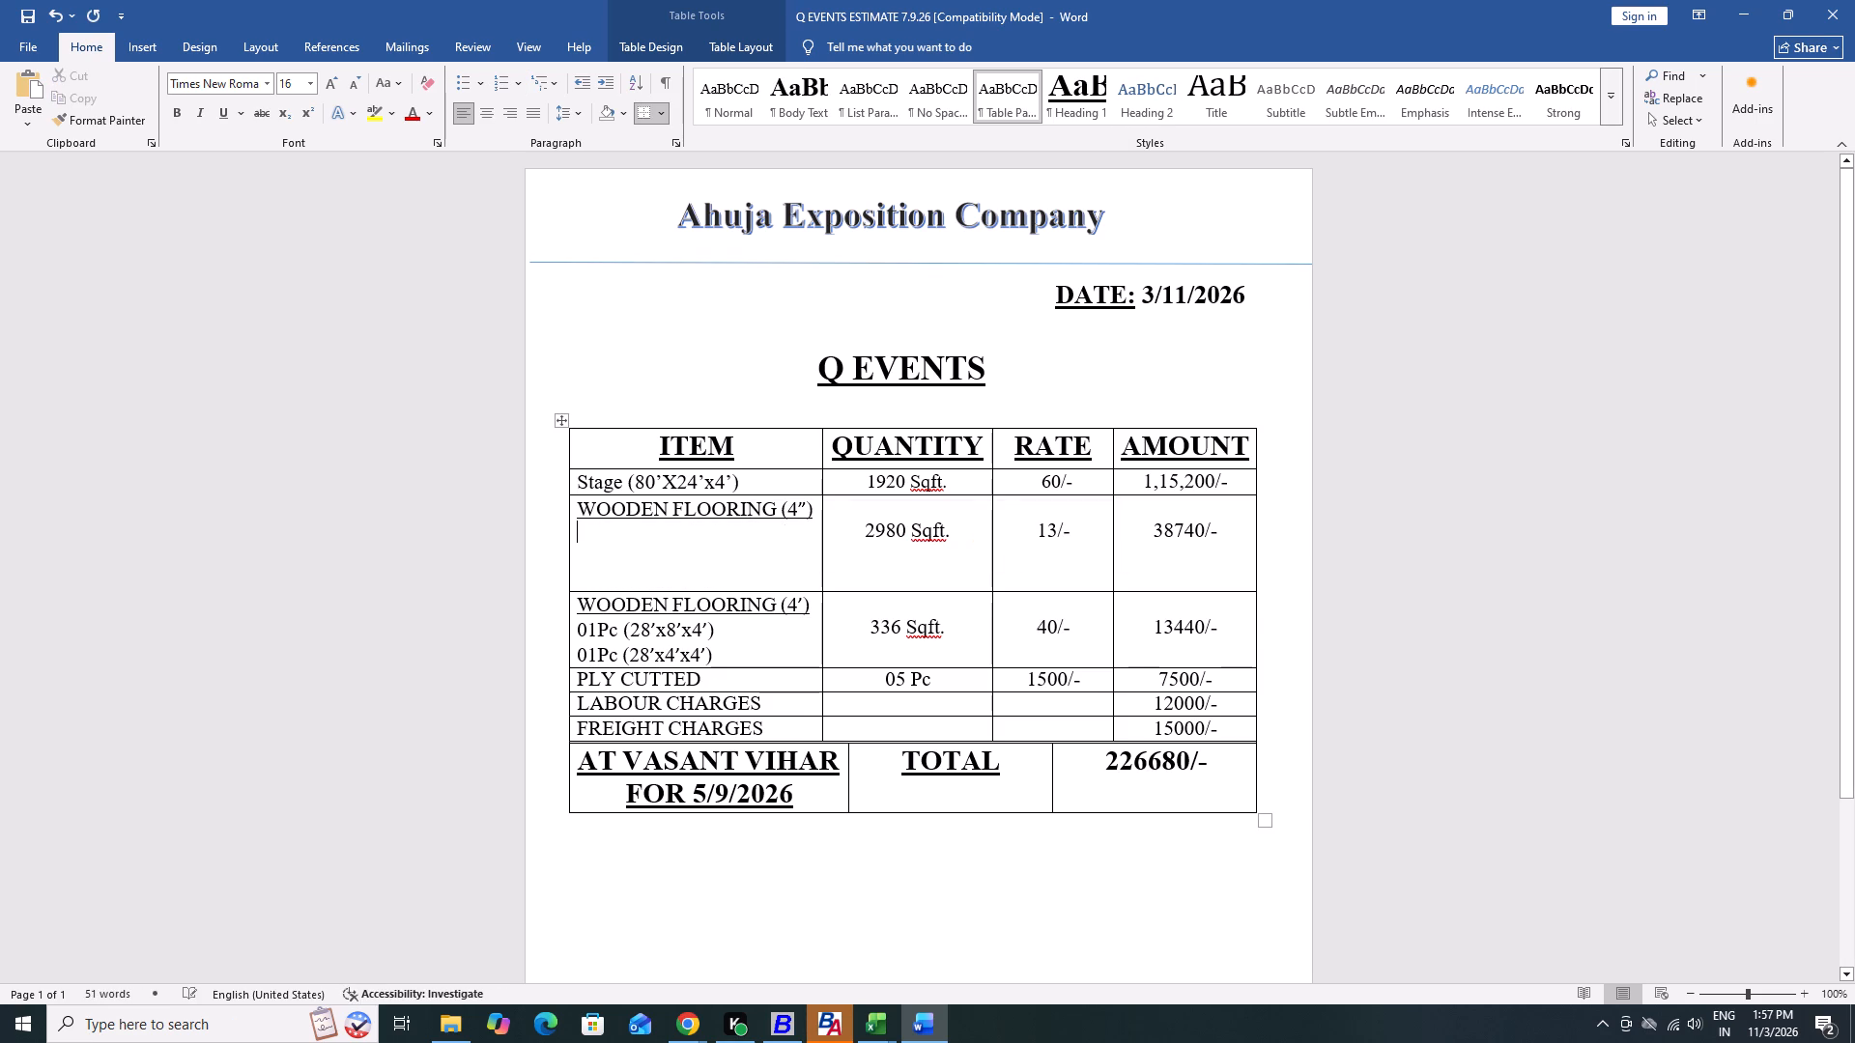
{"action": "key", "text": "BackSpace"}
Reduce the height of the WOODEN FLOORING (4″) row to about two text lines by moving its bottom border up.
{"action": "left_click_drag", "start_coordinate": [714, 594], "coordinate": [723, 538]}
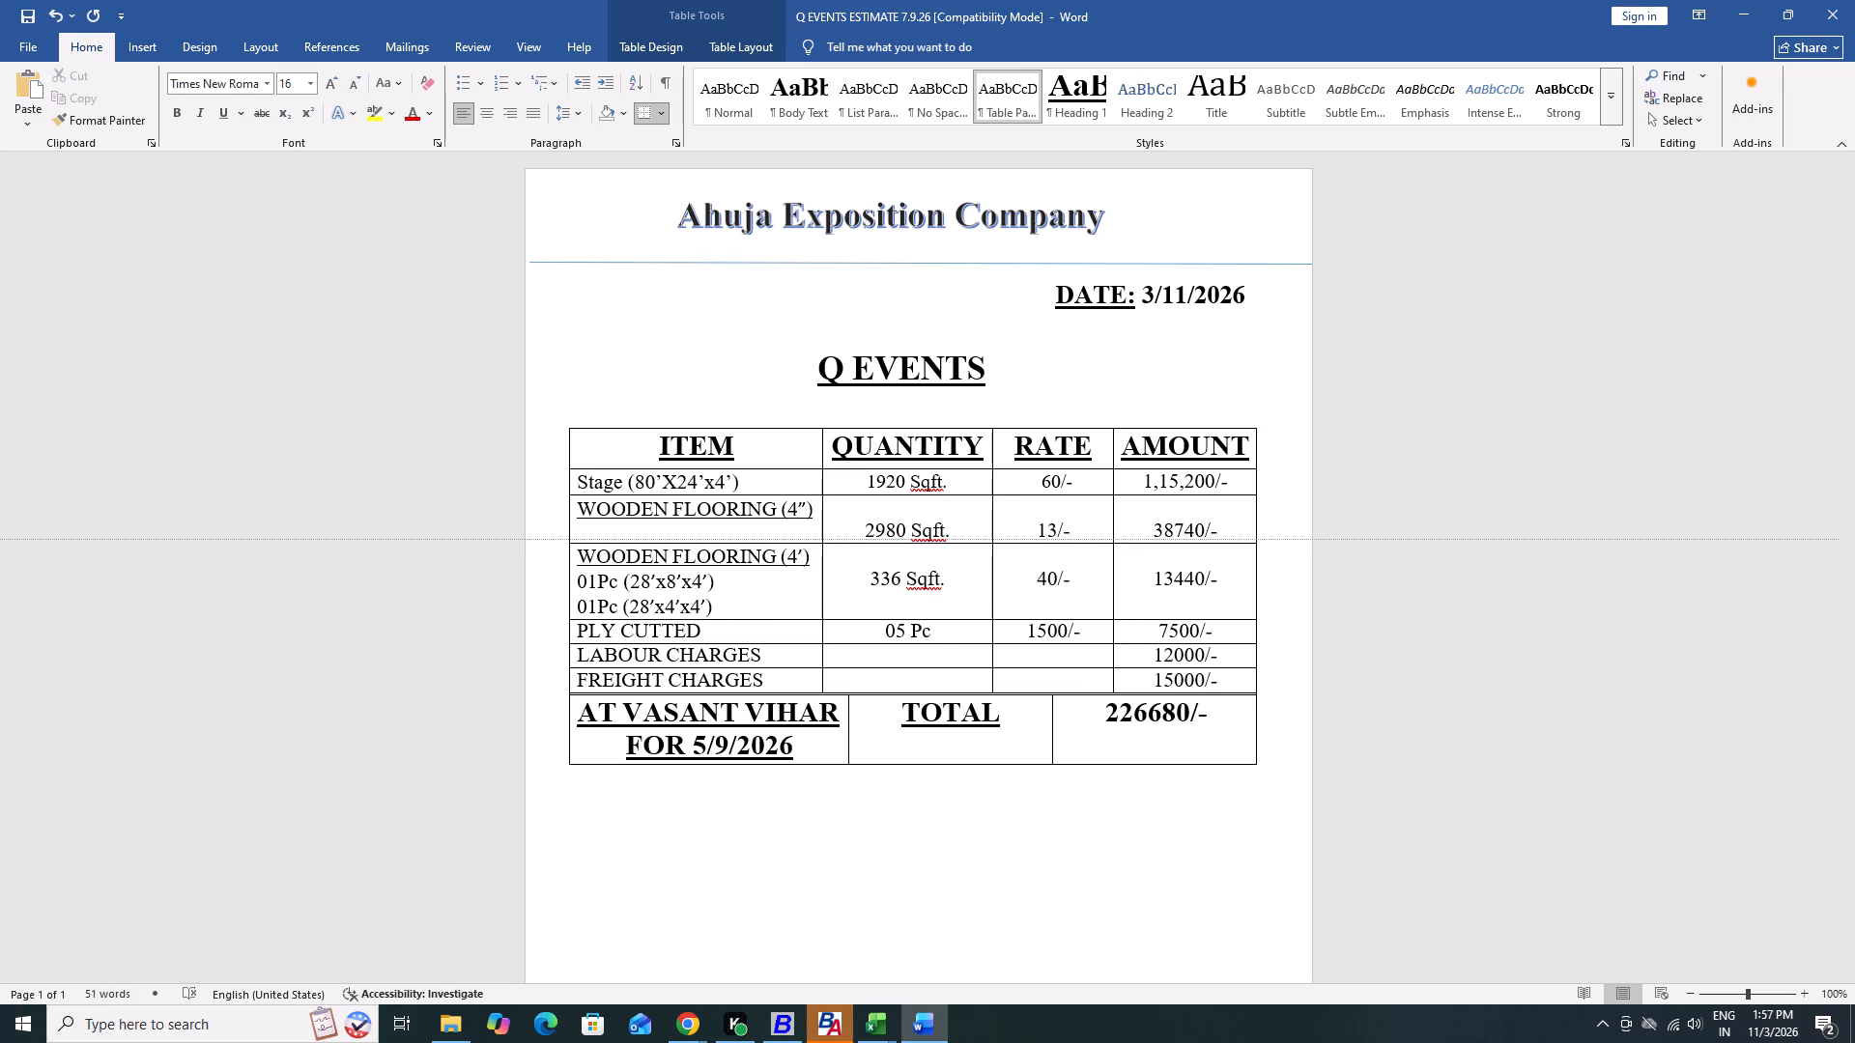
{"action": "left_click_drag", "start_coordinate": [723, 538], "coordinate": [724, 535]}
Delete the WOODEN FLOORING (4″) heading text from the item cell below the Stage row.
{"action": "left_click", "coordinate": [714, 501]}
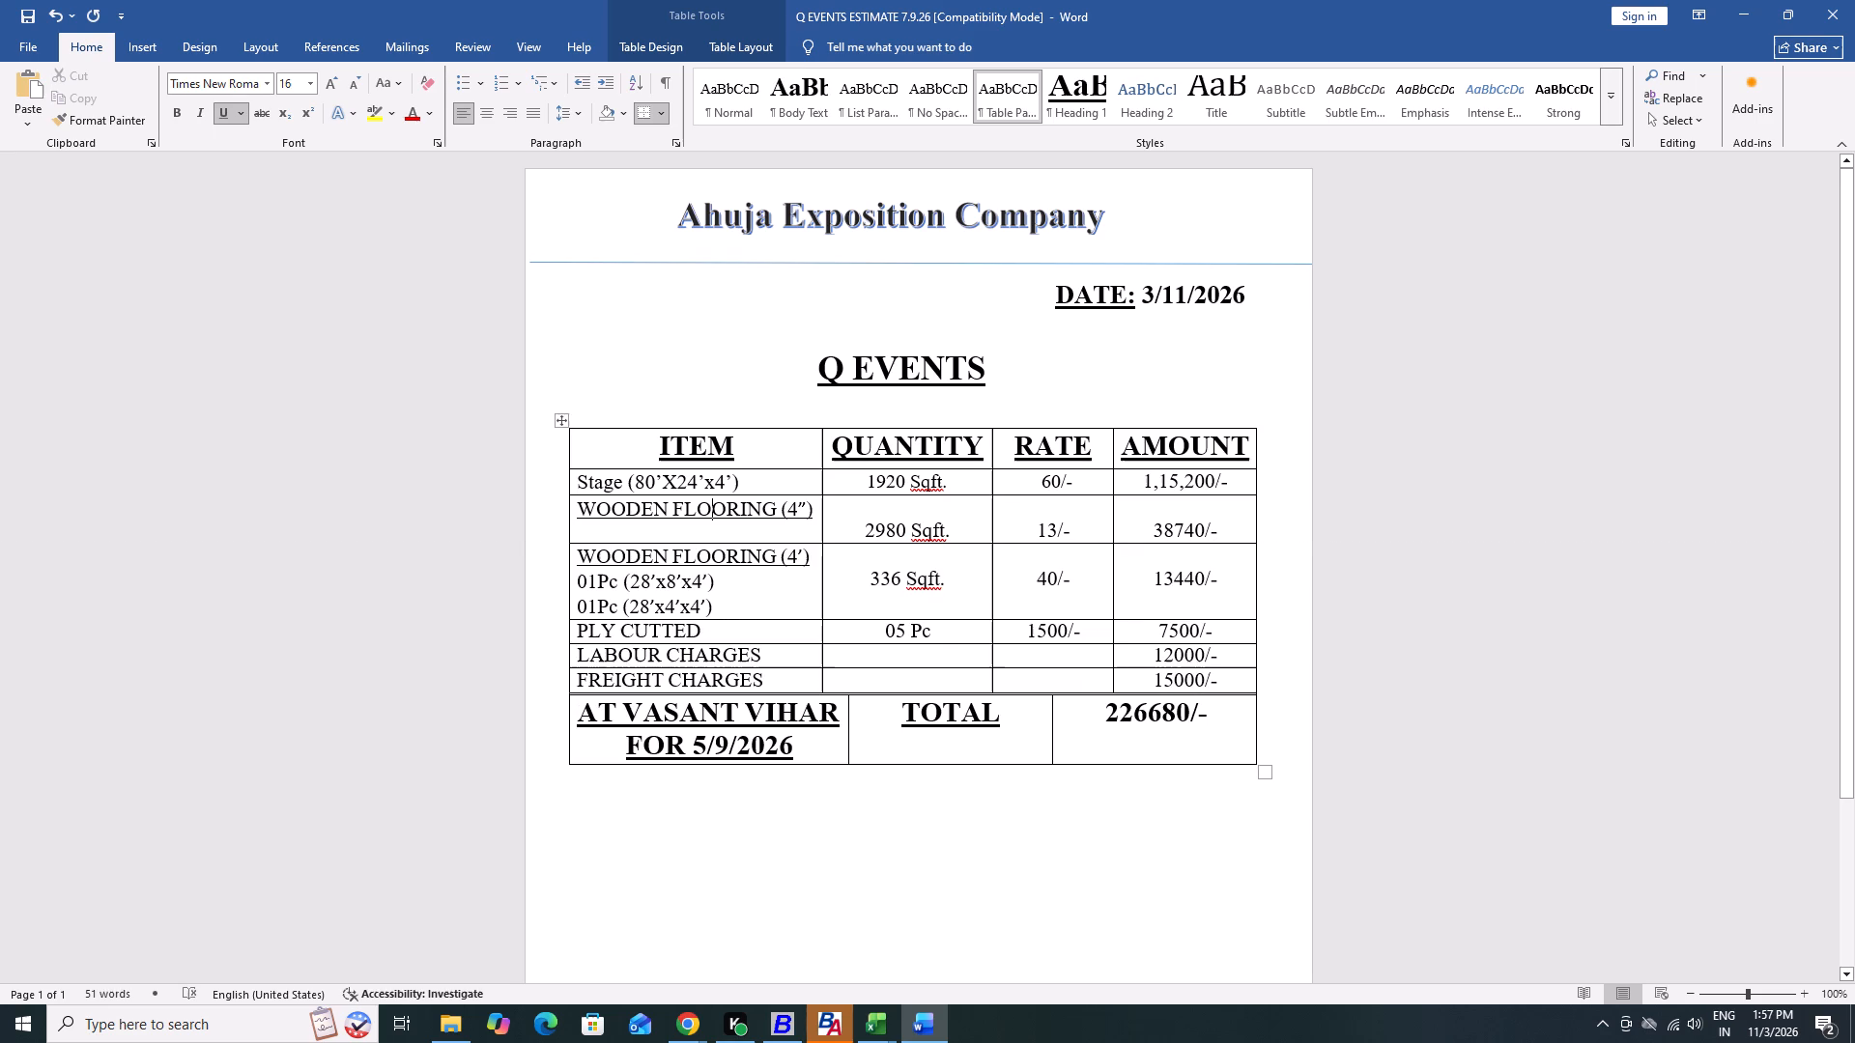
{"action": "key", "text": "End"}
{"action": "key", "text": "ctrl+shift+Left"}
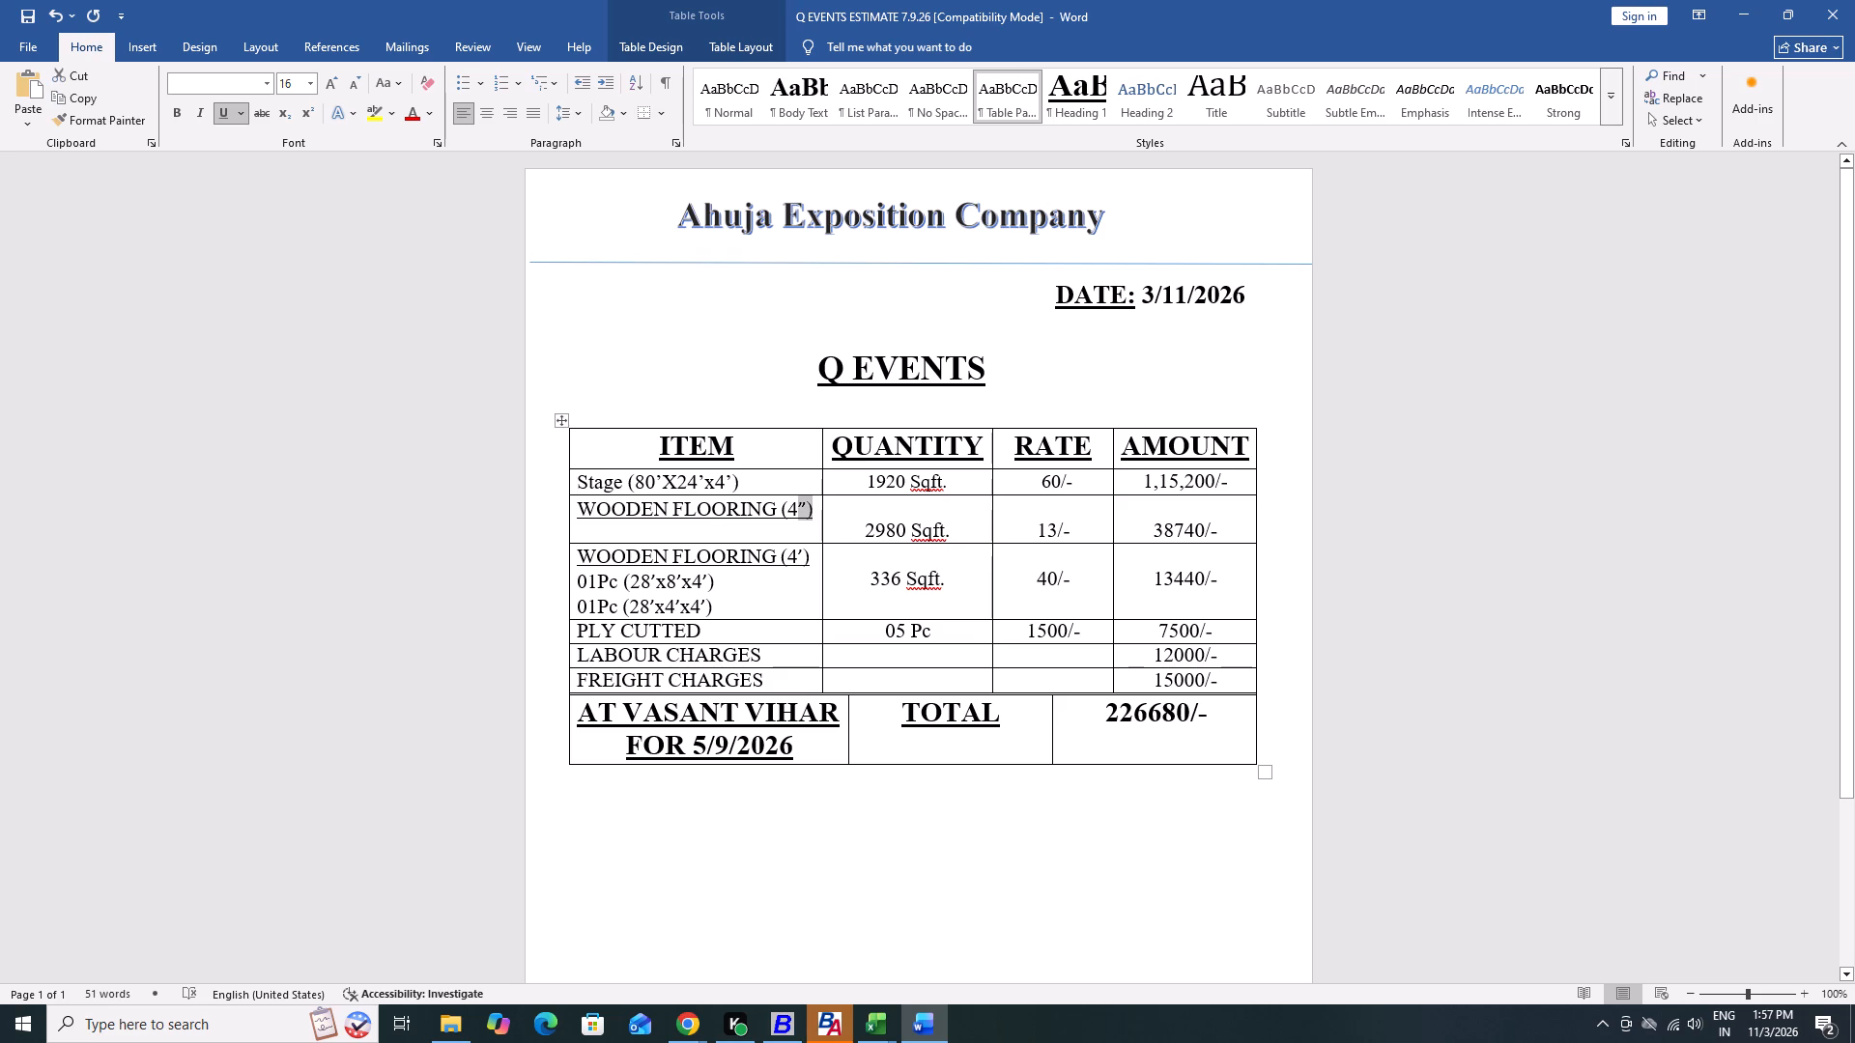
{"action": "key", "text": "ctrl+shift+Left"}
{"action": "key", "text": "ctrl+shift+Left"}
{"action": "key", "text": "ctrl+shift+Left"}
{"action": "key", "text": "ctrl+shift+Left"}
{"action": "key", "text": "BackSpace"}
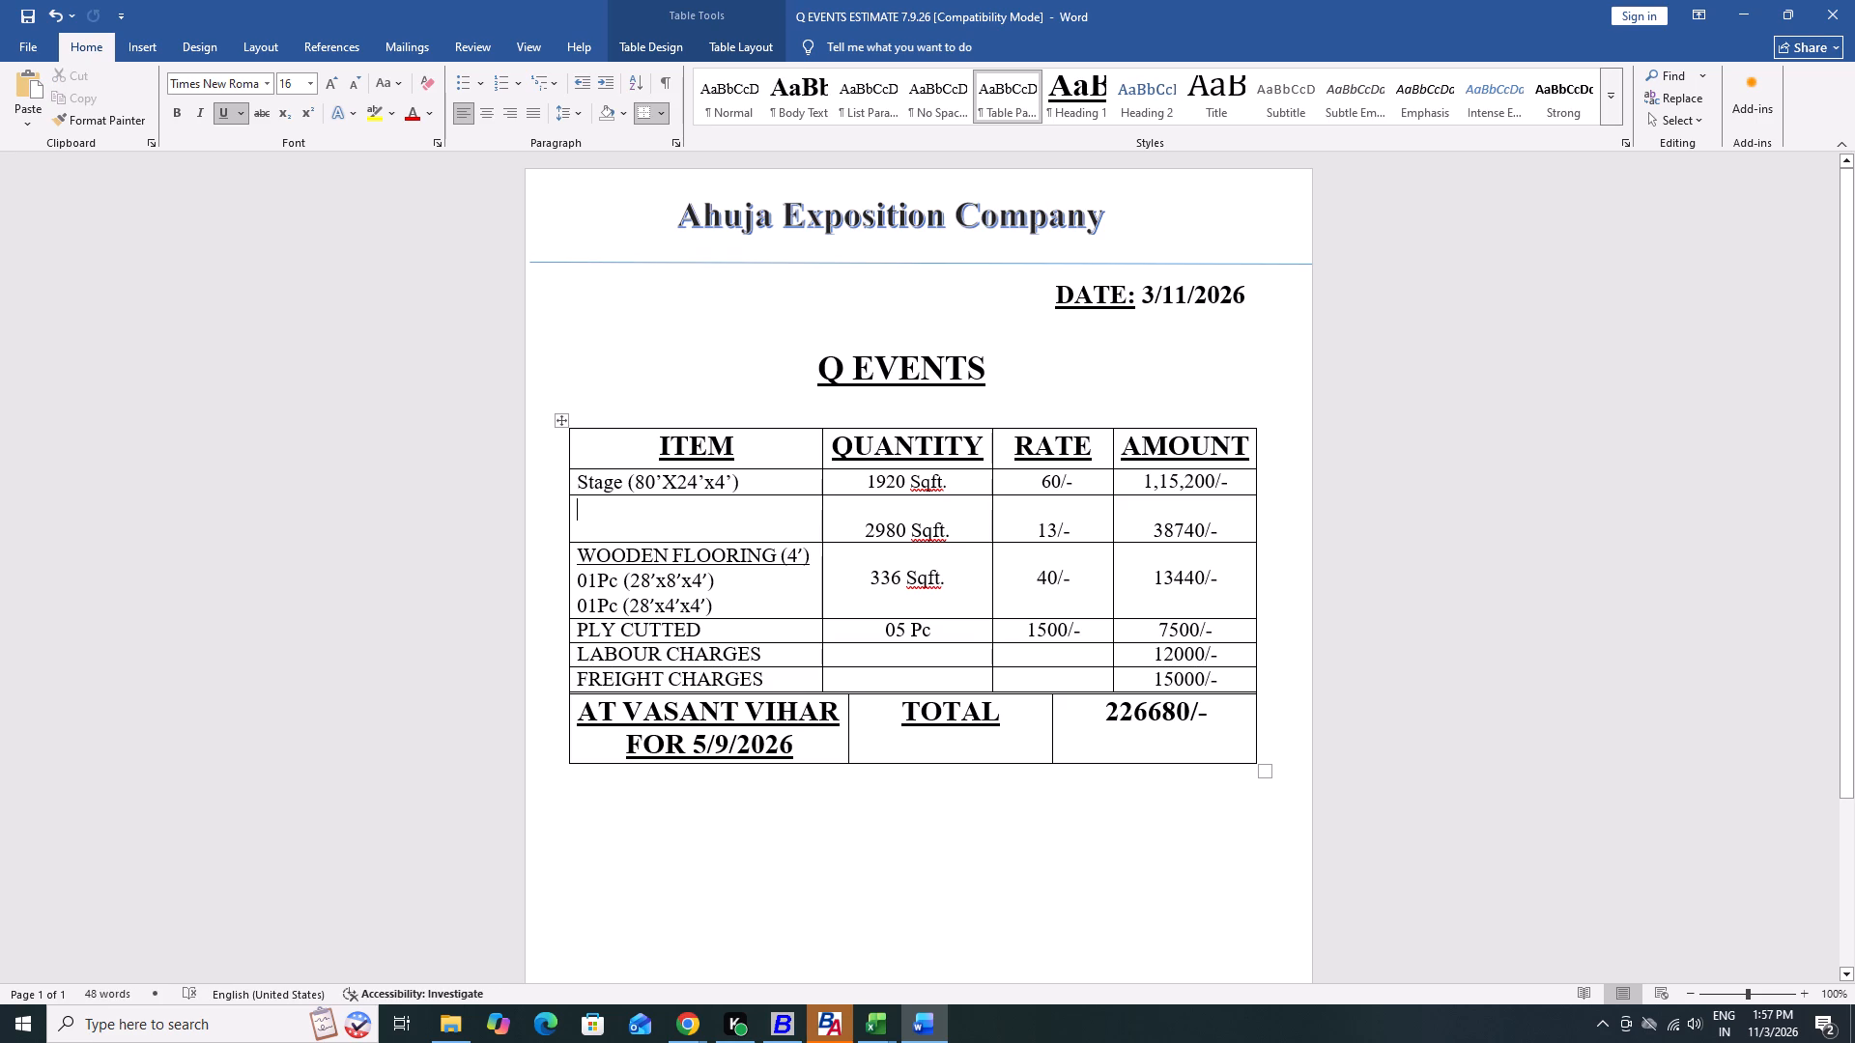
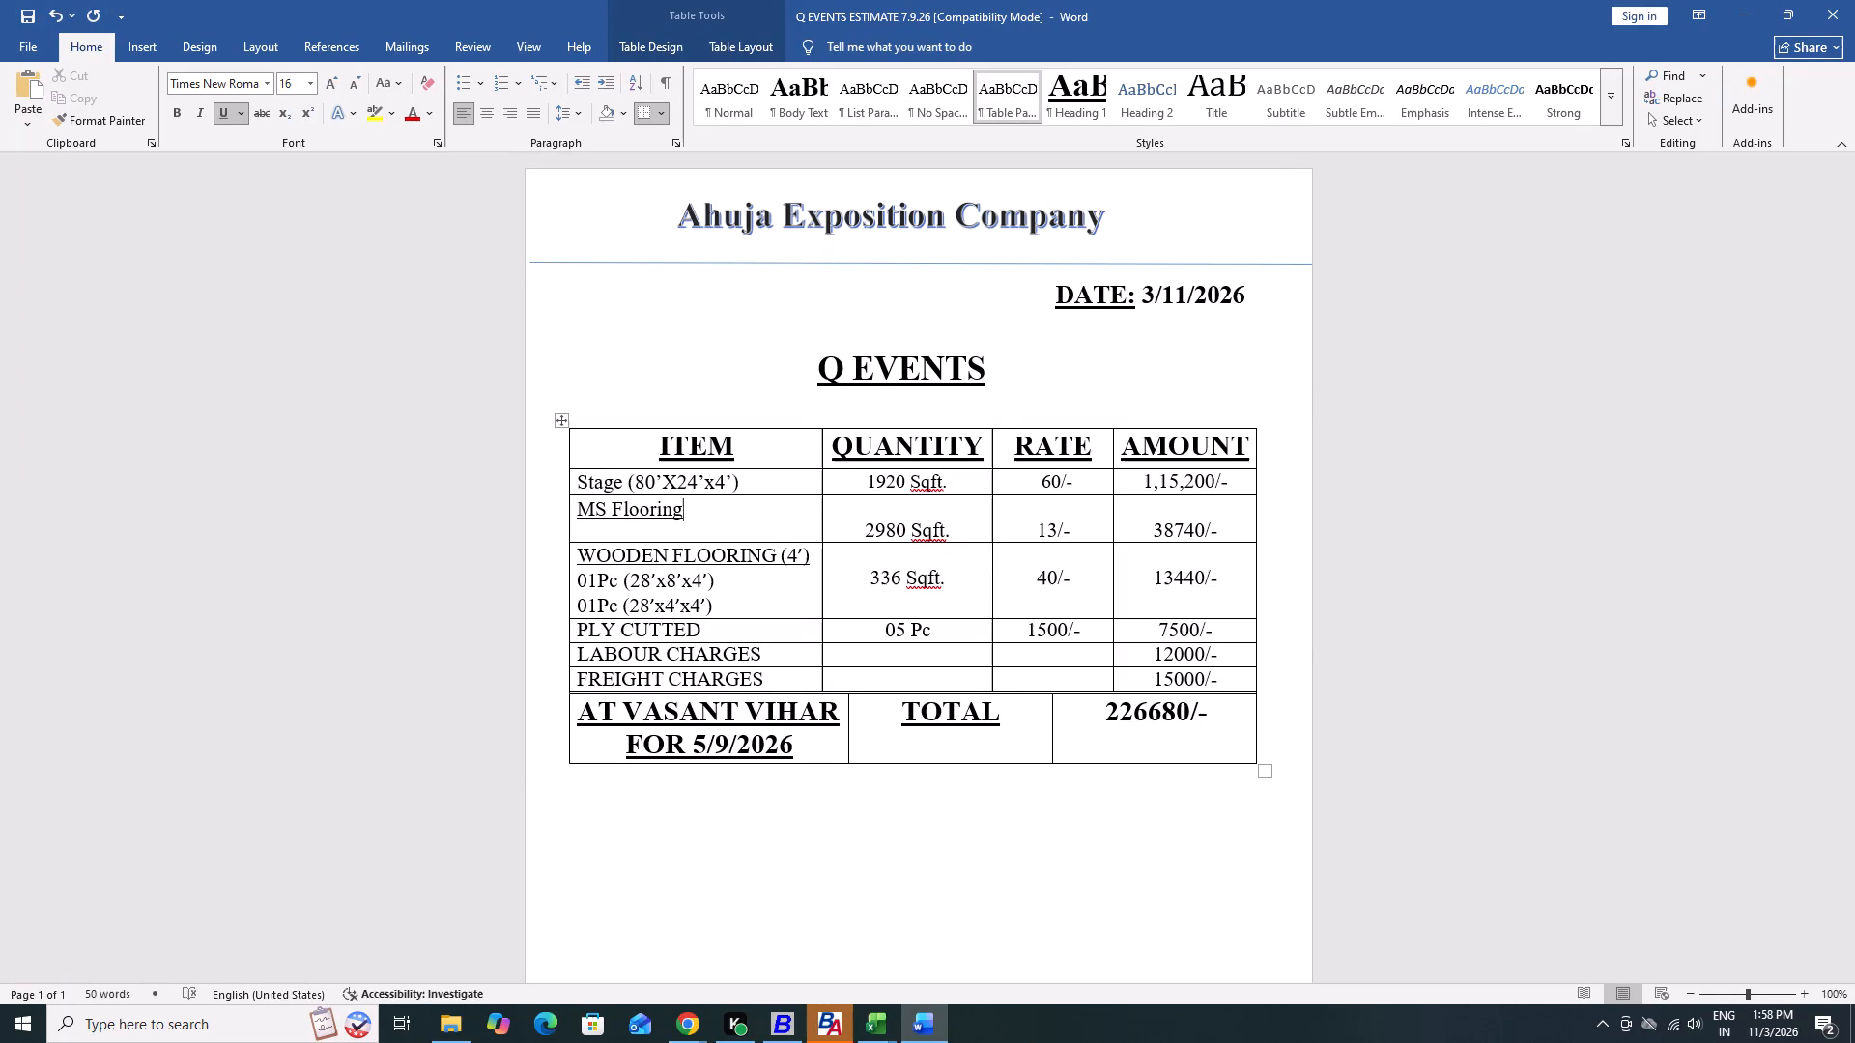
Remove the underline from the "MS Flooring" text in the item column.
{"action": "key", "text": "Left"}
{"action": "key", "text": "Left"}
{"action": "key", "text": "Left"}
{"action": "key", "text": "Left"}
{"action": "key", "text": "Left"}
{"action": "key", "text": "Left"}
{"action": "key", "text": "Left"}
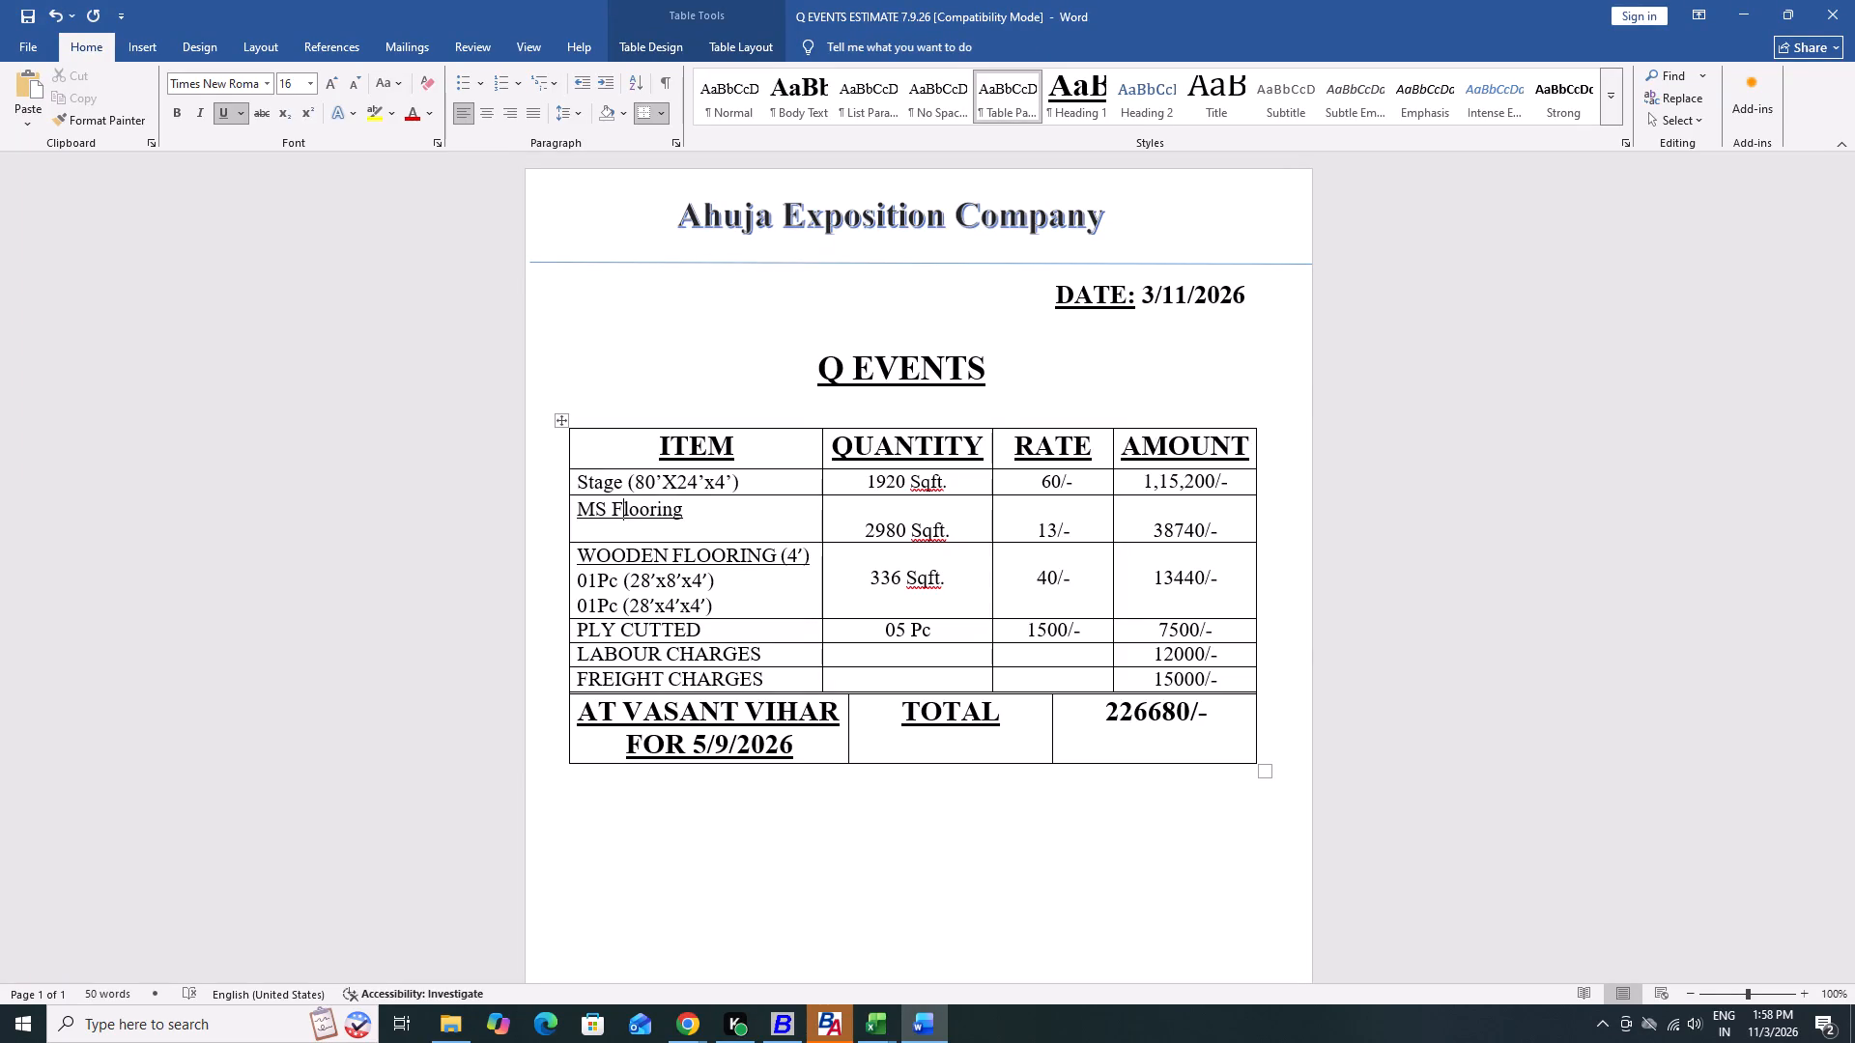
{"action": "key", "text": "ctrl+a"}
{"action": "key", "text": "Right"}
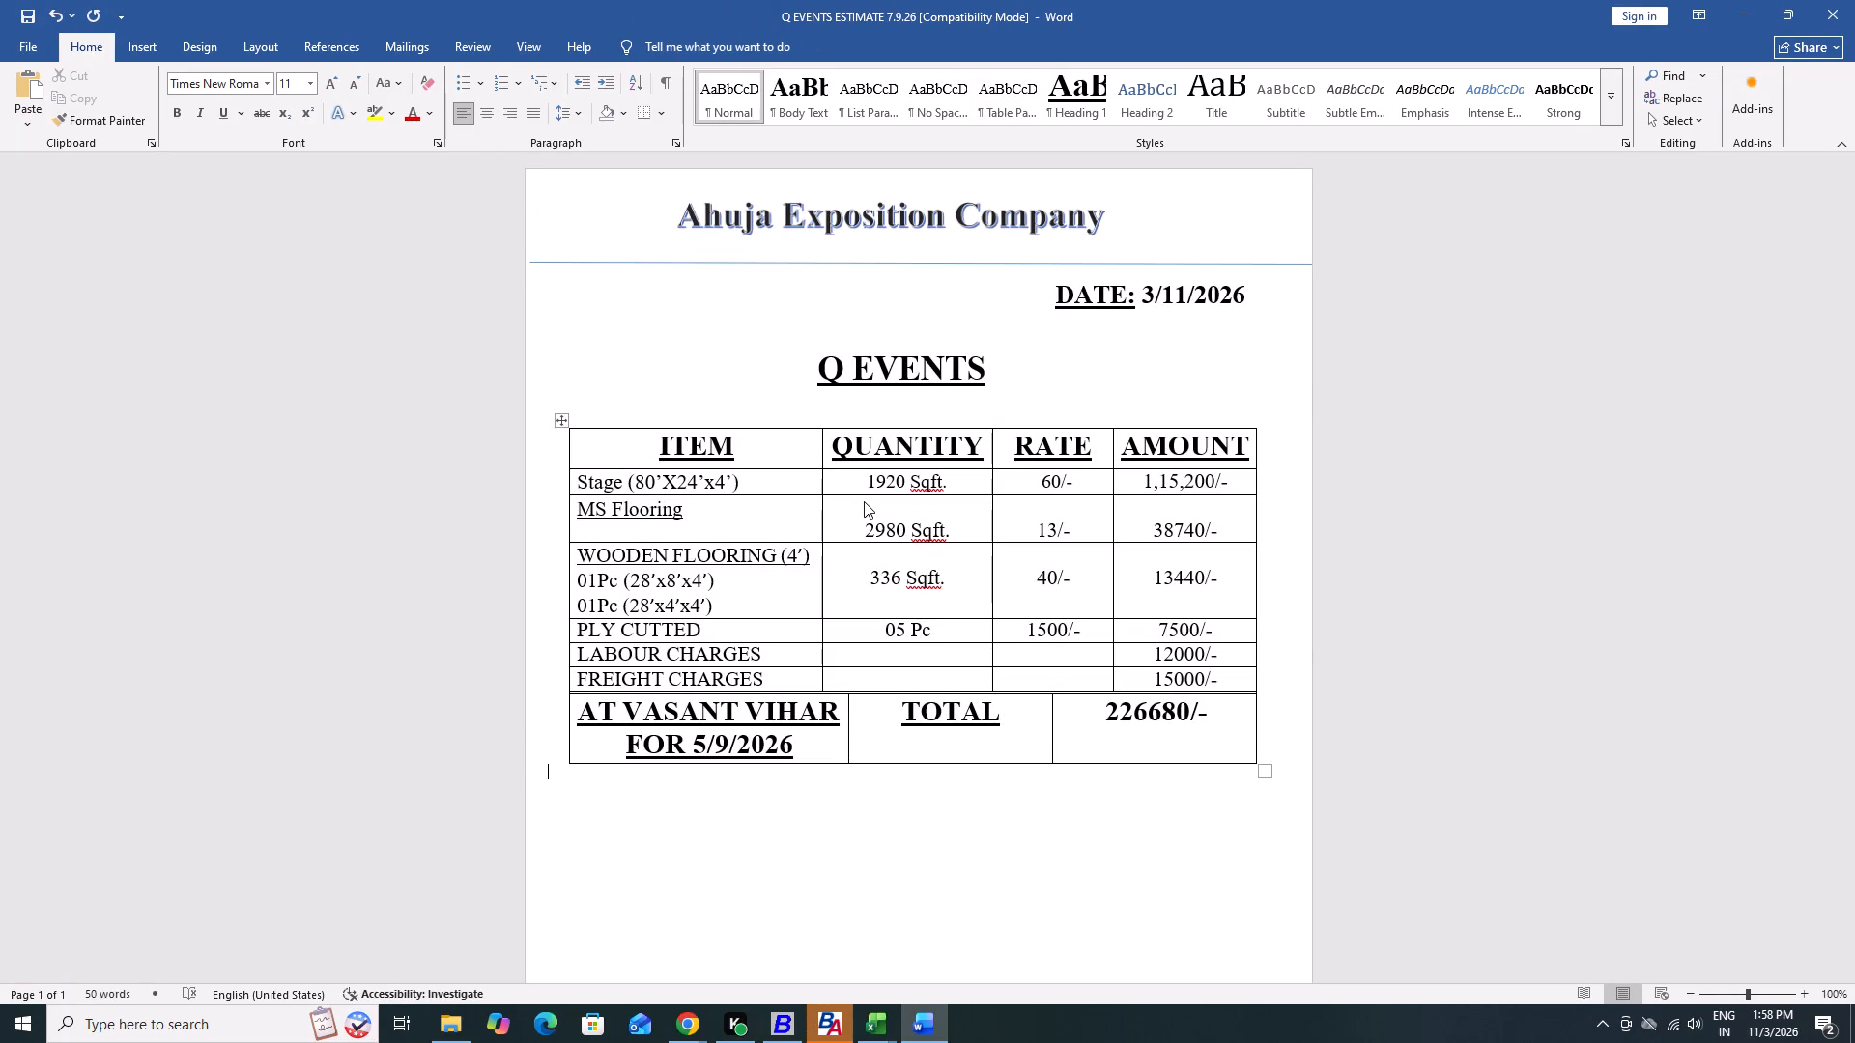
{"action": "key", "text": "Up"}
{"action": "key", "text": "Up"}
{"action": "key", "text": "Up"}
{"action": "key", "text": "Up"}
{"action": "key", "text": "Up"}
{"action": "key", "text": "Up"}
{"action": "key", "text": "Up"}
{"action": "key", "text": "Up"}
{"action": "key", "text": "Up"}
{"action": "key", "text": "Up"}
{"action": "key", "text": "Down"}
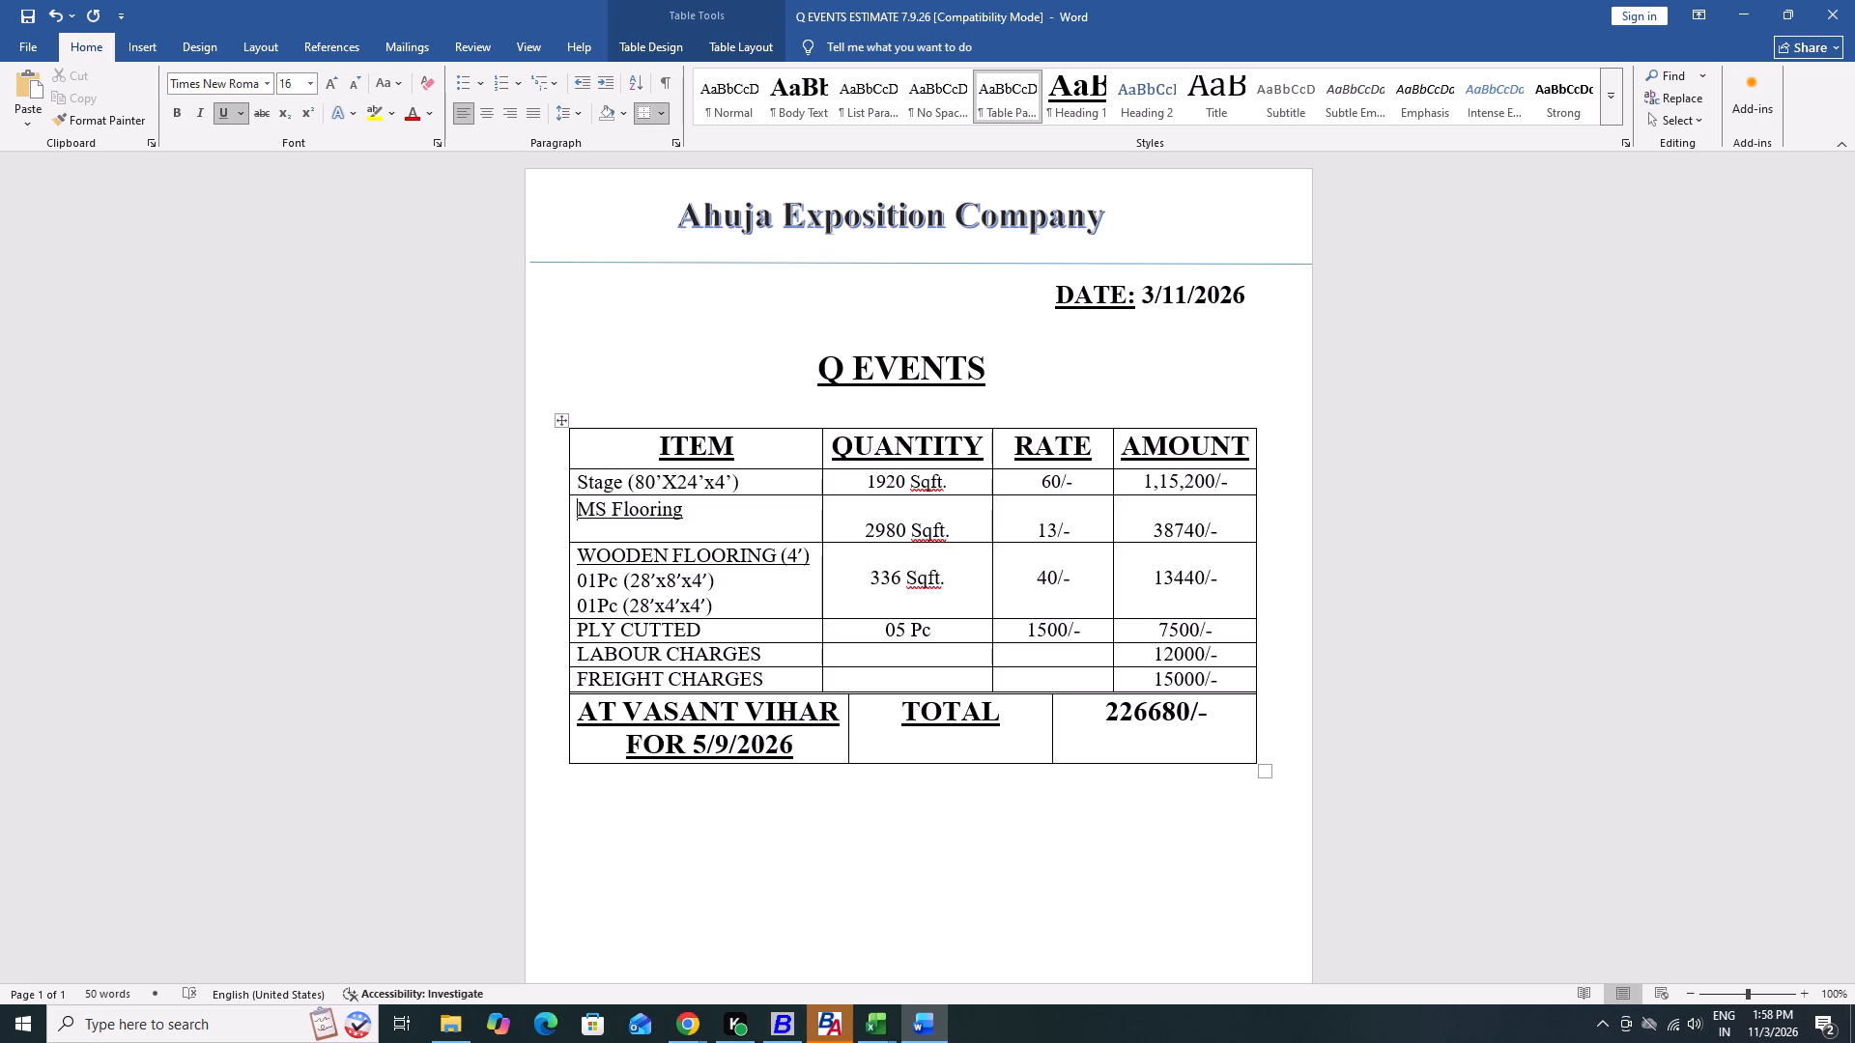
{"action": "key", "text": "ctrl+shift+Right"}
{"action": "key", "text": "ctrl+shift+Right"}
{"action": "key", "text": "h"}
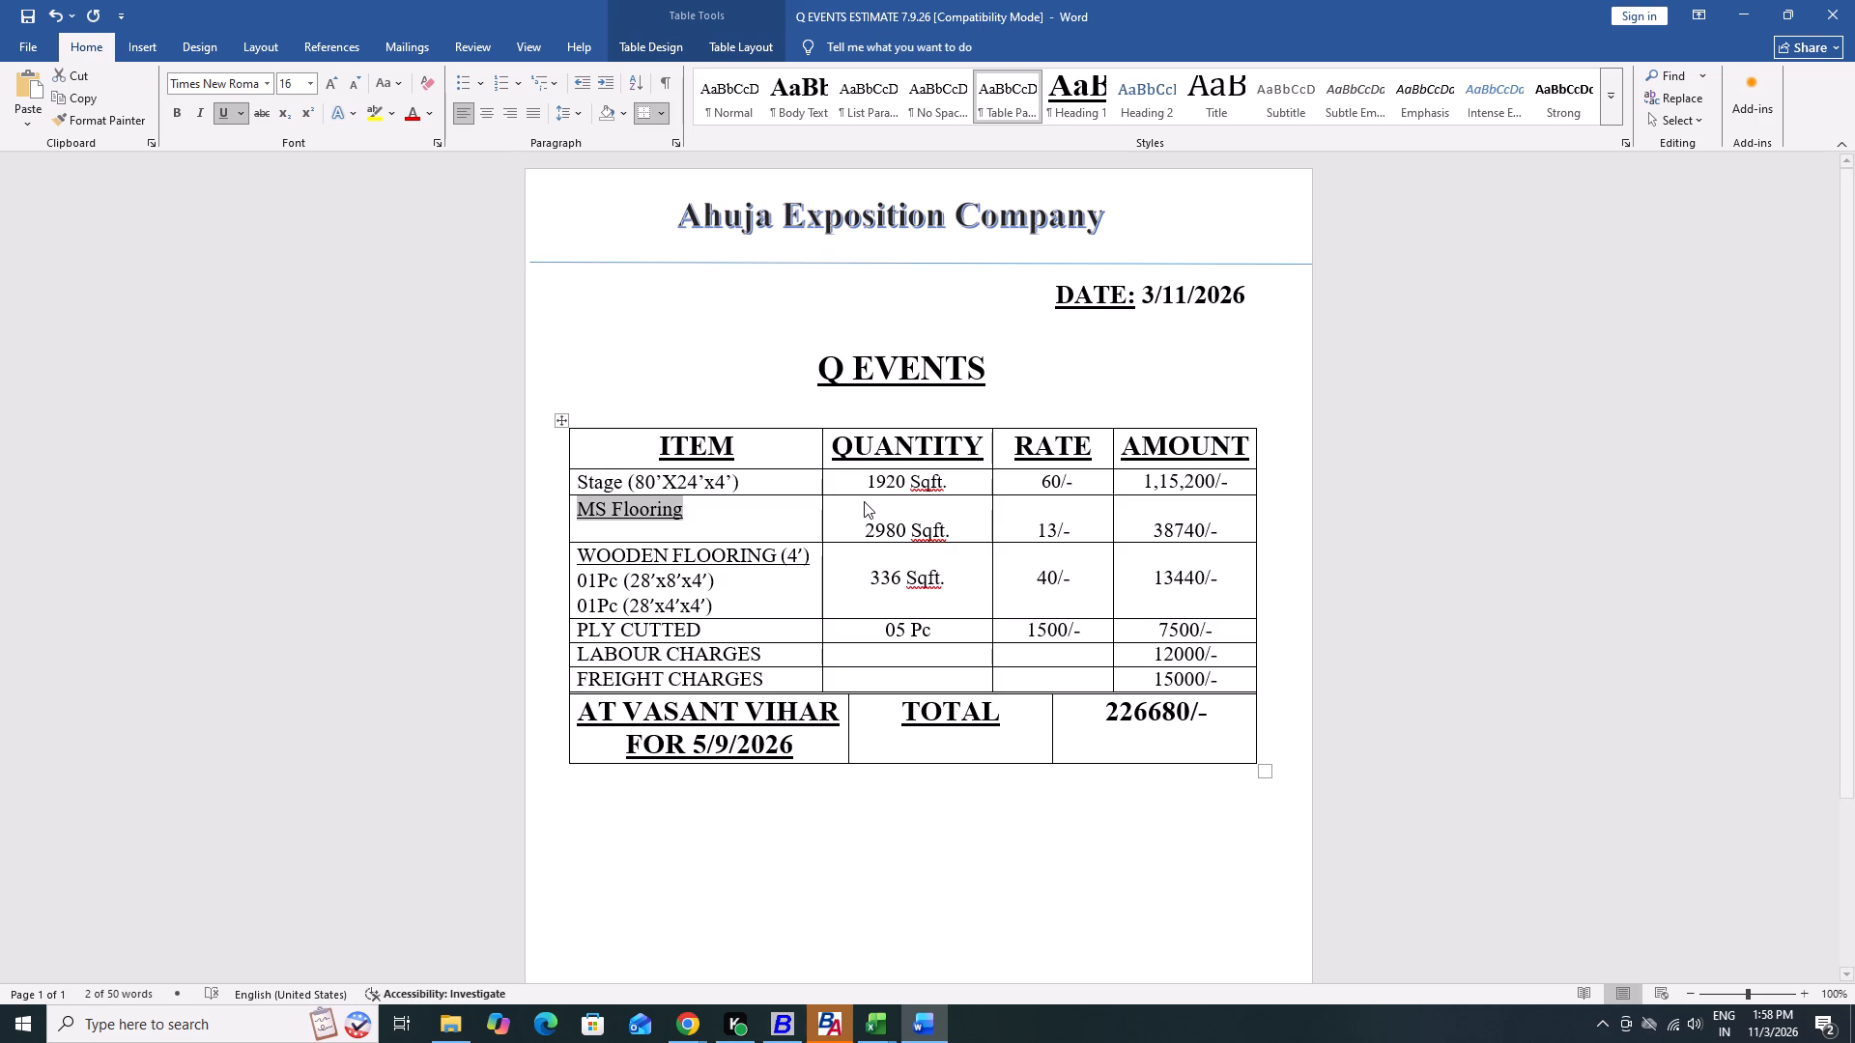
{"action": "key", "text": "Escape"}
{"action": "key", "text": "Escape"}
{"action": "key", "text": "Escape"}
{"action": "key", "text": "Escape"}
{"action": "key", "text": "Escape"}
{"action": "key", "text": "Escape"}
{"action": "key", "text": "ctrl+u"}
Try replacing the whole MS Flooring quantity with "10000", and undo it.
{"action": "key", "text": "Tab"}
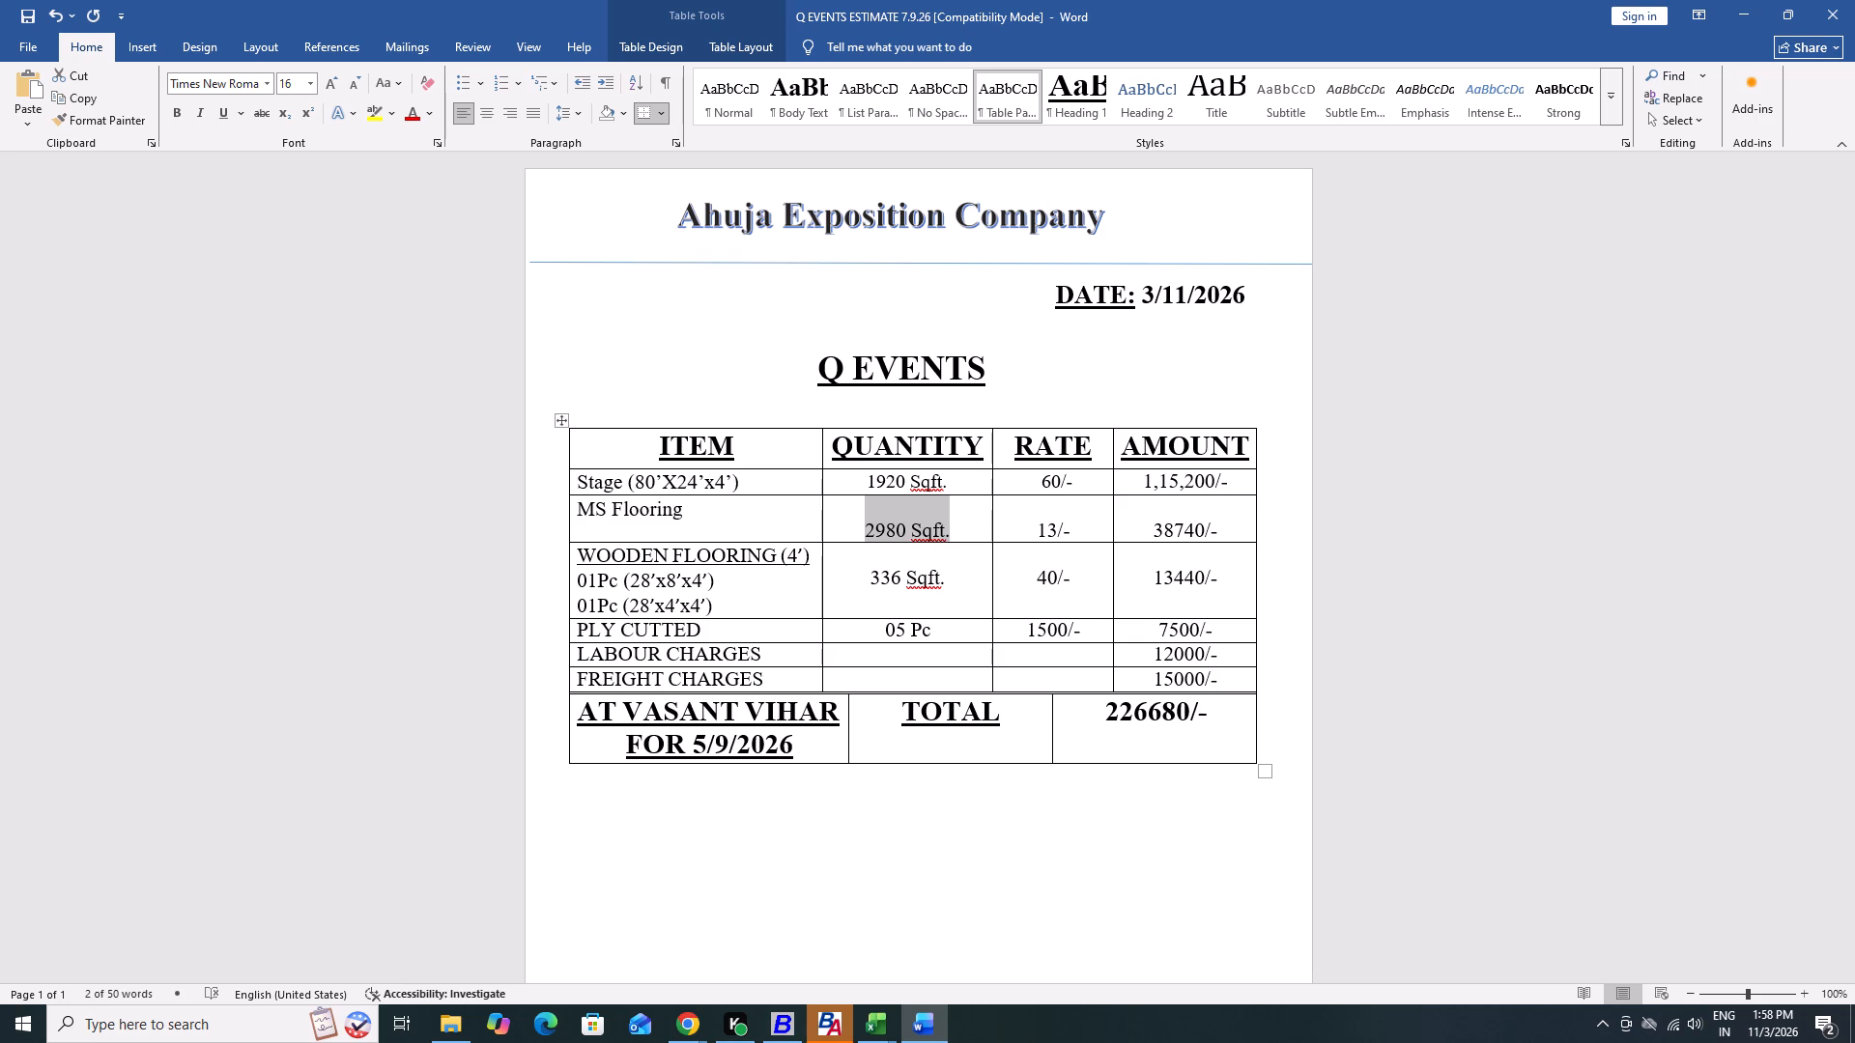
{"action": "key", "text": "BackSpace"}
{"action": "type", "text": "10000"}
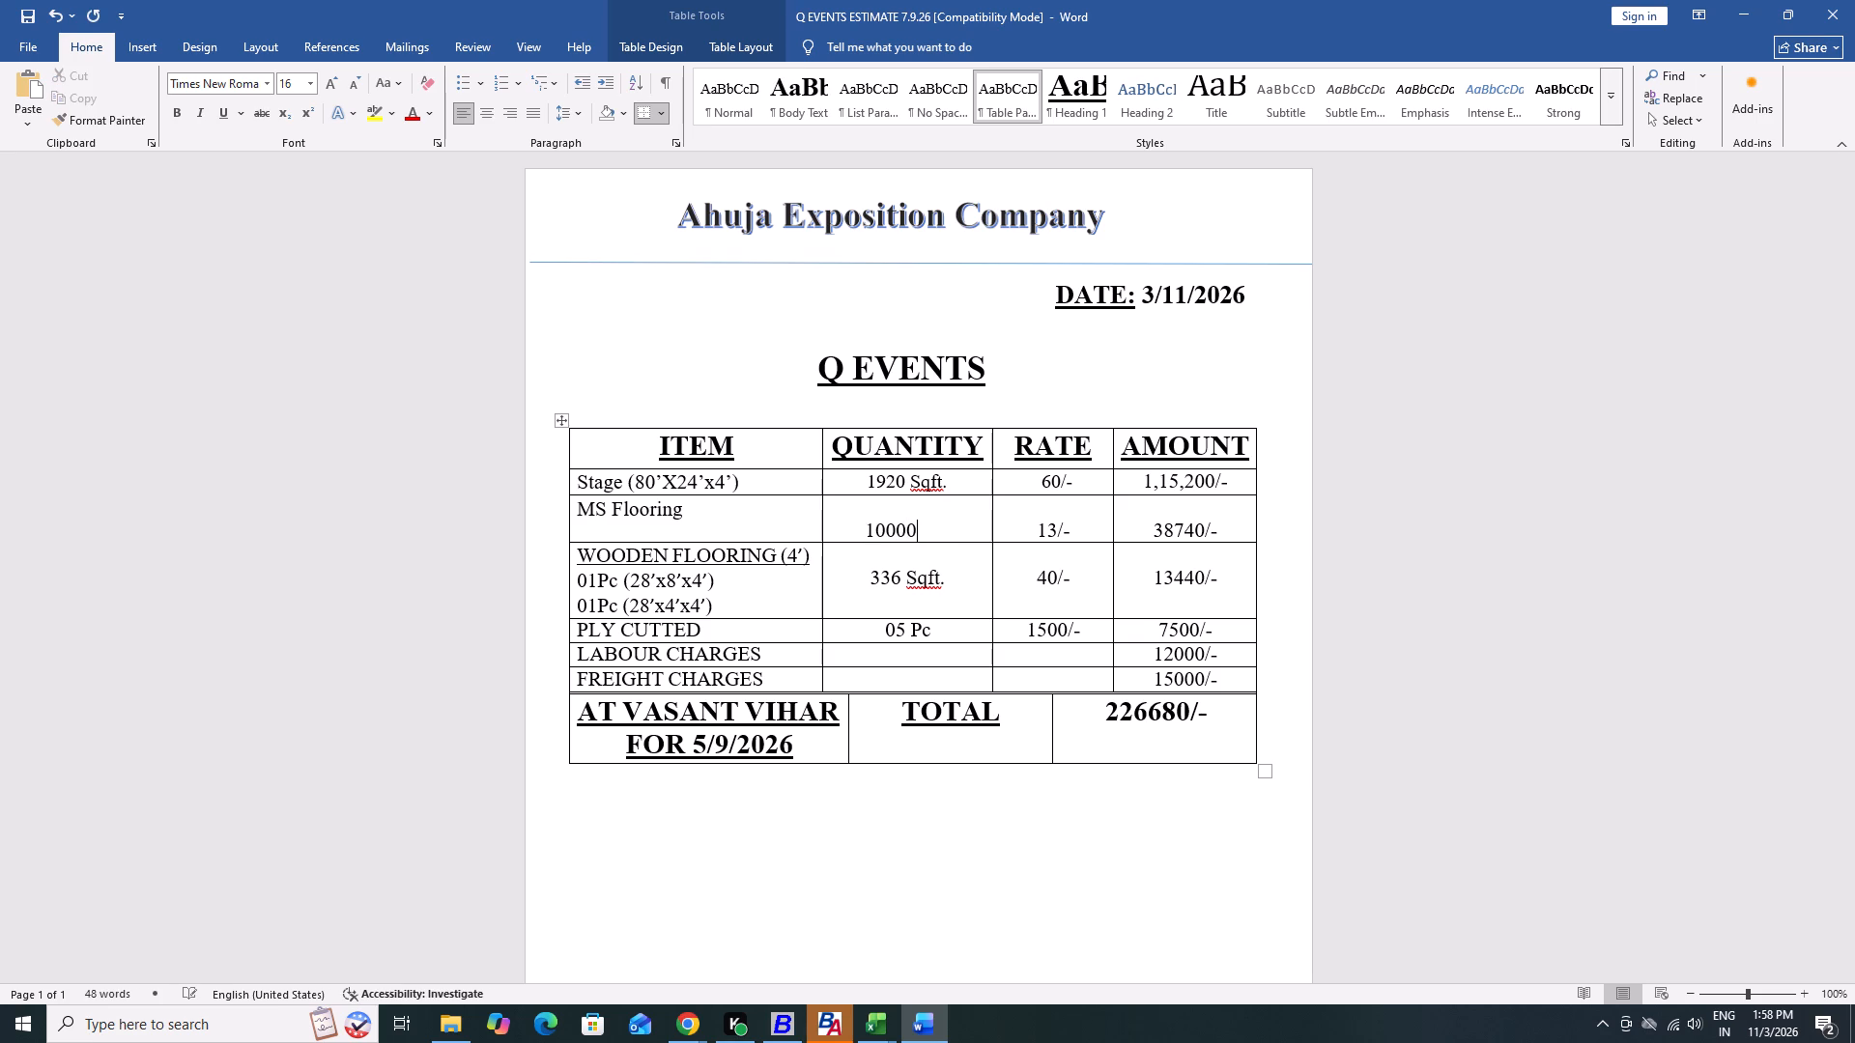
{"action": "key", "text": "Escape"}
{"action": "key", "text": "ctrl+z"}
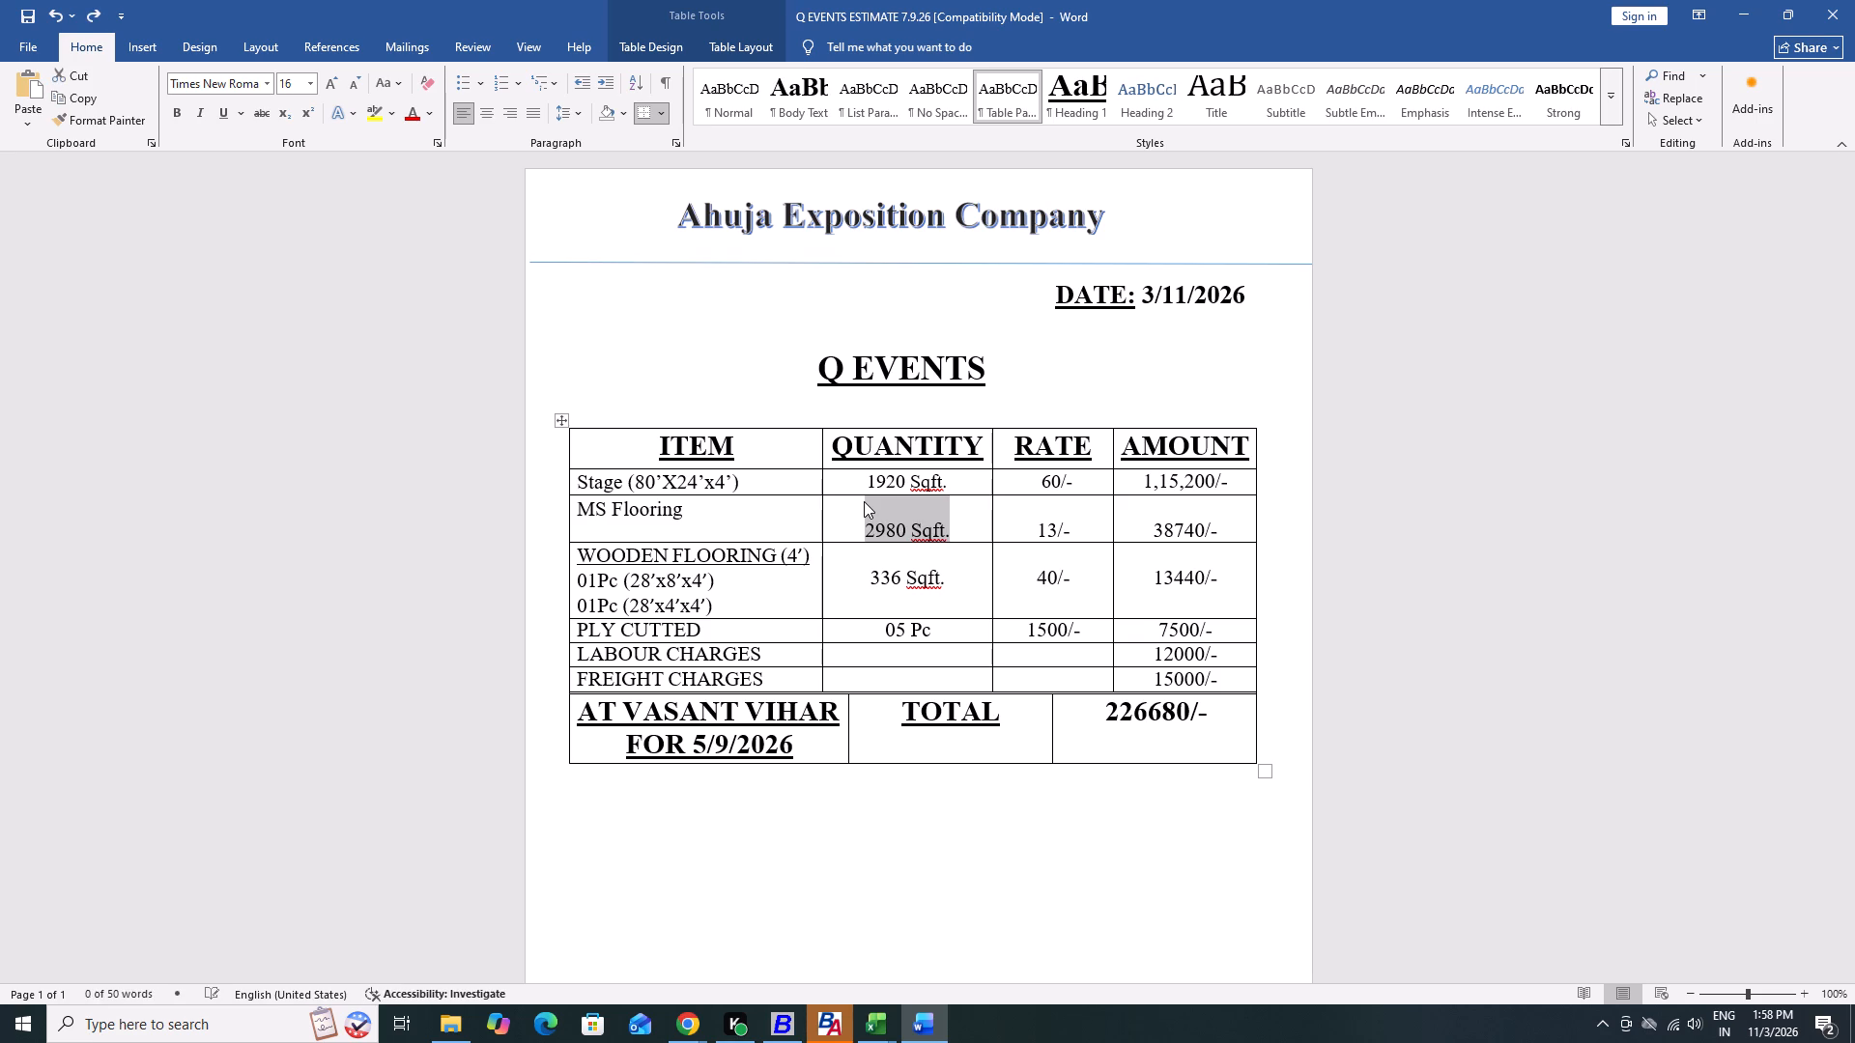
Change the number in the MS Flooring quantity to "10,000", keeping the "Sqft." unit.
{"action": "key", "text": "Up"}
{"action": "key", "text": "Down"}
{"action": "key", "text": "Down"}
{"action": "key", "text": "Up"}
{"action": "key", "text": "Right"}
{"action": "key", "text": "Right"}
{"action": "key", "text": "Right"}
{"action": "key", "text": "Right"}
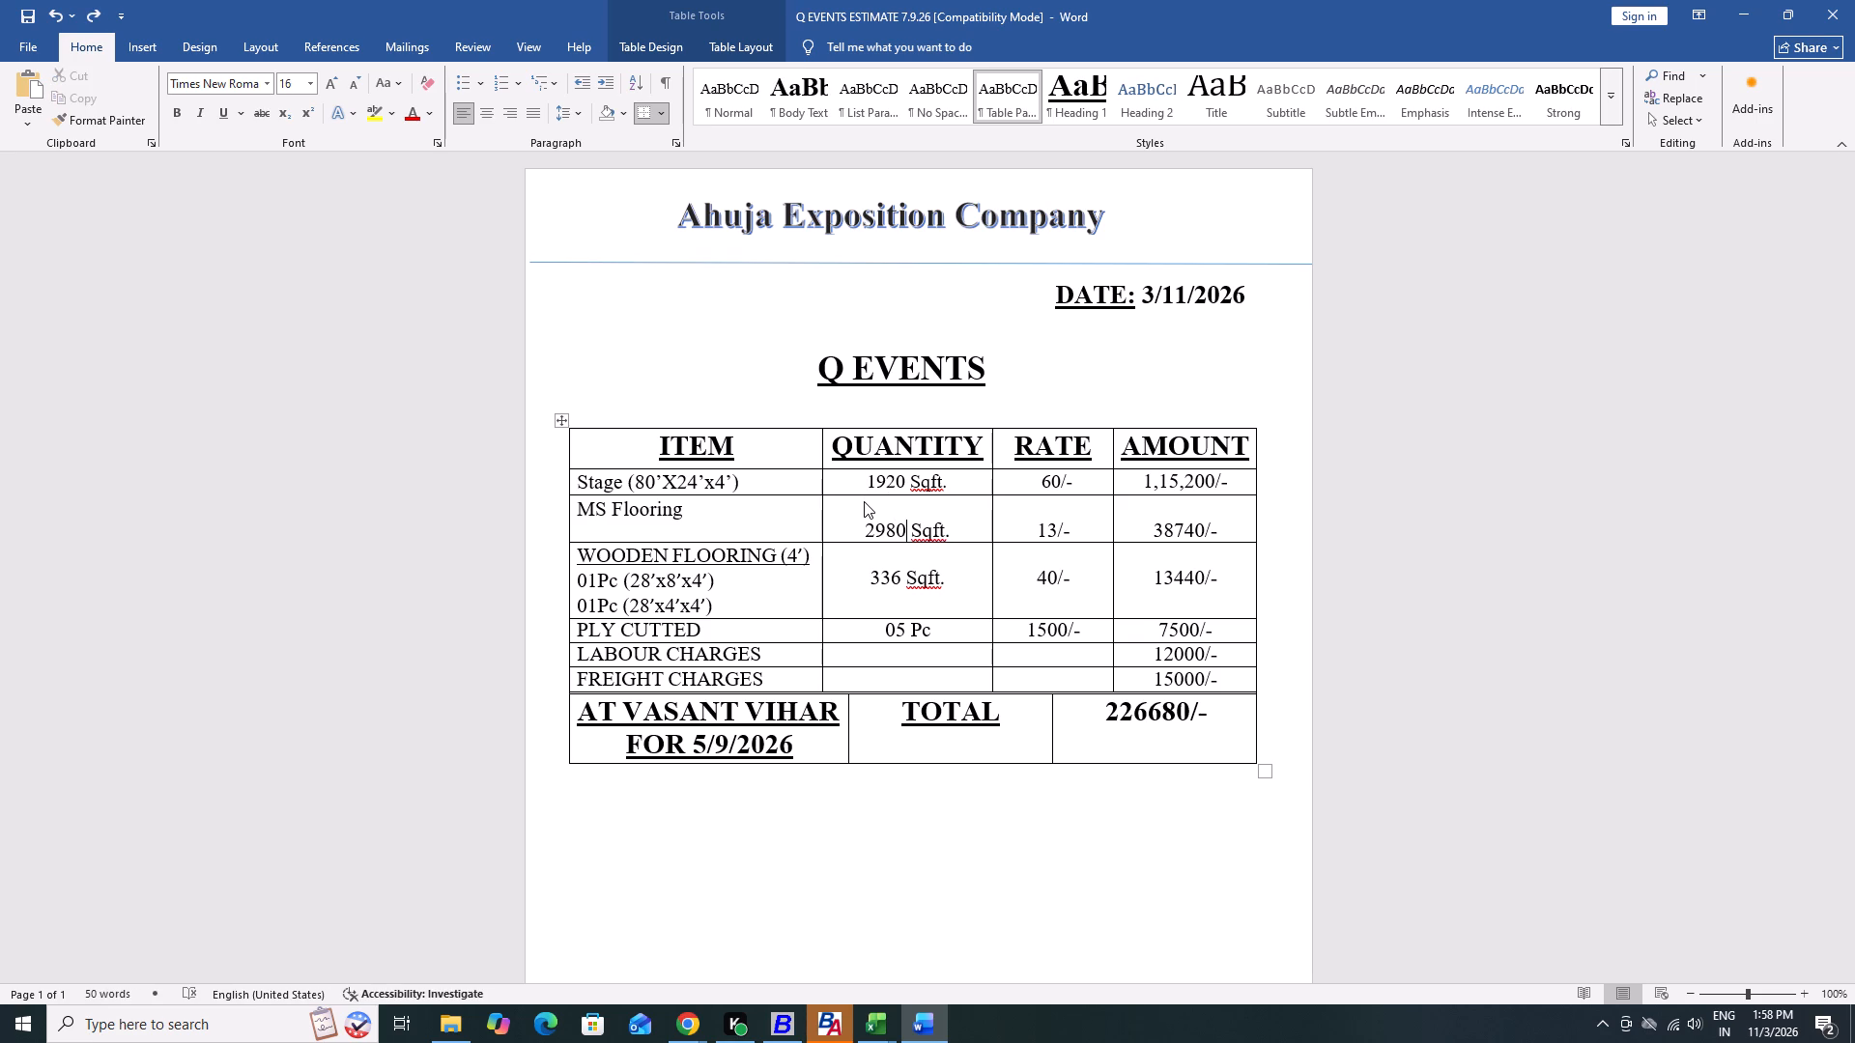
{"action": "key", "text": "ctrl+shift+Left"}
{"action": "key", "text": "BackSpace"}
{"action": "type", "text": "10,000"}
Add a thousands comma to the Stage row's quantity so it reads "1,920 Sqft.".
{"action": "key", "text": "Up"}
{"action": "key", "text": "Left"}
{"action": "key", "text": "Left"}
{"action": "key", "text": "Left"}
{"action": "key", "text": "Left"}
{"action": "key", "text": "Left"}
{"action": "key", "text": "comma"}
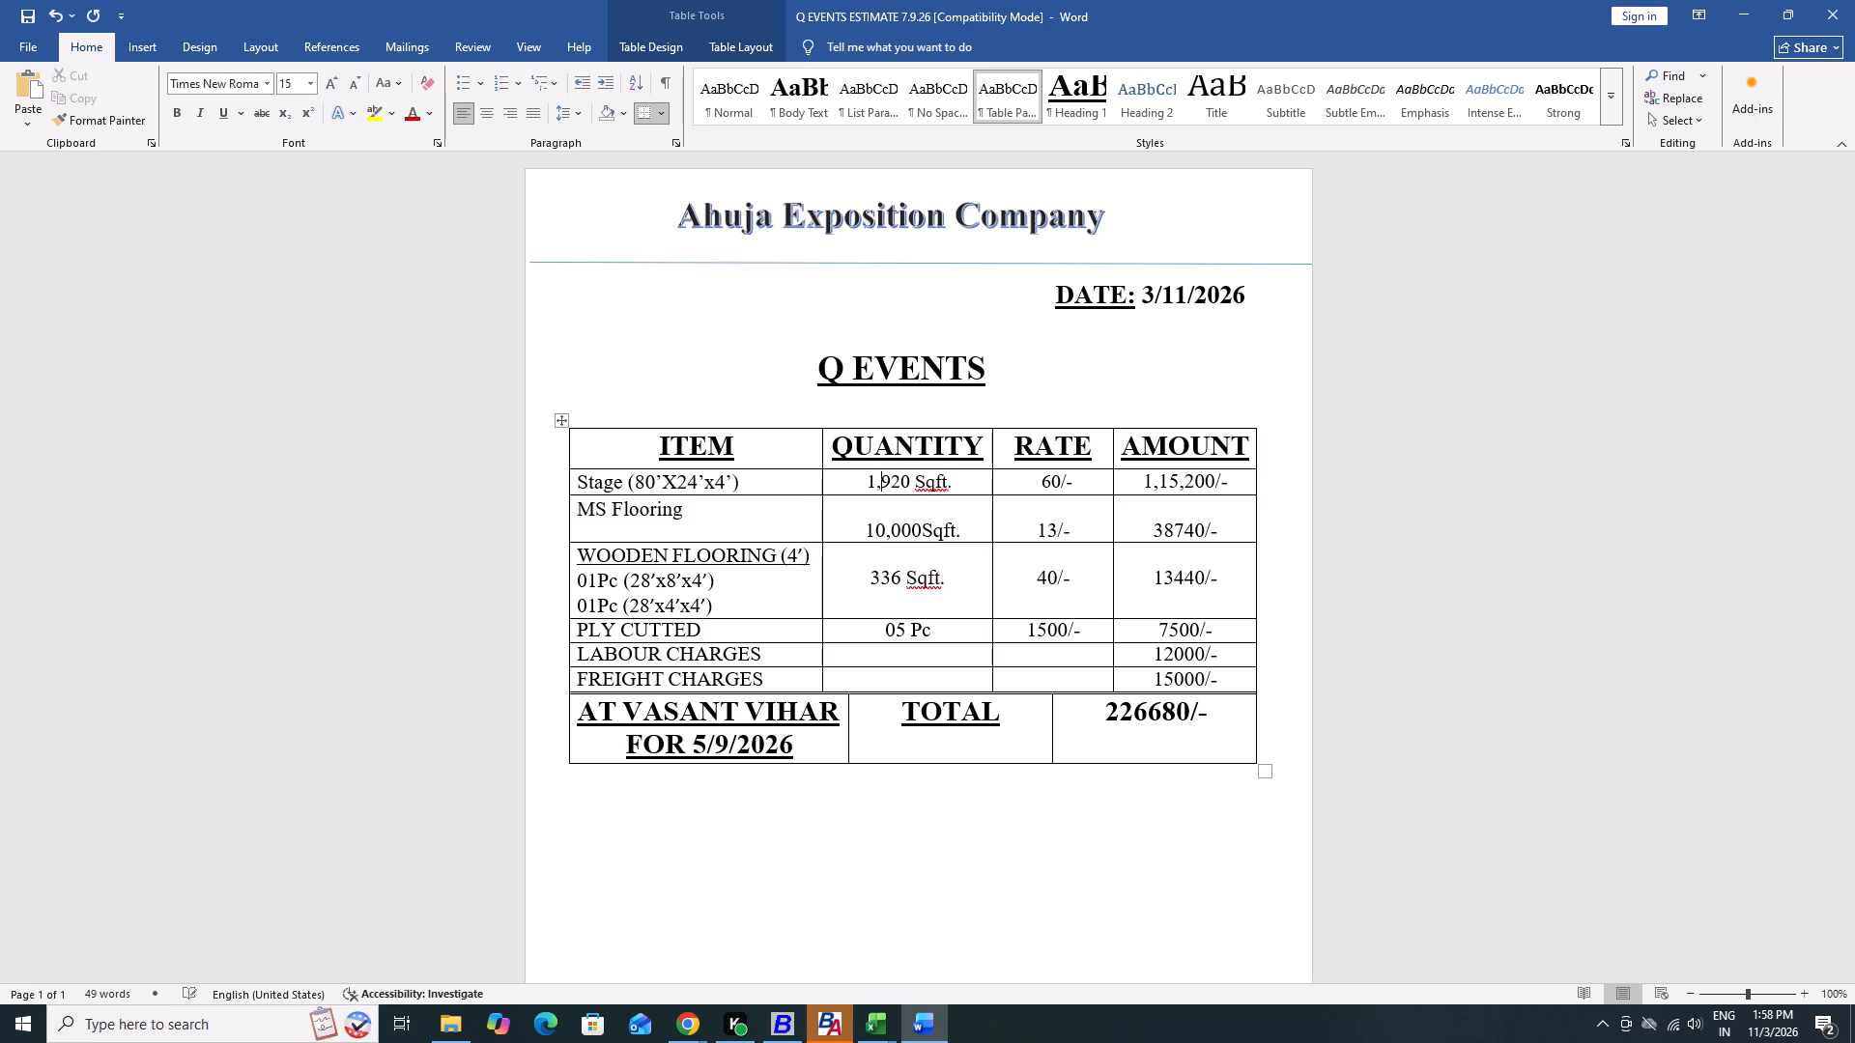
Change the MS Flooring rate to "17.5/-", keeping the existing "/-" ending.
{"action": "key", "text": "Down"}
{"action": "key", "text": "Down"}
{"action": "key", "text": "Down"}
{"action": "key", "text": "Up"}
{"action": "key", "text": "Up"}
{"action": "key", "text": "Right"}
{"action": "key", "text": "Right"}
{"action": "key", "text": "Right"}
{"action": "key", "text": "Right"}
{"action": "key", "text": "Right"}
{"action": "key", "text": "Right"}
{"action": "key", "text": "Tab"}
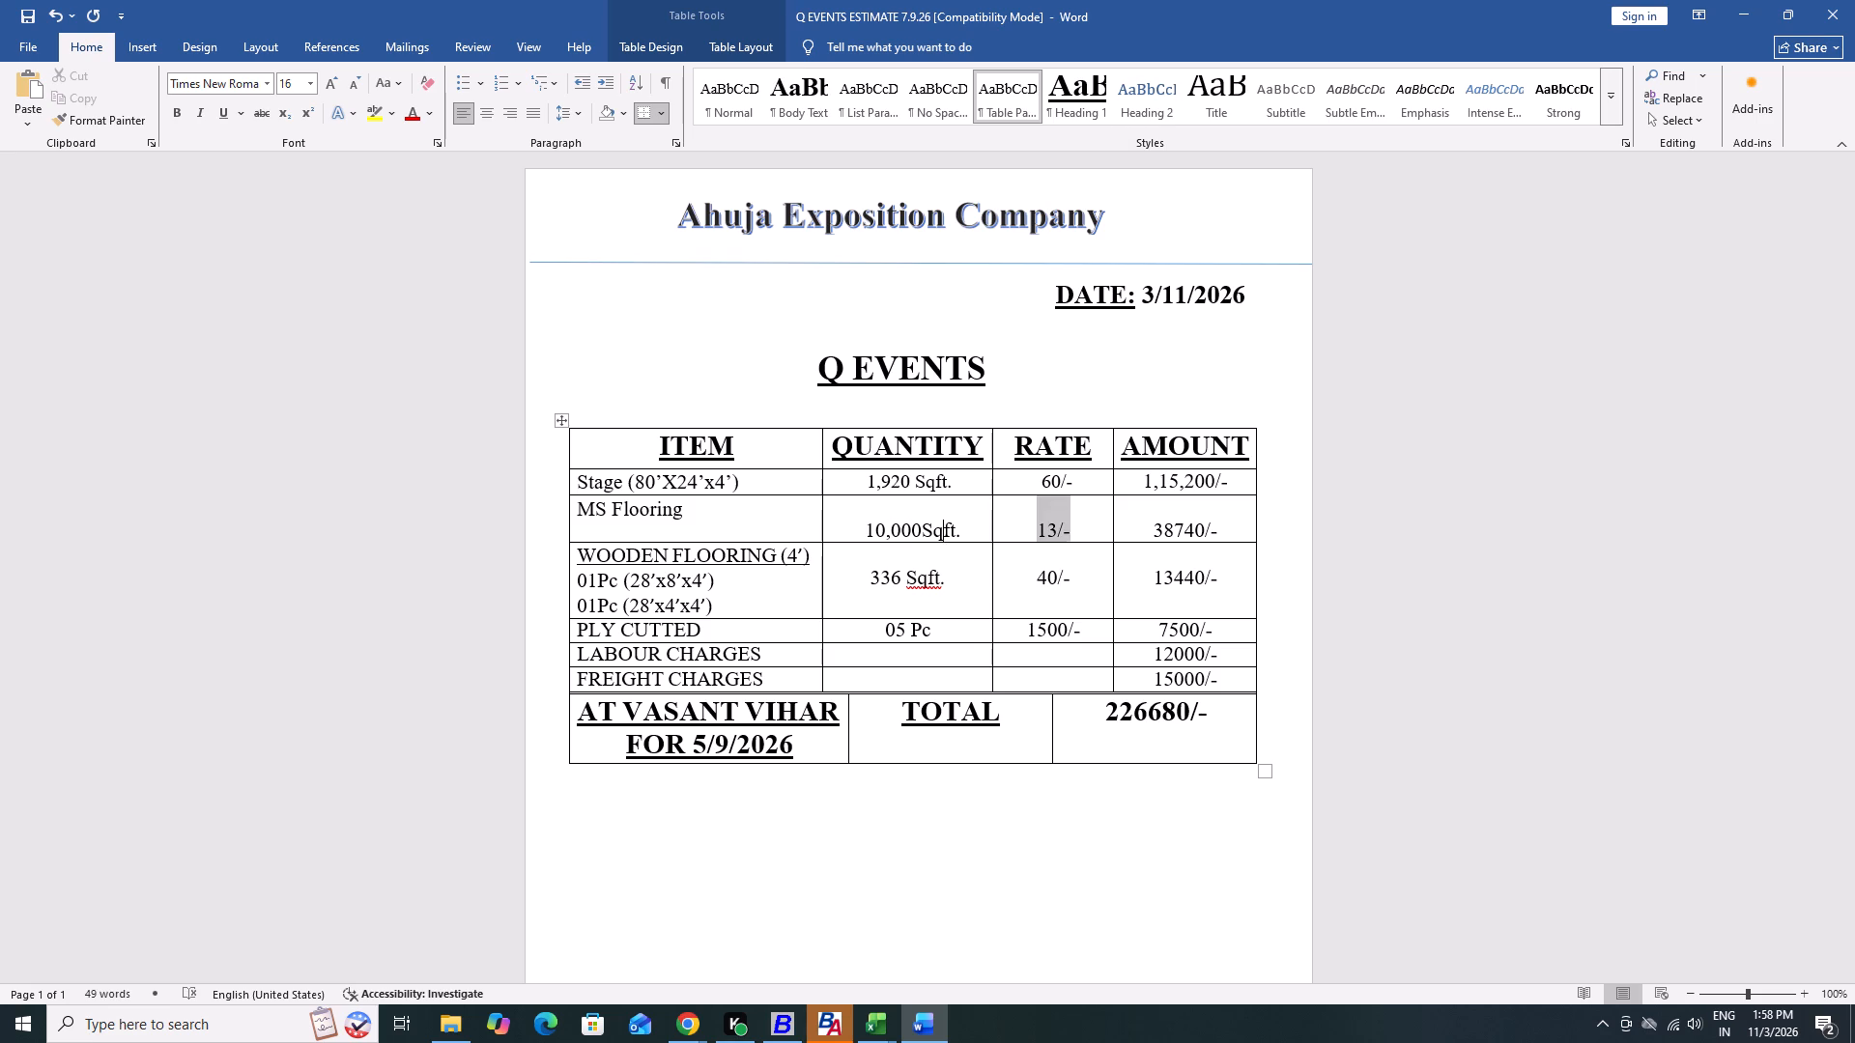
{"action": "key", "text": "Right"}
{"action": "key", "text": "Left"}
{"action": "key", "text": "Left"}
{"action": "key", "text": "Left"}
{"action": "key", "text": "Right"}
{"action": "key", "text": "BackSpace"}
{"action": "key", "text": "BackSpace"}
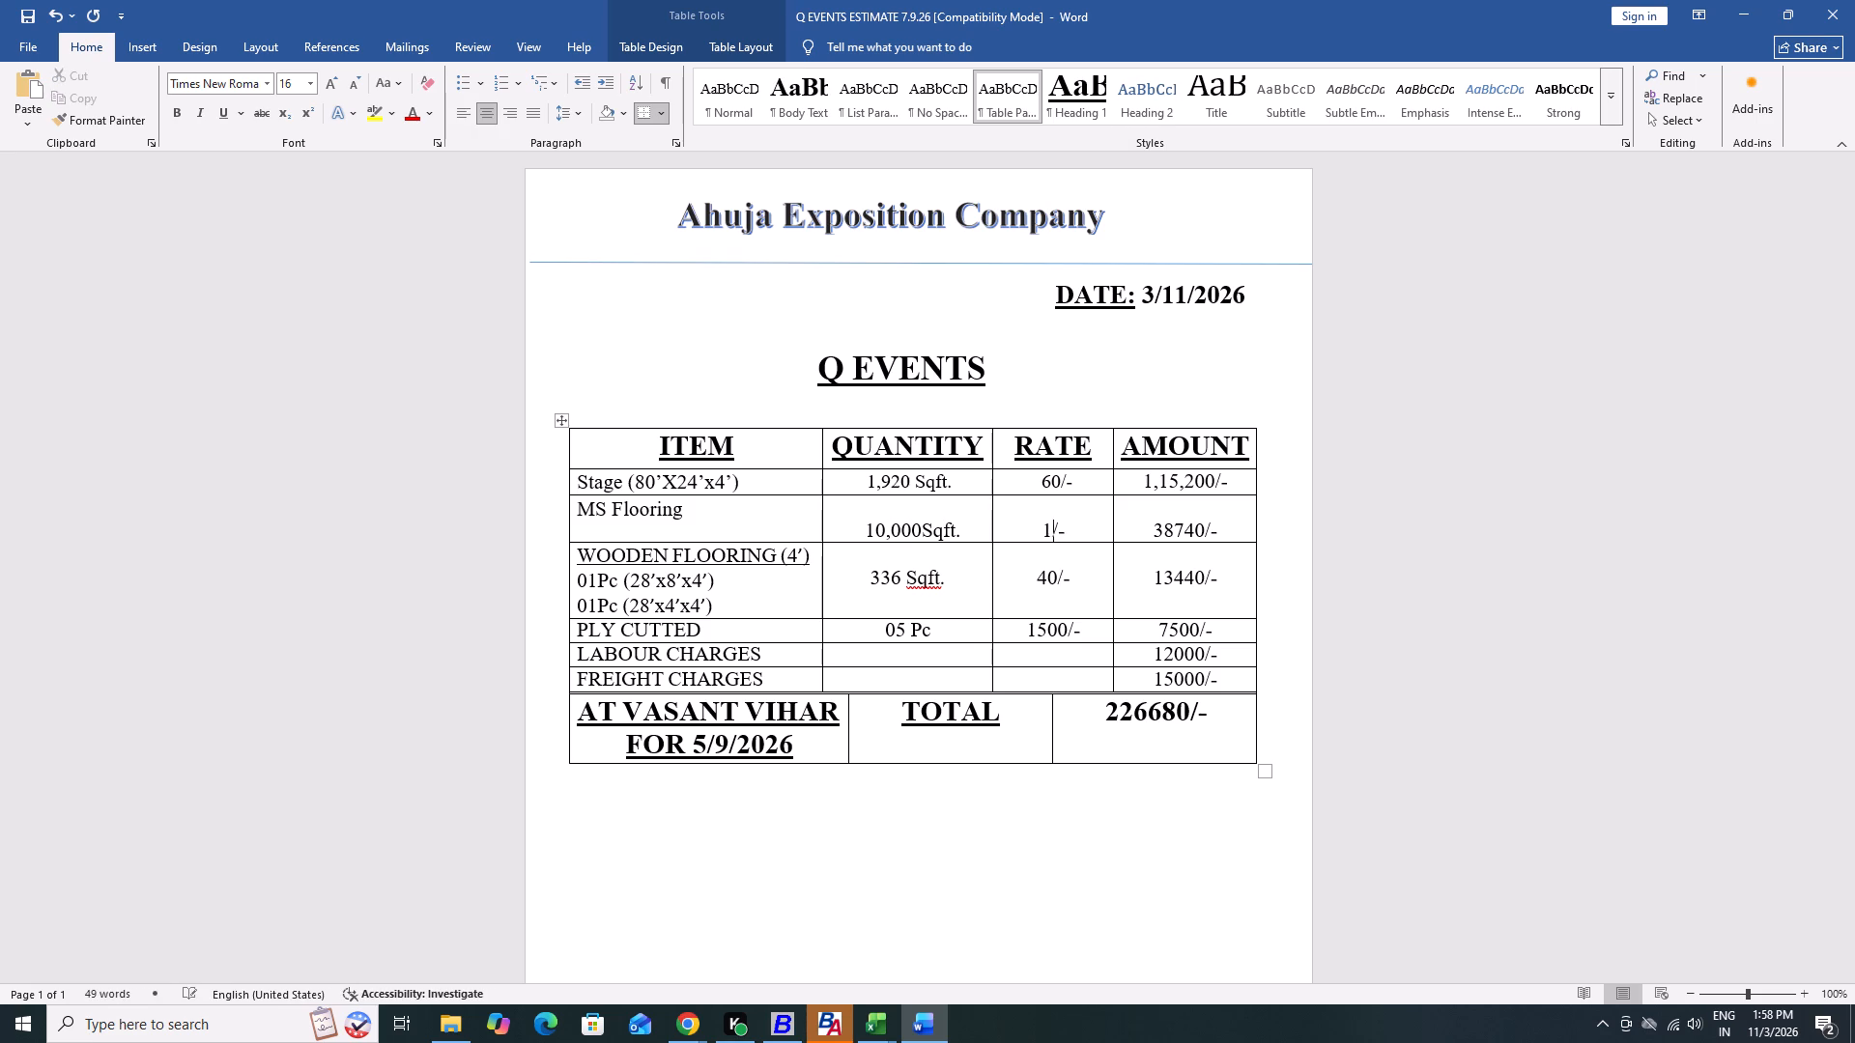
{"action": "type", "text": "17.5"}
Change the MS Flooring amount to "1,75,000/-", keeping the existing "/-" ending.
{"action": "key", "text": "Tab"}
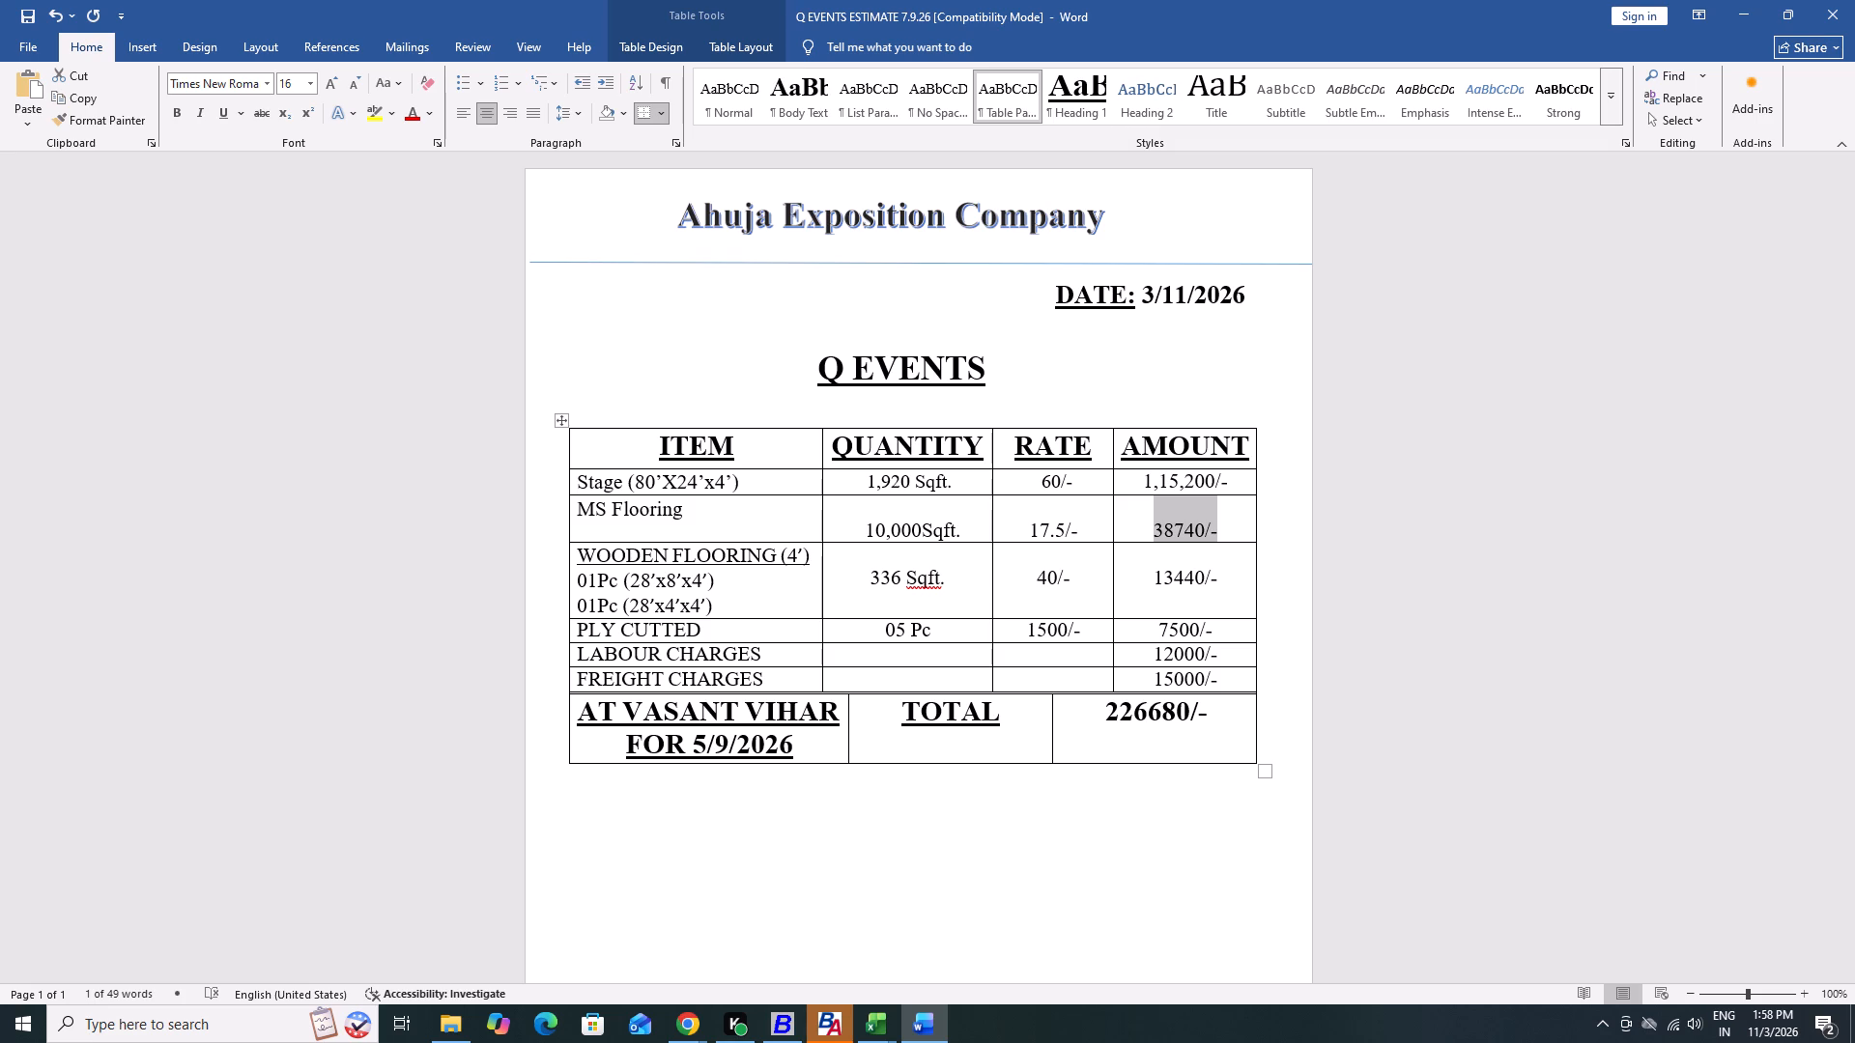
{"action": "key", "text": "Right"}
{"action": "key", "text": "Left"}
{"action": "key", "text": "Left"}
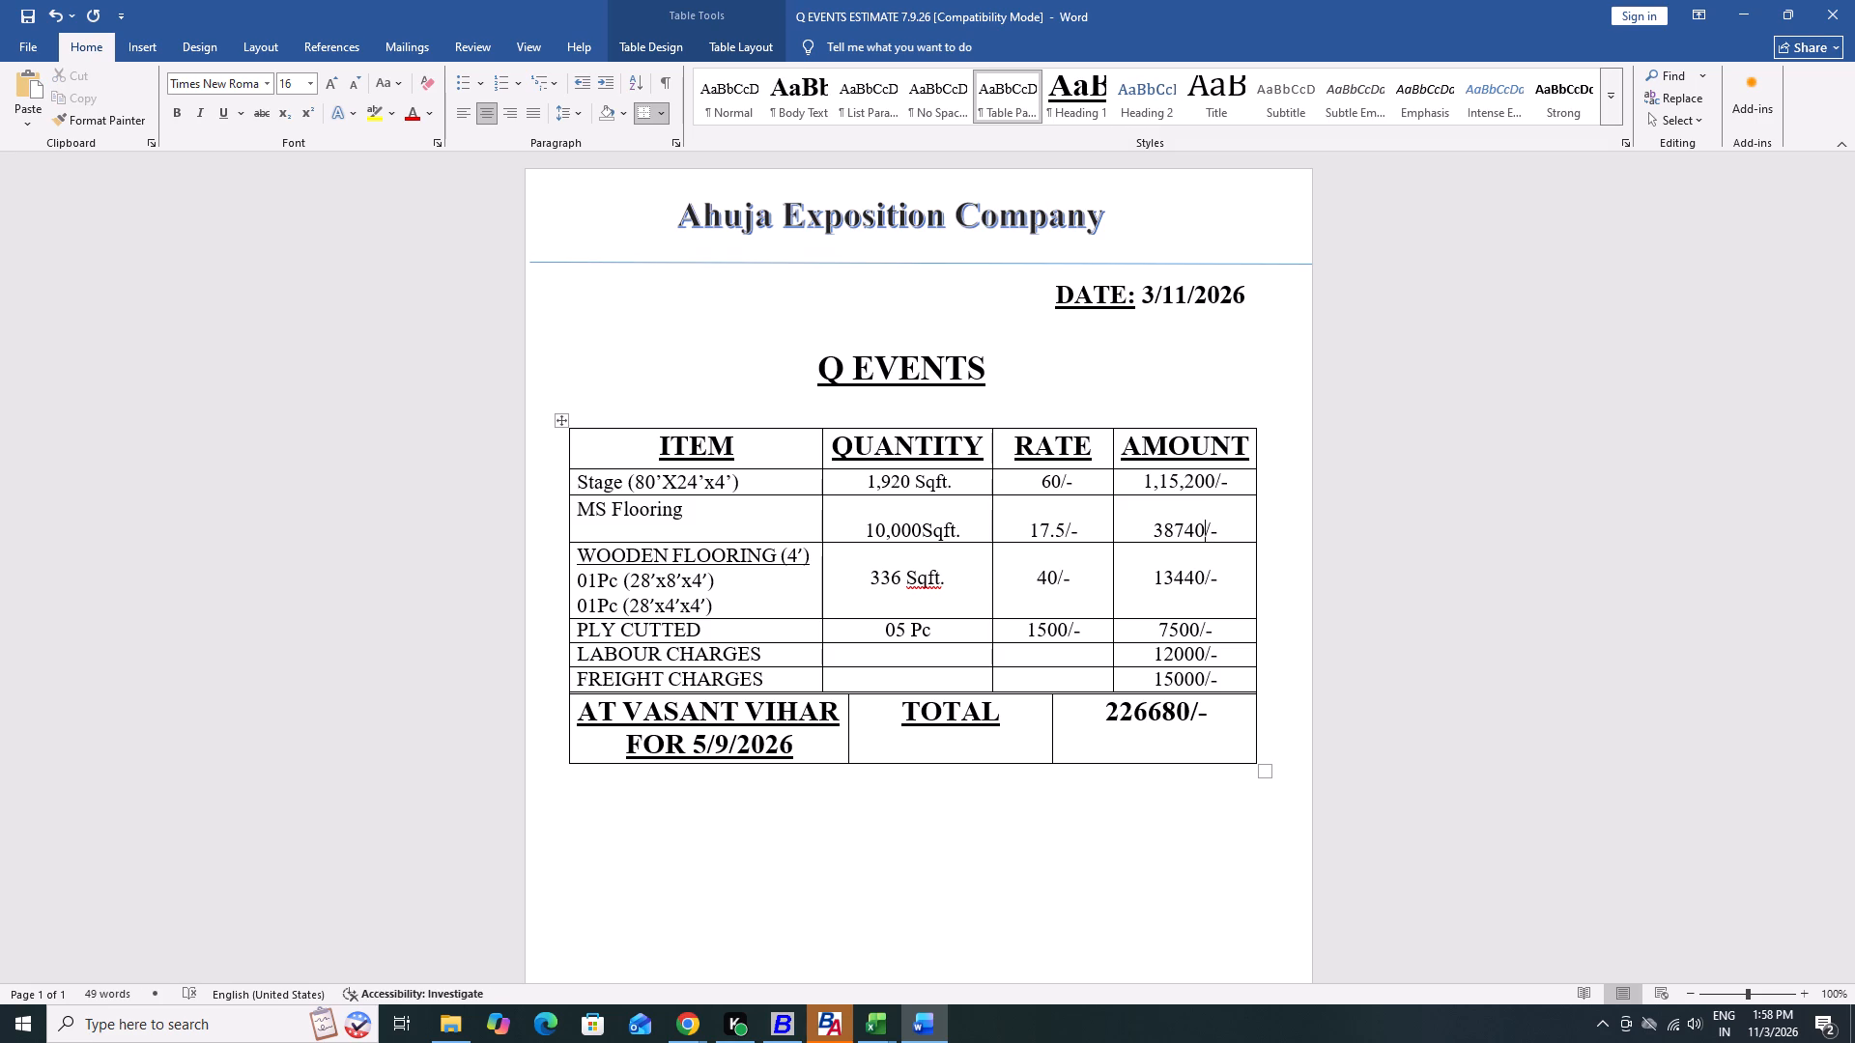
{"action": "key", "text": "ctrl+shift+Left"}
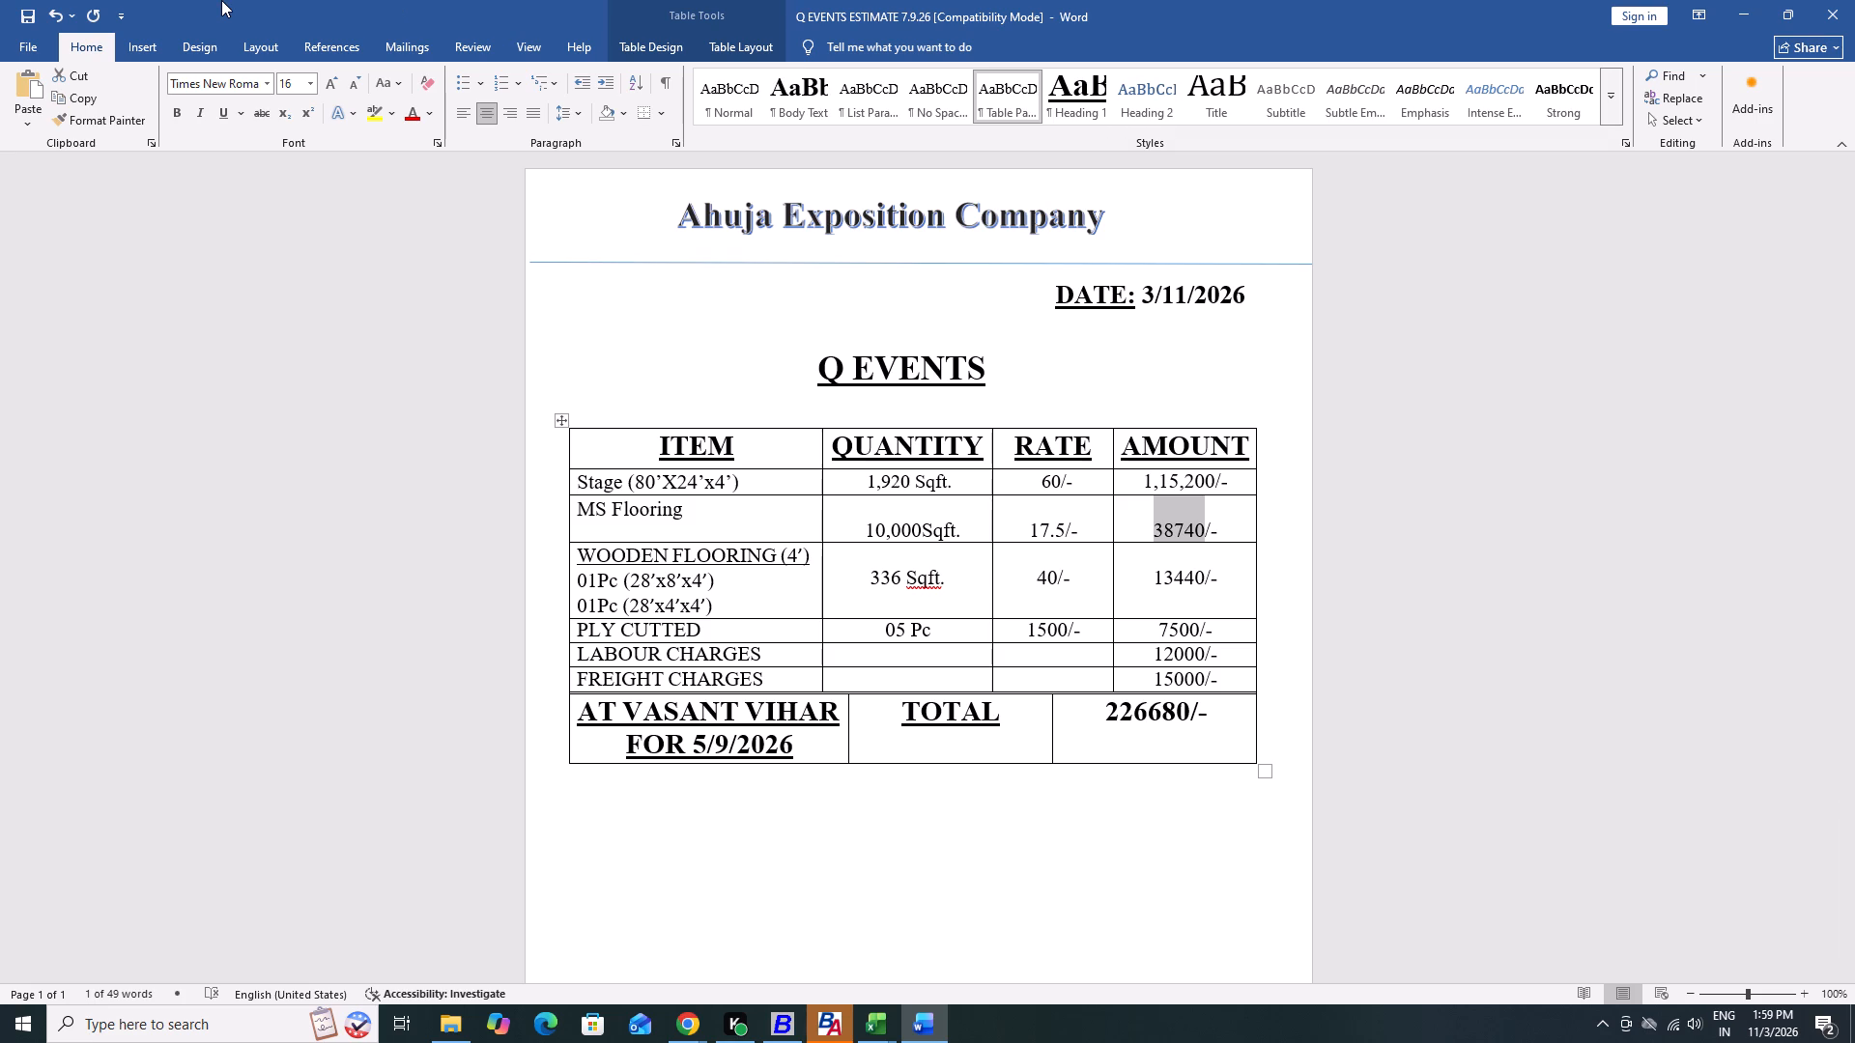
{"action": "key", "text": "BackSpace"}
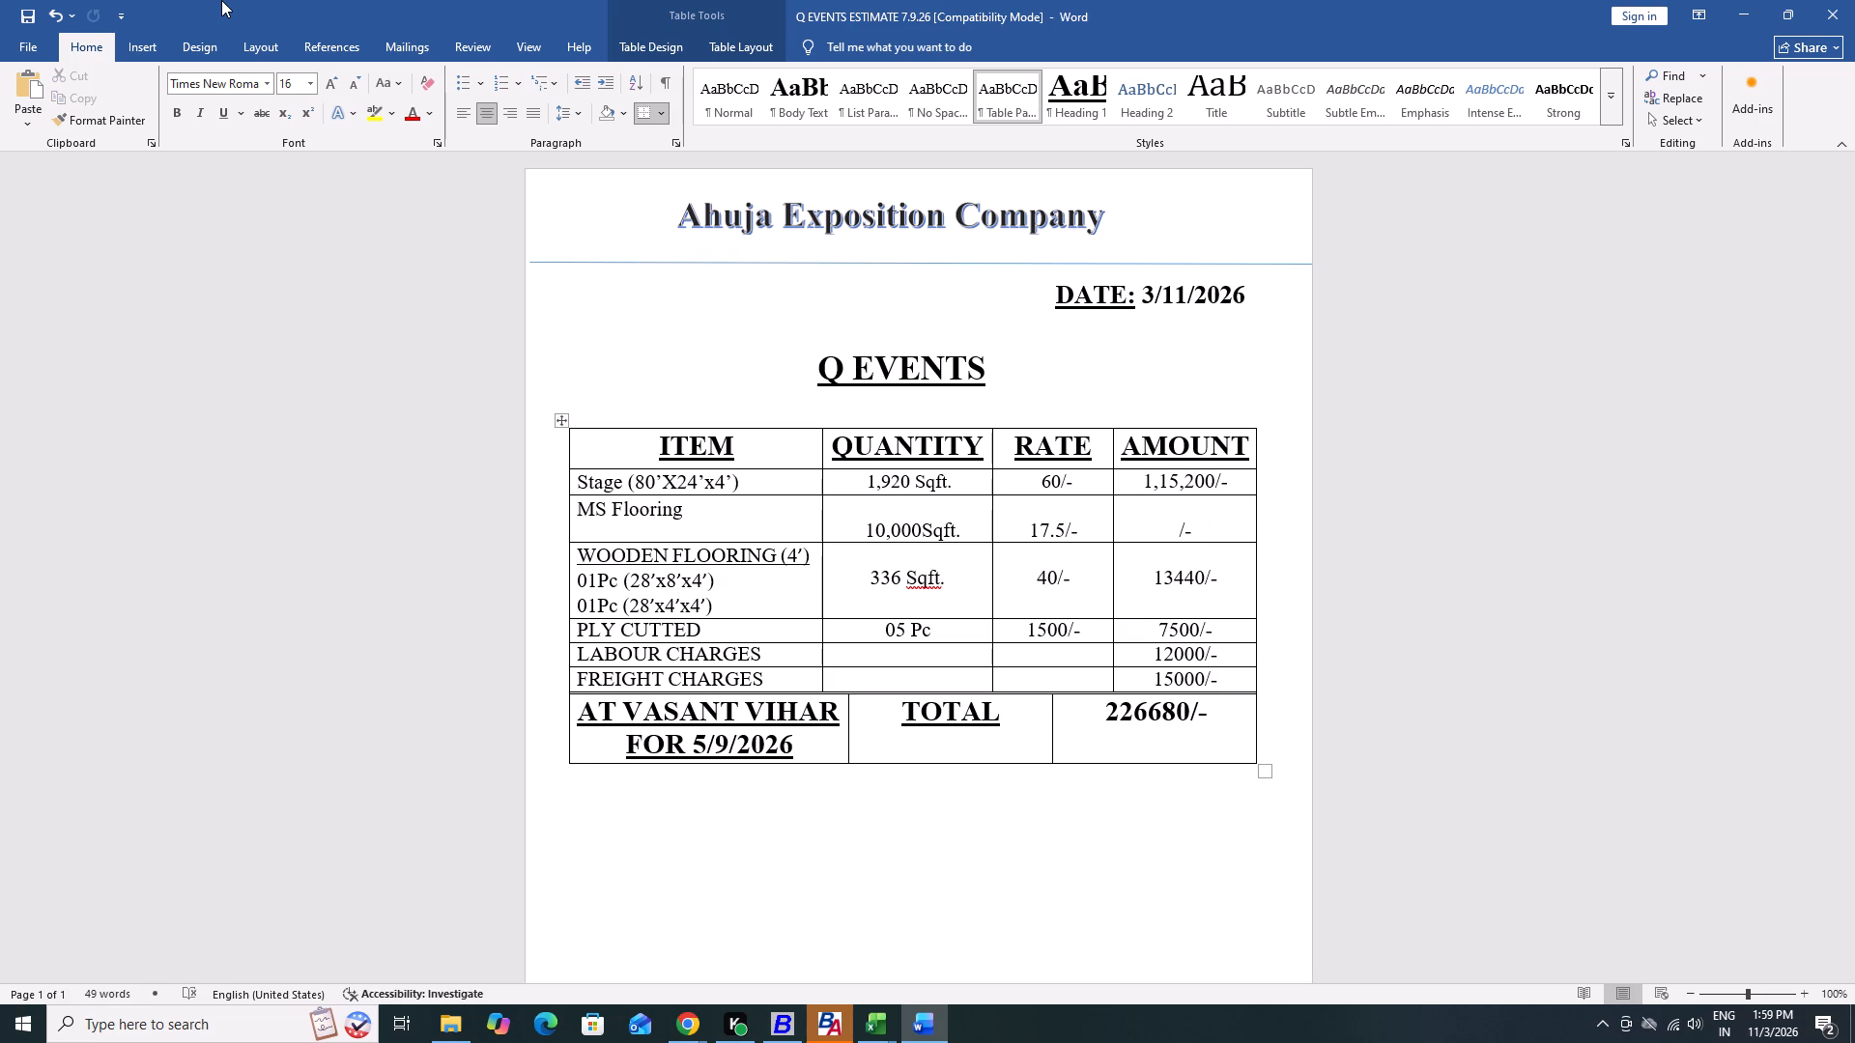
{"action": "type", "text": "1,75,000"}
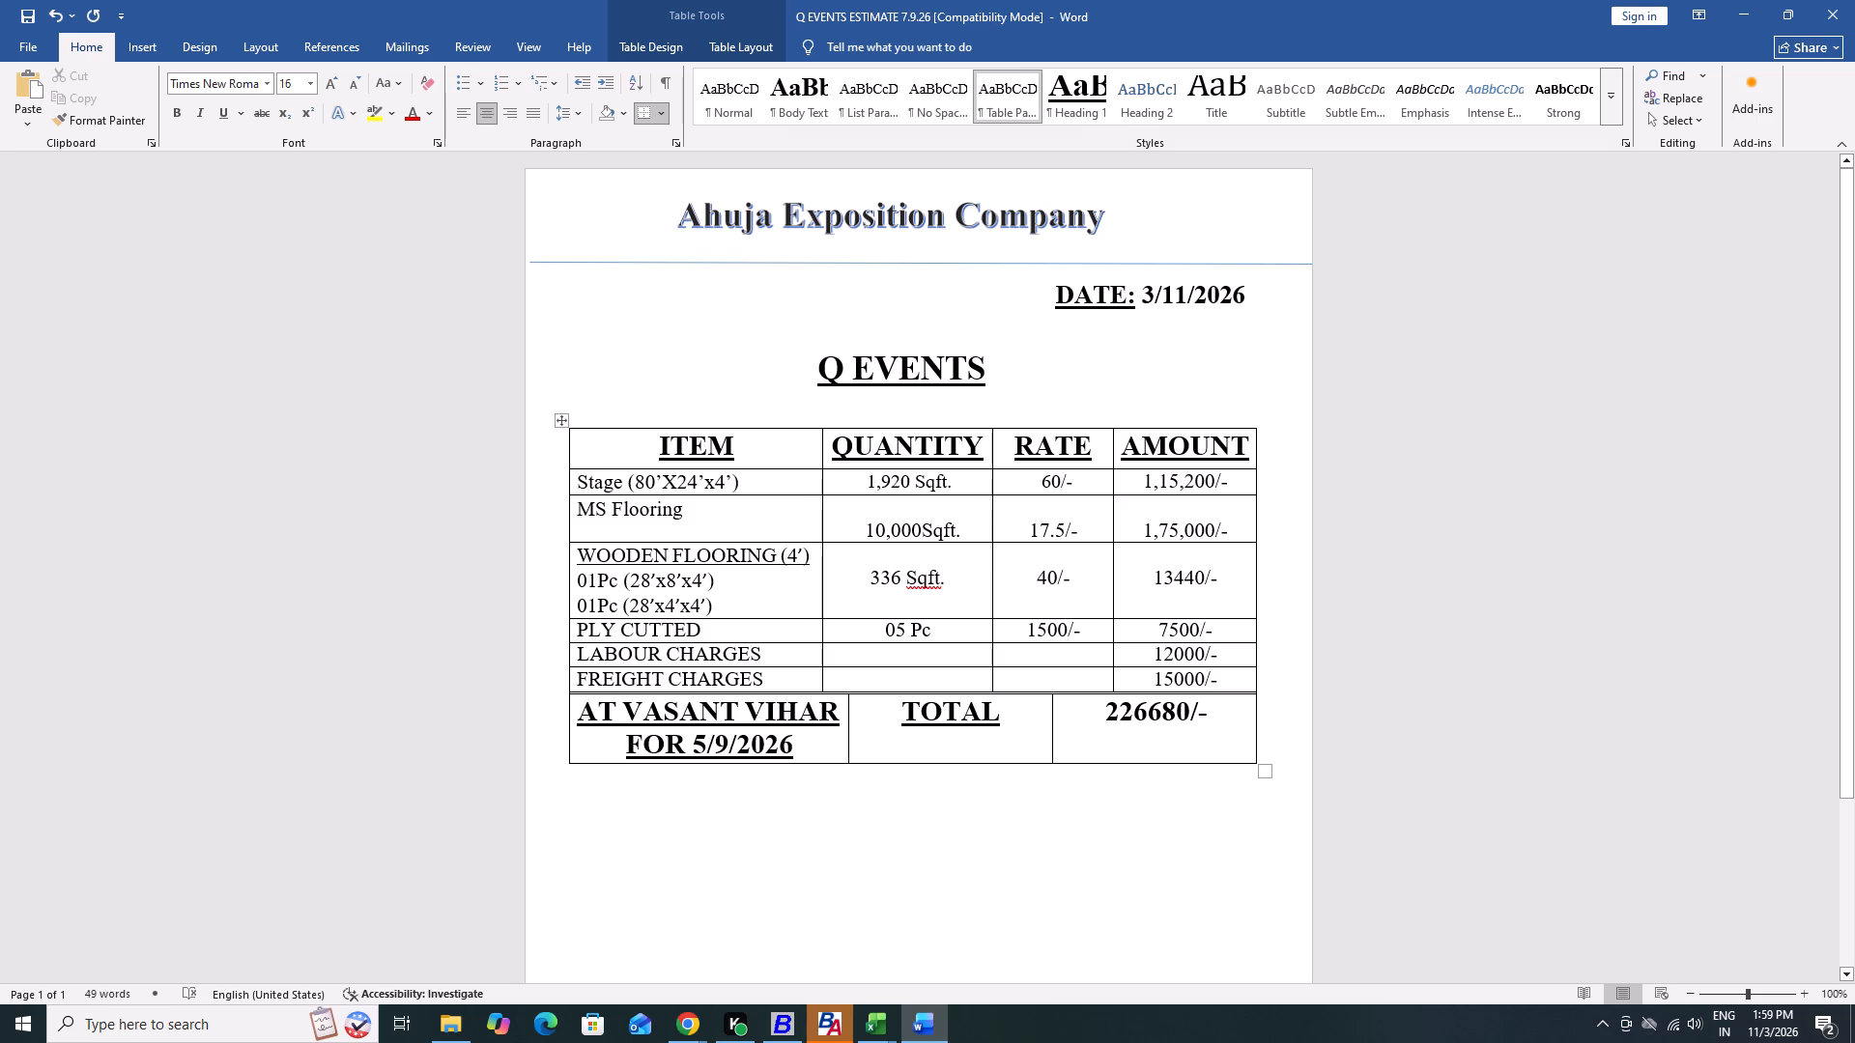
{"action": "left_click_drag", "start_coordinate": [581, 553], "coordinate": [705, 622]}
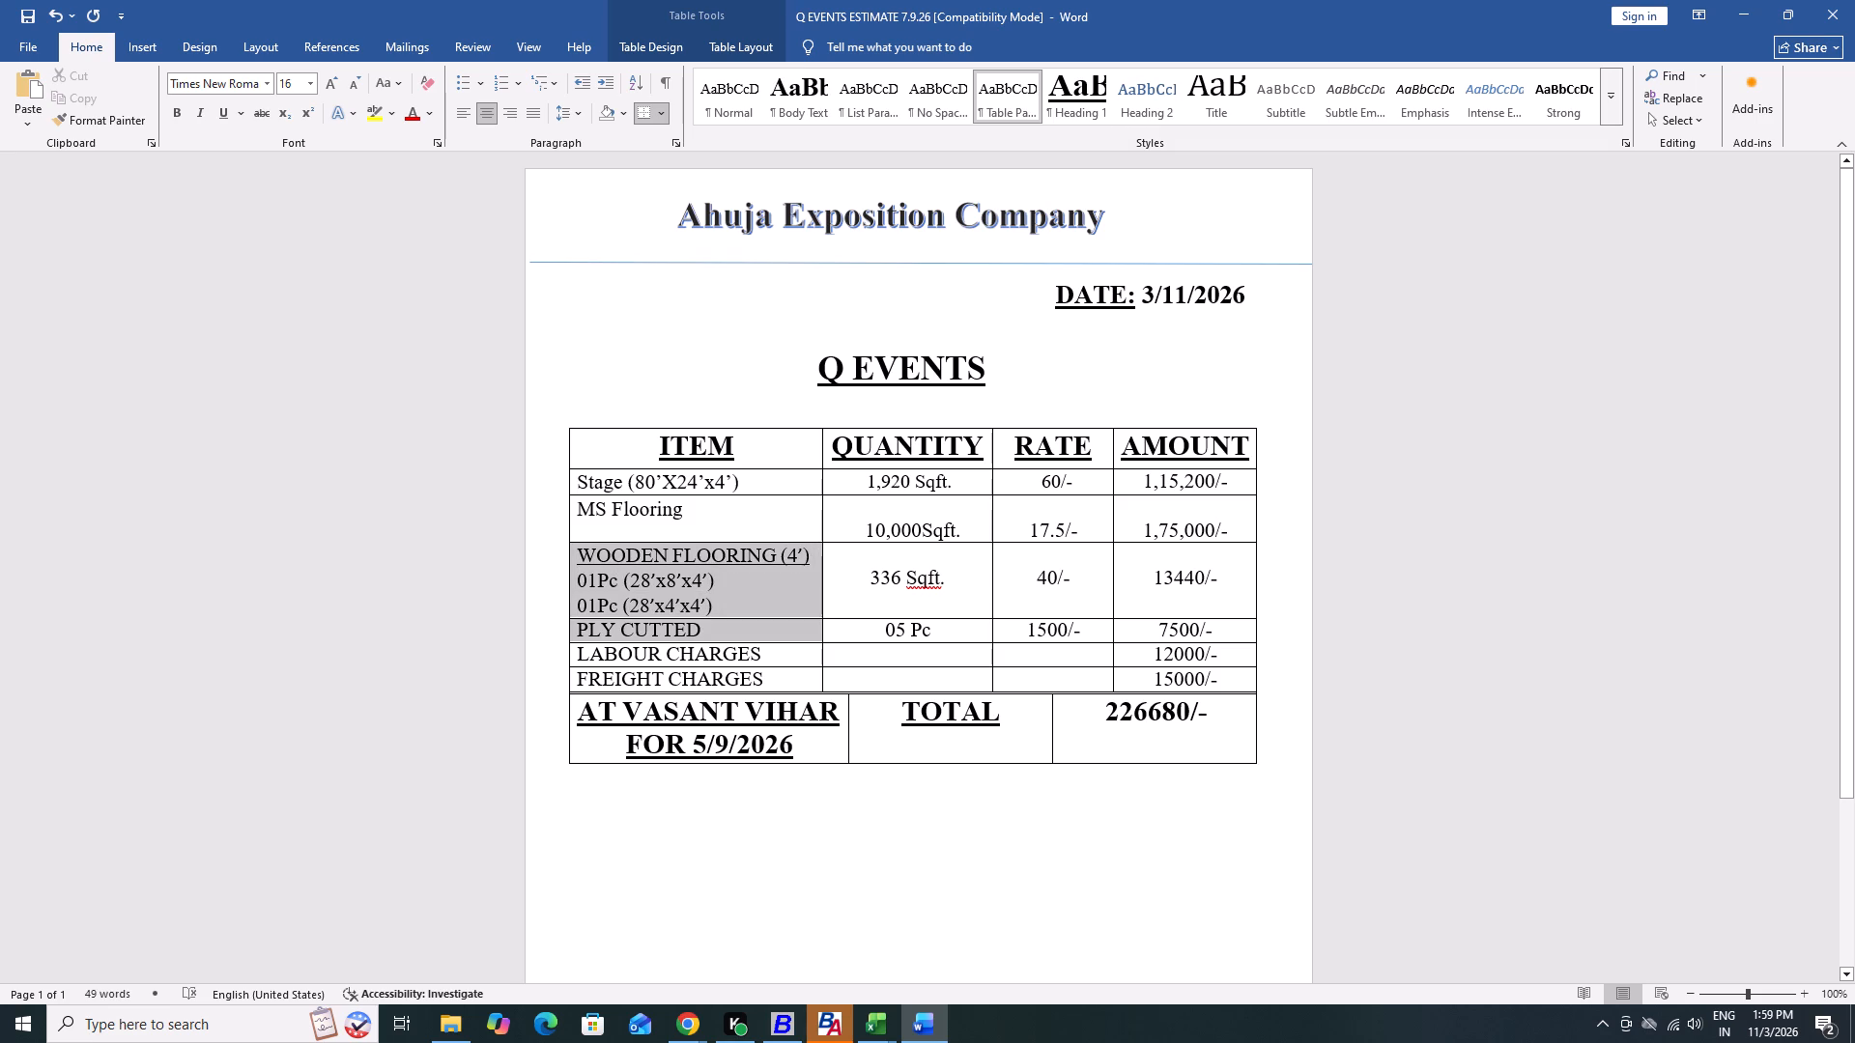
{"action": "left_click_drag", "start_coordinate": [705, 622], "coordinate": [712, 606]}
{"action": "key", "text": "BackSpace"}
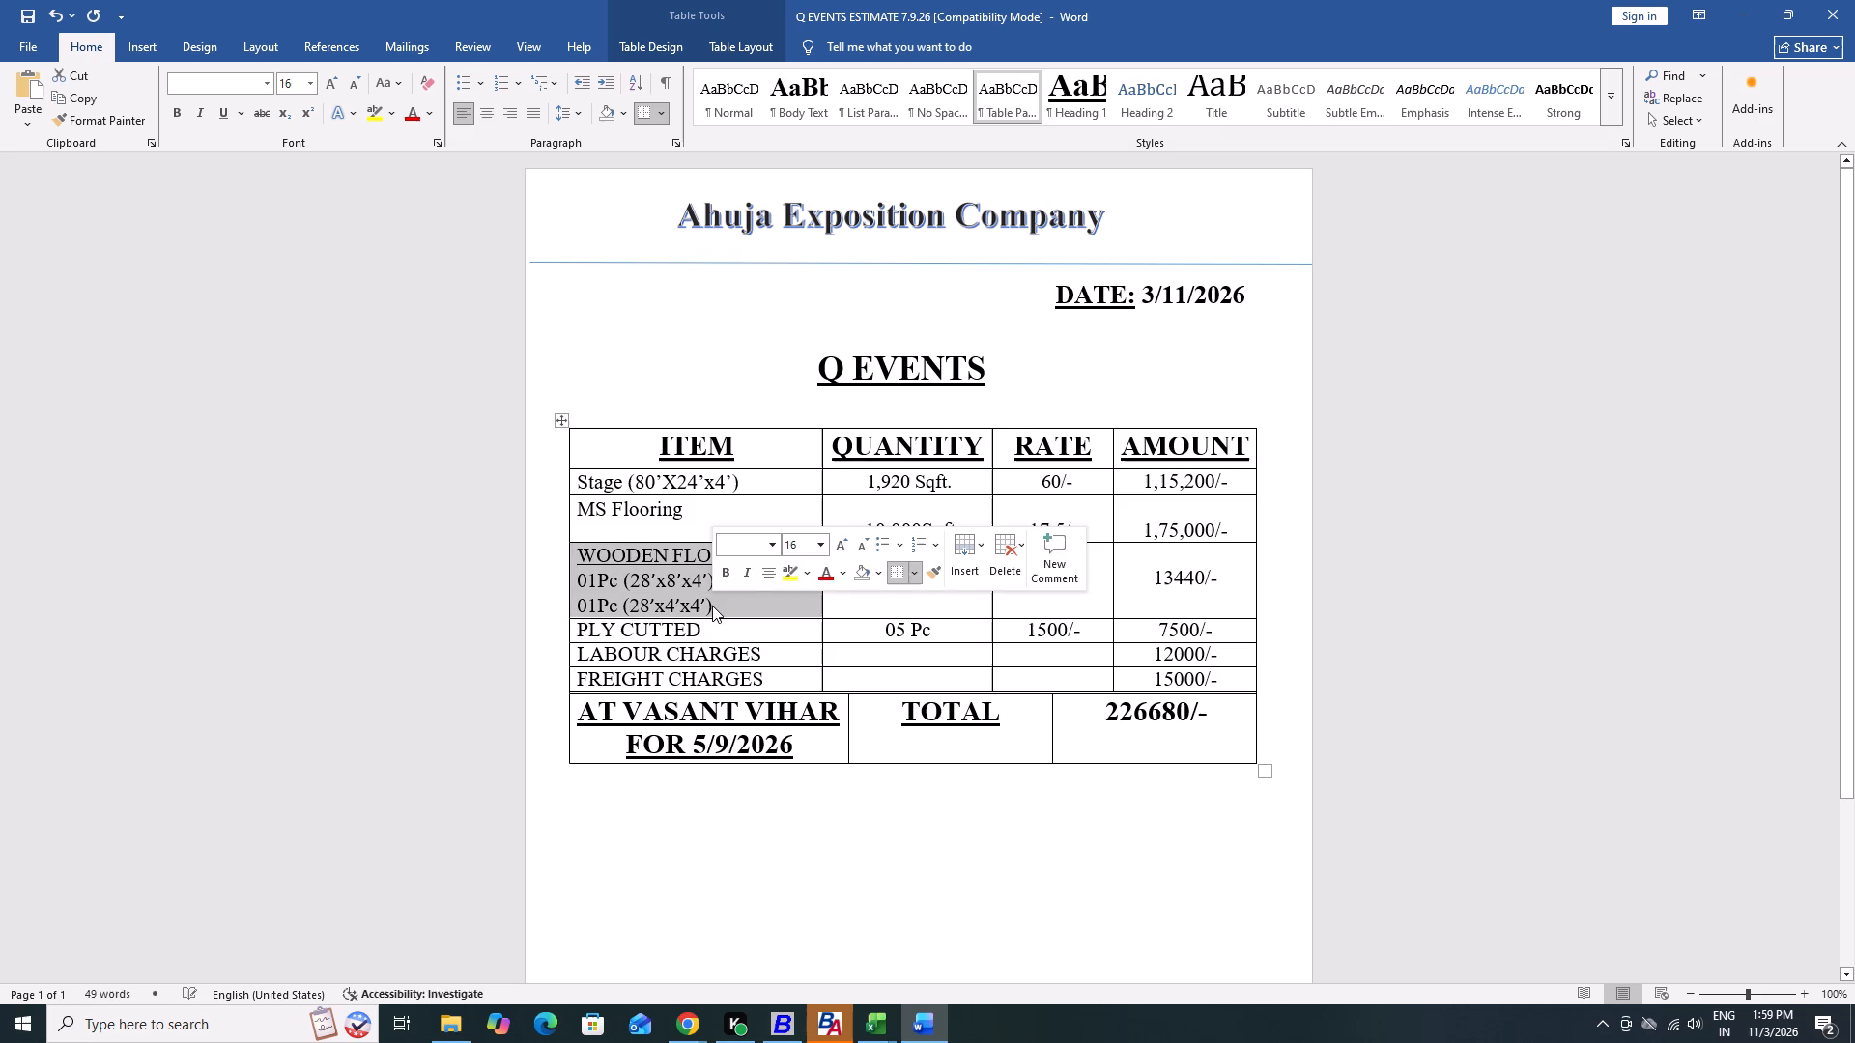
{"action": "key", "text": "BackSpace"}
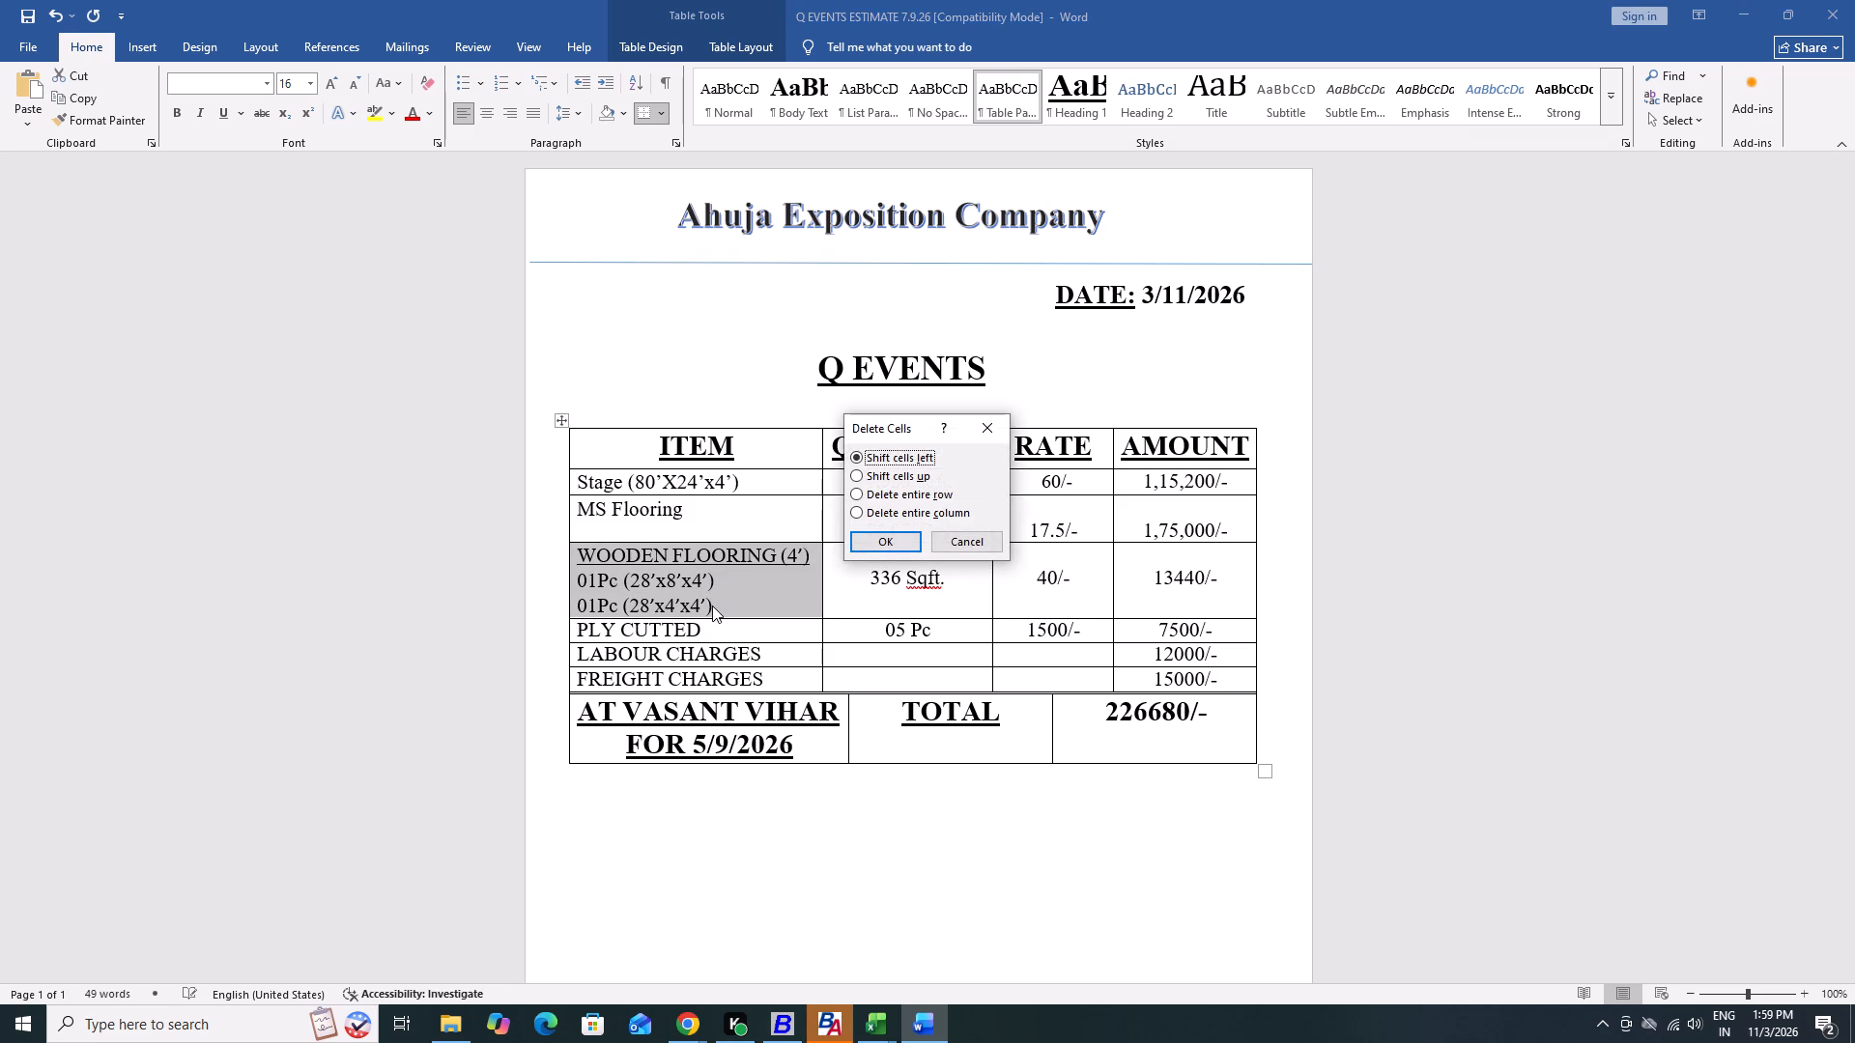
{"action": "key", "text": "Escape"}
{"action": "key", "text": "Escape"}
Delete the two "01Pc" sub-item lines under the WOODEN FLOORING (4′) heading.
{"action": "left_click", "coordinate": [712, 606]}
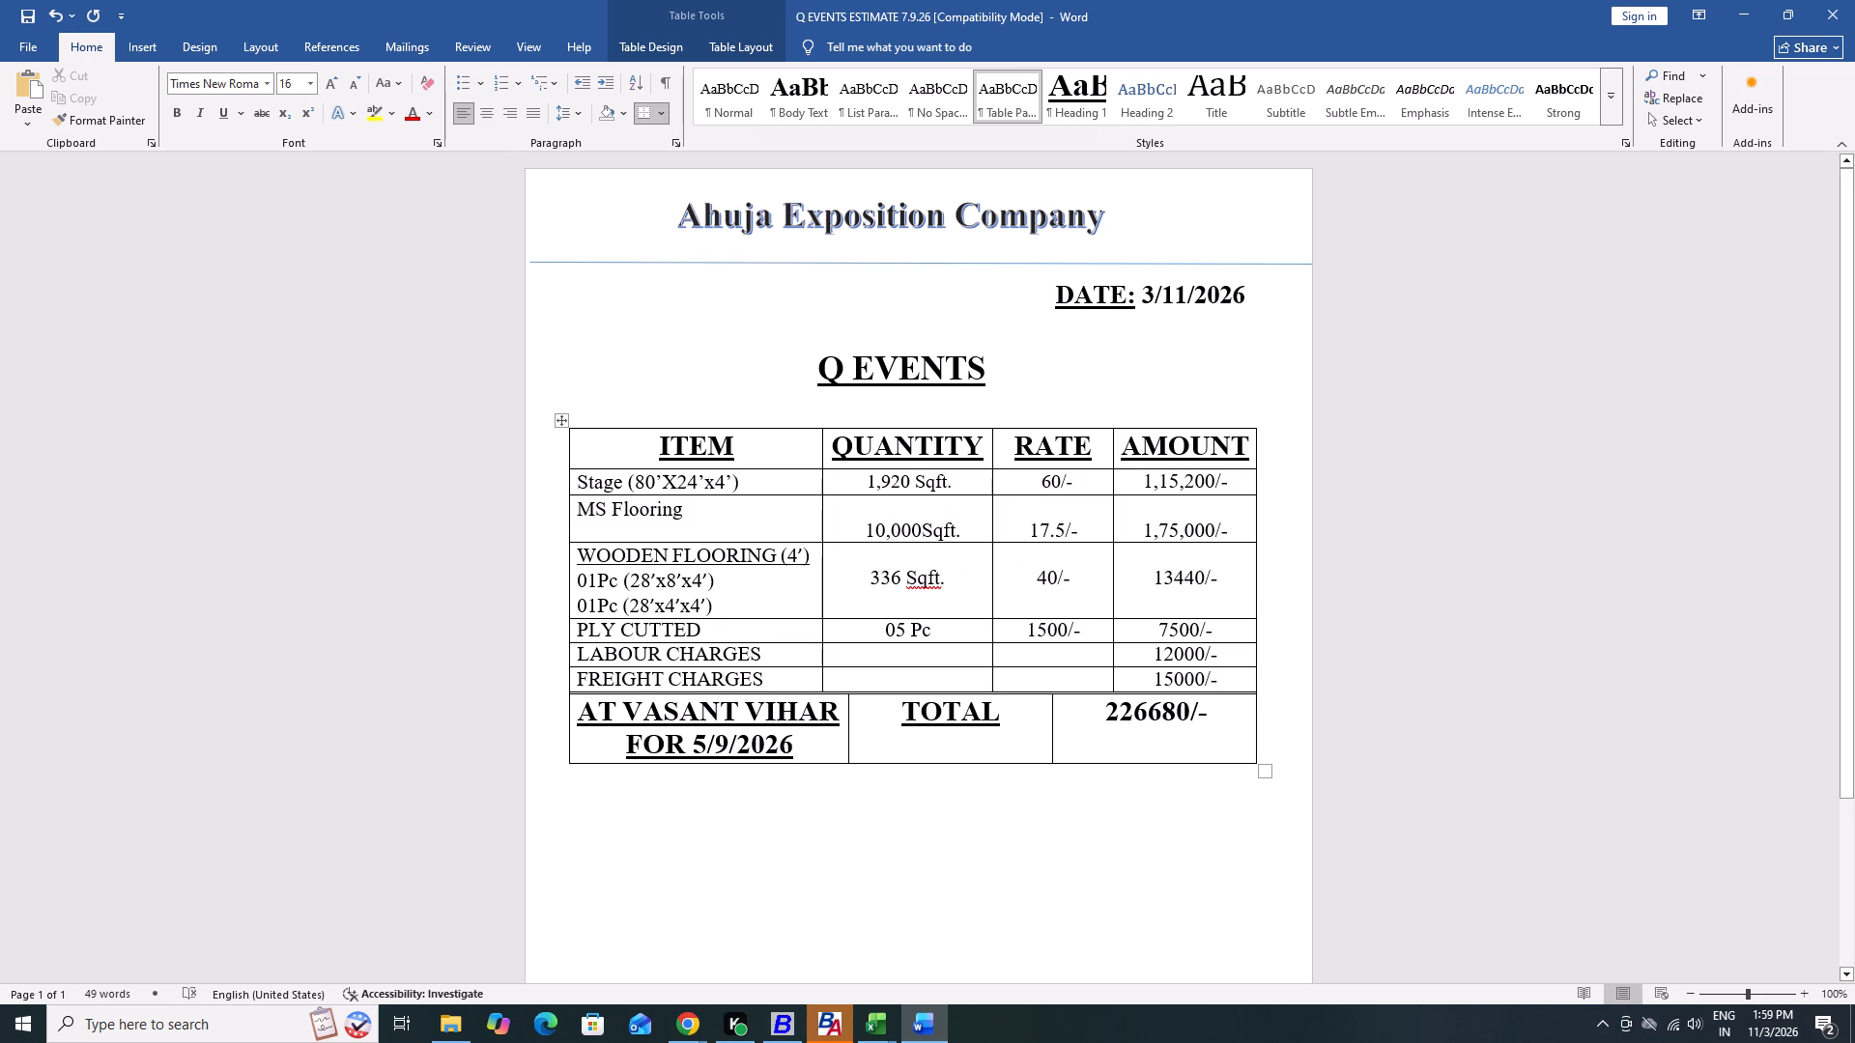
{"action": "key", "text": "ctrl+shift+Left"}
{"action": "key", "text": "ctrl+shift+Left"}
{"action": "key", "text": "ctrl+shift+Left"}
{"action": "key", "text": "ctrl+shift+Left"}
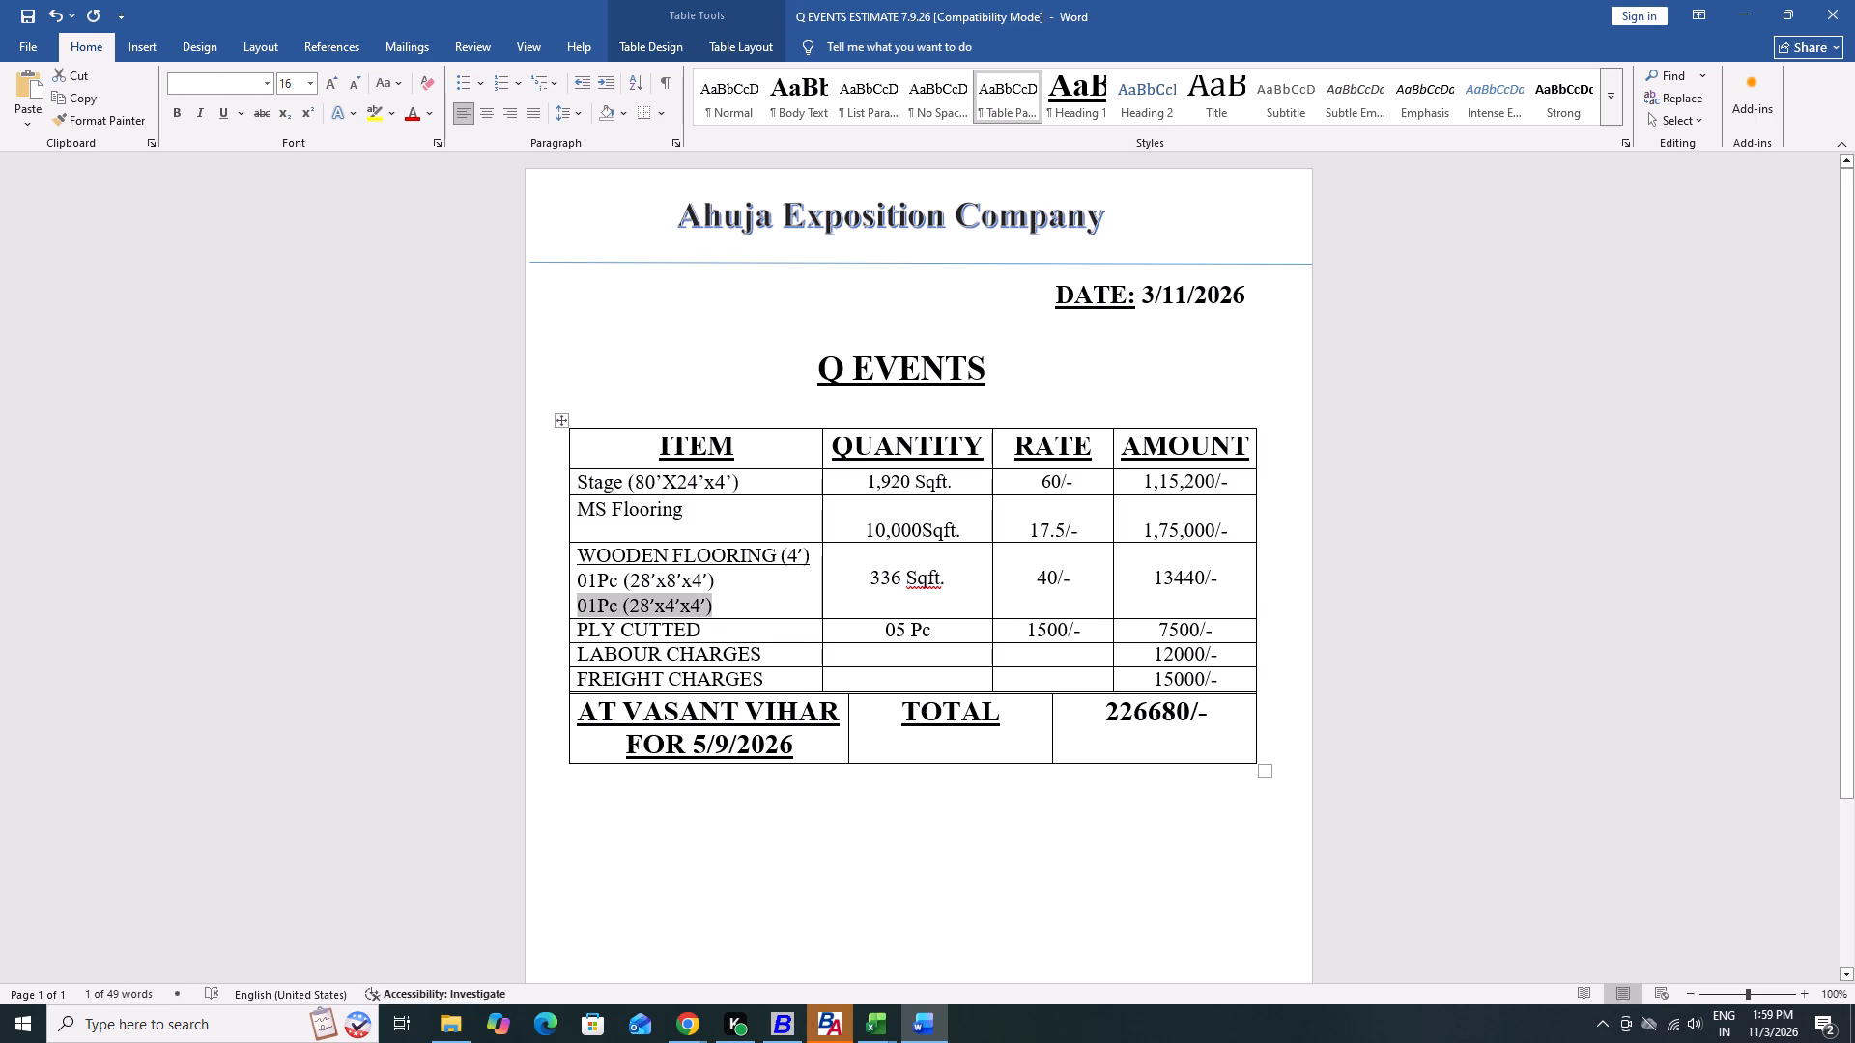
{"action": "key", "text": "BackSpace"}
{"action": "key", "text": "Up"}
{"action": "key", "text": "ctrl+shift+Right"}
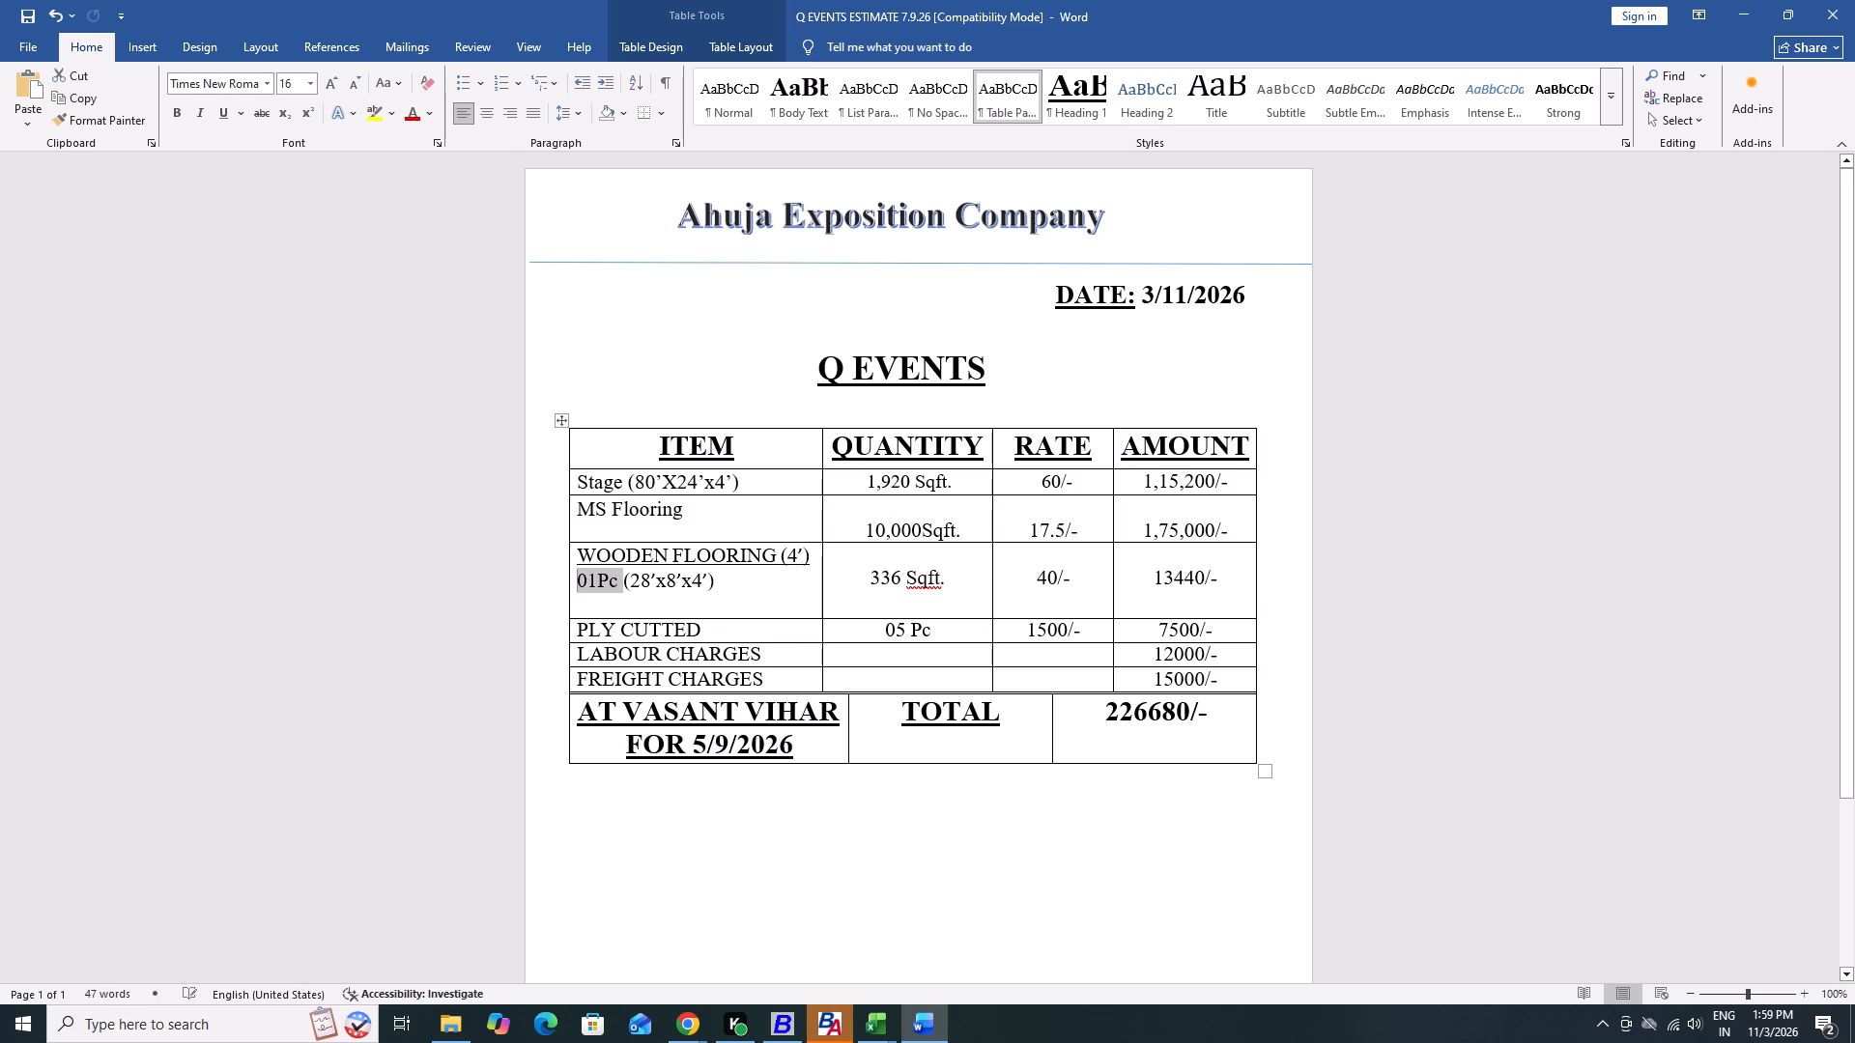
{"action": "key", "text": "ctrl+shift+Right"}
{"action": "key", "text": "ctrl+shift+Right"}
{"action": "key", "text": "ctrl+shift+Right"}
{"action": "key", "text": "BackSpace"}
Delete the WOODEN FLOORING (4′) heading text from the item cell below MS Flooring.
{"action": "key", "text": "Up"}
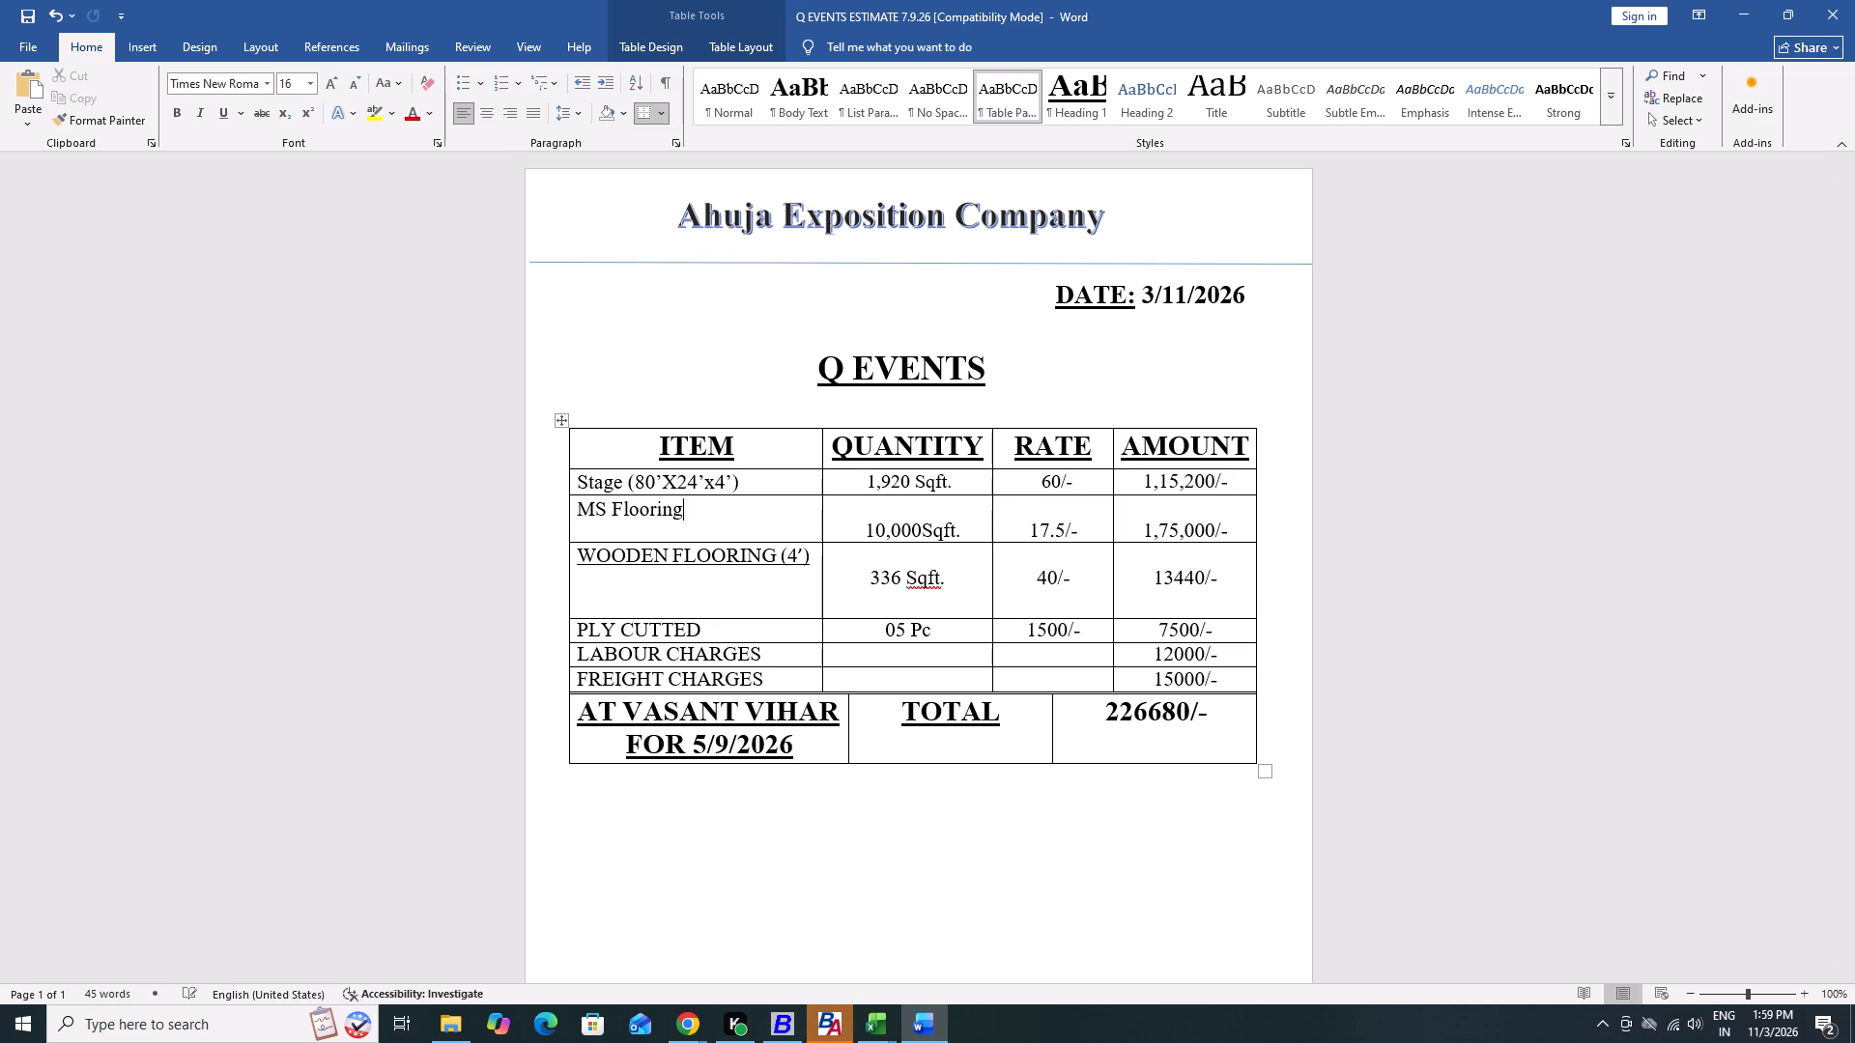
{"action": "key", "text": "Down"}
{"action": "key", "text": "ctrl+shift+Left"}
{"action": "key", "text": "ctrl+shift+Left"}
{"action": "key", "text": "ctrl+shift+Left"}
{"action": "key", "text": "ctrl+shift+Left"}
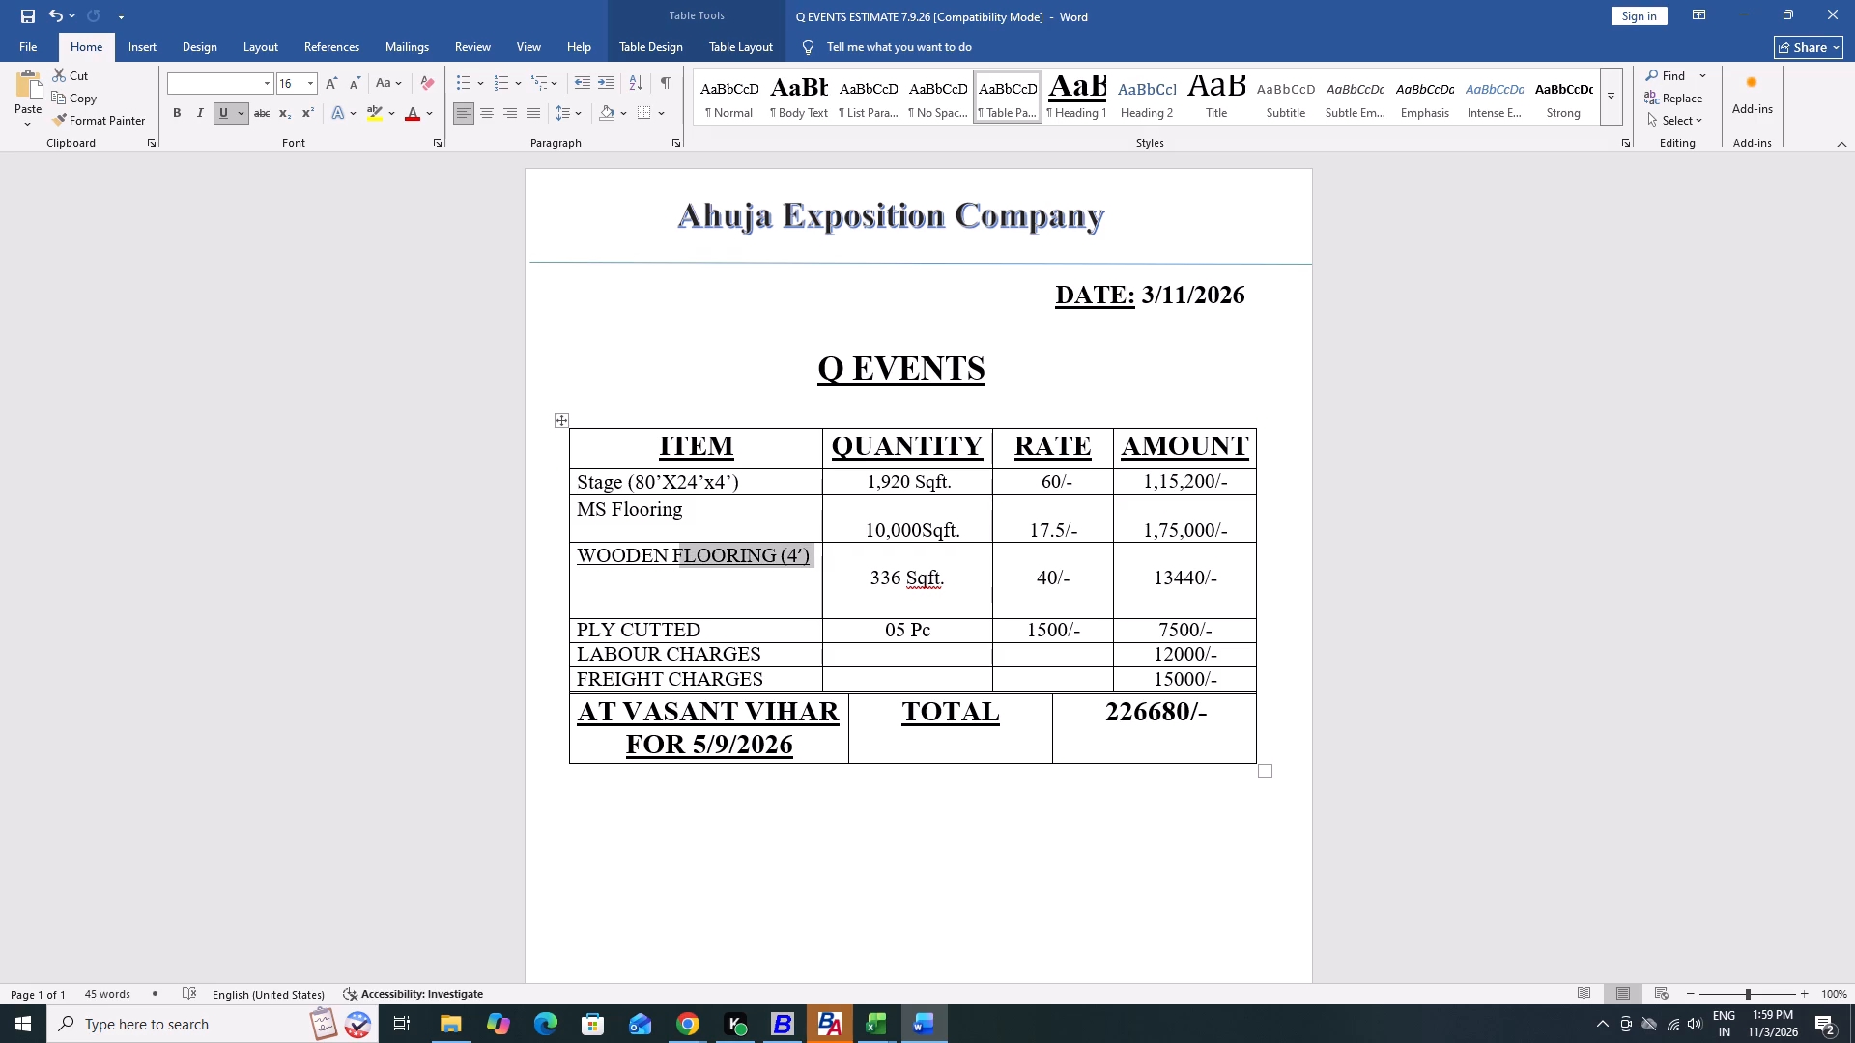
{"action": "key", "text": "ctrl+shift+Left"}
{"action": "key", "text": "BackSpace"}
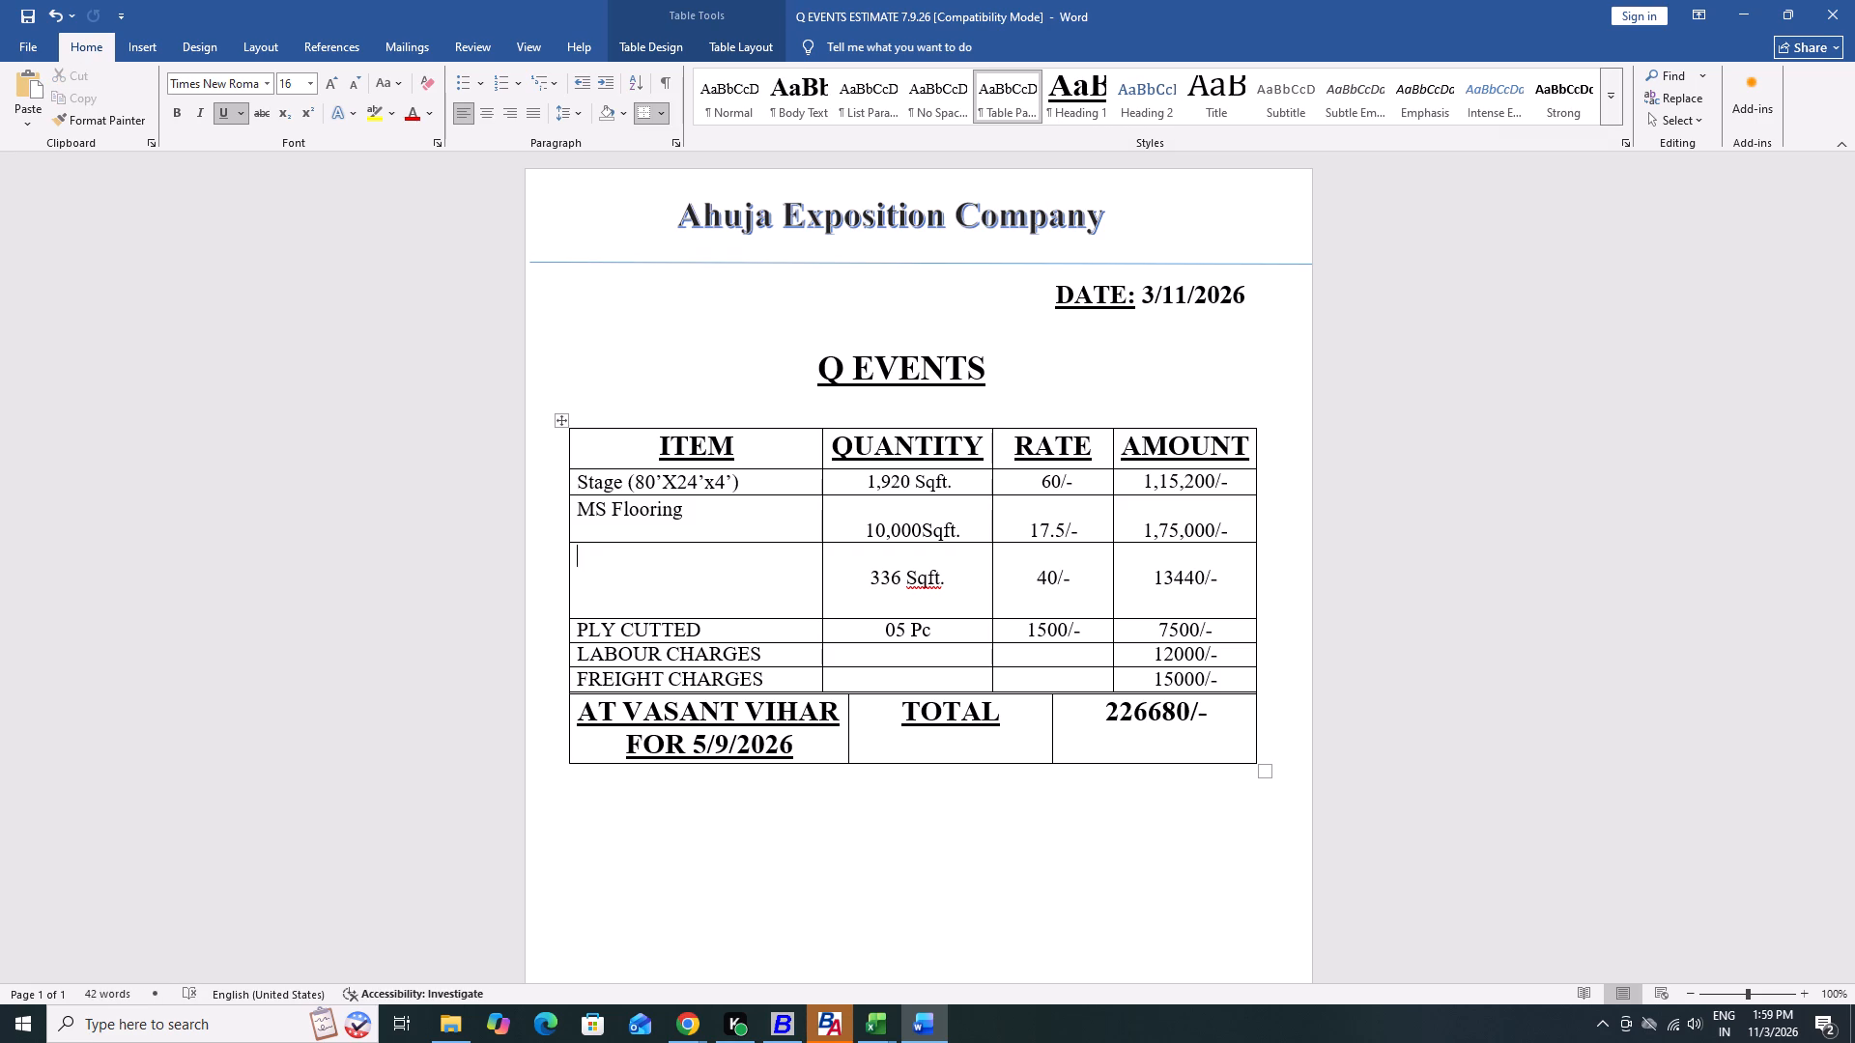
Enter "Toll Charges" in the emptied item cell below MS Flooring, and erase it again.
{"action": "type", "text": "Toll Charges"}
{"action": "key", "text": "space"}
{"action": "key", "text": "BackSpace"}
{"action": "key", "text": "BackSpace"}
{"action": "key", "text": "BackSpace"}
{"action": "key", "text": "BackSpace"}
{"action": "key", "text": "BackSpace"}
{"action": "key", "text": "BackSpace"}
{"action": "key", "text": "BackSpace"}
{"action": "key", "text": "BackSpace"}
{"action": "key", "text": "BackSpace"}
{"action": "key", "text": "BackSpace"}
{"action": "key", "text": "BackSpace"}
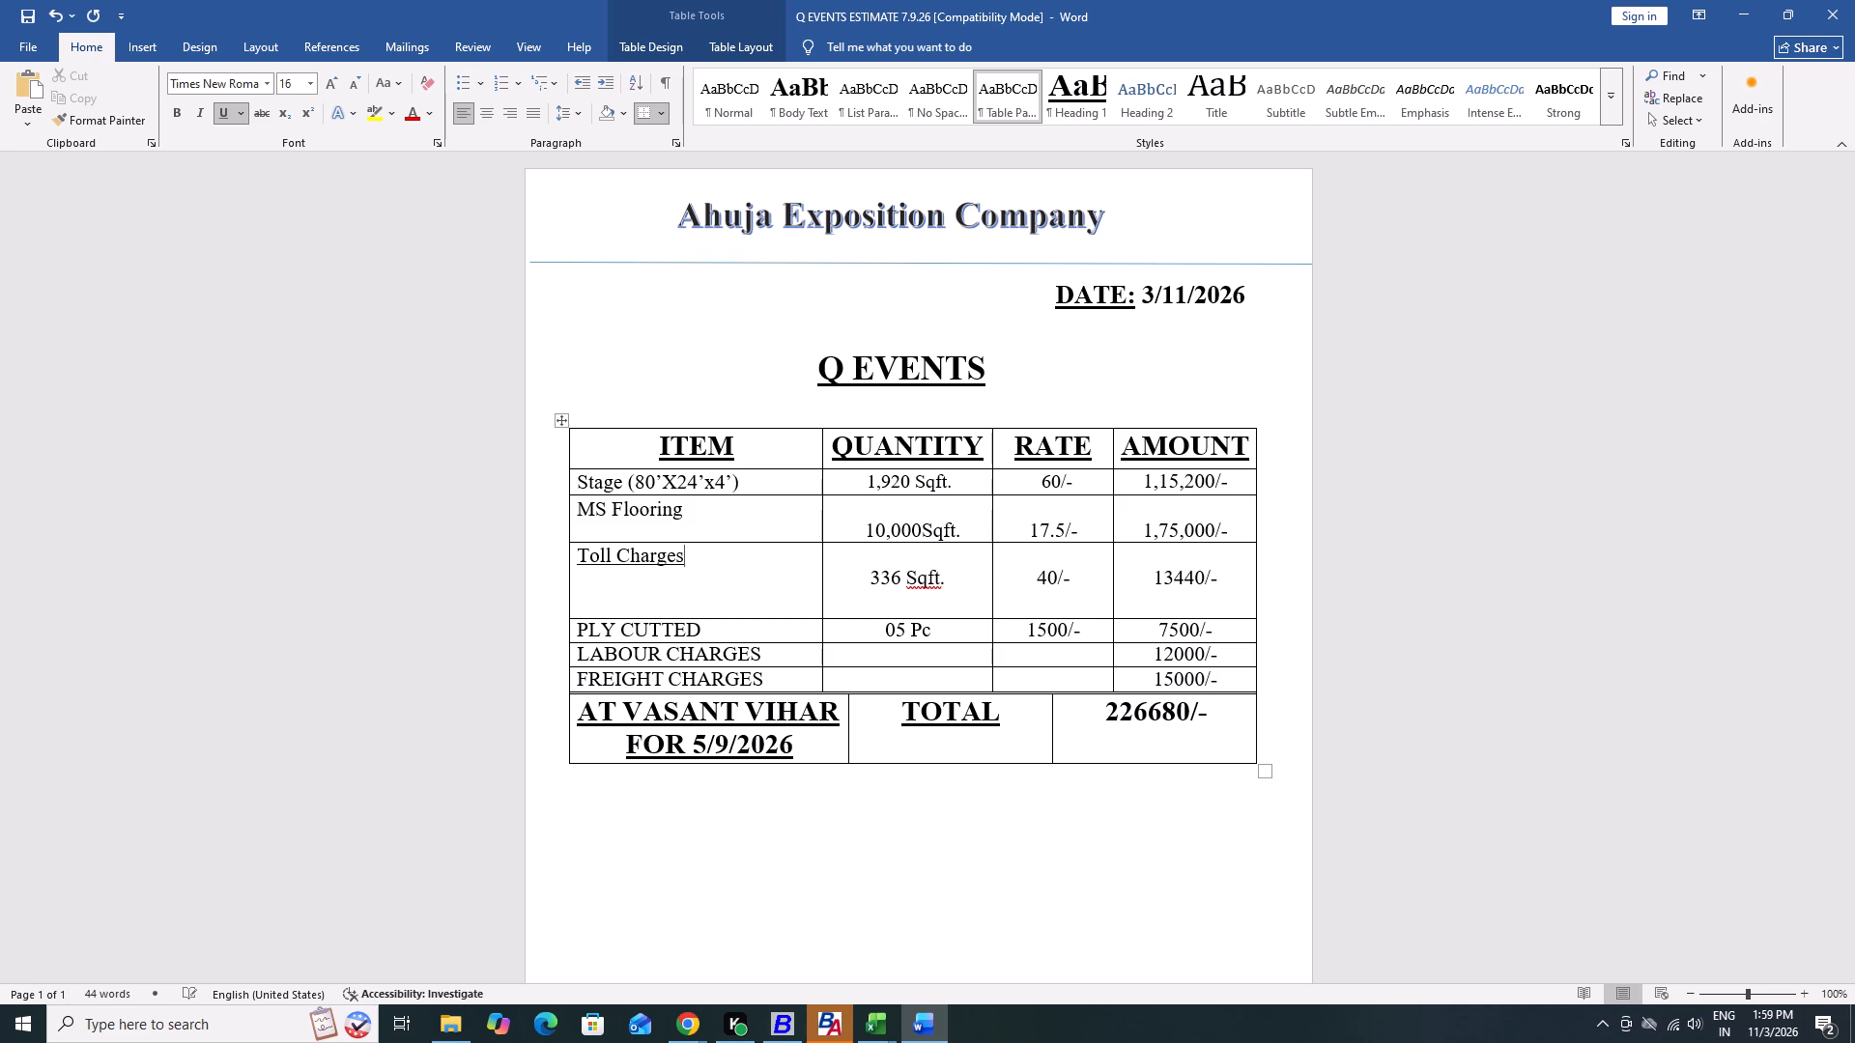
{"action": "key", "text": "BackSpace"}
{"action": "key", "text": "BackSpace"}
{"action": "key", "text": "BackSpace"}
Enter "Toll Charges of Vehicles Outward" without underlining in the empty item cell below MS Flooring.
{"action": "key", "text": "ctrl+u"}
{"action": "type", "text": "Toll"}
{"action": "key", "text": "space"}
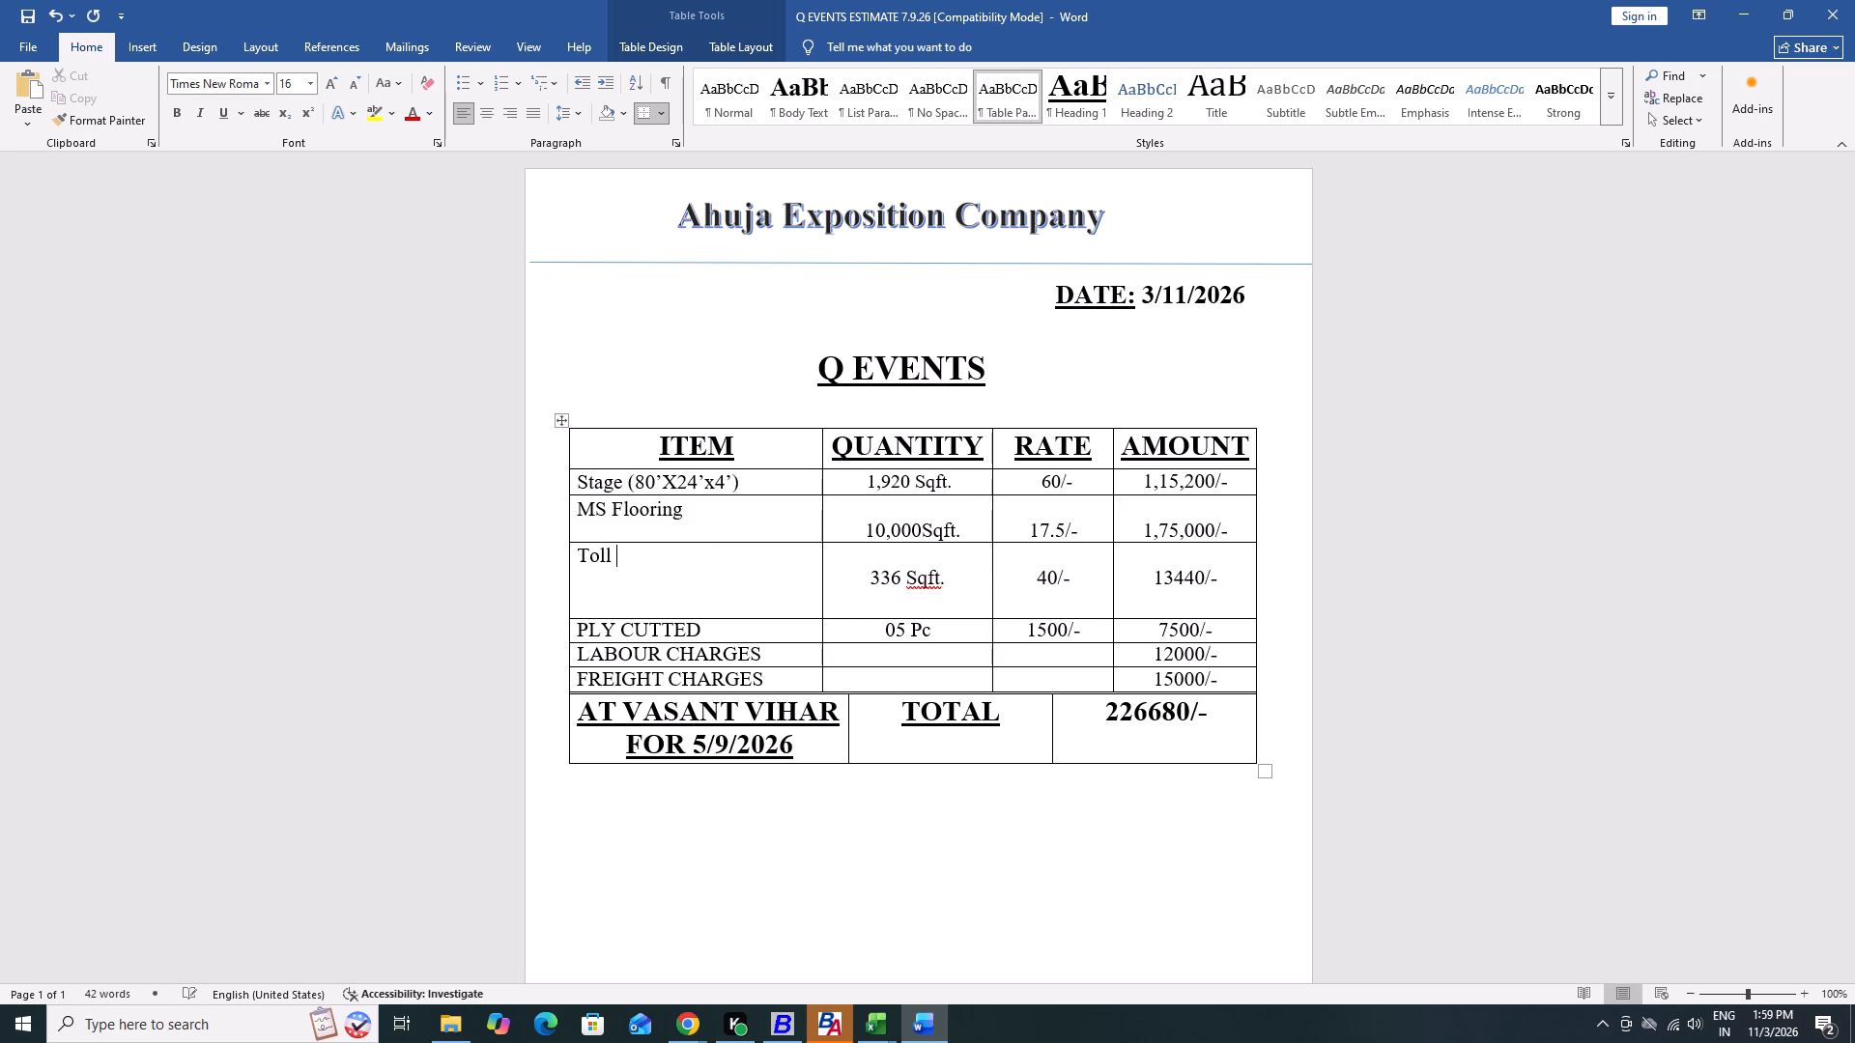
{"action": "type", "text": "CHa"}
{"action": "key", "text": "BackSpace"}
{"action": "key", "text": "BackSpace"}
{"action": "key", "text": "a"}
{"action": "key", "text": "BackSpace"}
{"action": "type", "text": "harges"}
{"action": "key", "text": "space"}
{"action": "type", "text": "of Vehicl"}
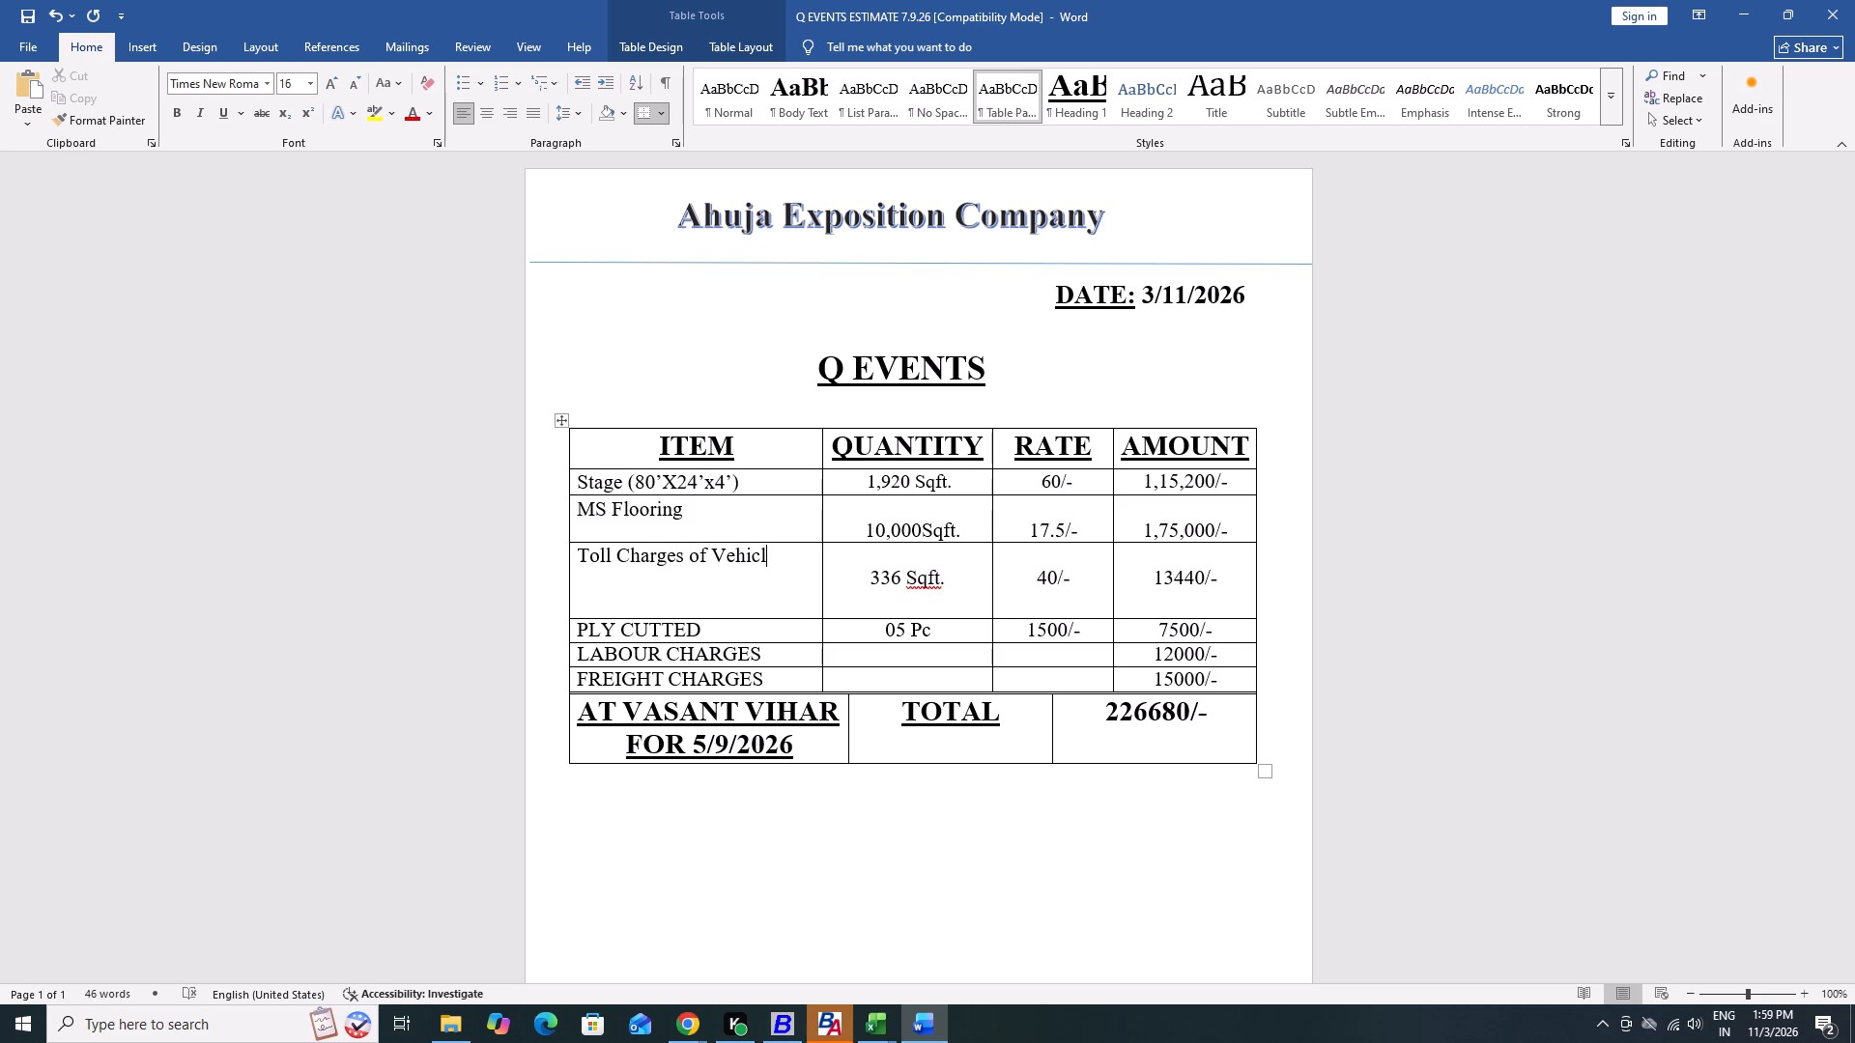
{"action": "type", "text": "es Outward"}
{"action": "key", "text": "space"}
Change the quantity of the Toll Charges row to "06 Trips".
{"action": "key", "text": "Tab"}
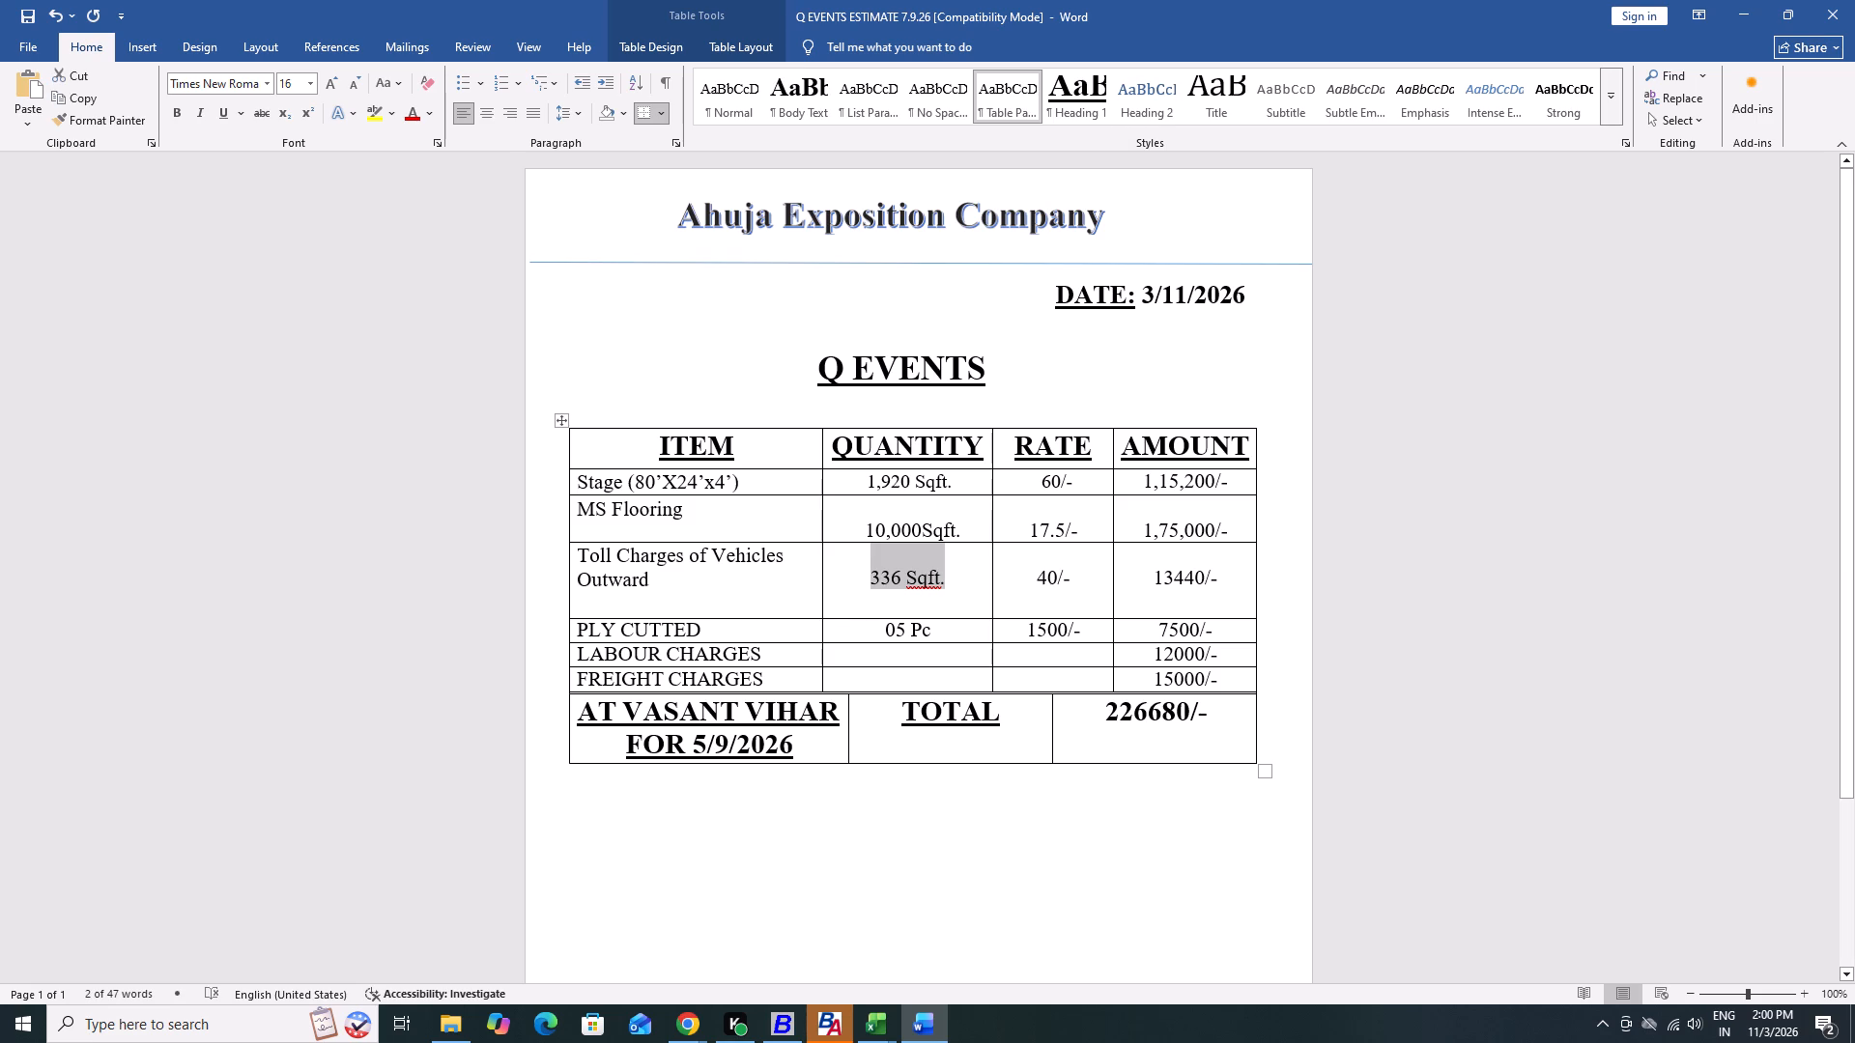
{"action": "key", "text": "Right"}
{"action": "key", "text": "Left"}
{"action": "key", "text": "Left"}
{"action": "key", "text": "Left"}
{"action": "key", "text": "Left"}
{"action": "key", "text": "Left"}
{"action": "key", "text": "Left"}
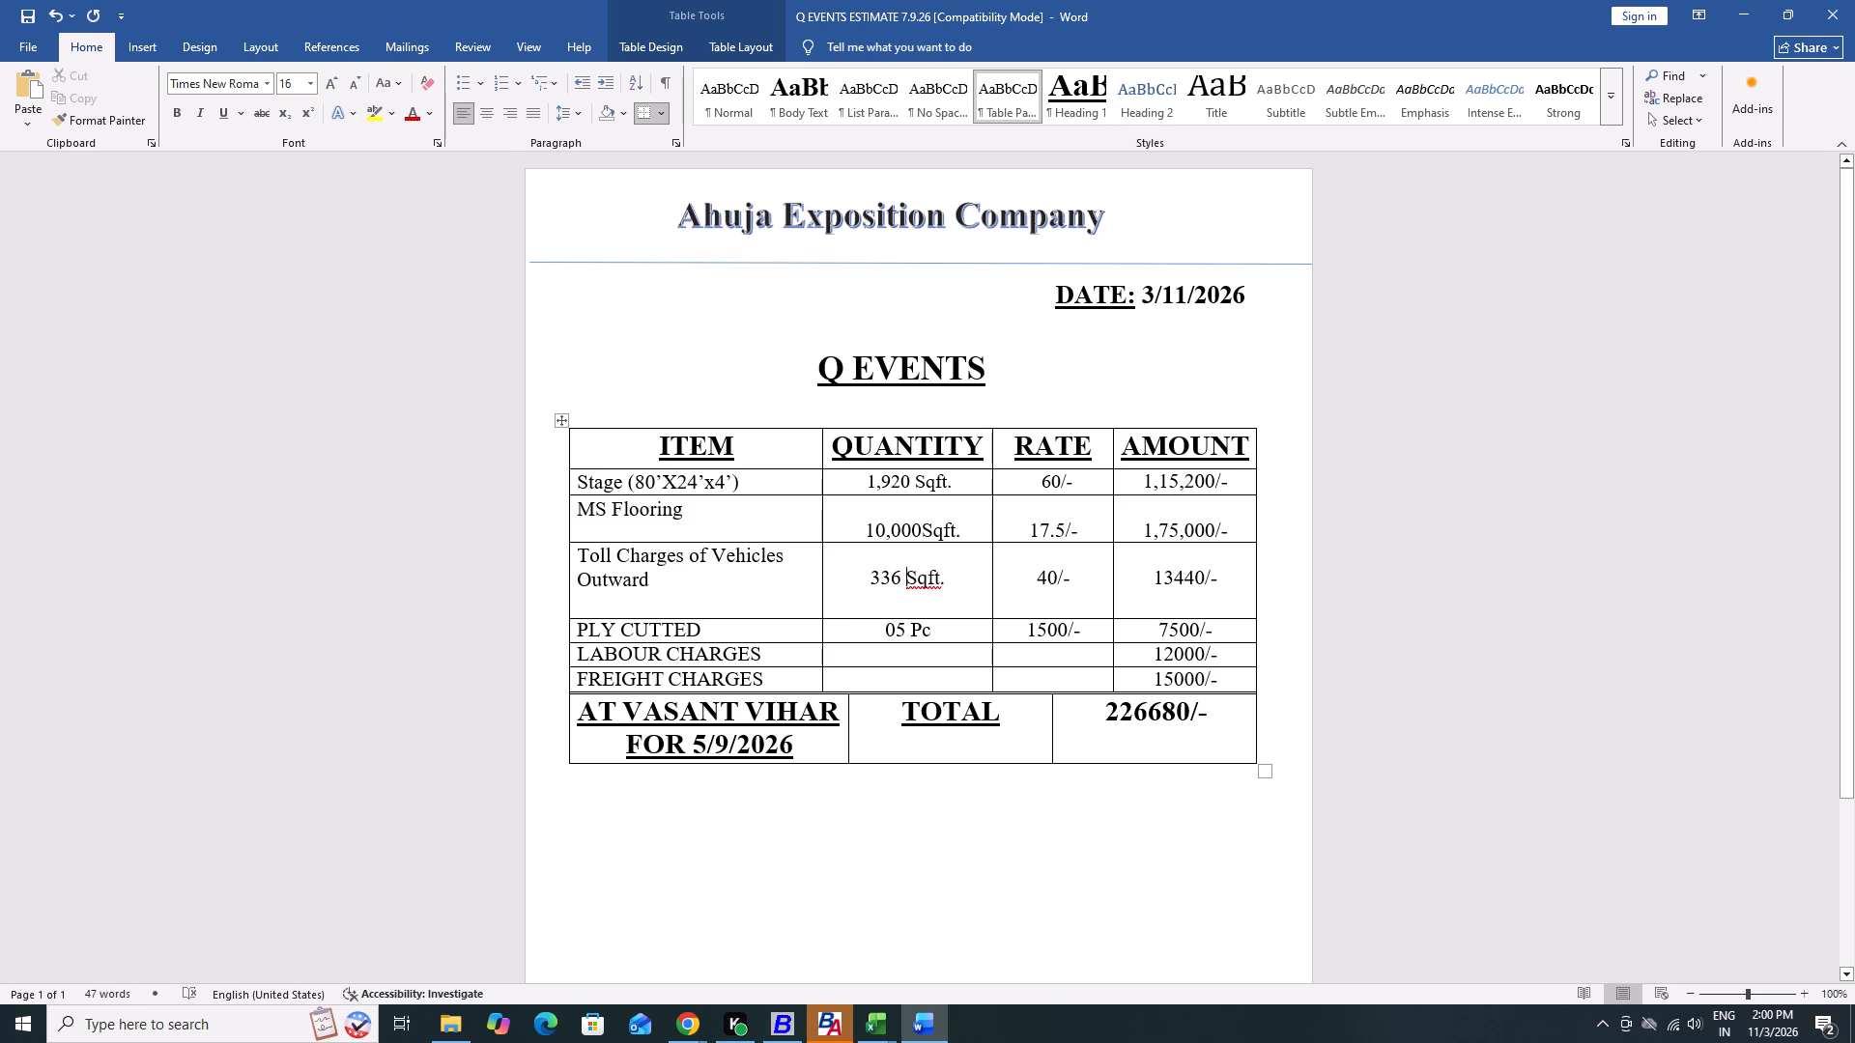
{"action": "key", "text": "Left"}
{"action": "key", "text": "Right"}
{"action": "key", "text": "Left"}
{"action": "key", "text": "BackSpace"}
{"action": "key", "text": "BackSpace"}
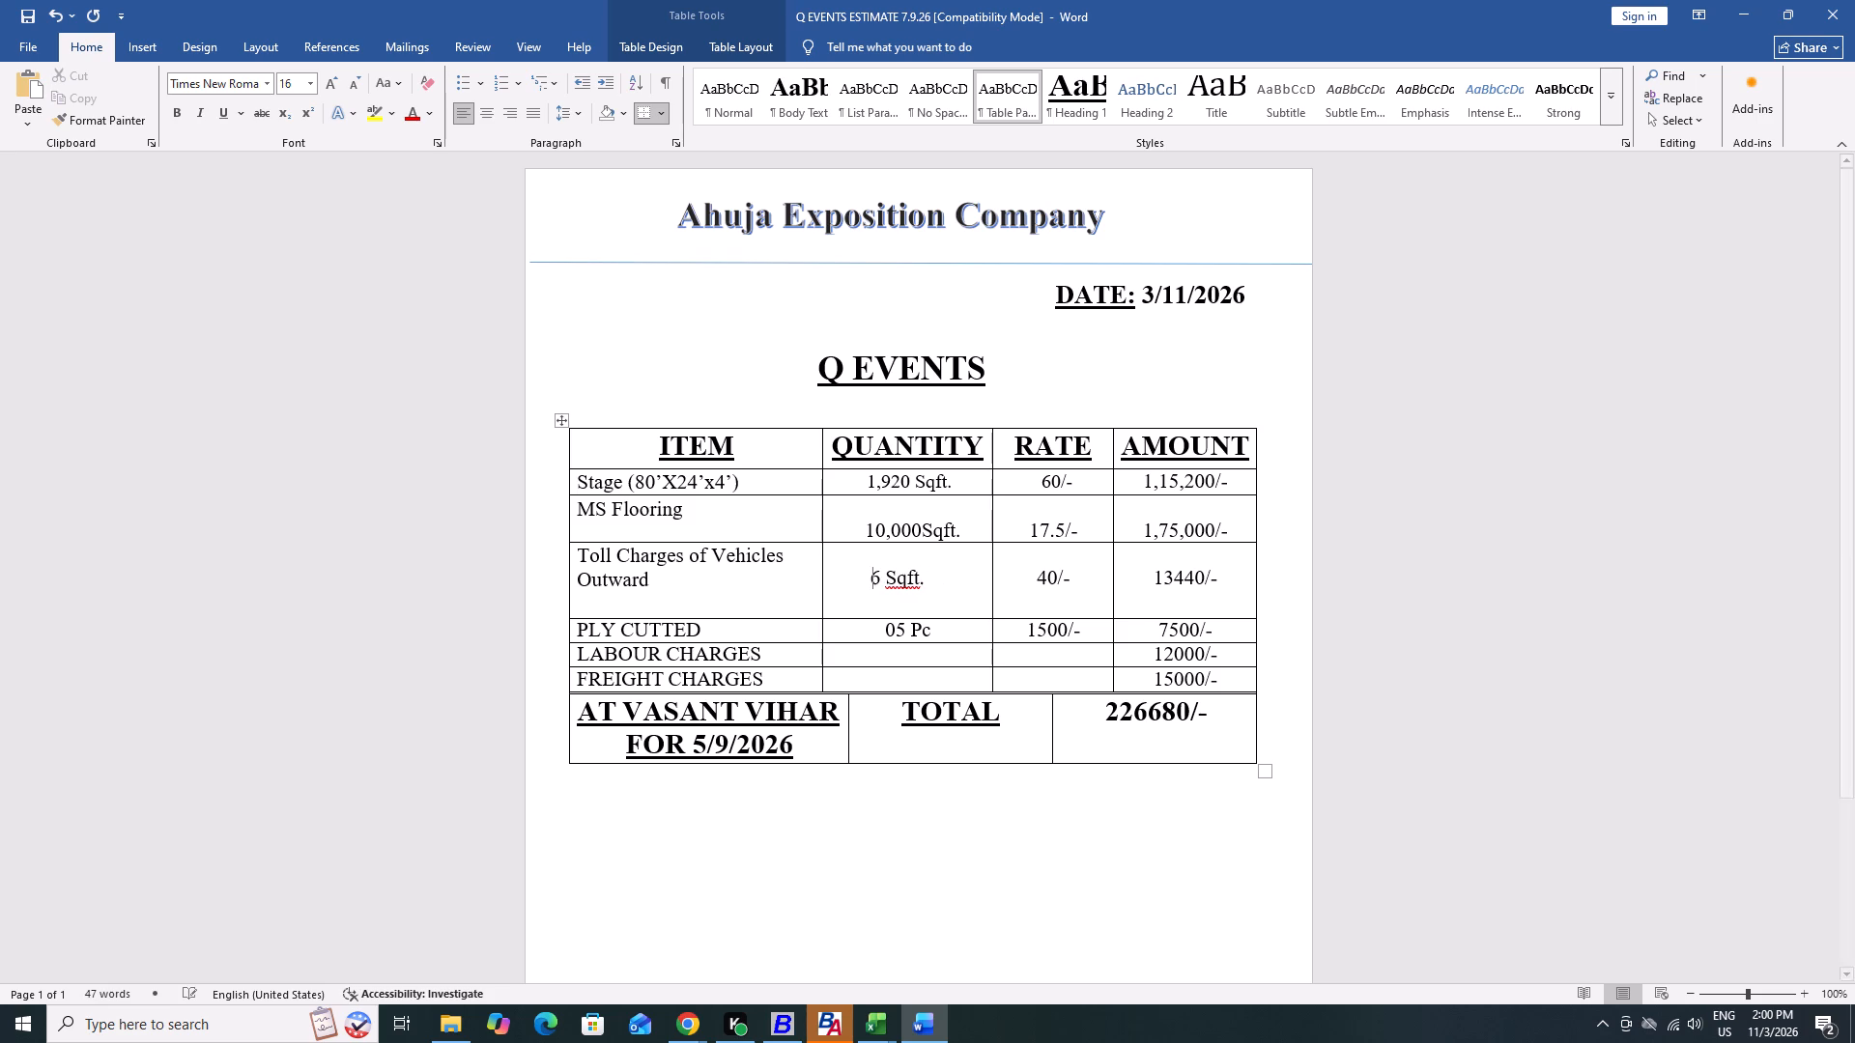
{"action": "key", "text": "0"}
{"action": "key", "text": "Right"}
{"action": "key", "text": "Right"}
{"action": "key", "text": "Right"}
{"action": "key", "text": "Right"}
{"action": "key", "text": "Left"}
{"action": "key", "text": "Left"}
{"action": "key", "text": "ctrl+shift+Right"}
{"action": "key", "text": "BackSpace"}
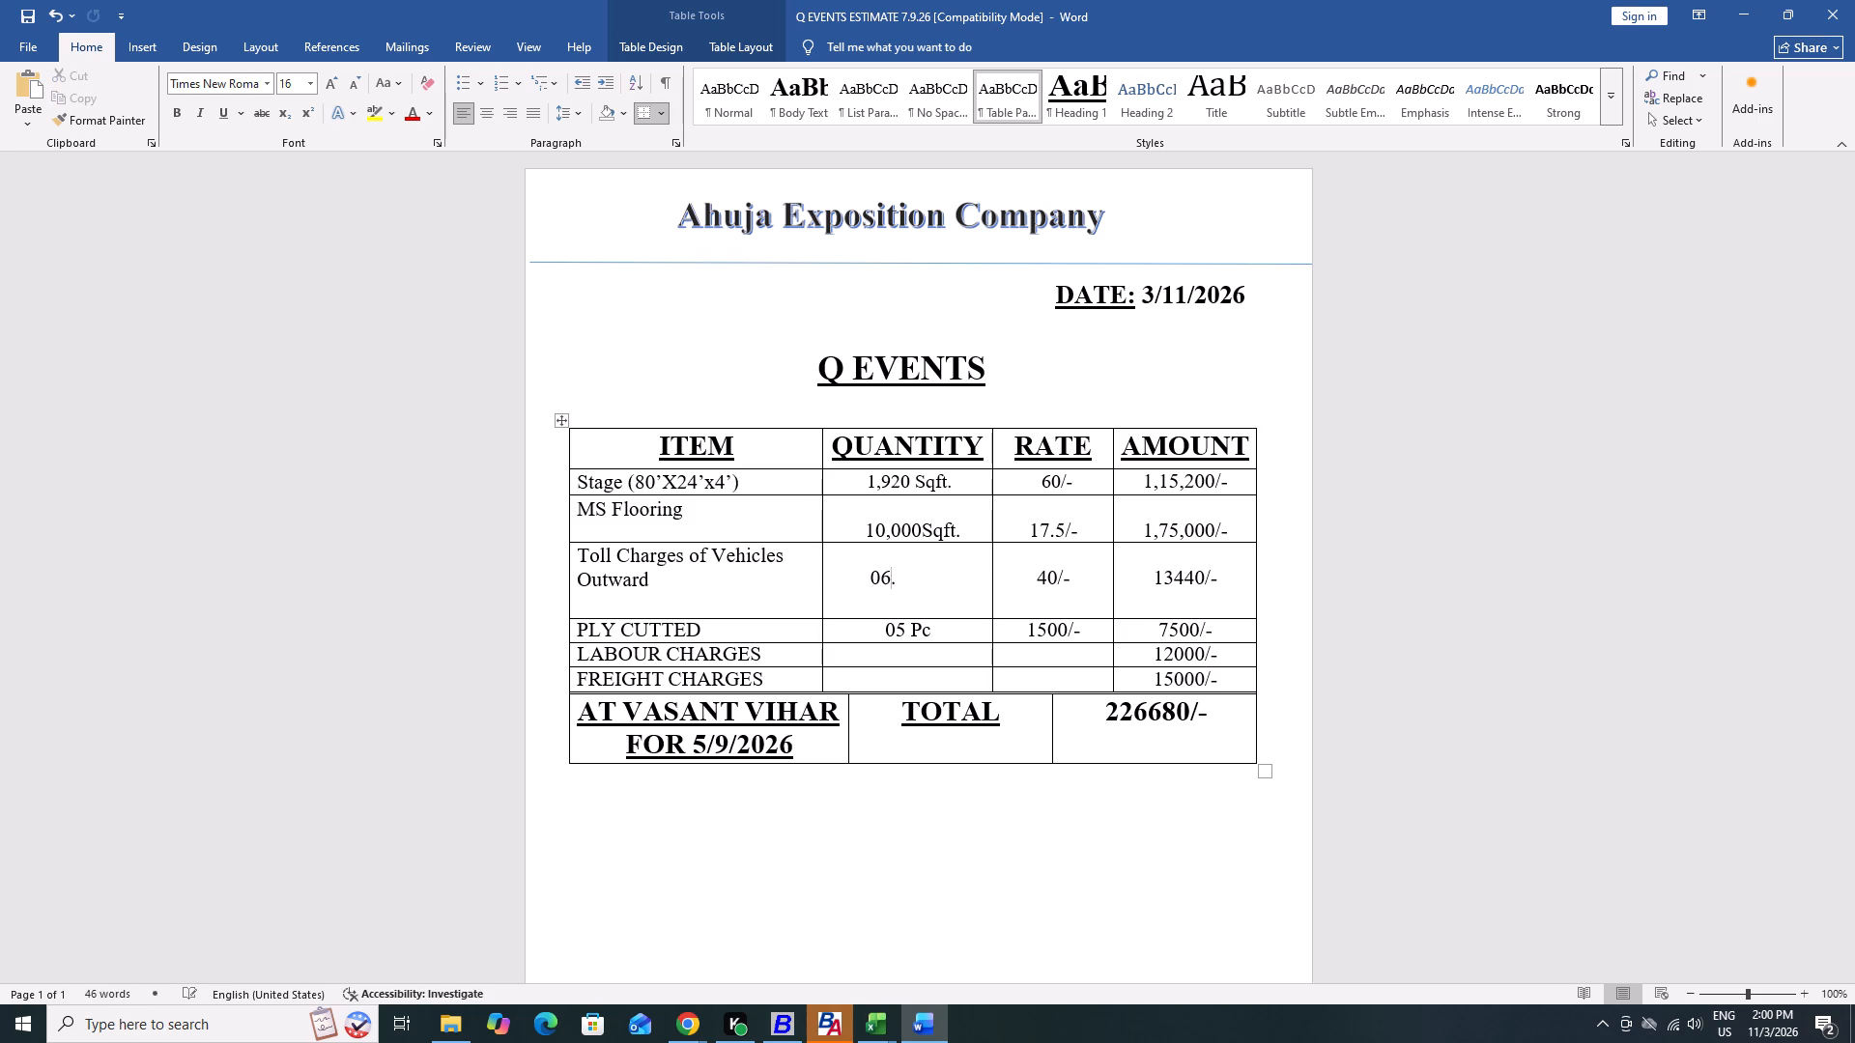
{"action": "key", "text": "Right"}
{"action": "key", "text": "BackSpace"}
{"action": "key", "text": "space"}
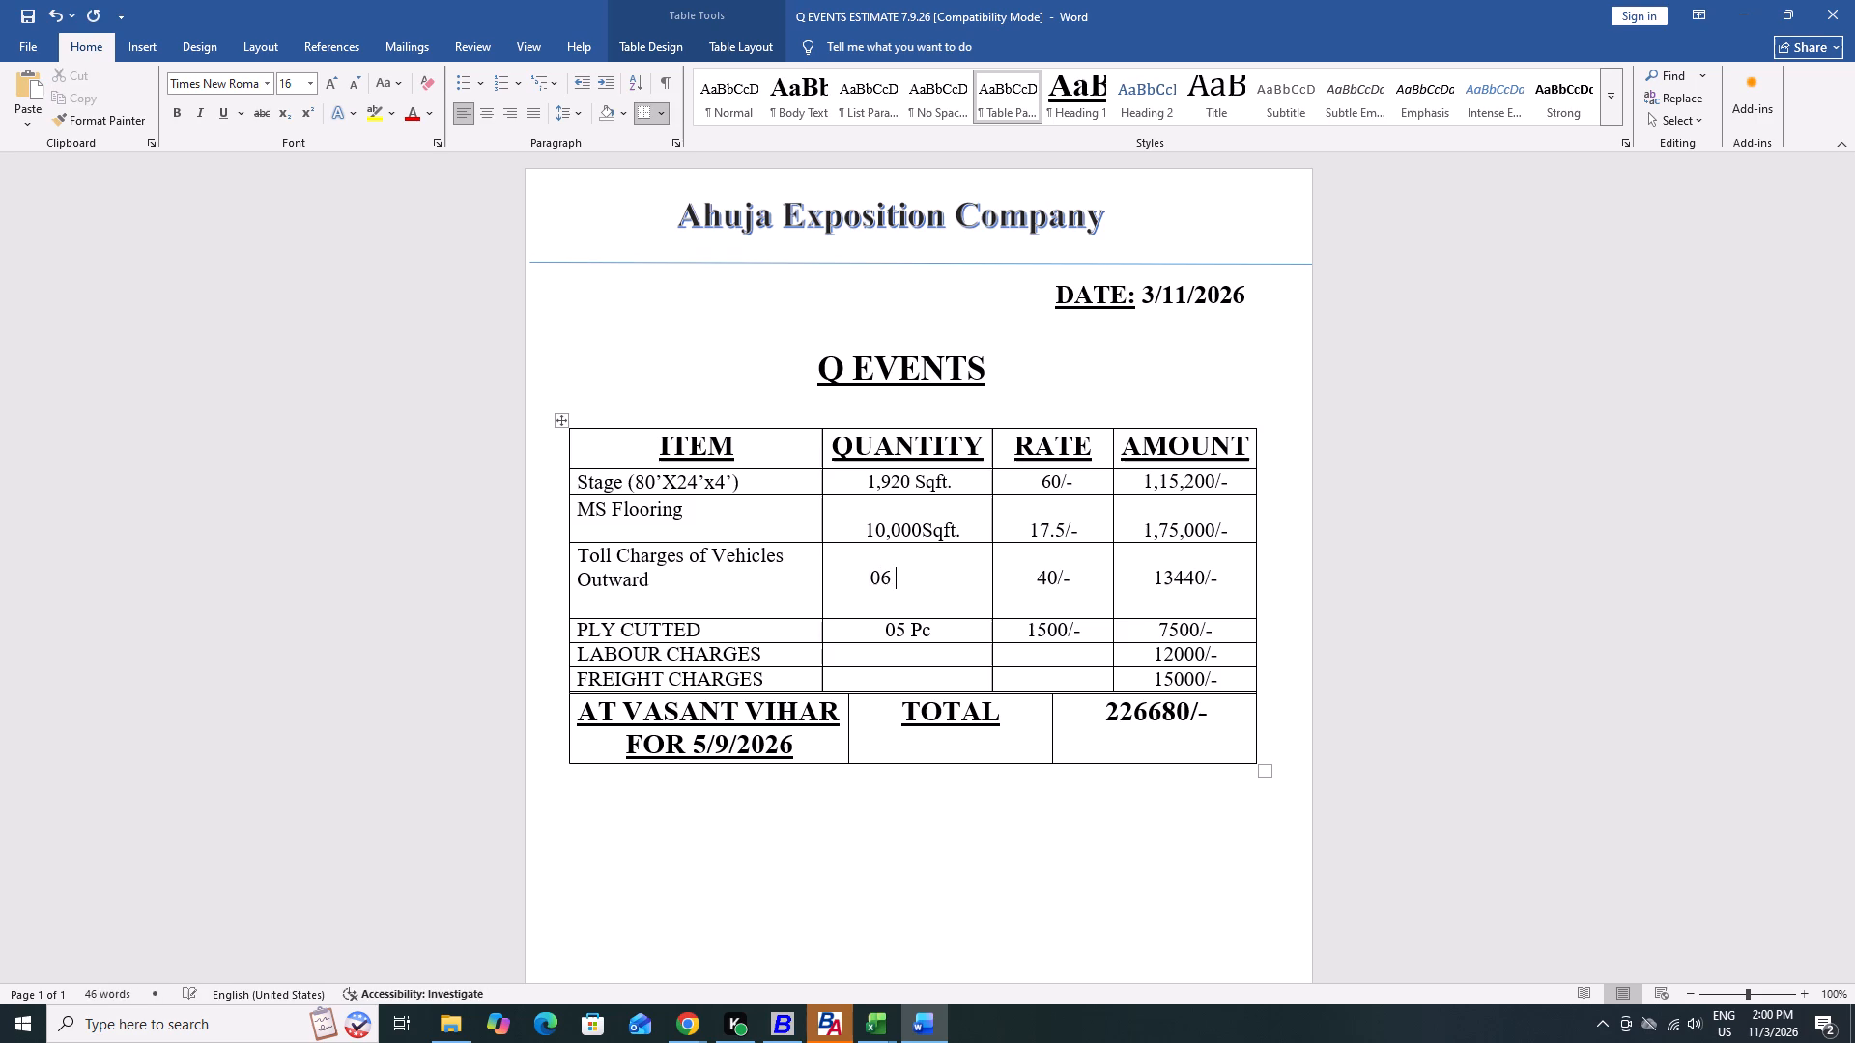
{"action": "type", "text": "Trips"}
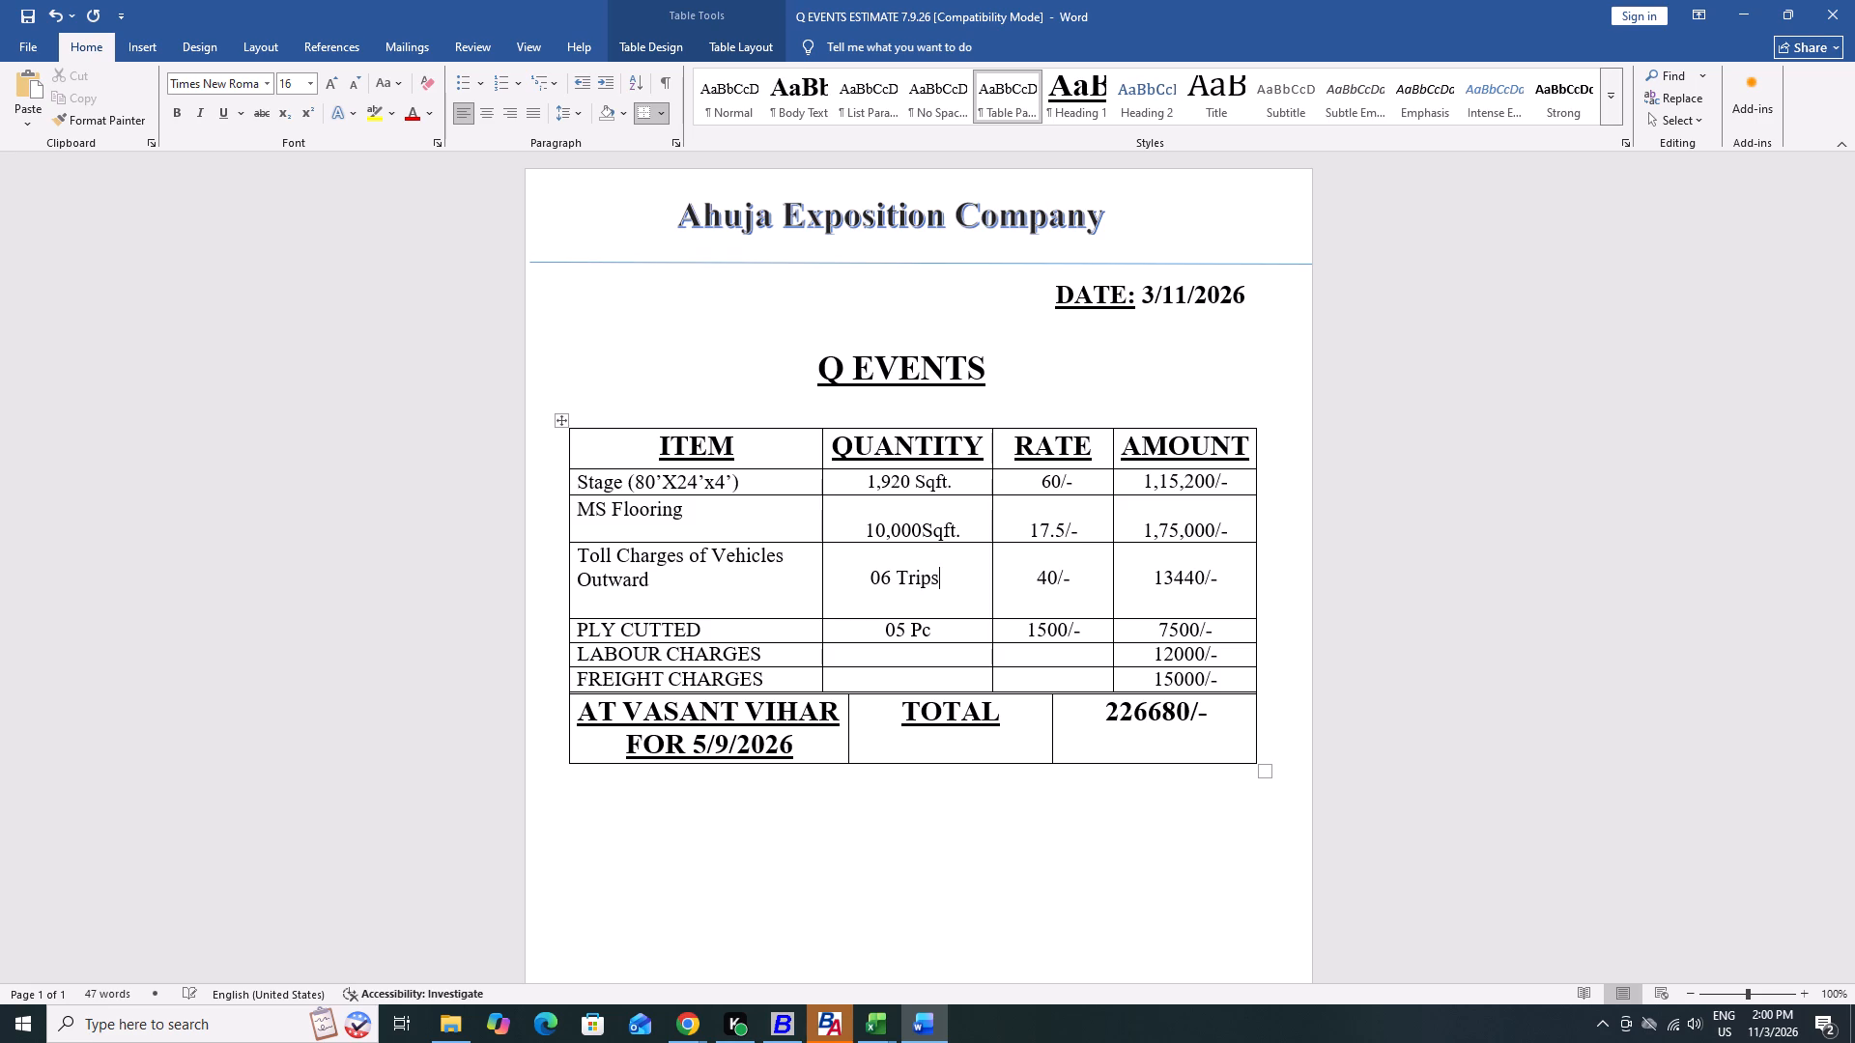
Set the rate of the Toll Charges row to "600/-", keeping the existing "/-" ending.
{"action": "key", "text": "Tab"}
{"action": "key", "text": "Left"}
{"action": "key", "text": "Right"}
{"action": "key", "text": "Left"}
{"action": "key", "text": "Right"}
{"action": "key", "text": "BackSpace"}
{"action": "type", "text": "60"}
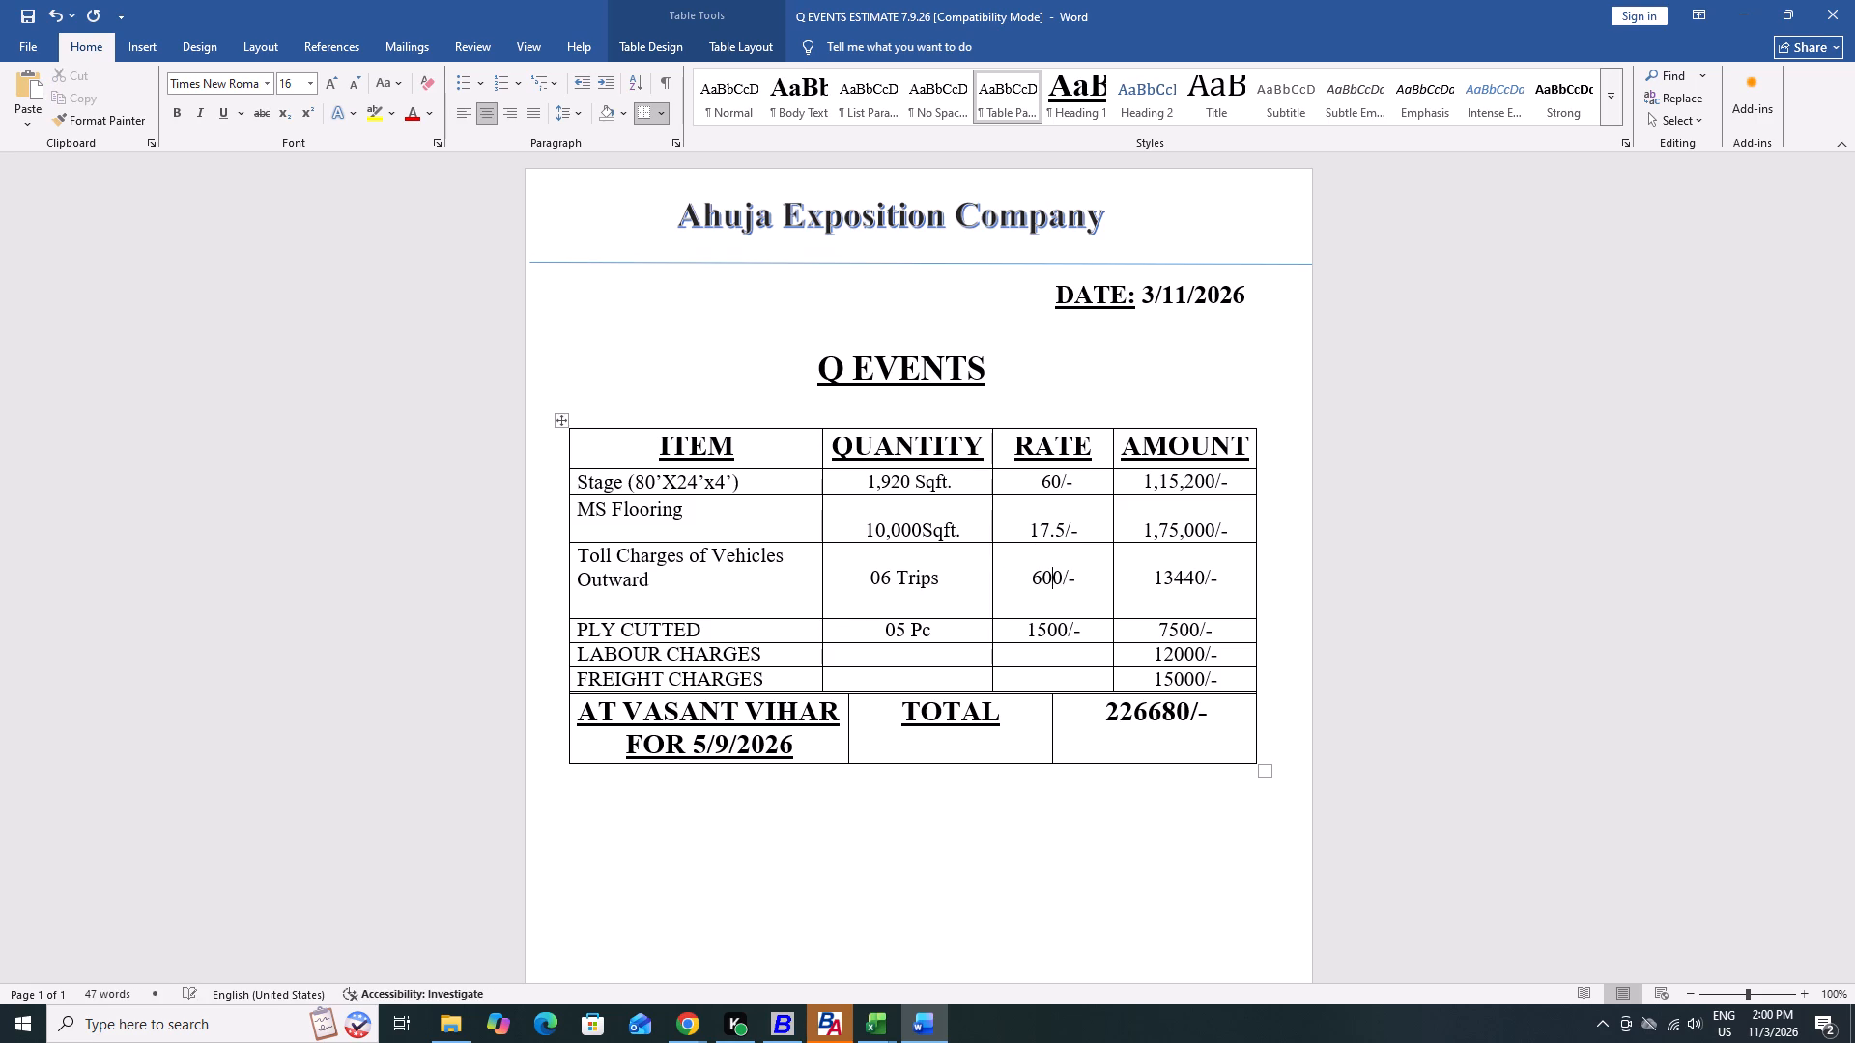
Change the Toll Charges amount to "3,600/-", keeping the existing "/-" ending.
{"action": "key", "text": "Tab"}
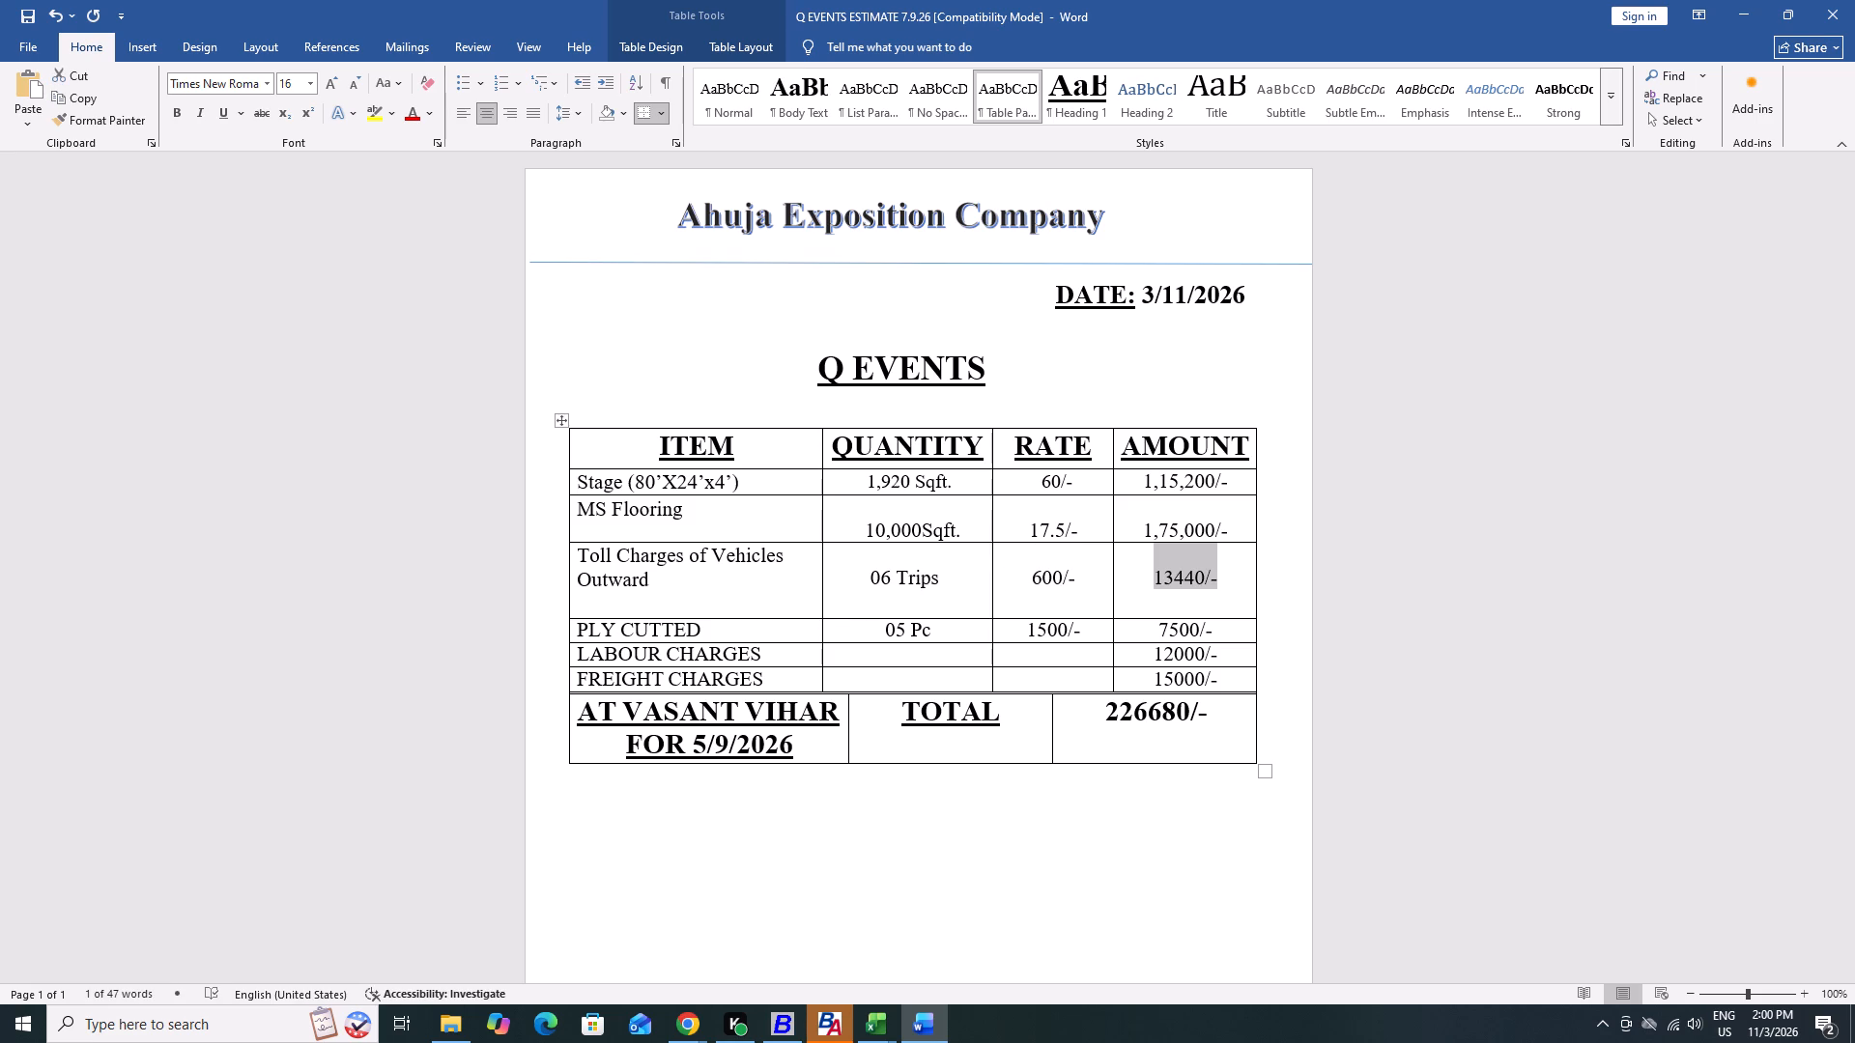
{"action": "key", "text": "Right"}
{"action": "key", "text": "Left"}
{"action": "key", "text": "Left"}
{"action": "key", "text": "Left"}
{"action": "key", "text": "Right"}
{"action": "key", "text": "ctrl+shift+Left"}
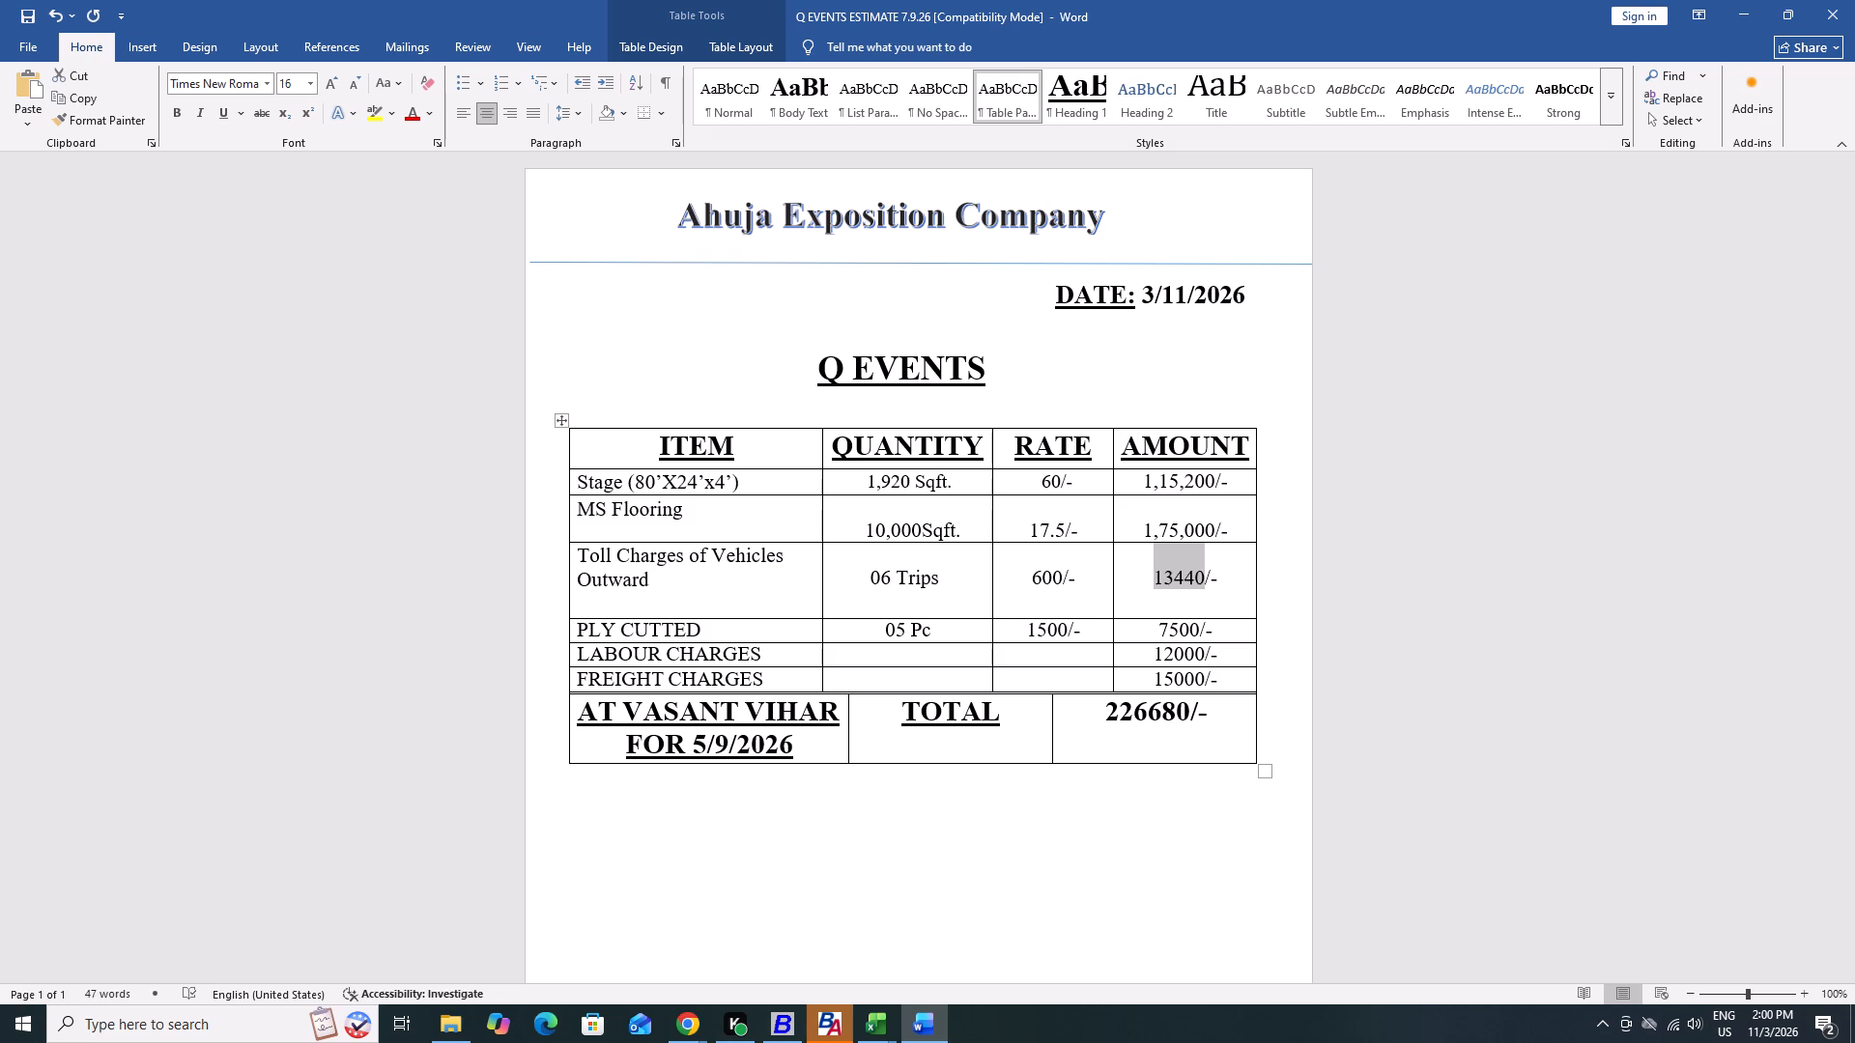
{"action": "key", "text": "BackSpace"}
{"action": "type", "text": "3,600"}
Delete the PLY CUTTED text from the item cell below Toll Charges.
{"action": "key", "text": "Tab"}
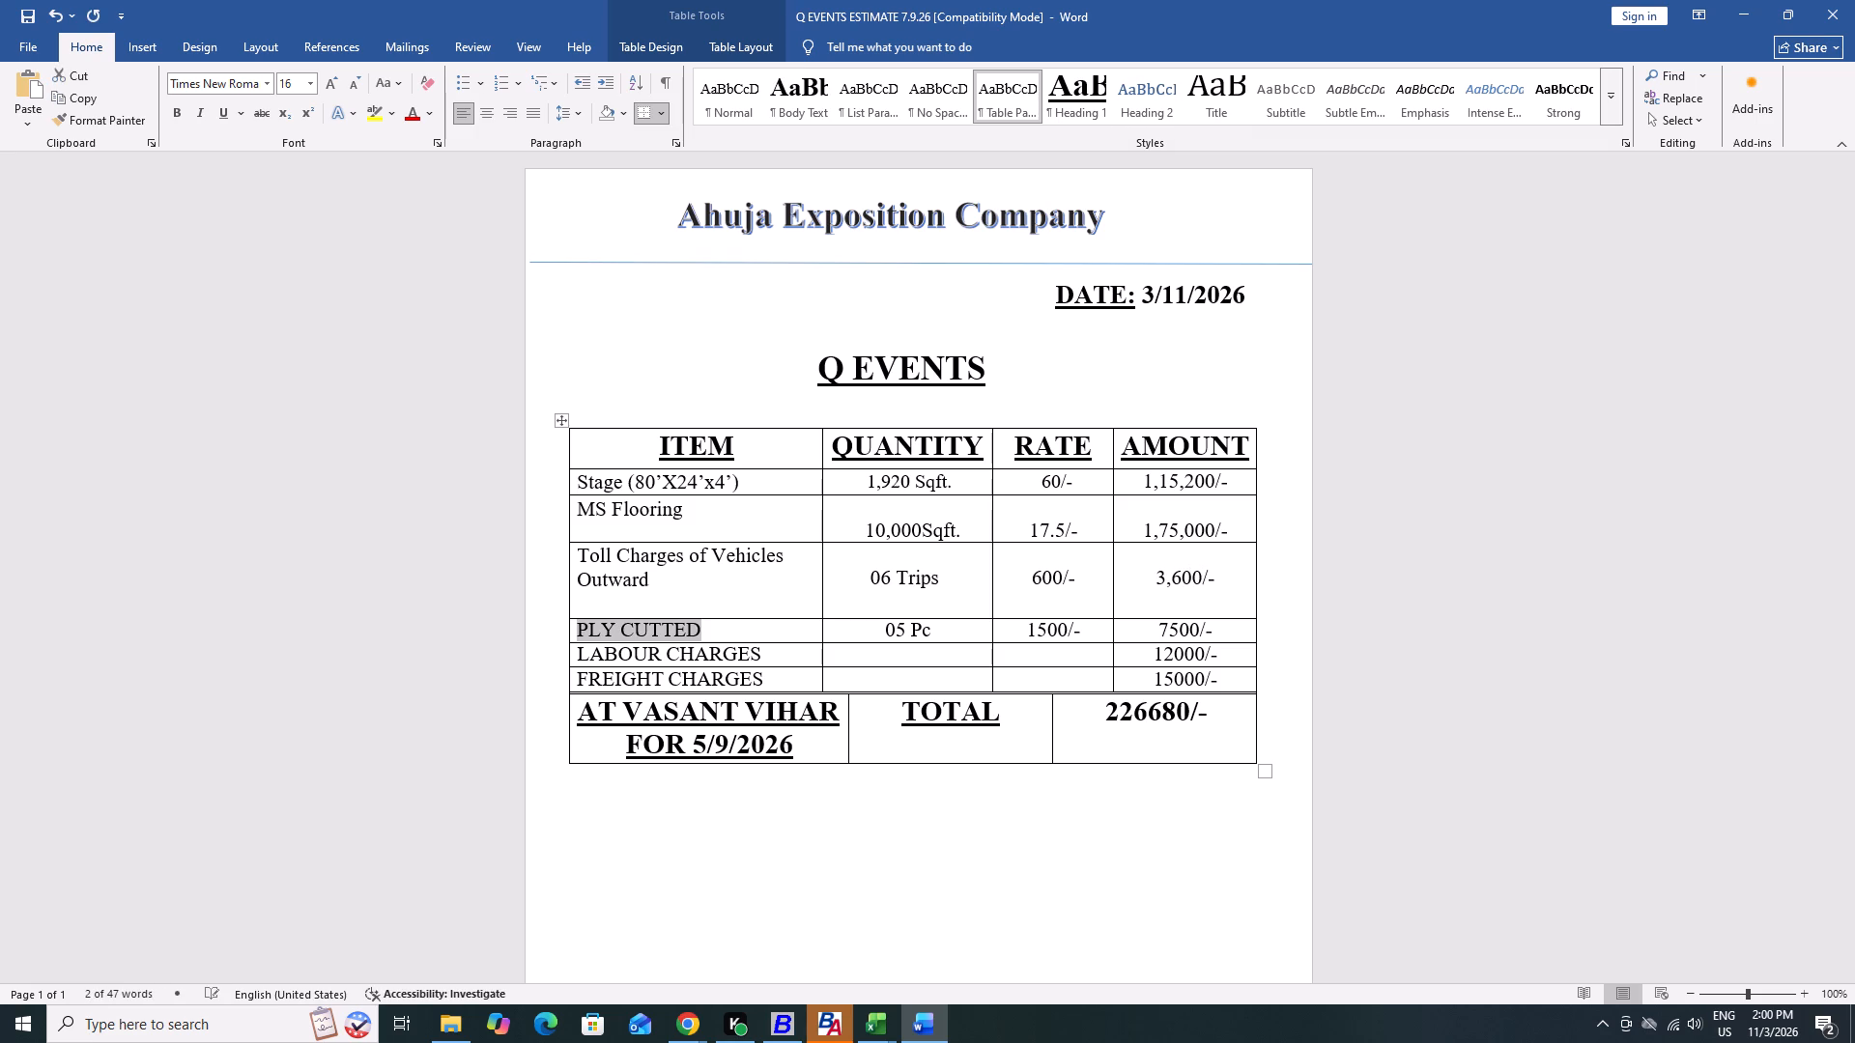
{"action": "key", "text": "BackSpace"}
Switch from the Word estimate to another open window.
{"action": "key", "text": "alt+Tab"}
{"action": "key", "text": "alt+Tab"}
{"action": "key", "text": "alt+shift+Tab"}
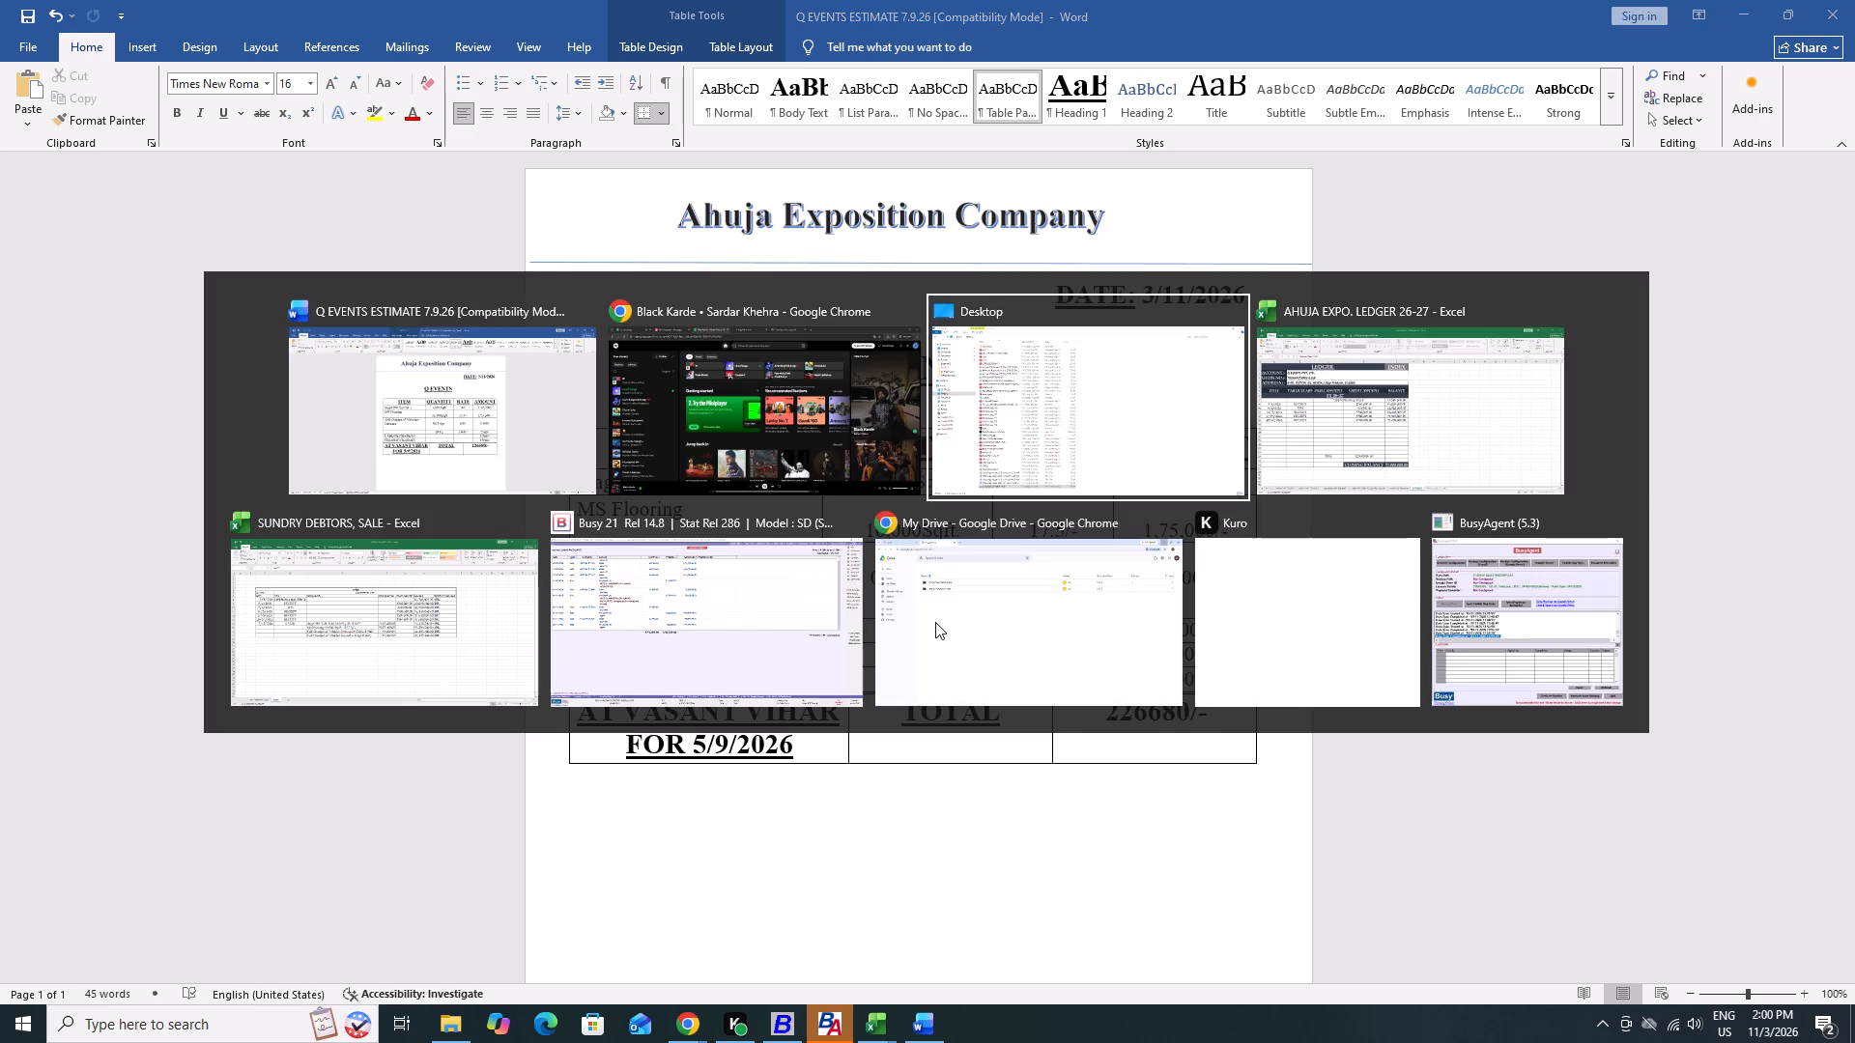
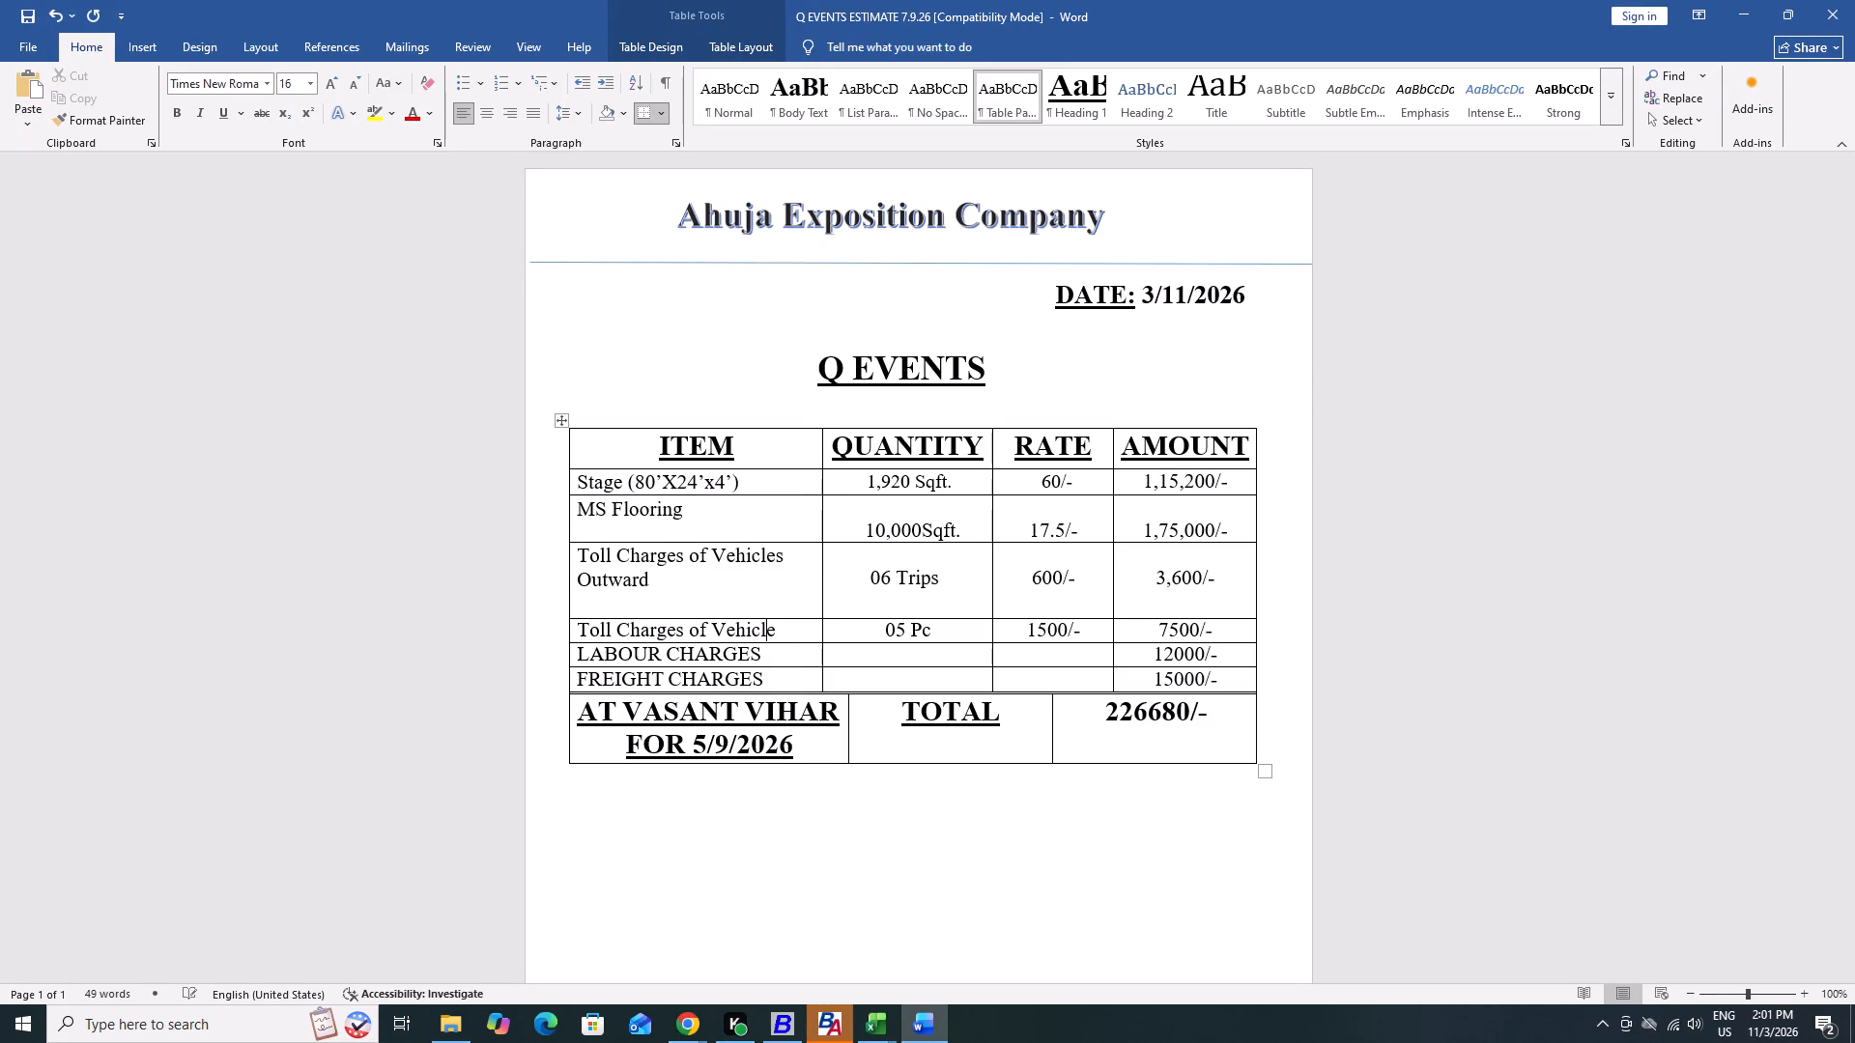
Complete the item name in the row above LABOUR CHARGES as "Toll Charges of Vehicles Inward".
{"action": "type", "text": "s"}
{"action": "key", "text": "space"}
{"action": "type", "text": "Inward"}
Change the quantity of the Toll Charges of Vehicles Inward row to "06 Trips".
{"action": "key", "text": "Tab"}
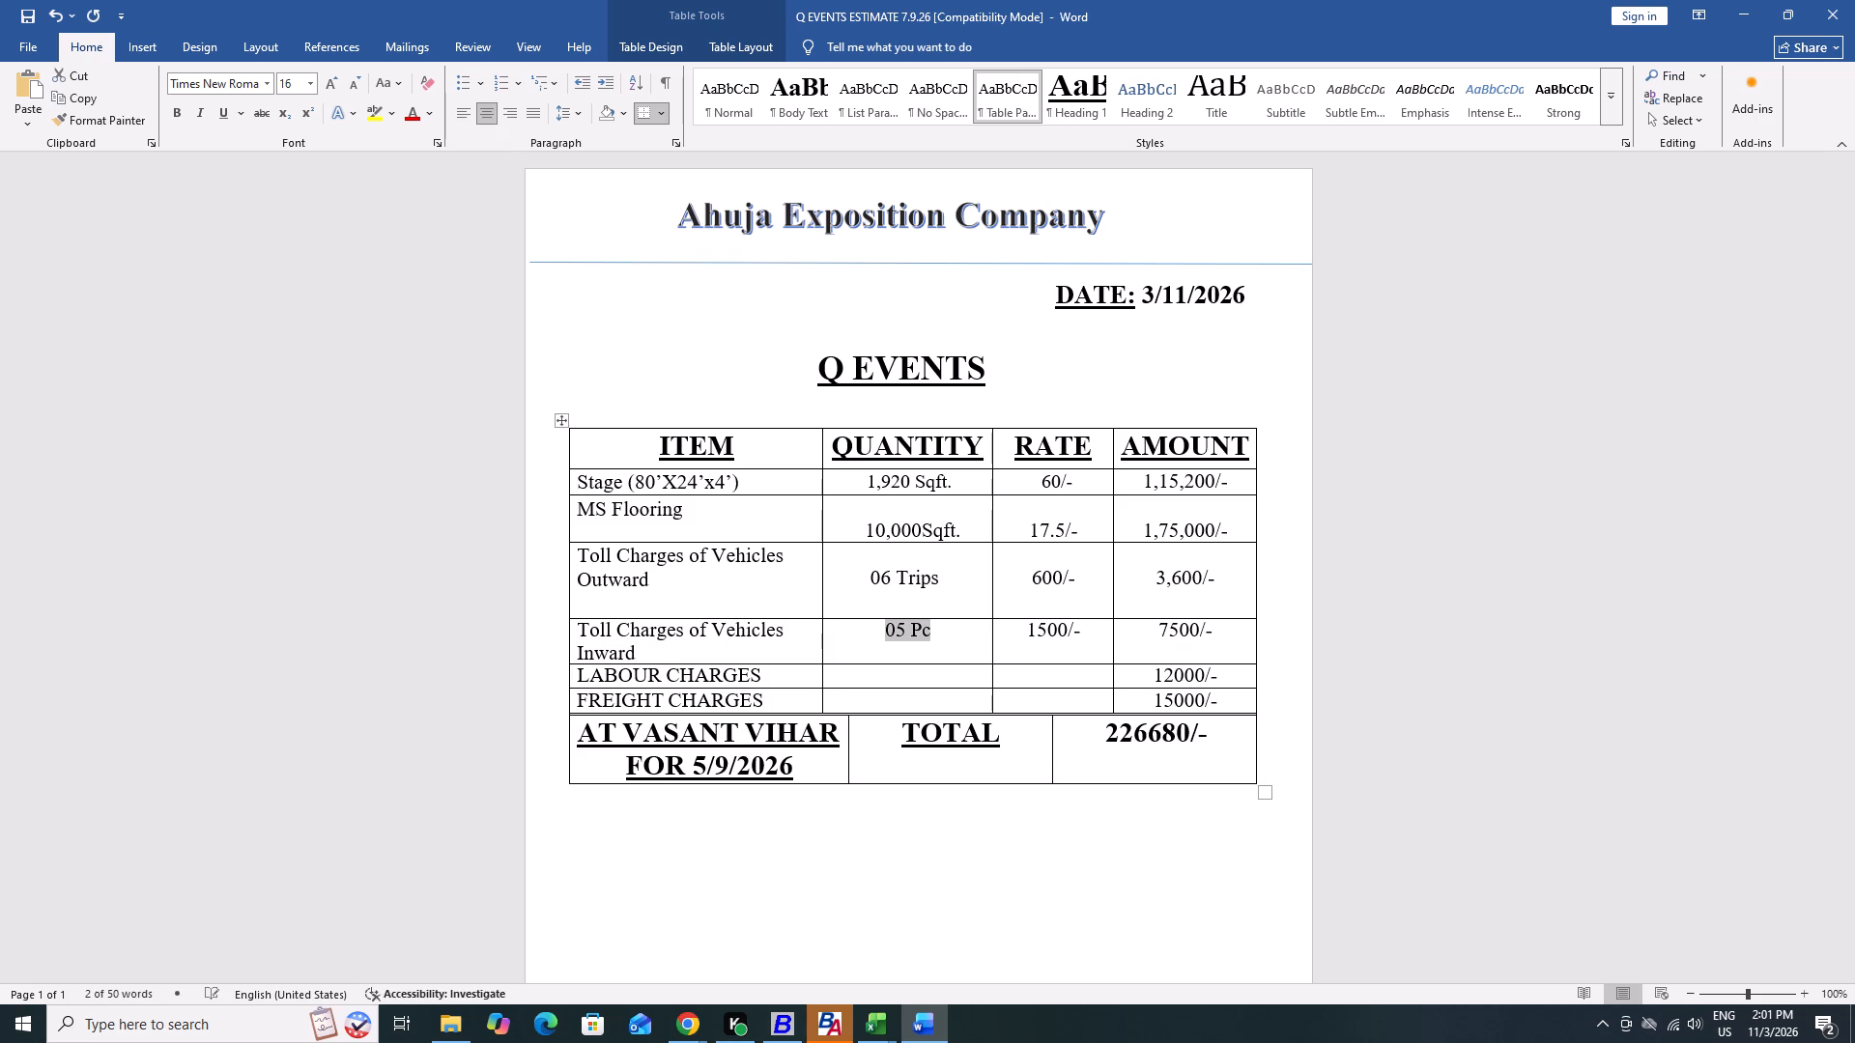
{"action": "key", "text": "Right"}
{"action": "key", "text": "Left"}
{"action": "key", "text": "Left"}
{"action": "key", "text": "Left"}
{"action": "key", "text": "BackSpace"}
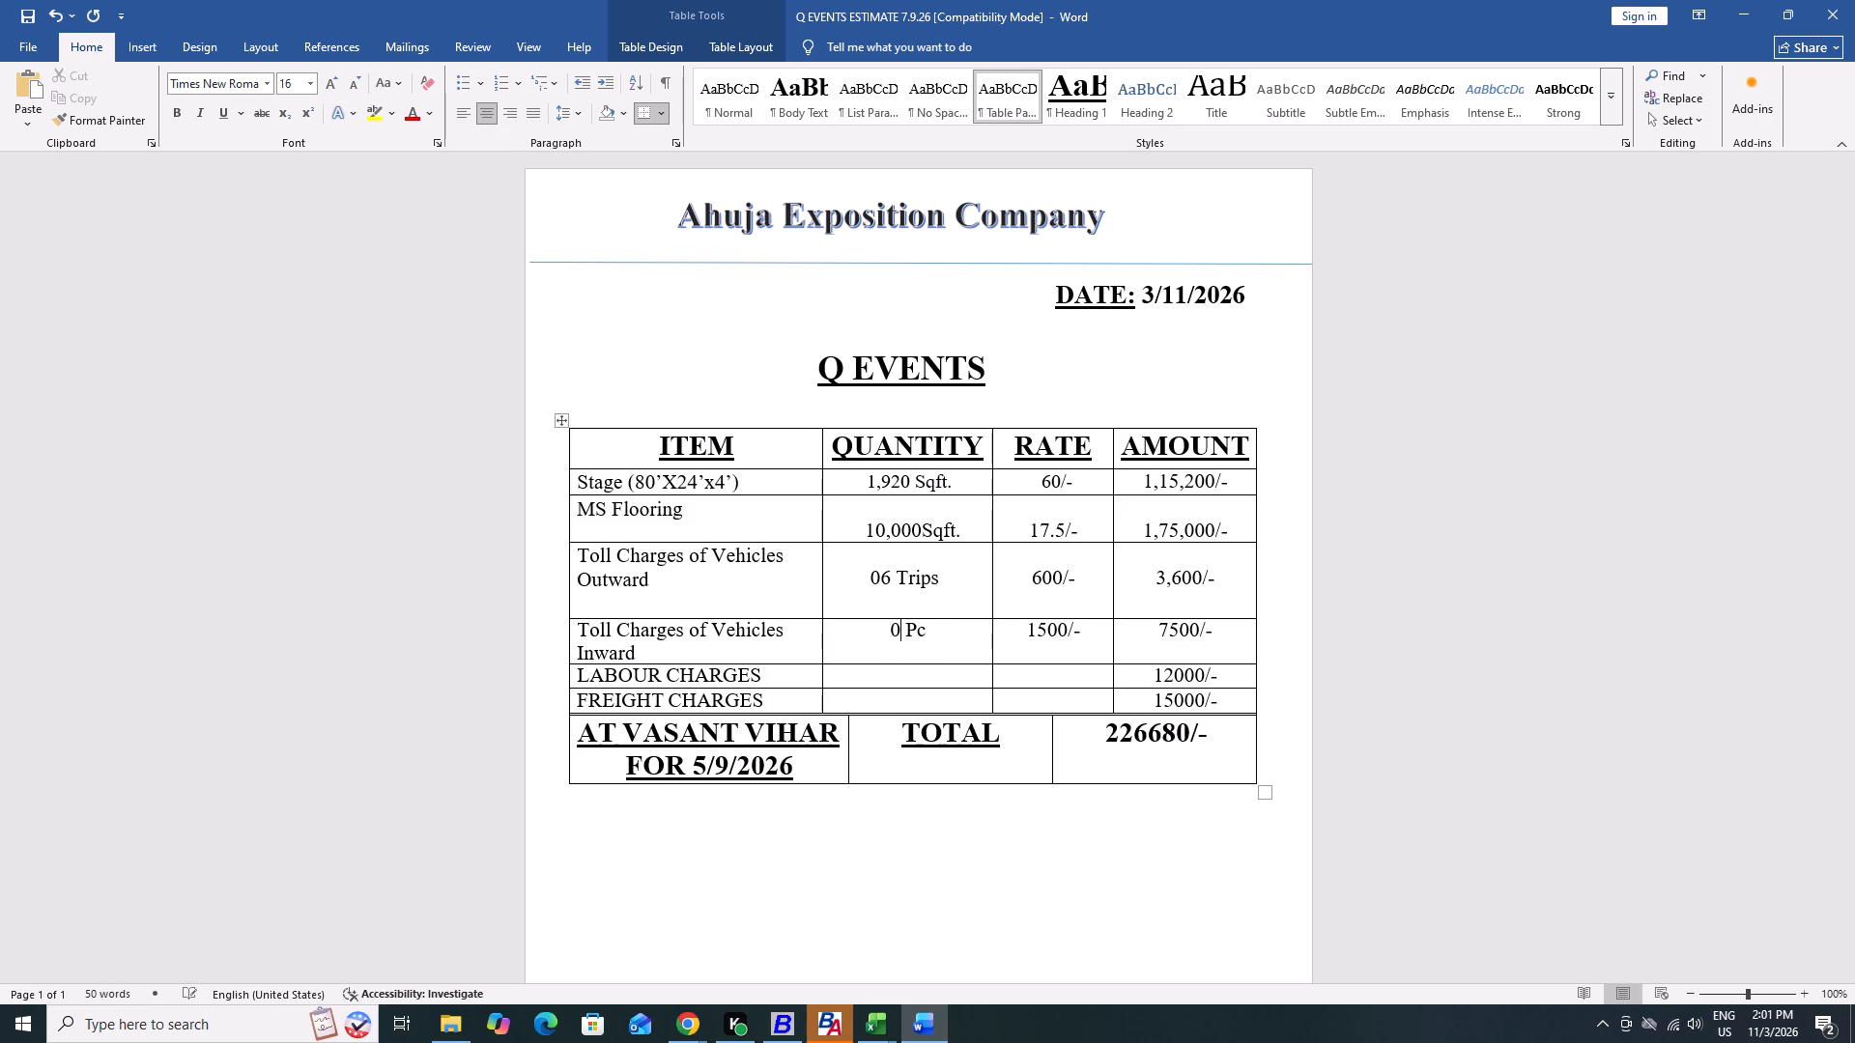
{"action": "key", "text": "6"}
{"action": "key", "text": "Right"}
{"action": "key", "text": "Right"}
{"action": "key", "text": "Right"}
{"action": "key", "text": "BackSpace"}
{"action": "key", "text": "BackSpace"}
{"action": "type", "text": "Trips"}
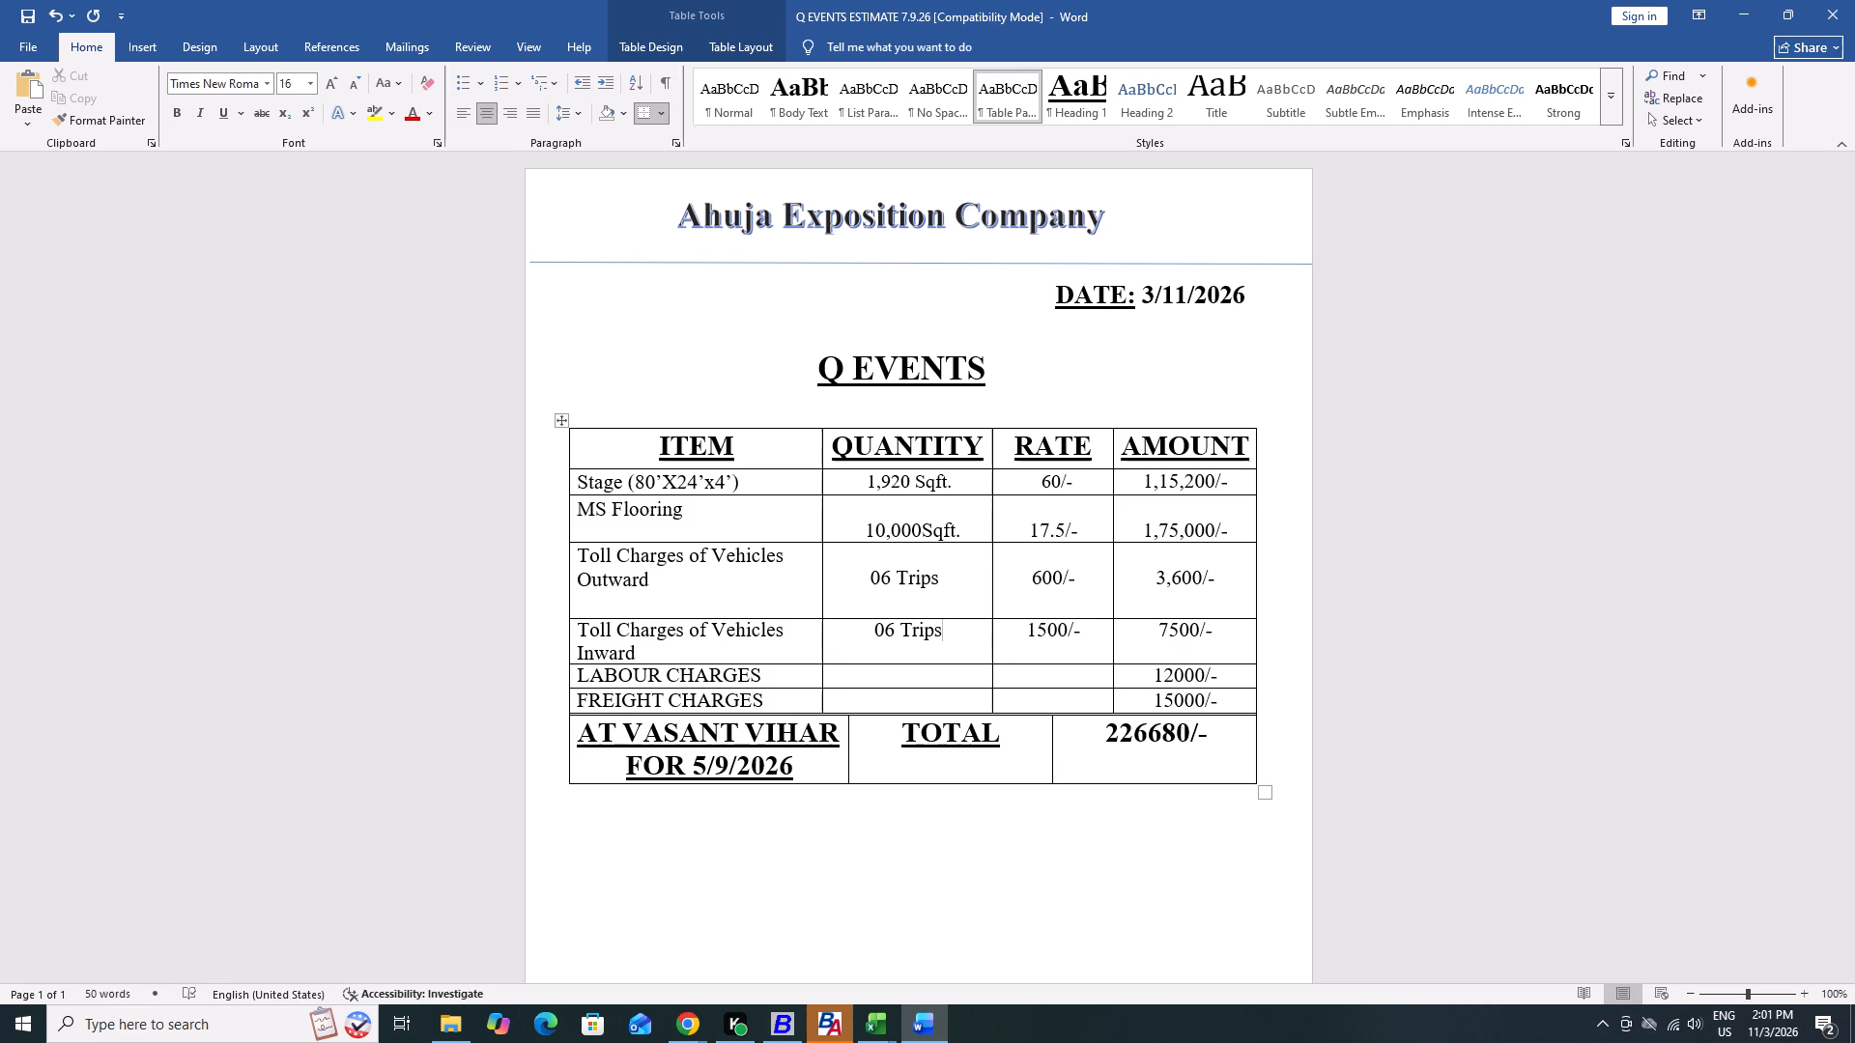
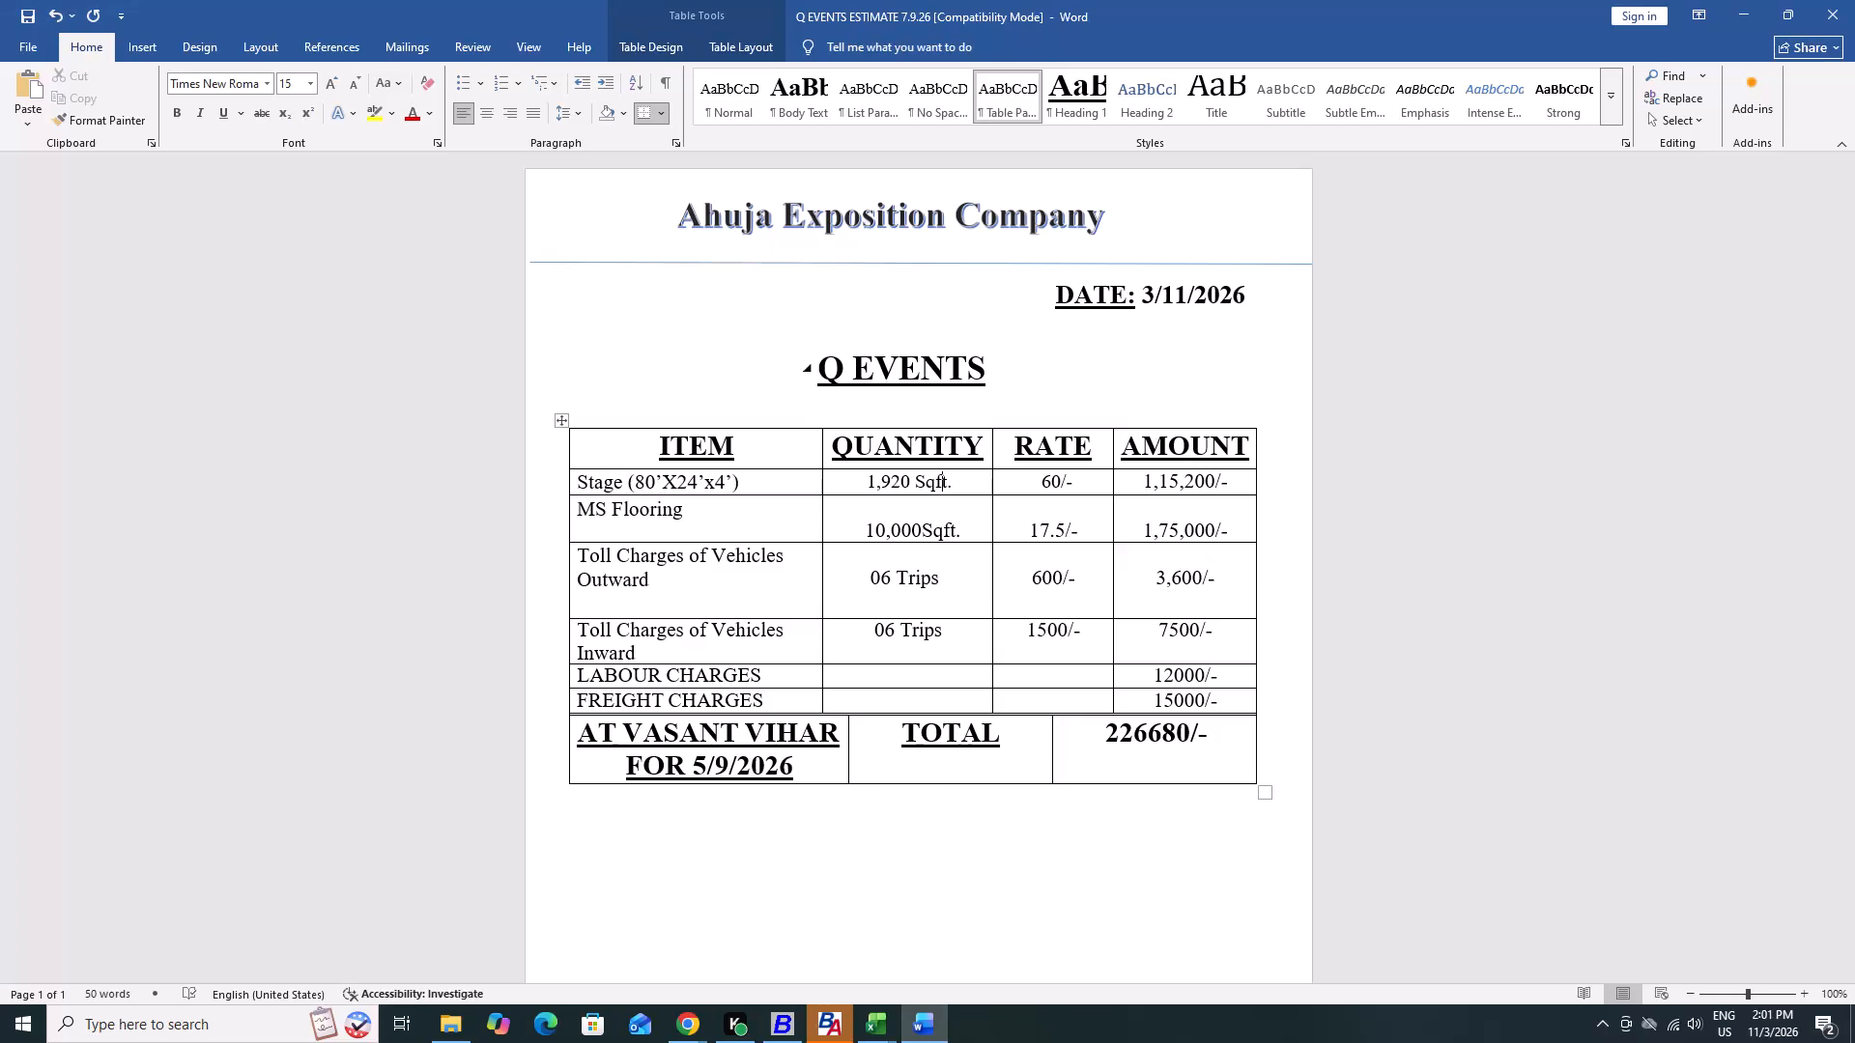
Replace the Stage item name in the table's first item row with "Platform Single Ply".
{"action": "key", "text": "Left"}
{"action": "key", "text": "Left"}
{"action": "key", "text": "Left"}
{"action": "key", "text": "Left"}
{"action": "key", "text": "Left"}
{"action": "key", "text": "Left"}
{"action": "key", "text": "Left"}
{"action": "key", "text": "Left"}
{"action": "key", "text": "Left"}
{"action": "key", "text": "Left"}
{"action": "key", "text": "Left"}
{"action": "key", "text": "Left"}
{"action": "key", "text": "Left"}
{"action": "key", "text": "Left"}
{"action": "key", "text": "Left"}
{"action": "key", "text": "Left"}
{"action": "key", "text": "Left"}
{"action": "key", "text": "Left"}
{"action": "key", "text": "Left"}
{"action": "key", "text": "Left"}
{"action": "key", "text": "Right"}
{"action": "key", "text": "ctrl+shift+Left"}
{"action": "key", "text": "ctrl+shift+Left"}
{"action": "key", "text": "ctrl+shift+Left"}
{"action": "key", "text": "ctrl+shift+Left"}
{"action": "key", "text": "BackSpace"}
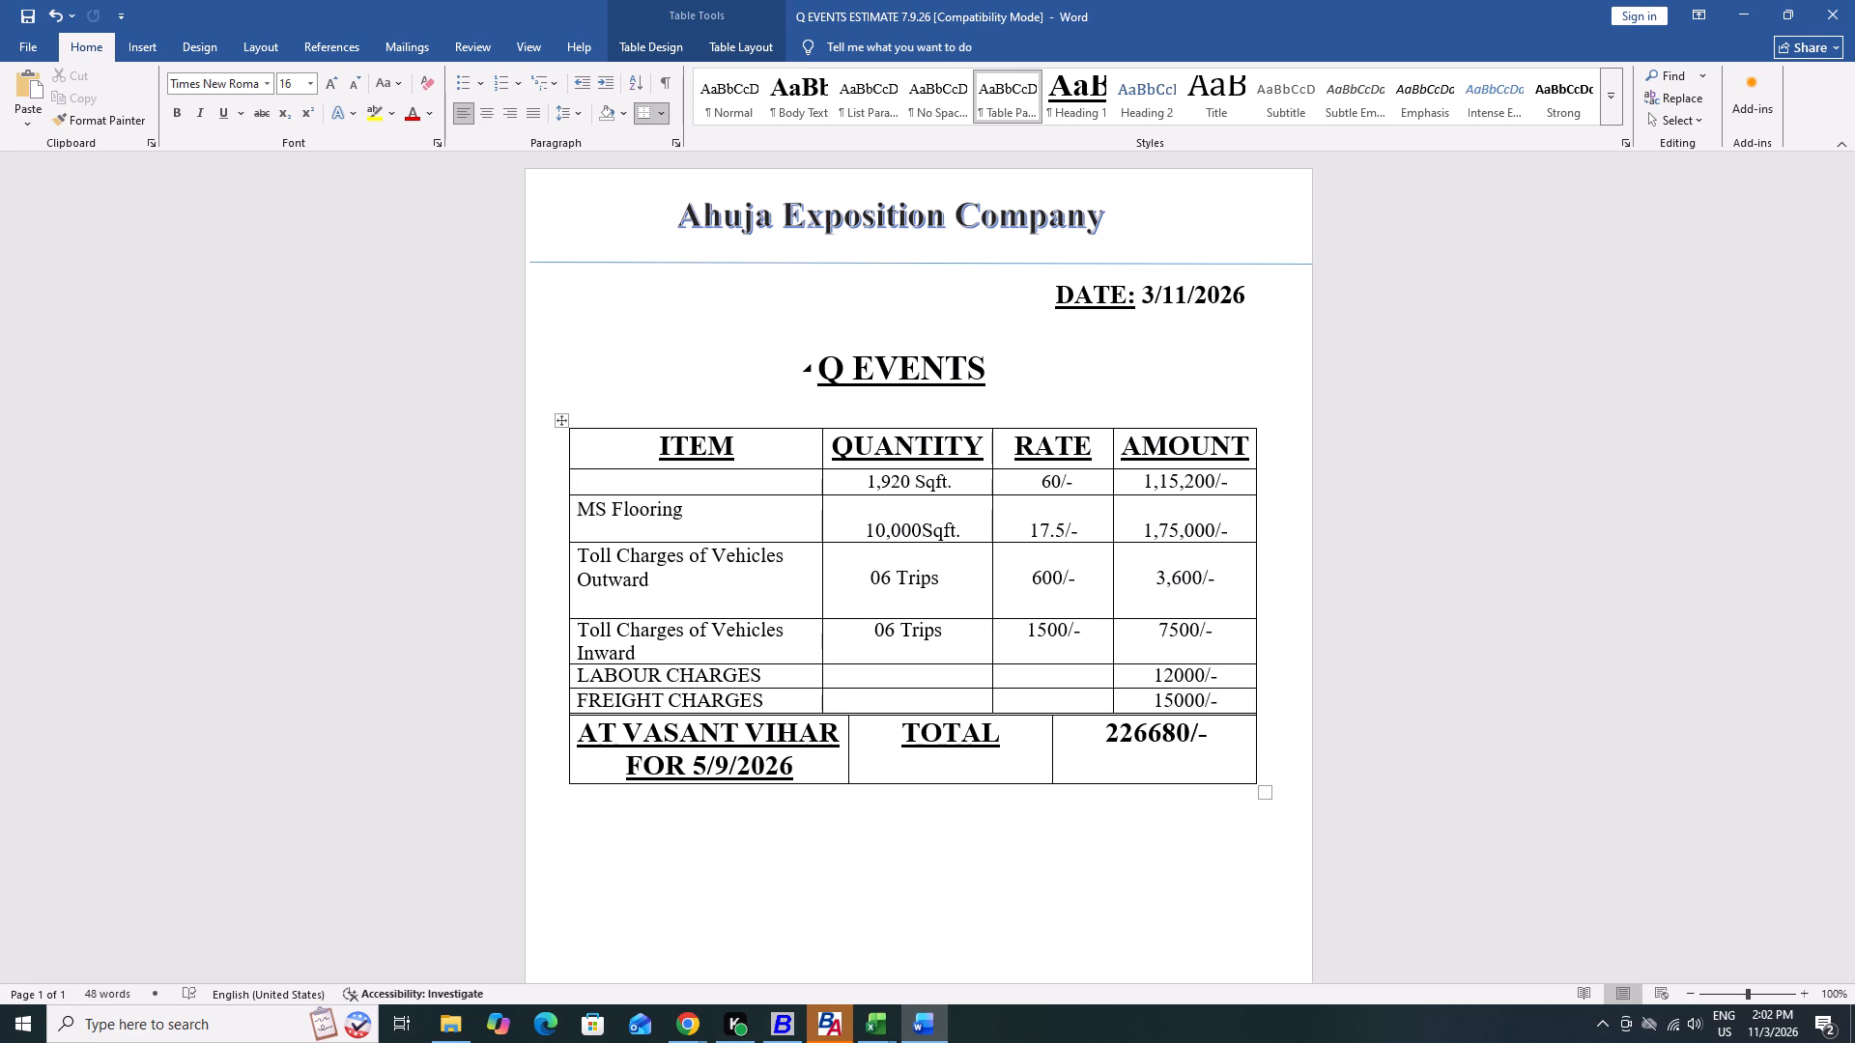
{"action": "type", "text": "Platgo"}
{"action": "key", "text": "BackSpace"}
{"action": "key", "text": "BackSpace"}
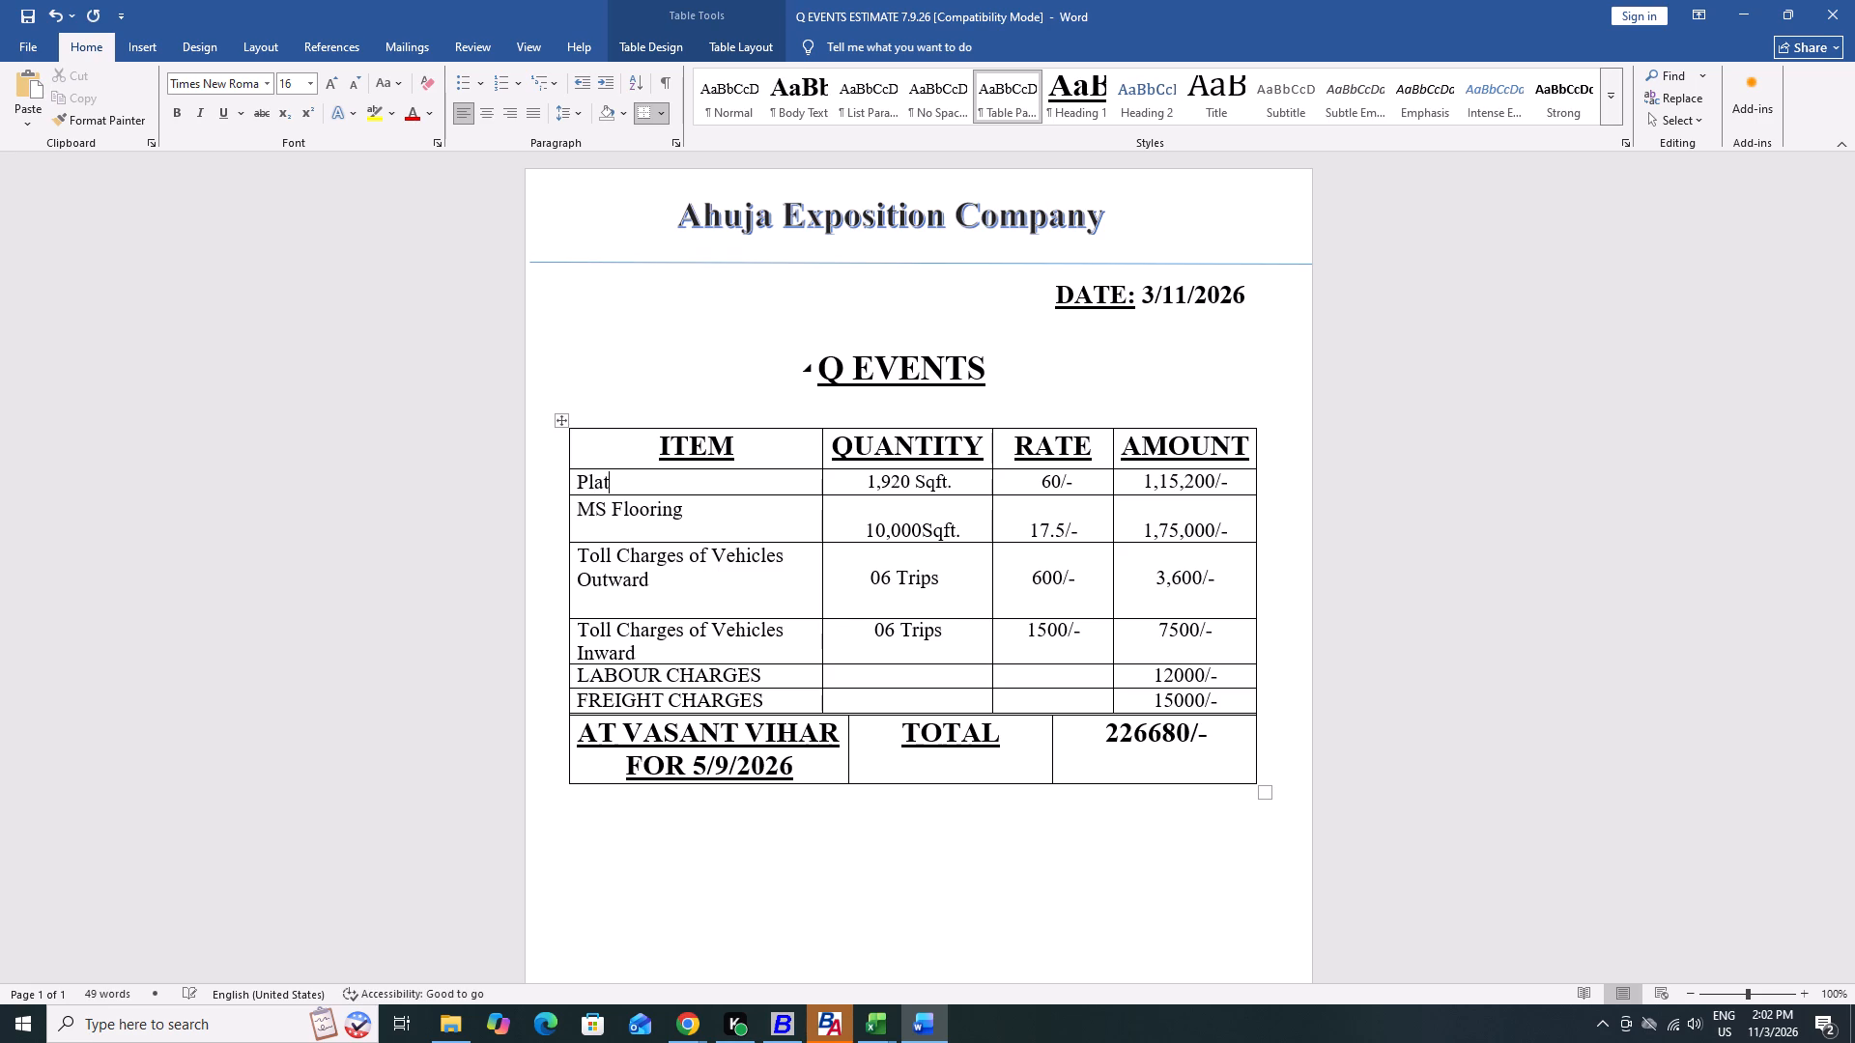
{"action": "type", "text": "fr"}
{"action": "key", "text": "BackSpace"}
{"action": "type", "text": "orm"}
{"action": "key", "text": "space"}
{"action": "type", "text": "Singly"}
{"action": "key", "text": "space"}
{"action": "key", "text": "BackSpace"}
{"action": "key", "text": "BackSpace"}
{"action": "type", "text": "e pl"}
{"action": "key", "text": "BackSpace"}
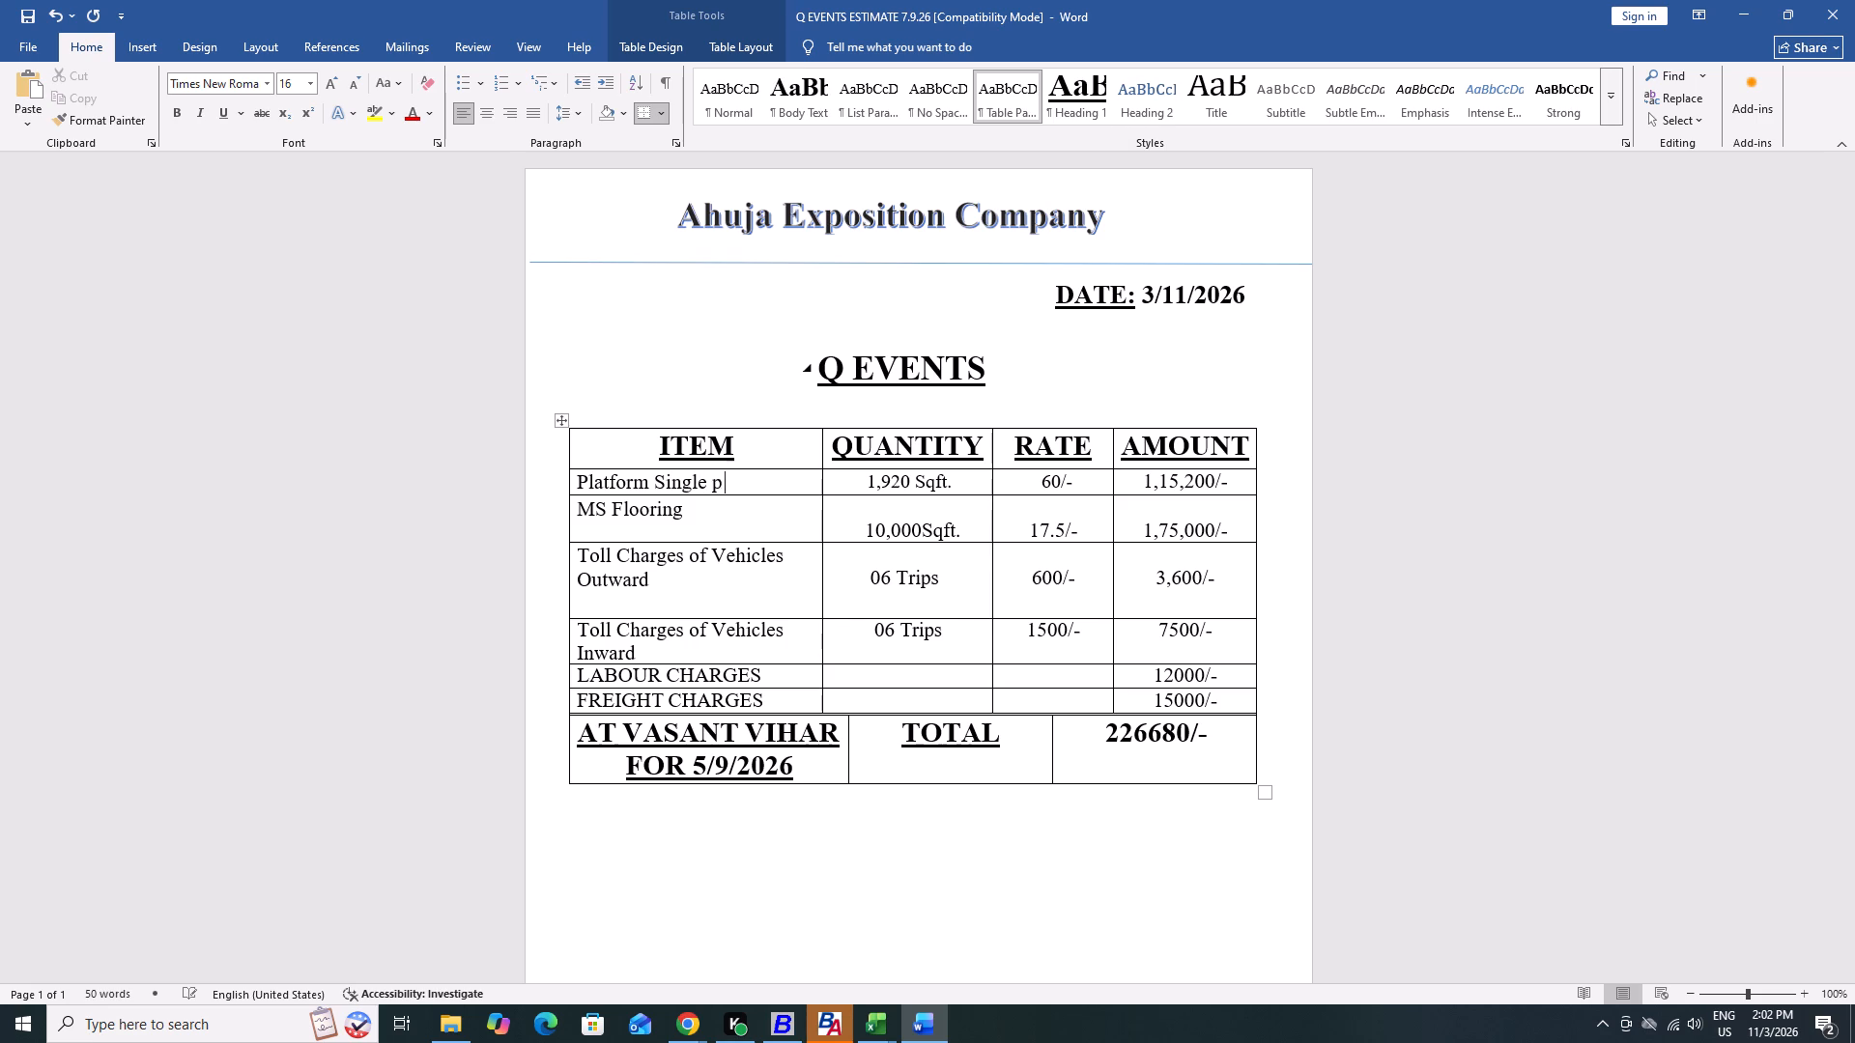
{"action": "key", "text": "BackSpace"}
{"action": "type", "text": "Ply"}
{"action": "key", "text": "space"}
{"action": "key", "text": "Tab"}
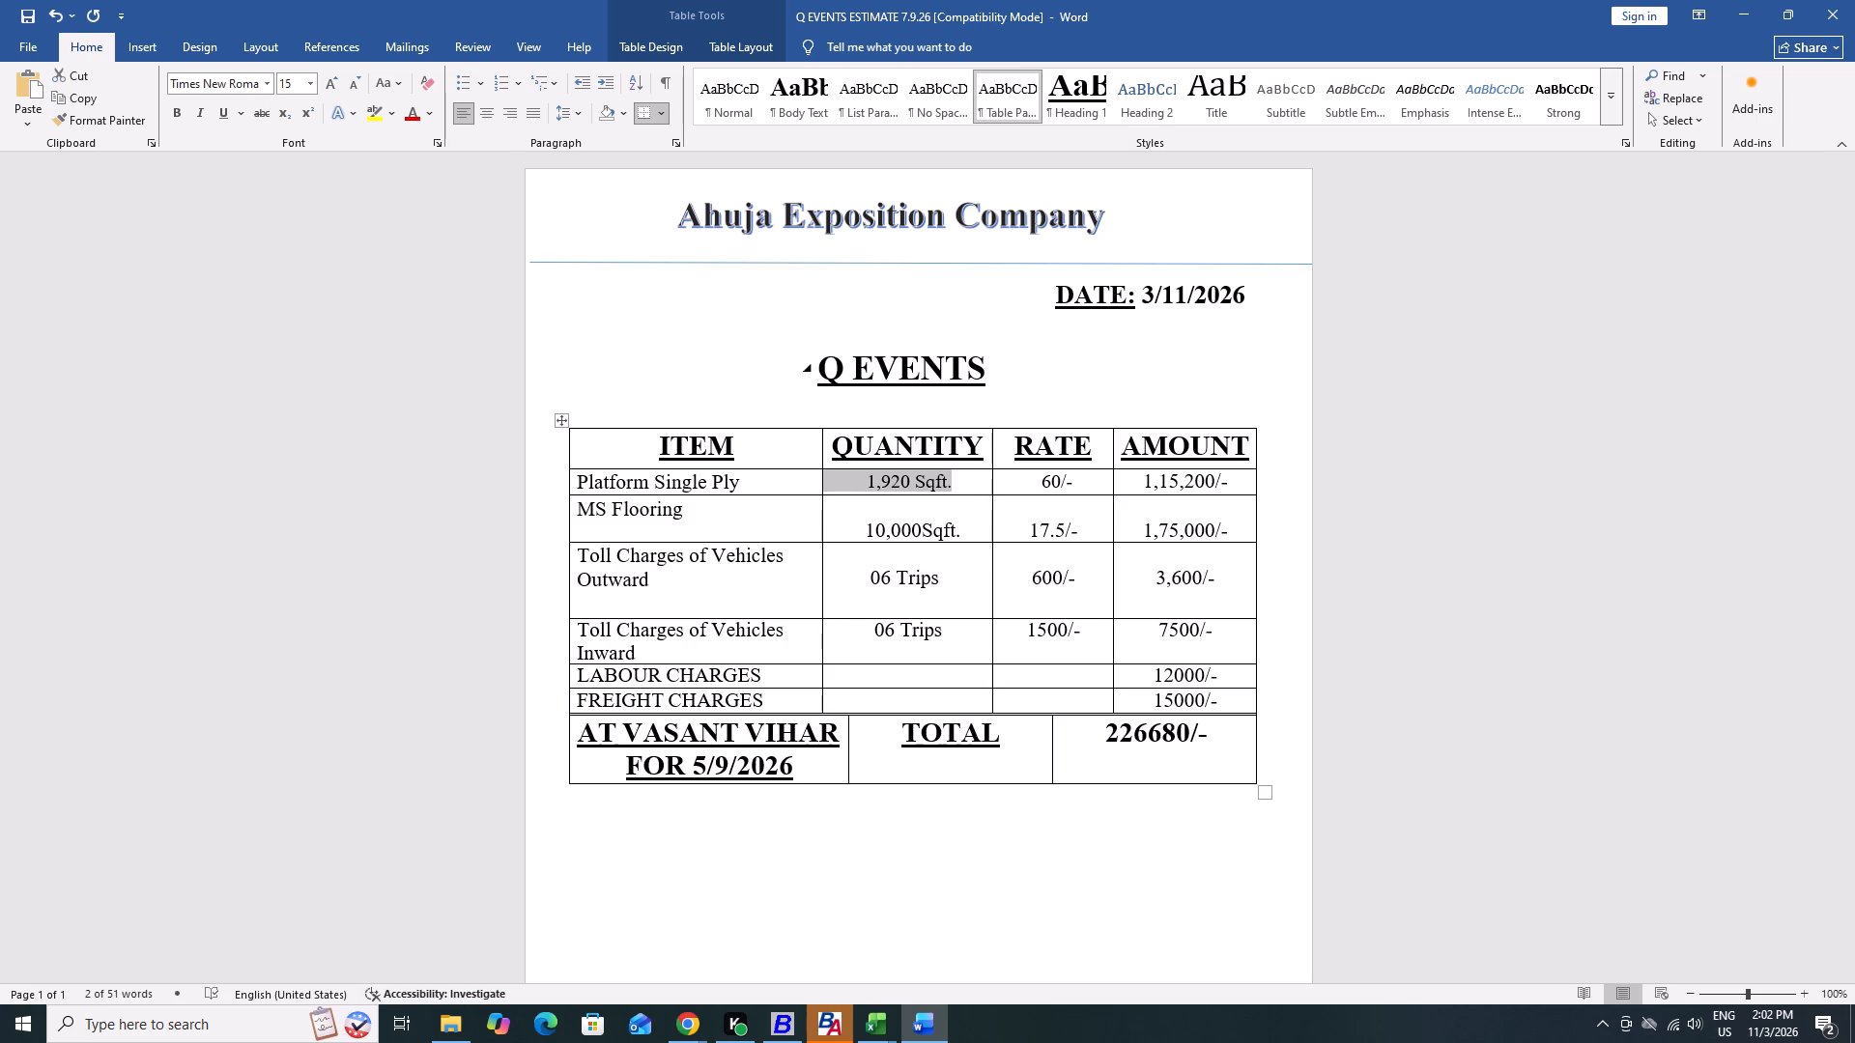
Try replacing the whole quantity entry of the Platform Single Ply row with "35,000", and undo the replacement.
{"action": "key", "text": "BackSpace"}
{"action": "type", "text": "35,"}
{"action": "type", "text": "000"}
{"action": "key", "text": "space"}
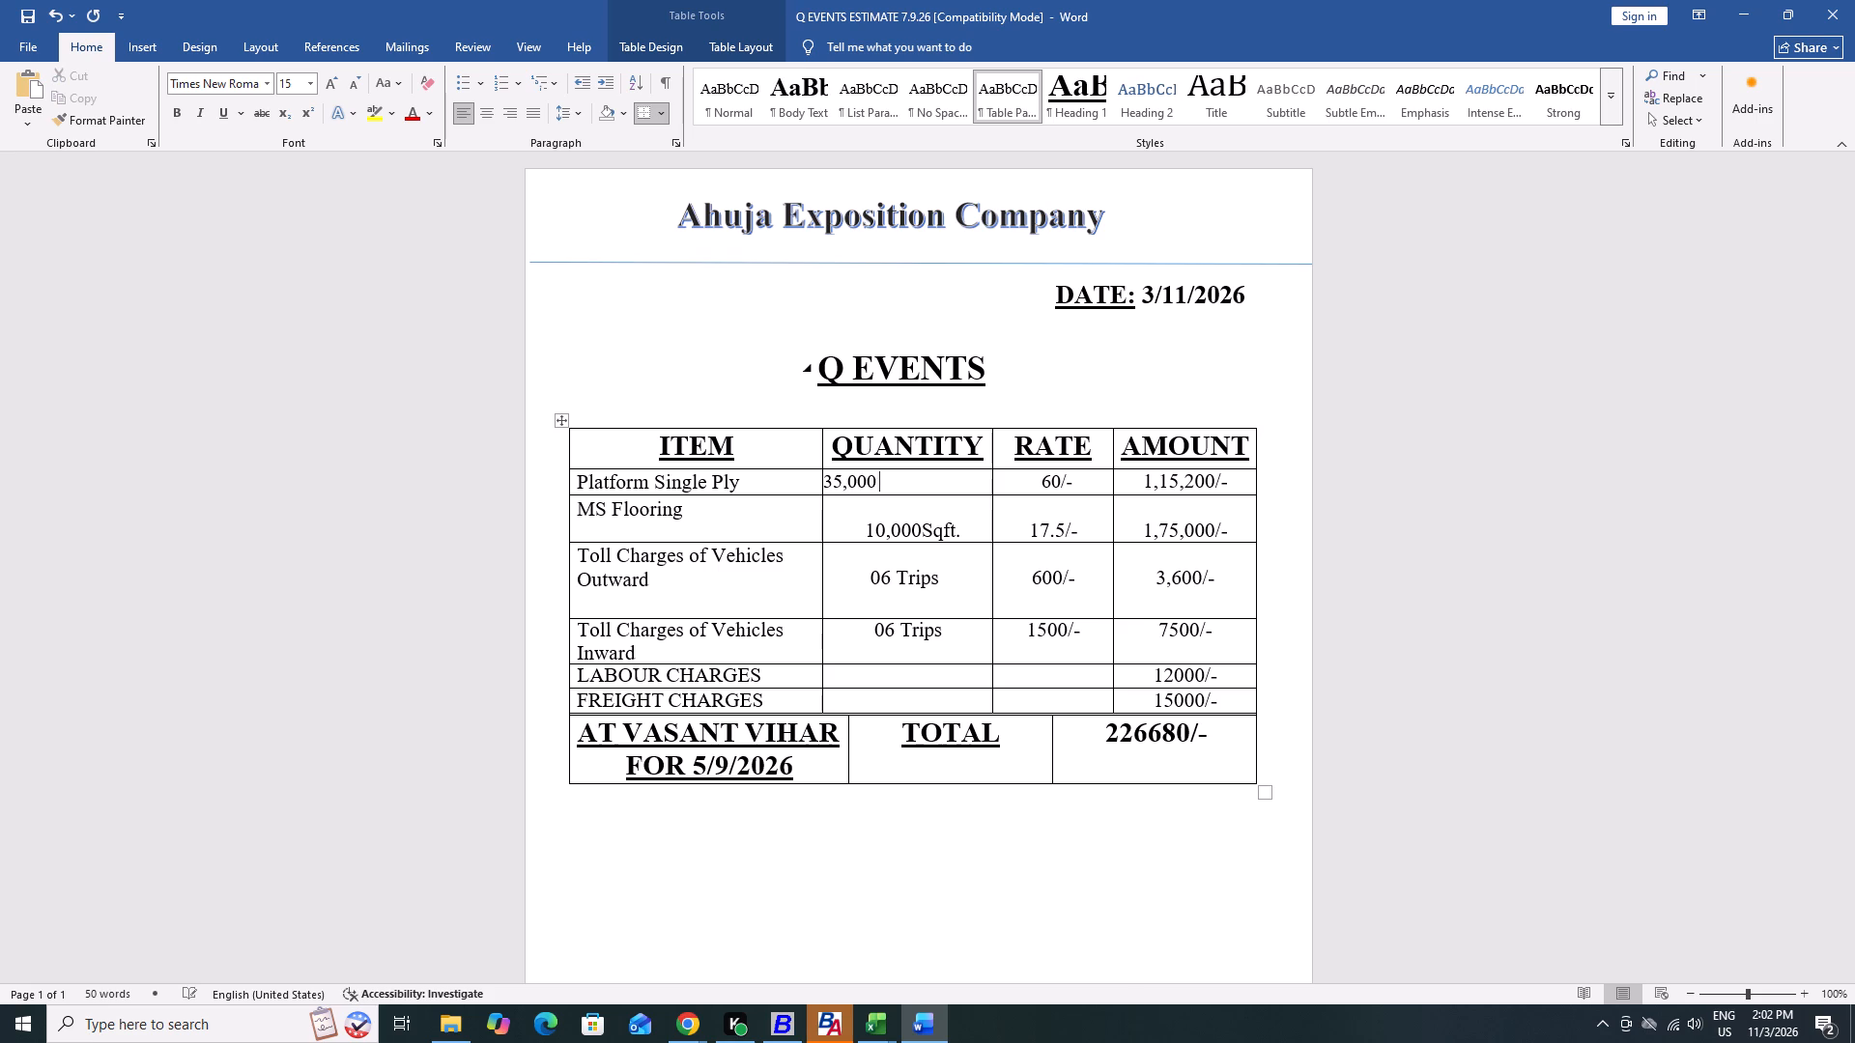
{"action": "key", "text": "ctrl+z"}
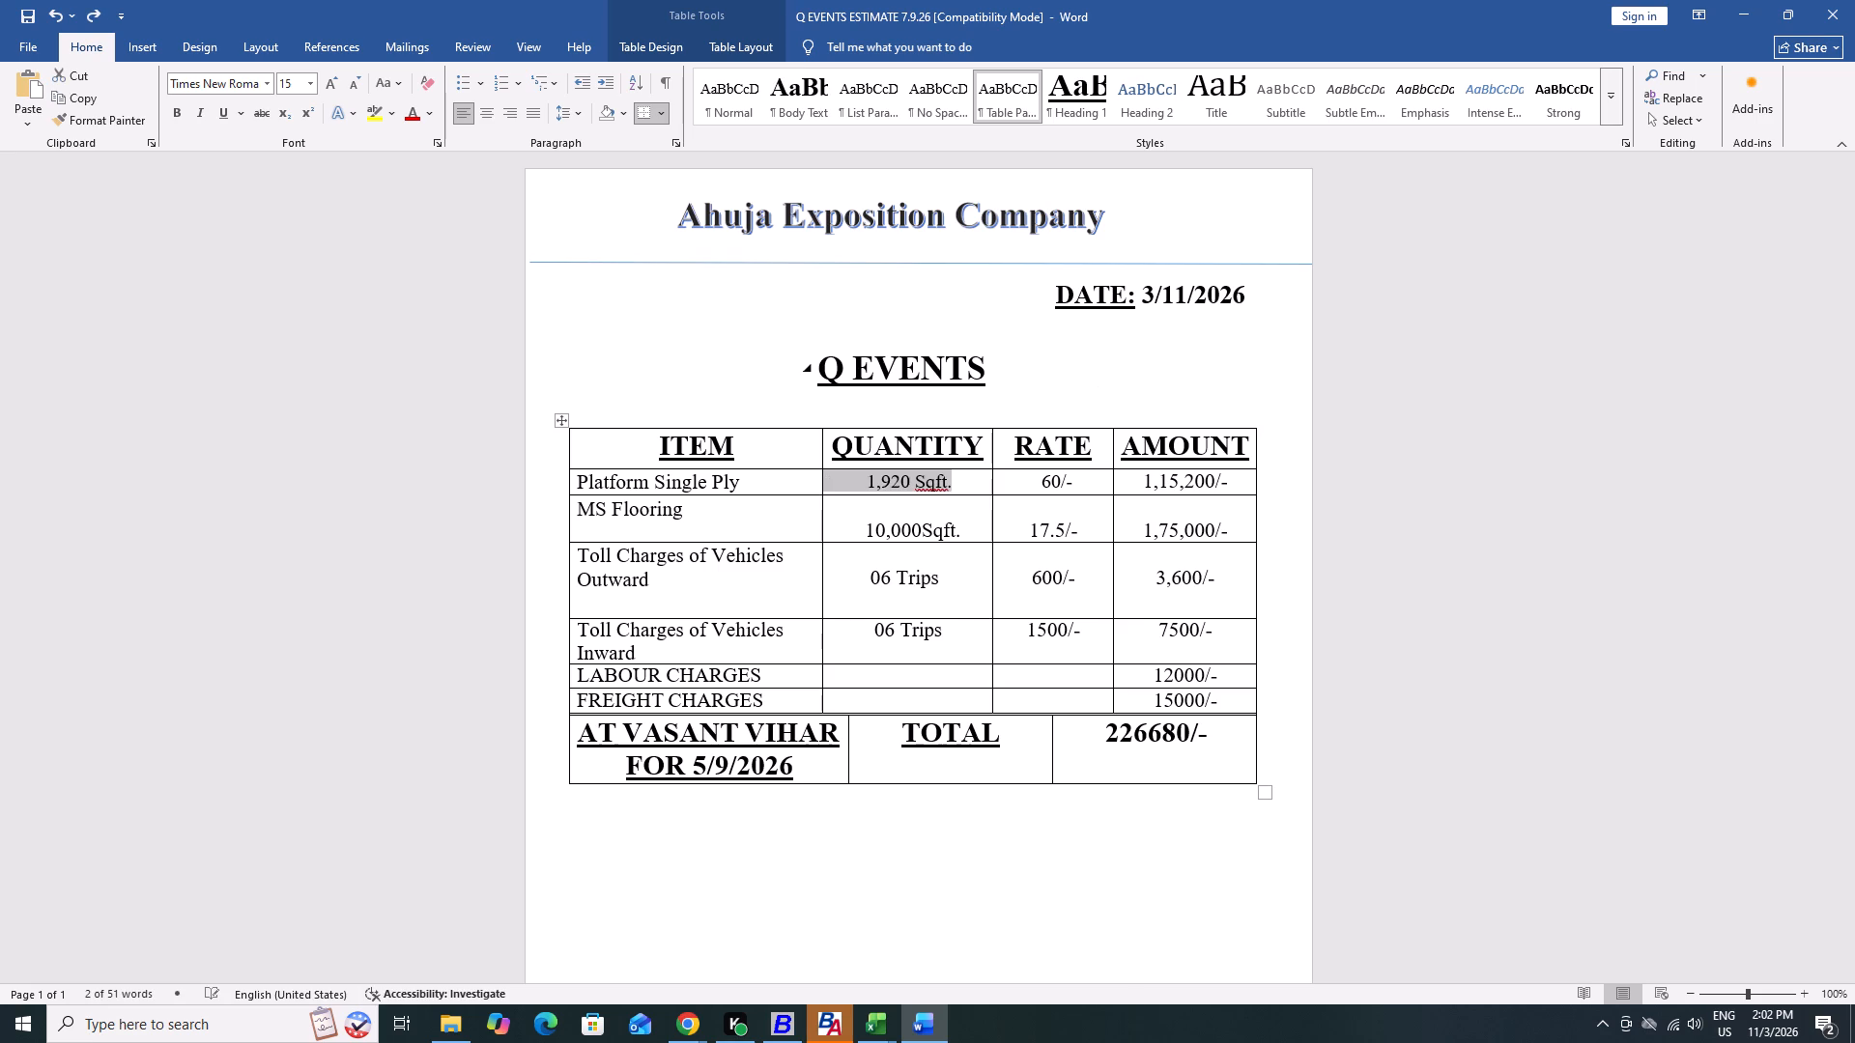
Change only the number in the Platform Single Ply quantity so the entry reads "35,000 Sqft.".
{"action": "key", "text": "Right"}
{"action": "key", "text": "Left"}
{"action": "key", "text": "Left"}
{"action": "key", "text": "Left"}
{"action": "key", "text": "Left"}
{"action": "key", "text": "Left"}
{"action": "key", "text": "Left"}
{"action": "key", "text": "Right"}
{"action": "key", "text": "Left"}
{"action": "key", "text": "ctrl+shift+Left"}
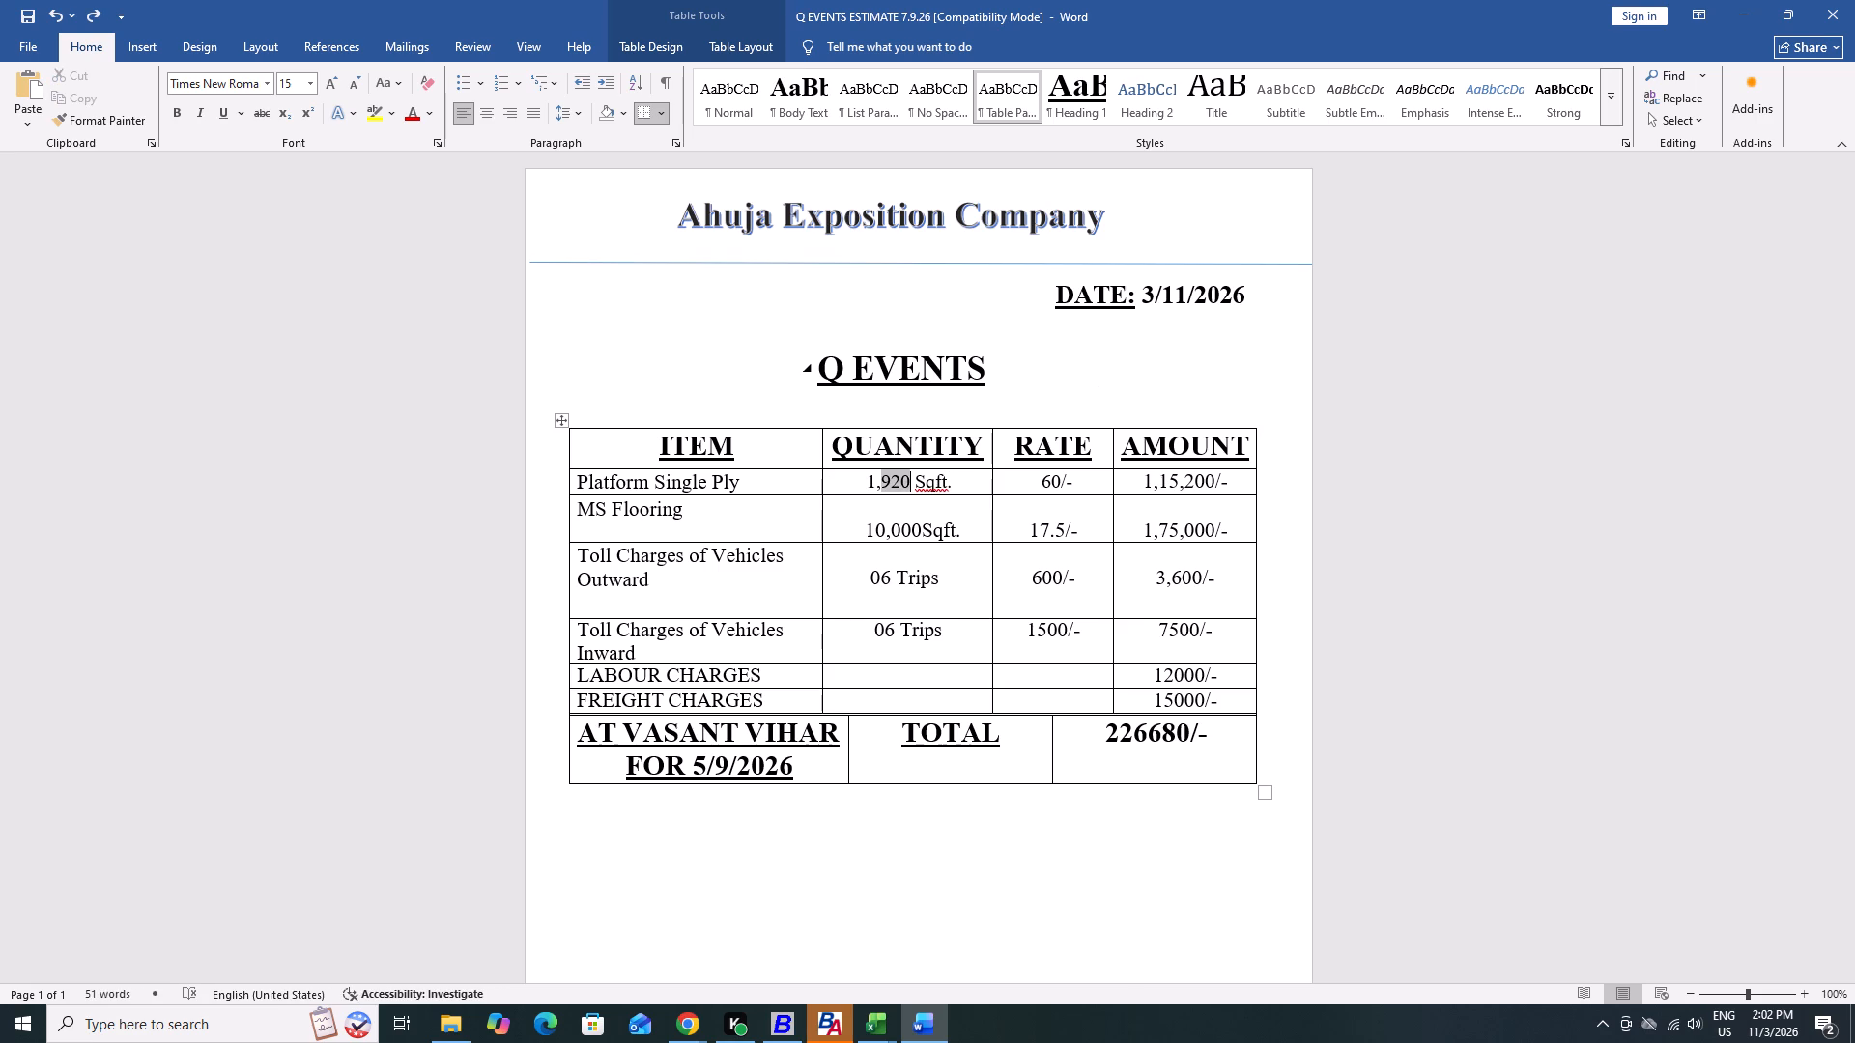
{"action": "key", "text": "ctrl+shift+Left"}
{"action": "key", "text": "ctrl+shift+Left"}
{"action": "key", "text": "BackSpace"}
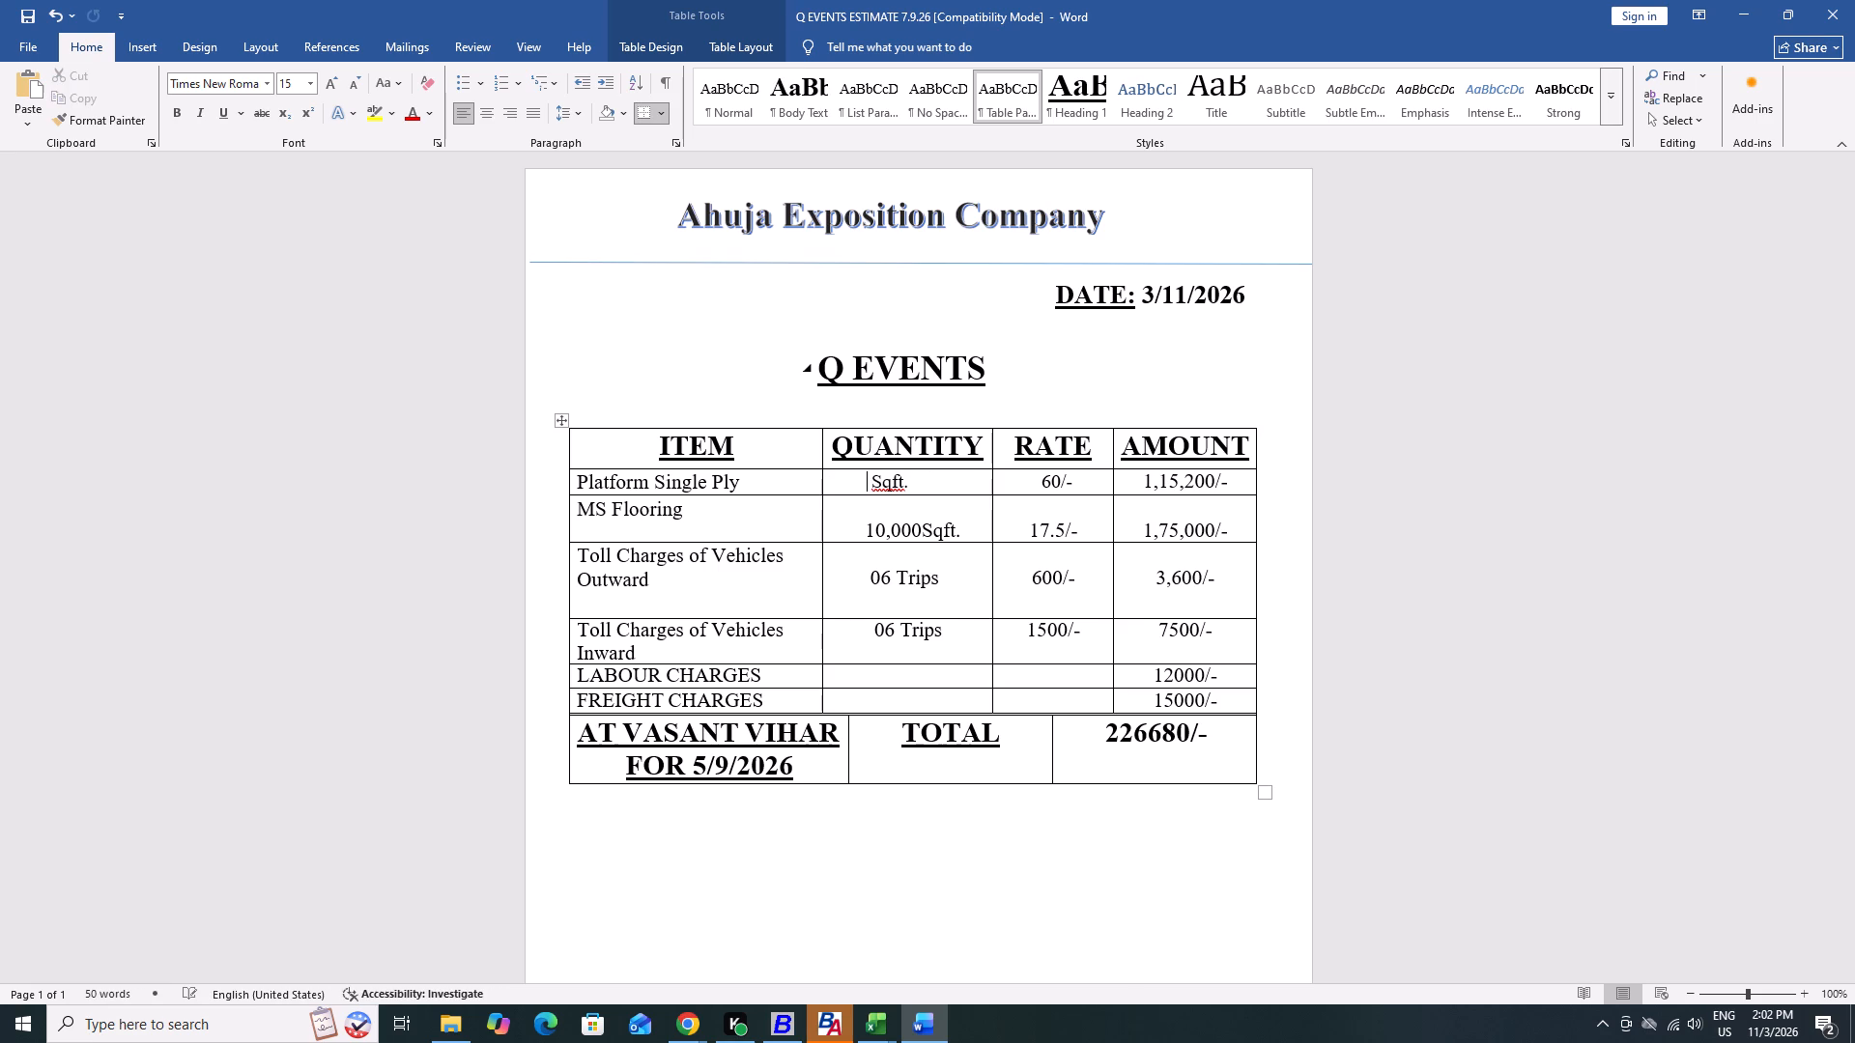
{"action": "type", "text": "35,000"}
Set the rate of the Platform Single Ply row to "13/-".
{"action": "key", "text": "Tab"}
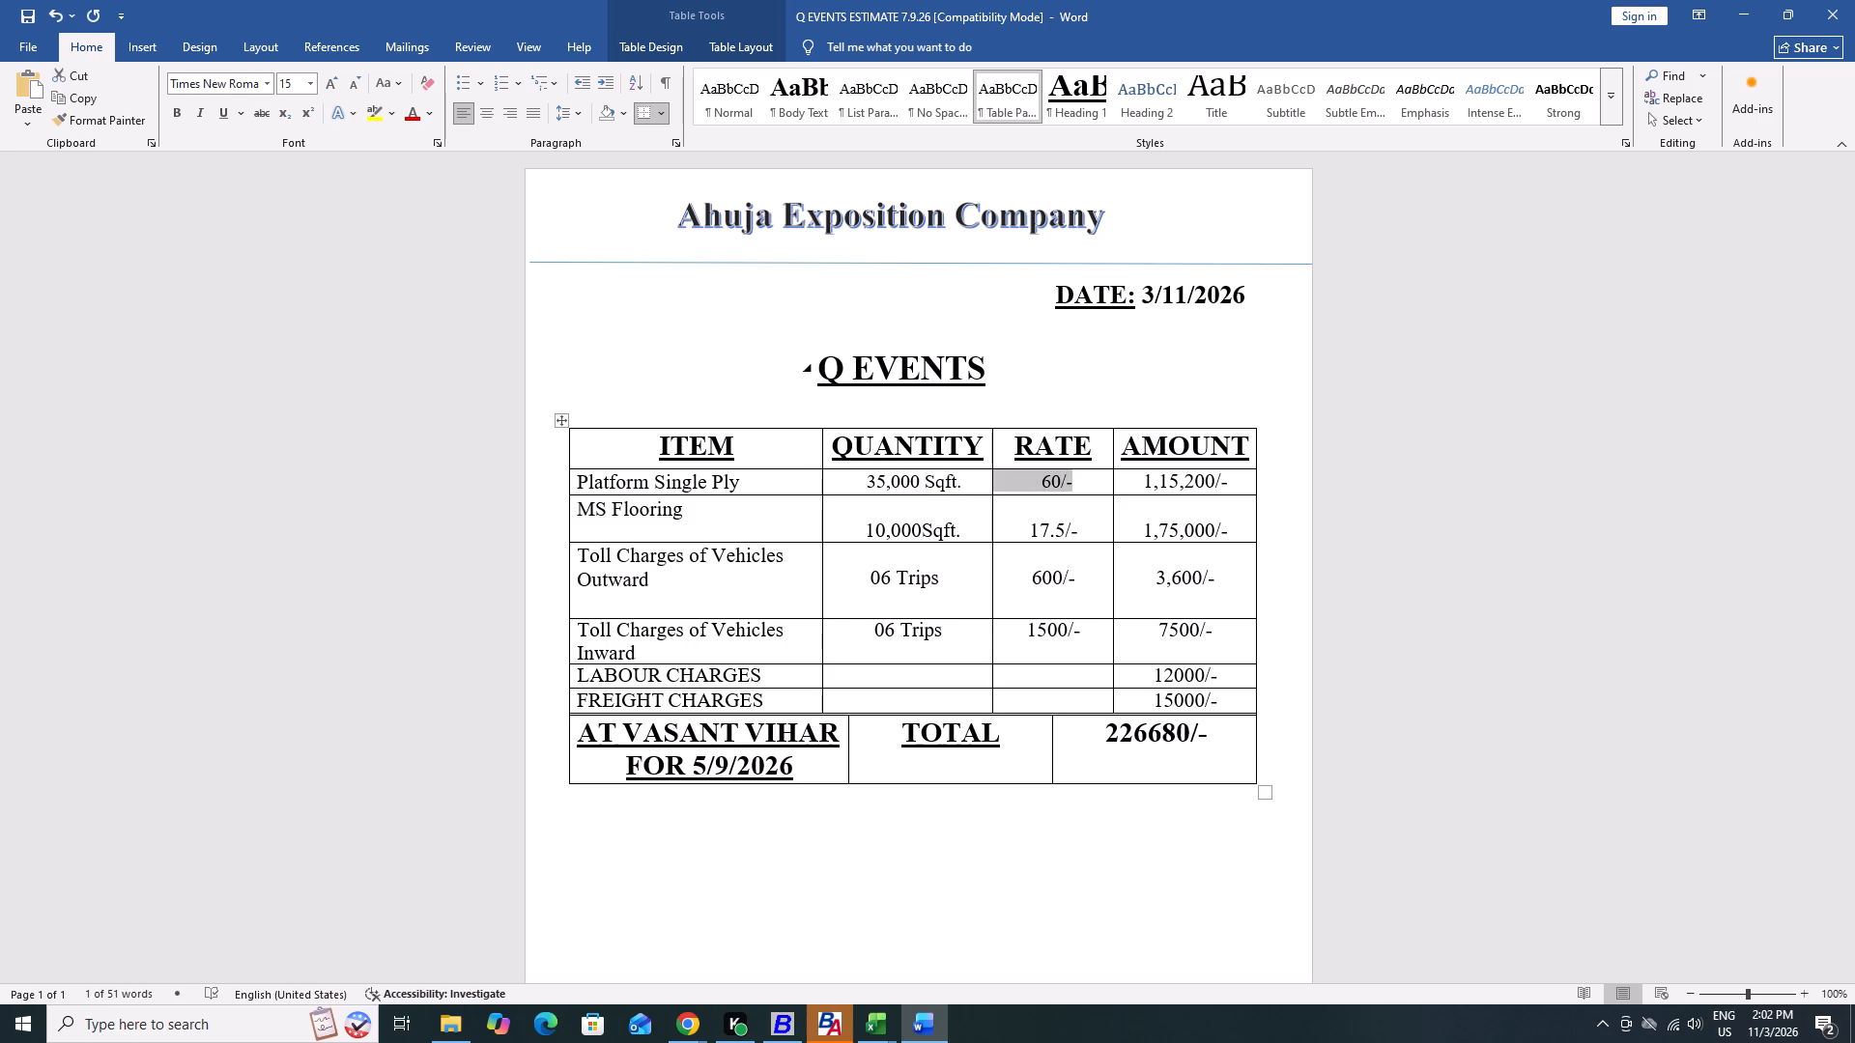
{"action": "key", "text": "Right"}
{"action": "key", "text": "Left"}
{"action": "key", "text": "Left"}
{"action": "key", "text": "Left"}
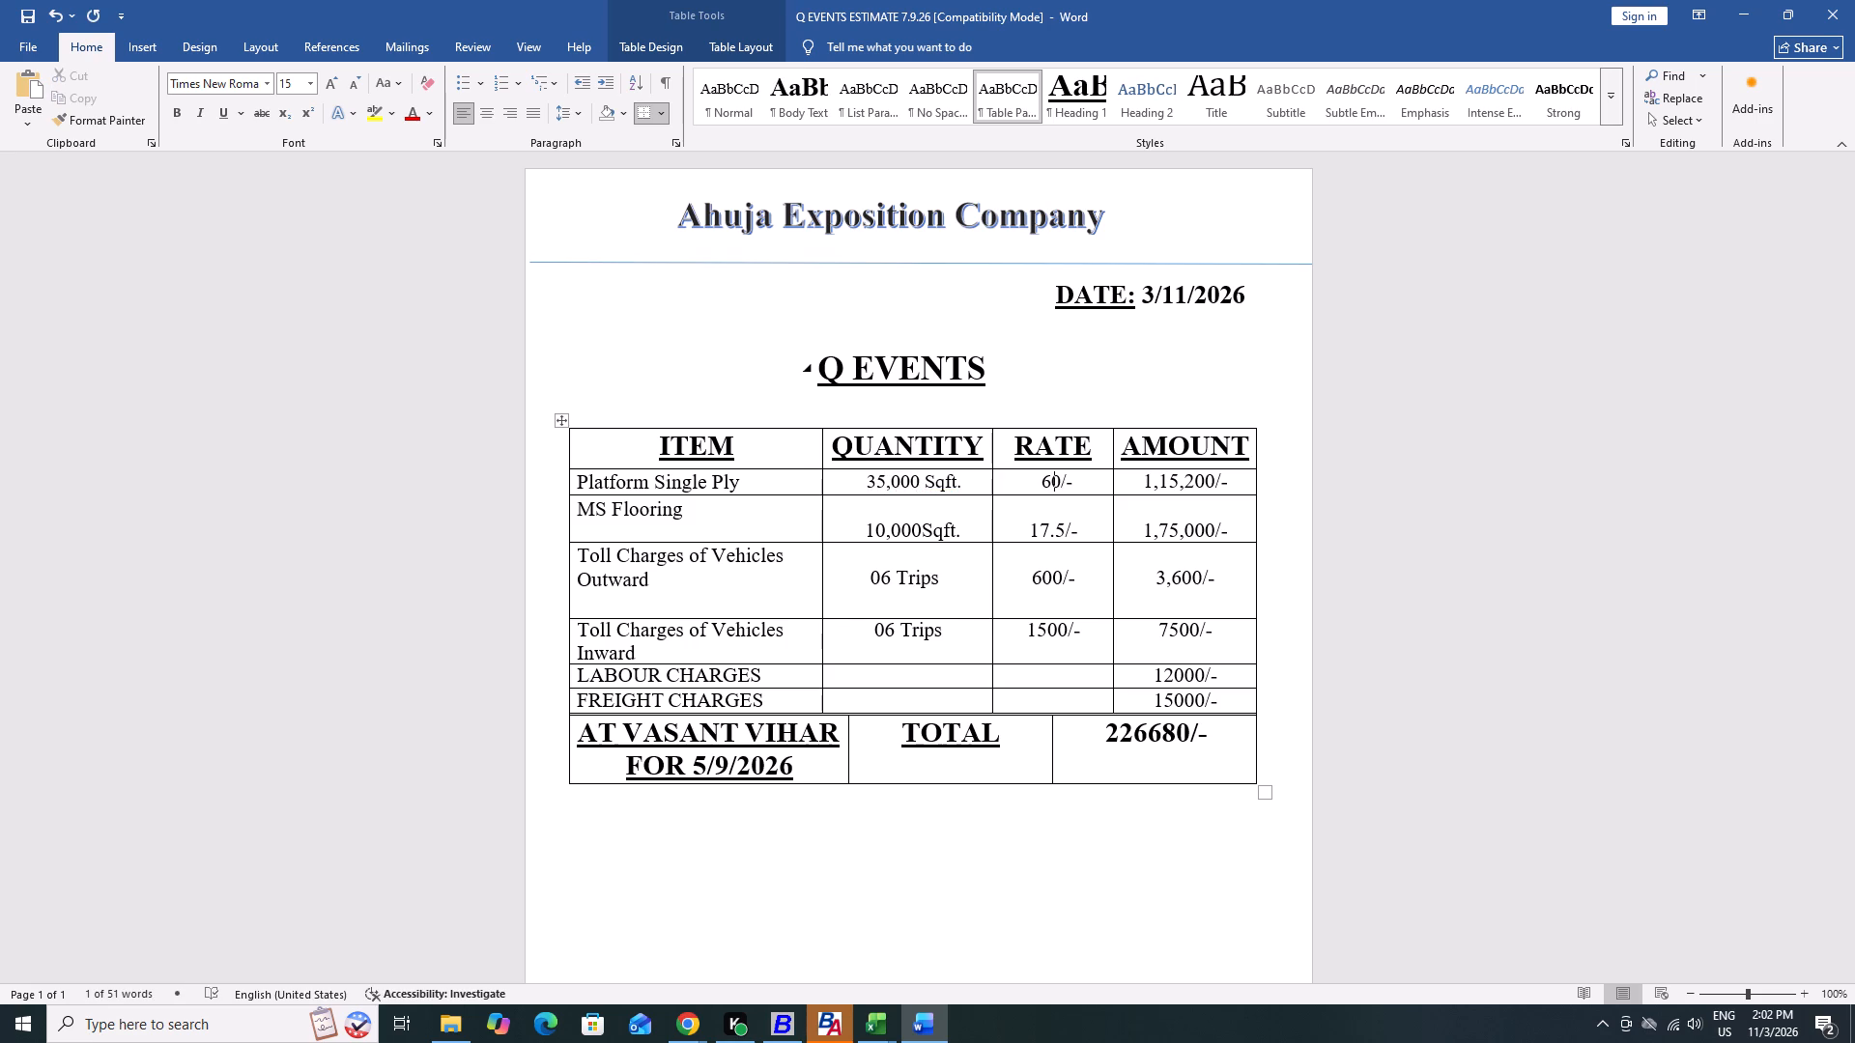
{"action": "key", "text": "Right"}
{"action": "key", "text": "ctrl+shift+Left"}
{"action": "key", "text": "BackSpace"}
{"action": "type", "text": "13"}
Change the amount of the Platform Single Ply row to "4,55,000/-".
{"action": "key", "text": "Tab"}
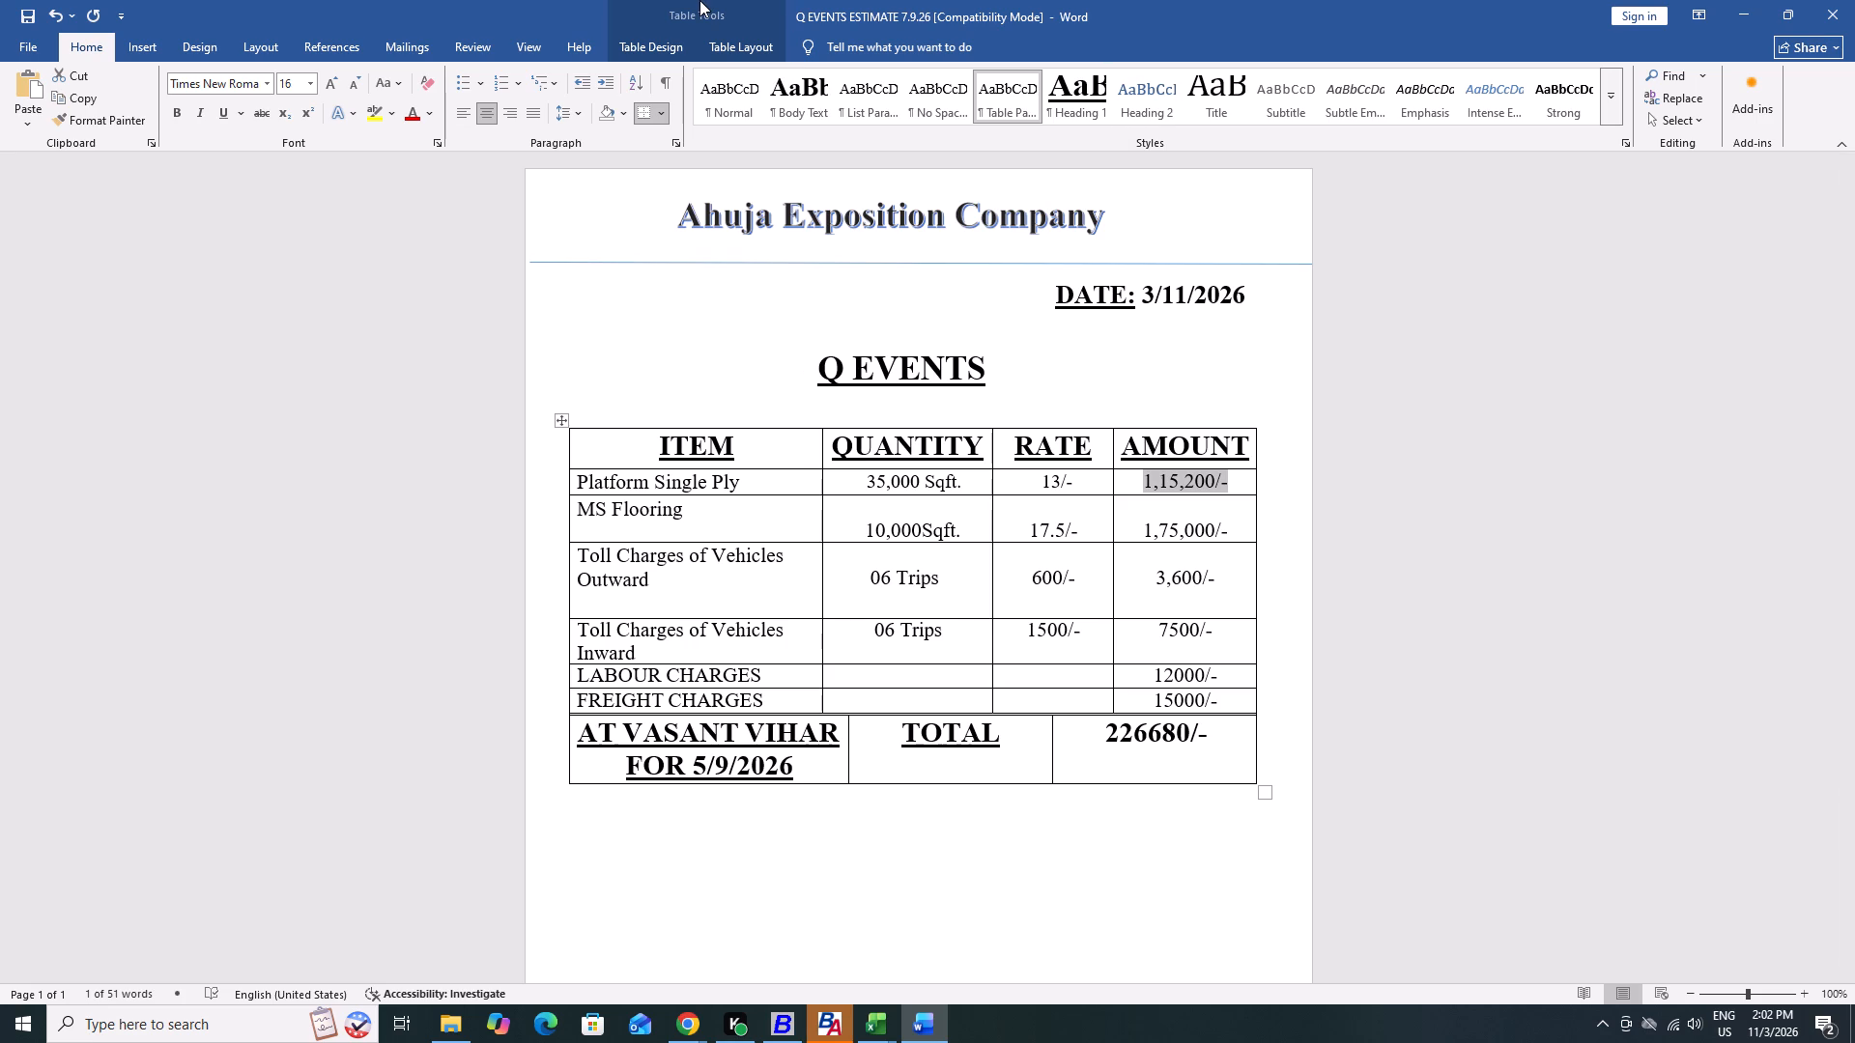
{"action": "key", "text": "Left"}
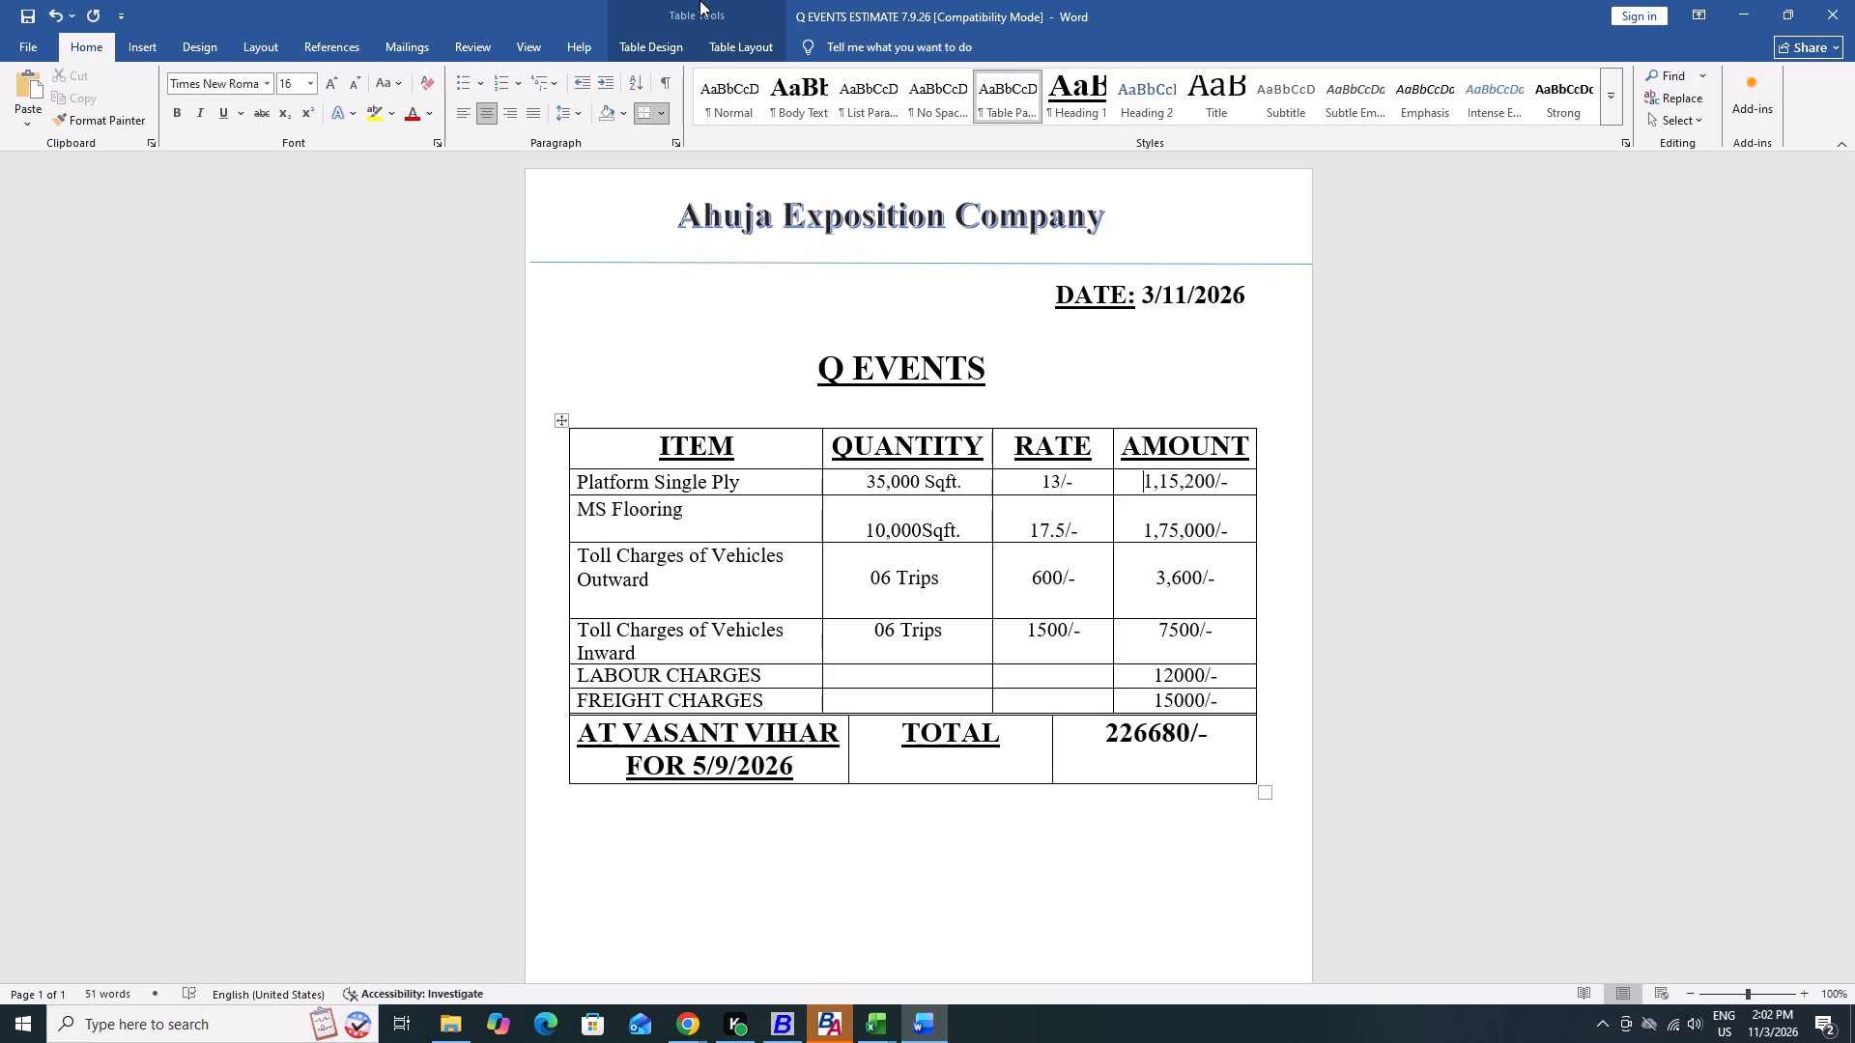
{"action": "key", "text": "Right"}
{"action": "key", "text": "BackSpace"}
{"action": "key", "text": "4"}
{"action": "key", "text": "Right"}
{"action": "key", "text": "Right"}
{"action": "key", "text": "BackSpace"}
{"action": "key", "text": "5"}
{"action": "key", "text": "Right"}
{"action": "key", "text": "Right"}
{"action": "key", "text": "Right"}
{"action": "key", "text": "BackSpace"}
{"action": "key", "text": "0"}
Replace the MS Flooring item name with "Freight Outward".
{"action": "left_click", "coordinate": [709, 504]}
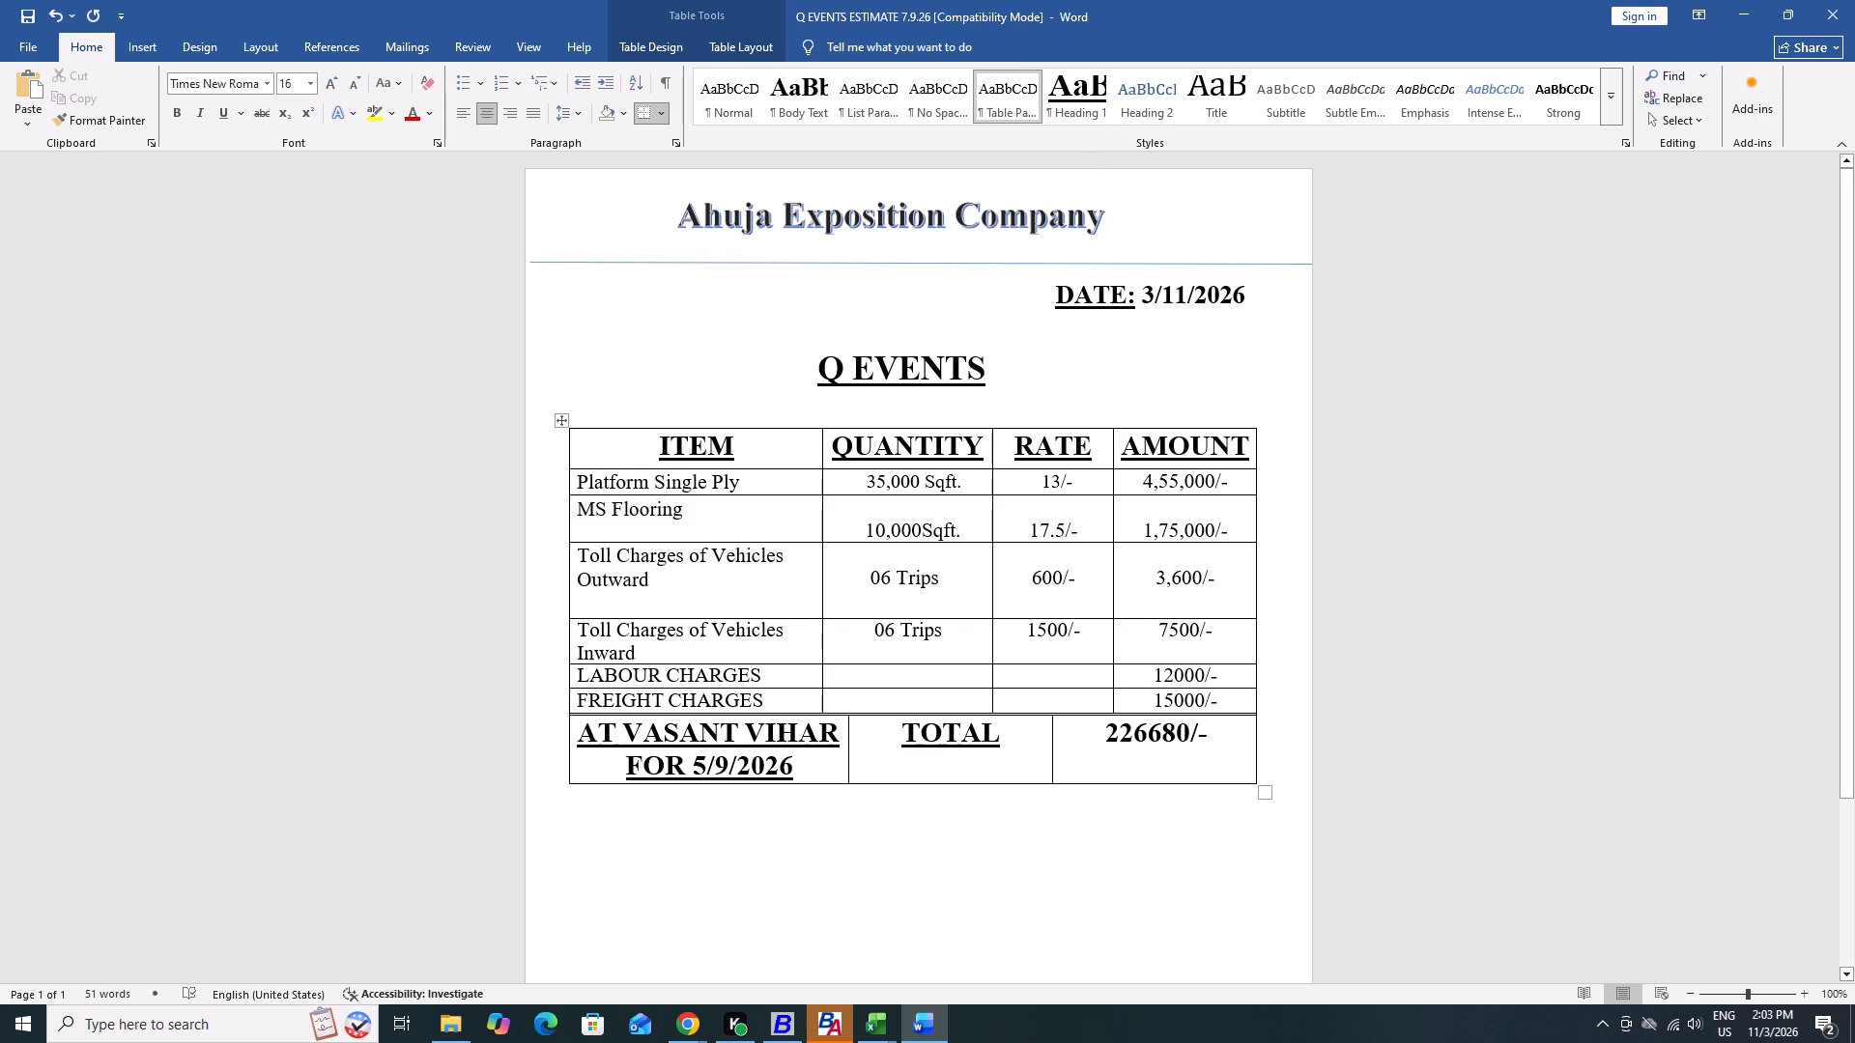
{"action": "key", "text": "ctrl+shift+Left"}
{"action": "key", "text": "ctrl+shift+Left"}
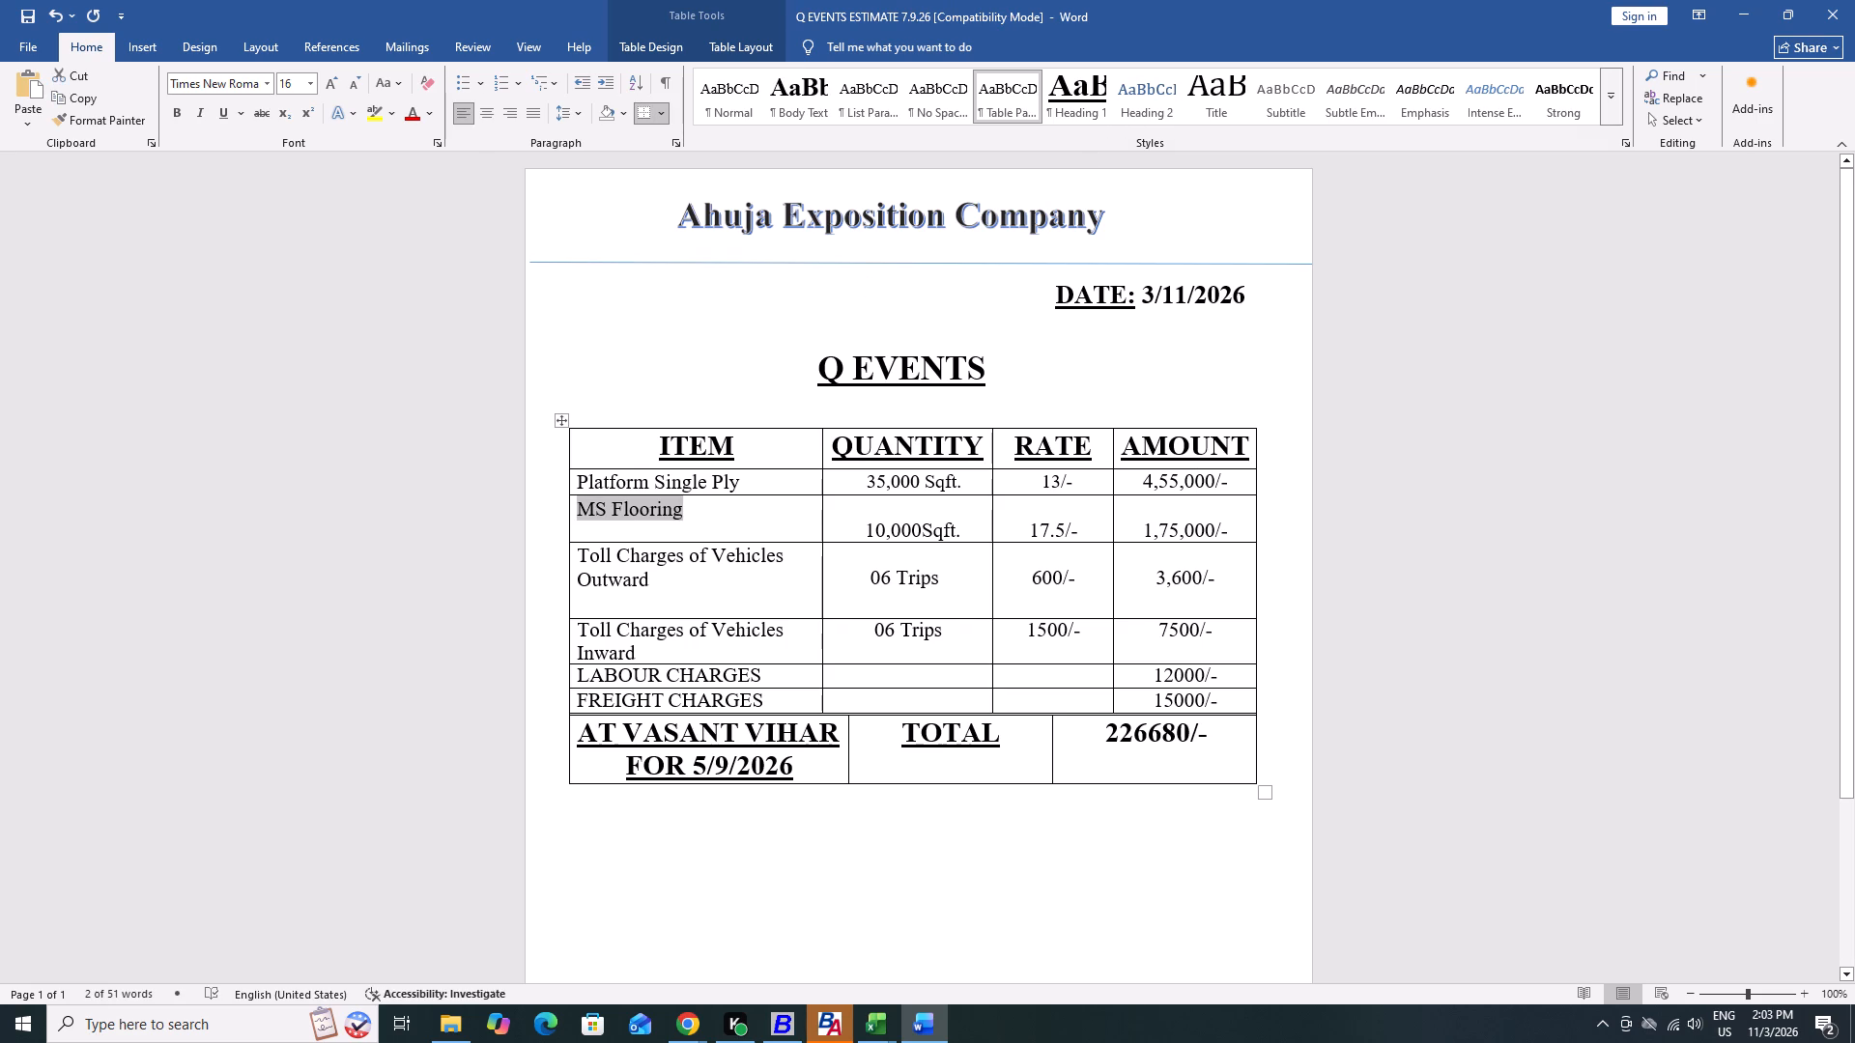
{"action": "key", "text": "BackSpace"}
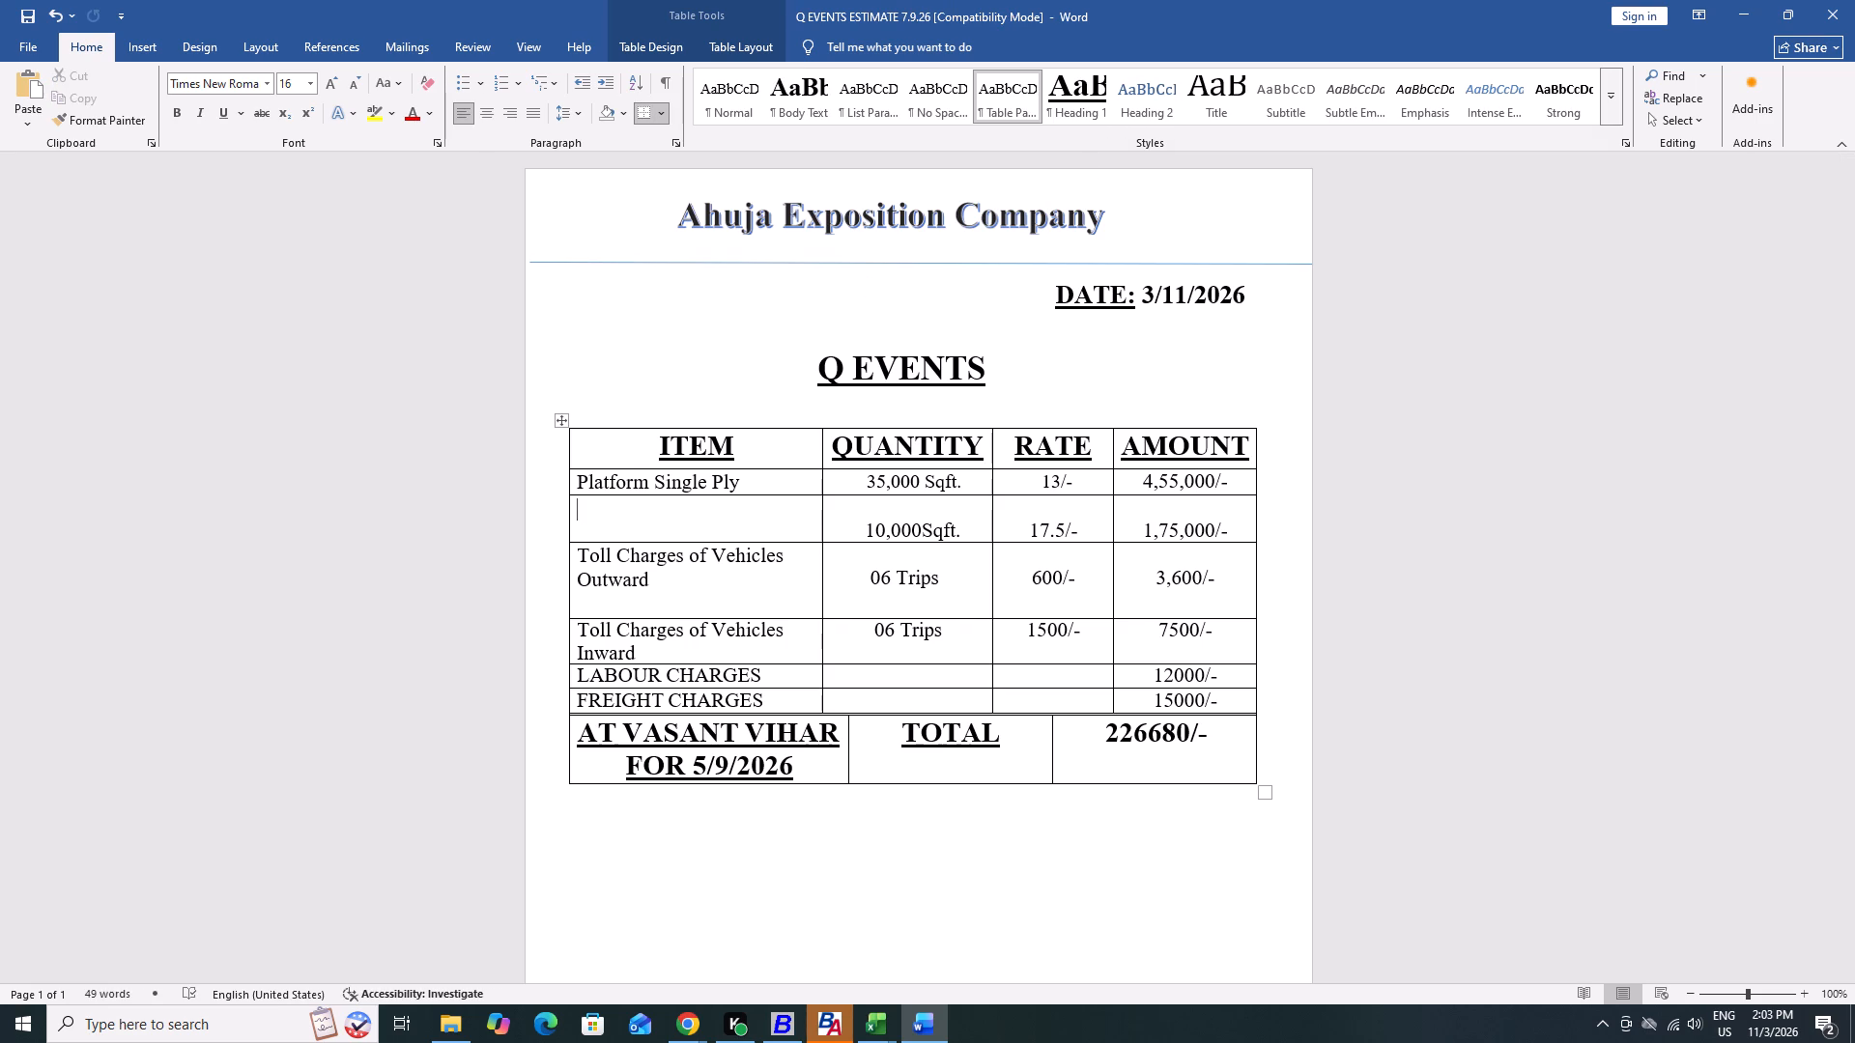
{"action": "type", "text": "Freight Outward"}
Change the quantity of the Freight Outward row to "08 Trips".
{"action": "key", "text": "Tab"}
{"action": "key", "text": "Right"}
{"action": "key", "text": "Left"}
{"action": "key", "text": "Left"}
{"action": "key", "text": "Left"}
{"action": "key", "text": "Left"}
{"action": "key", "text": "Left"}
{"action": "key", "text": "Left"}
{"action": "key", "text": "Right"}
{"action": "key", "text": "ctrl+shift+Left"}
{"action": "key", "text": "ctrl+shift+Left"}
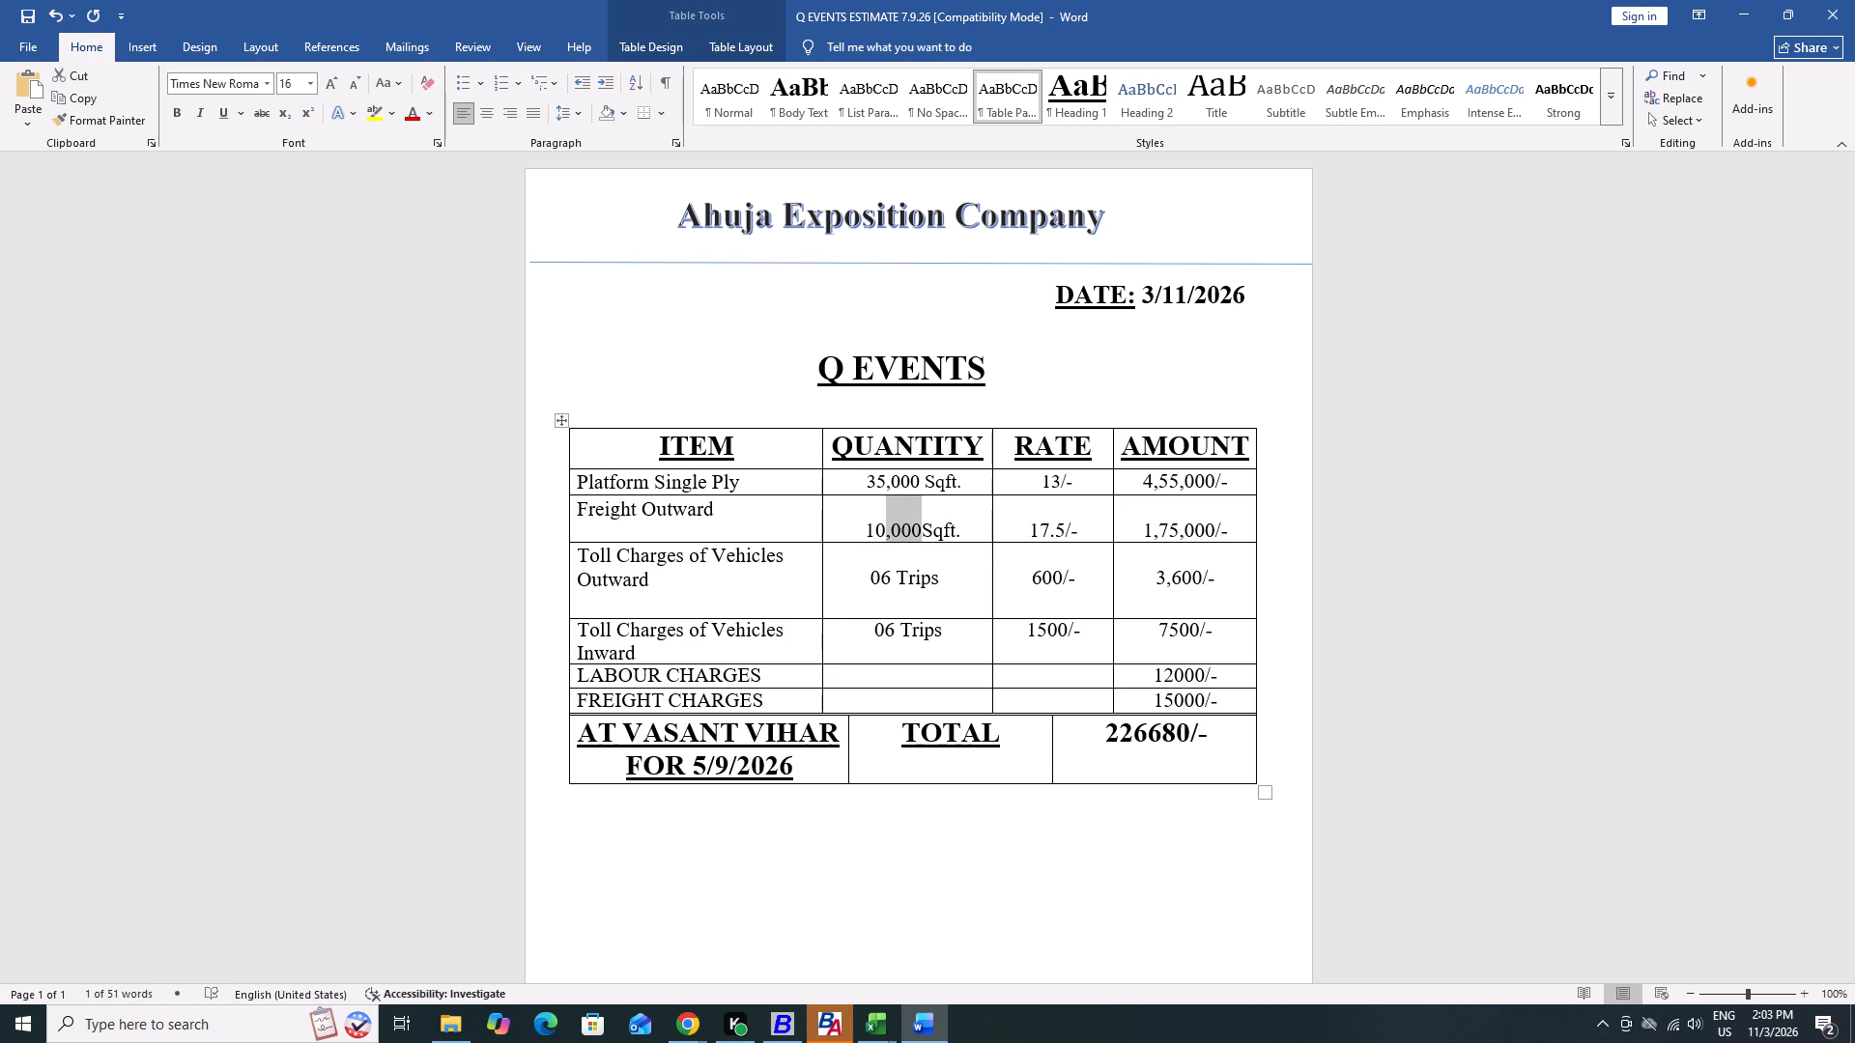
{"action": "key", "text": "ctrl+shift+Left"}
{"action": "key", "text": "BackSpace"}
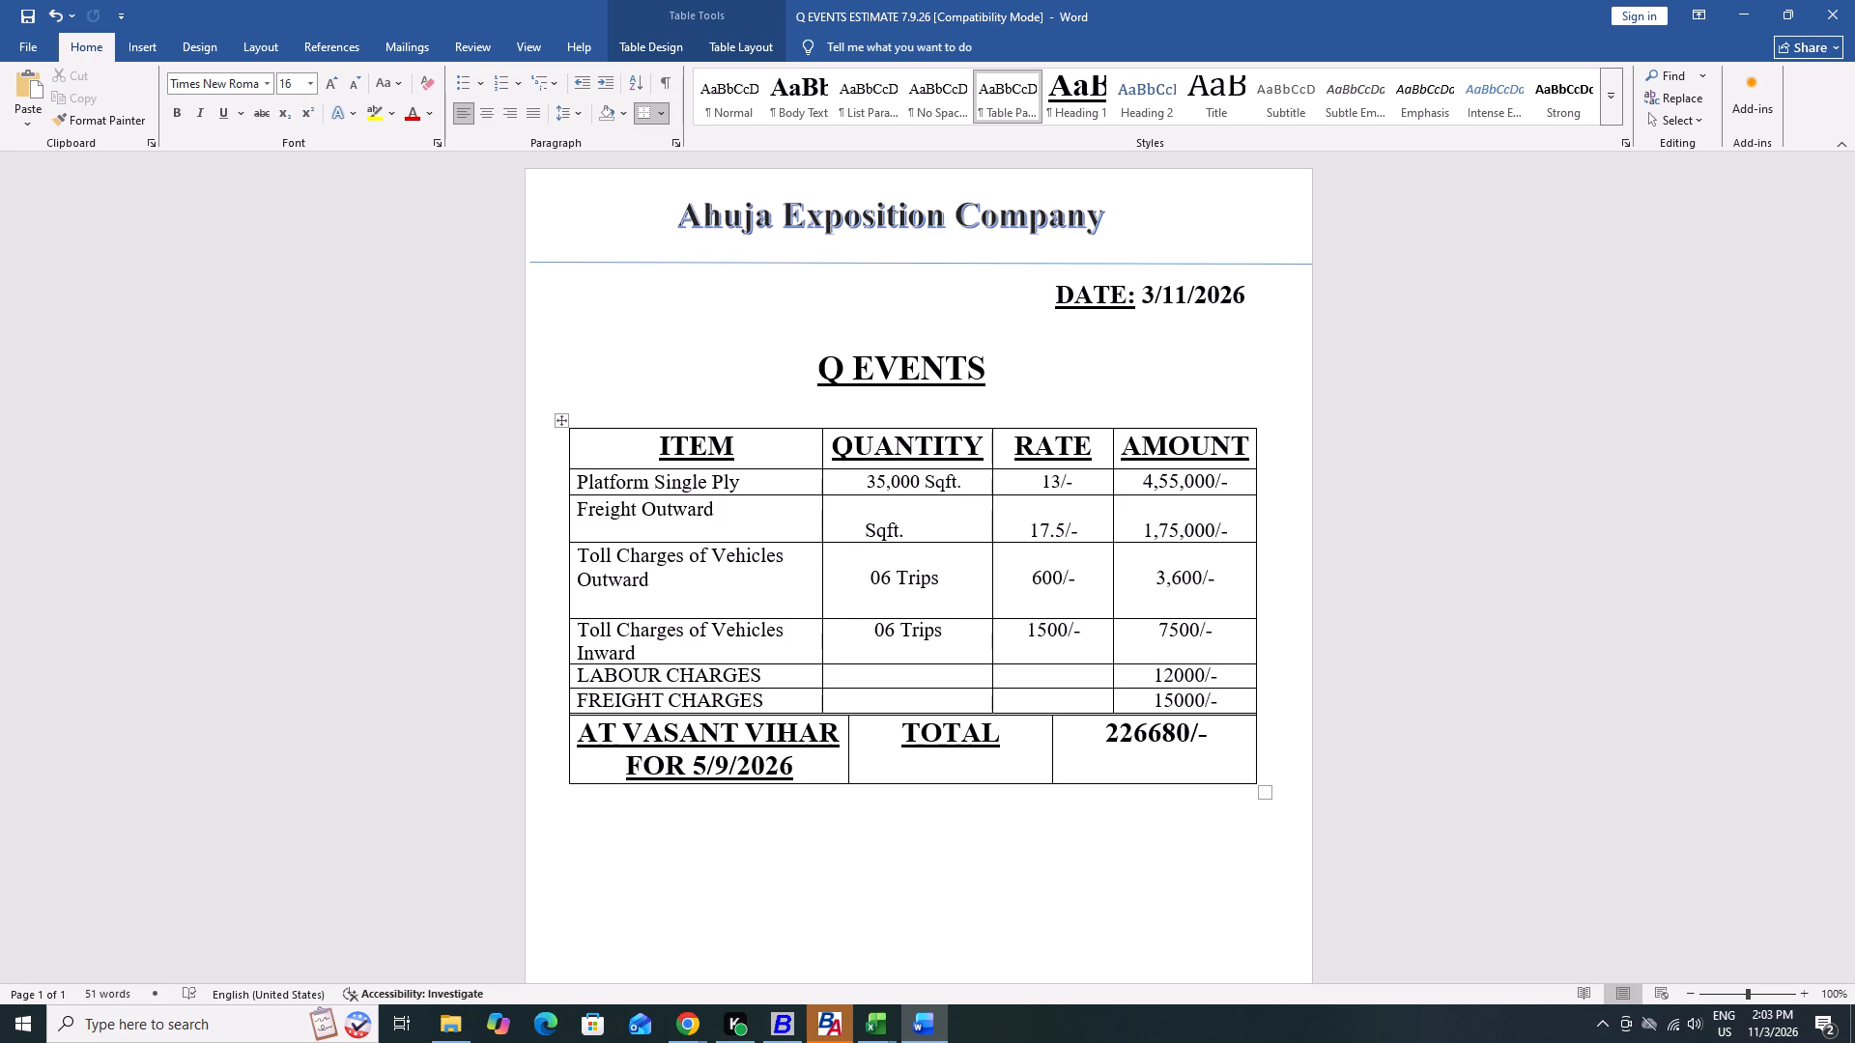
{"action": "type", "text": "08"}
{"action": "key", "text": "space"}
{"action": "key", "text": "ctrl+shift+Right"}
{"action": "key", "text": "BackSpace"}
{"action": "key", "text": "Right"}
{"action": "key", "text": "BackSpace"}
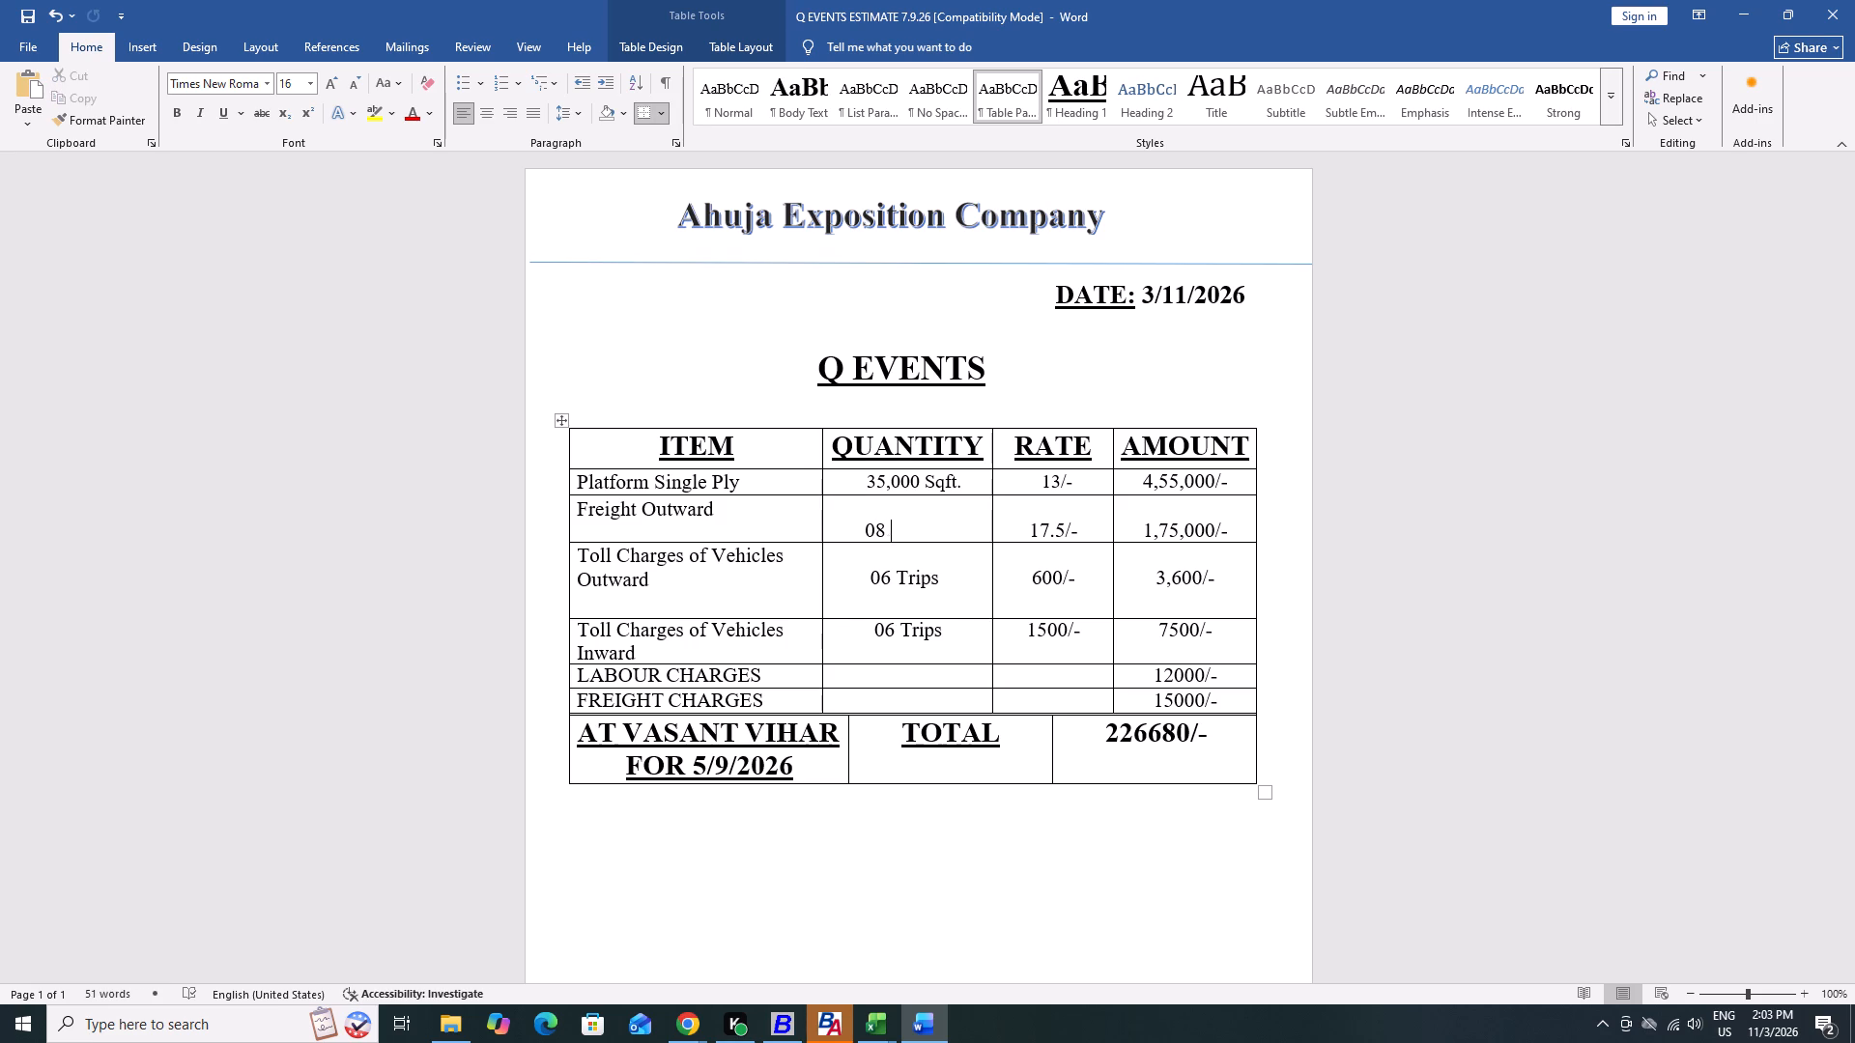
{"action": "type", "text": "Trips"}
{"action": "key", "text": "Left"}
{"action": "key", "text": "Left"}
{"action": "key", "text": "Left"}
{"action": "key", "text": "Left"}
{"action": "key", "text": "Left"}
{"action": "key", "text": "space"}
{"action": "key", "text": "Tab"}
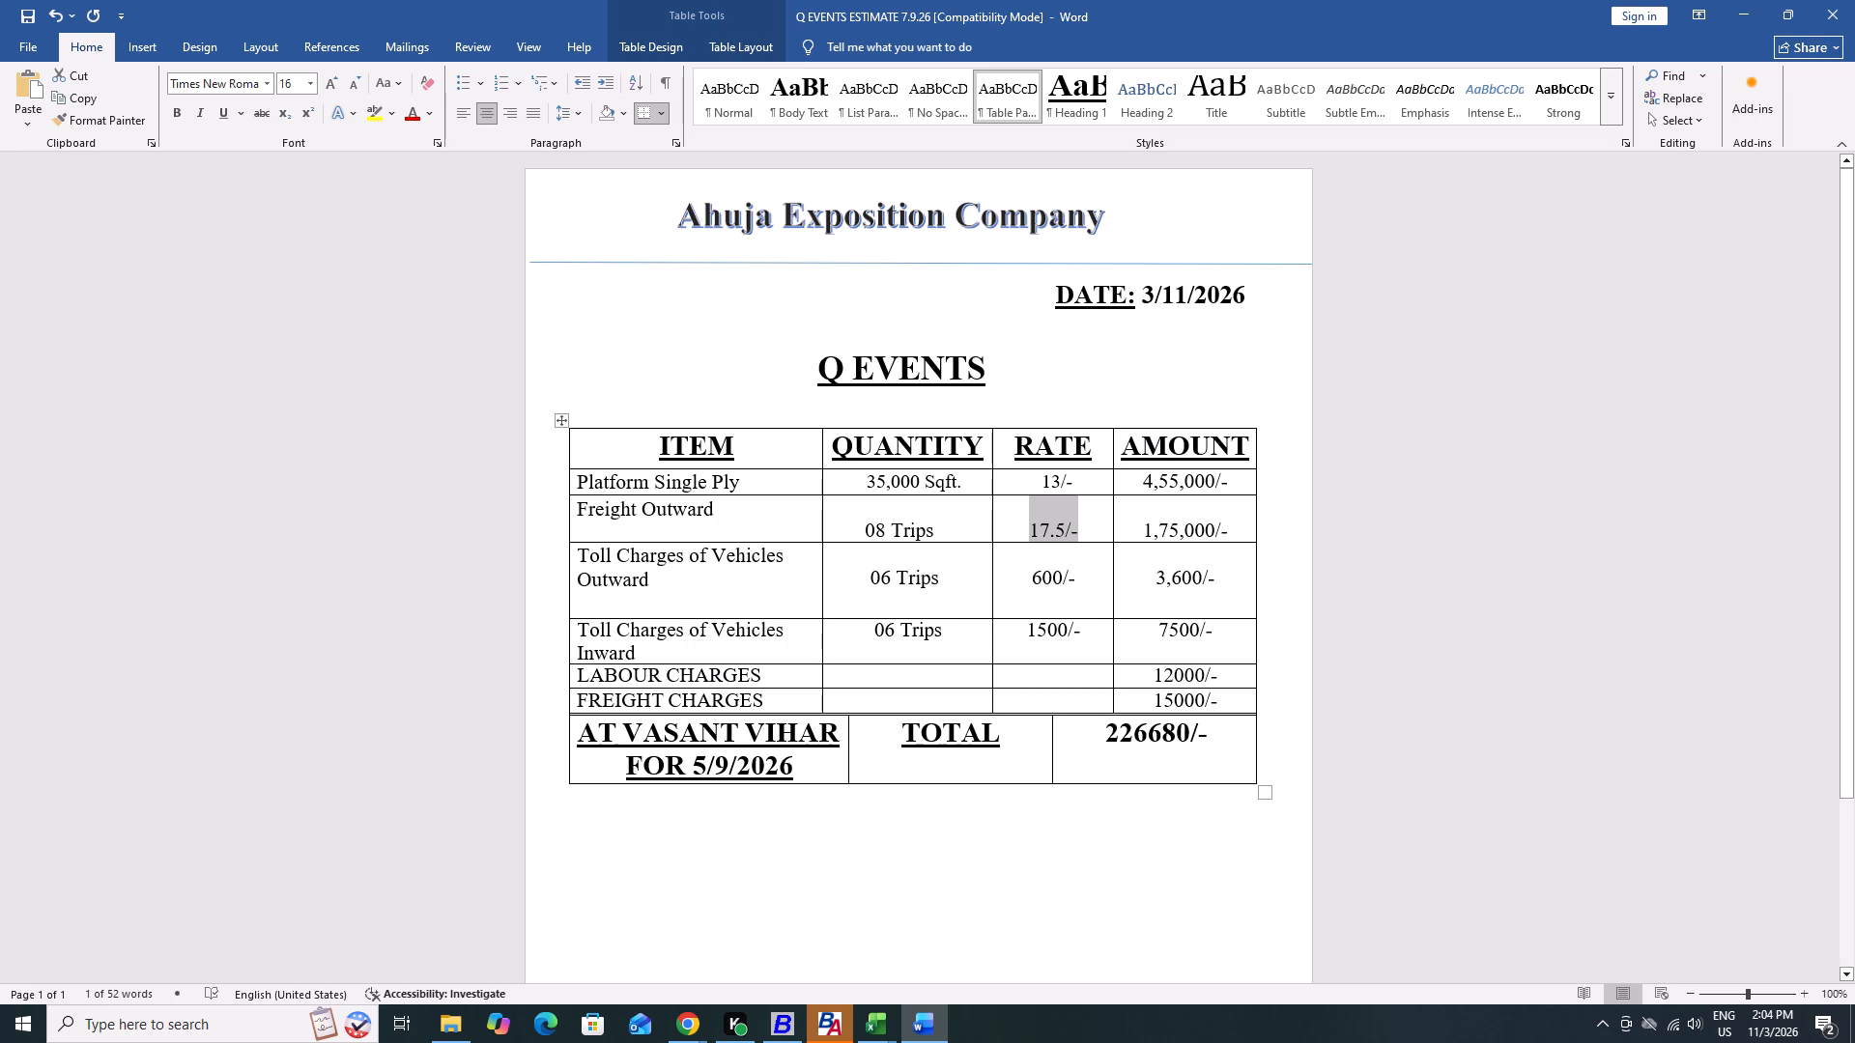
Append "(7 Ton)" to the Freight Outward item name.
{"action": "left_click", "coordinate": [762, 515]}
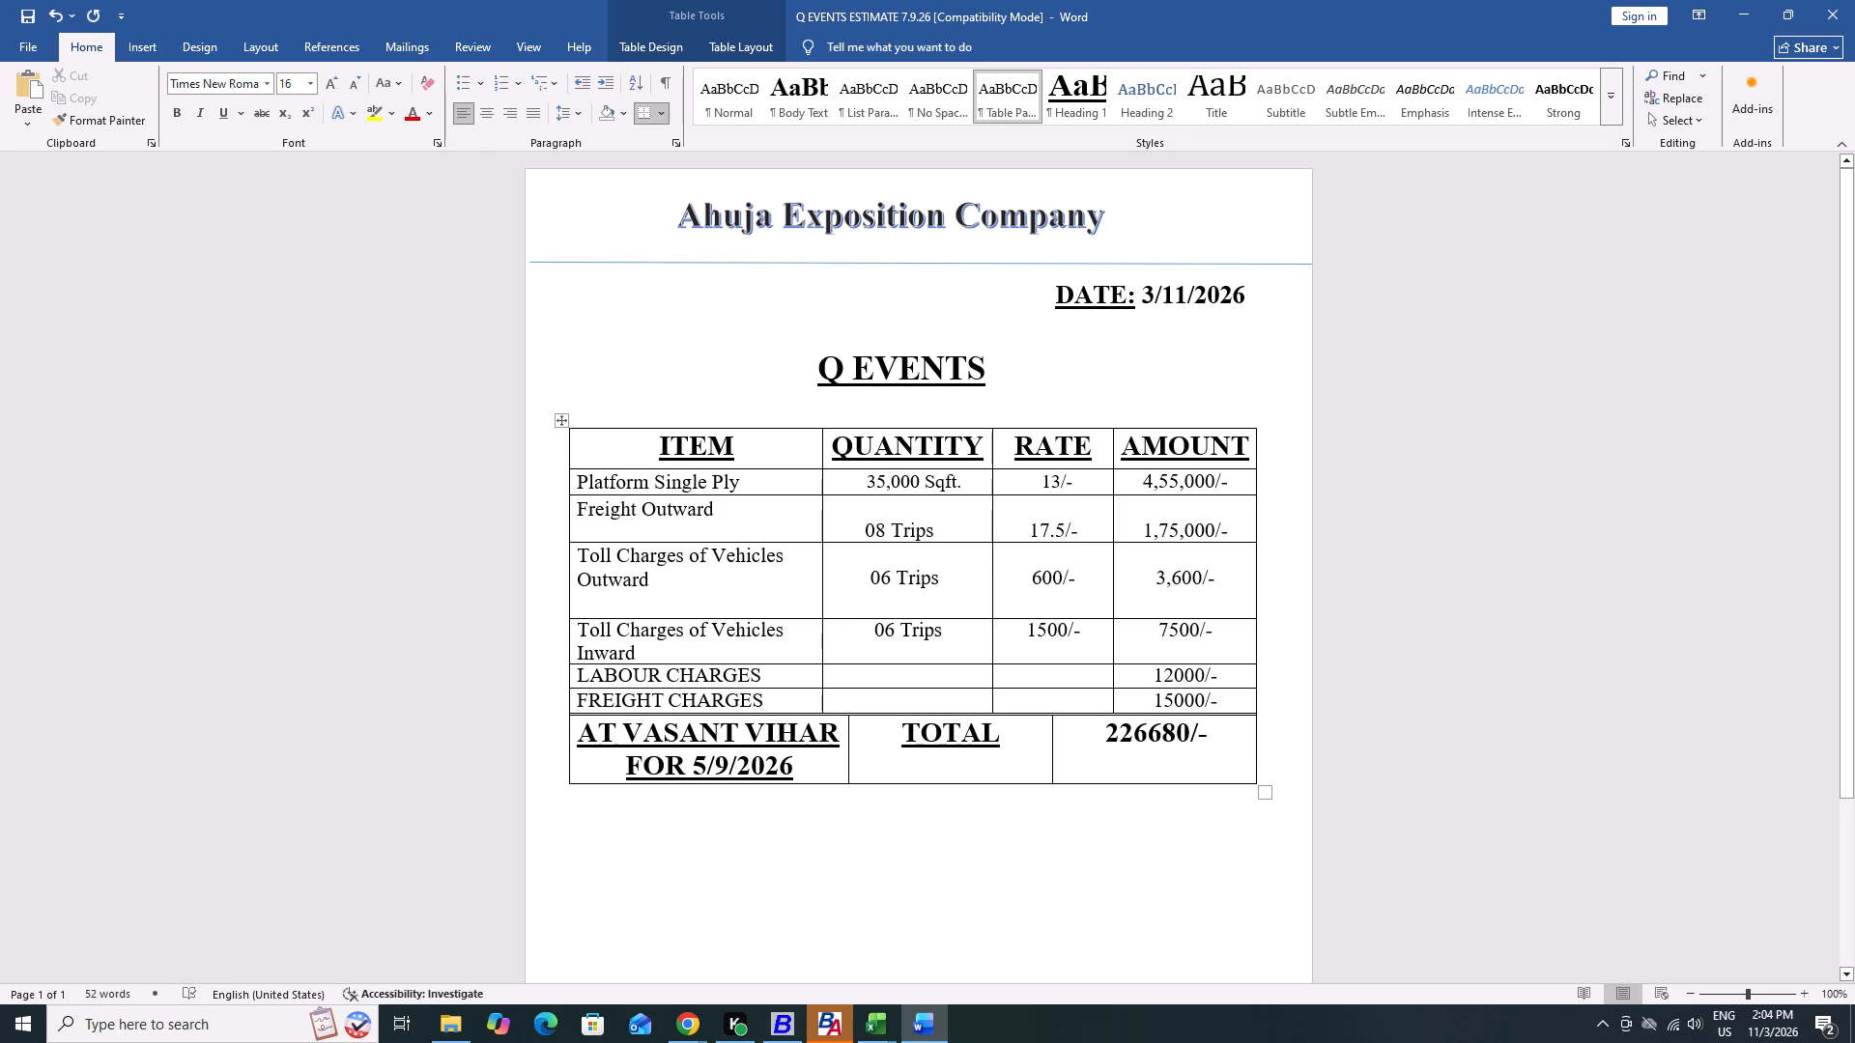
{"action": "key", "text": "space"}
{"action": "type", "text": "("}
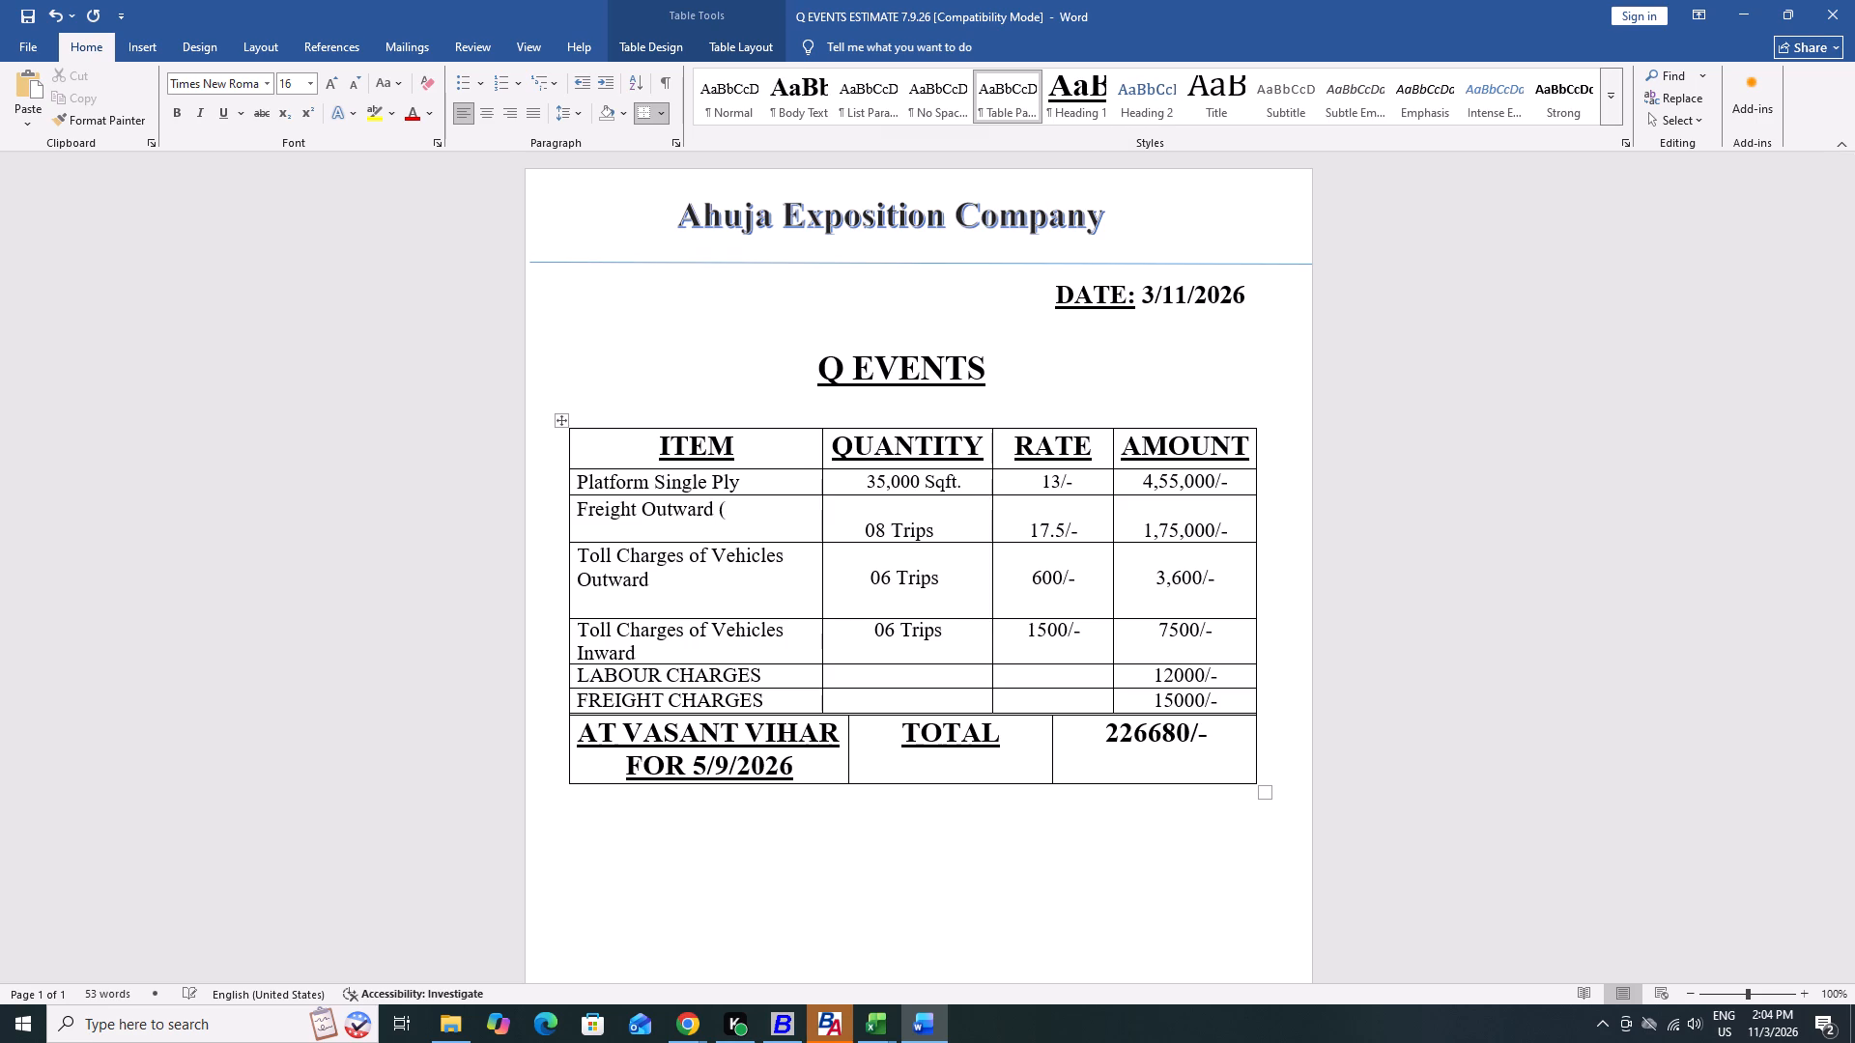
{"action": "type", "text": "7"}
{"action": "key", "text": "space"}
{"action": "type", "text": "Ton)"}
Change the rate of the Freight Outward (7 Ton) row to "2,000/-".
{"action": "key", "text": "Tab"}
{"action": "key", "text": "Tab"}
{"action": "key", "text": "Left"}
{"action": "key", "text": "Right"}
{"action": "key", "text": "Right"}
{"action": "key", "text": "Right"}
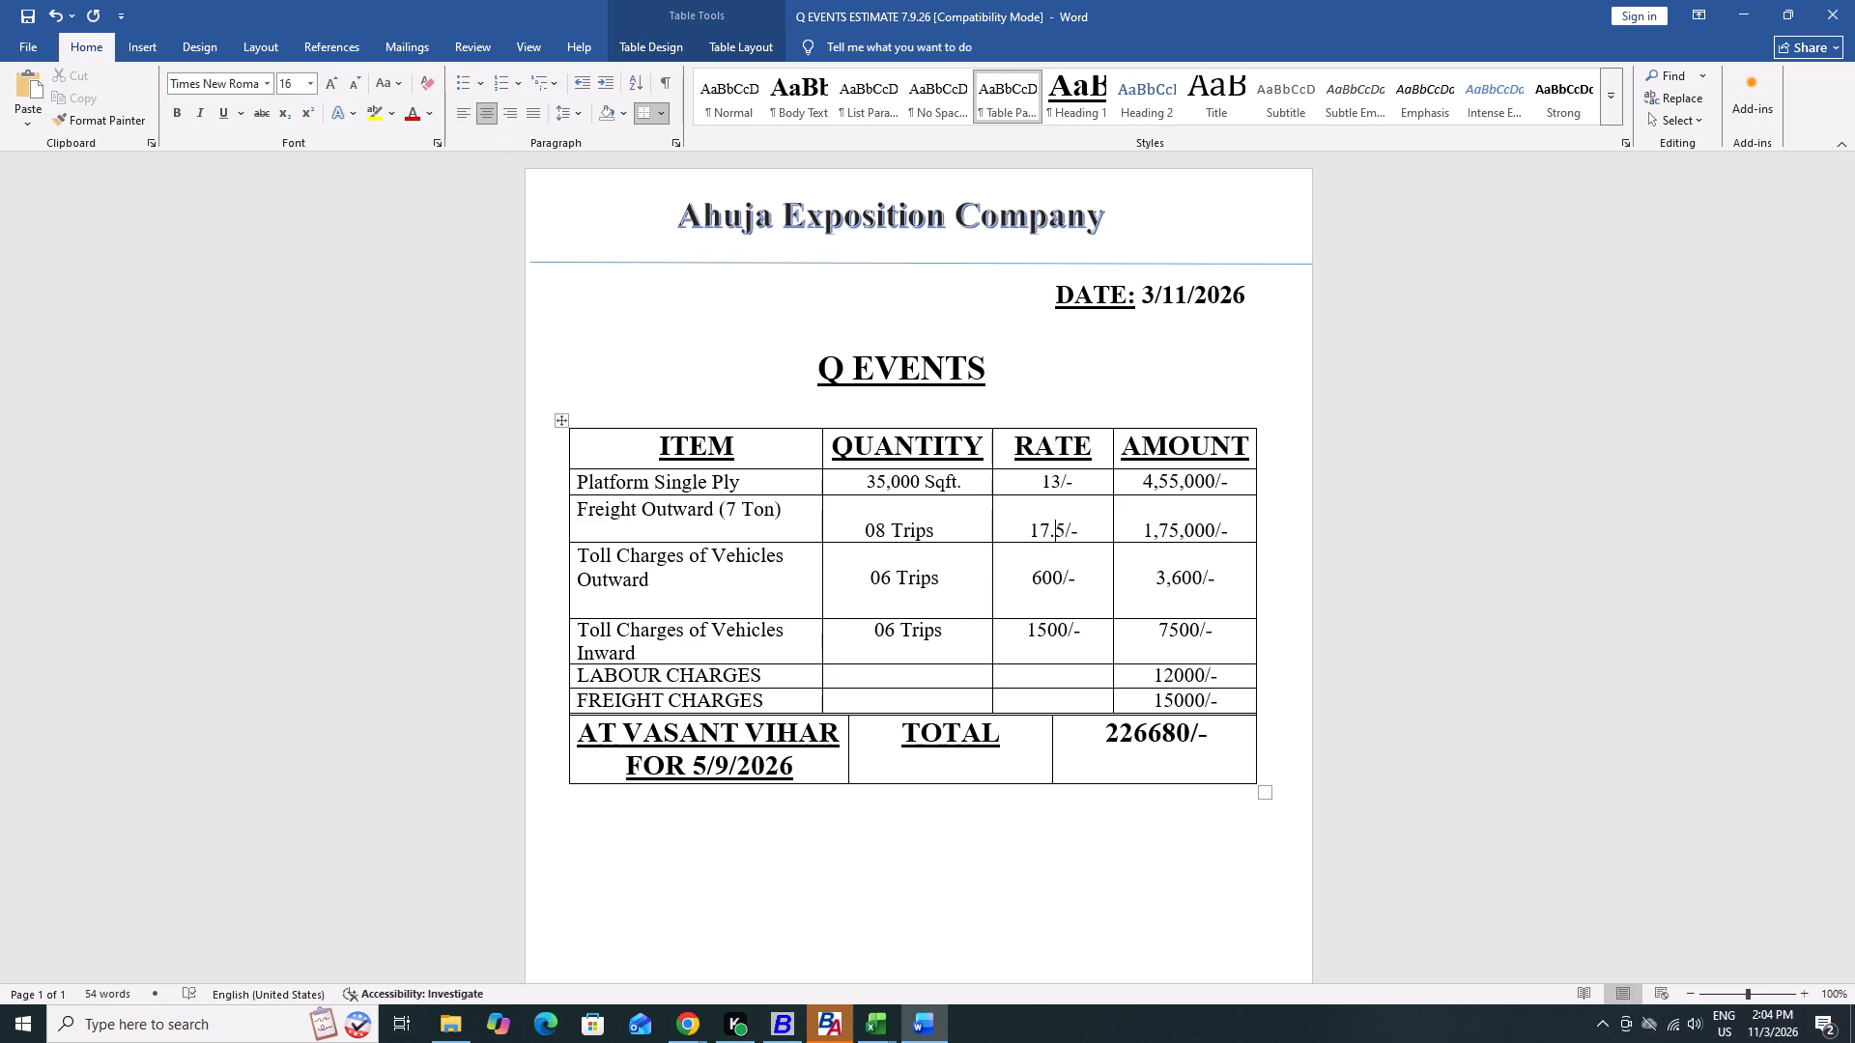
{"action": "key", "text": "Right"}
{"action": "key", "text": "ctrl+shift+Left"}
{"action": "key", "text": "ctrl+shift+Left"}
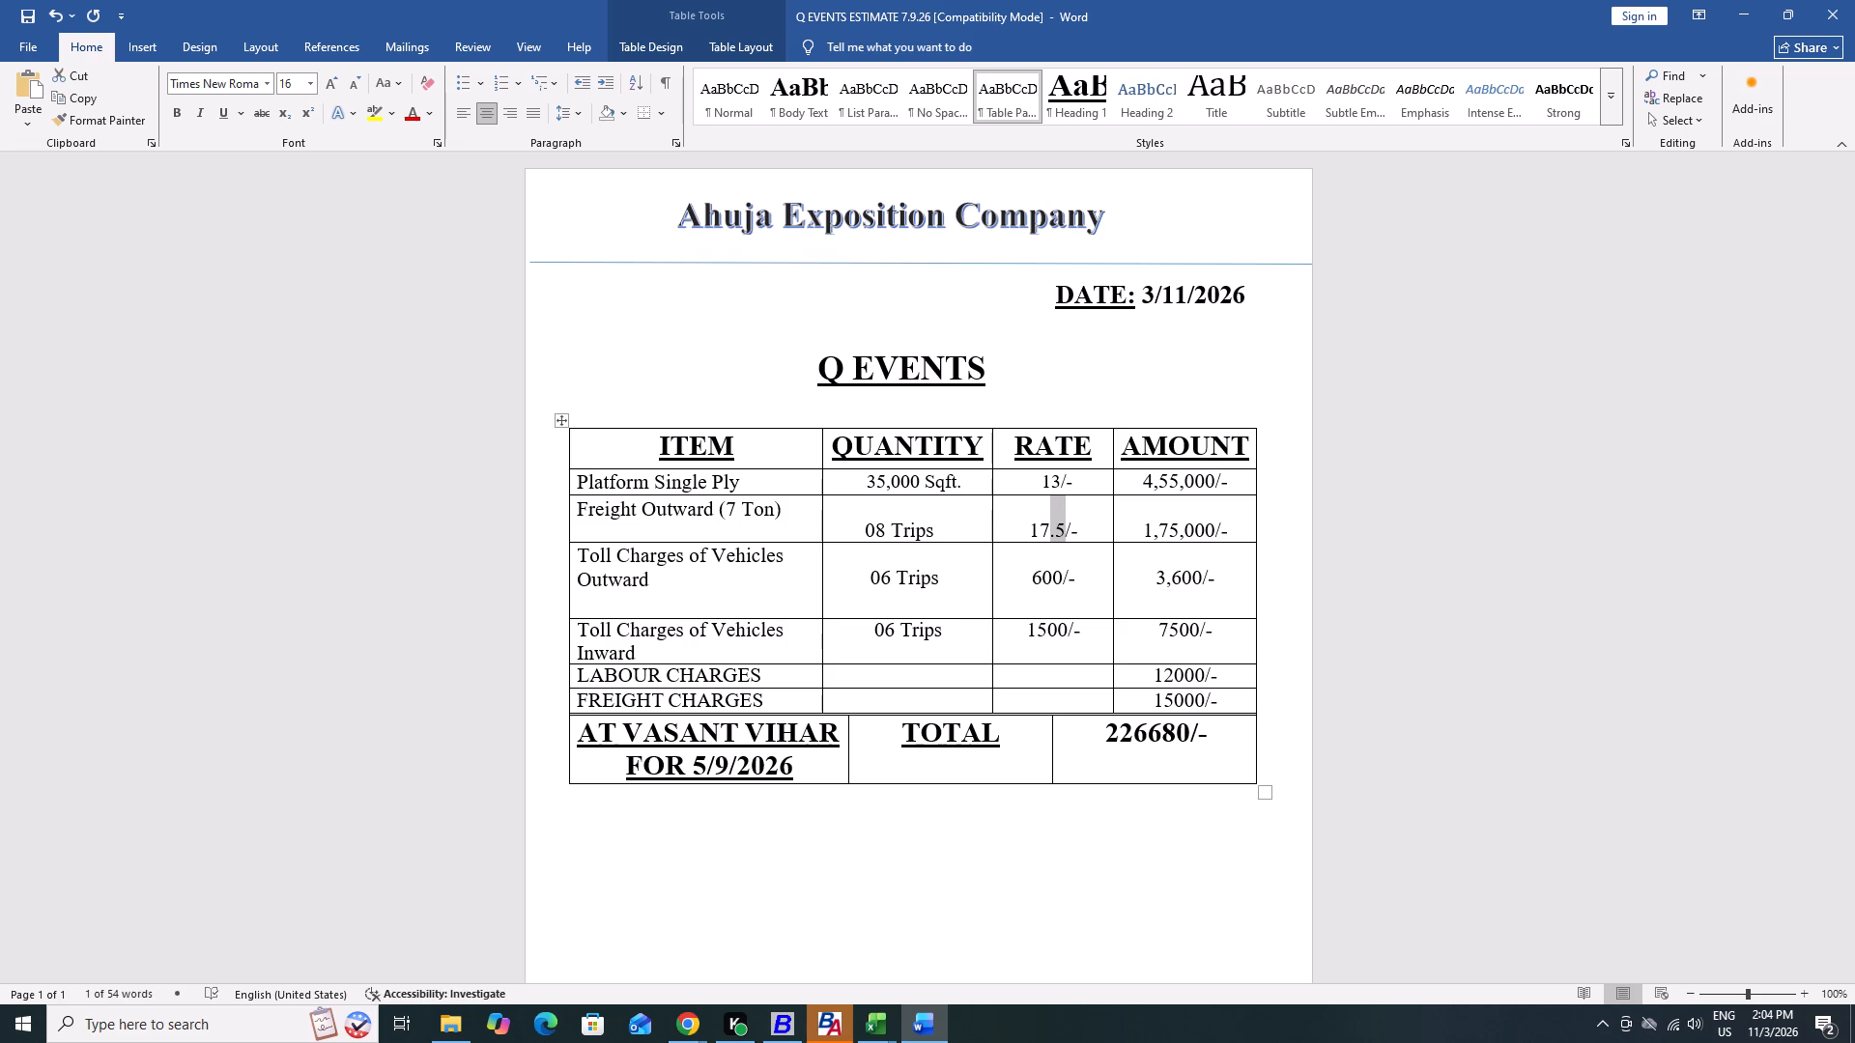
{"action": "key", "text": "ctrl+shift+Left"}
{"action": "key", "text": "BackSpace"}
{"action": "key", "text": "6"}
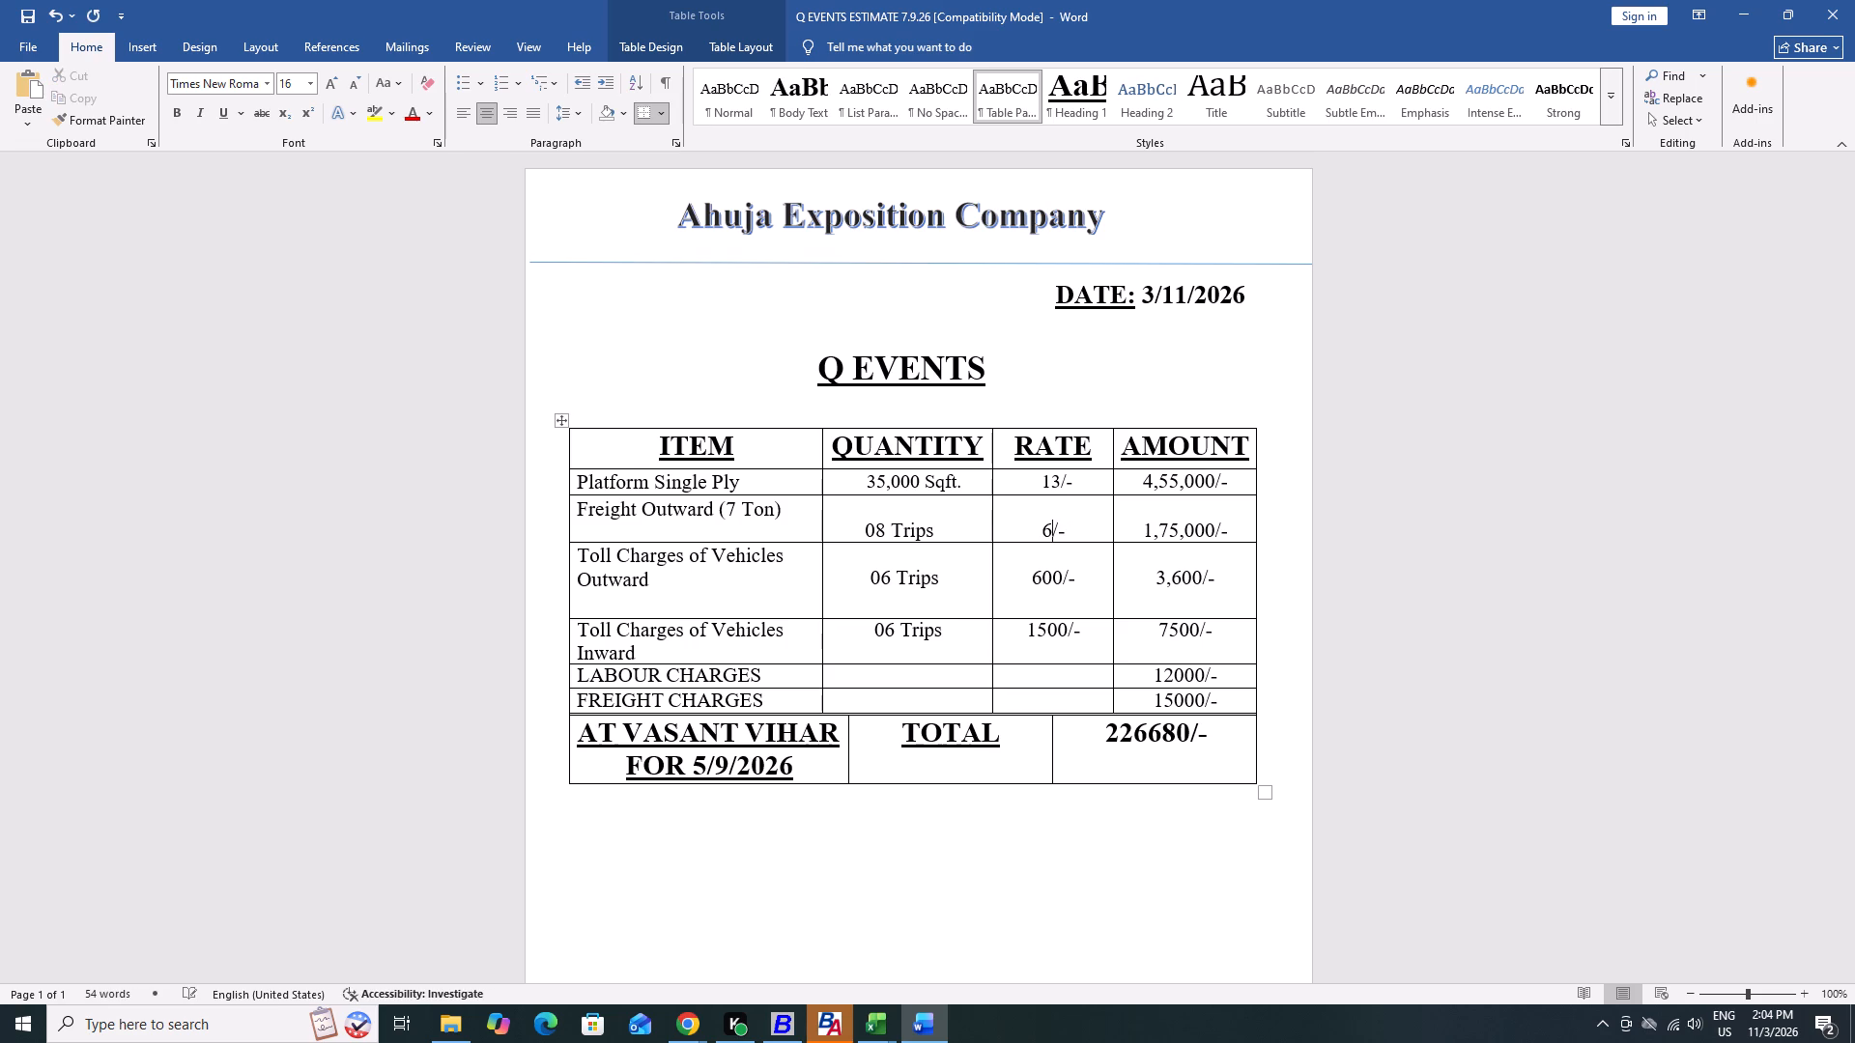
{"action": "type", "text": ",000"}
{"action": "key", "text": "Left"}
{"action": "key", "text": "Left"}
{"action": "key", "text": "Left"}
{"action": "key", "text": "Left"}
{"action": "key", "text": "Left"}
{"action": "key", "text": "Right"}
{"action": "key", "text": "BackSpace"}
{"action": "key", "text": "2"}
Change the amount of the Freight Outward (7 Ton) row to "16,000/-".
{"action": "key", "text": "Right"}
{"action": "key", "text": "Right"}
{"action": "key", "text": "Right"}
{"action": "key", "text": "Tab"}
{"action": "key", "text": "Right"}
{"action": "key", "text": "Left"}
{"action": "key", "text": "Left"}
{"action": "key", "text": "ctrl+shift+Left"}
{"action": "key", "text": "ctrl+shift+Left"}
{"action": "key", "text": "ctrl+shift+Left"}
{"action": "key", "text": "ctrl+shift+Left"}
{"action": "key", "text": "ctrl+shift+Left"}
{"action": "key", "text": "BackSpace"}
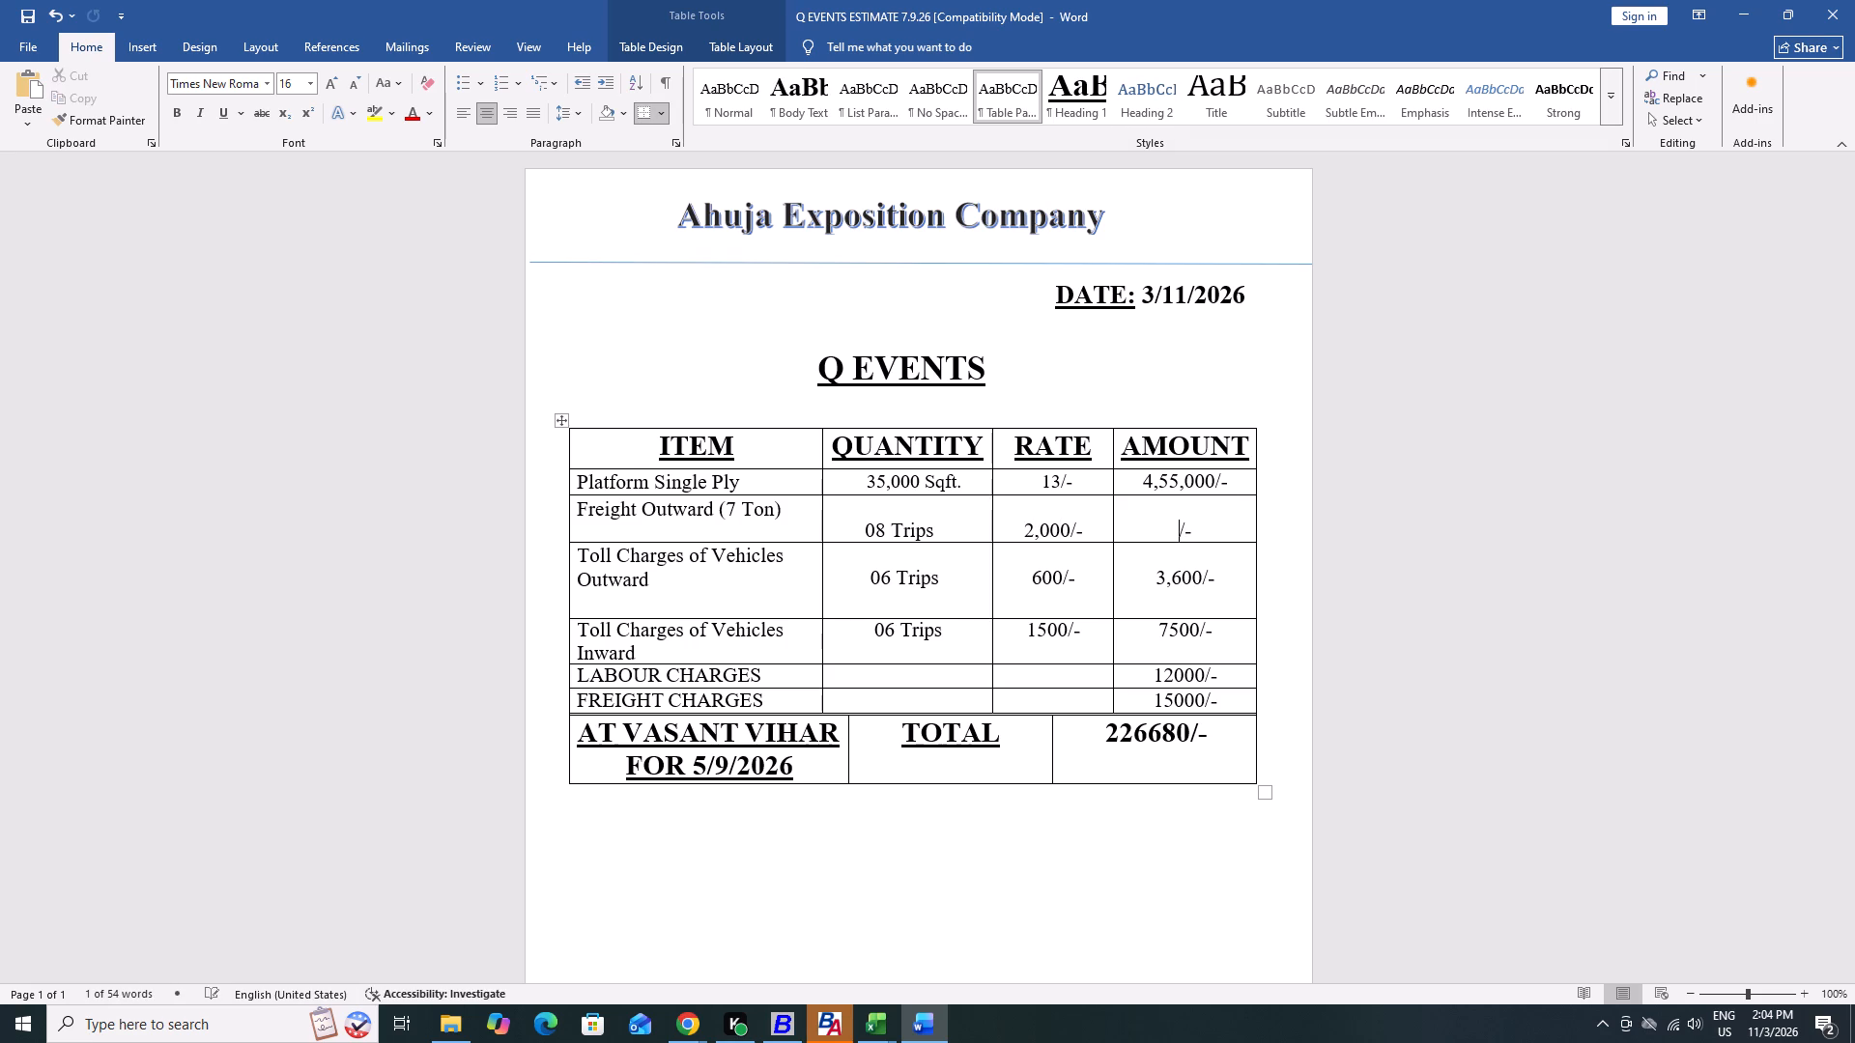
{"action": "type", "text": "16"}
{"action": "type", "text": ",000"}
Replace the item name "Toll Charges of Vehicles Outward" with "Freight Inward (7 Ton)".
{"action": "left_click", "coordinate": [691, 572]}
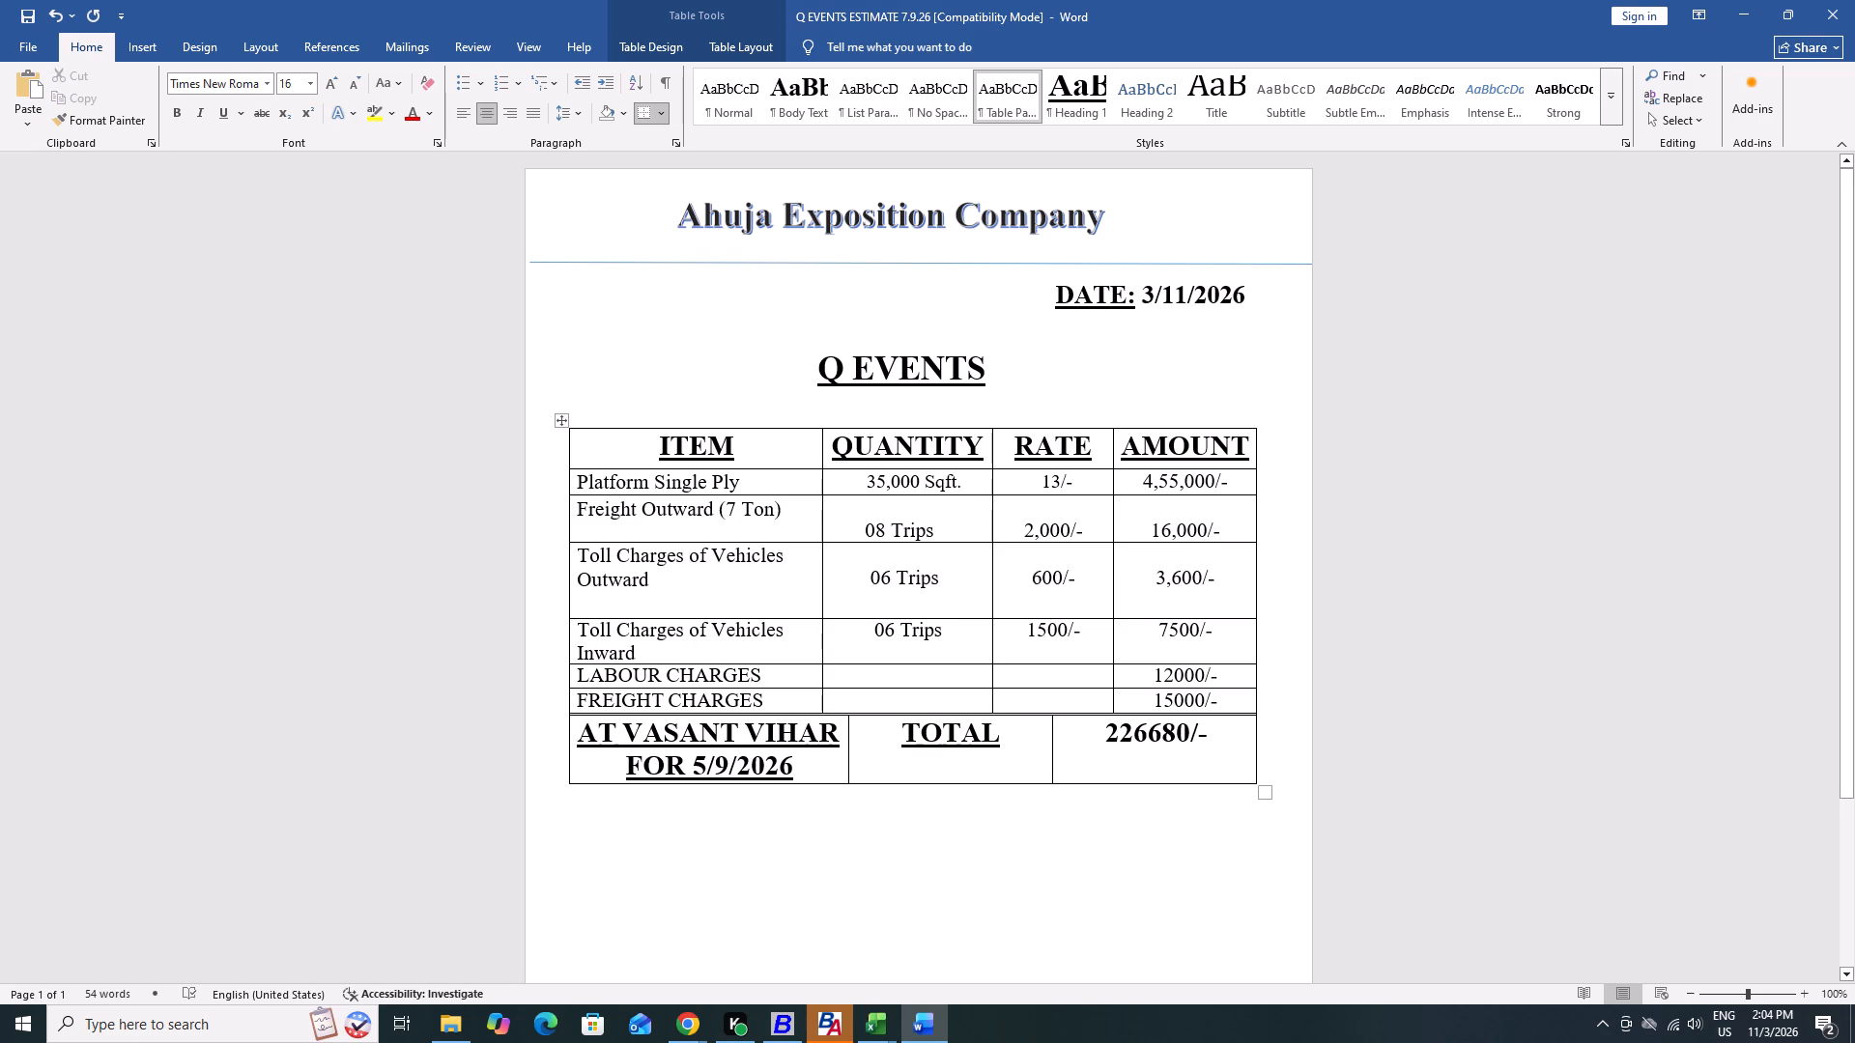
{"action": "key", "text": "Left"}
{"action": "key", "text": "Up"}
{"action": "key", "text": "Left"}
{"action": "key", "text": "Left"}
{"action": "key", "text": "Left"}
{"action": "key", "text": "Left"}
{"action": "key", "text": "Left"}
{"action": "key", "text": "Left"}
{"action": "key", "text": "Left"}
{"action": "key", "text": "Left"}
{"action": "key", "text": "Left"}
{"action": "key", "text": "Right"}
{"action": "key", "text": "ctrl+shift+Right"}
{"action": "key", "text": "ctrl+shift+Right"}
{"action": "key", "text": "ctrl+shift+Right"}
{"action": "key", "text": "ctrl+shift+Right"}
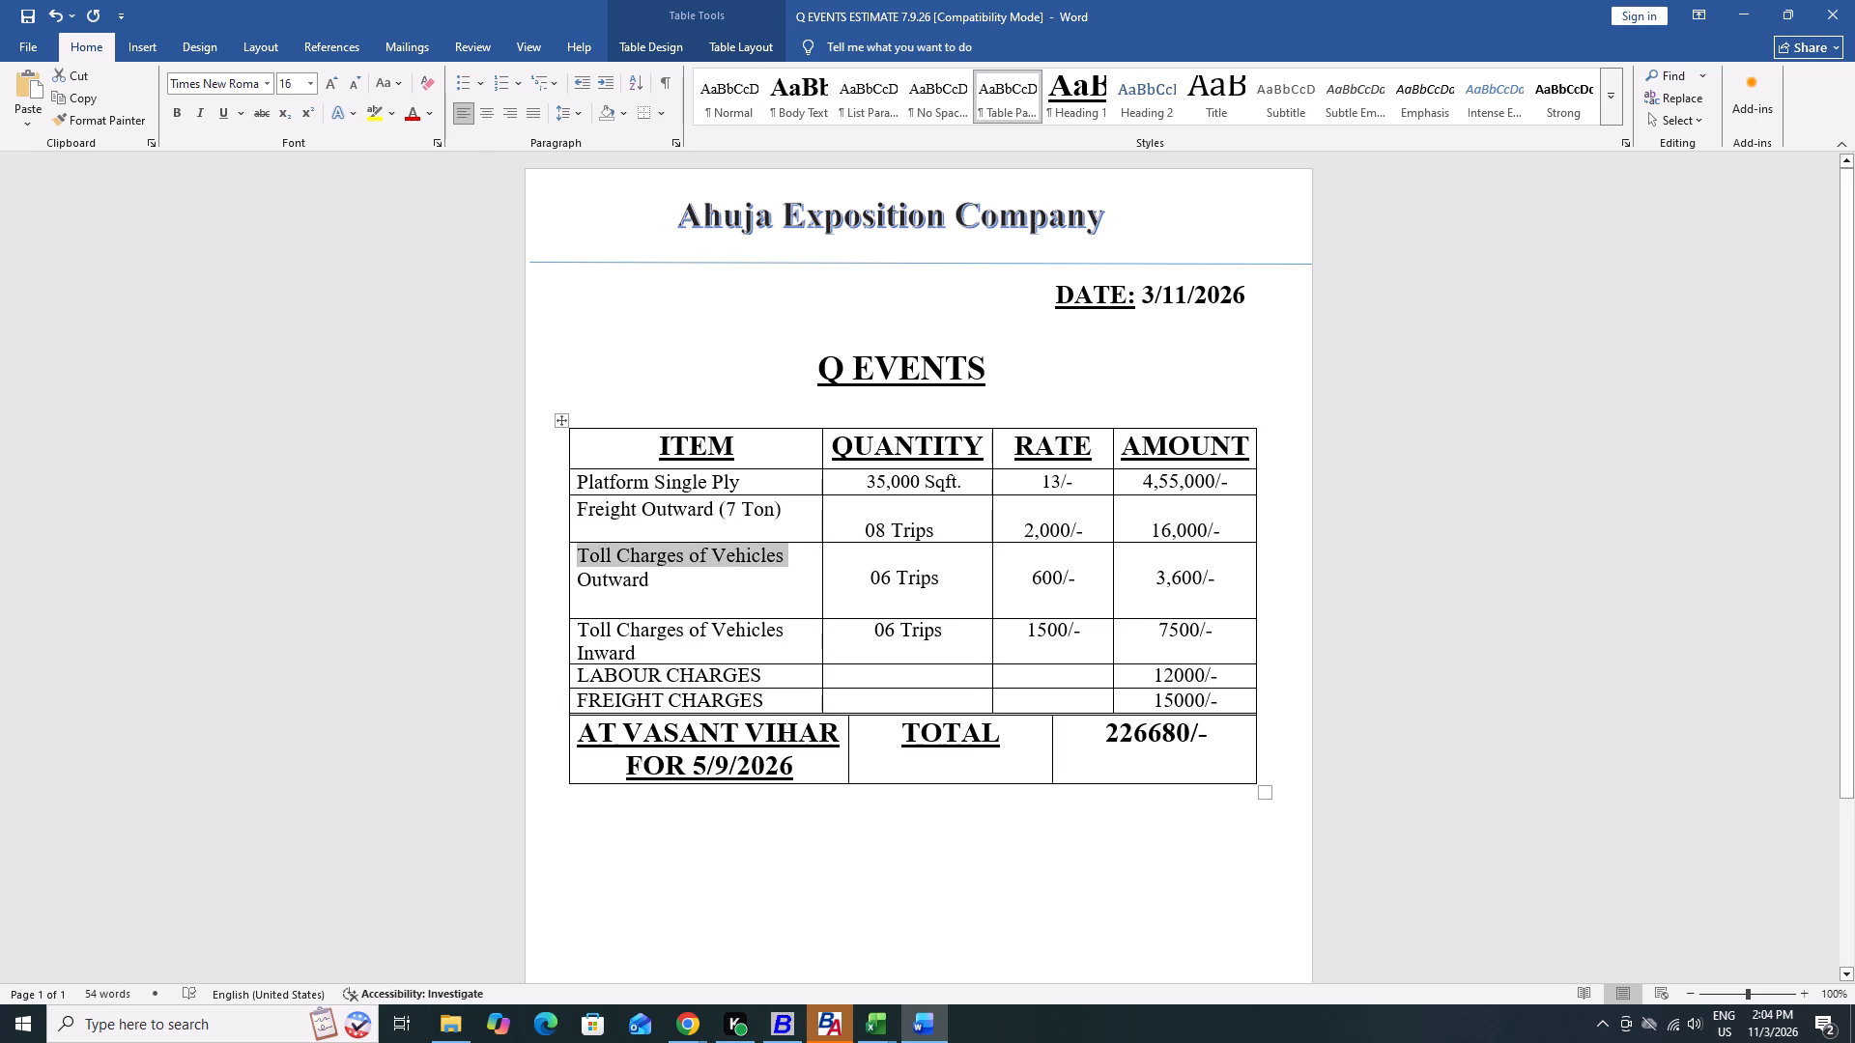
{"action": "key", "text": "ctrl+shift+Right"}
{"action": "key", "text": "BackSpace"}
{"action": "type", "text": "Freight Inward"}
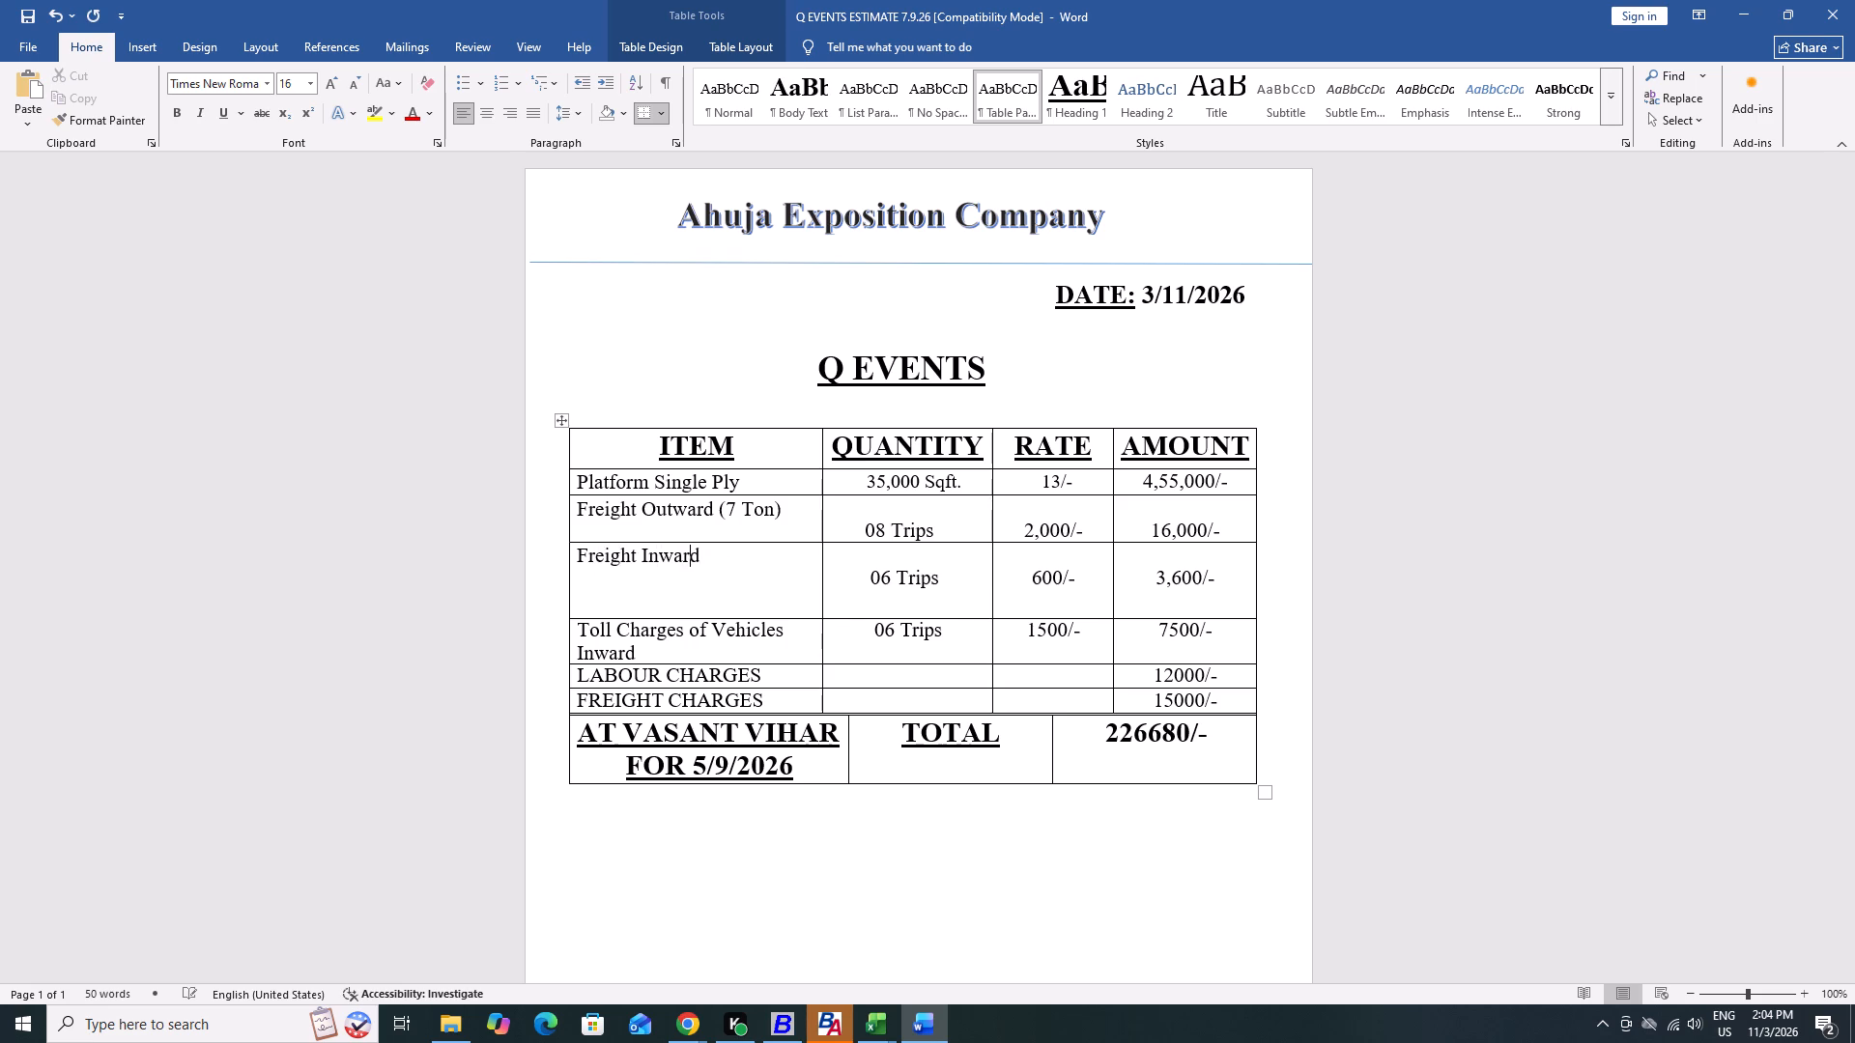
{"action": "key", "text": "space"}
{"action": "key", "text": "shift+parenleft"}
{"action": "type", "text": "7 Ton)"}
Change the quantity of the Freight Inward (7 Ton) row to "08 Trips".
{"action": "key", "text": "Tab"}
{"action": "key", "text": "Right"}
{"action": "key", "text": "Left"}
{"action": "key", "text": "Left"}
{"action": "key", "text": "Left"}
{"action": "key", "text": "Left"}
{"action": "key", "text": "Left"}
{"action": "key", "text": "Left"}
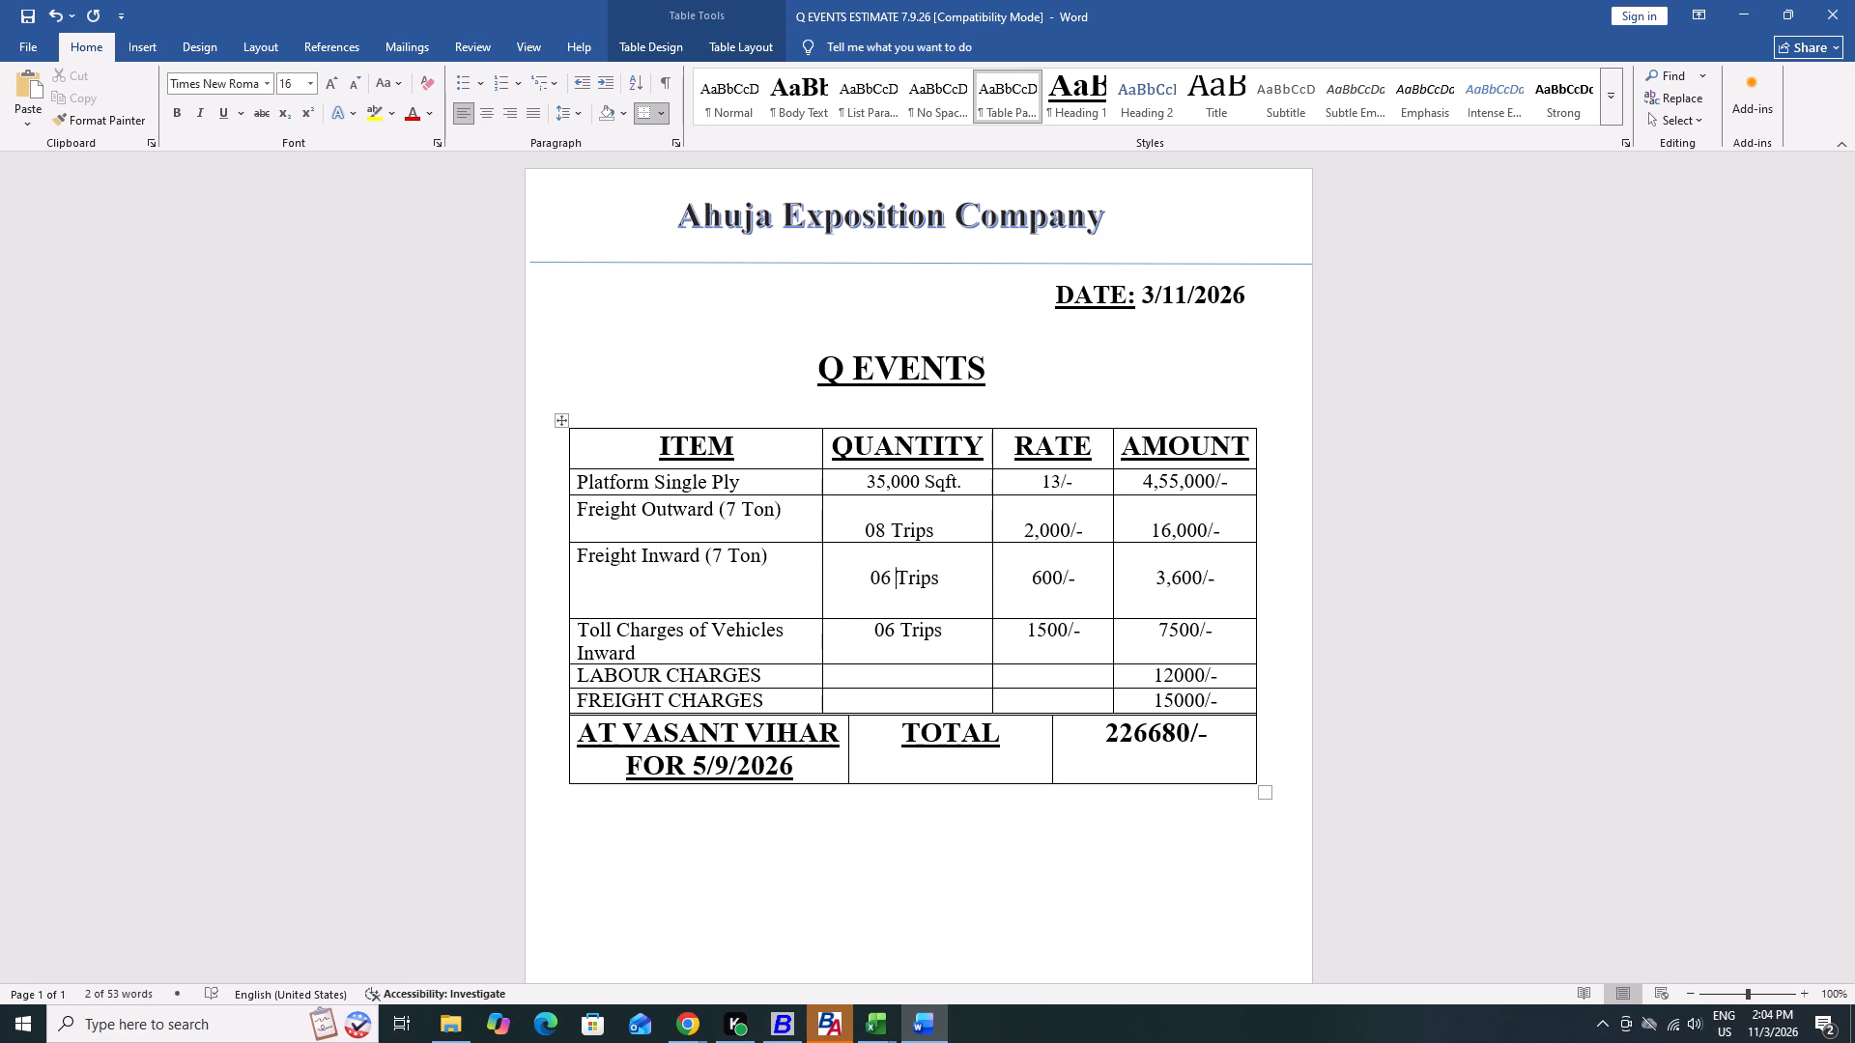
{"action": "key", "text": "BackSpace"}
{"action": "key", "text": "8"}
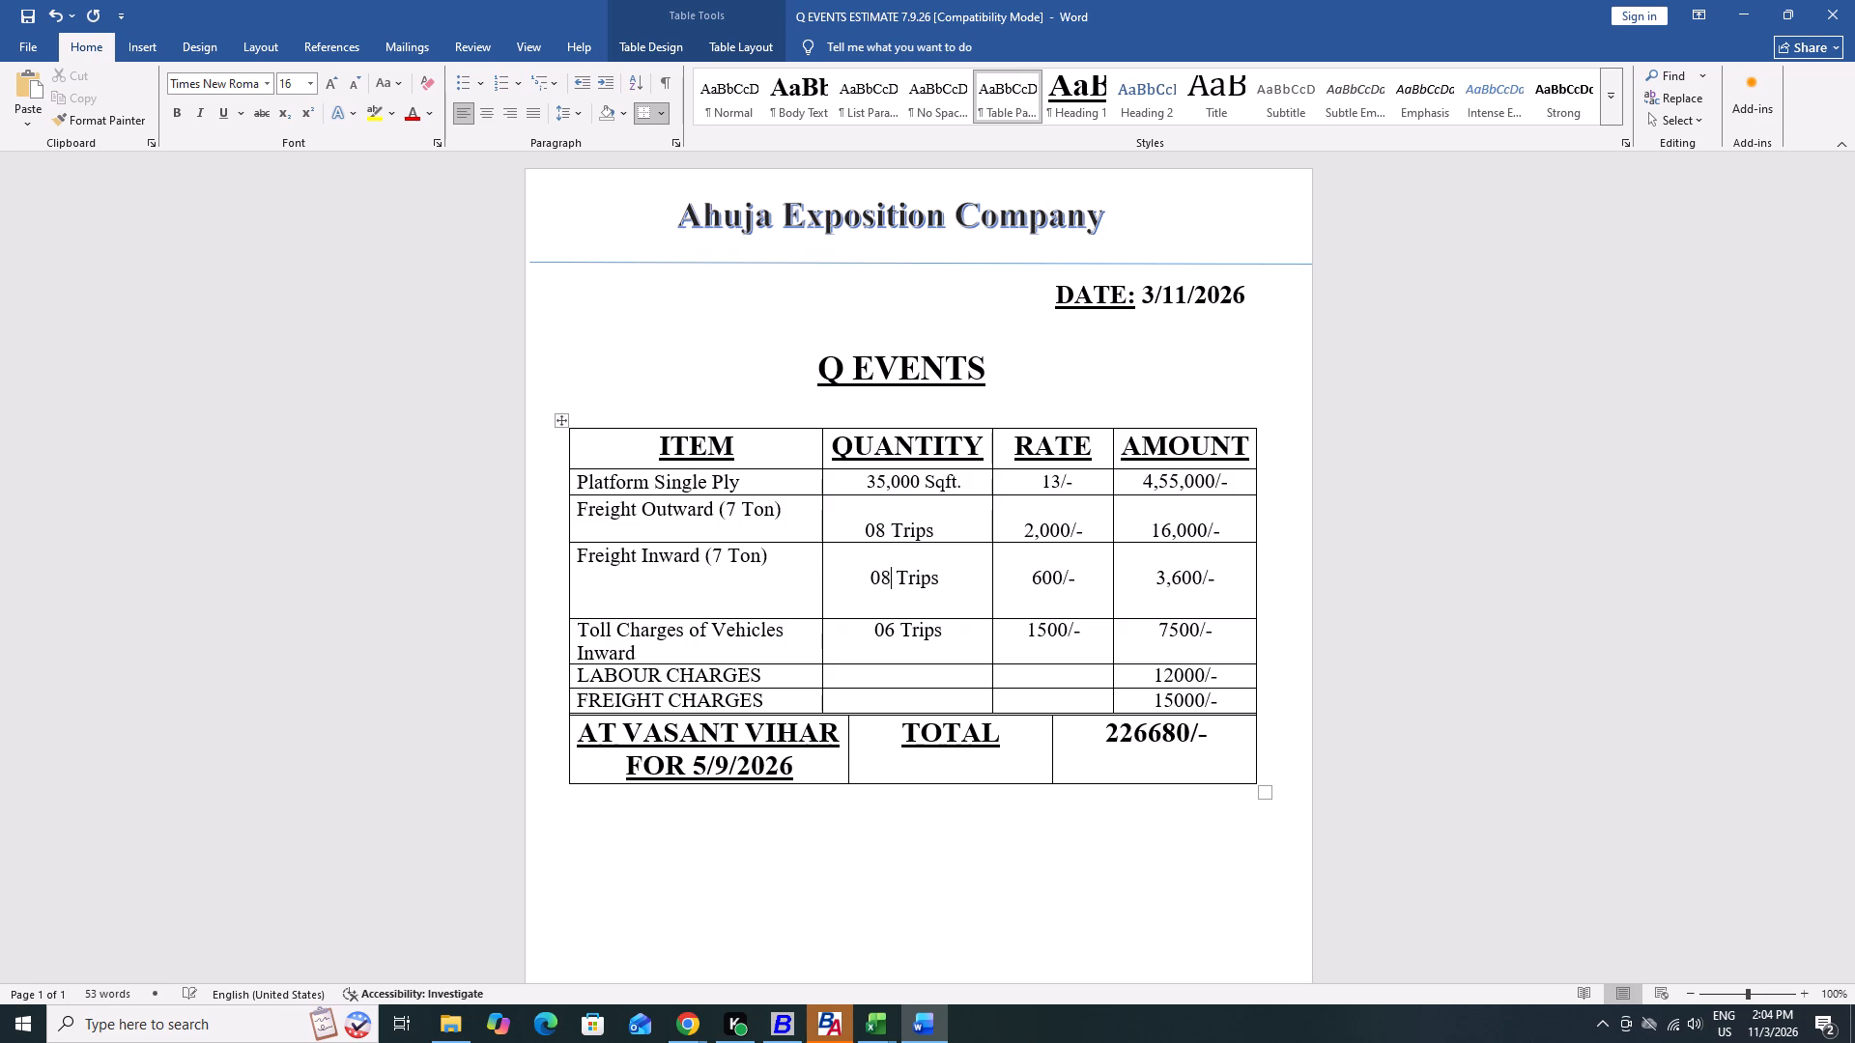
Change the rate of the Freight Inward (7 Ton) row to "2,000/-".
{"action": "key", "text": "Right"}
{"action": "key", "text": "Right"}
{"action": "key", "text": "Right"}
{"action": "key", "text": "Tab"}
{"action": "key", "text": "Left"}
{"action": "key", "text": "Right"}
{"action": "key", "text": "Right"}
{"action": "key", "text": "Left"}
{"action": "key", "text": "Right"}
{"action": "key", "text": "Right"}
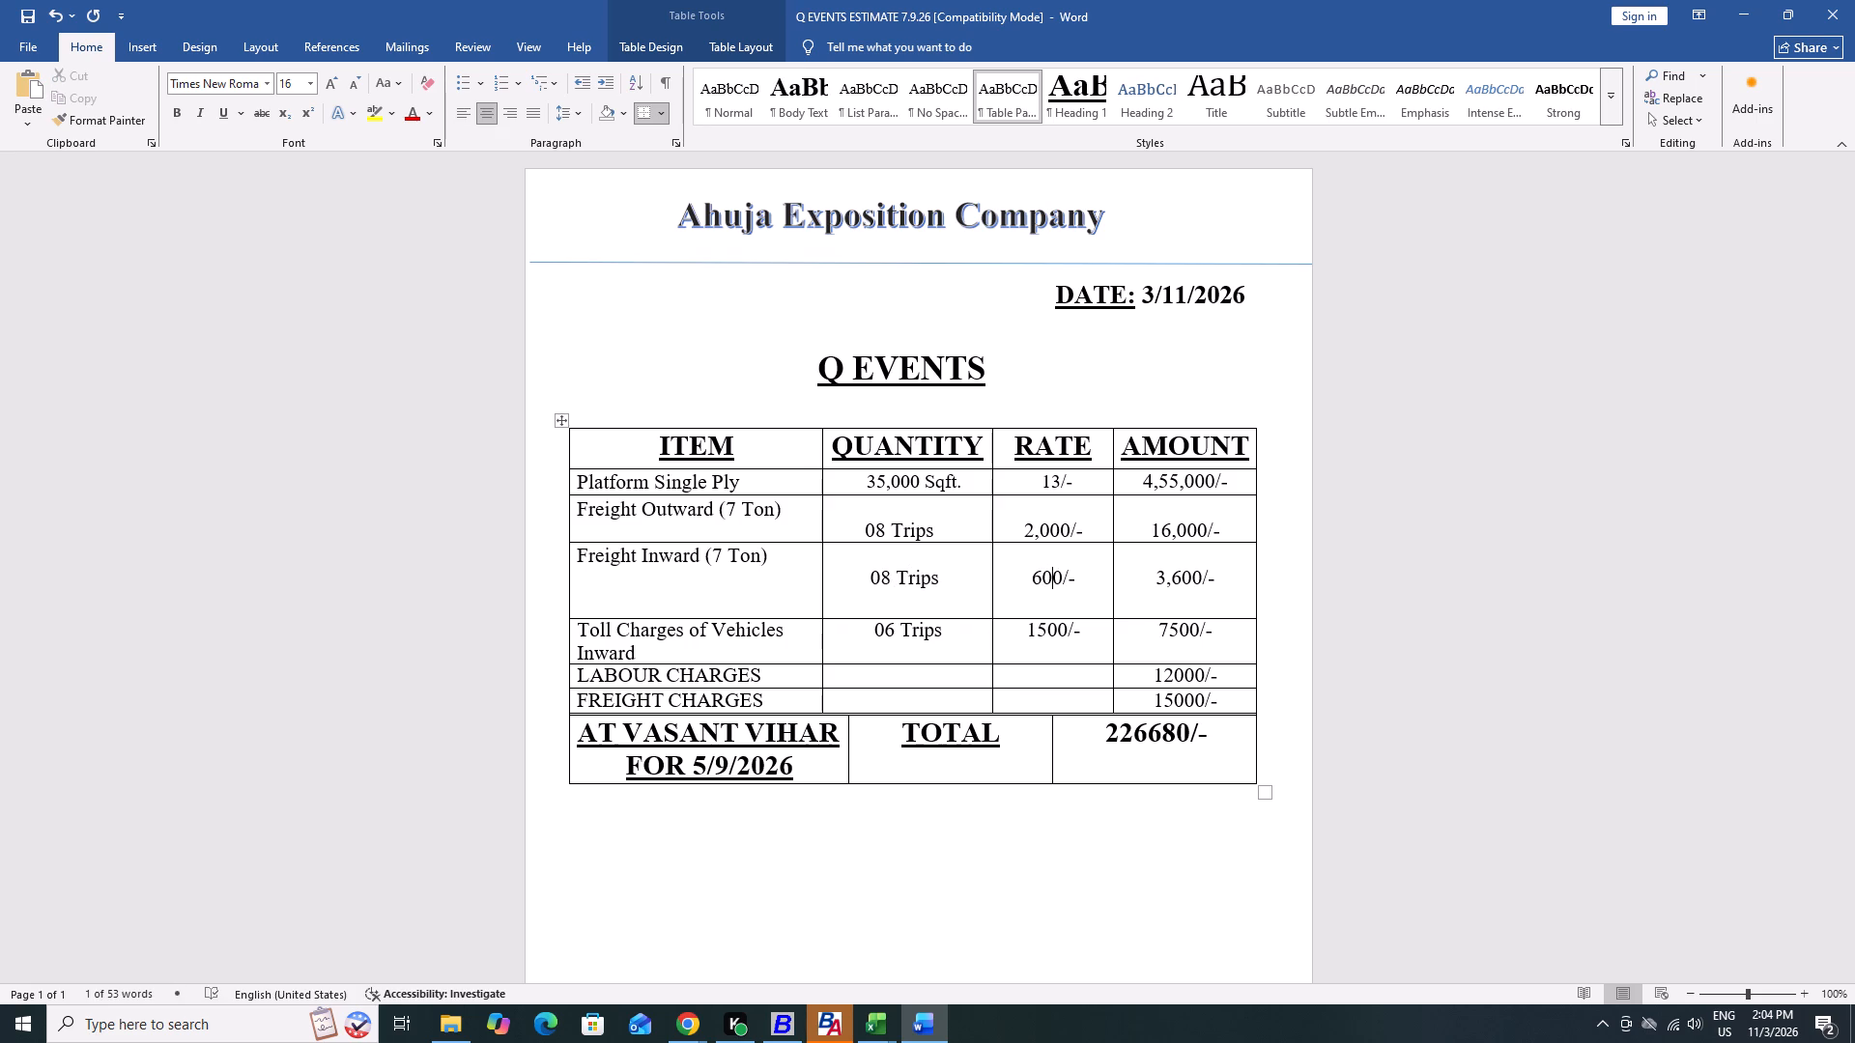
{"action": "key", "text": "ctrl+shift+Left"}
{"action": "key", "text": "BackSpace"}
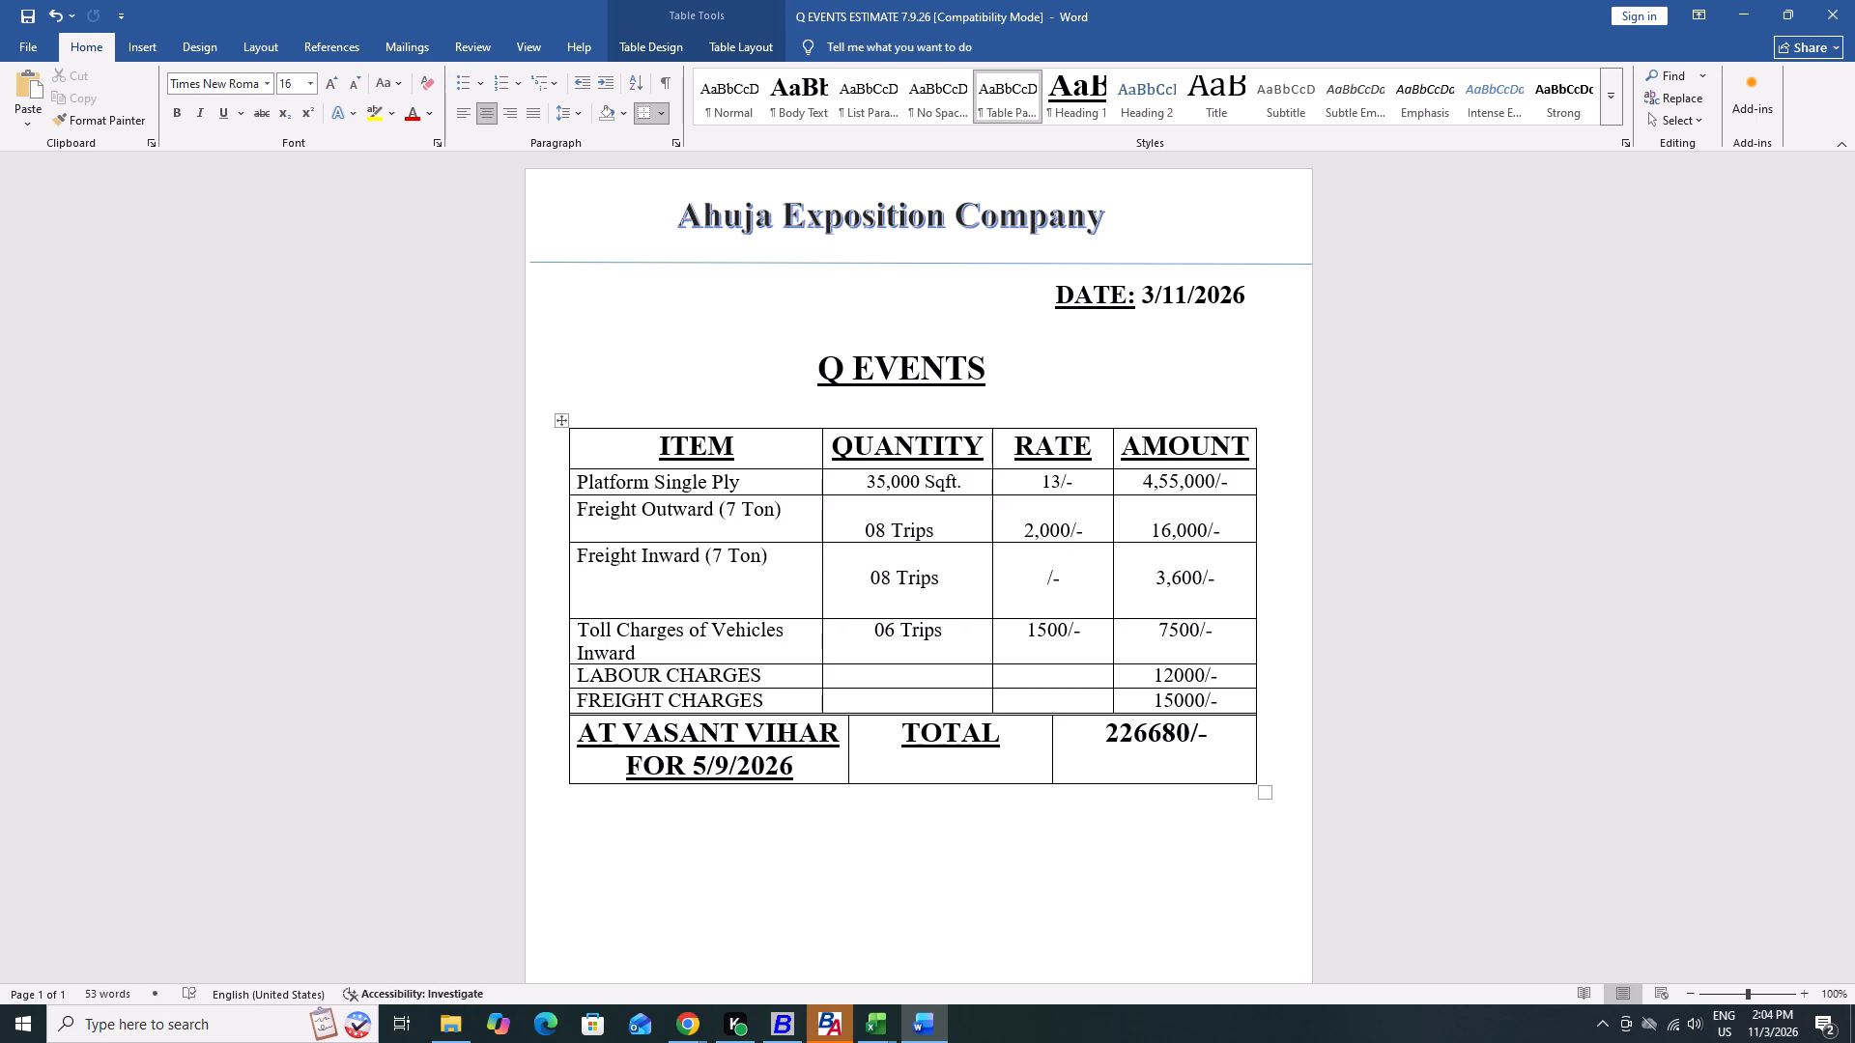
{"action": "type", "text": "2,000"}
Change the amount of the Freight Inward (7 Ton) row to "16,000/-".
{"action": "key", "text": "Tab"}
{"action": "key", "text": "Right"}
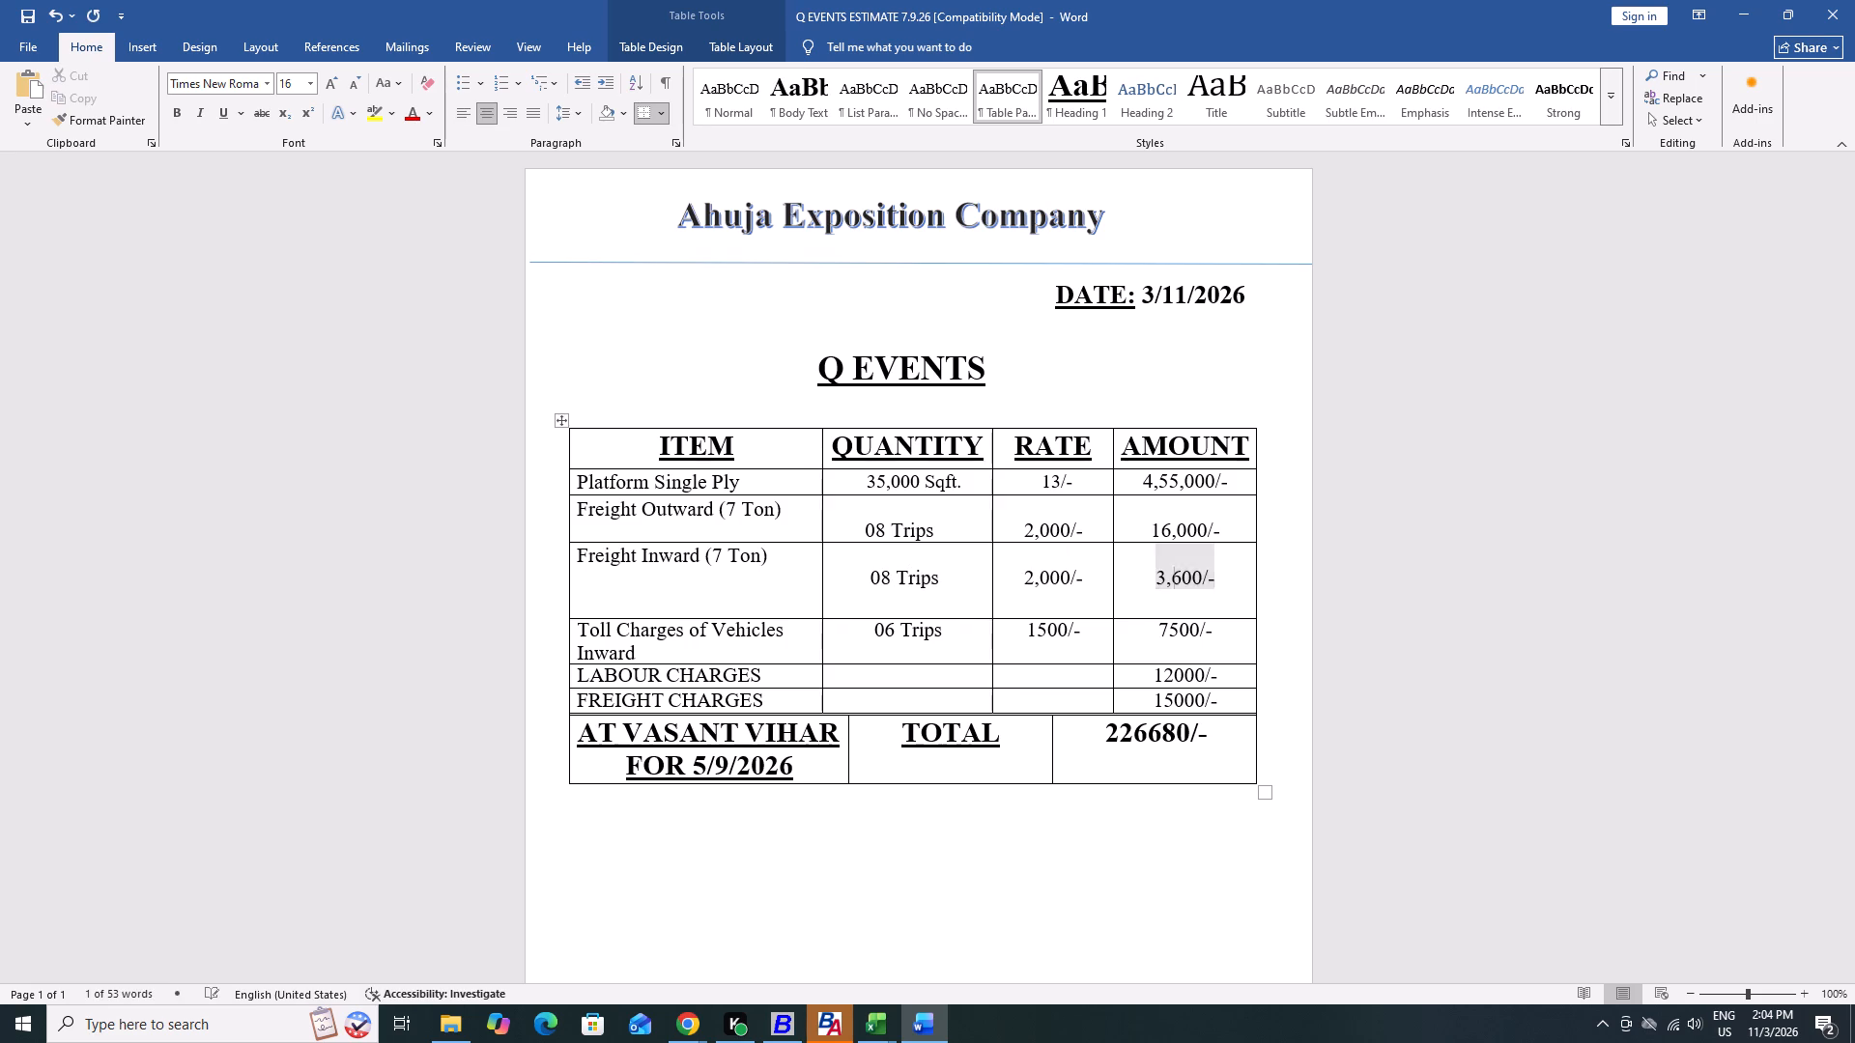
{"action": "key", "text": "Left"}
{"action": "key", "text": "Left"}
{"action": "key", "text": "Left"}
{"action": "key", "text": "Left"}
{"action": "key", "text": "Left"}
{"action": "key", "text": "Left"}
{"action": "key", "text": "Right"}
{"action": "key", "text": "Left"}
{"action": "key", "text": "Left"}
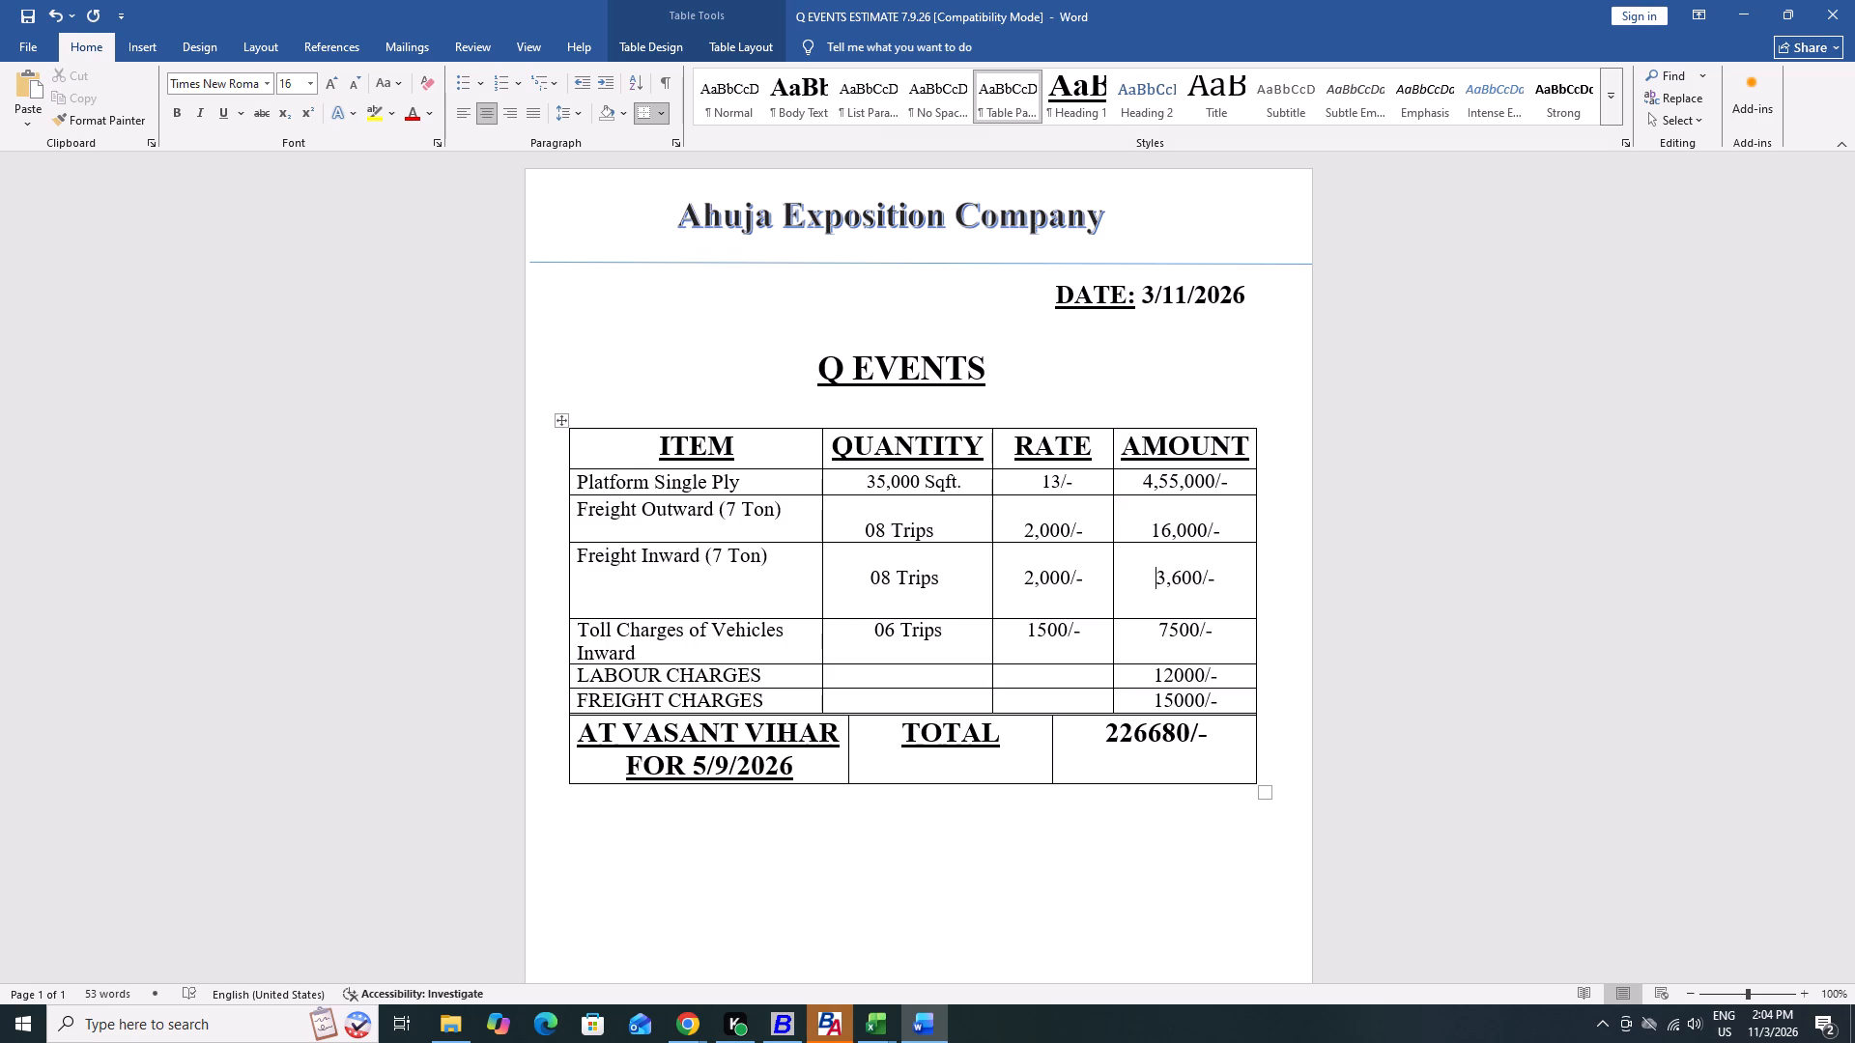
{"action": "key", "text": "ctrl+shift+Right"}
{"action": "key", "text": "ctrl+shift+Right"}
{"action": "key", "text": "shift+Right"}
{"action": "key", "text": "shift+Right"}
{"action": "key", "text": "ctrl+shift+Right"}
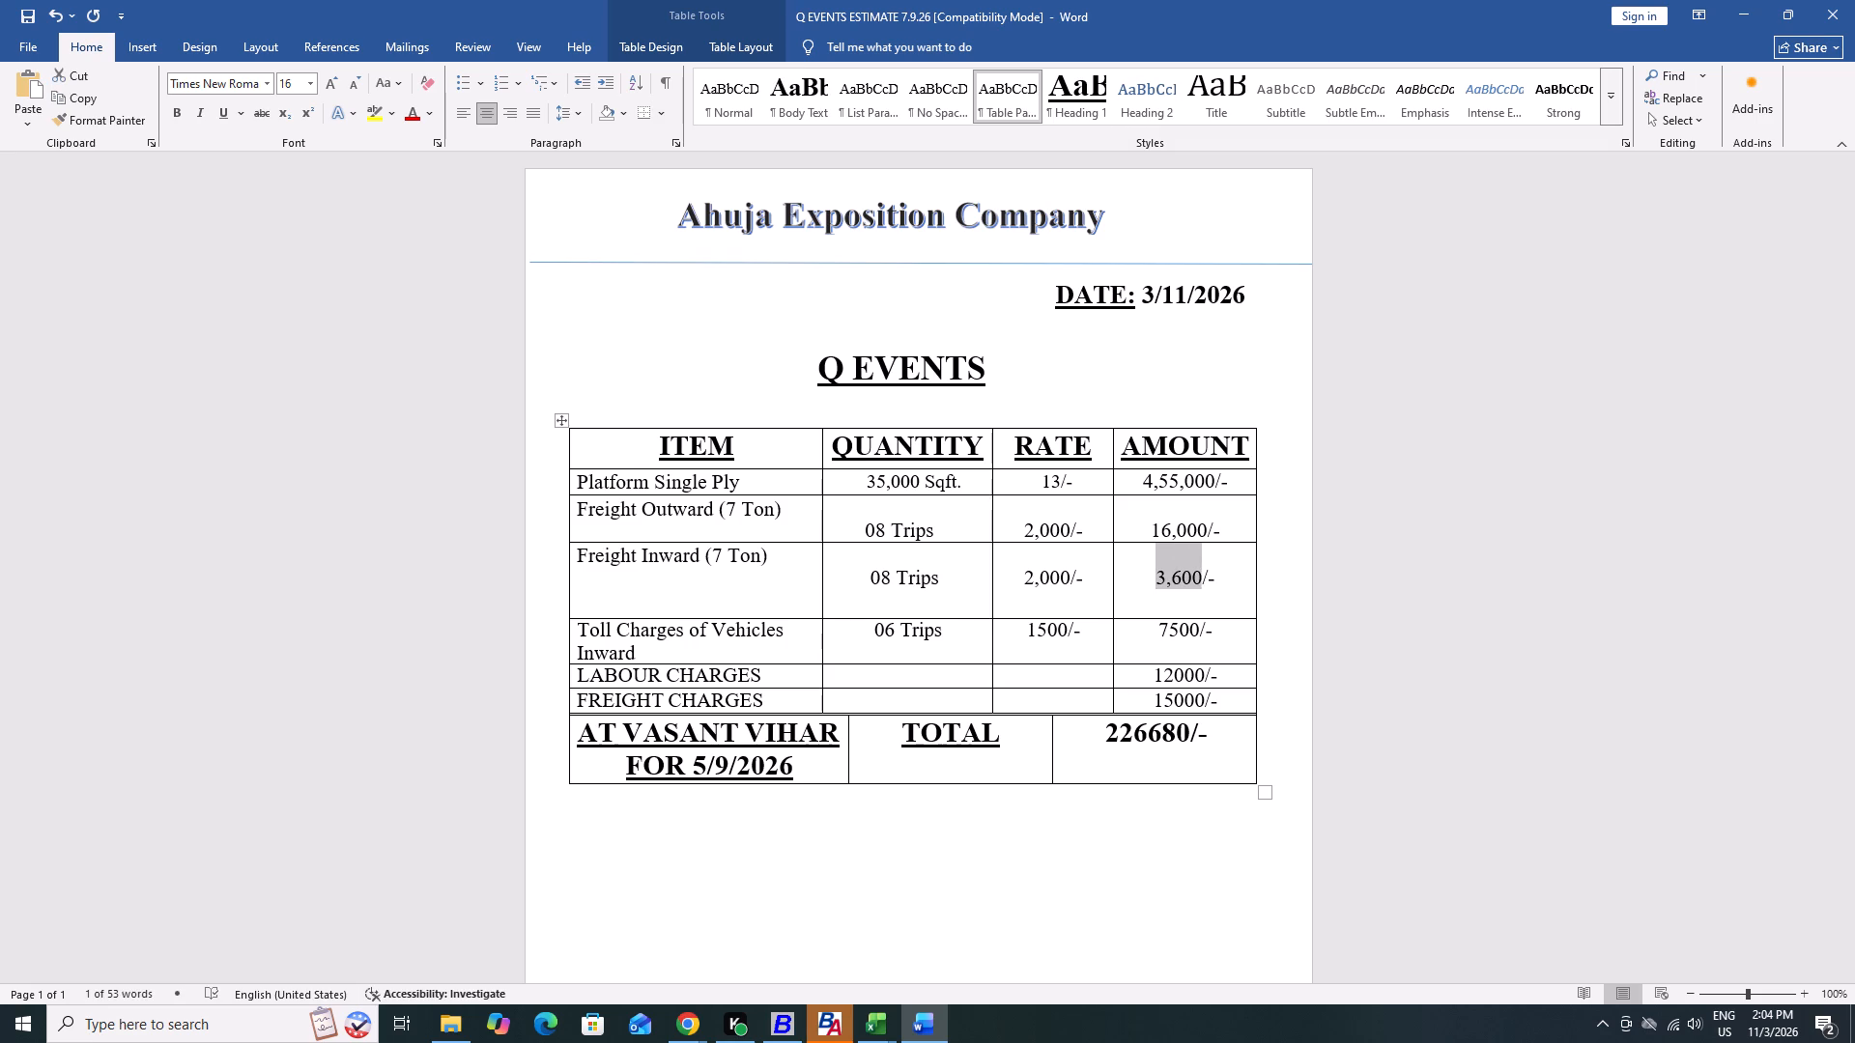
{"action": "key", "text": "shift+Left"}
{"action": "key", "text": "shift+Right"}
{"action": "key", "text": "BackSpace"}
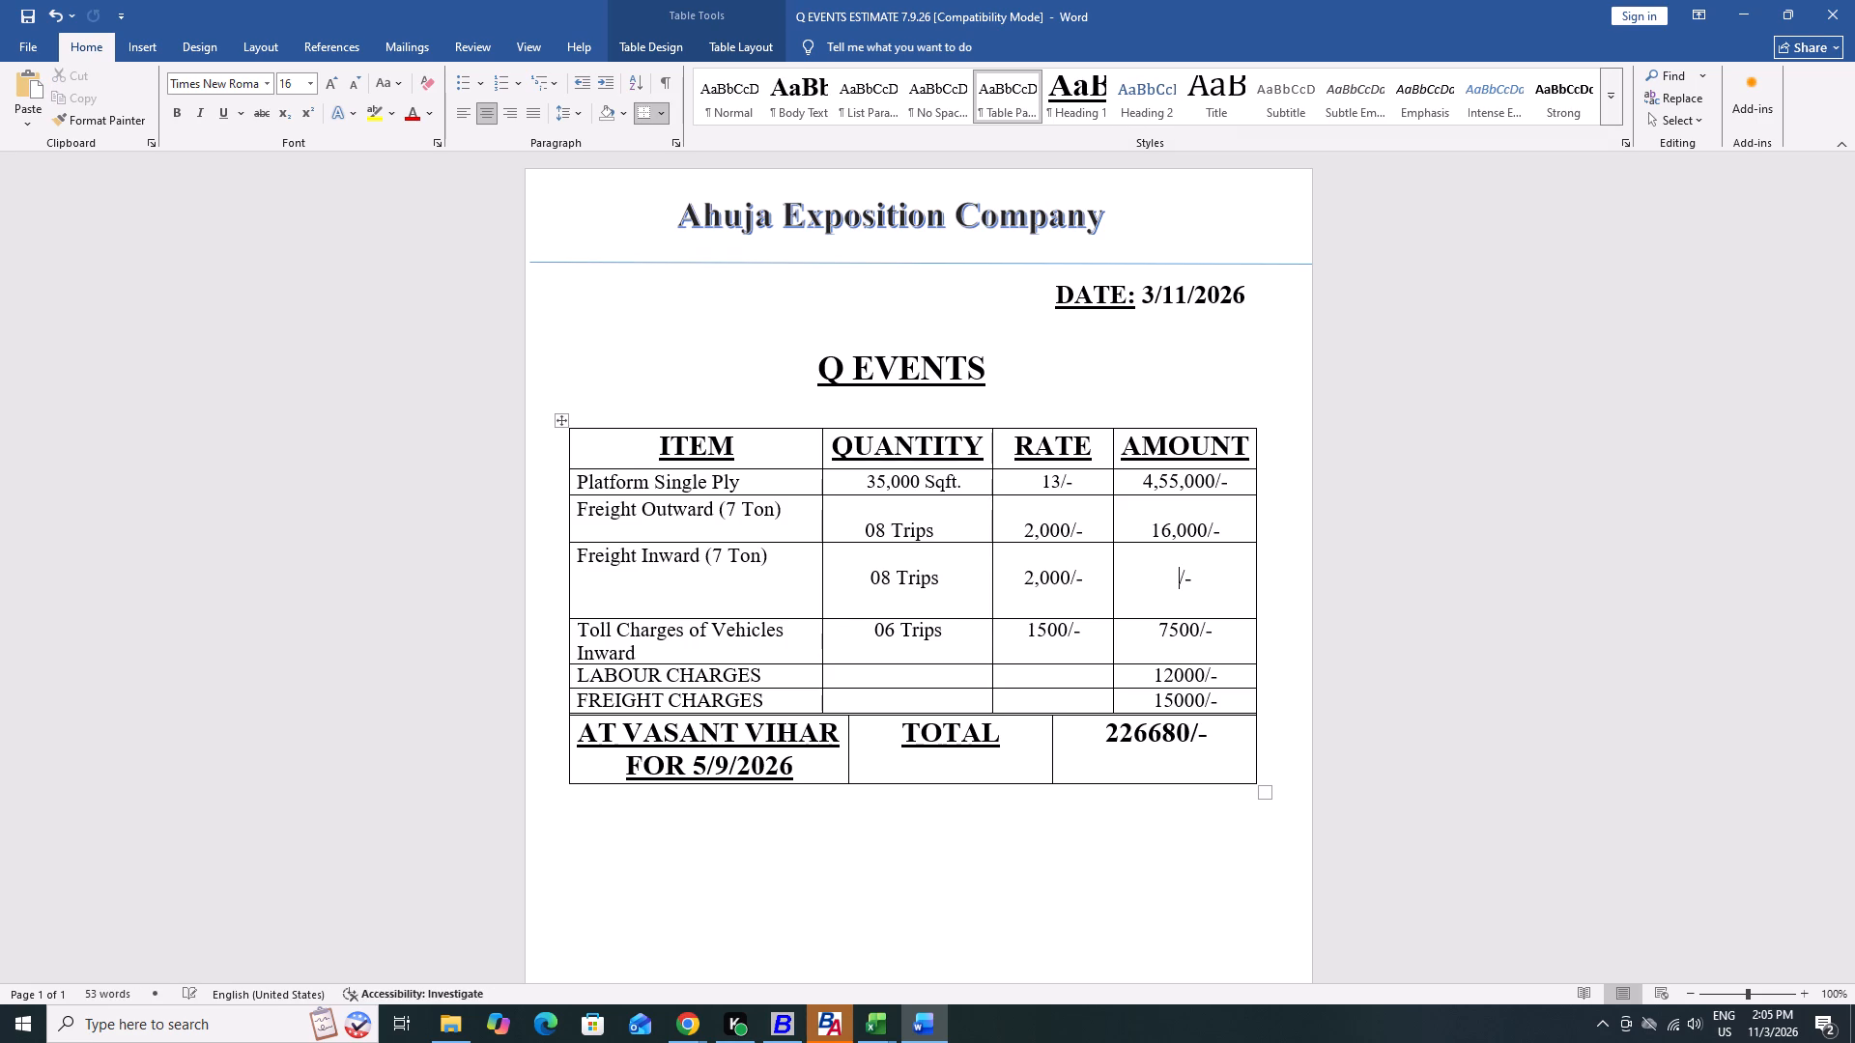
{"action": "type", "text": "16,000"}
Move on from the Freight Inward amount toward the Toll Charges of Vehicles Inward row for editing.
{"action": "key", "text": "Down"}
{"action": "key", "text": "Left"}
{"action": "key", "text": "Left"}
{"action": "key", "text": "Left"}
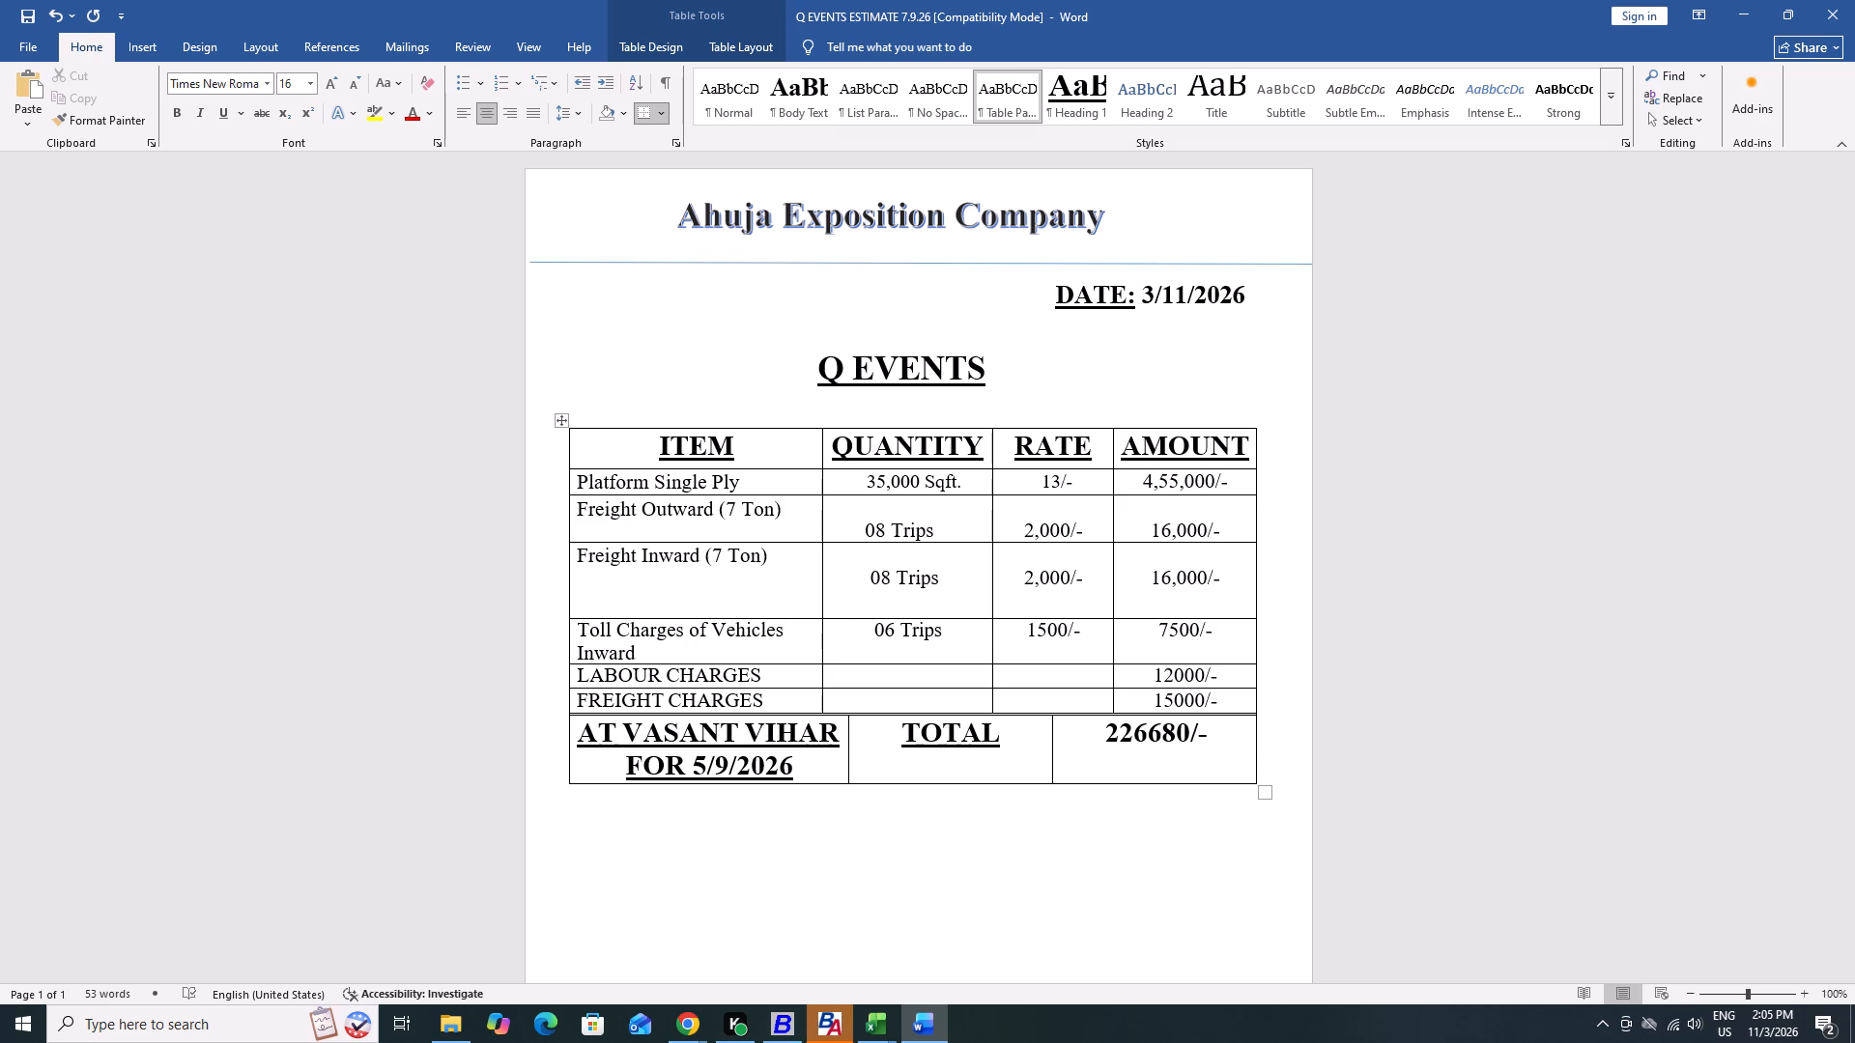
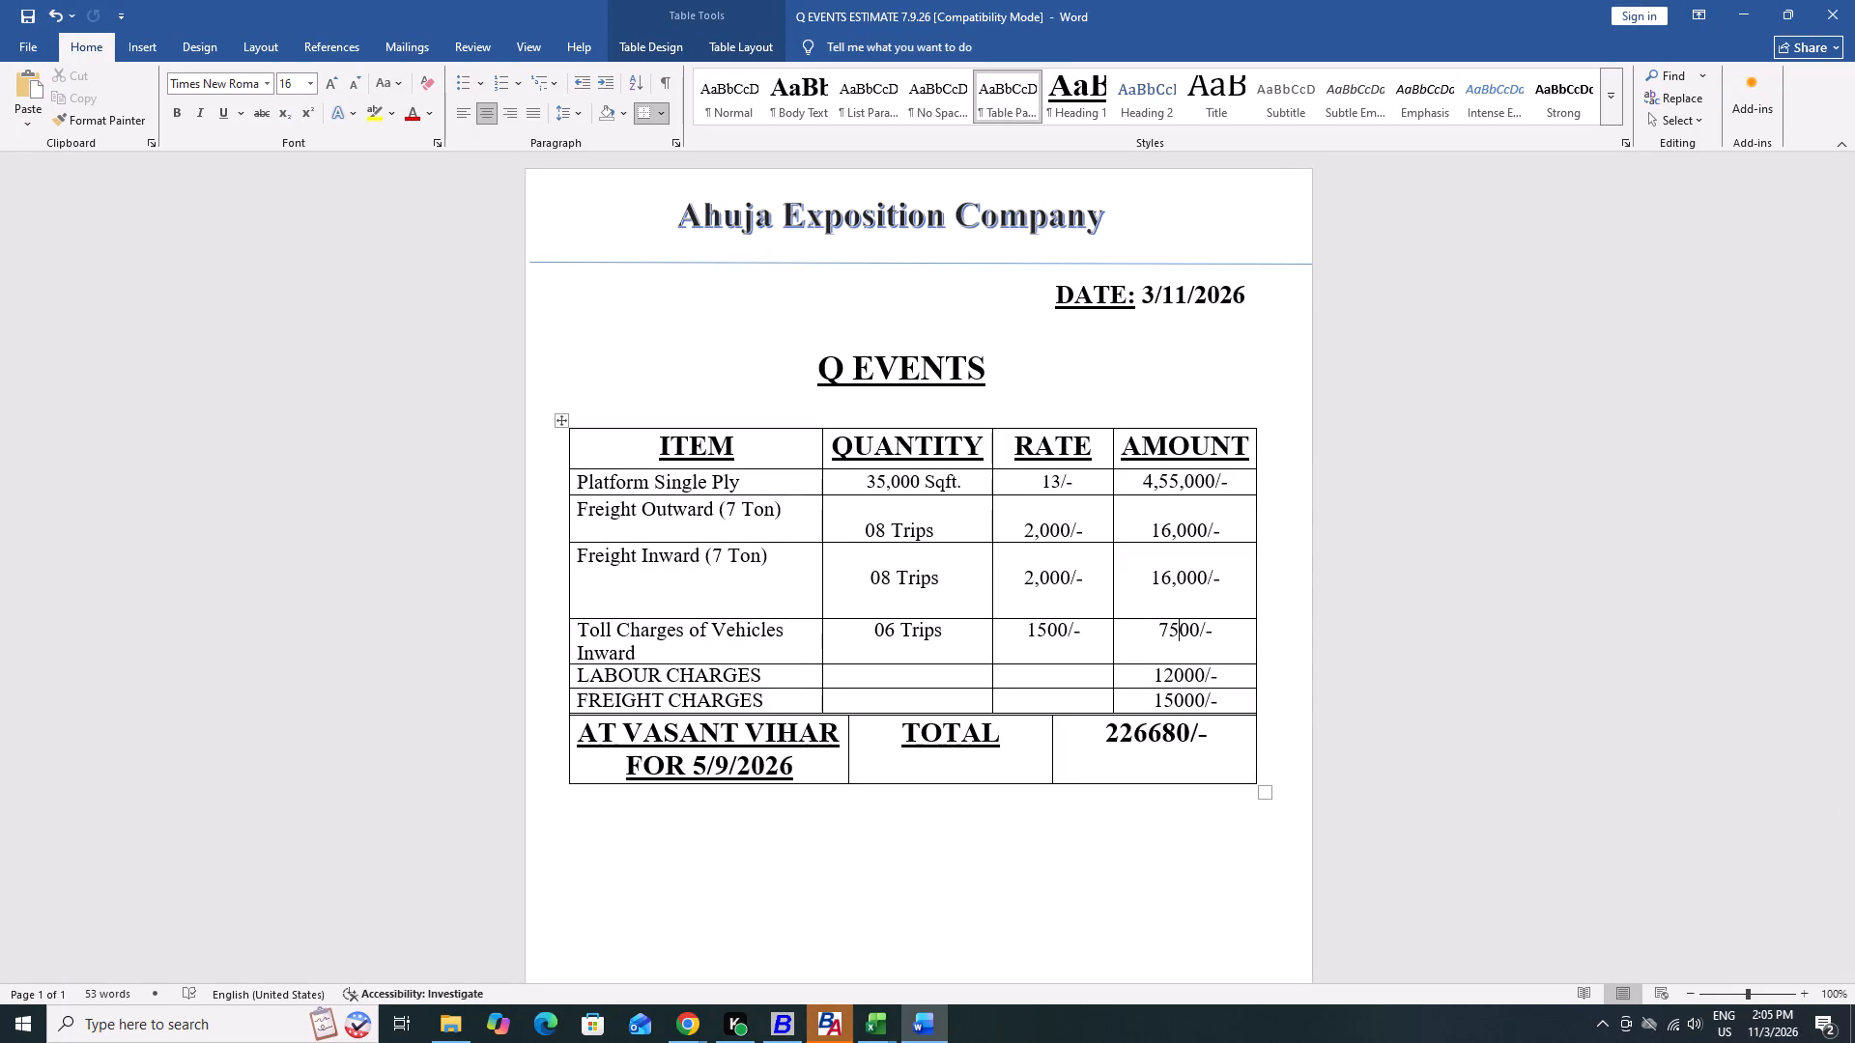
Change the rate of the Freight Outward (7 Ton) row to "16,000/-".
{"action": "left_click", "coordinate": [1028, 530]}
{"action": "key", "text": "Right"}
{"action": "key", "text": "BackSpace"}
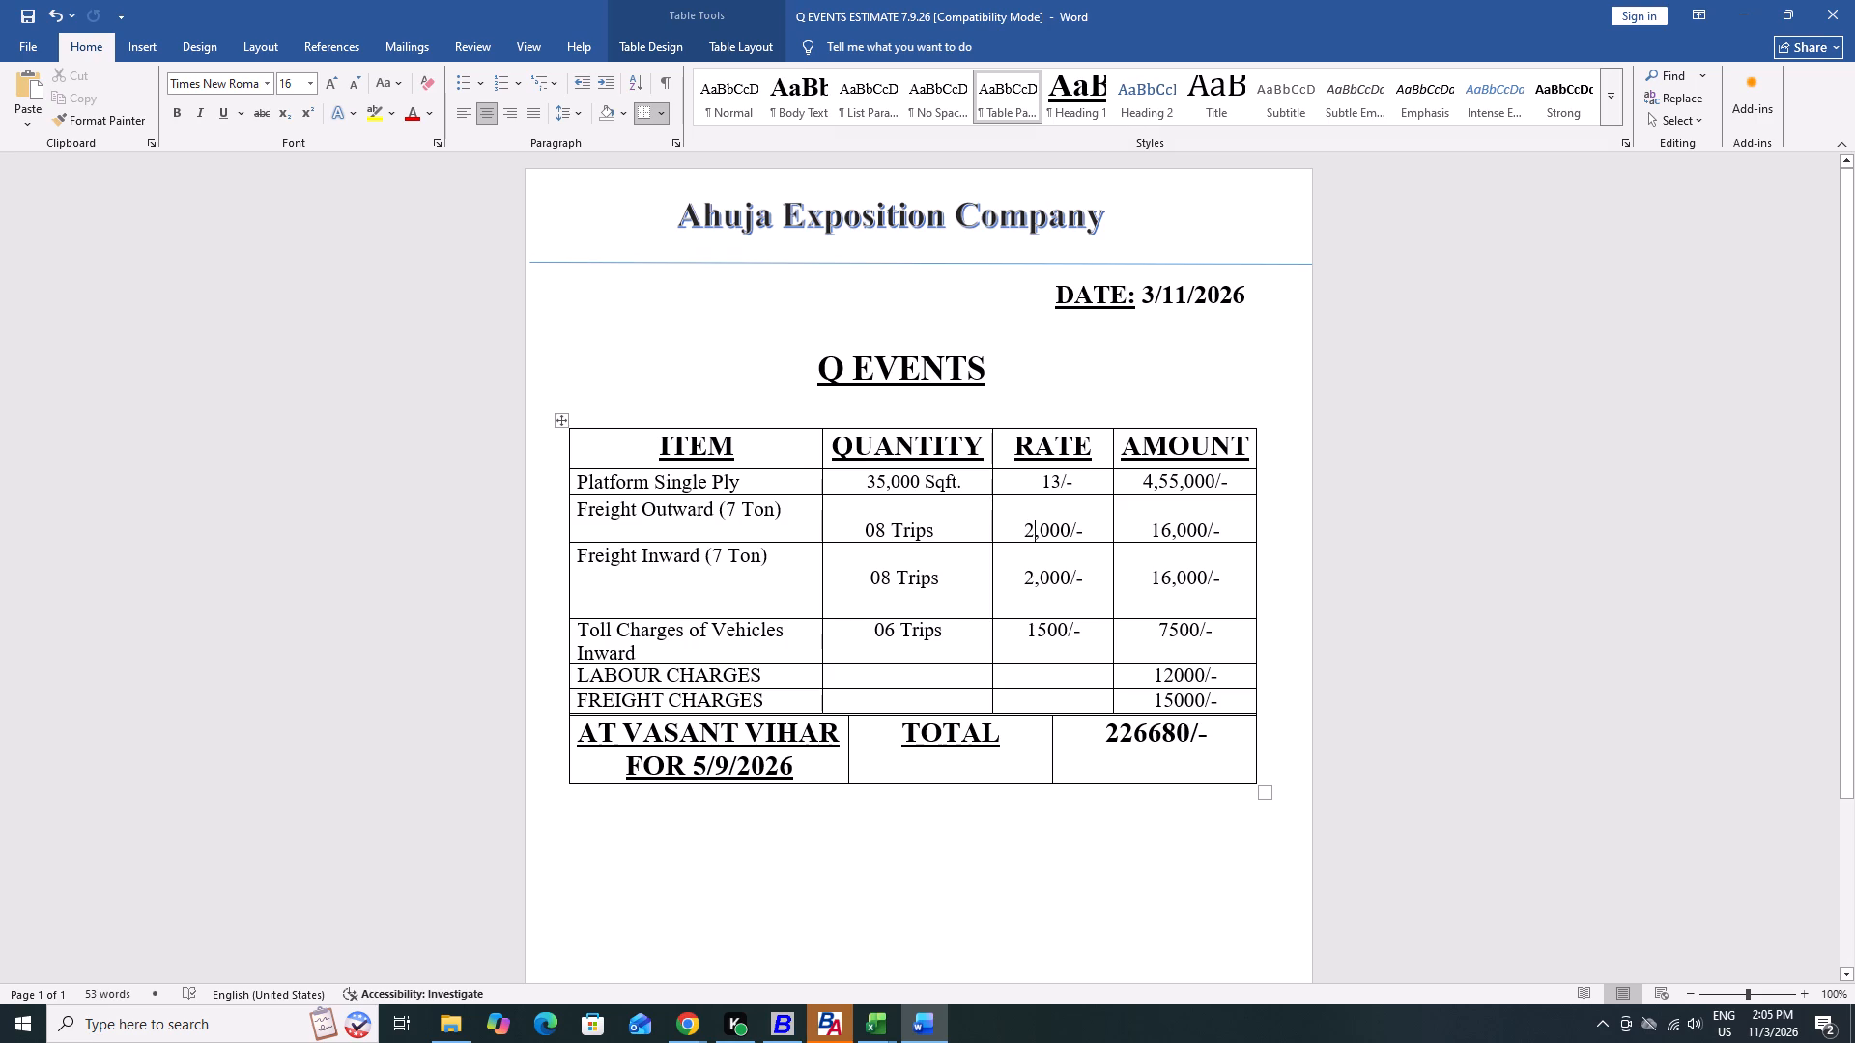
{"action": "type", "text": "16"}
Change the rate of the Freight Inward (7 Ton) row to "16,000/-".
{"action": "key", "text": "Down"}
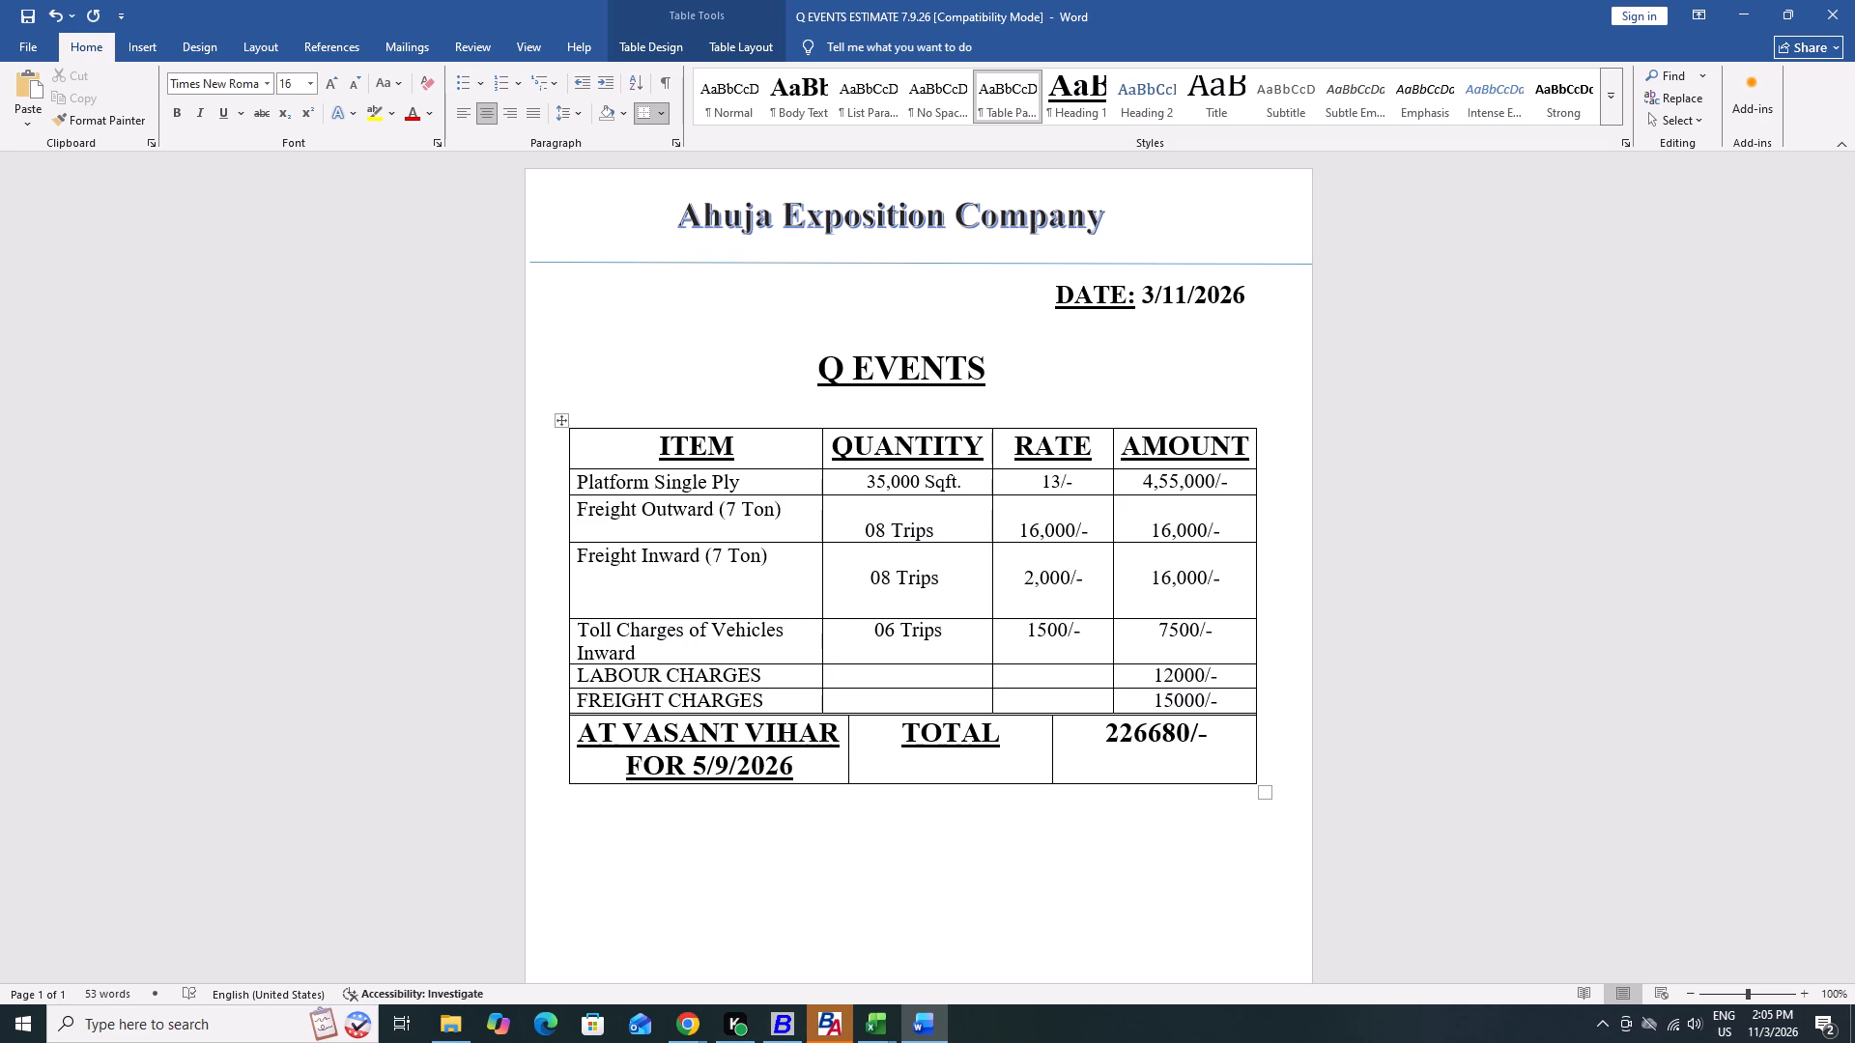
{"action": "key", "text": "Left"}
{"action": "key", "text": "BackSpace"}
{"action": "type", "text": "16"}
Change the amount of the Freight Outward (7 Ton) row to "1,28,000/-".
{"action": "key", "text": "Up"}
{"action": "key", "text": "Up"}
{"action": "key", "text": "Right"}
{"action": "key", "text": "Down"}
{"action": "key", "text": "Right"}
{"action": "key", "text": "Right"}
{"action": "key", "text": "Right"}
{"action": "key", "text": "Right"}
{"action": "key", "text": "Right"}
{"action": "key", "text": "Right"}
{"action": "key", "text": "Right"}
{"action": "key", "text": "Left"}
{"action": "key", "text": "Right"}
{"action": "key", "text": "BackSpace"}
{"action": "key", "text": "Right"}
{"action": "type", "text": "28,"}
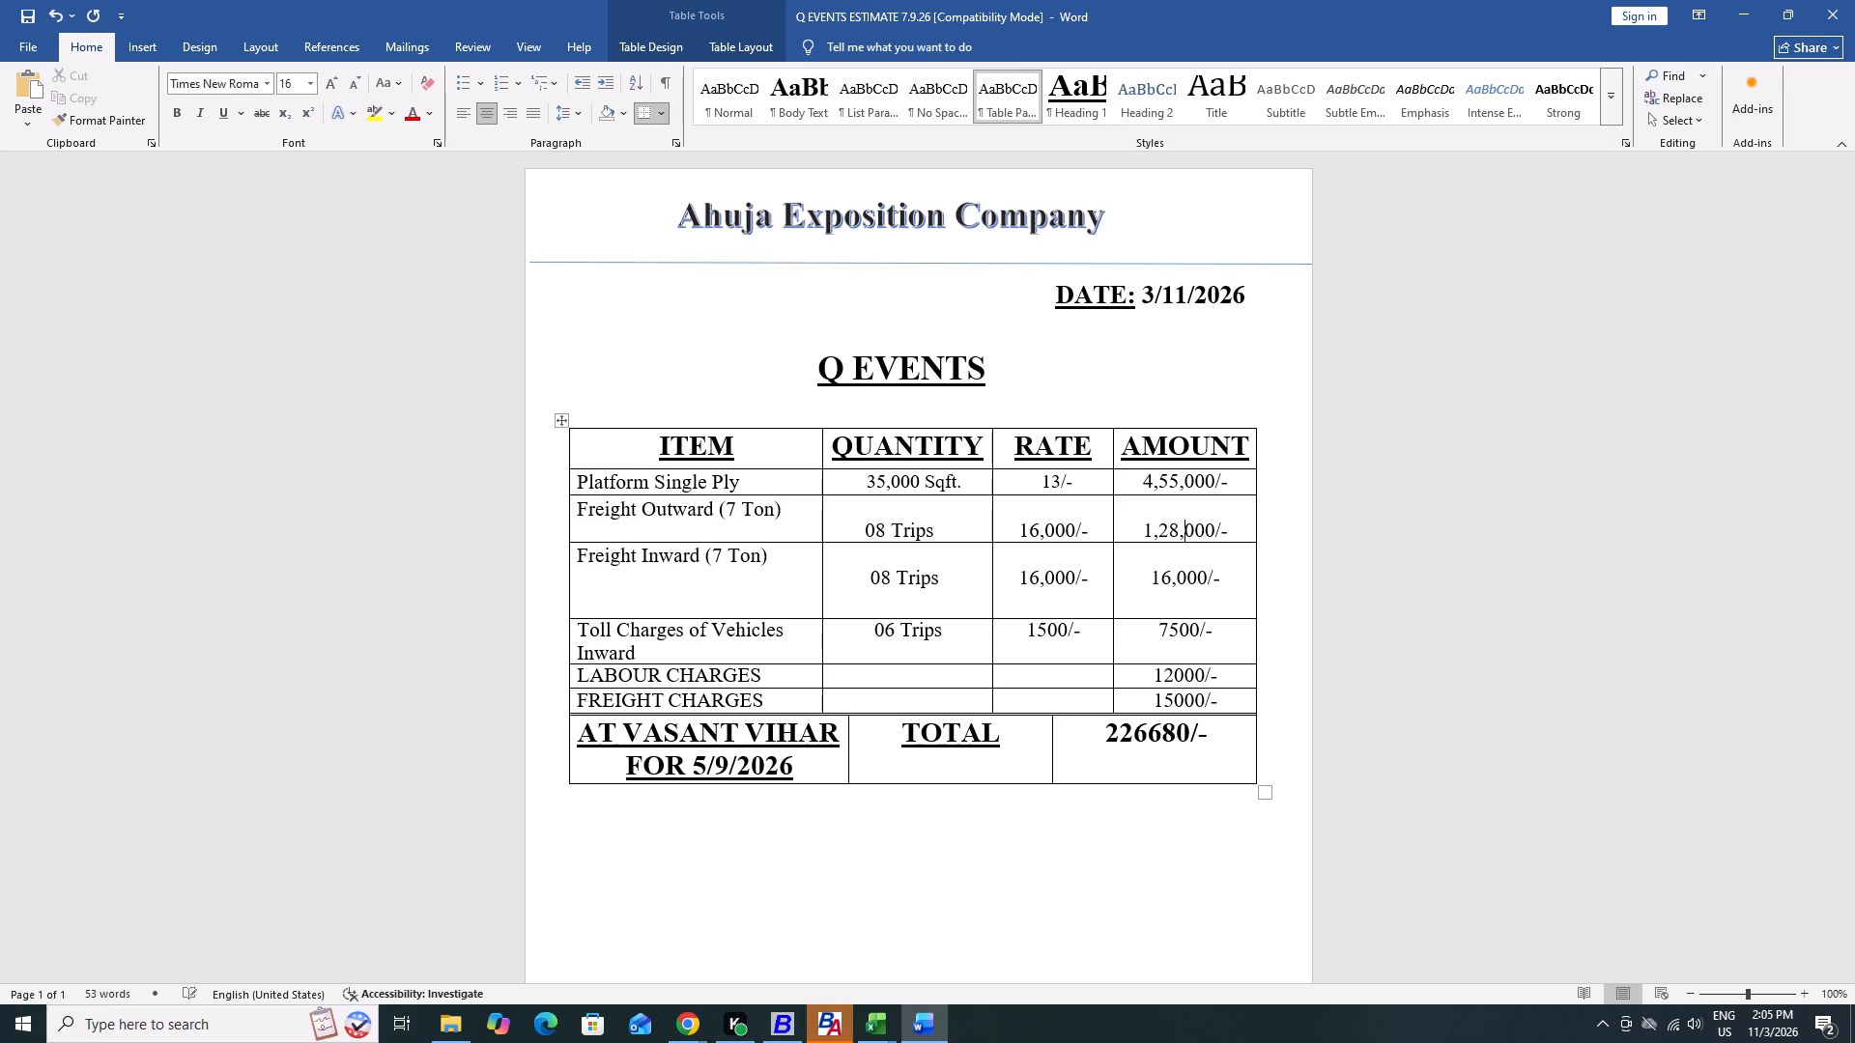
Change the amount of the Freight Inward (7 Ton) row to "1,28,000/-".
{"action": "key", "text": "Down"}
{"action": "key", "text": "Left"}
{"action": "key", "text": "Left"}
{"action": "key", "text": "BackSpace"}
{"action": "key", "text": "Right"}
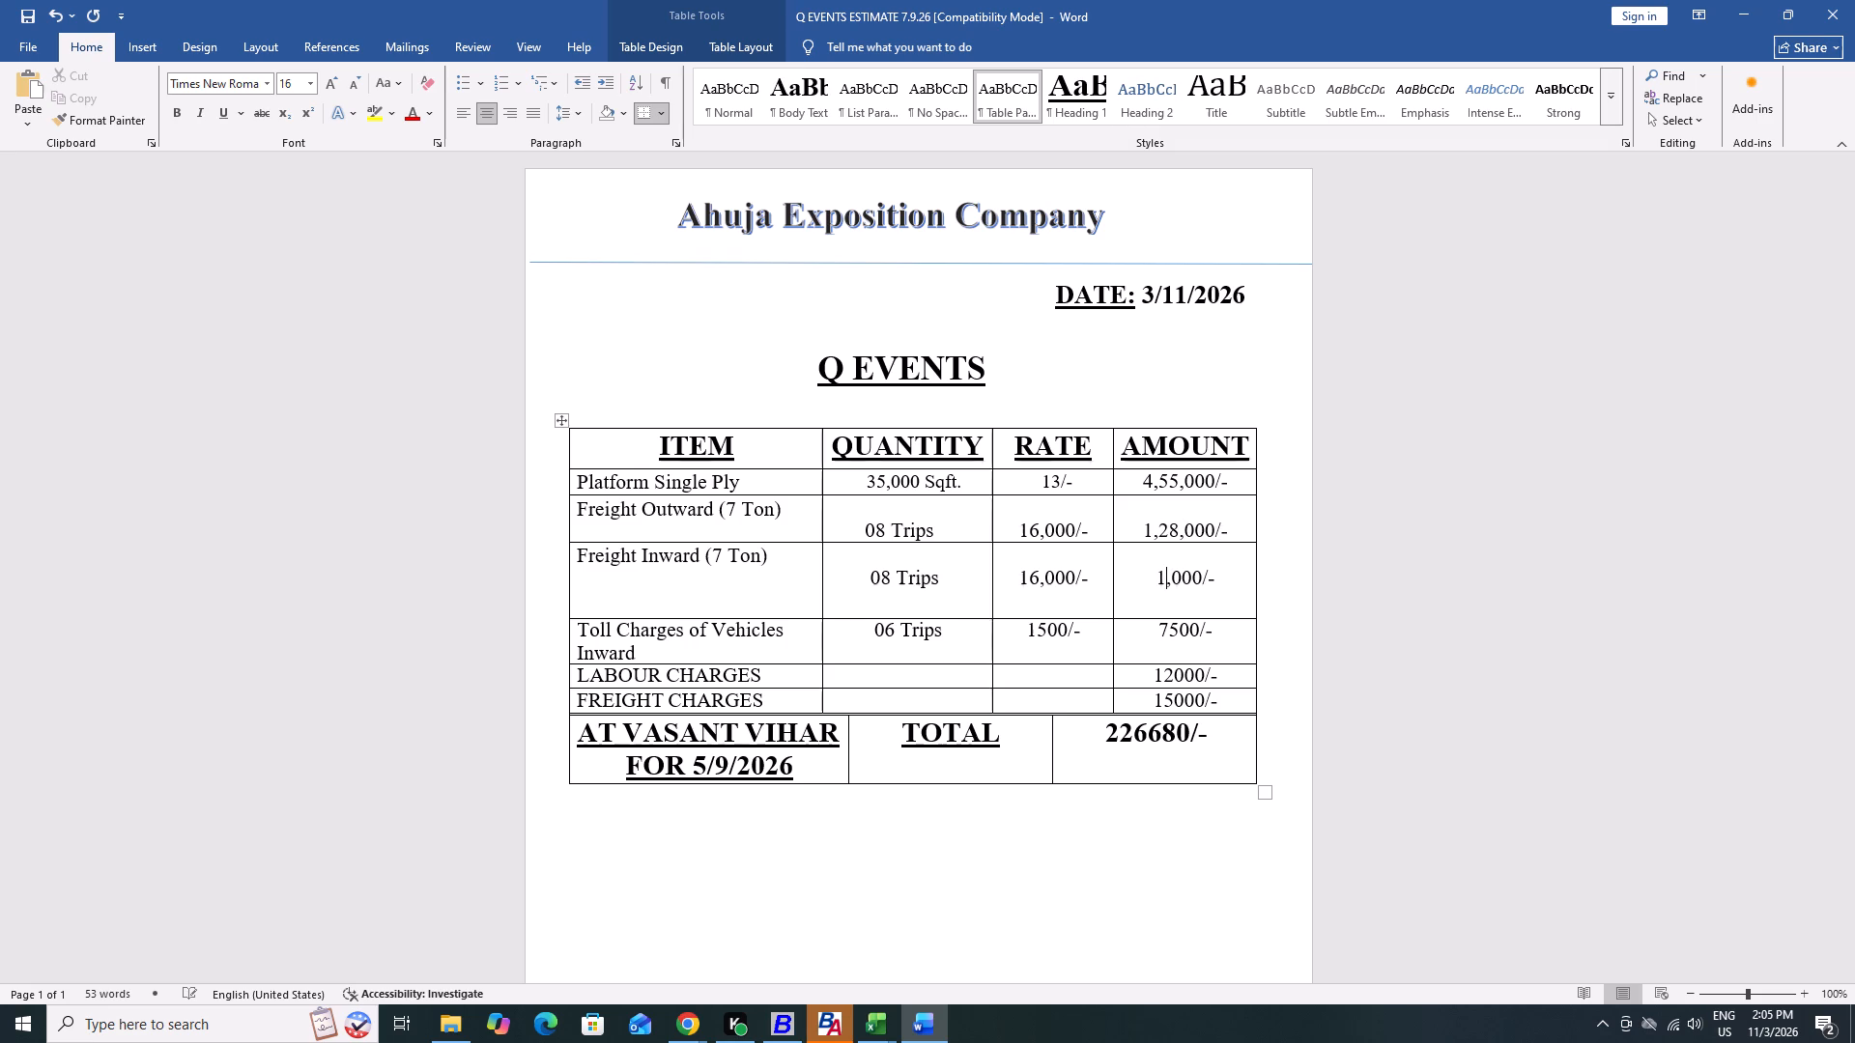
{"action": "type", "text": "28,"}
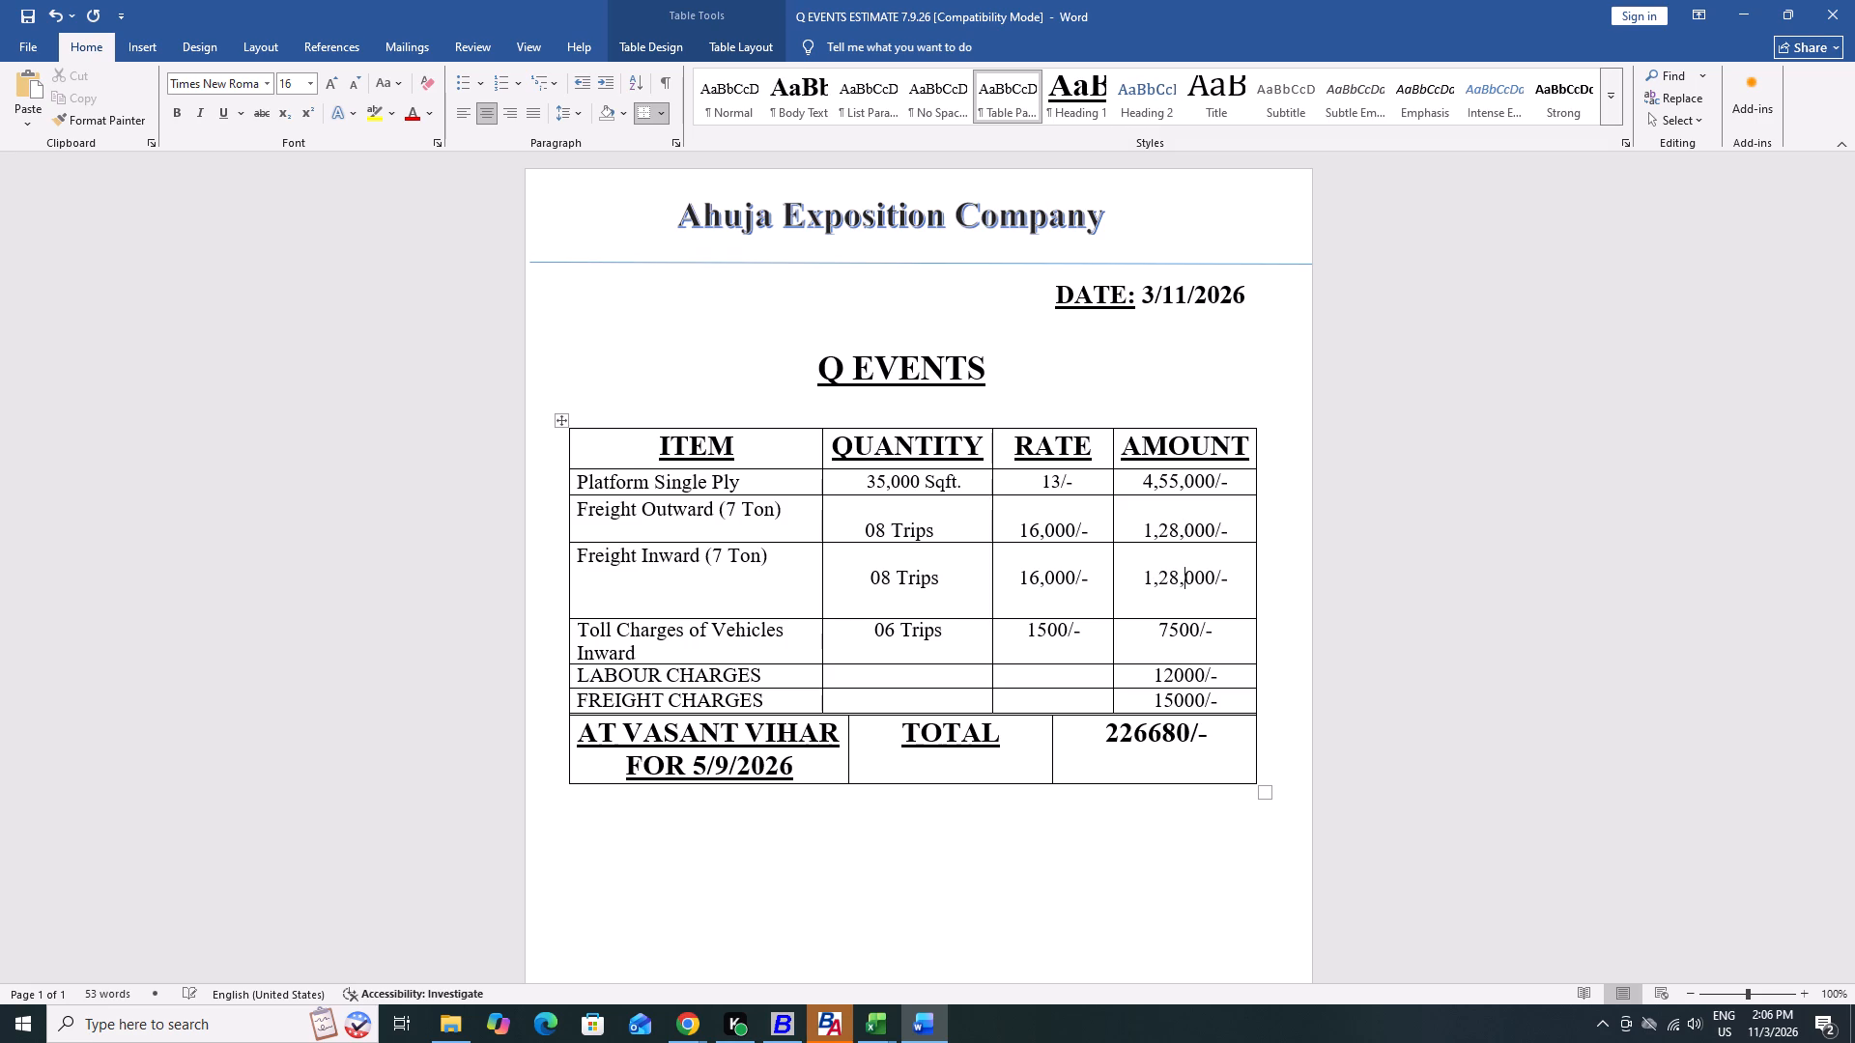
Clear the item text "Toll Charges of Vehicles Inward" from its table cell.
{"action": "key", "text": "Down"}
{"action": "key", "text": "Left"}
{"action": "key", "text": "Left"}
{"action": "key", "text": "Left"}
{"action": "key", "text": "Left"}
{"action": "key", "text": "Left"}
{"action": "key", "text": "Left"}
{"action": "key", "text": "Left"}
{"action": "key", "text": "Left"}
{"action": "key", "text": "Left"}
{"action": "key", "text": "Left"}
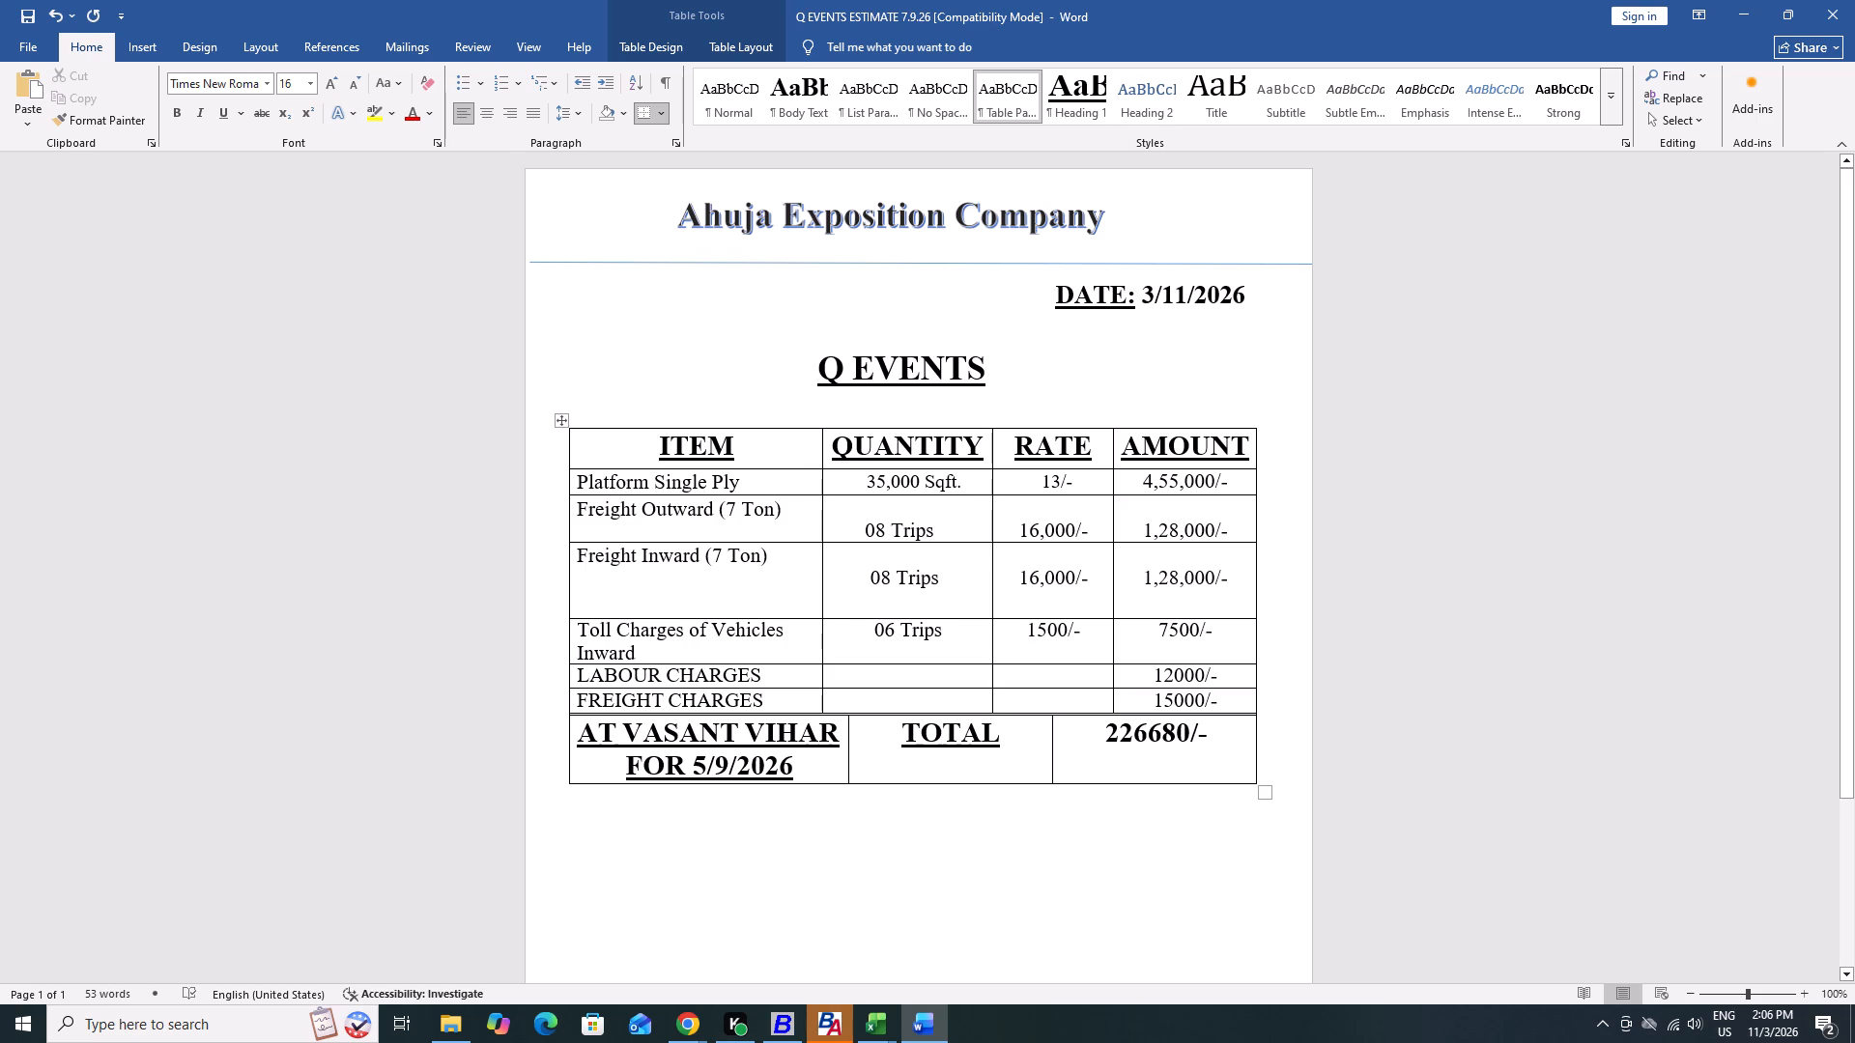
{"action": "left_click", "coordinate": [608, 630]}
{"action": "key", "text": "Left"}
{"action": "key", "text": "Left"}
{"action": "key", "text": "Left"}
{"action": "key", "text": "ctrl+shift+Right"}
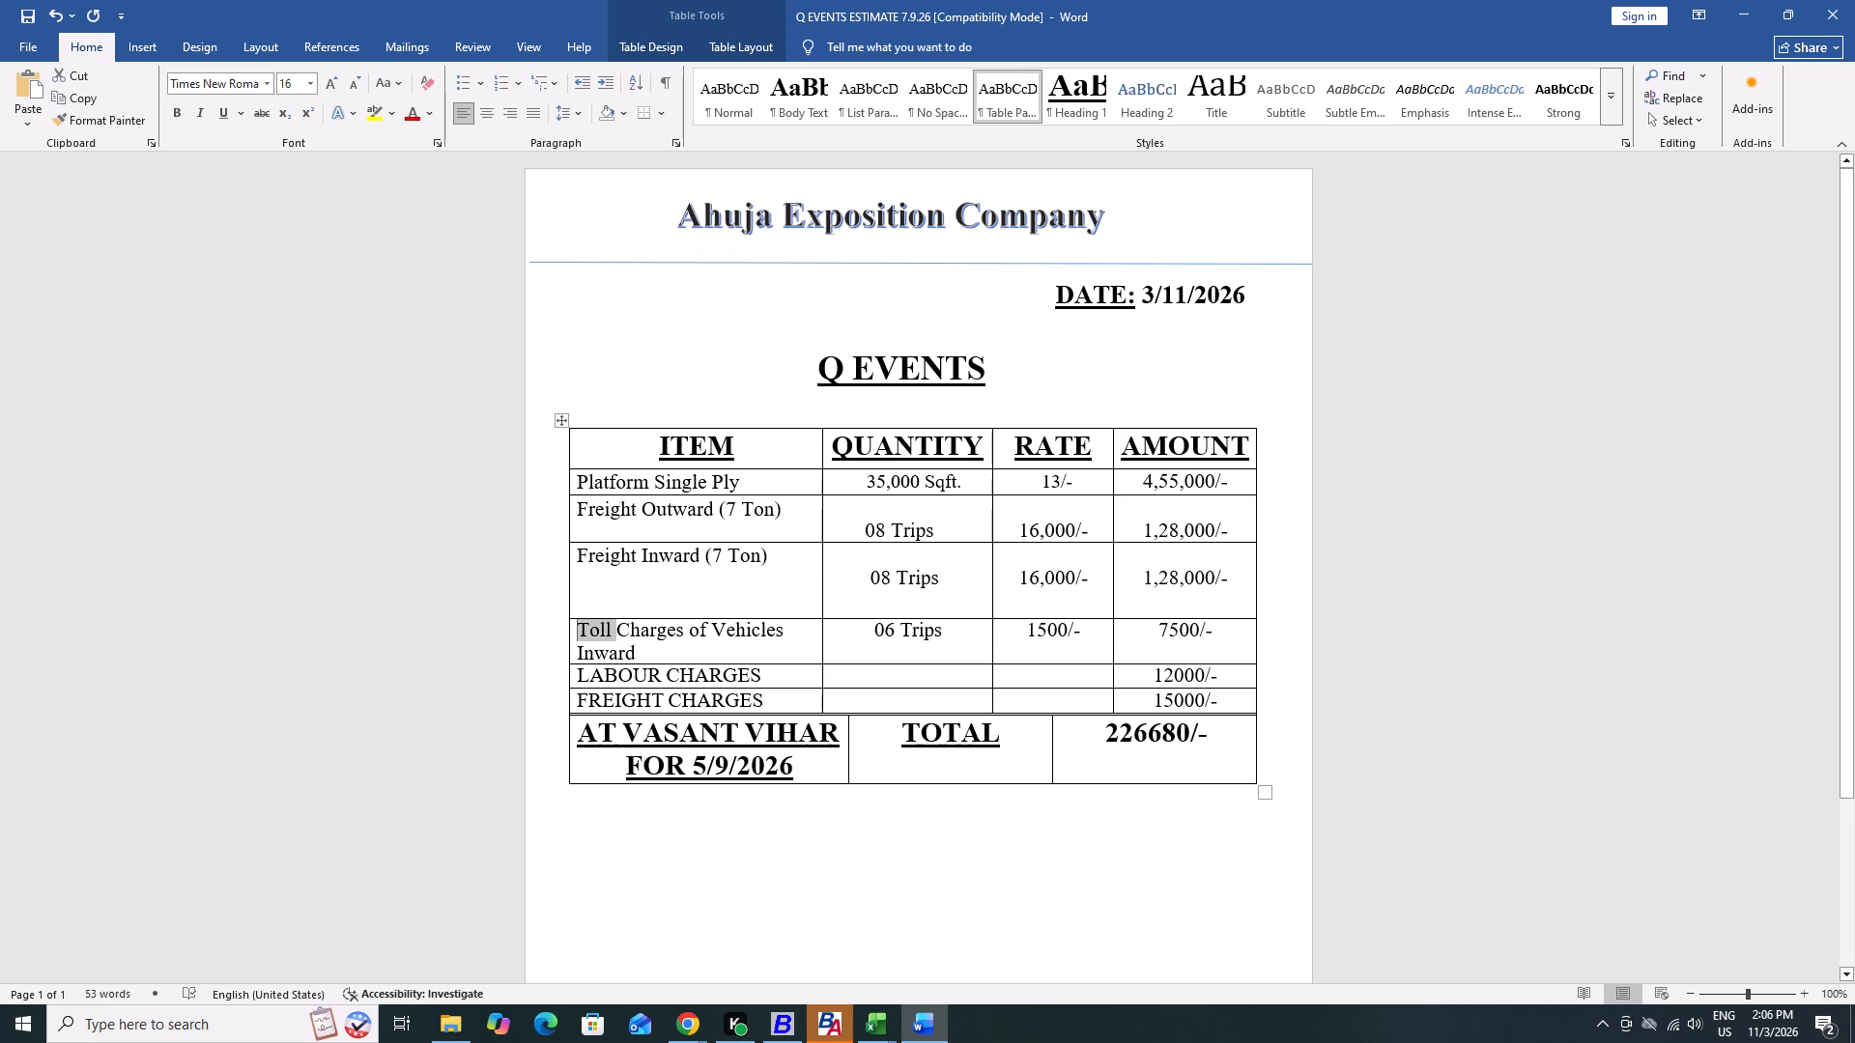
{"action": "key", "text": "ctrl+shift+Right"}
{"action": "key", "text": "ctrl+shift+Right"}
{"action": "key", "text": "ctrl+shift+Right"}
{"action": "key", "text": "ctrl+shift+Right"}
{"action": "key", "text": "BackSpace"}
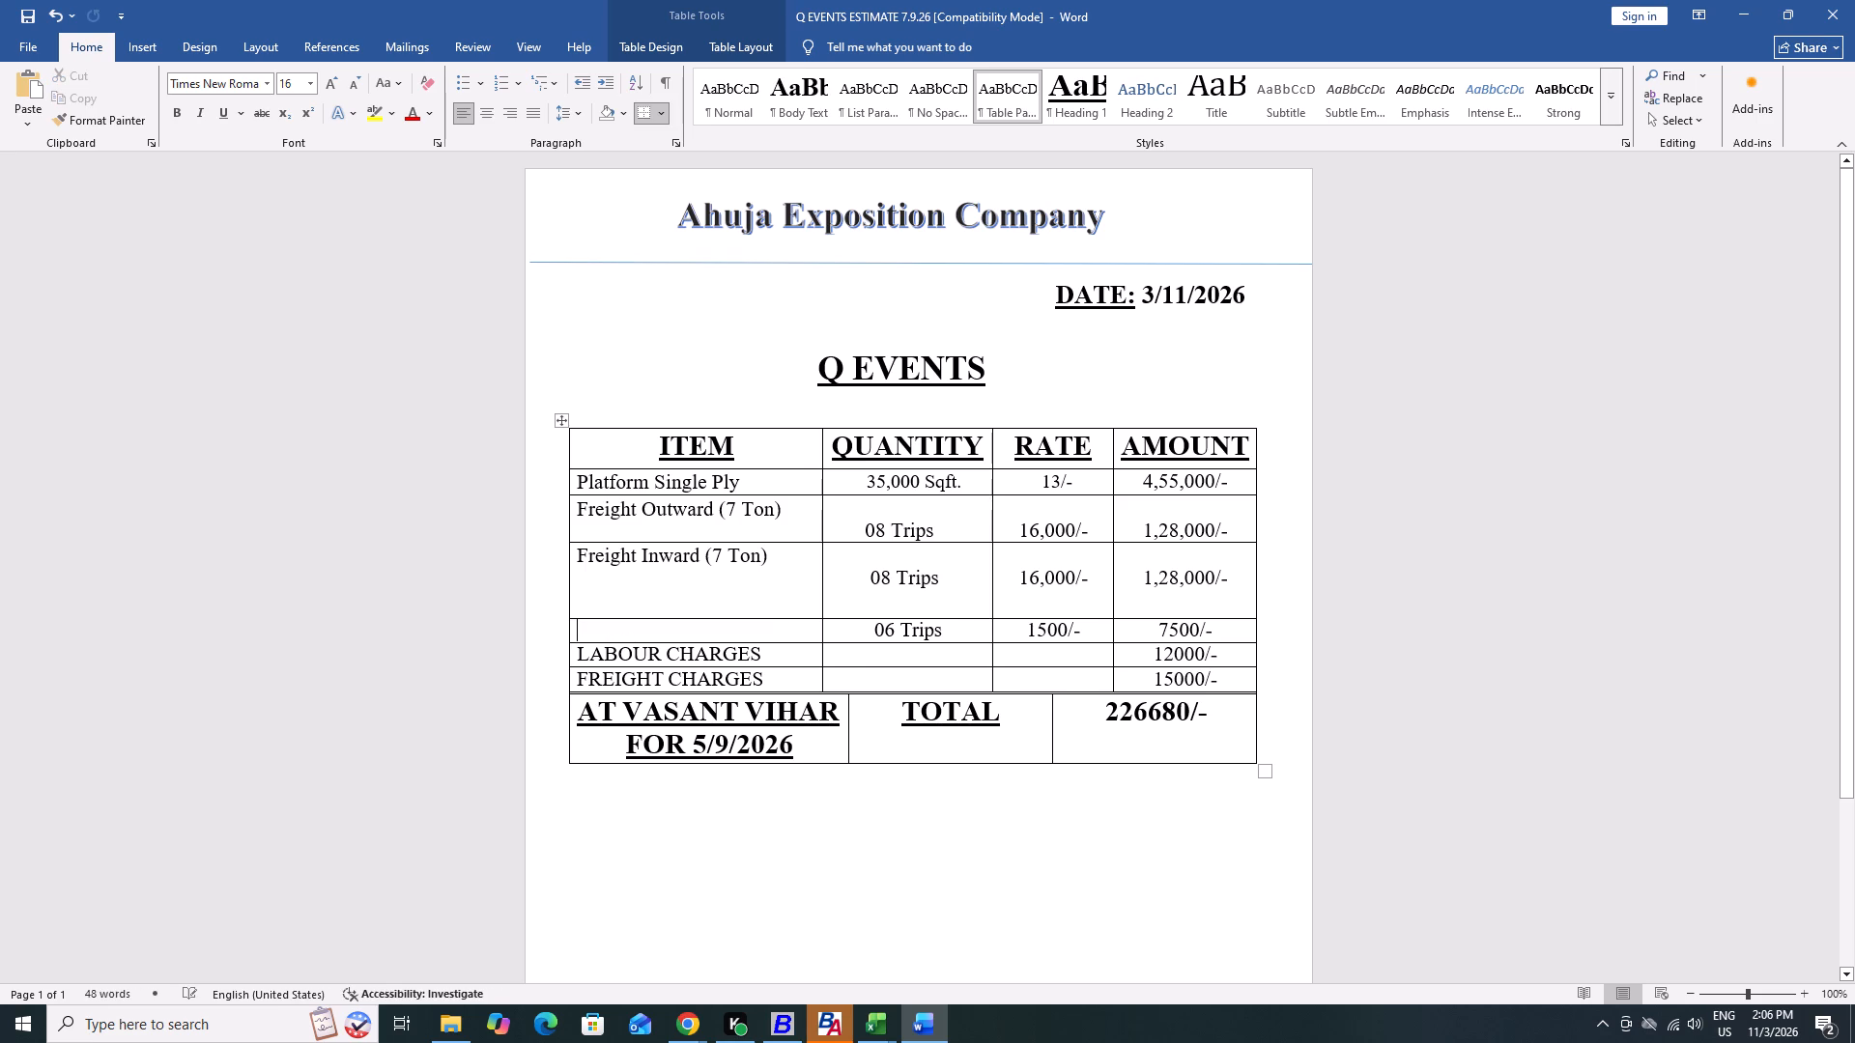
Delete the LABOUR CHARGES item cell, shifting the cells below it up.
{"action": "key", "text": "Down"}
{"action": "key", "text": "Up"}
{"action": "key", "text": "Down"}
{"action": "key", "text": "ctrl+shift+Right"}
{"action": "key", "text": "ctrl+shift+Right"}
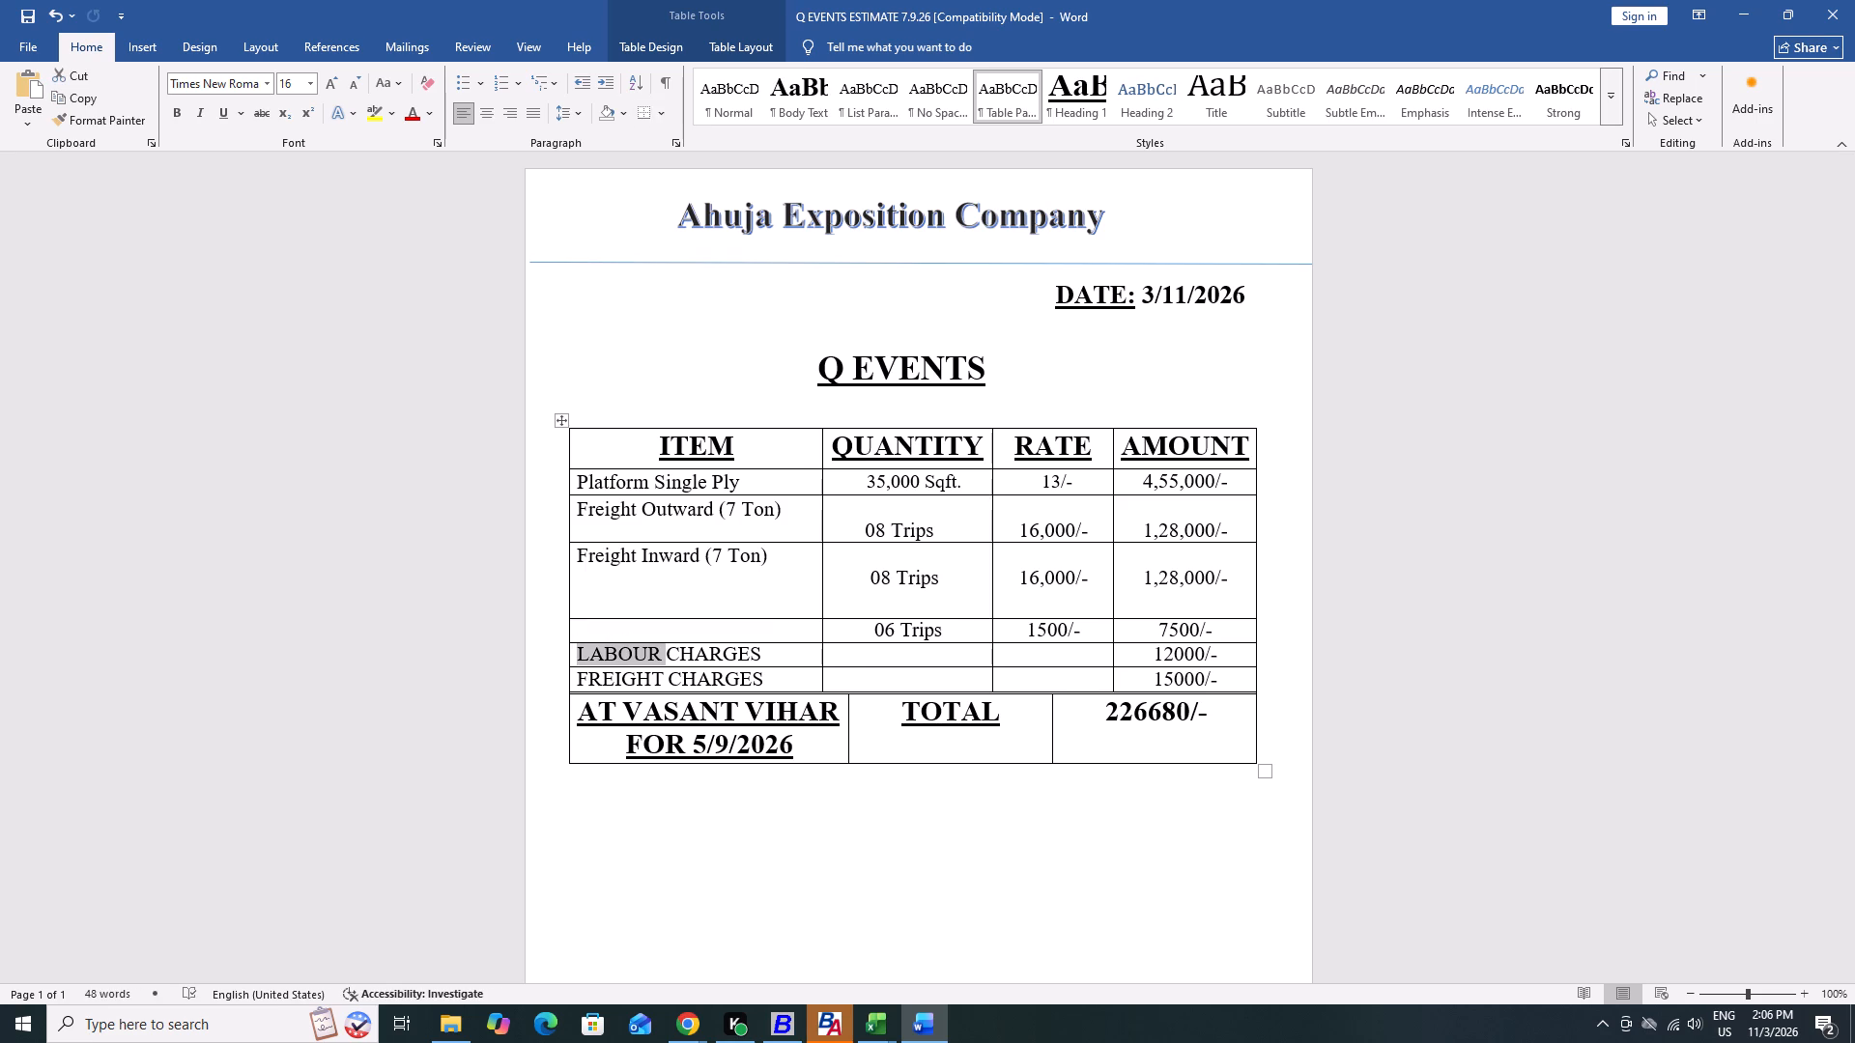
{"action": "key", "text": "ctrl+shift+Right"}
{"action": "key", "text": "ctrl+shift+Left"}
{"action": "key", "text": "ctrl+shift+Right"}
{"action": "key", "text": "BackSpace"}
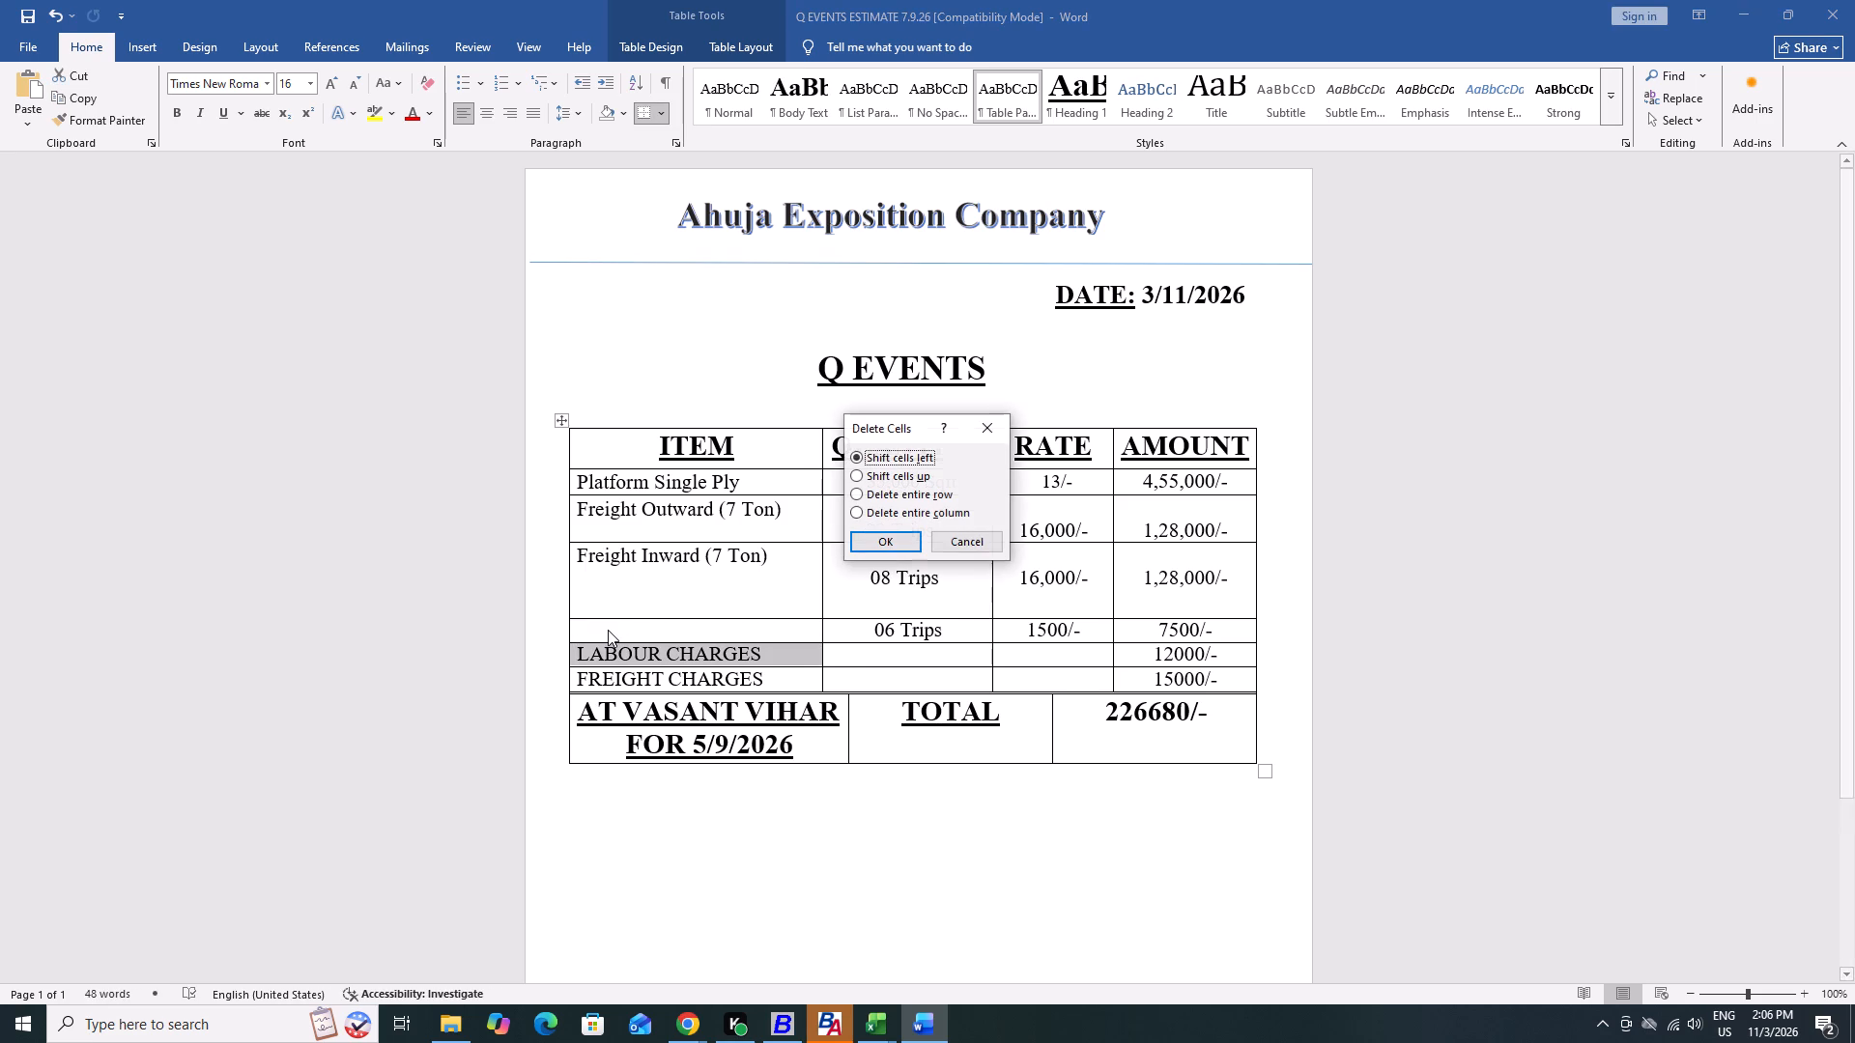
{"action": "key", "text": "Down"}
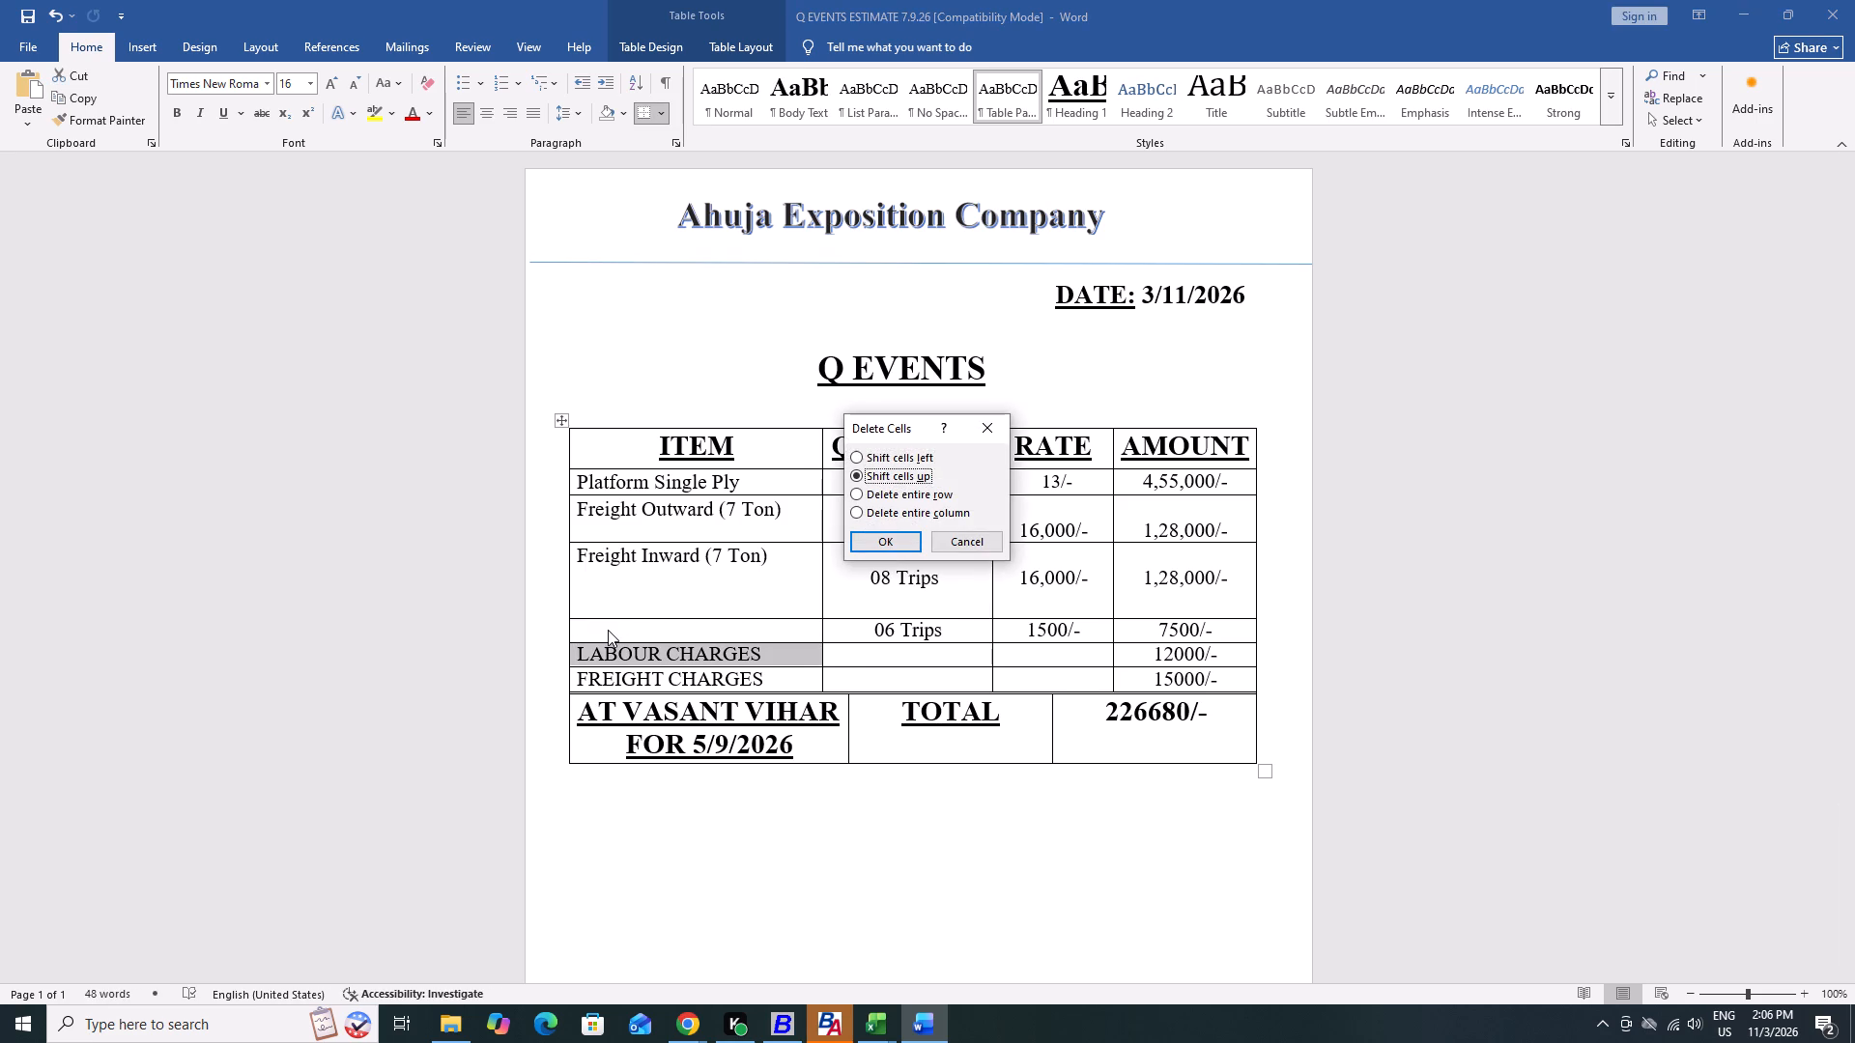
{"action": "key", "text": "Return"}
Delete all cells of the blank-item row with 06 Trips, 1500/- and 7500/-, shifting cells up.
{"action": "key", "text": "Up"}
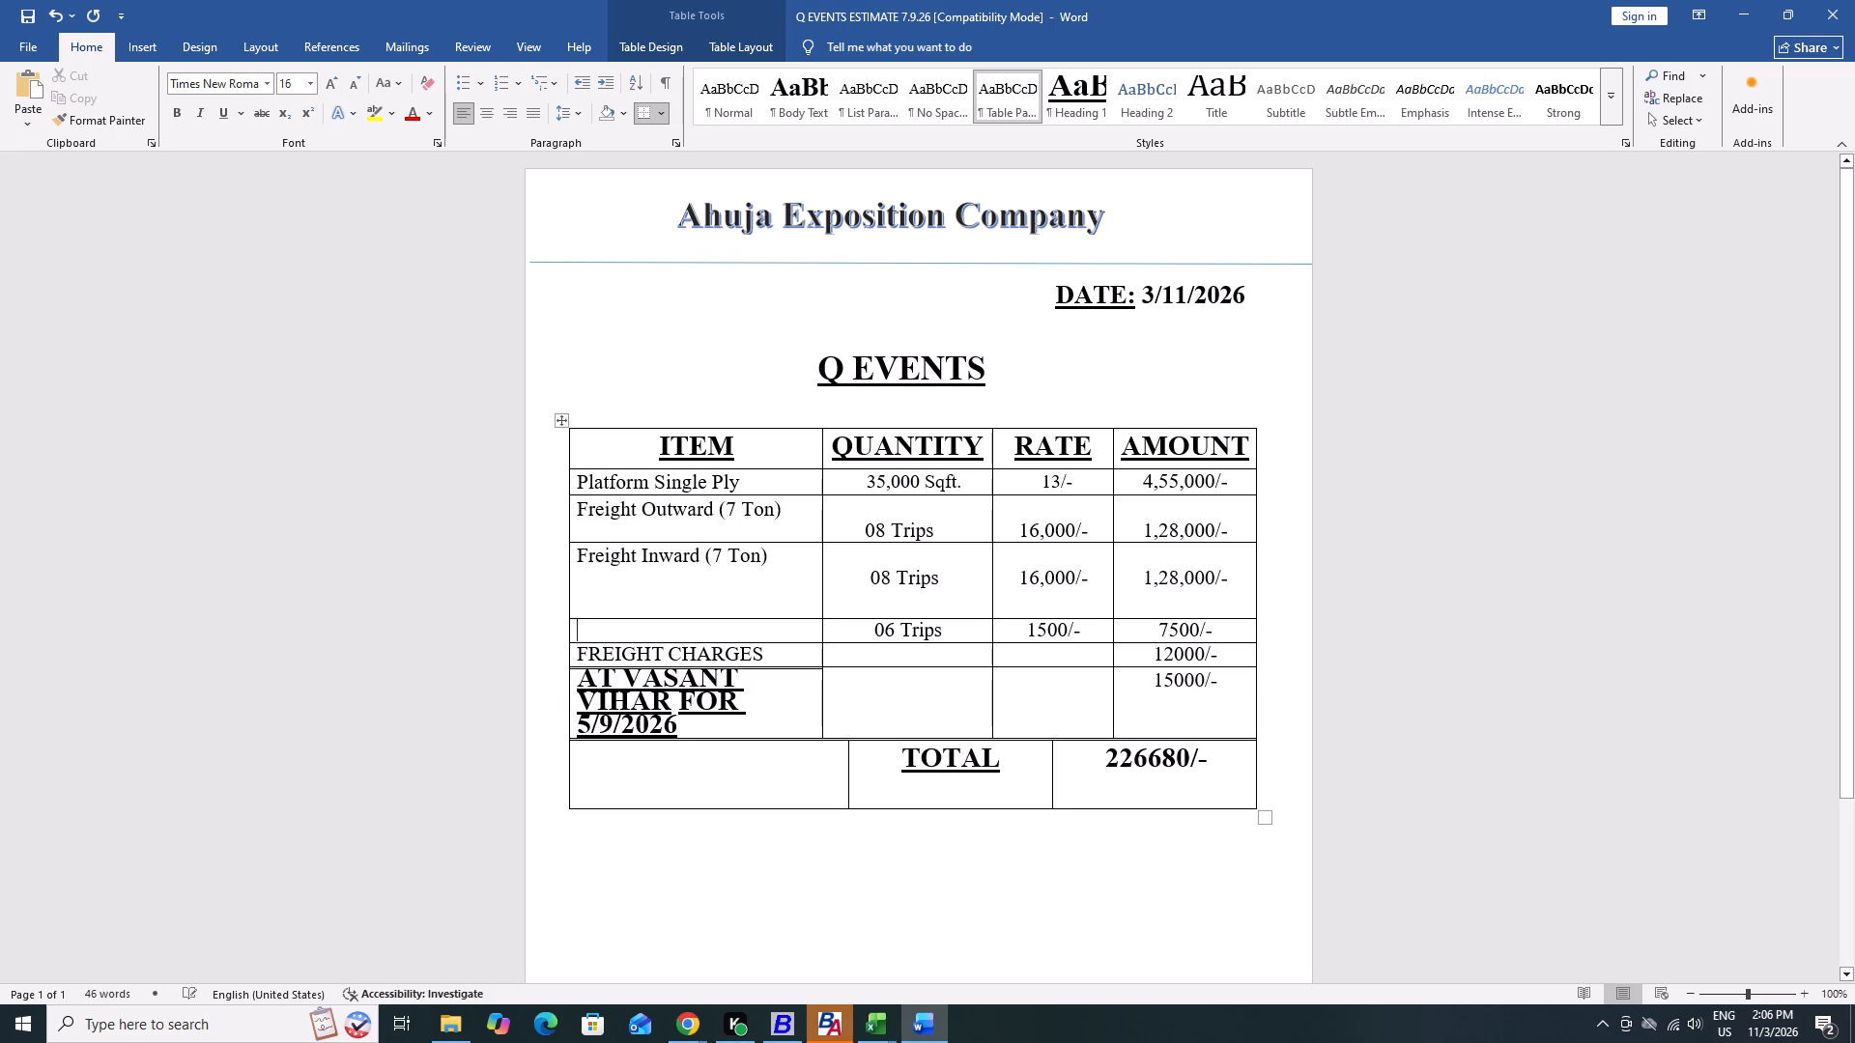
{"action": "key", "text": "ctrl+shift+Right"}
{"action": "key", "text": "ctrl+shift+Right"}
{"action": "key", "text": "ctrl+shift+Right"}
{"action": "key", "text": "ctrl+shift+Right"}
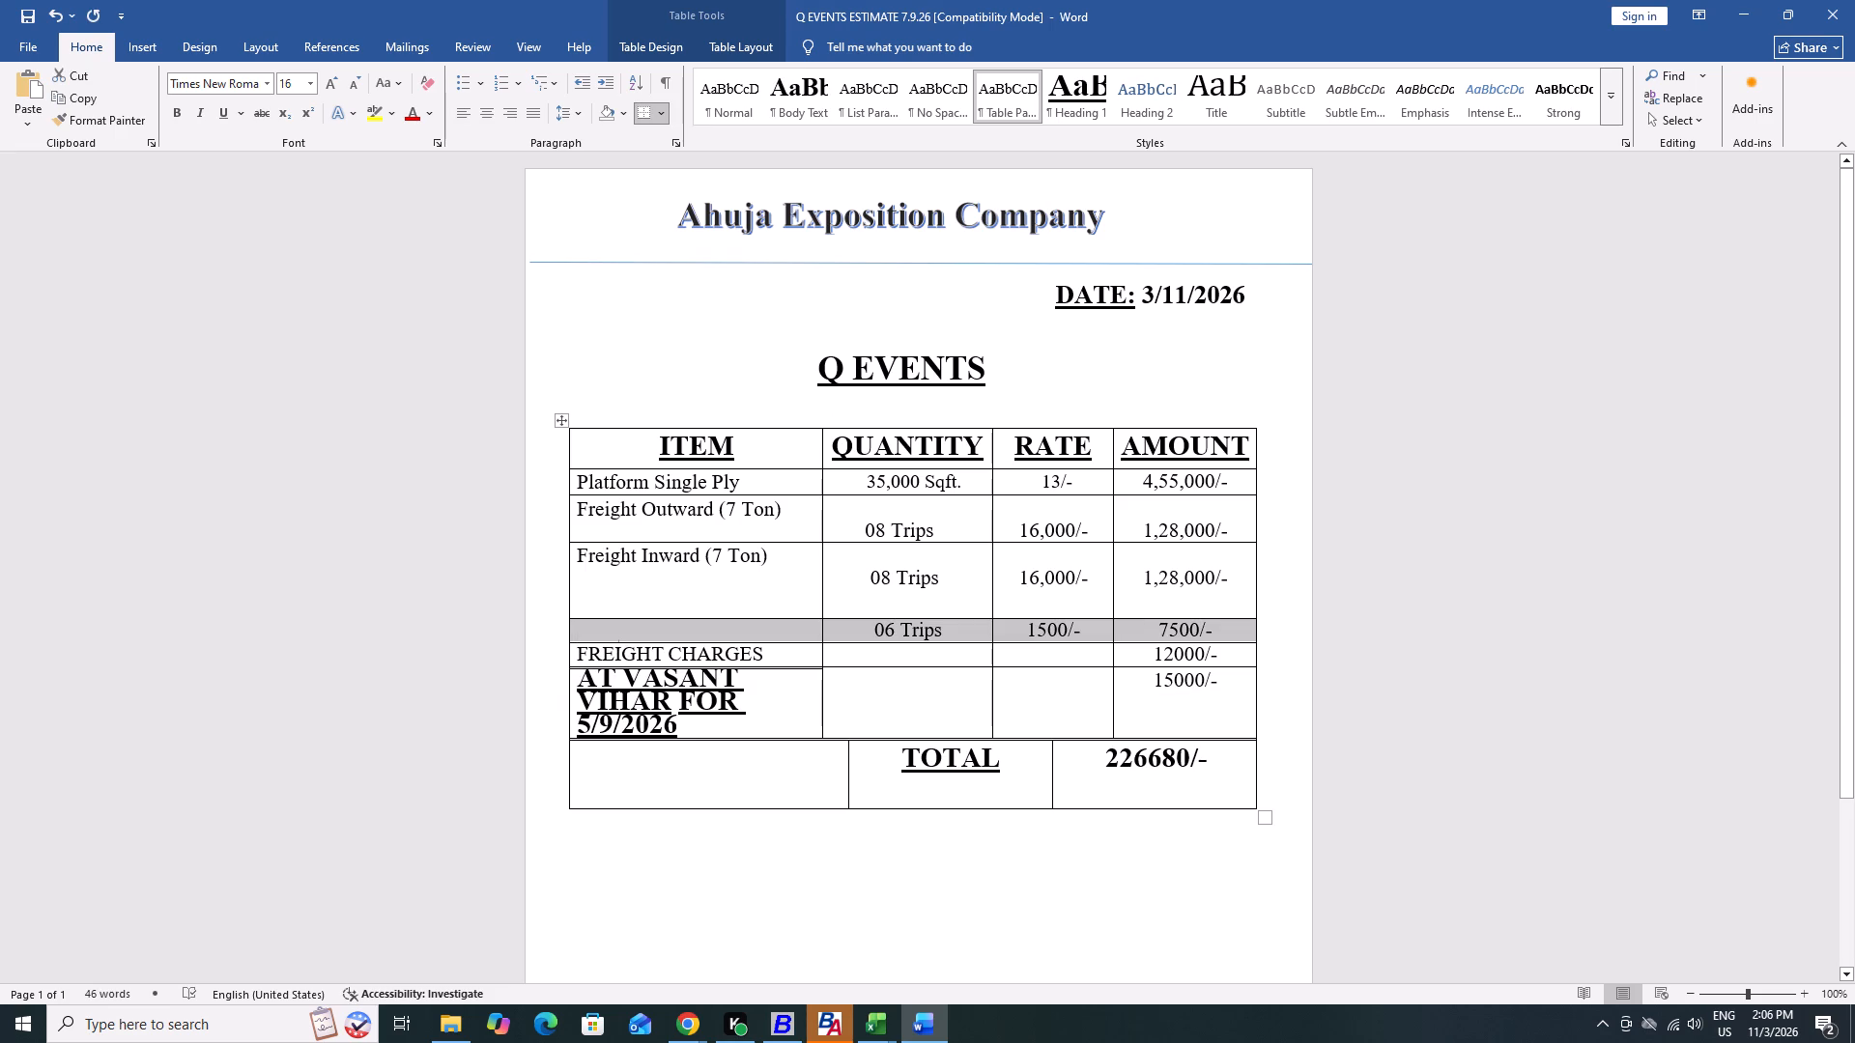
{"action": "key", "text": "BackSpace"}
{"action": "key", "text": "Down"}
{"action": "key", "text": "Down"}
{"action": "key", "text": "Up"}
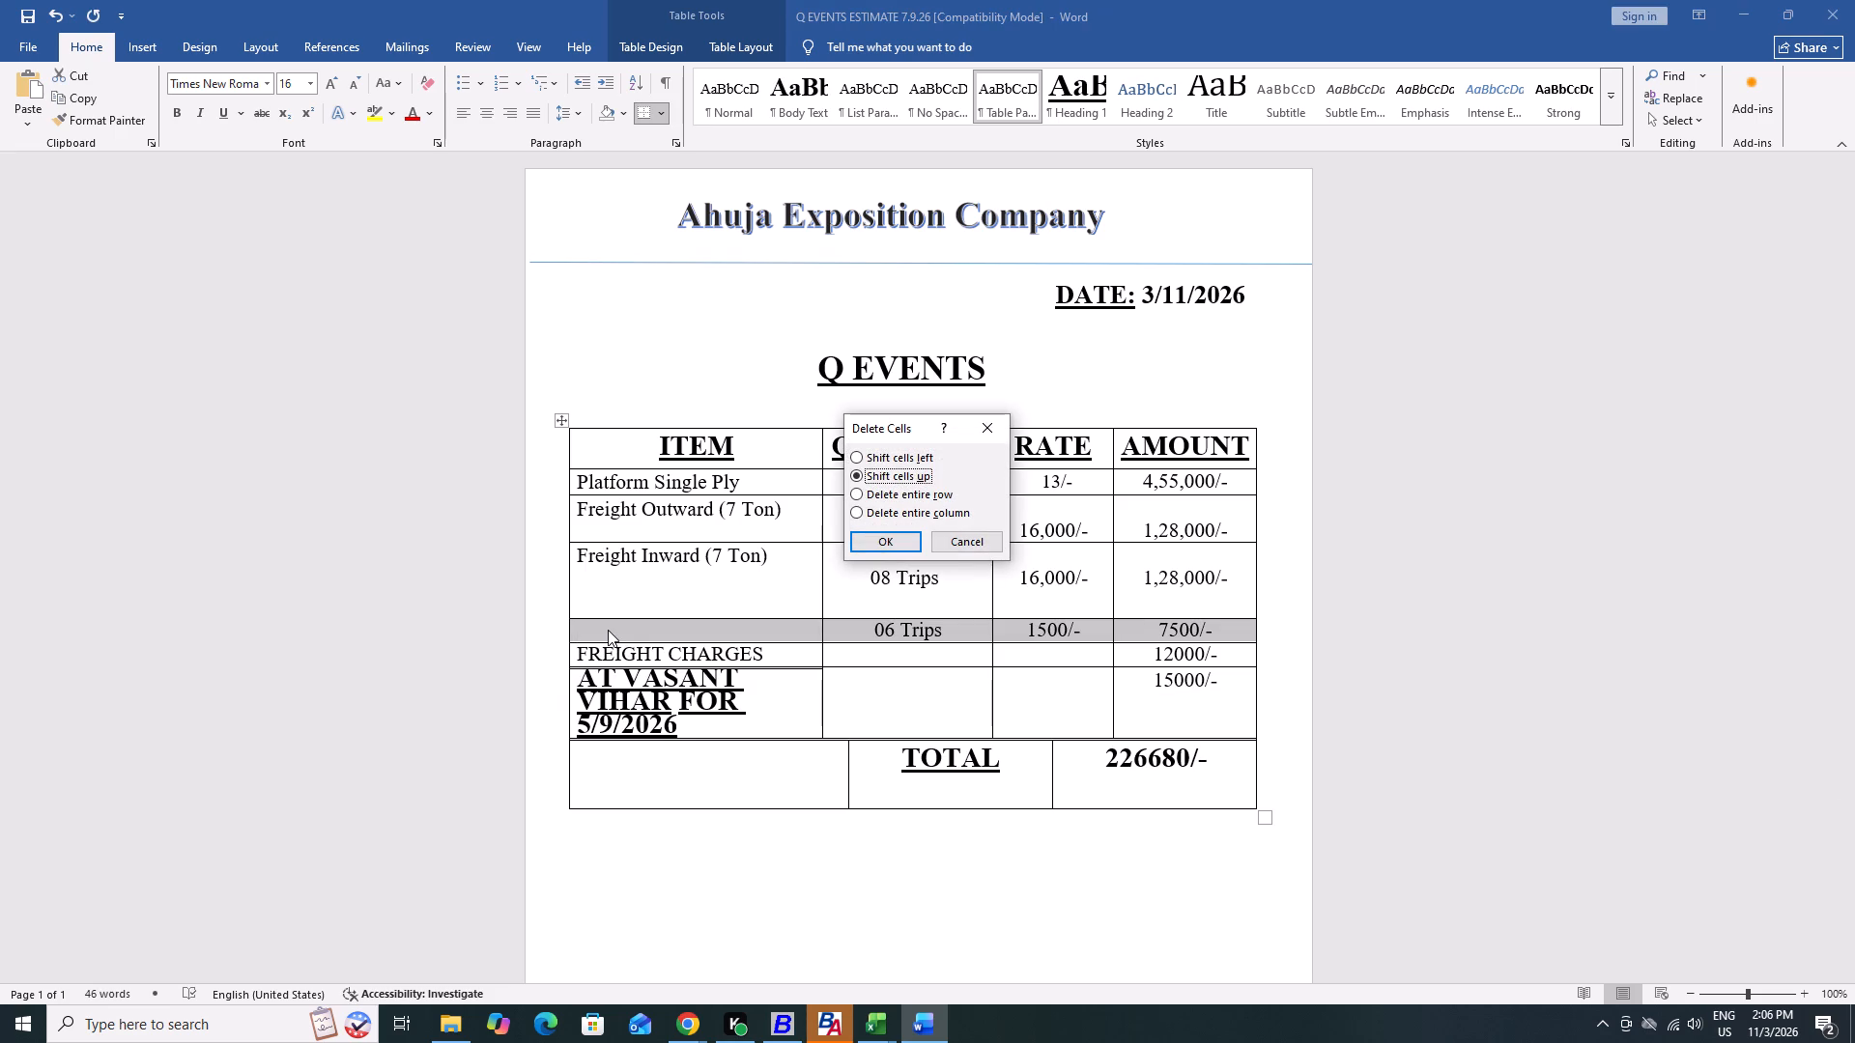
{"action": "key", "text": "Return"}
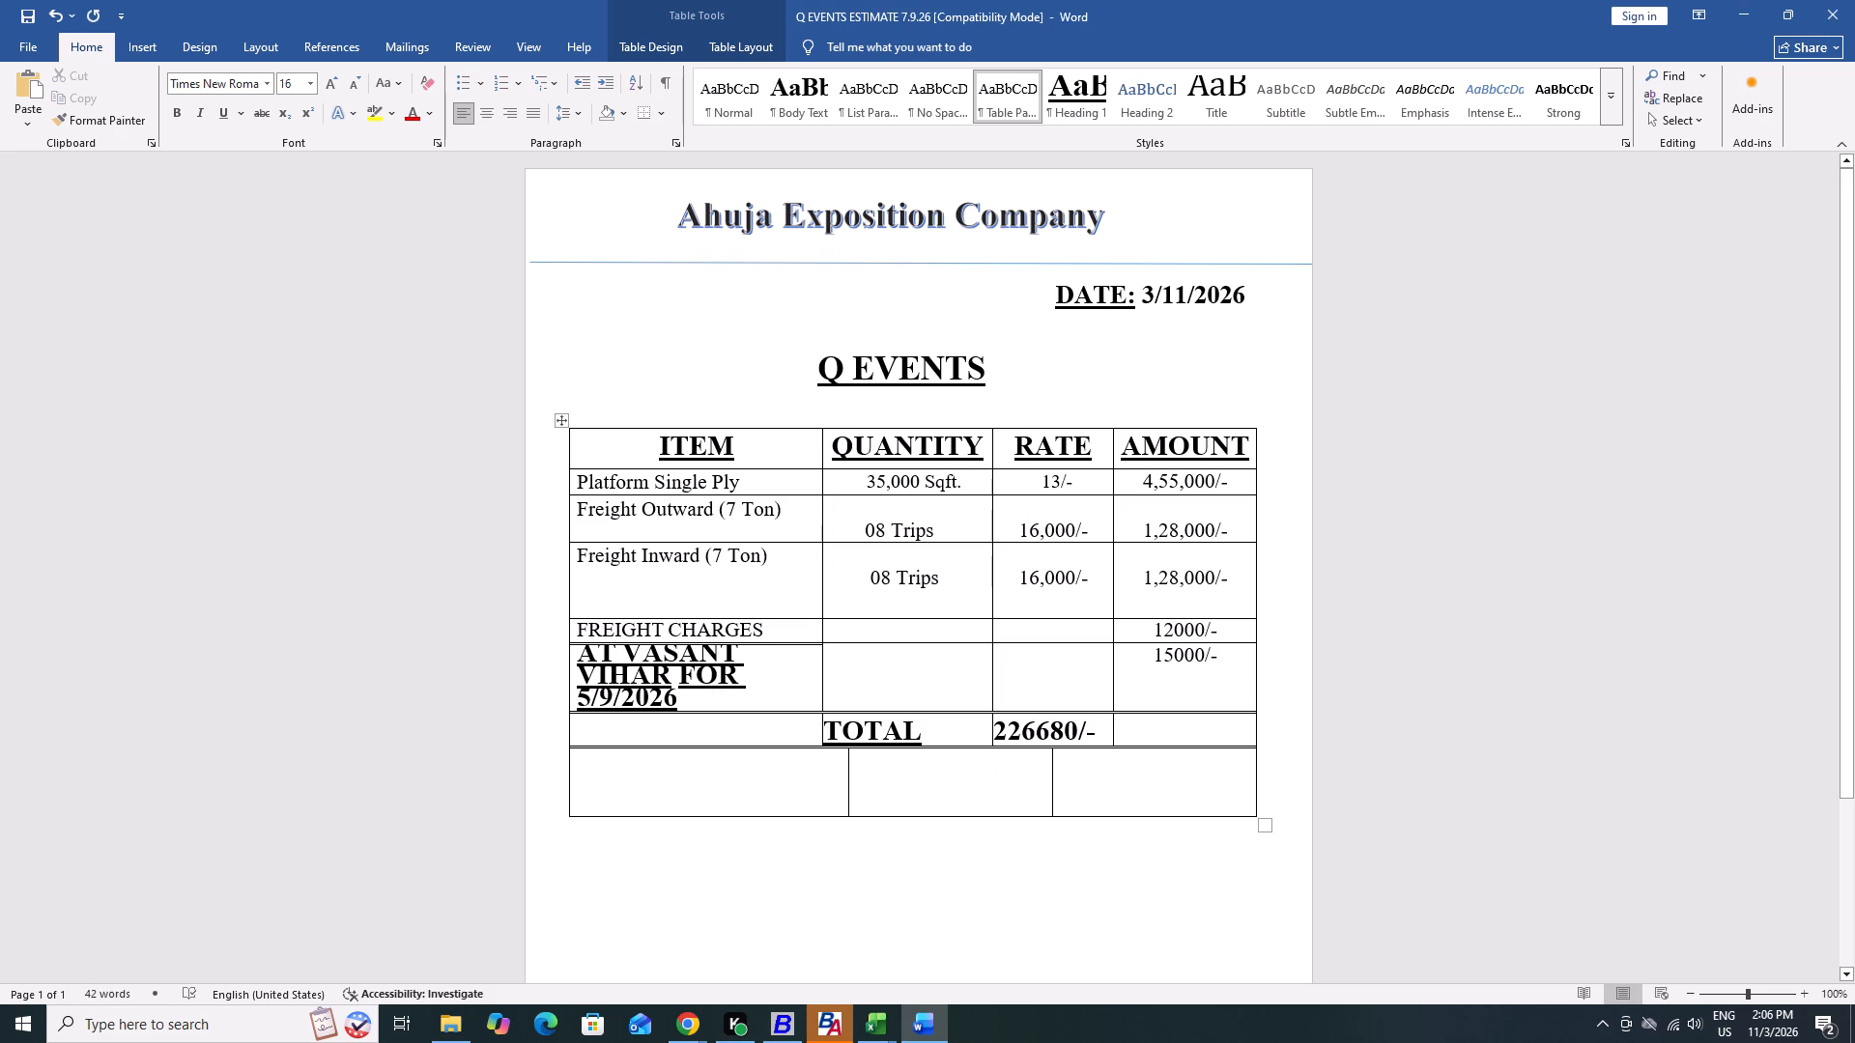
Delete all cells of the FREIGHT CHARGES row from the table.
{"action": "key", "text": "ctrl+shift+Right"}
{"action": "key", "text": "ctrl+shift+Right"}
{"action": "key", "text": "ctrl+shift+Right"}
{"action": "key", "text": "ctrl+shift+Right"}
{"action": "key", "text": "ctrl+shift+Right"}
{"action": "key", "text": "ctrl+shift+Right"}
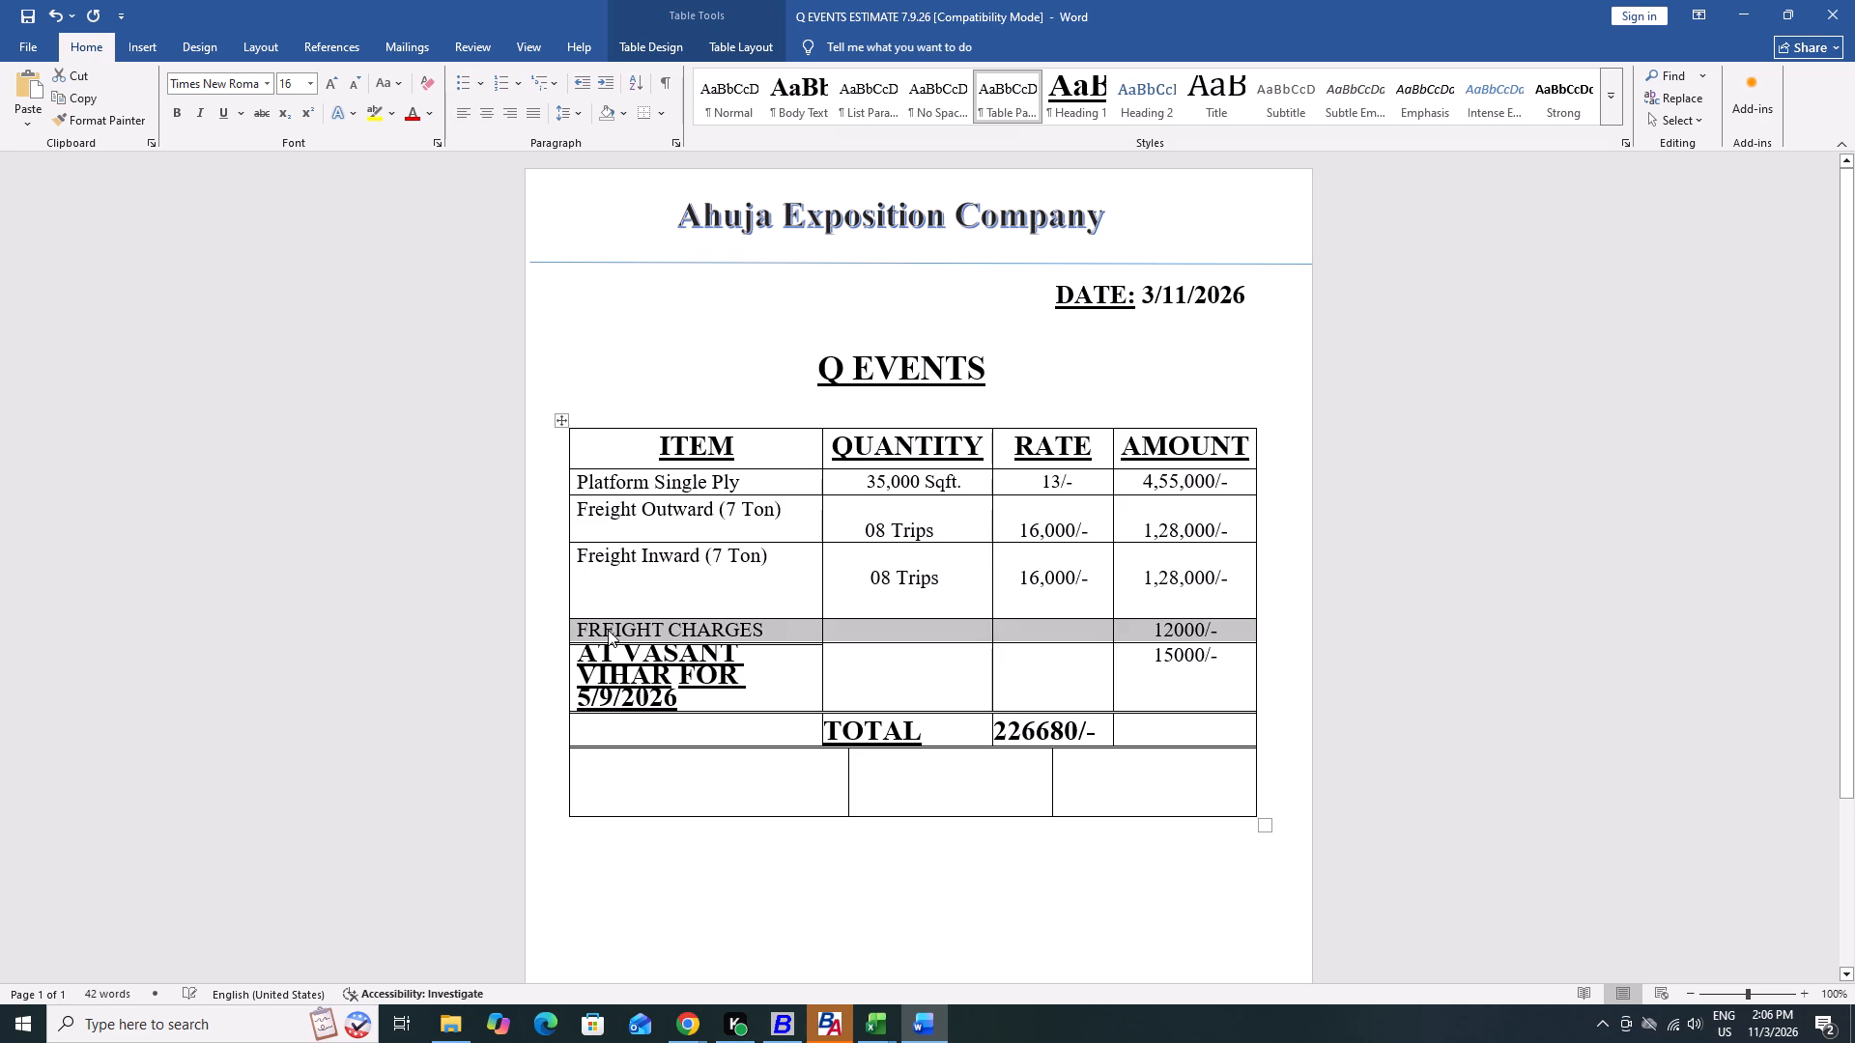
{"action": "key", "text": "BackSpace"}
{"action": "key", "text": "Return"}
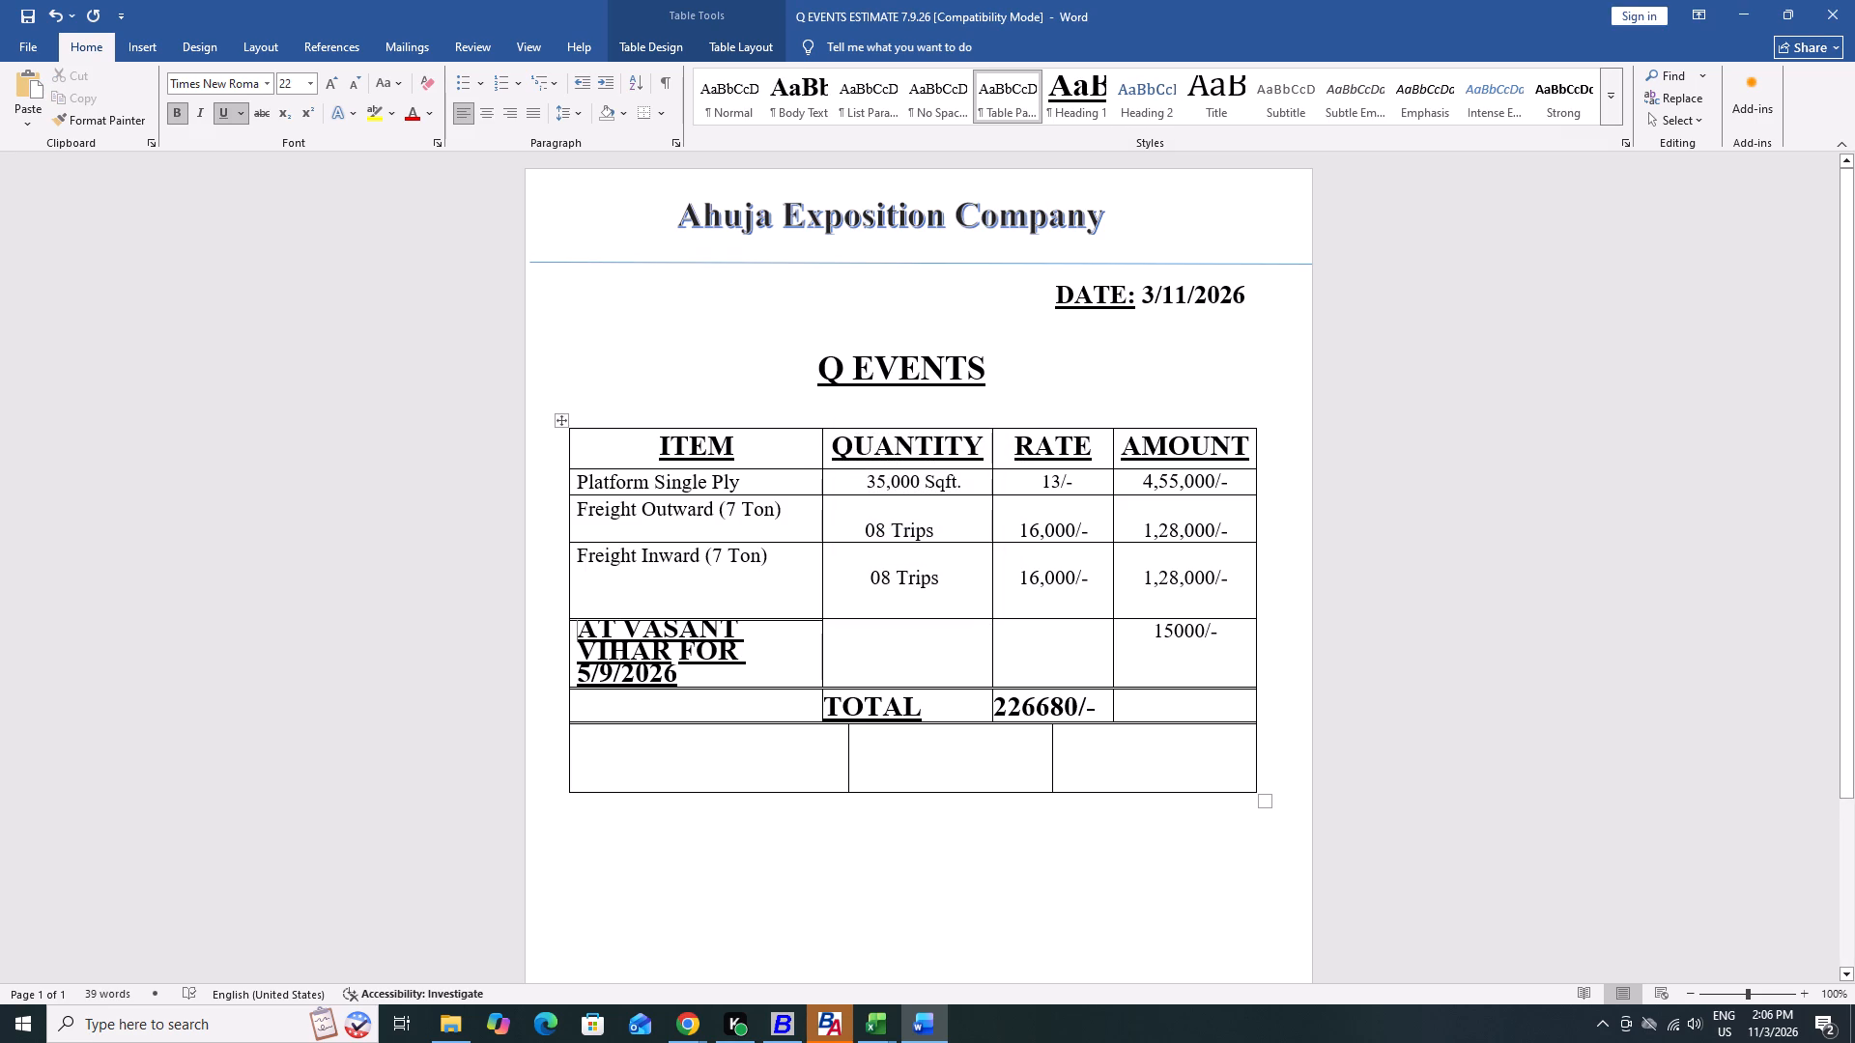
Increase the height of the AT VASANT VIHAR row and insert a blank line above its text.
{"action": "left_click_drag", "start_coordinate": [712, 687], "coordinate": [713, 702]}
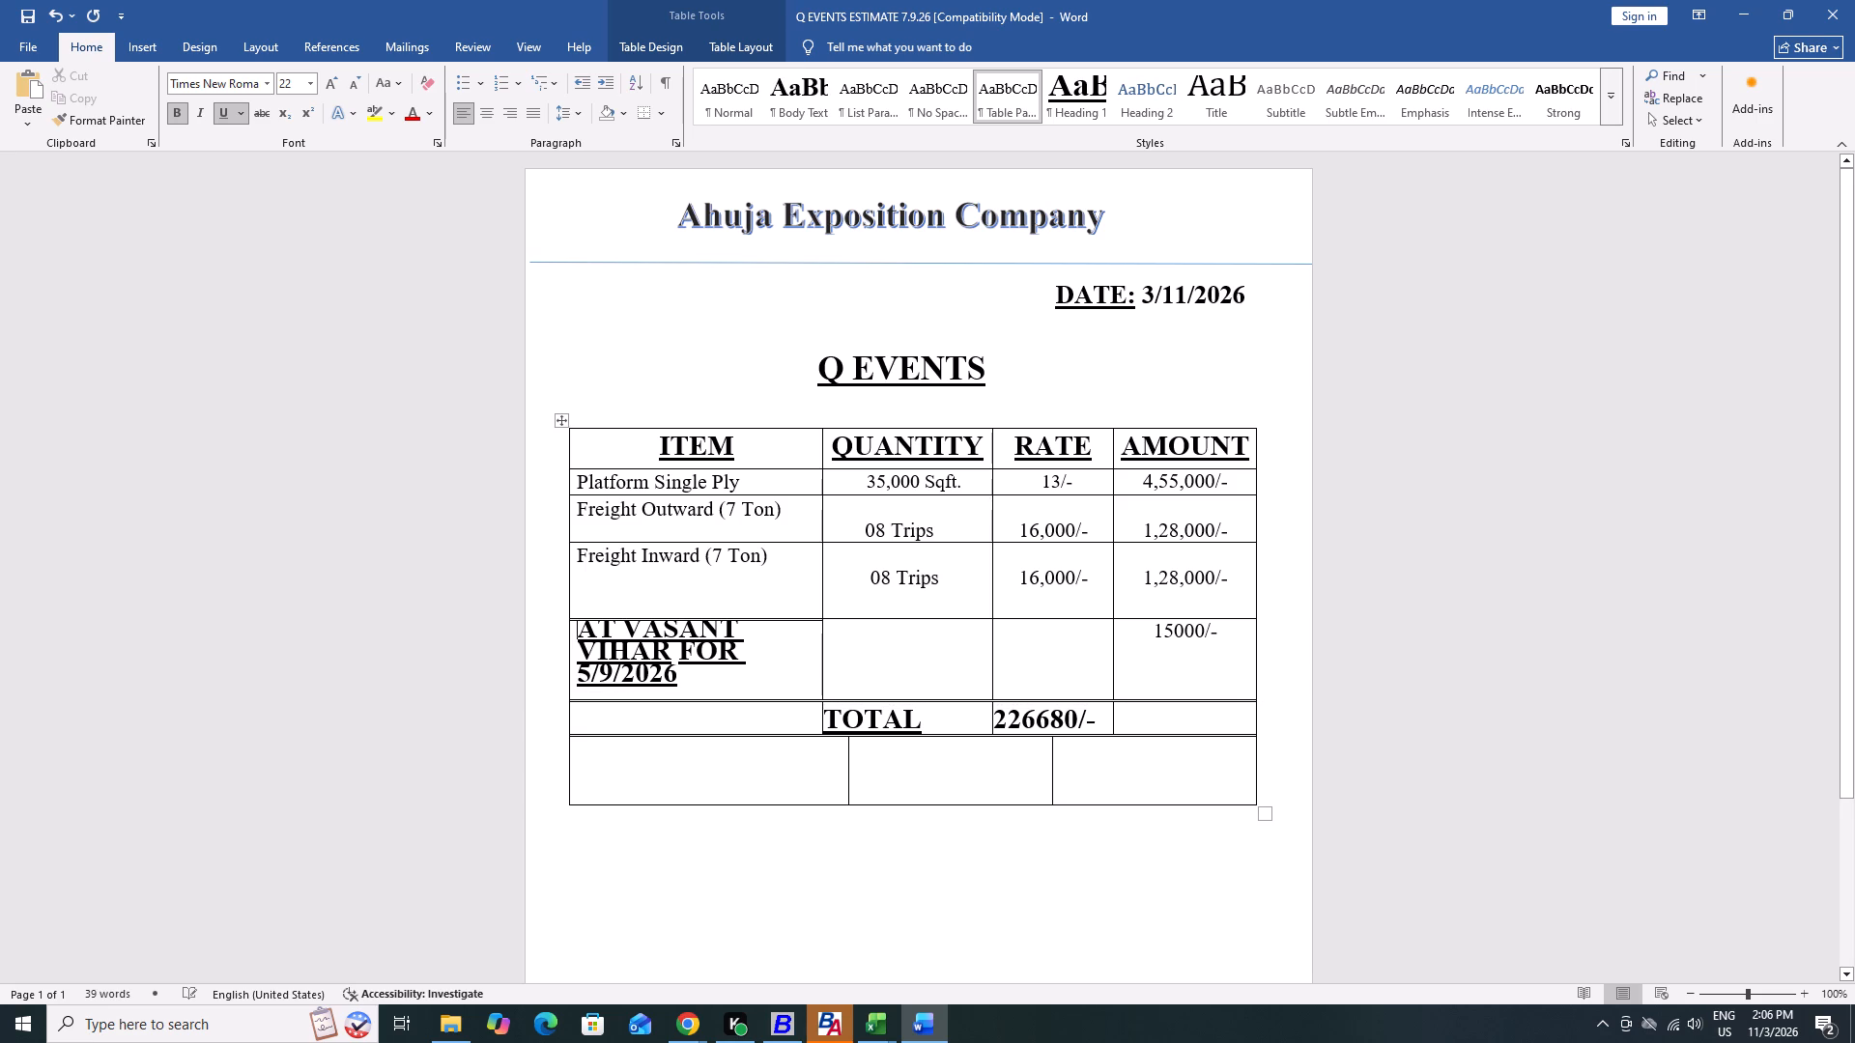
{"action": "left_click_drag", "start_coordinate": [713, 702], "coordinate": [713, 712]}
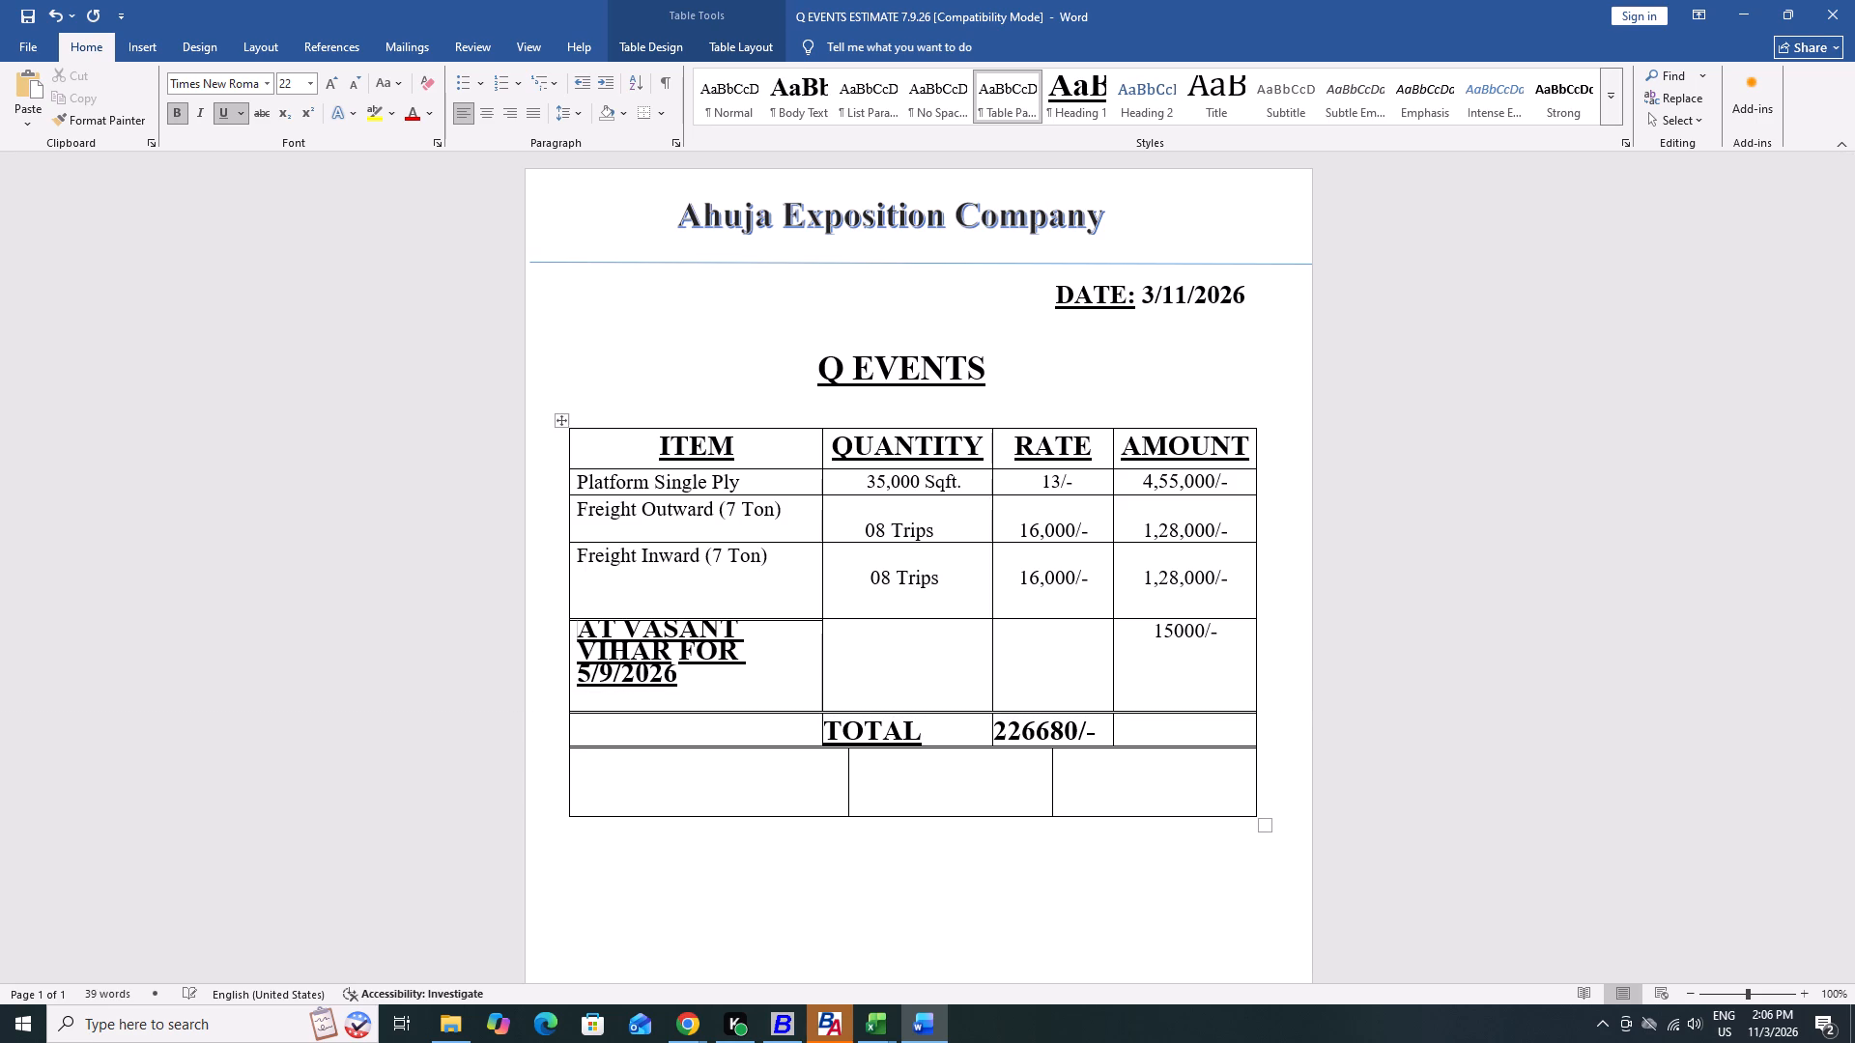
{"action": "key", "text": "Return"}
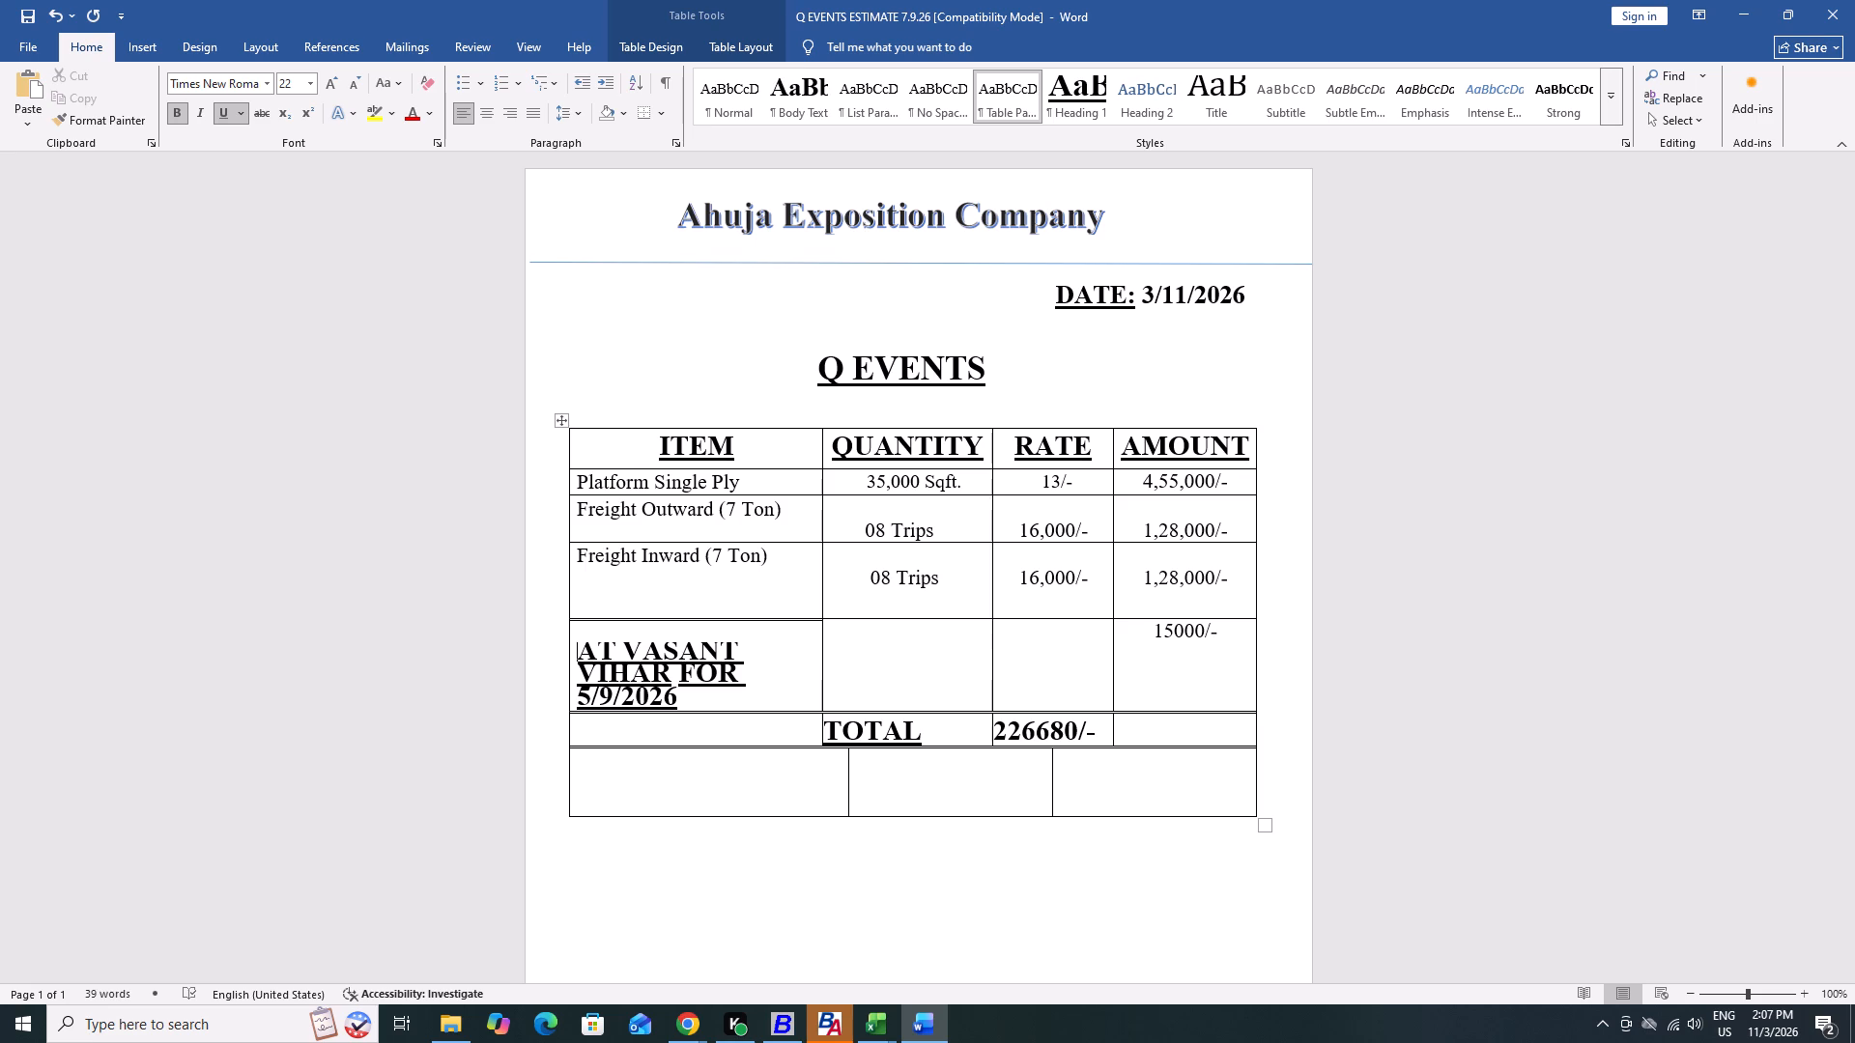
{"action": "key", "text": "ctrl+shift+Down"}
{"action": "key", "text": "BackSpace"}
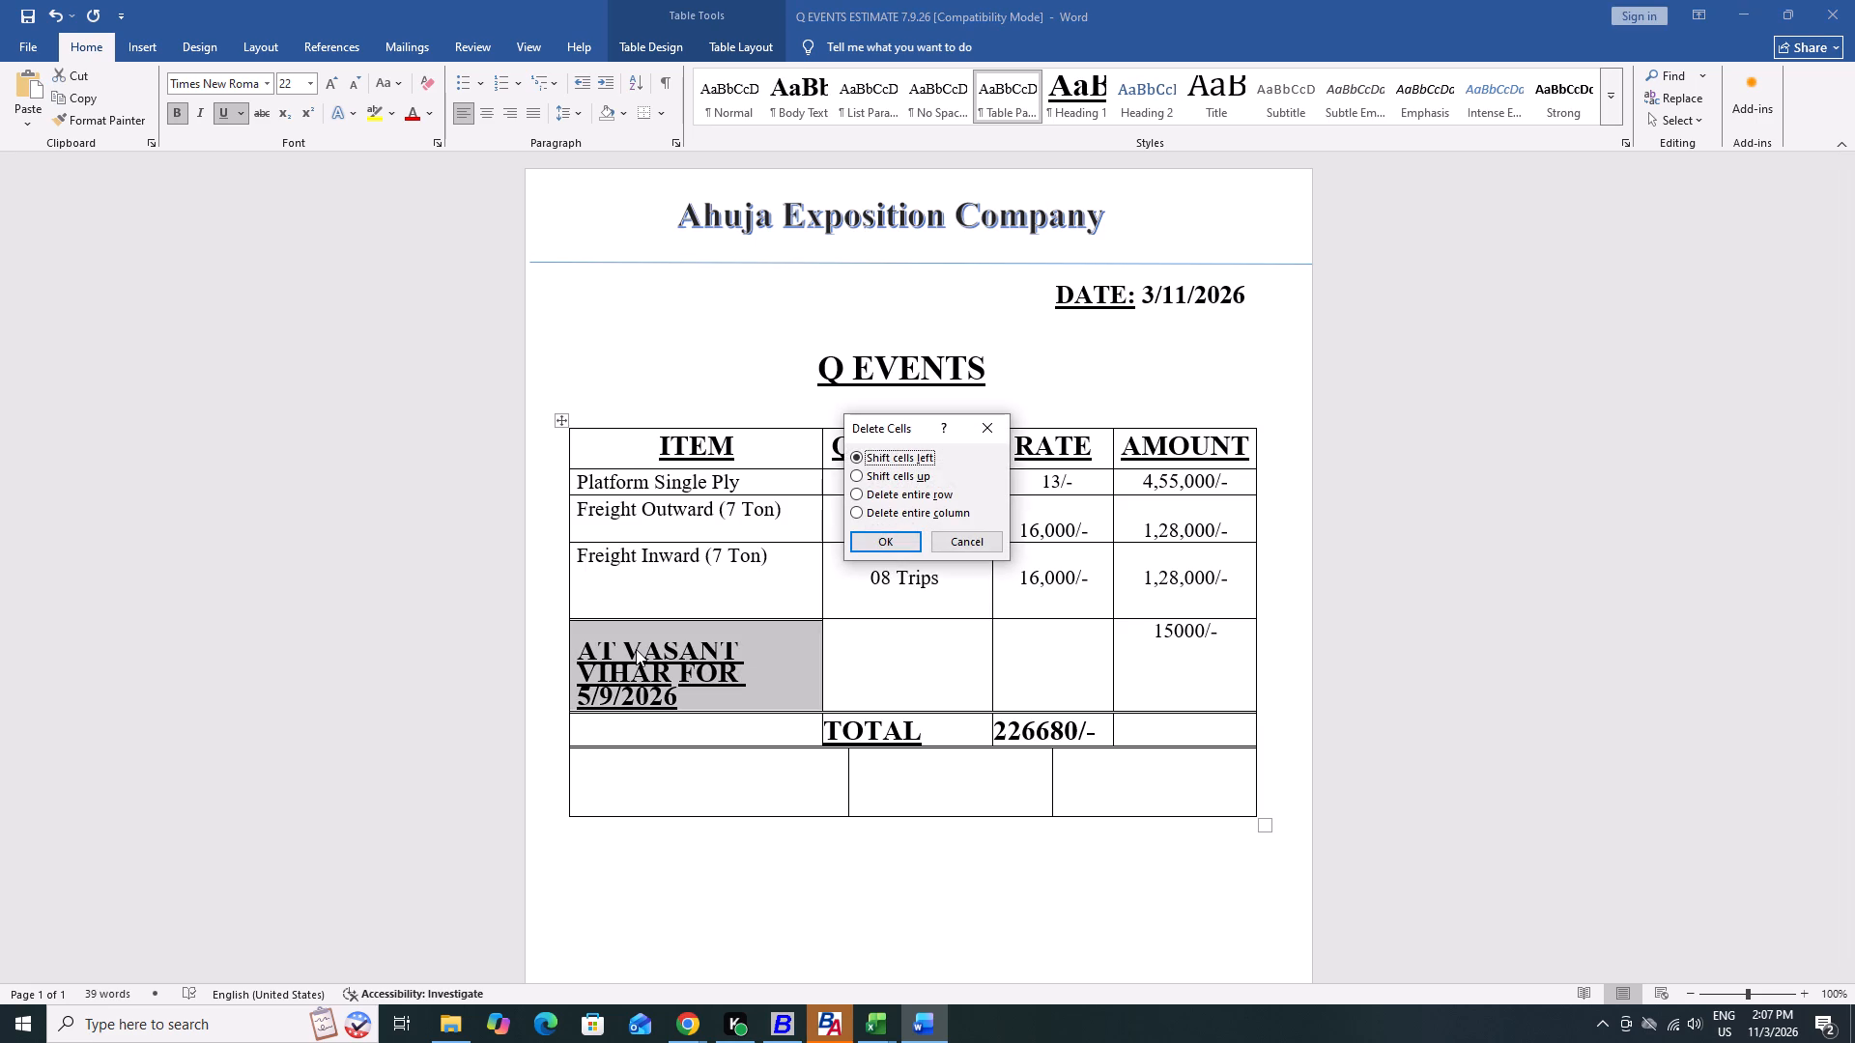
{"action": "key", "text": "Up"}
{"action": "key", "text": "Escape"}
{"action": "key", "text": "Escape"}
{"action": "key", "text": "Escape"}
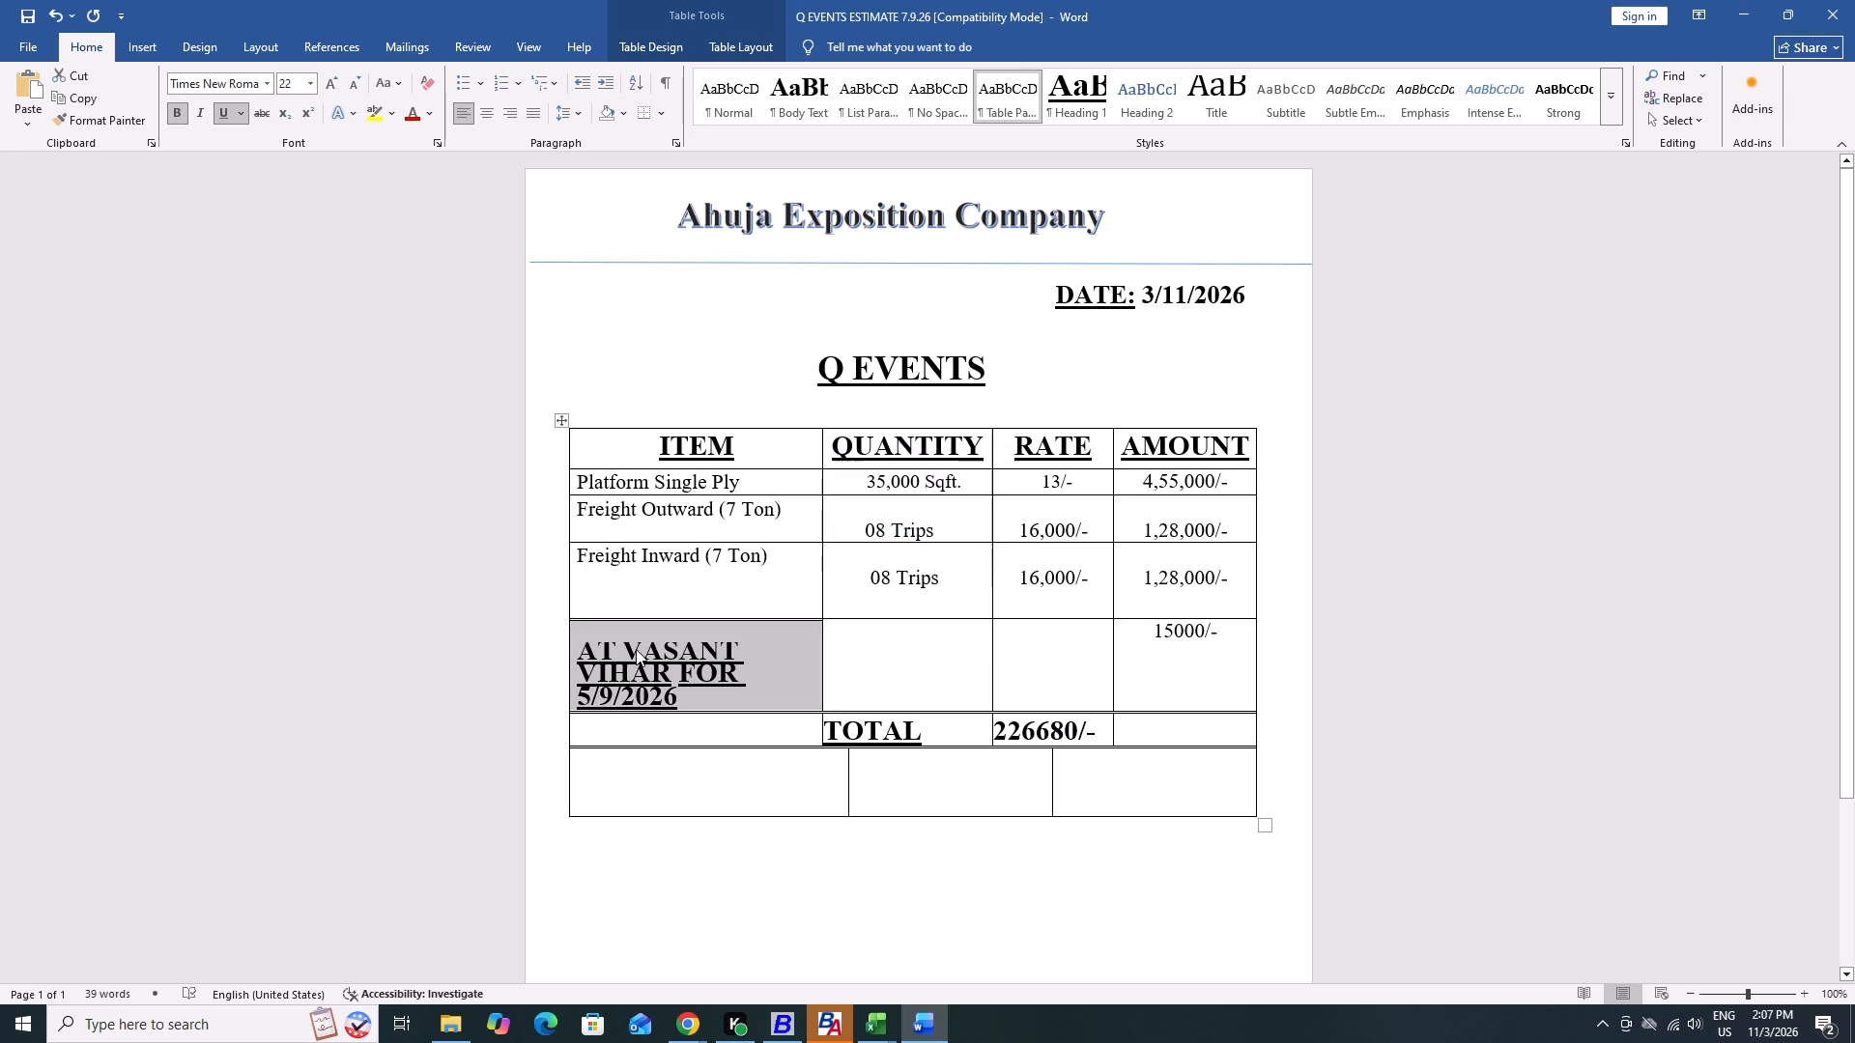
Clear the text "AT VASANT VIHAR FOR 5/9/2026" from its item cell, keeping the cell itself.
{"action": "key", "text": "Down"}
{"action": "key", "text": "Up"}
{"action": "key", "text": "Up"}
{"action": "key", "text": "Up"}
{"action": "key", "text": "shift+Right"}
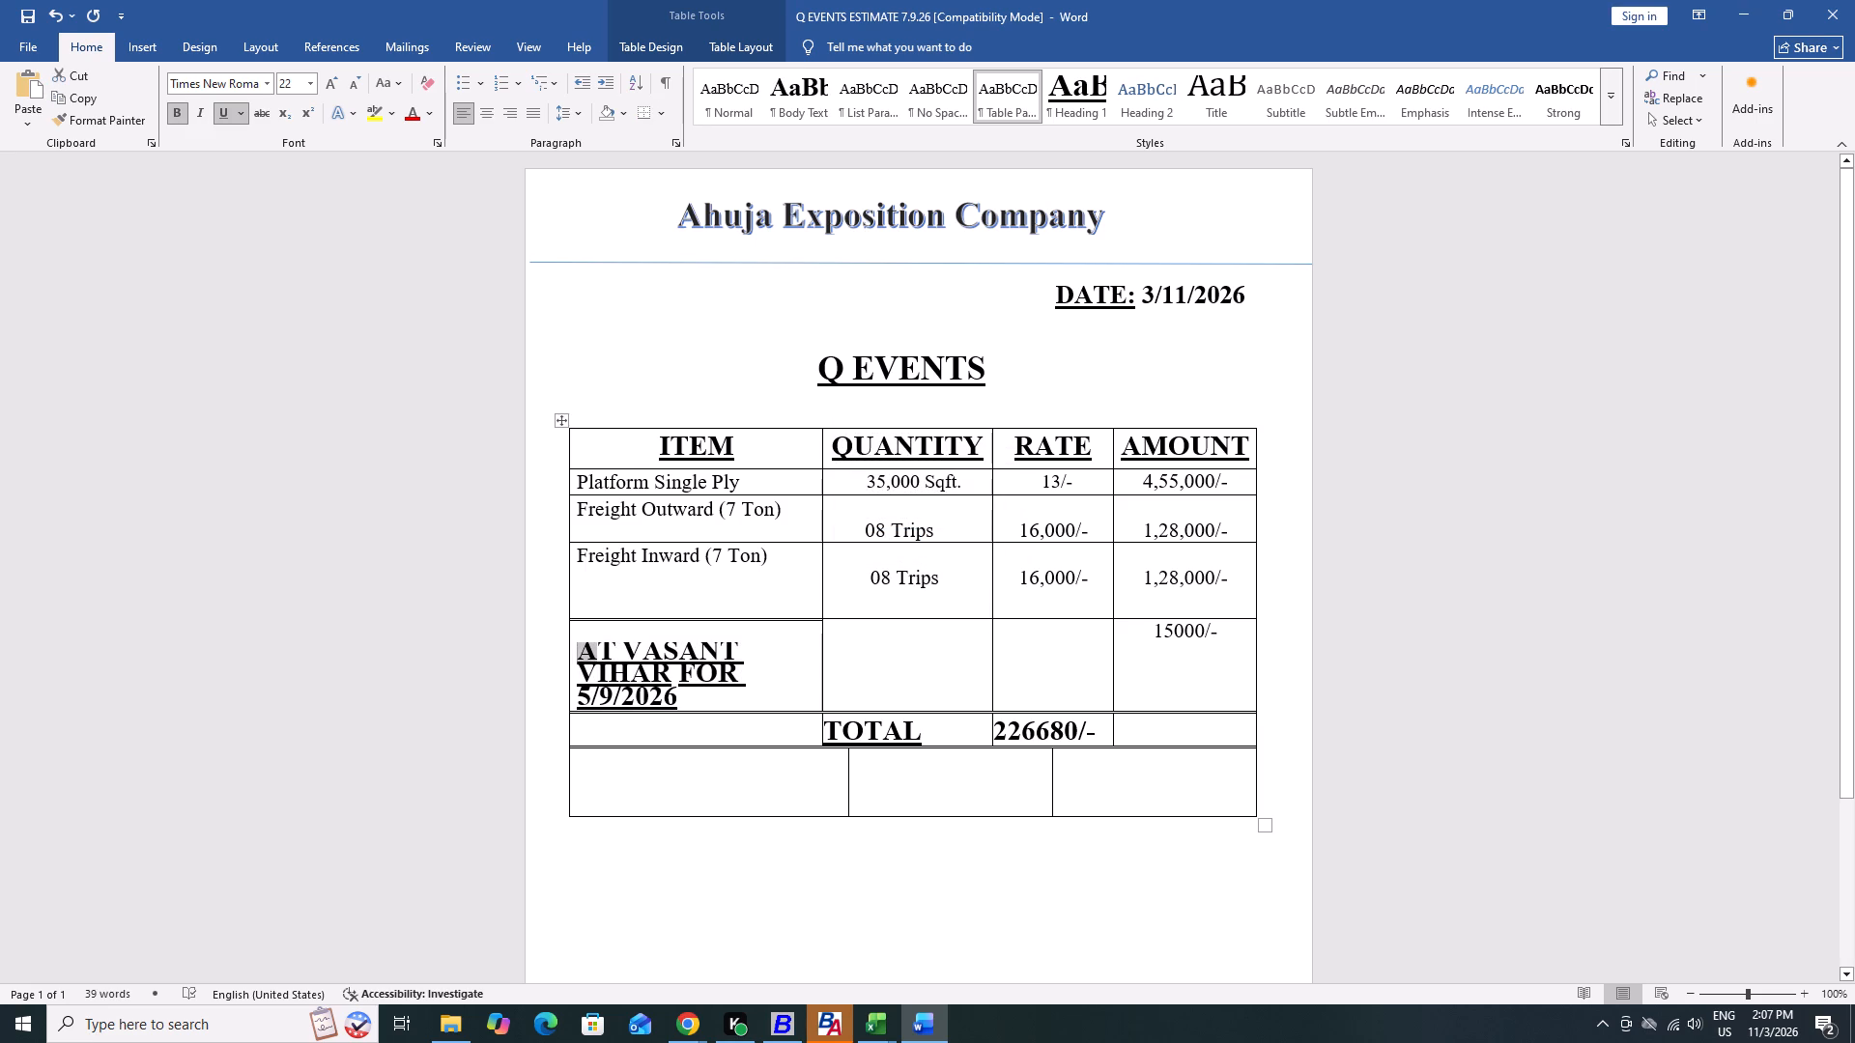
{"action": "key", "text": "shift+Right"}
{"action": "key", "text": "shift+Right"}
{"action": "key", "text": "shift+Right"}
{"action": "key", "text": "shift+Right"}
{"action": "key", "text": "shift+Right"}
{"action": "key", "text": "shift+Right"}
{"action": "key", "text": "shift+Right"}
{"action": "key", "text": "shift+Right"}
{"action": "key", "text": "shift+Right"}
{"action": "key", "text": "shift+Right"}
{"action": "key", "text": "shift+Right"}
{"action": "key", "text": "shift+Right"}
{"action": "key", "text": "shift+Right"}
{"action": "key", "text": "shift+Right"}
{"action": "key", "text": "shift+Right"}
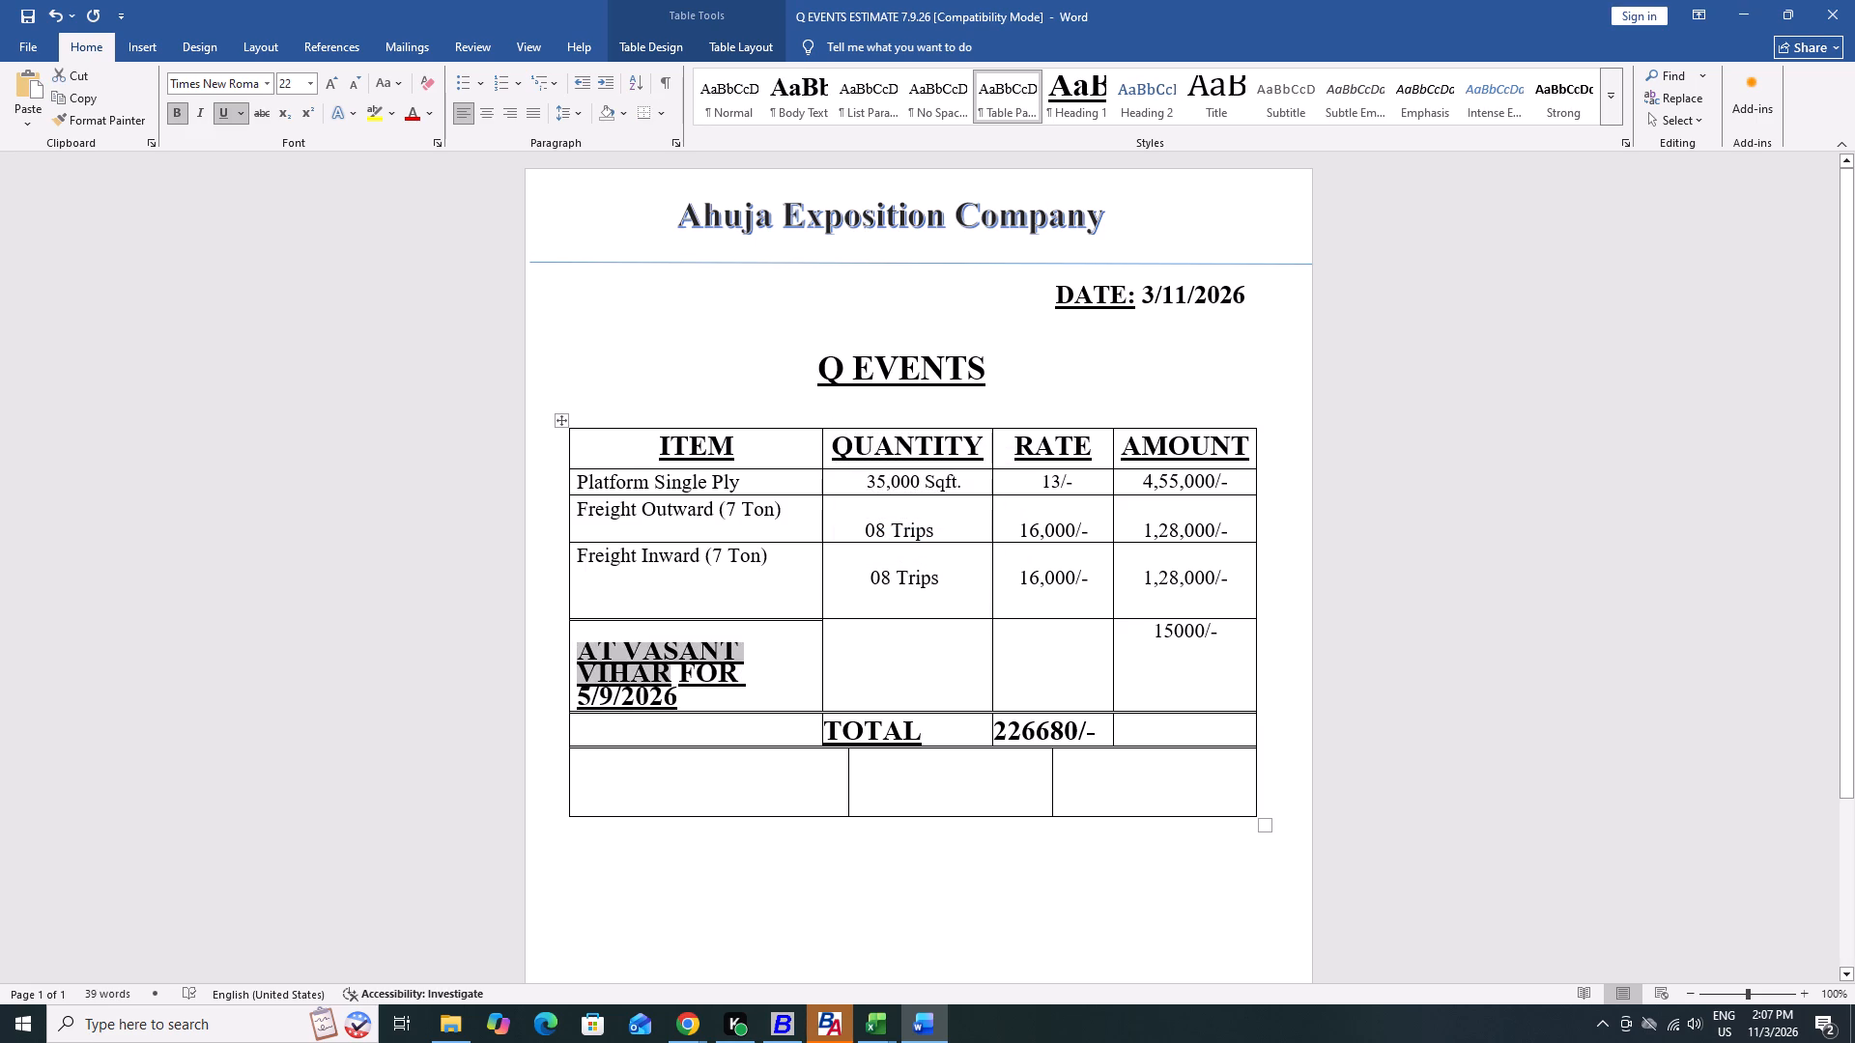
{"action": "key", "text": "shift+Down"}
{"action": "key", "text": "BackSpace"}
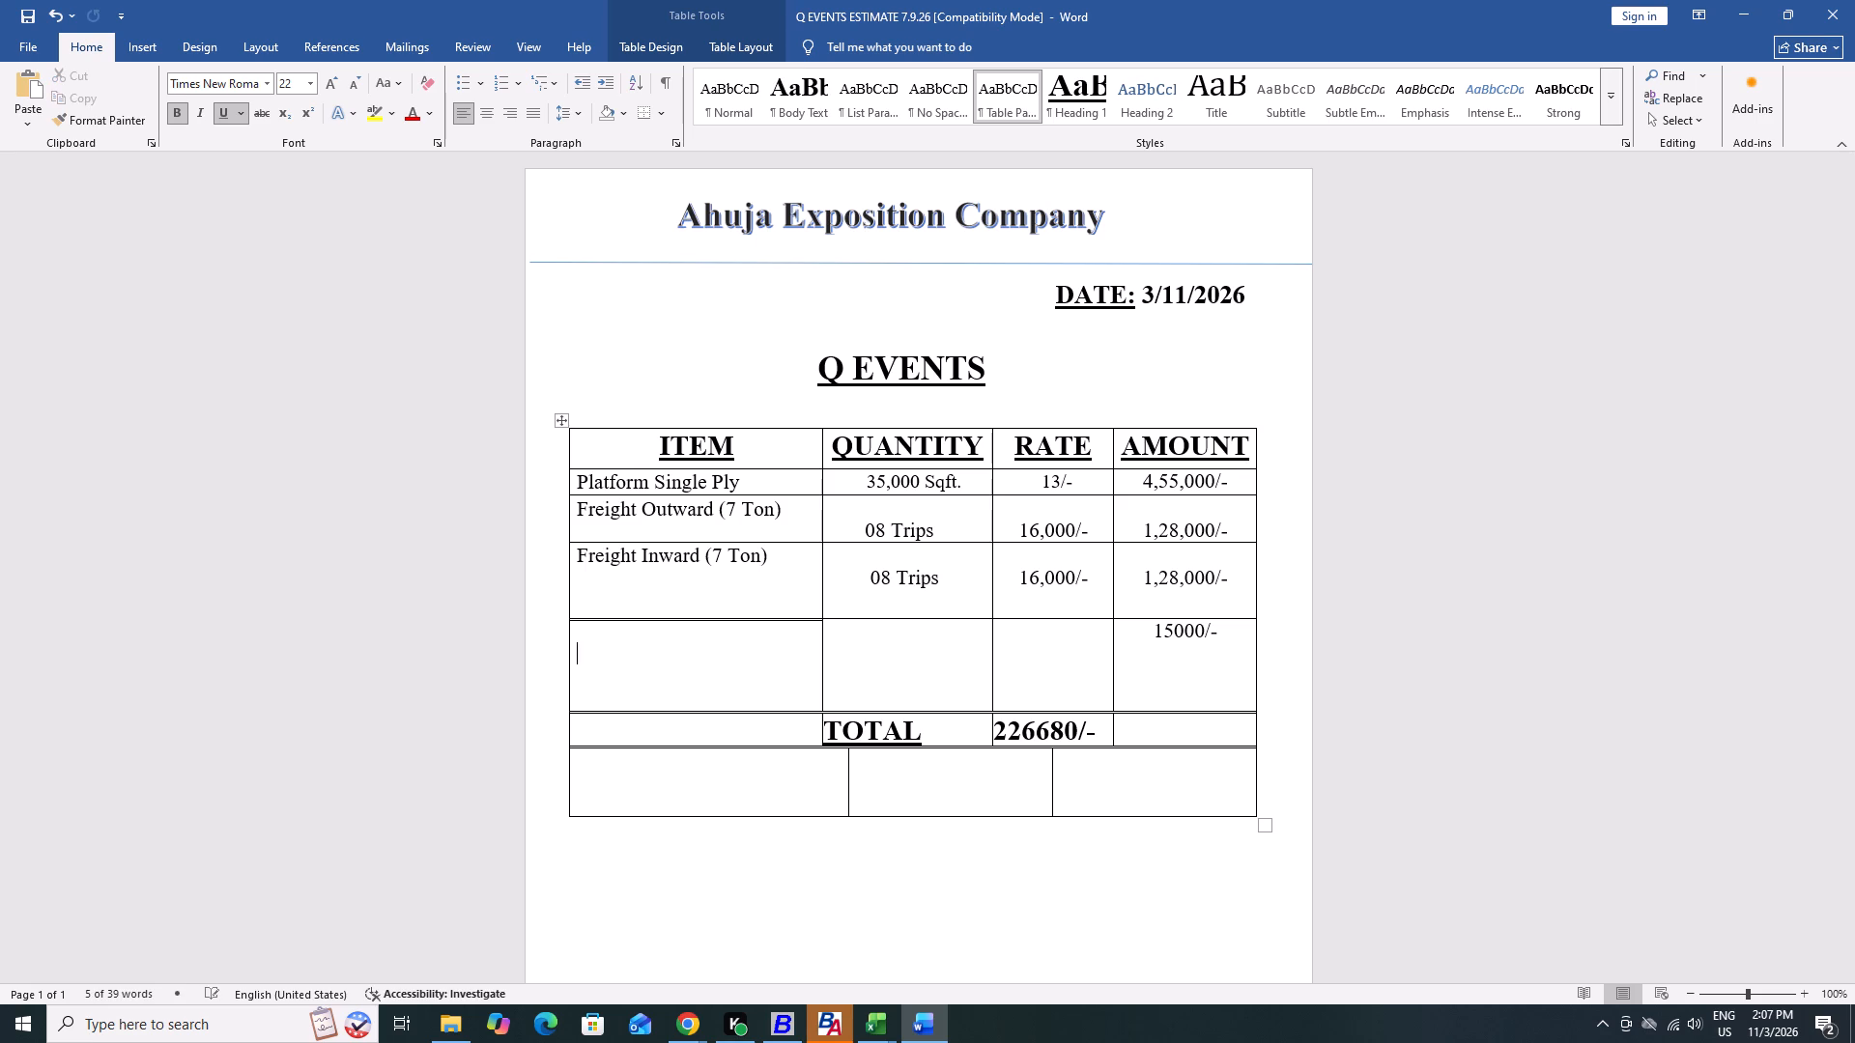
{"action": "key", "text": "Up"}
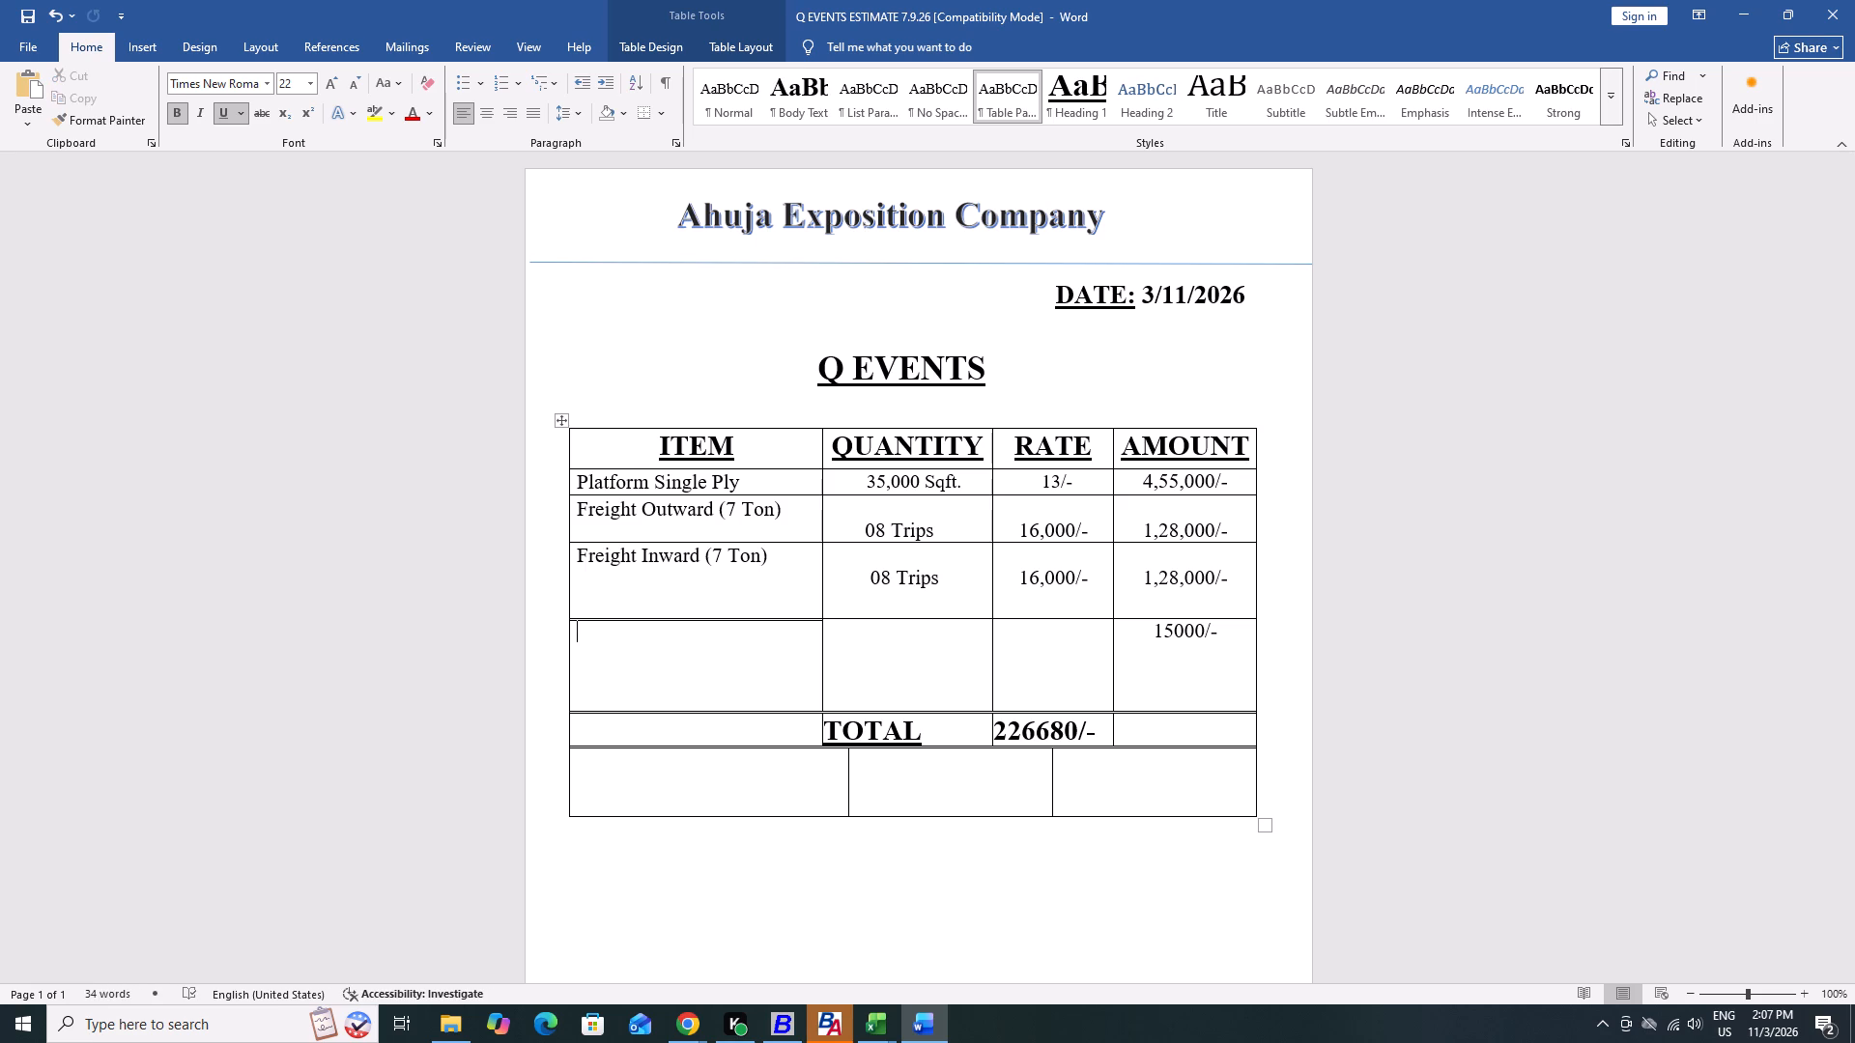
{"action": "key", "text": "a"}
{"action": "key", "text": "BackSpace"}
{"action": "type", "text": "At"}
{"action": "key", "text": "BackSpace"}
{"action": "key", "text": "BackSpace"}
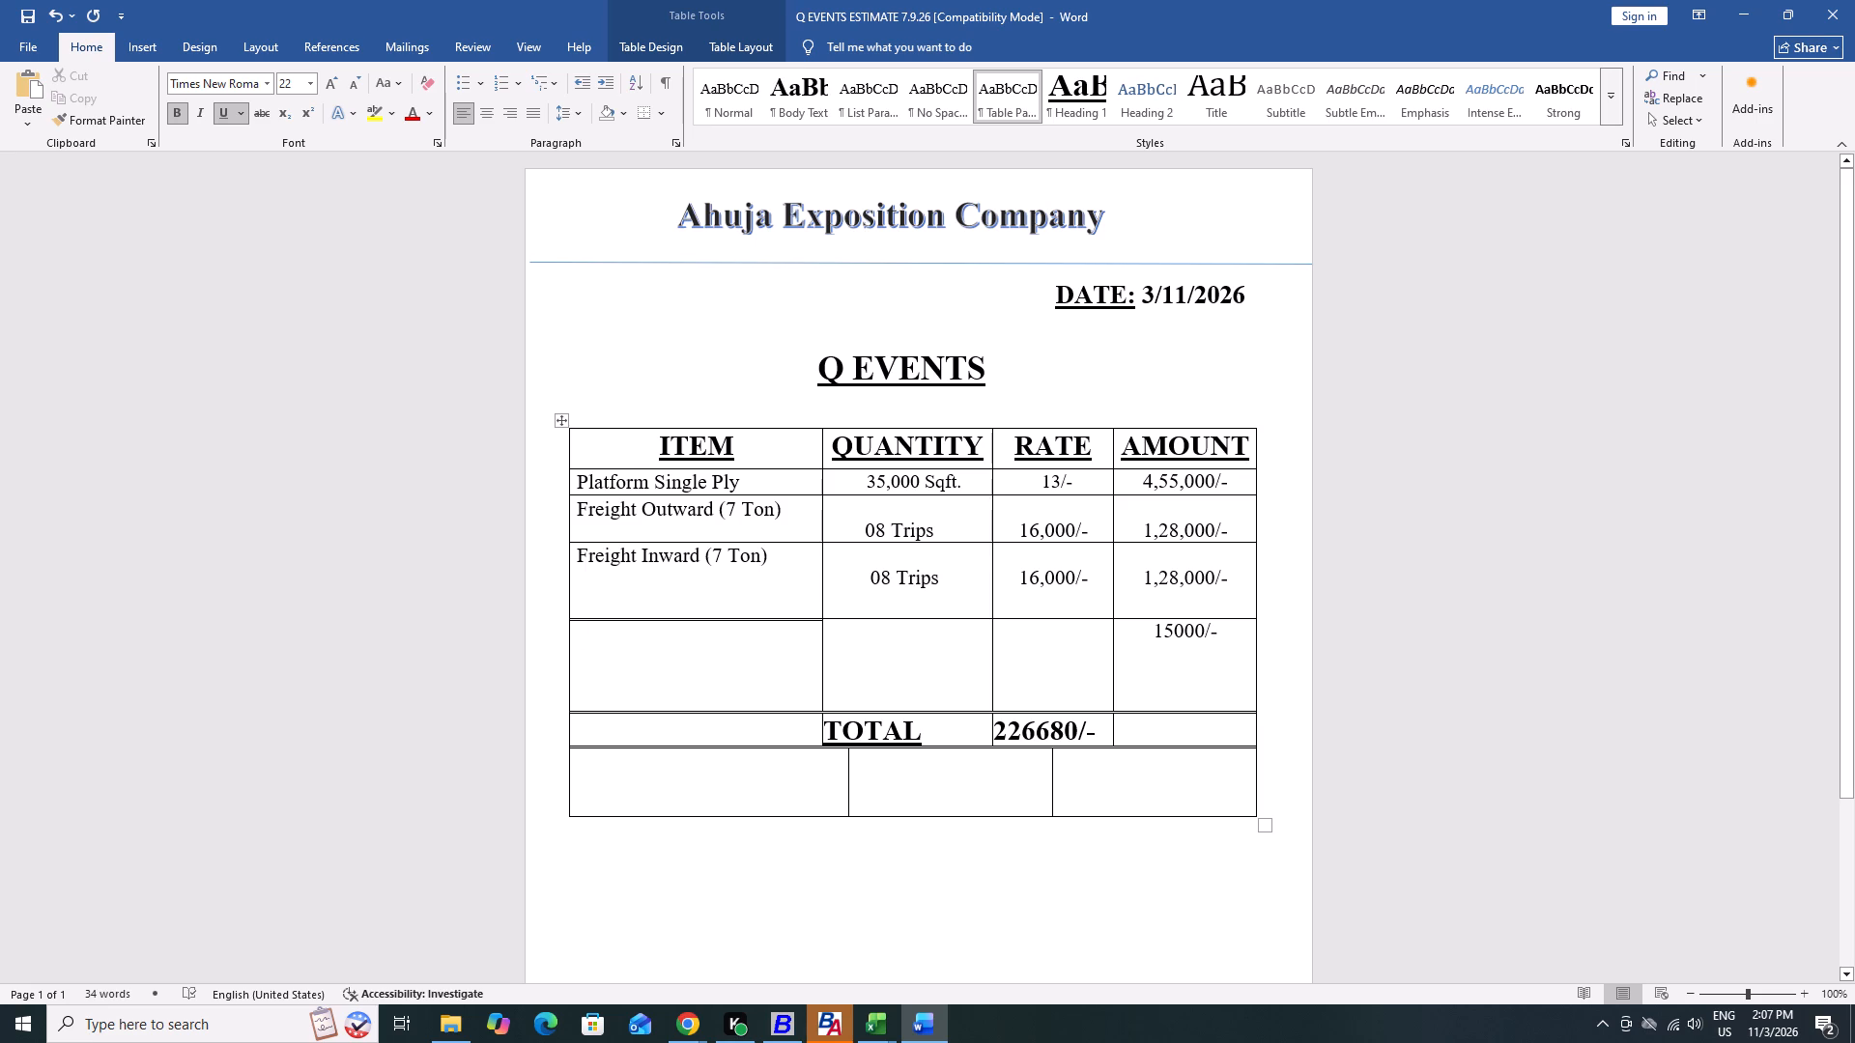
Reduce the height of the Freight Inward (7 Ton) row, and return to the empty item cell below it.
{"action": "left_click", "coordinate": [674, 622]}
{"action": "left_click", "coordinate": [696, 610]}
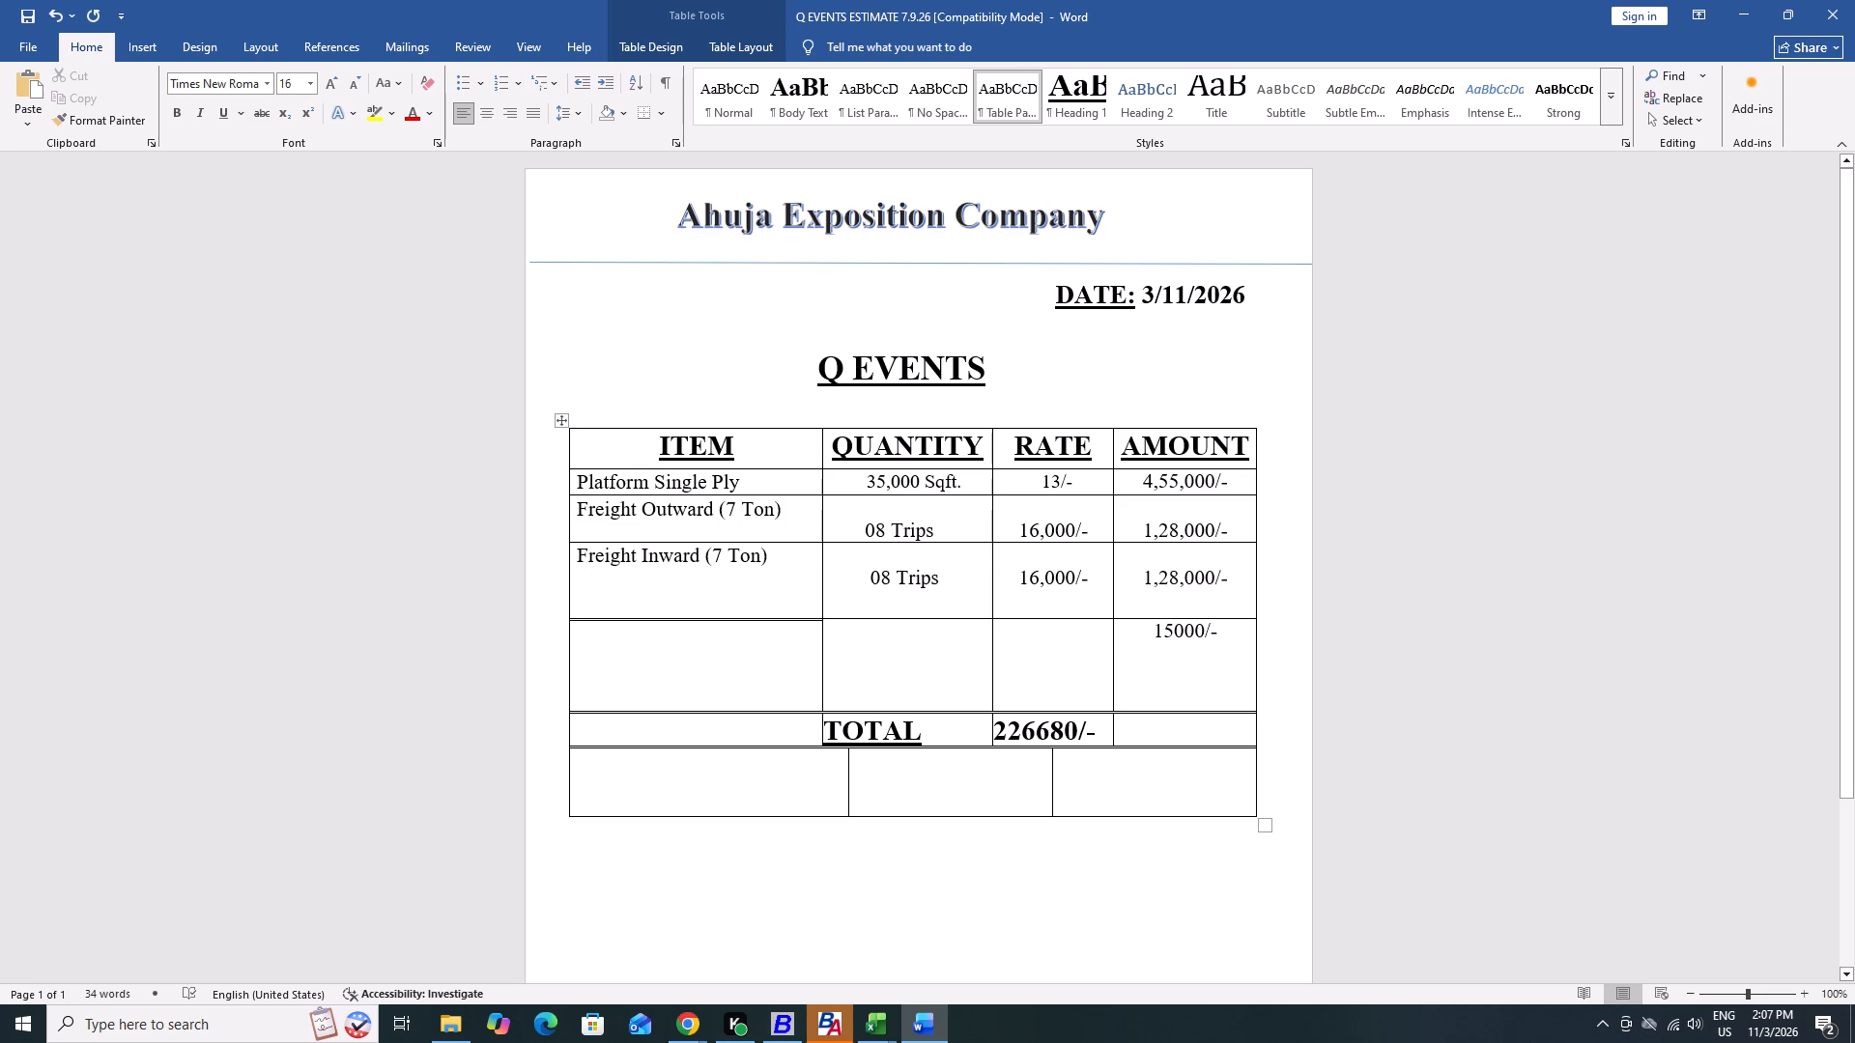
{"action": "left_click_drag", "start_coordinate": [699, 619], "coordinate": [699, 612]}
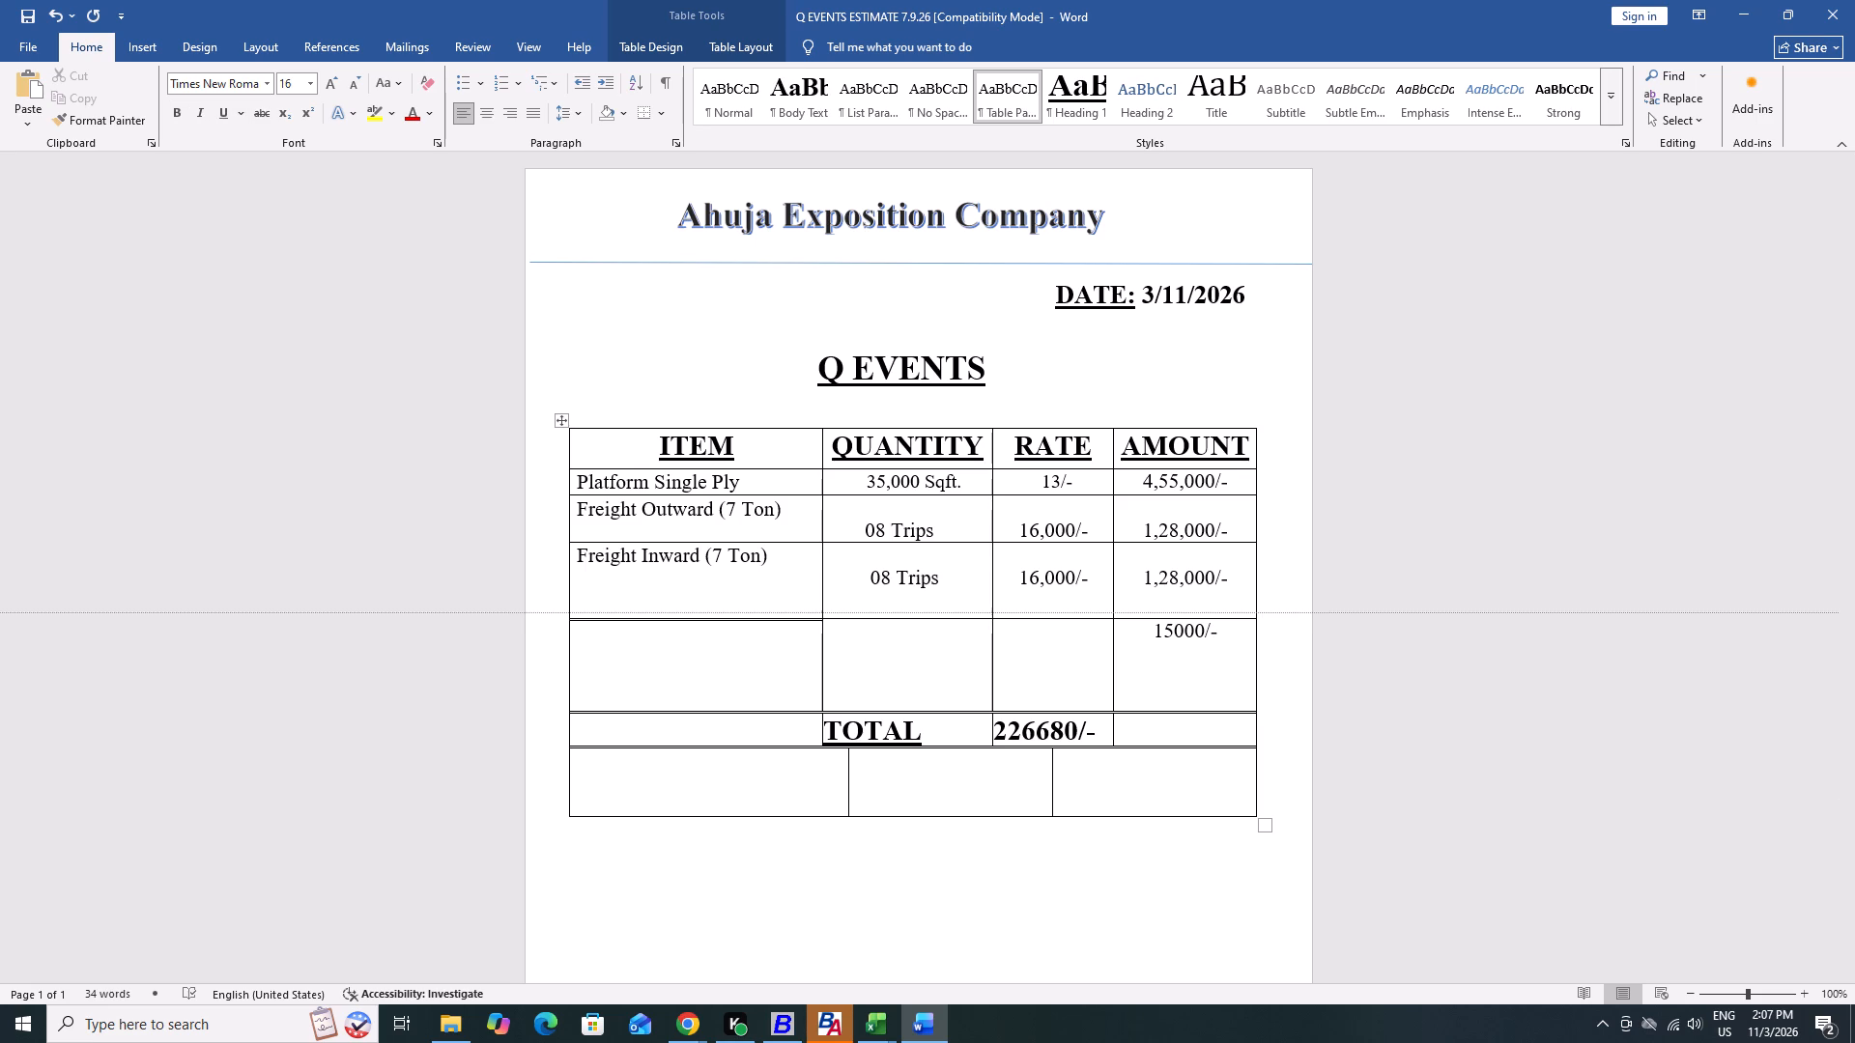
{"action": "left_click_drag", "start_coordinate": [699, 612], "coordinate": [702, 603]}
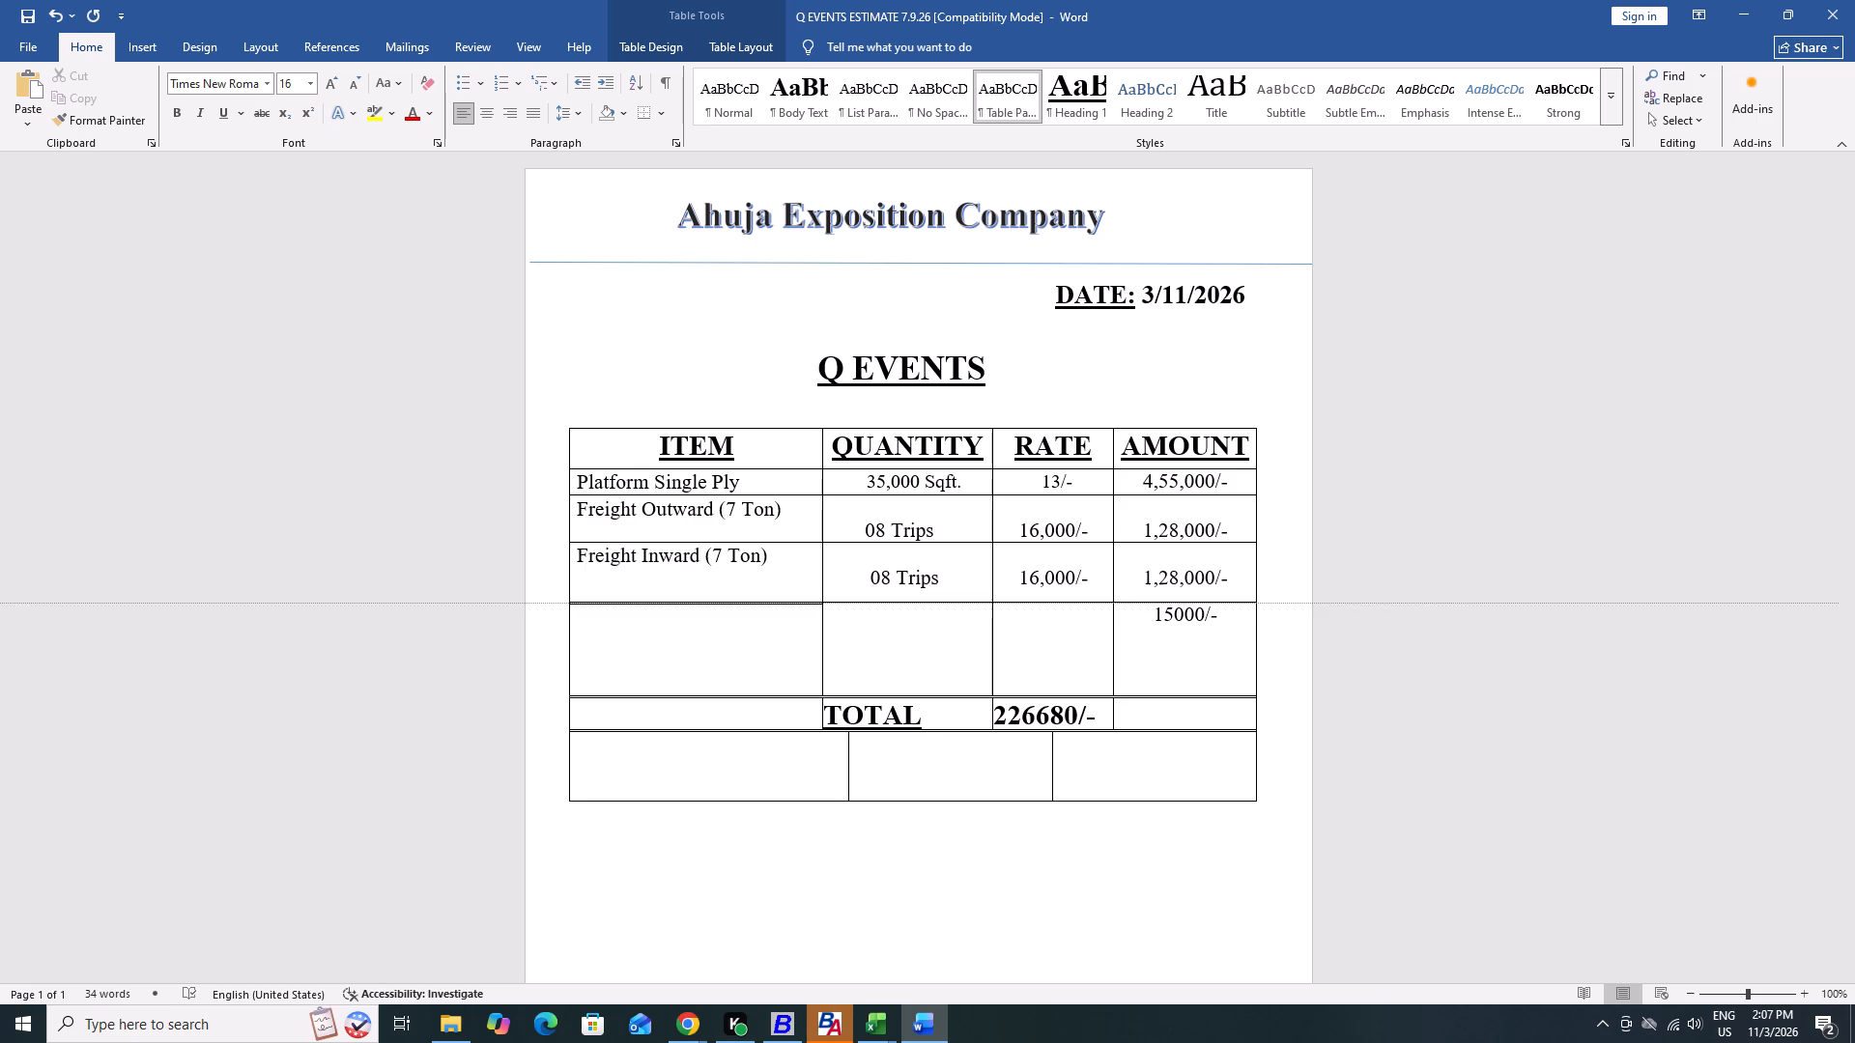
{"action": "left_click_drag", "start_coordinate": [702, 603], "coordinate": [704, 598]}
{"action": "left_click", "coordinate": [703, 640]}
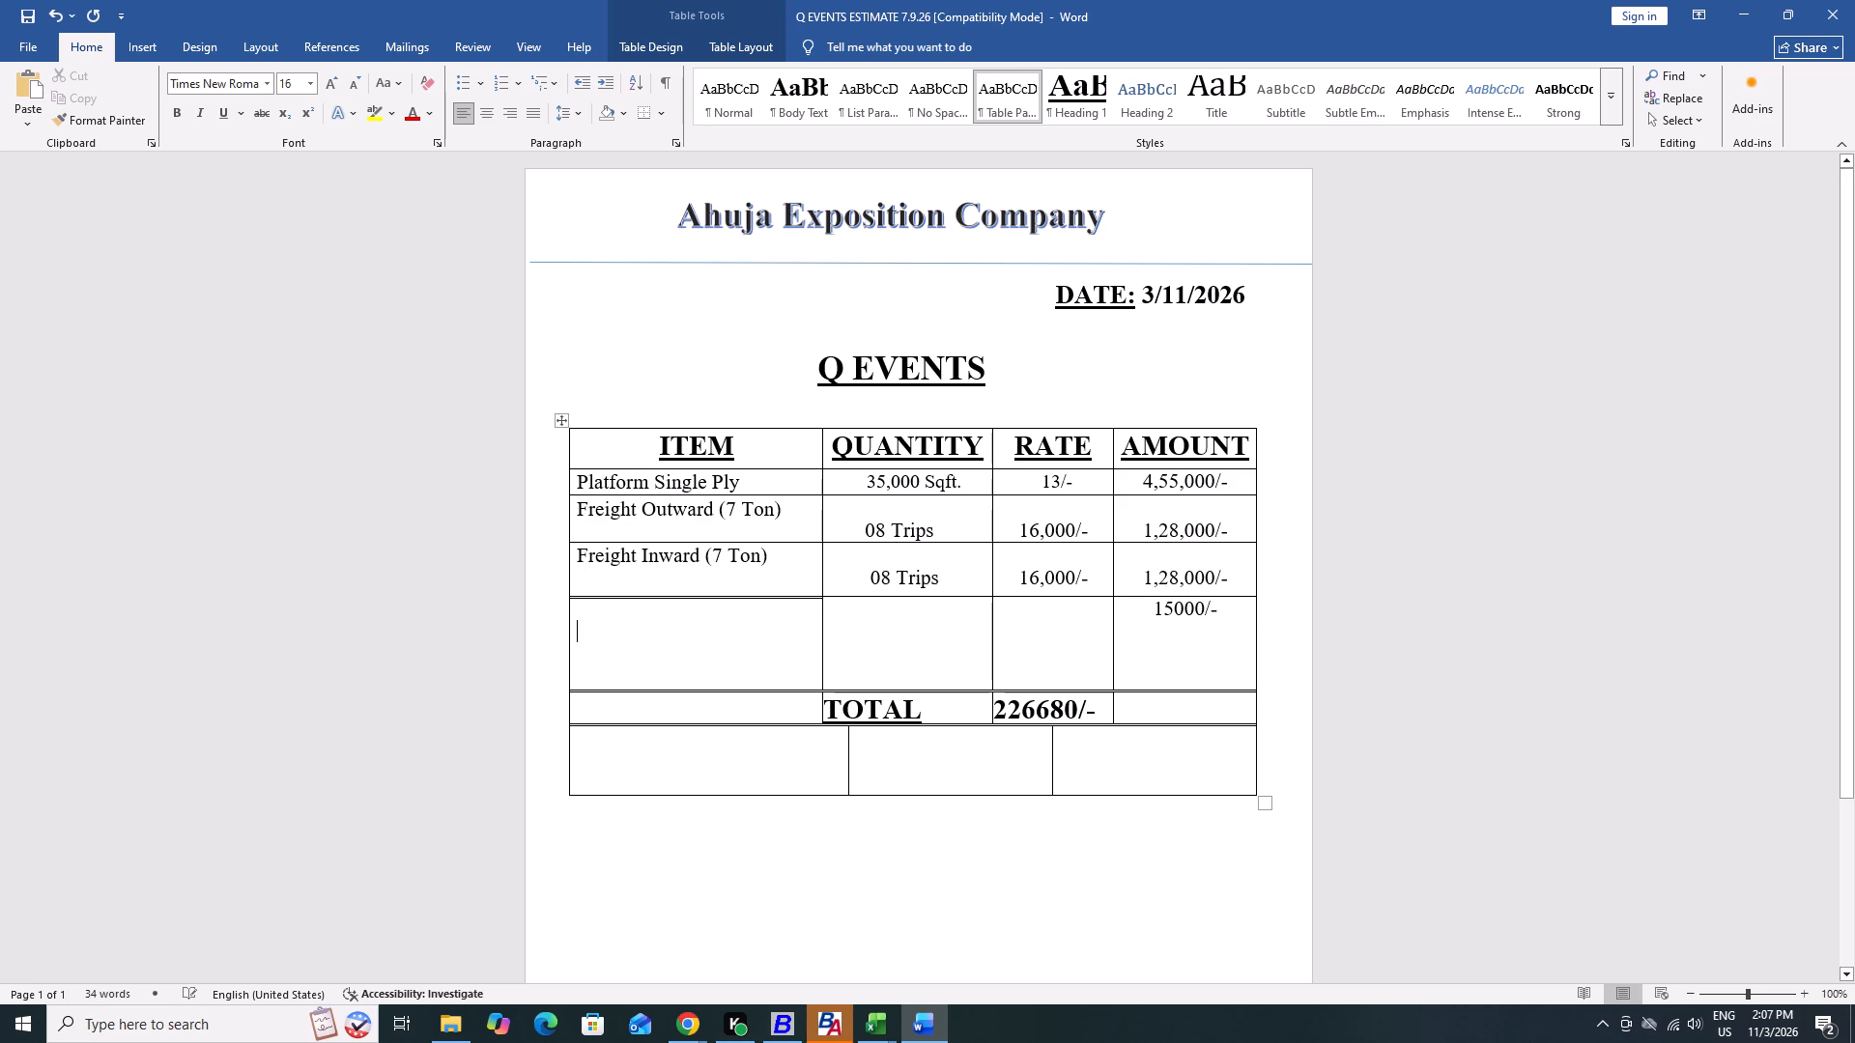
Enter "At Aligarh" and, after a blank line, "For 14/11/2026" in the empty item cell below Freight Inward (7 Ton).
{"action": "key", "text": "Up"}
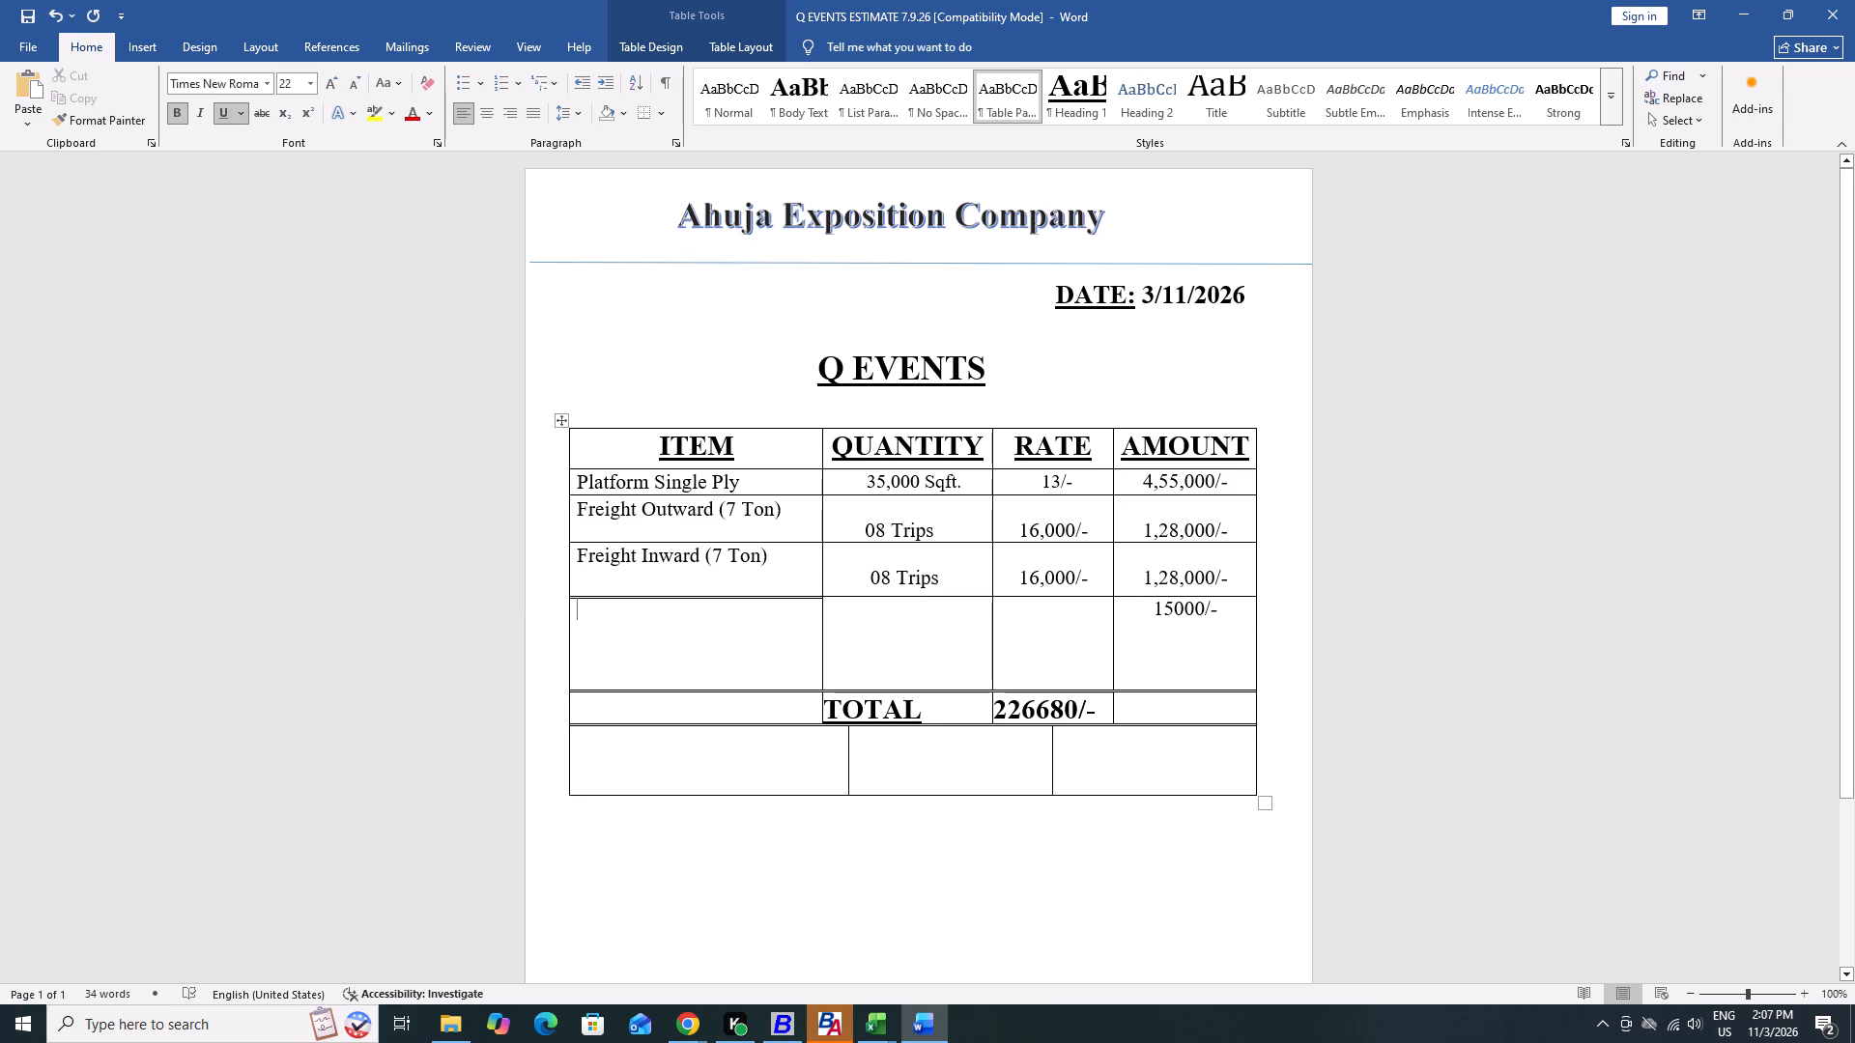
{"action": "type", "text": "At"}
{"action": "key", "text": "space"}
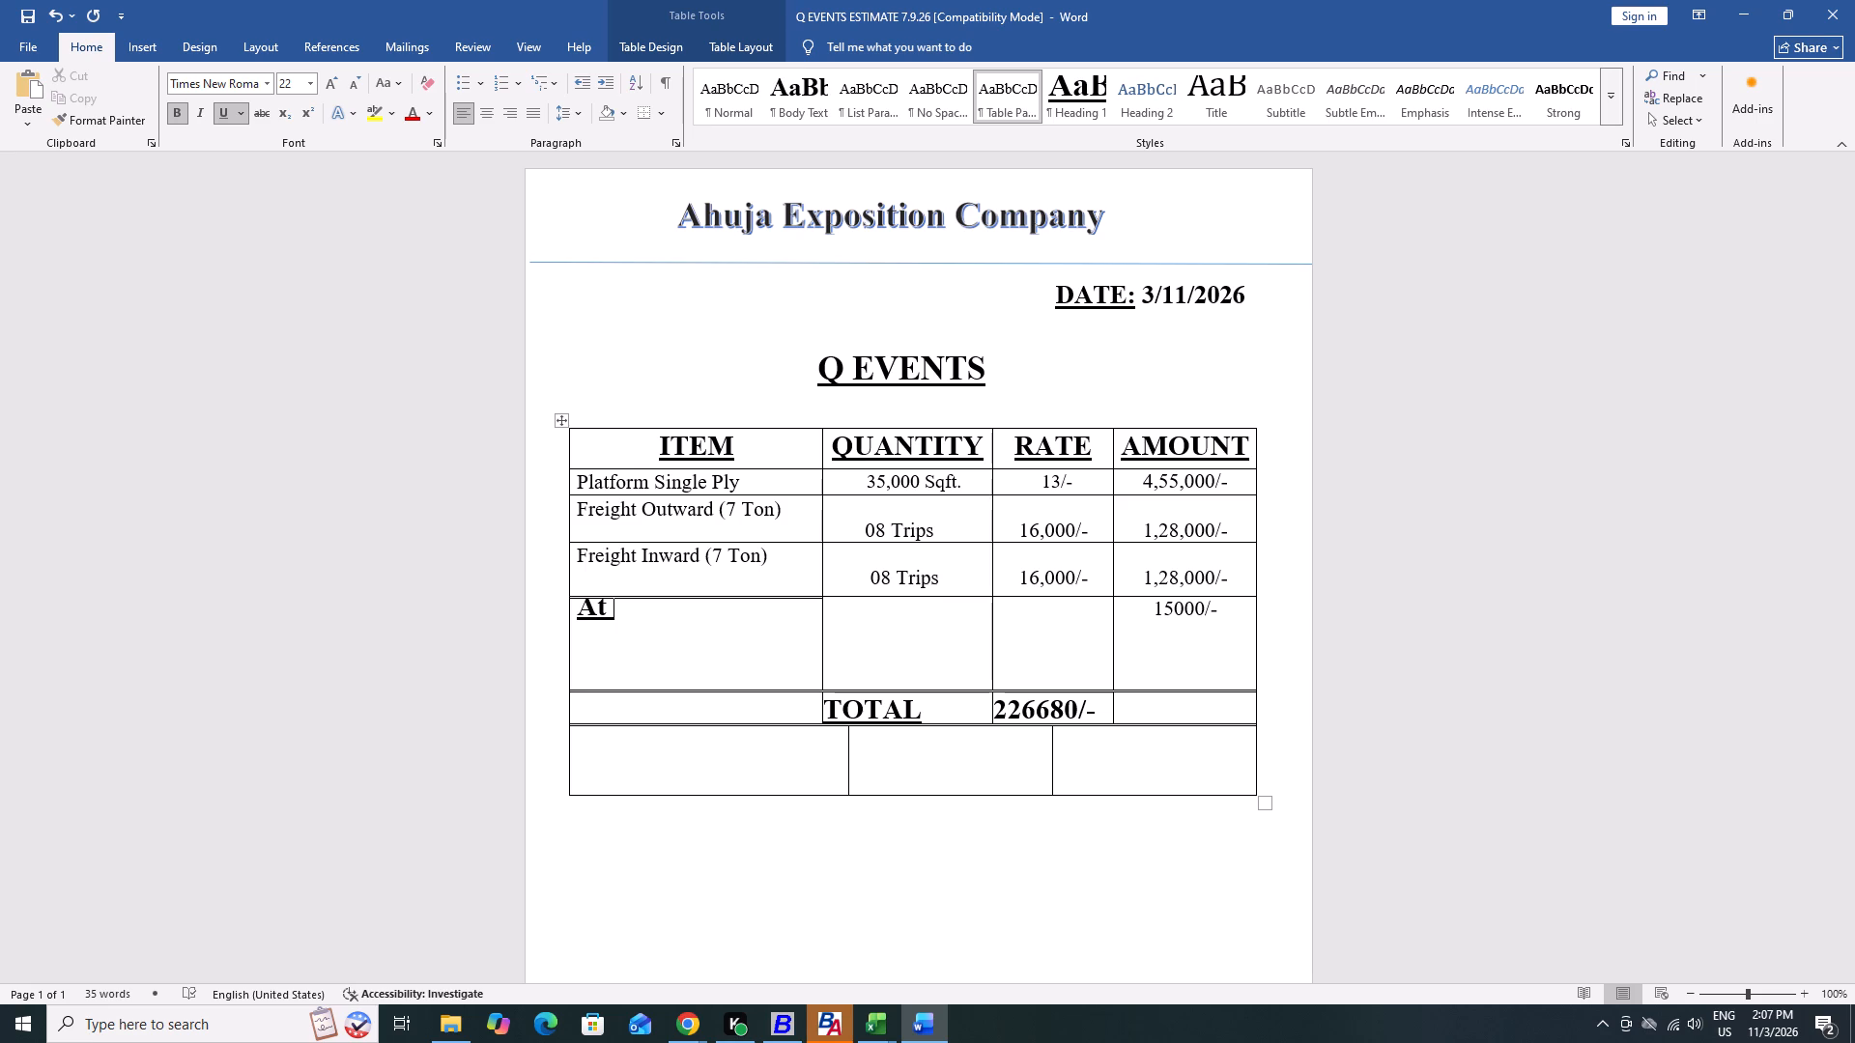
{"action": "type", "text": "Aligarh"}
{"action": "key", "text": "Return"}
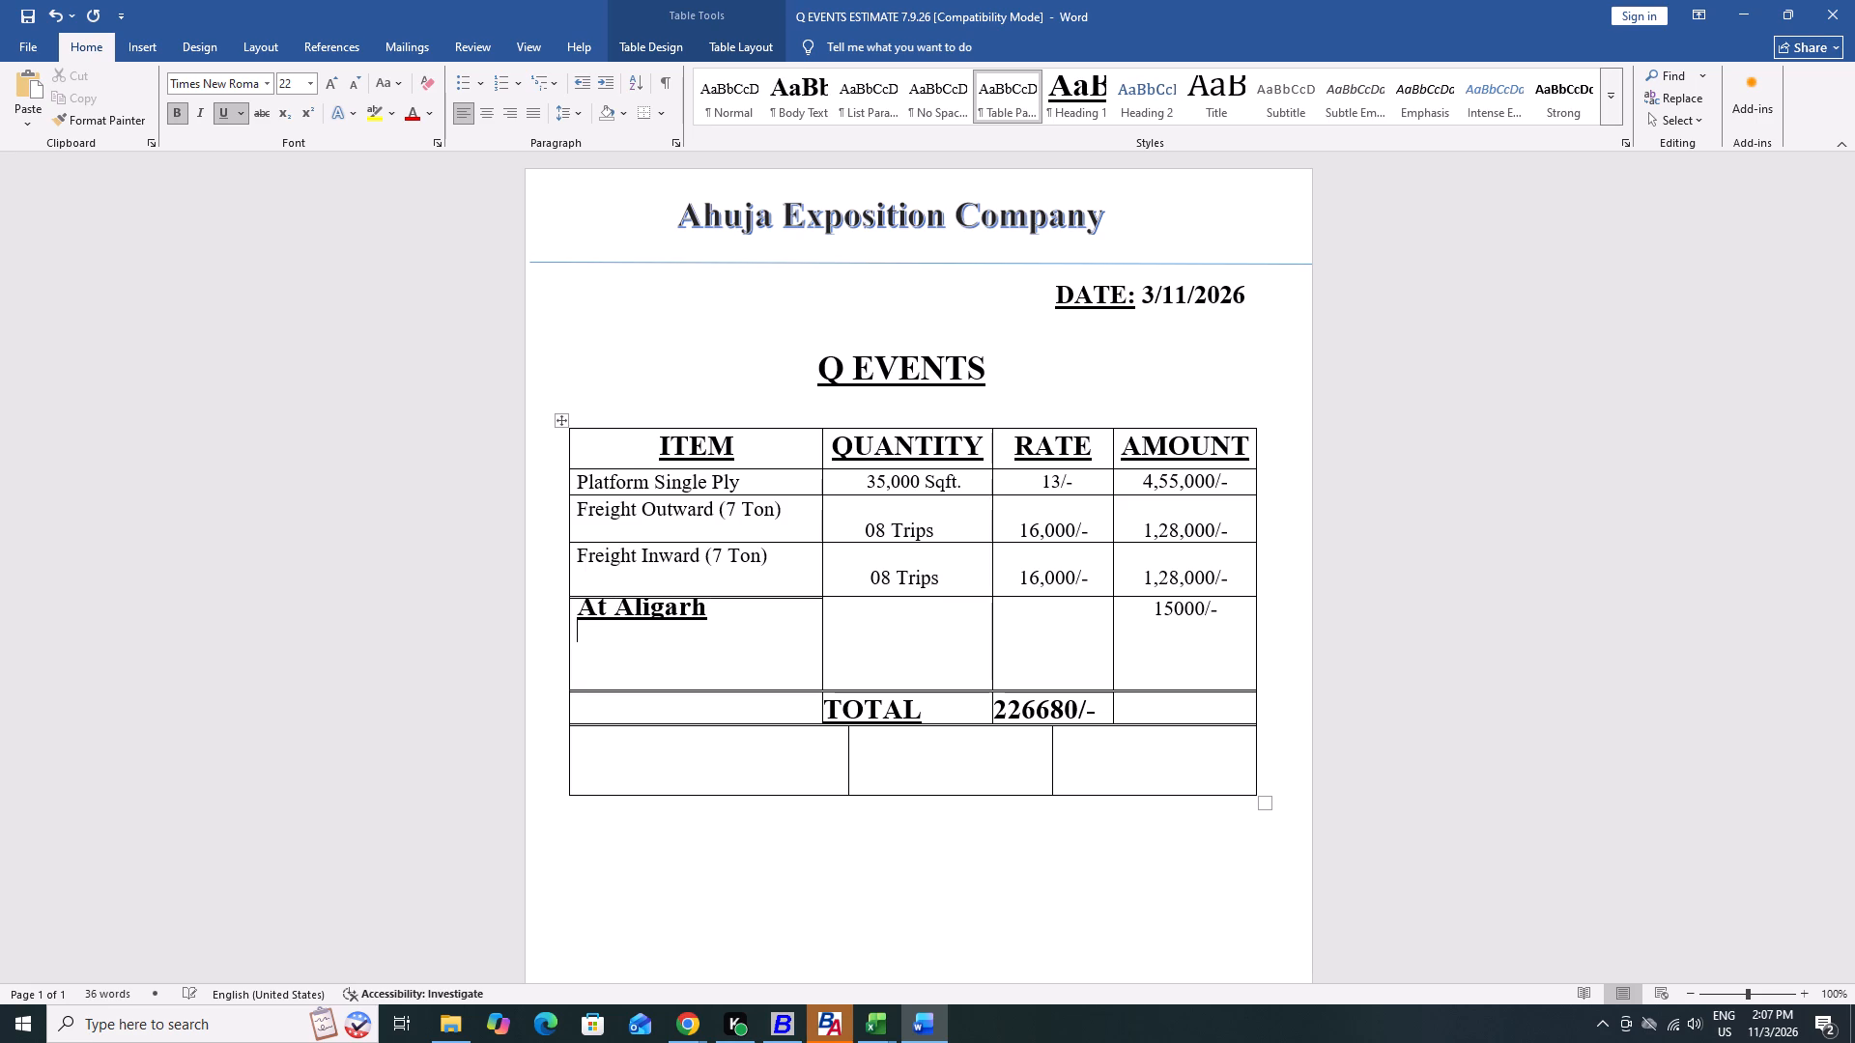
{"action": "key", "text": "Return"}
{"action": "type", "text": "For"}
{"action": "key", "text": "space"}
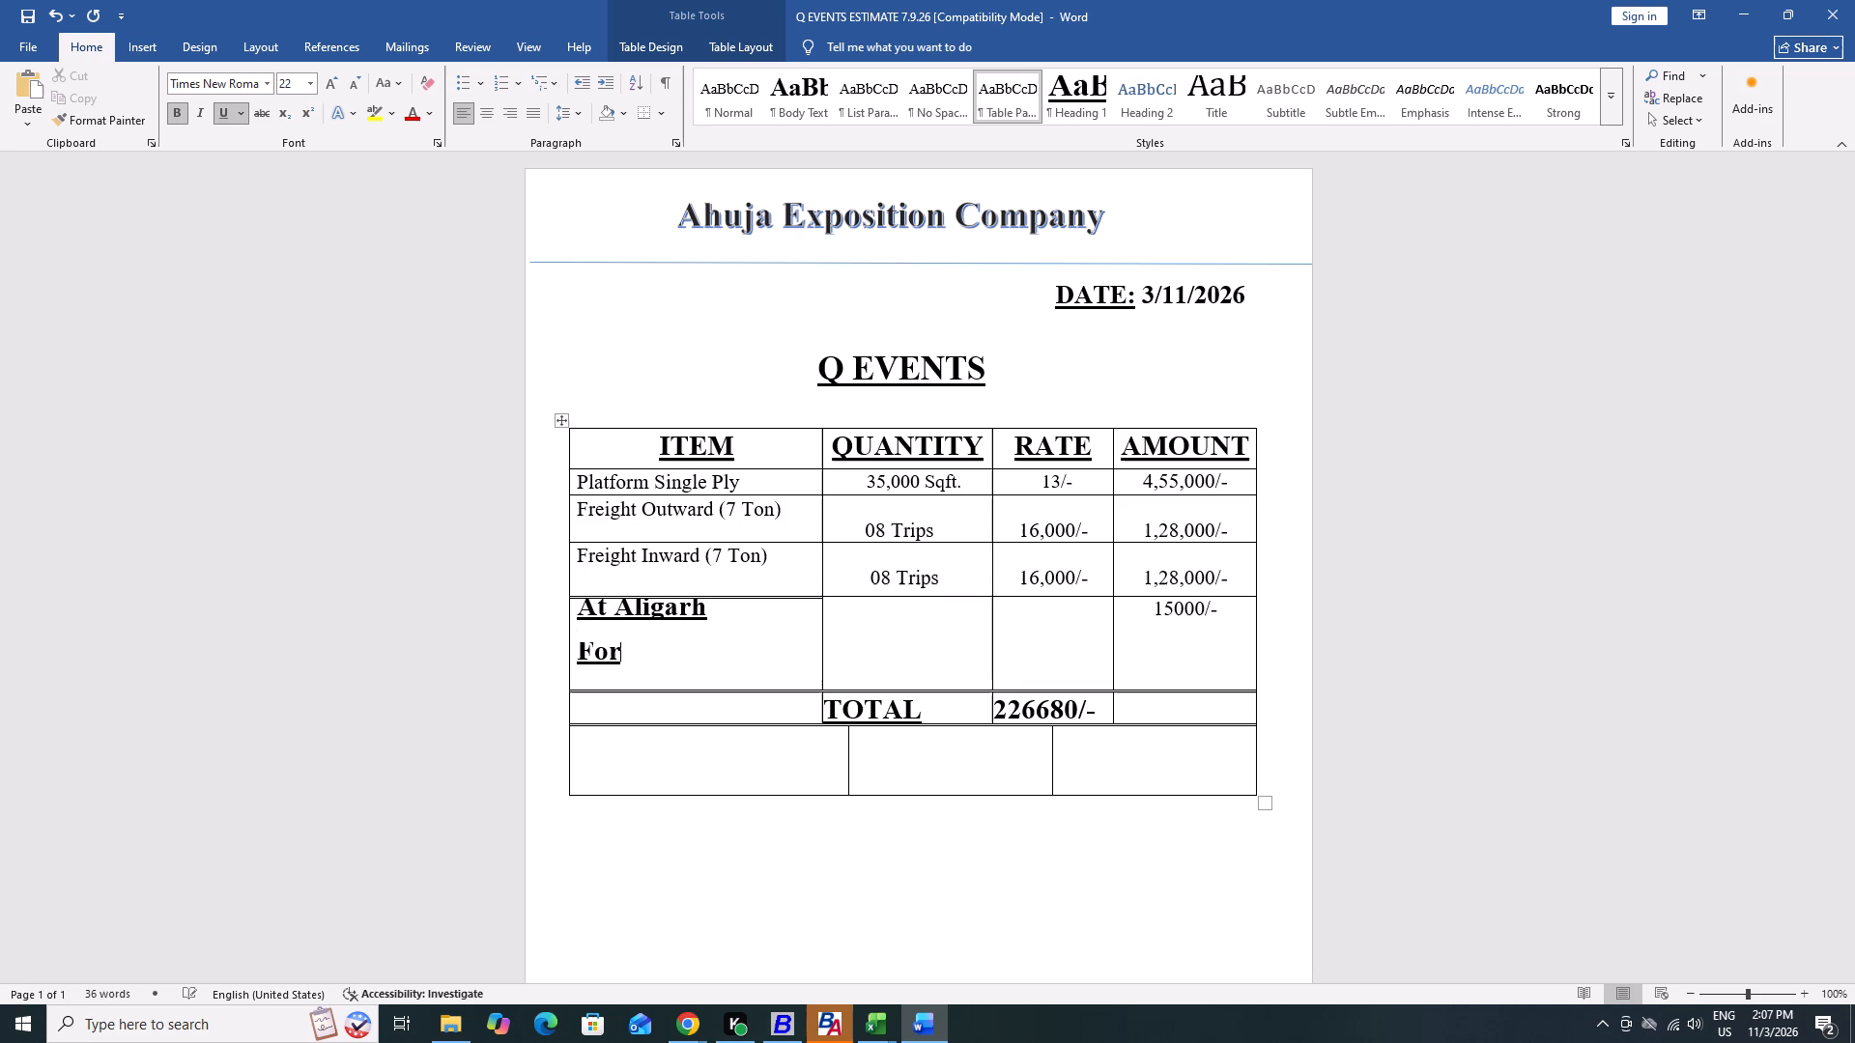
{"action": "key", "text": "BackSpace"}
{"action": "key", "text": "BackSpace"}
{"action": "key", "text": "BackSpace"}
{"action": "key", "text": "BackSpace"}
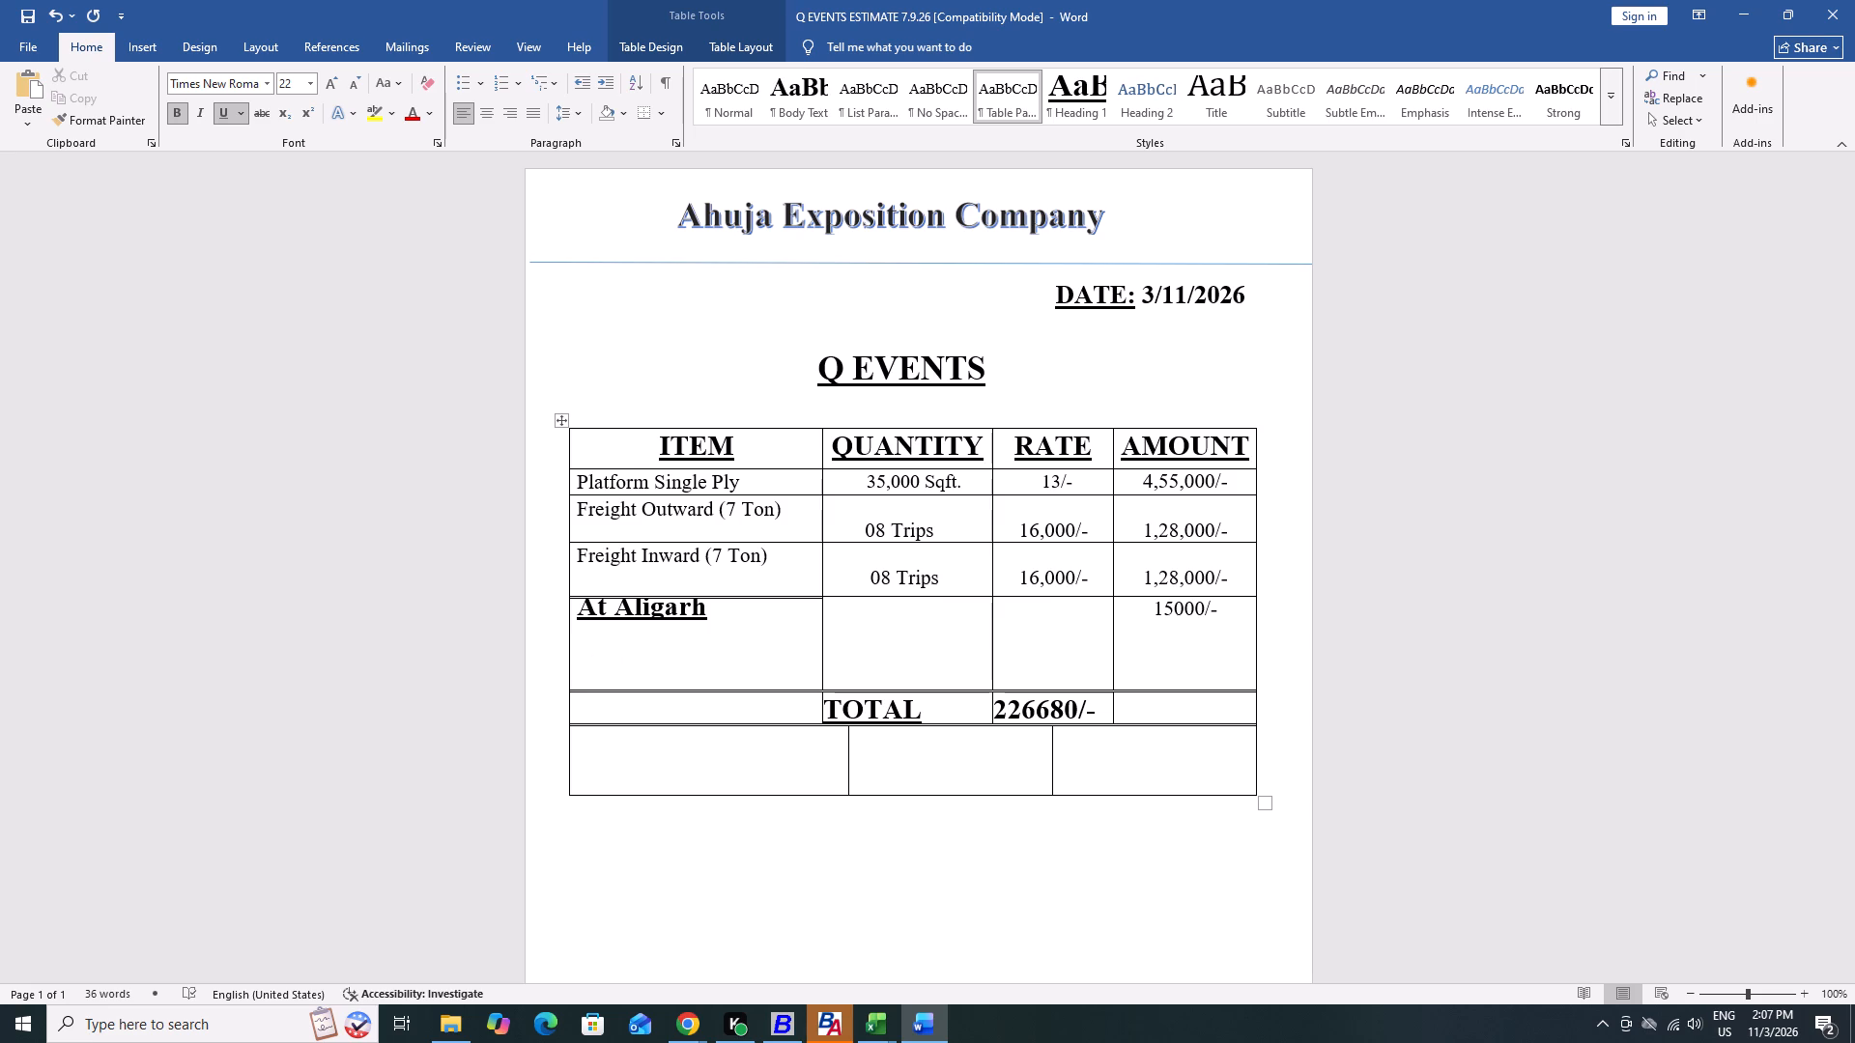
{"action": "type", "text": "For"}
{"action": "key", "text": "space"}
{"action": "type", "text": "14/11/2026"}
Set the font size of the "At Aligarh" and "For 14/11/2026" lines to 20.
{"action": "key", "text": "Up"}
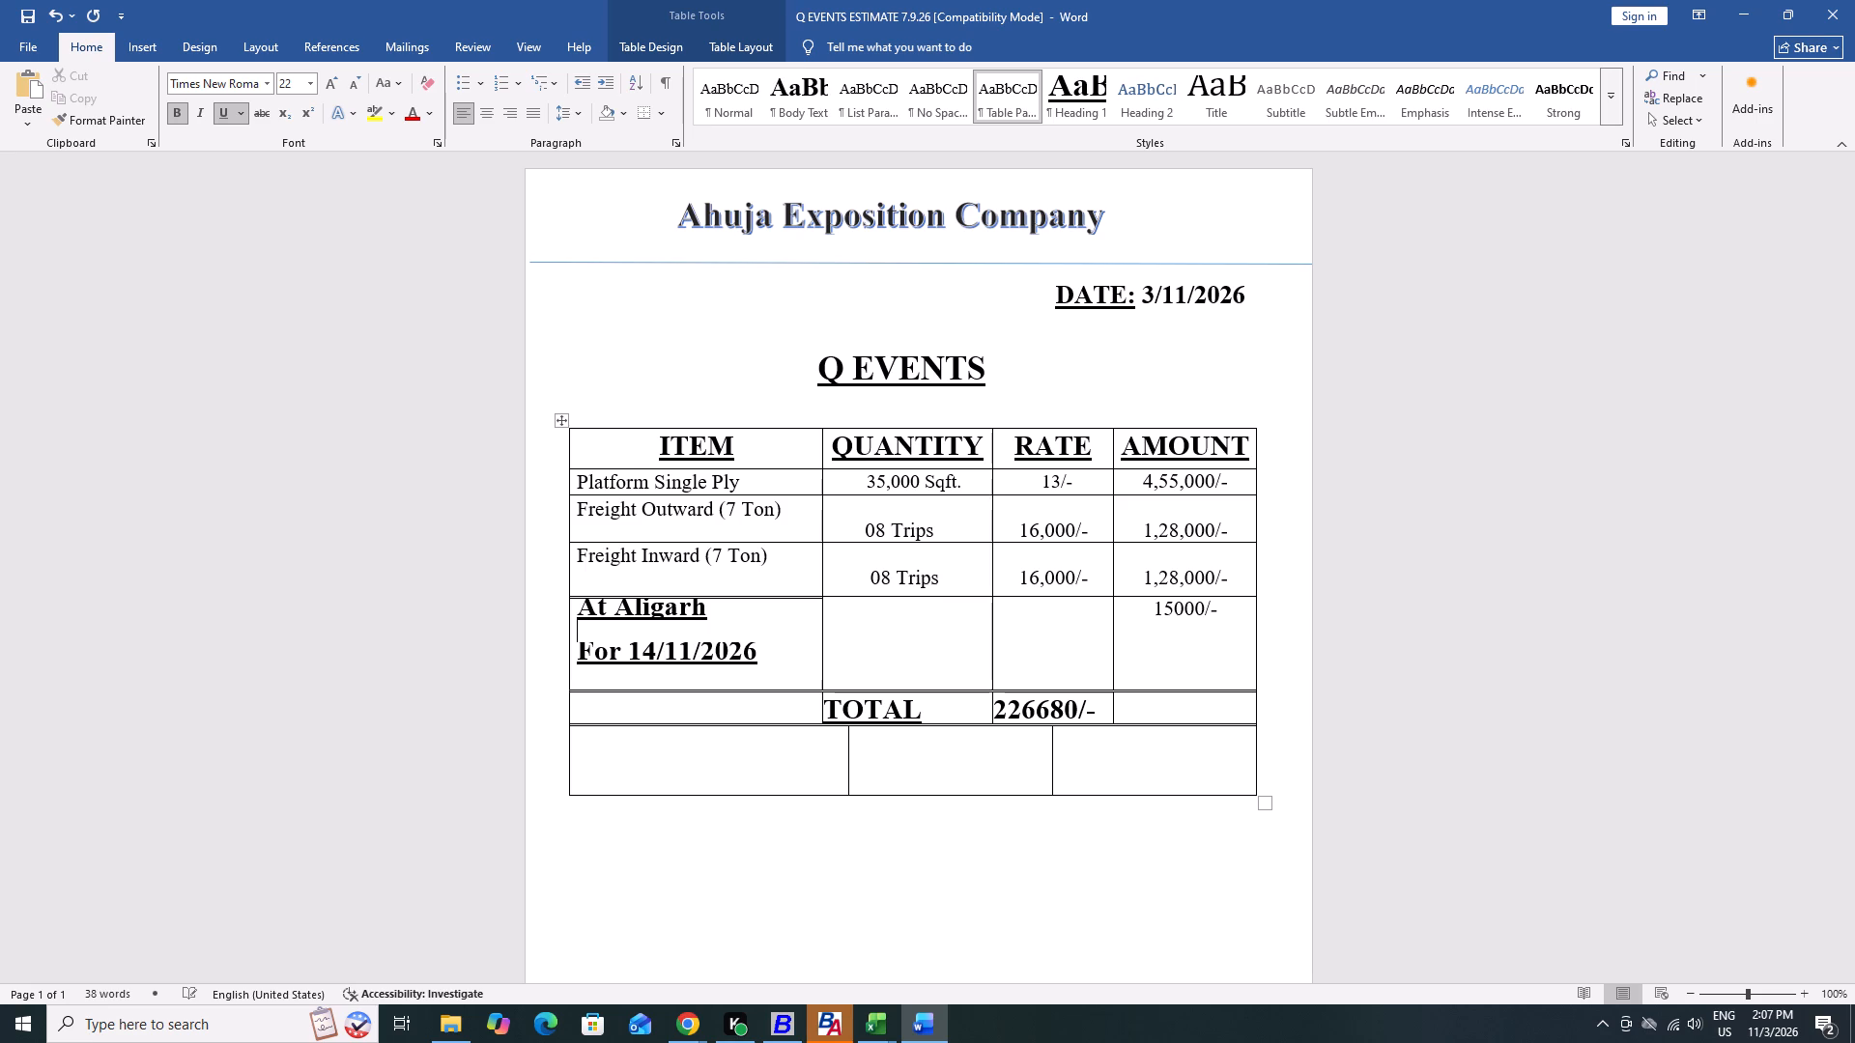
{"action": "key", "text": "Up"}
{"action": "key", "text": "Home"}
{"action": "key", "text": "ctrl+shift+Down"}
{"action": "key", "text": "ctrl+shift+Down"}
{"action": "key", "text": "ctrl+shift+Down"}
{"action": "key", "text": "alt+h"}
{"action": "type", "text": "fs"}
{"action": "key", "text": "BackSpace"}
{"action": "type", "text": "20"}
{"action": "key", "text": "Return"}
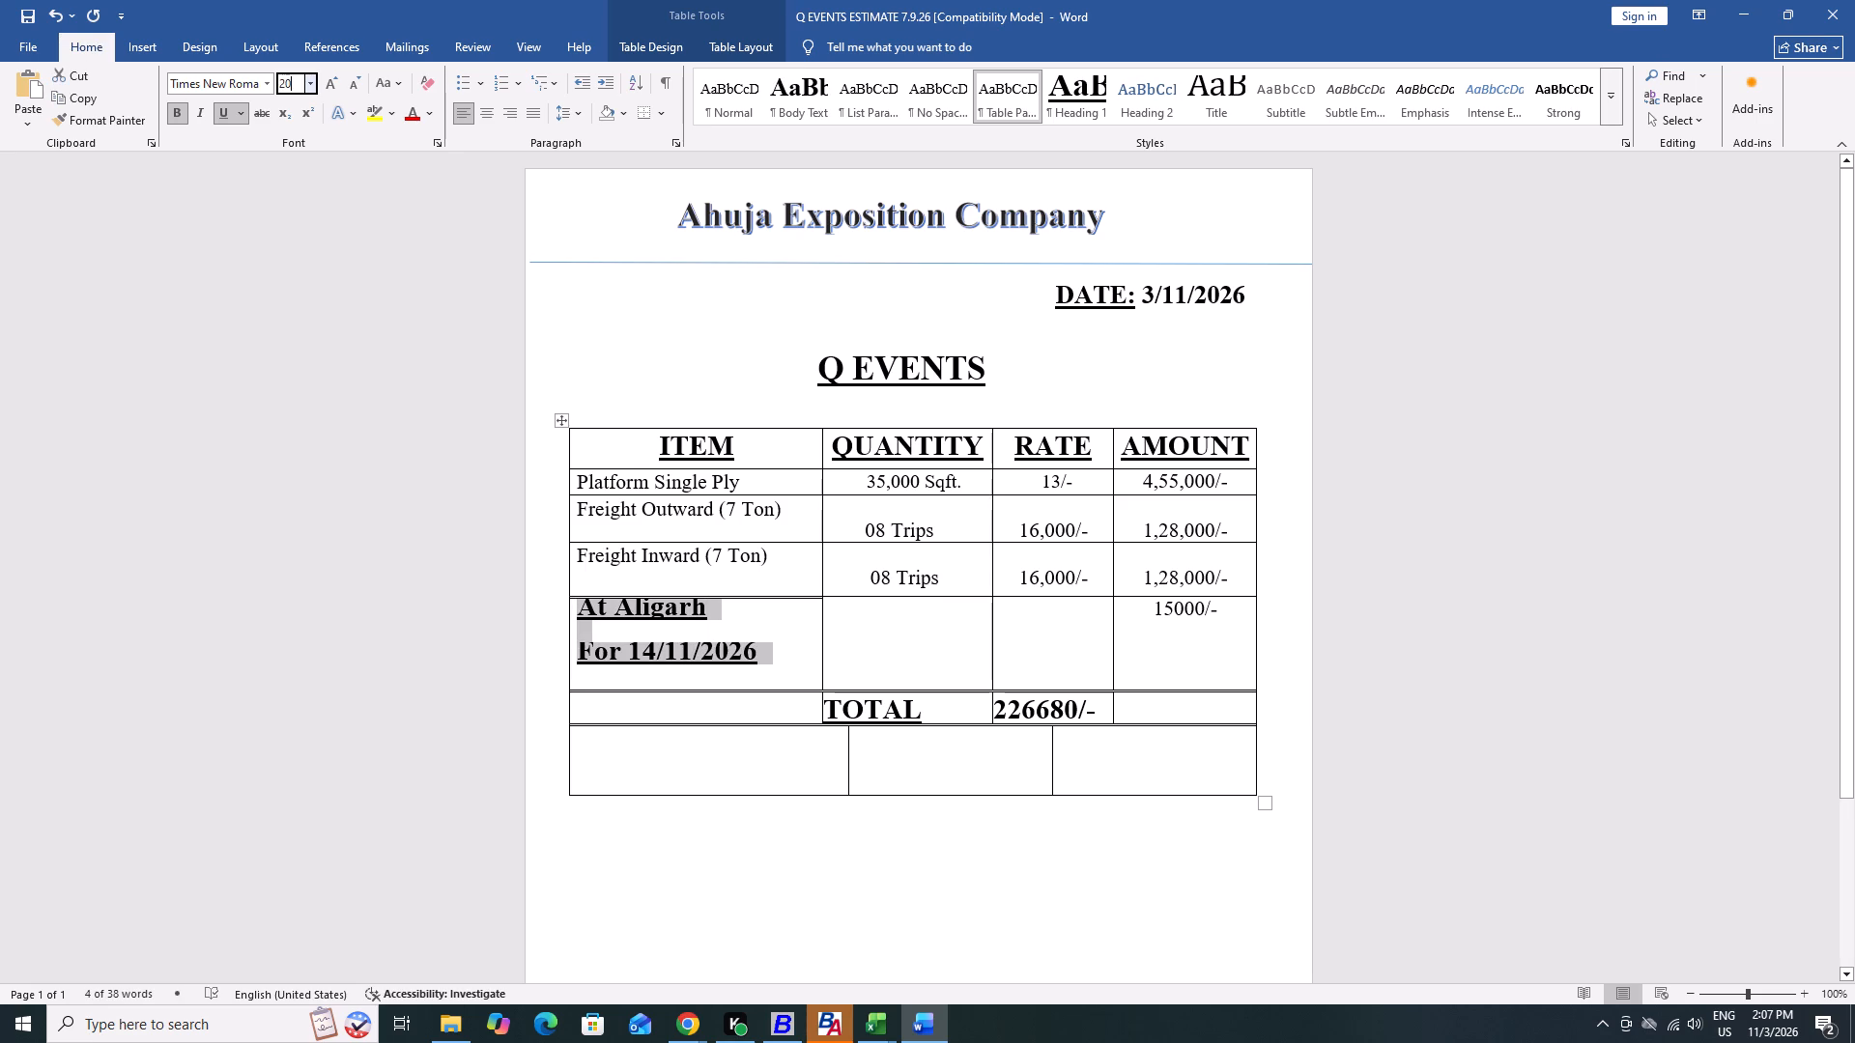
{"action": "key", "text": "Down"}
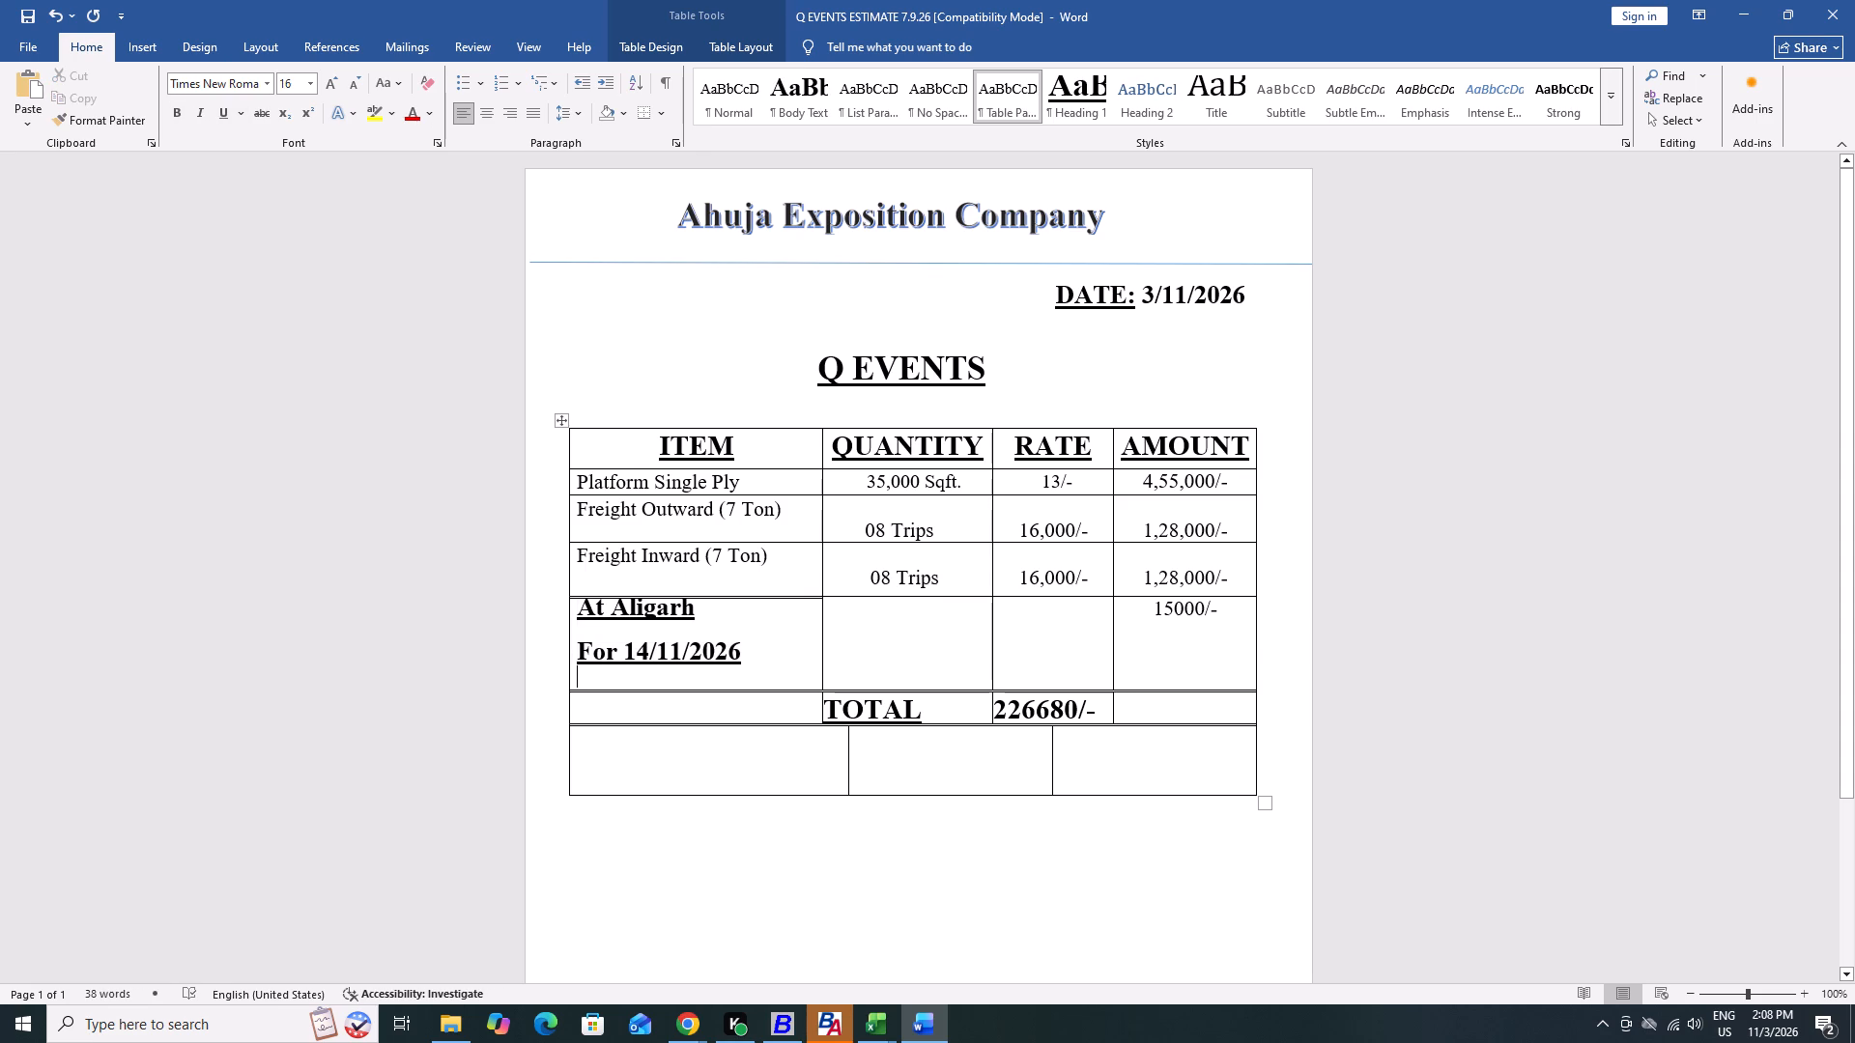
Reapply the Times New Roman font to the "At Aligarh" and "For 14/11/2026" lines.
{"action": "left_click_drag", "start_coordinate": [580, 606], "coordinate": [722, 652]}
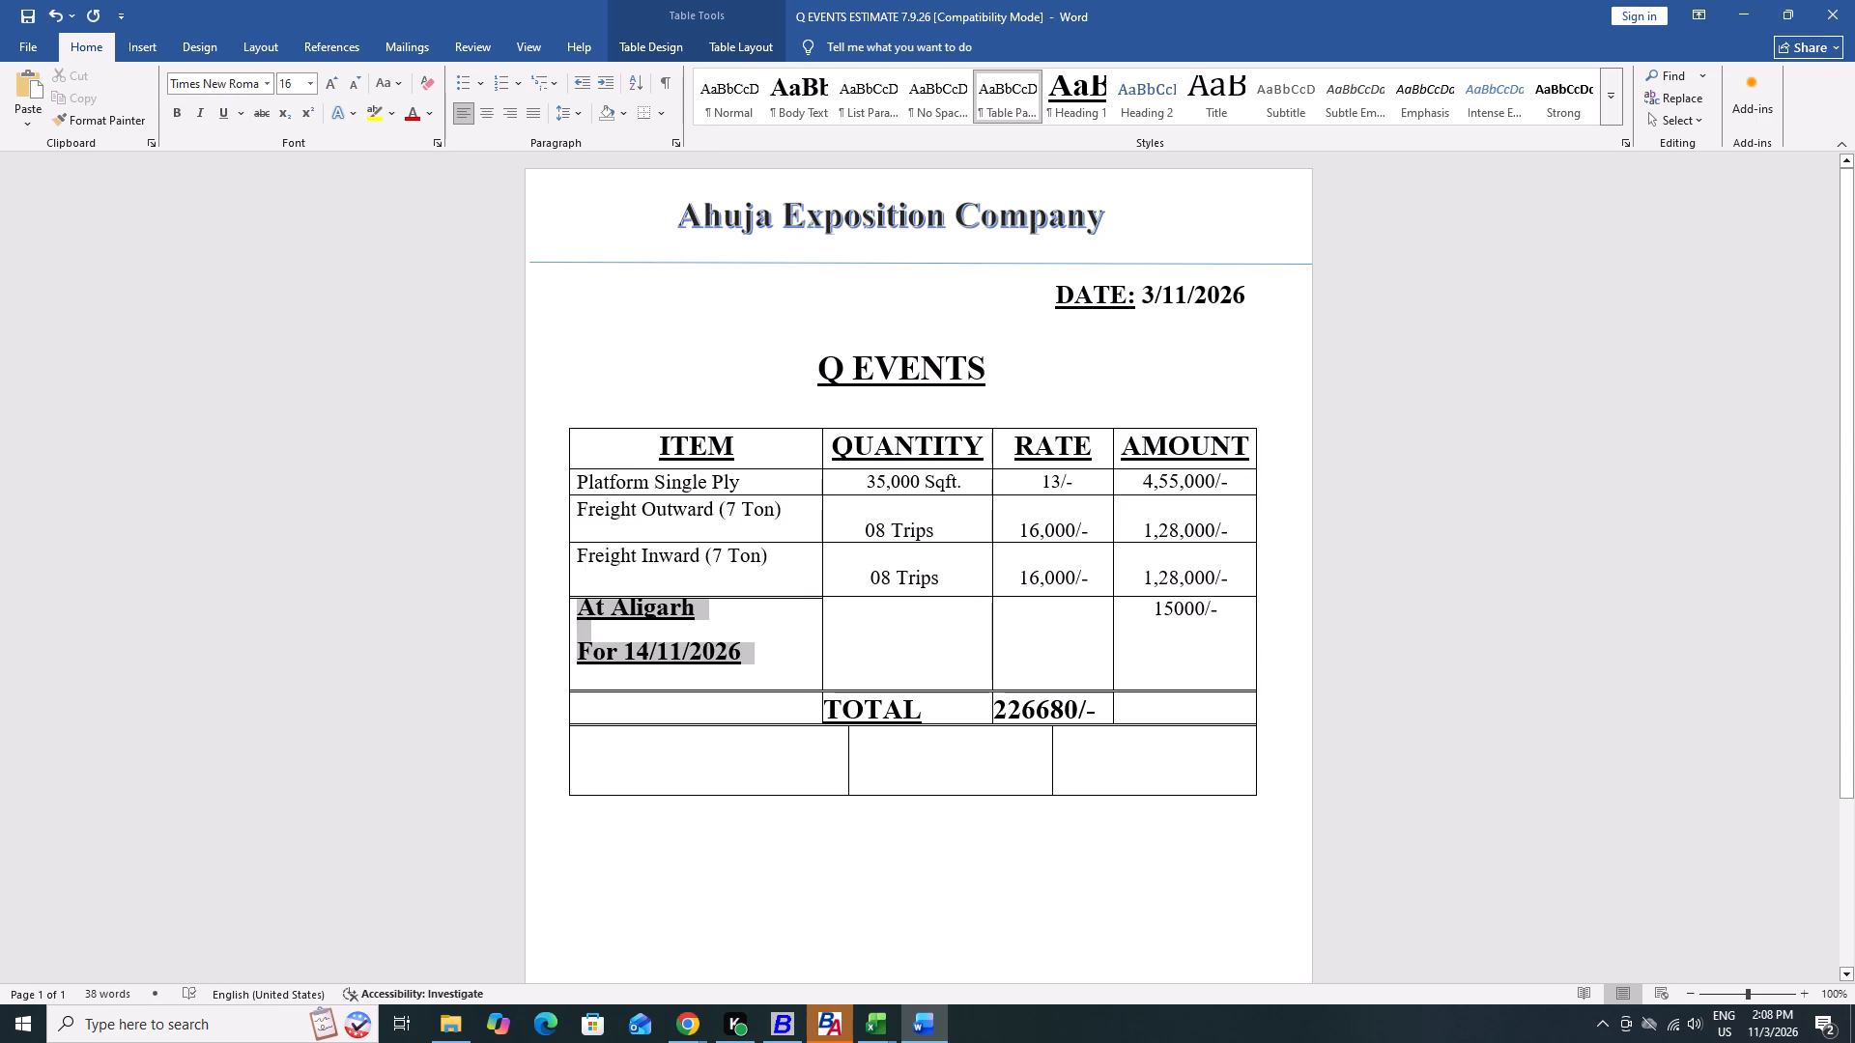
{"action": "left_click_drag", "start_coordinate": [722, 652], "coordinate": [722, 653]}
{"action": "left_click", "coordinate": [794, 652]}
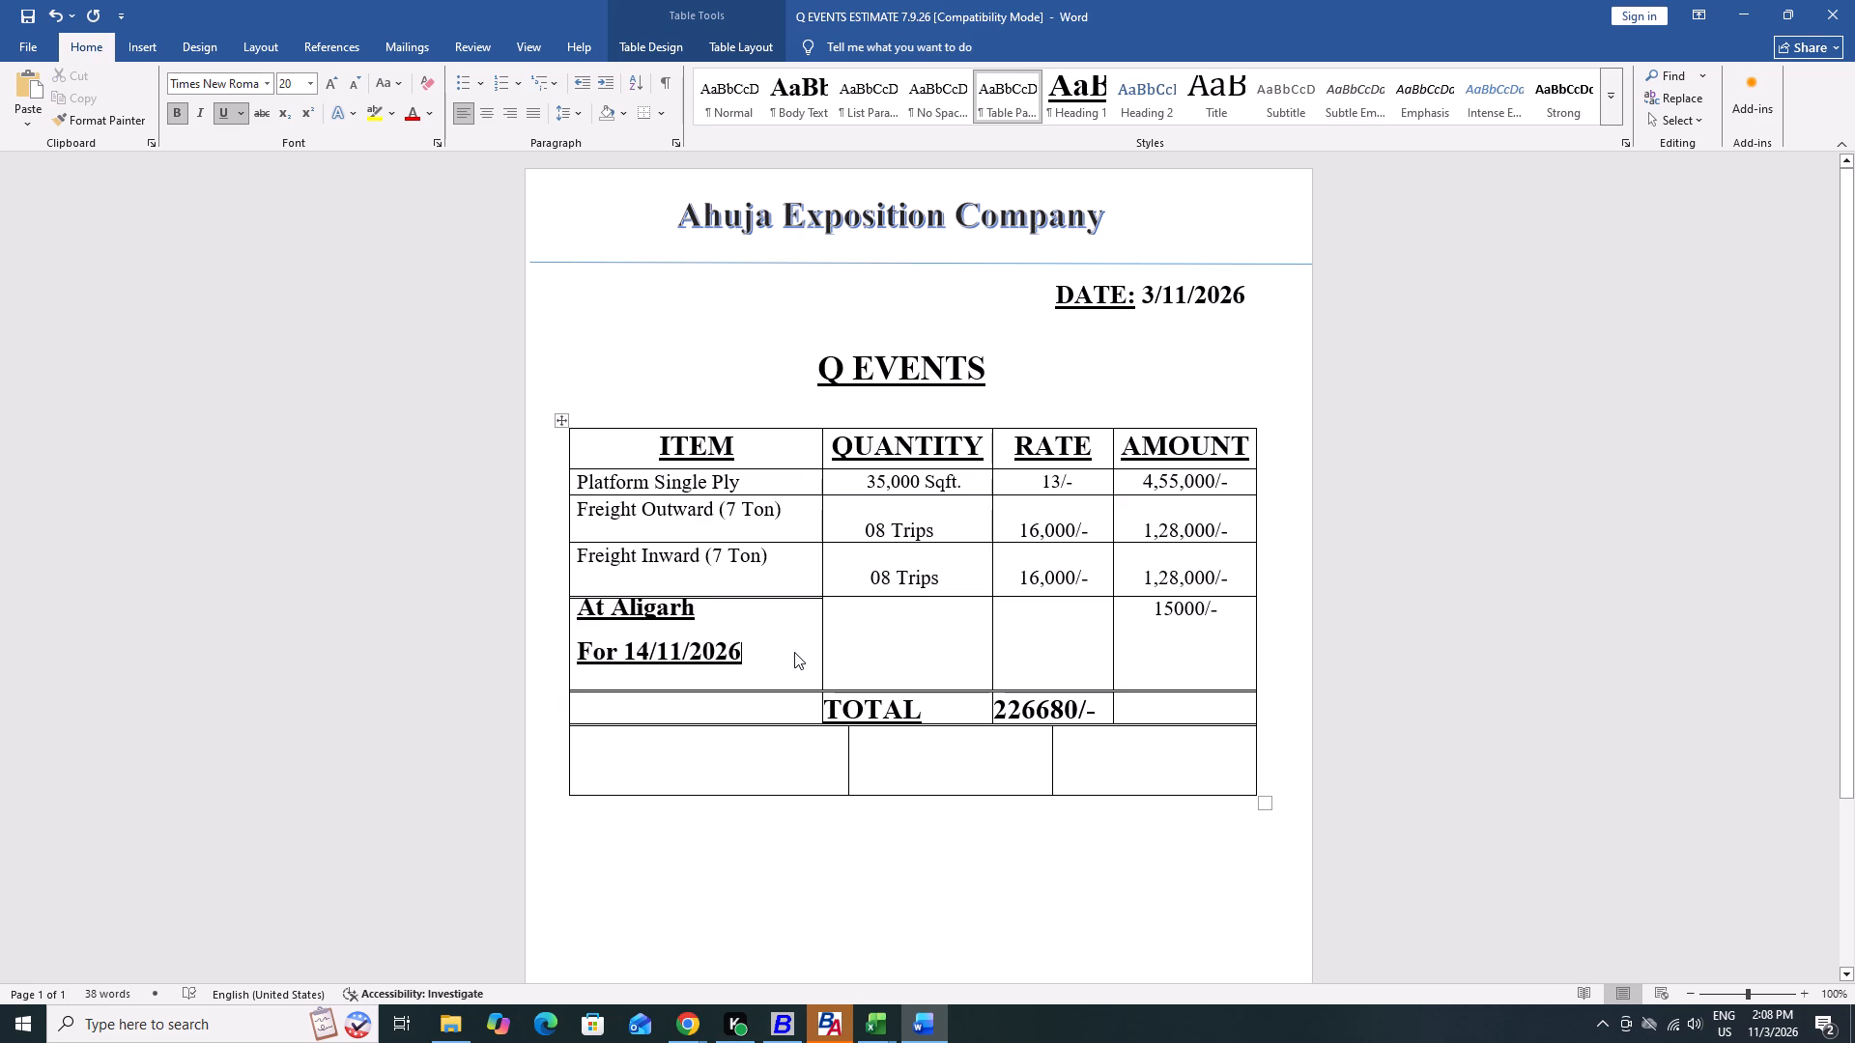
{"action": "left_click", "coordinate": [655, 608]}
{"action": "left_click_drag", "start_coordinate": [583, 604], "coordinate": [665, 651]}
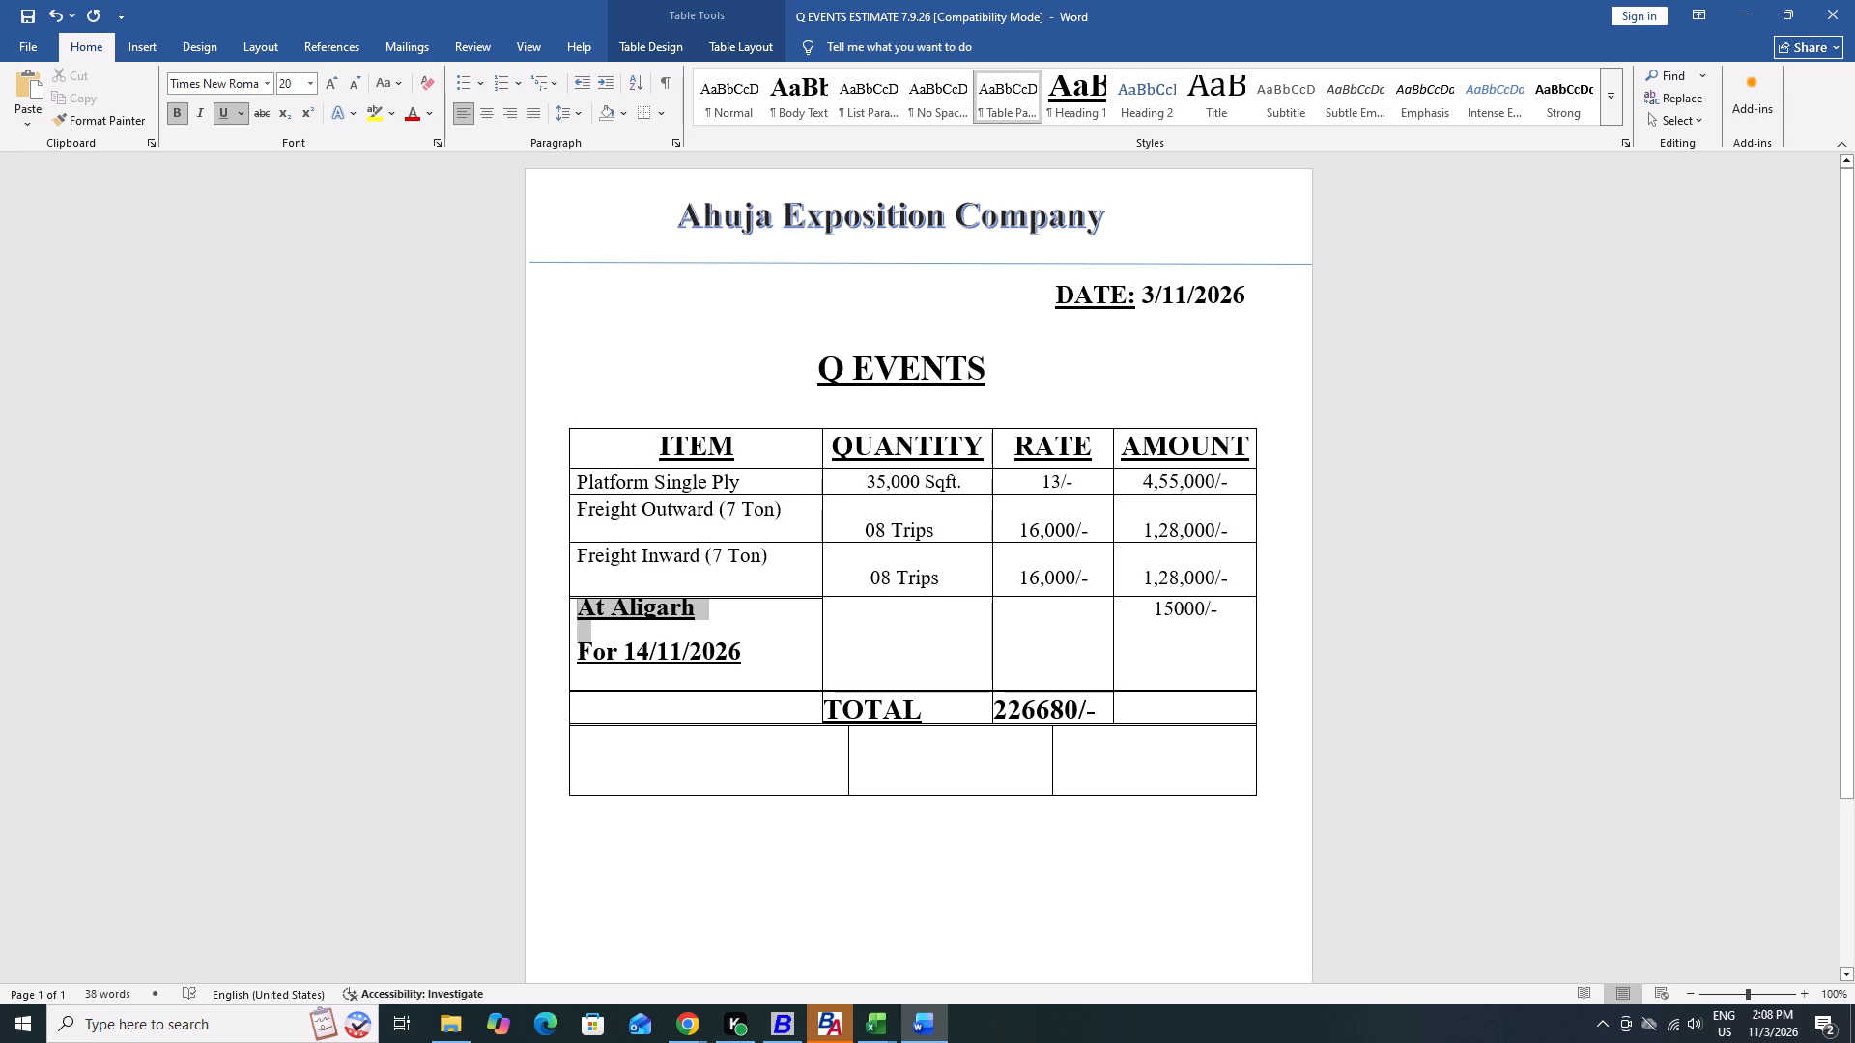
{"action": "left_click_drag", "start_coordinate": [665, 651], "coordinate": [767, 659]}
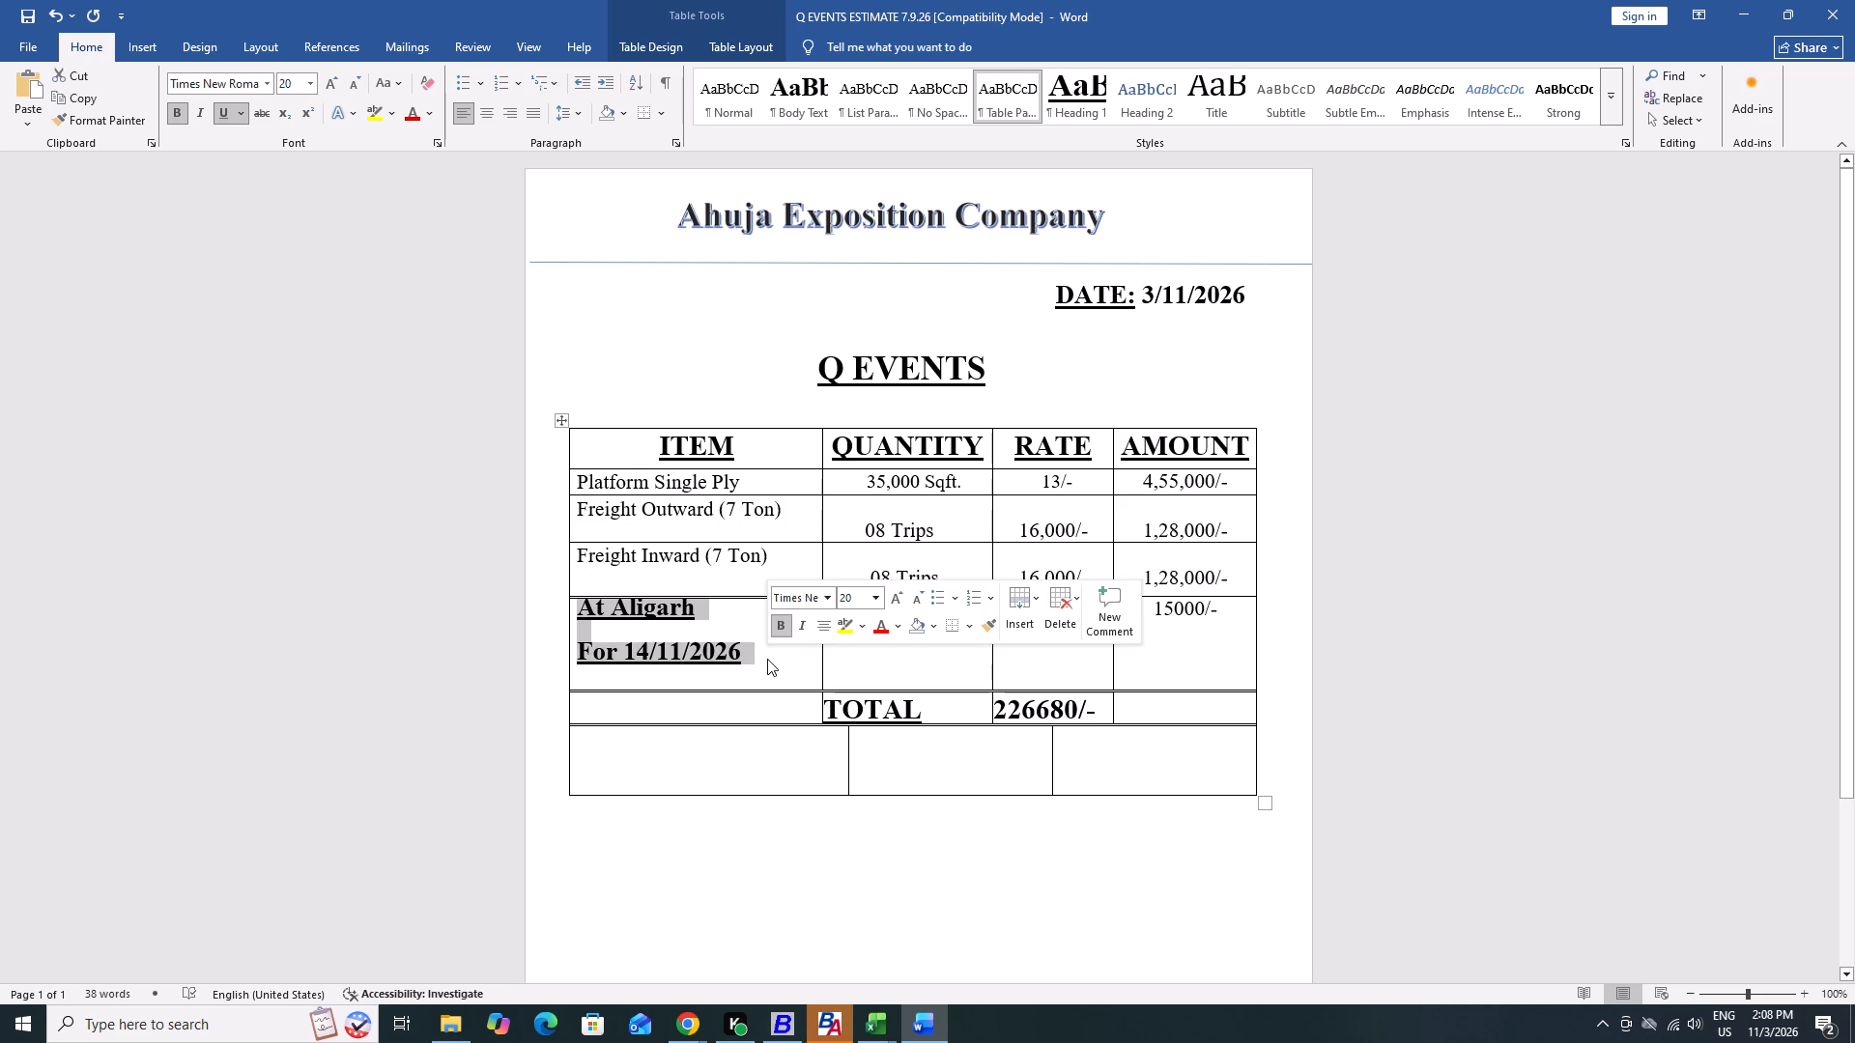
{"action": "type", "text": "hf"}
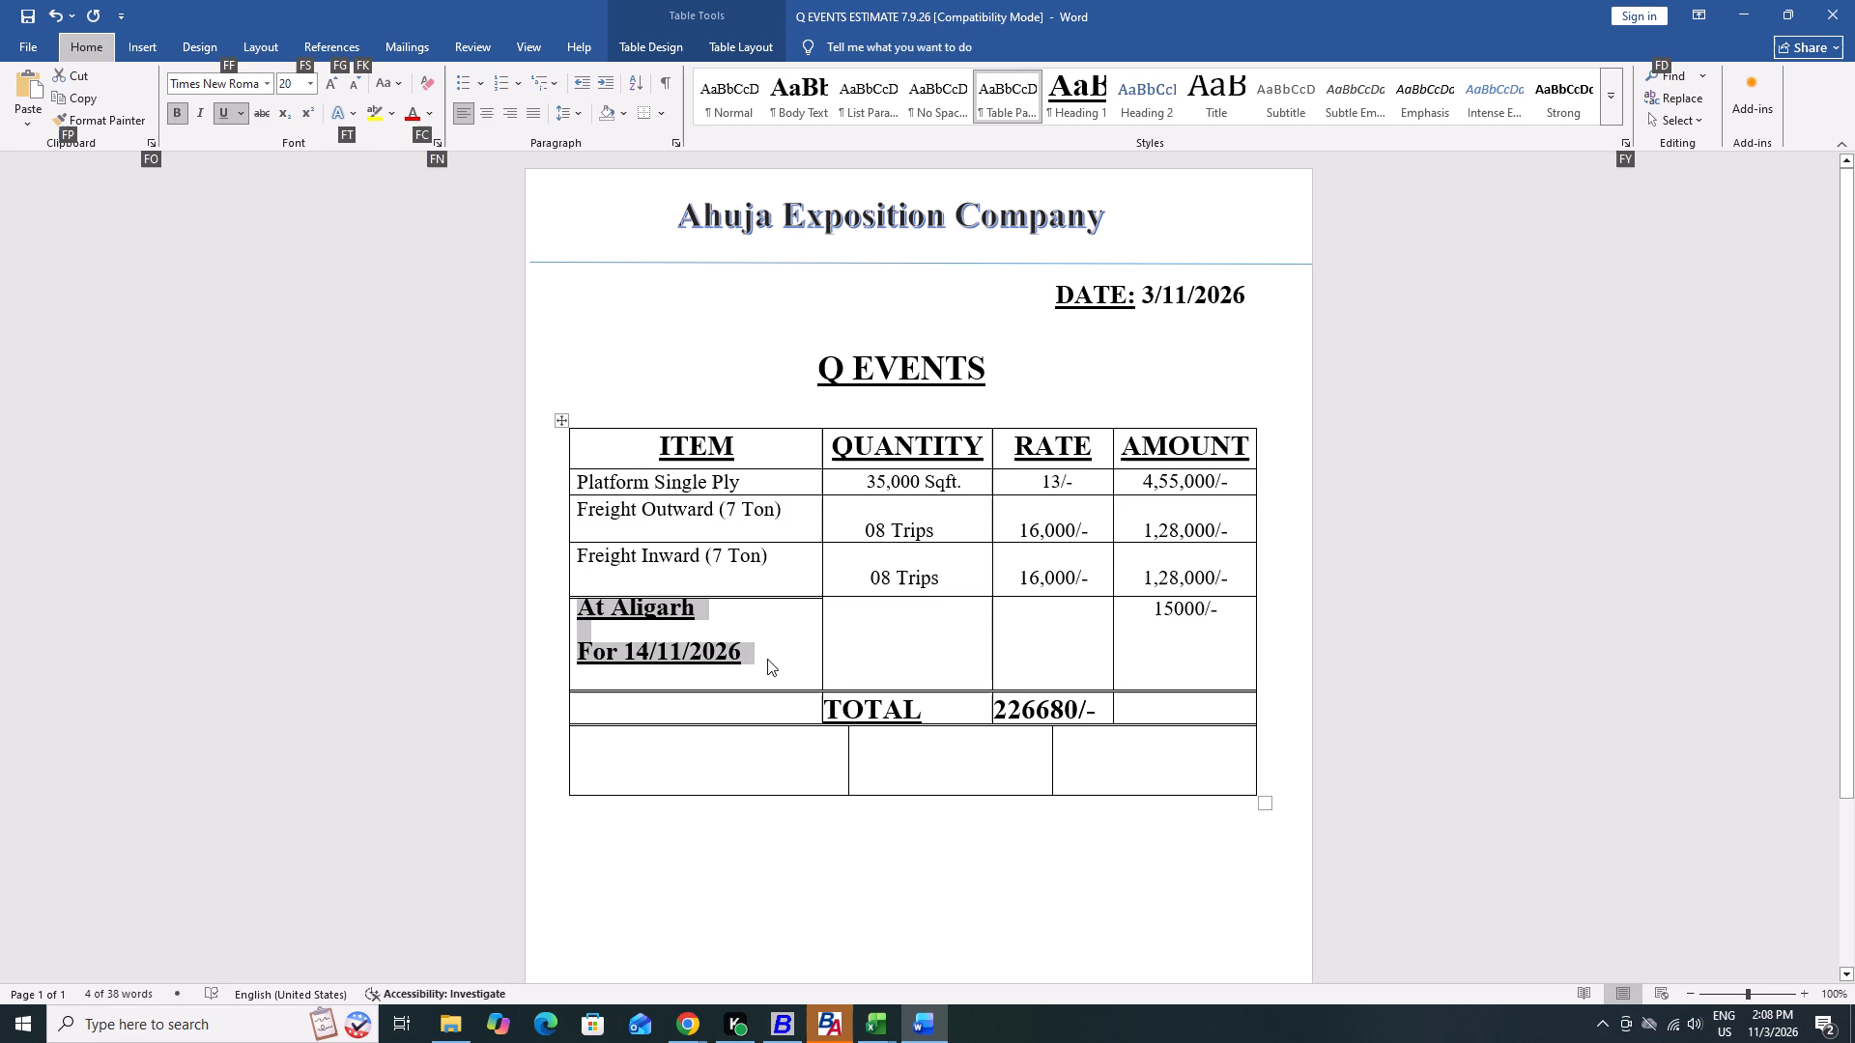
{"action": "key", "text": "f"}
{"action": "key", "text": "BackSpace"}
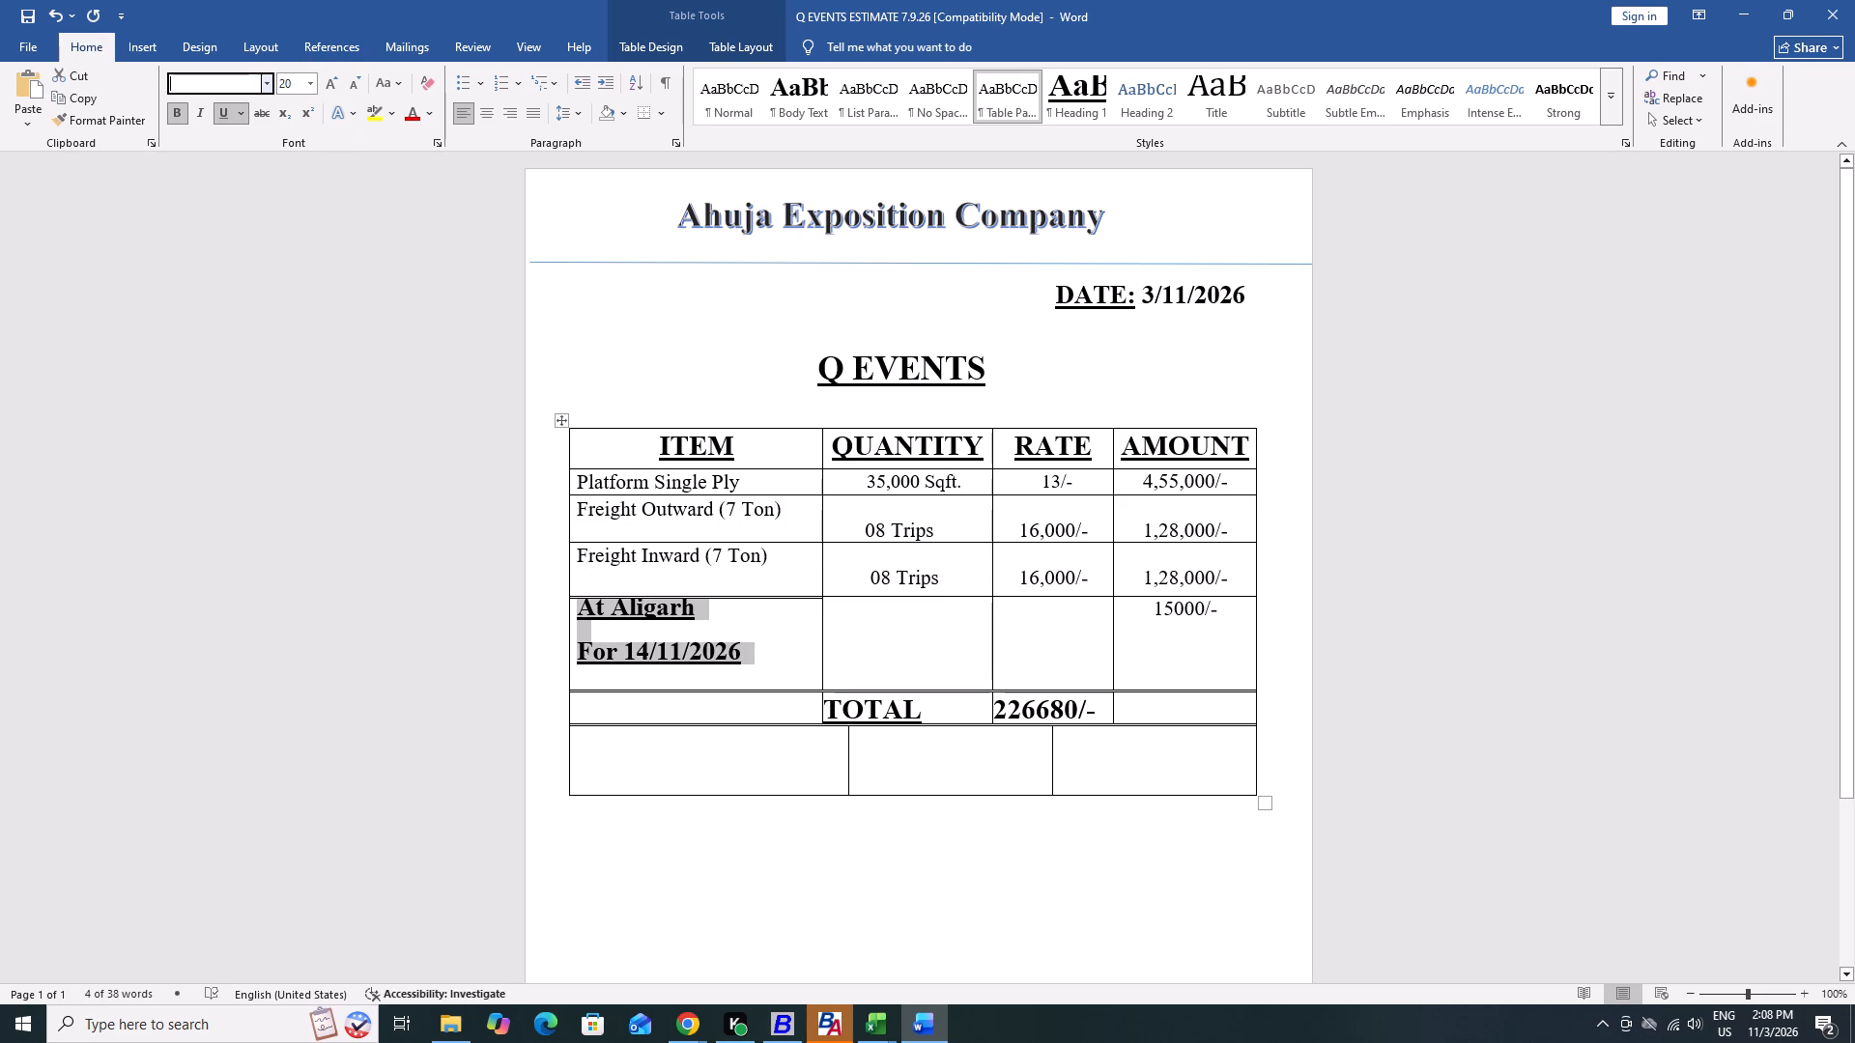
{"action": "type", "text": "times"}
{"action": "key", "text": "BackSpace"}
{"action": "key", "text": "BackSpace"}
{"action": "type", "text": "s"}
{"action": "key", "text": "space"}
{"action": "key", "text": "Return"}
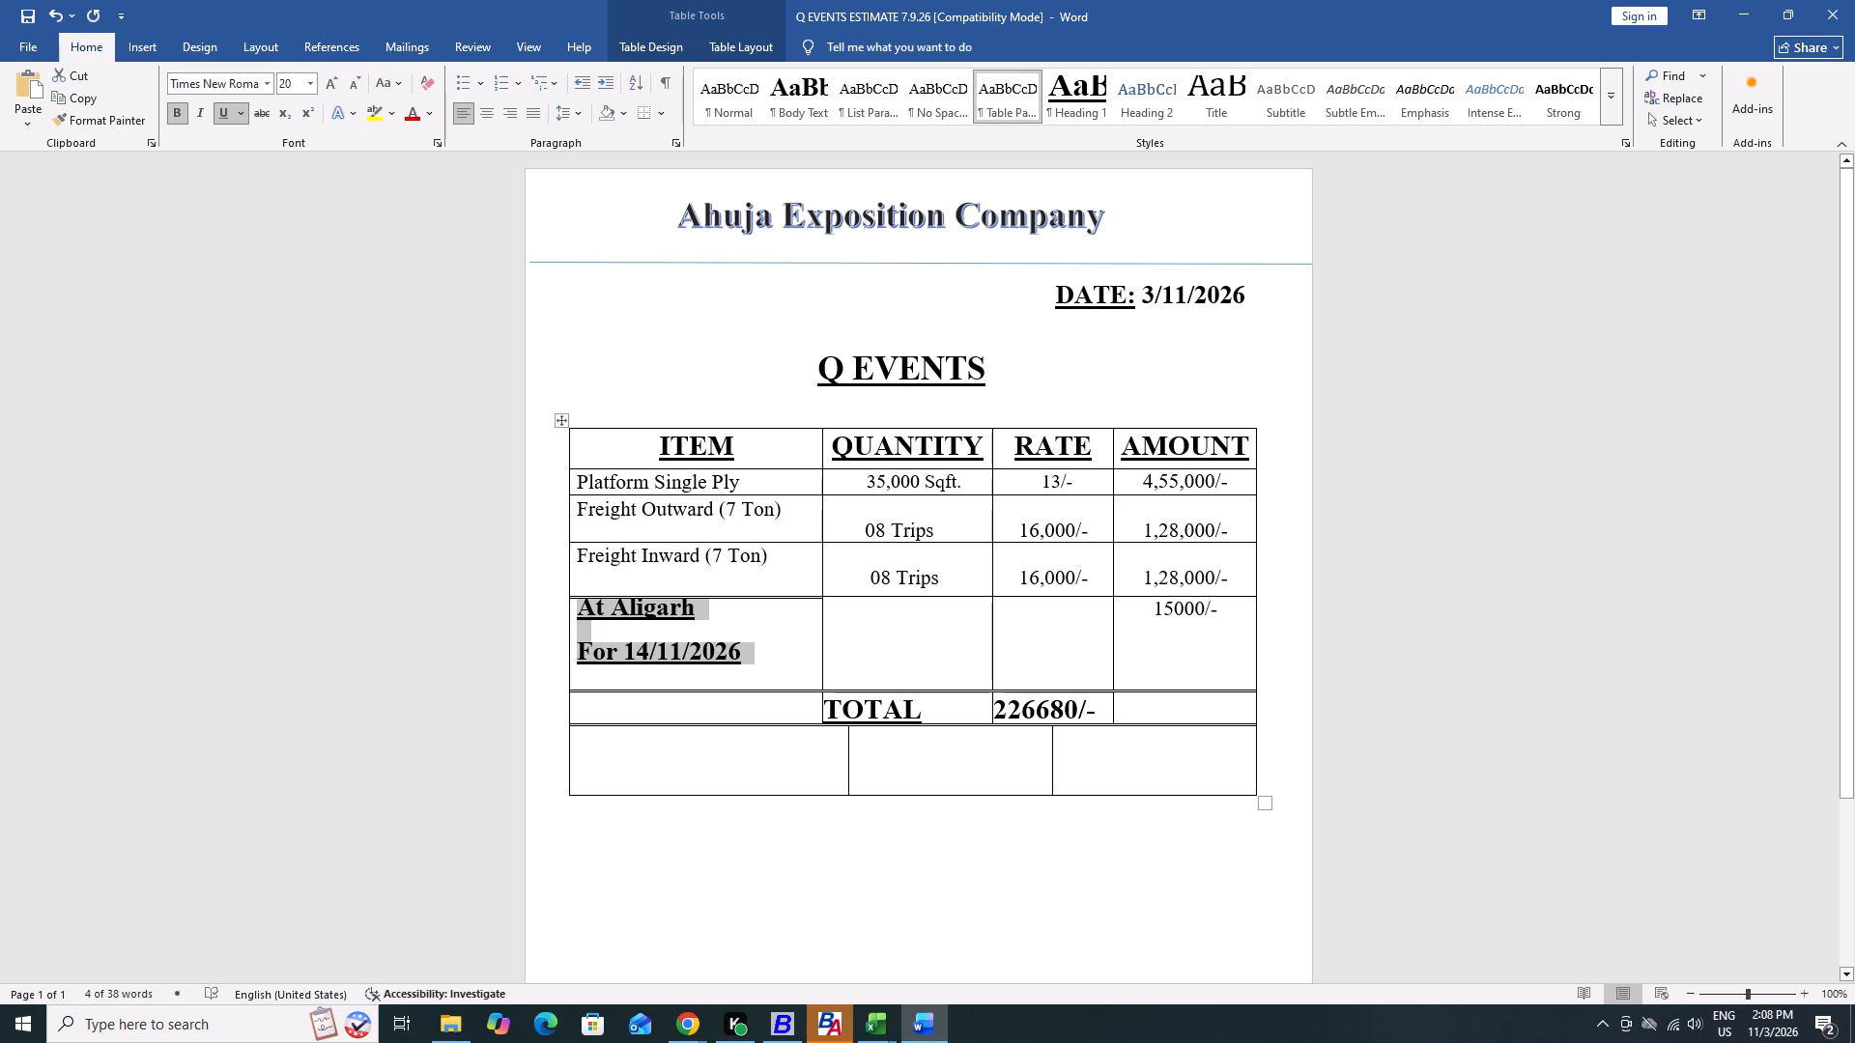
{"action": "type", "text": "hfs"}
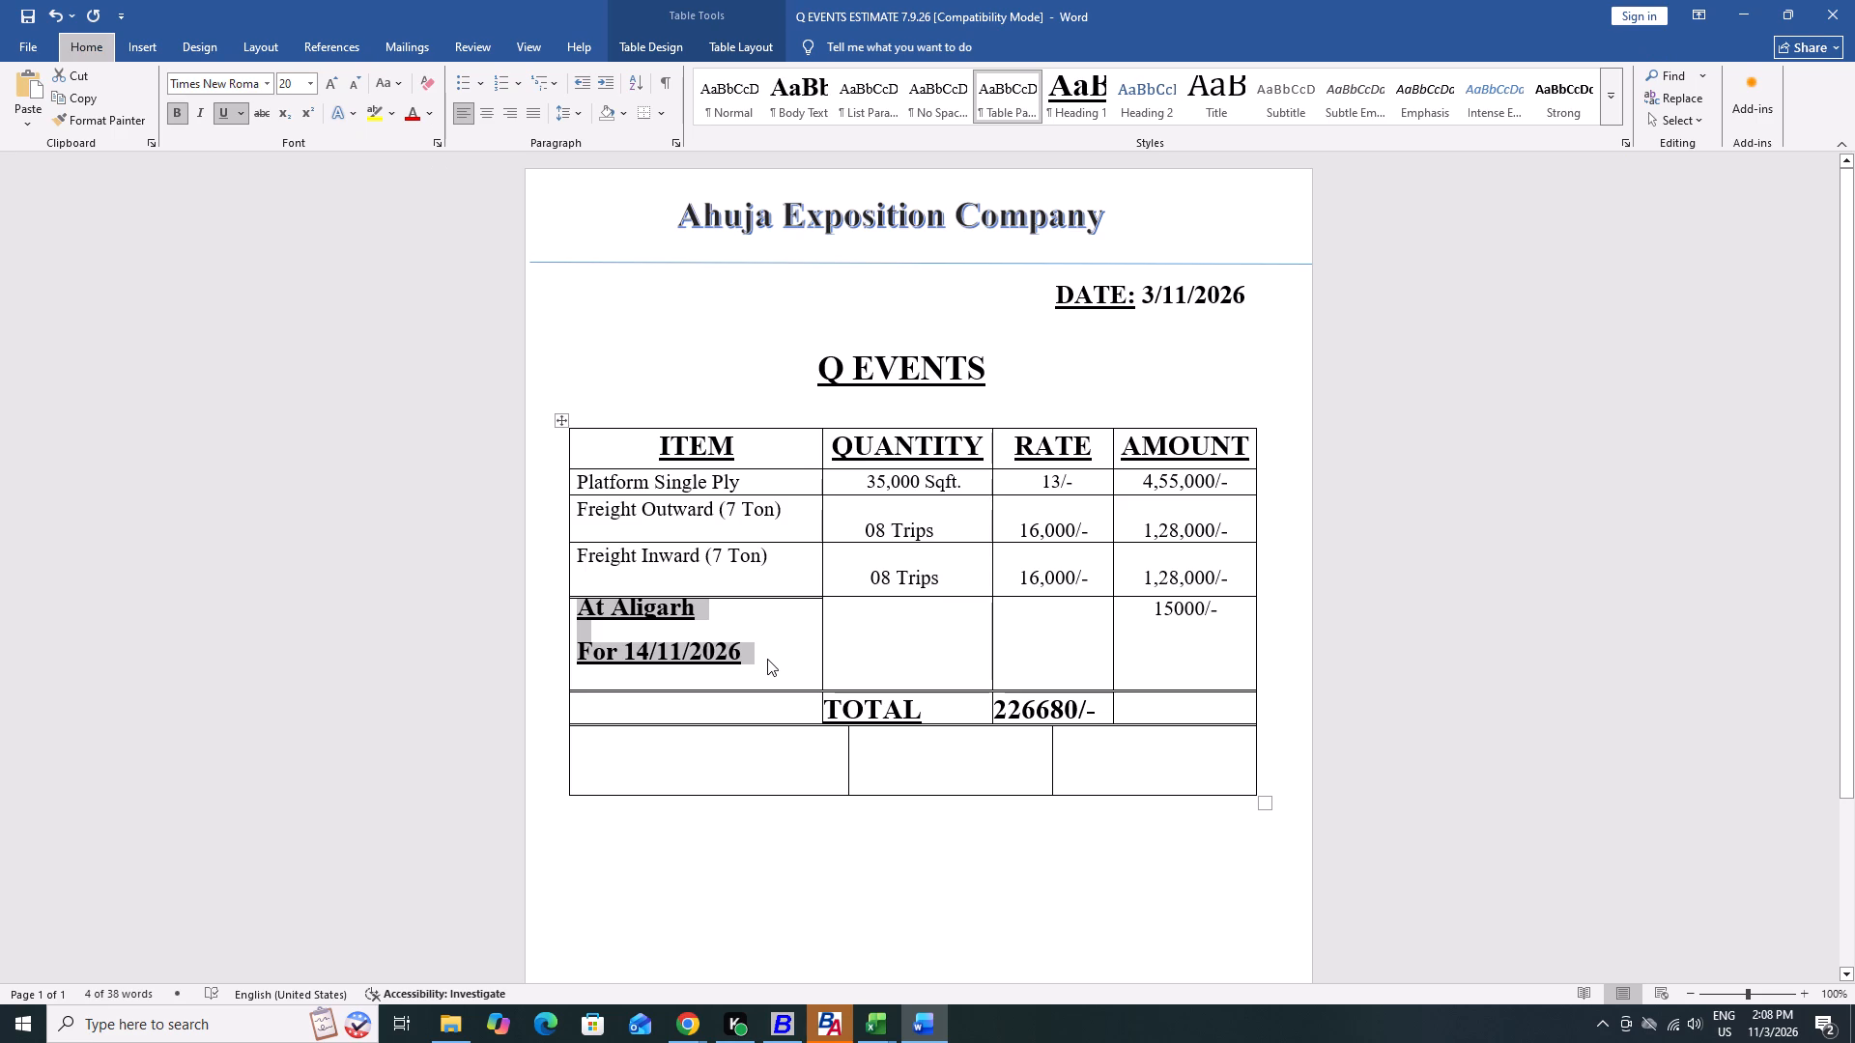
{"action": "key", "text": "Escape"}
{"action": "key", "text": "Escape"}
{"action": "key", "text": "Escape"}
Change the font of the selected "At Aligarh" and "For 14/11/2026" lines to Calibri.
{"action": "key", "text": "alt+h"}
{"action": "type", "text": "ff"}
{"action": "key", "text": "BackSpace"}
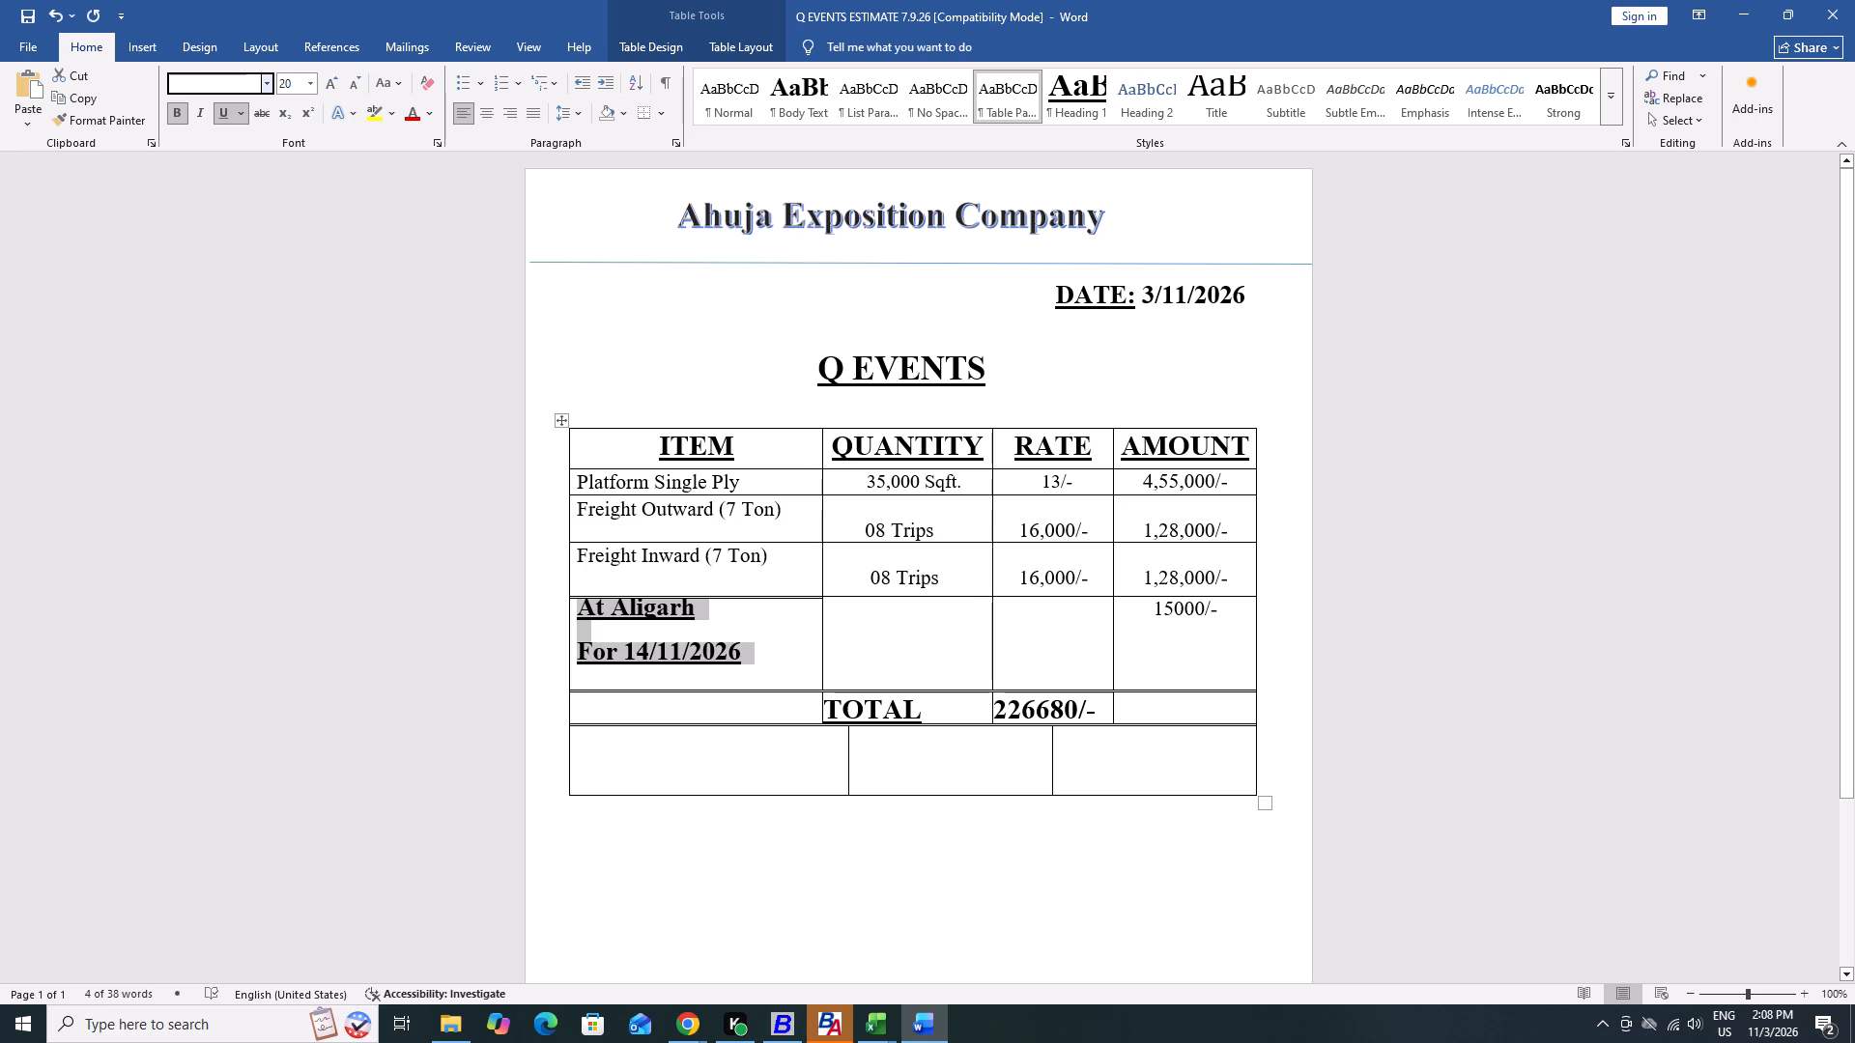
{"action": "type", "text": "cali"}
{"action": "key", "text": "Return"}
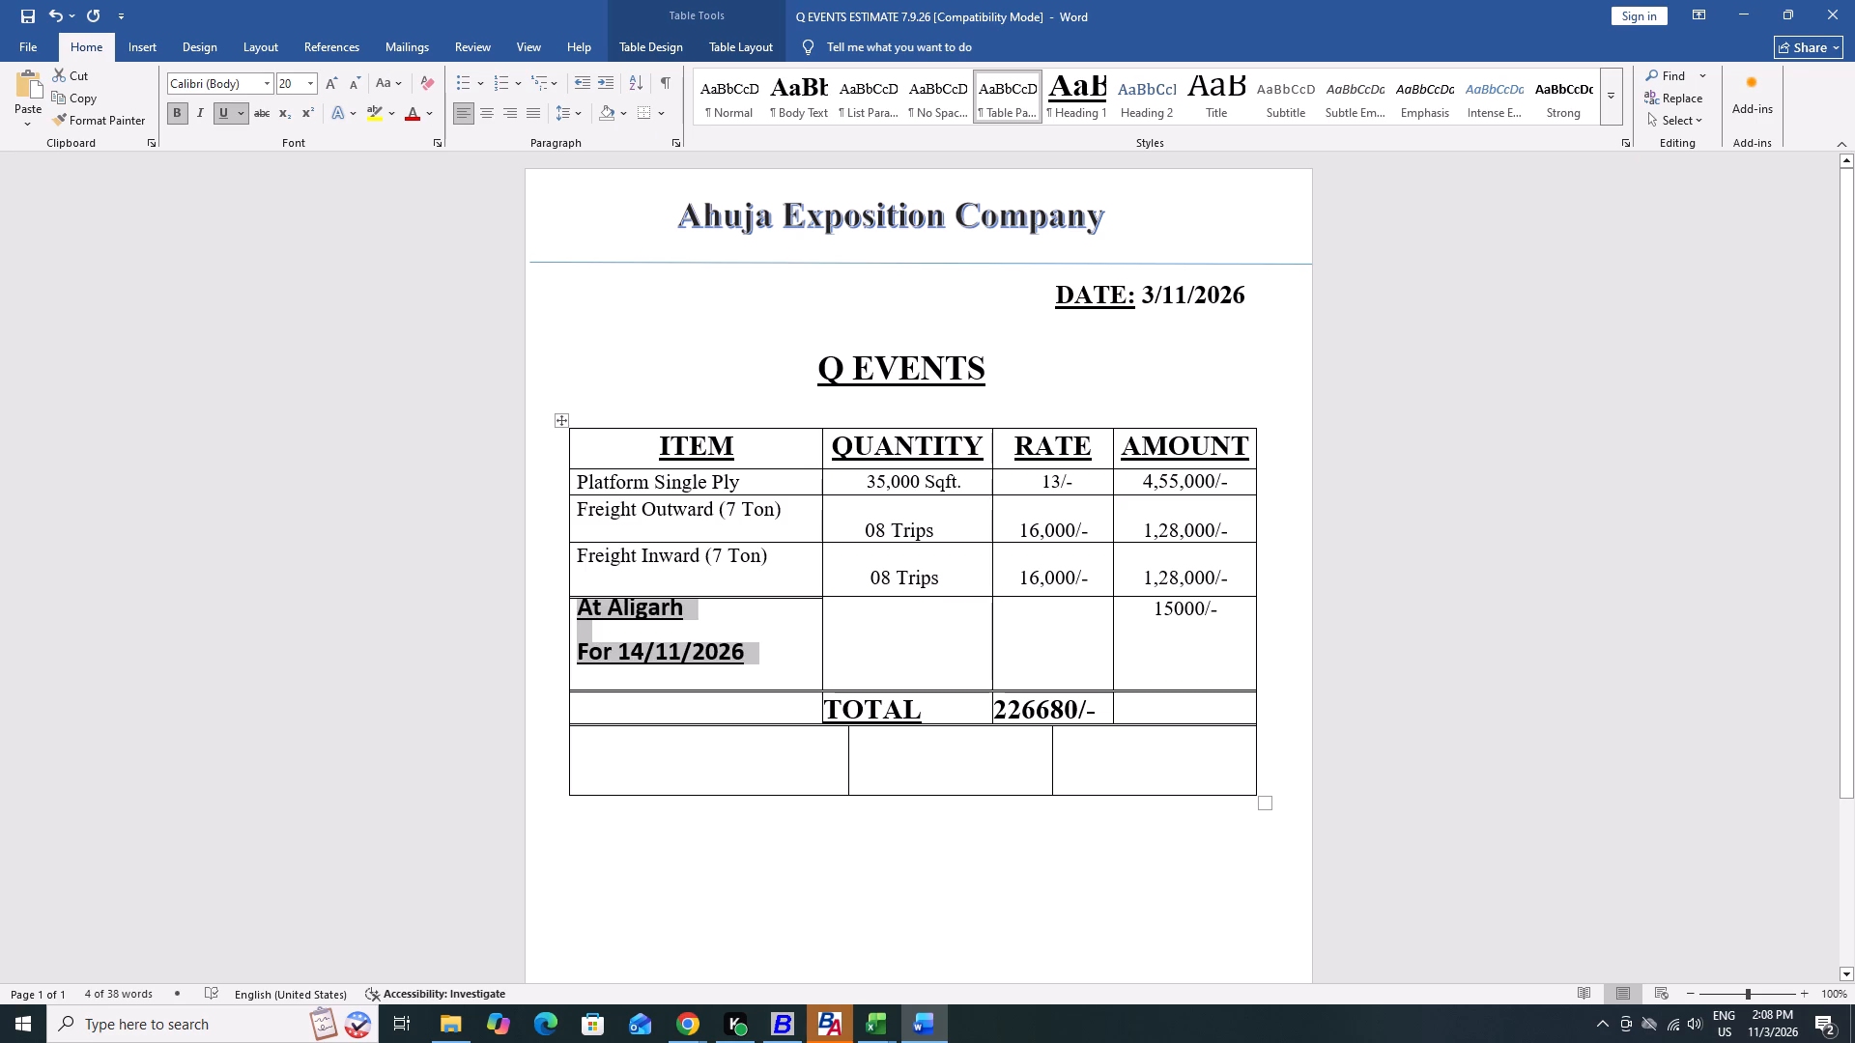
Apply the same Calibri font to the table rows from the ITEM header row through the TOTAL row.
{"action": "key", "text": "Up"}
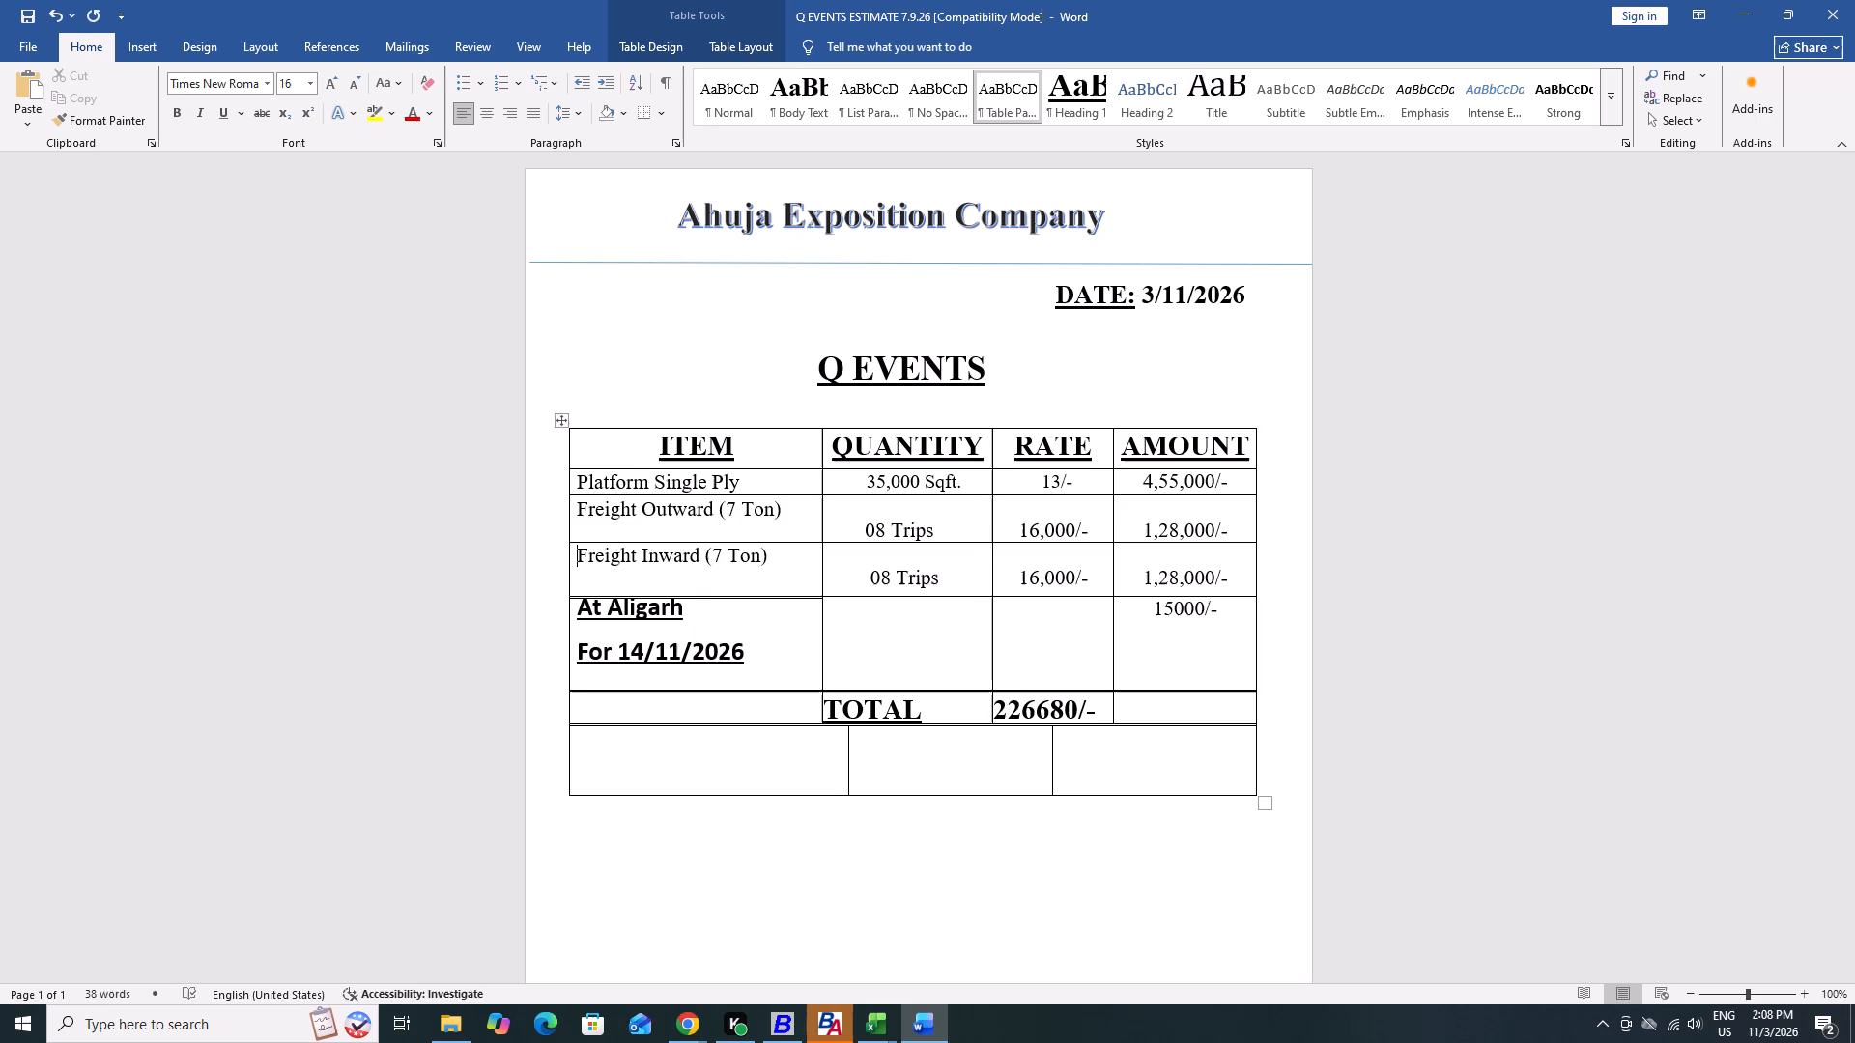
{"action": "key", "text": "Up"}
{"action": "key", "text": "Up"}
{"action": "key", "text": "Up"}
{"action": "key", "text": "Up"}
{"action": "key", "text": "Up"}
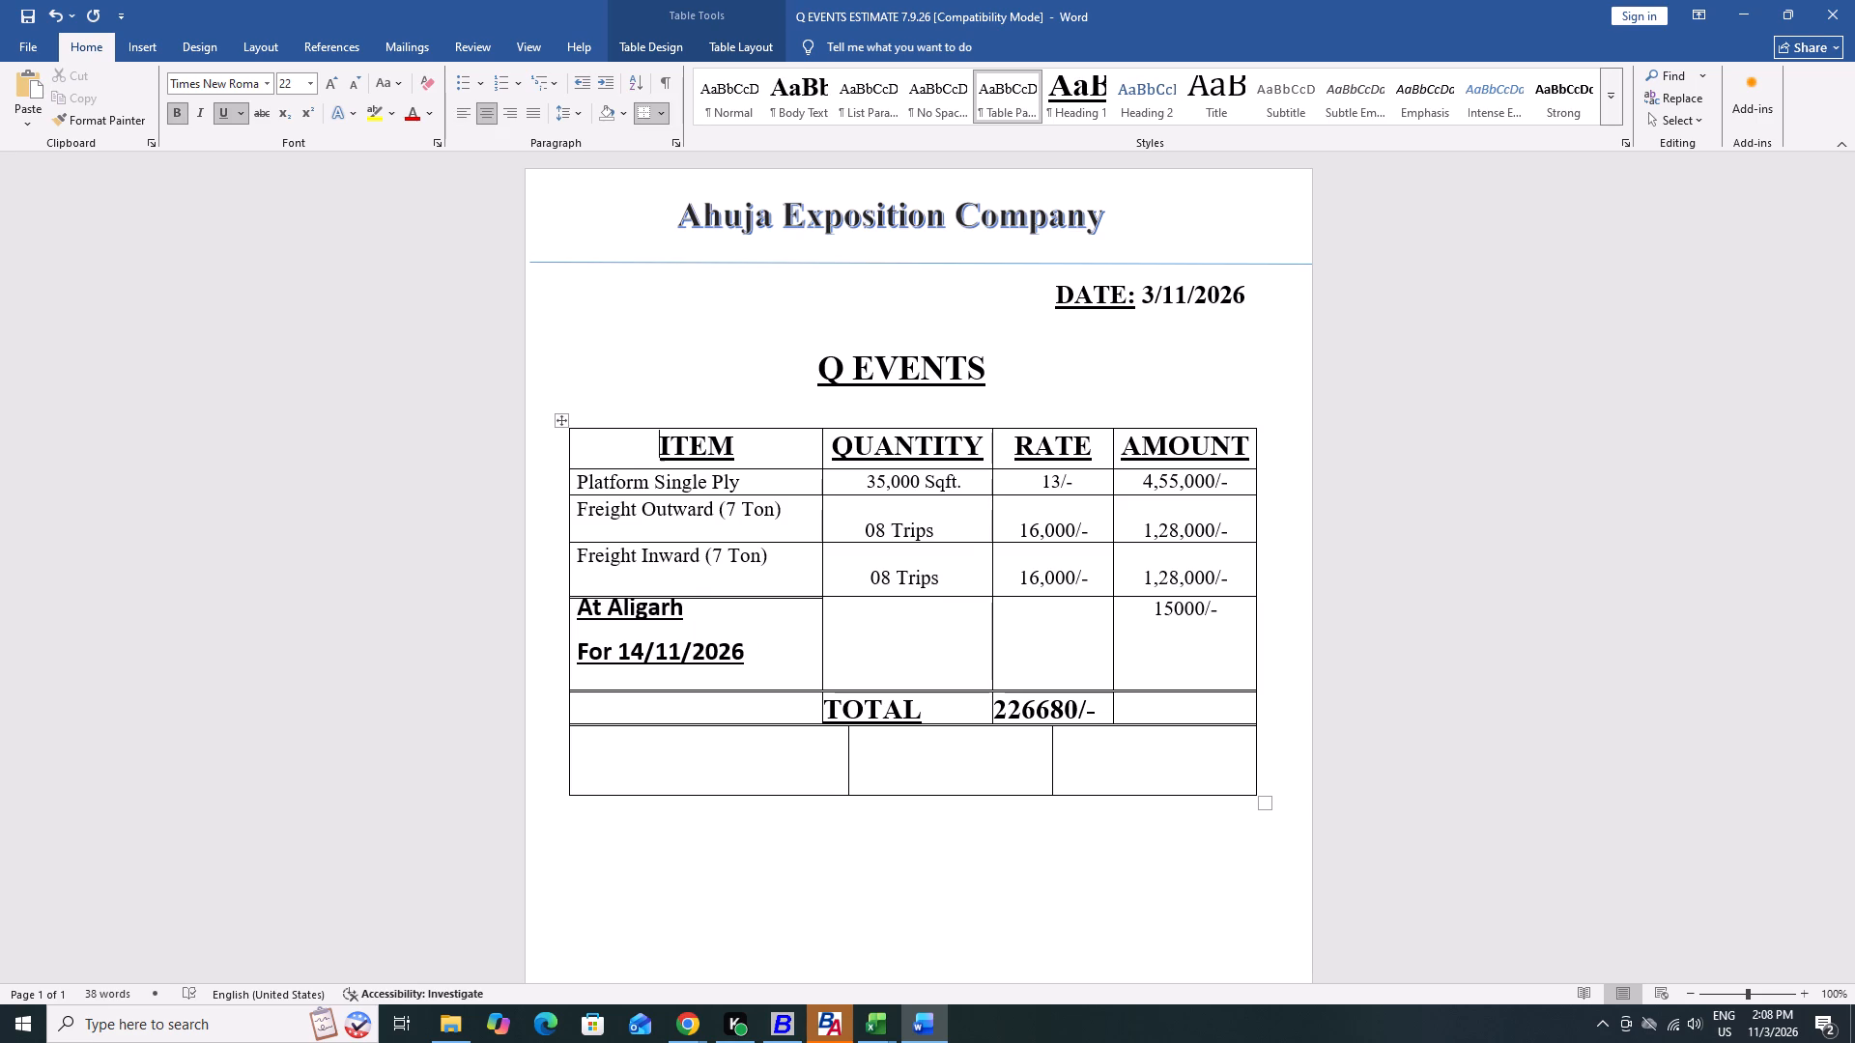
{"action": "key", "text": "Down"}
{"action": "key", "text": "Down"}
{"action": "key", "text": "ctrl+shift+Down"}
{"action": "key", "text": "ctrl+shift+Down"}
{"action": "key", "text": "ctrl+shift+Down"}
{"action": "key", "text": "ctrl+shift+Down"}
{"action": "key", "text": "ctrl+shift+Down"}
{"action": "key", "text": "ctrl+shift+Down"}
{"action": "key", "text": "ctrl+shift+Down"}
{"action": "key", "text": "ctrl+shift+Down"}
{"action": "key", "text": "ctrl+shift+Down"}
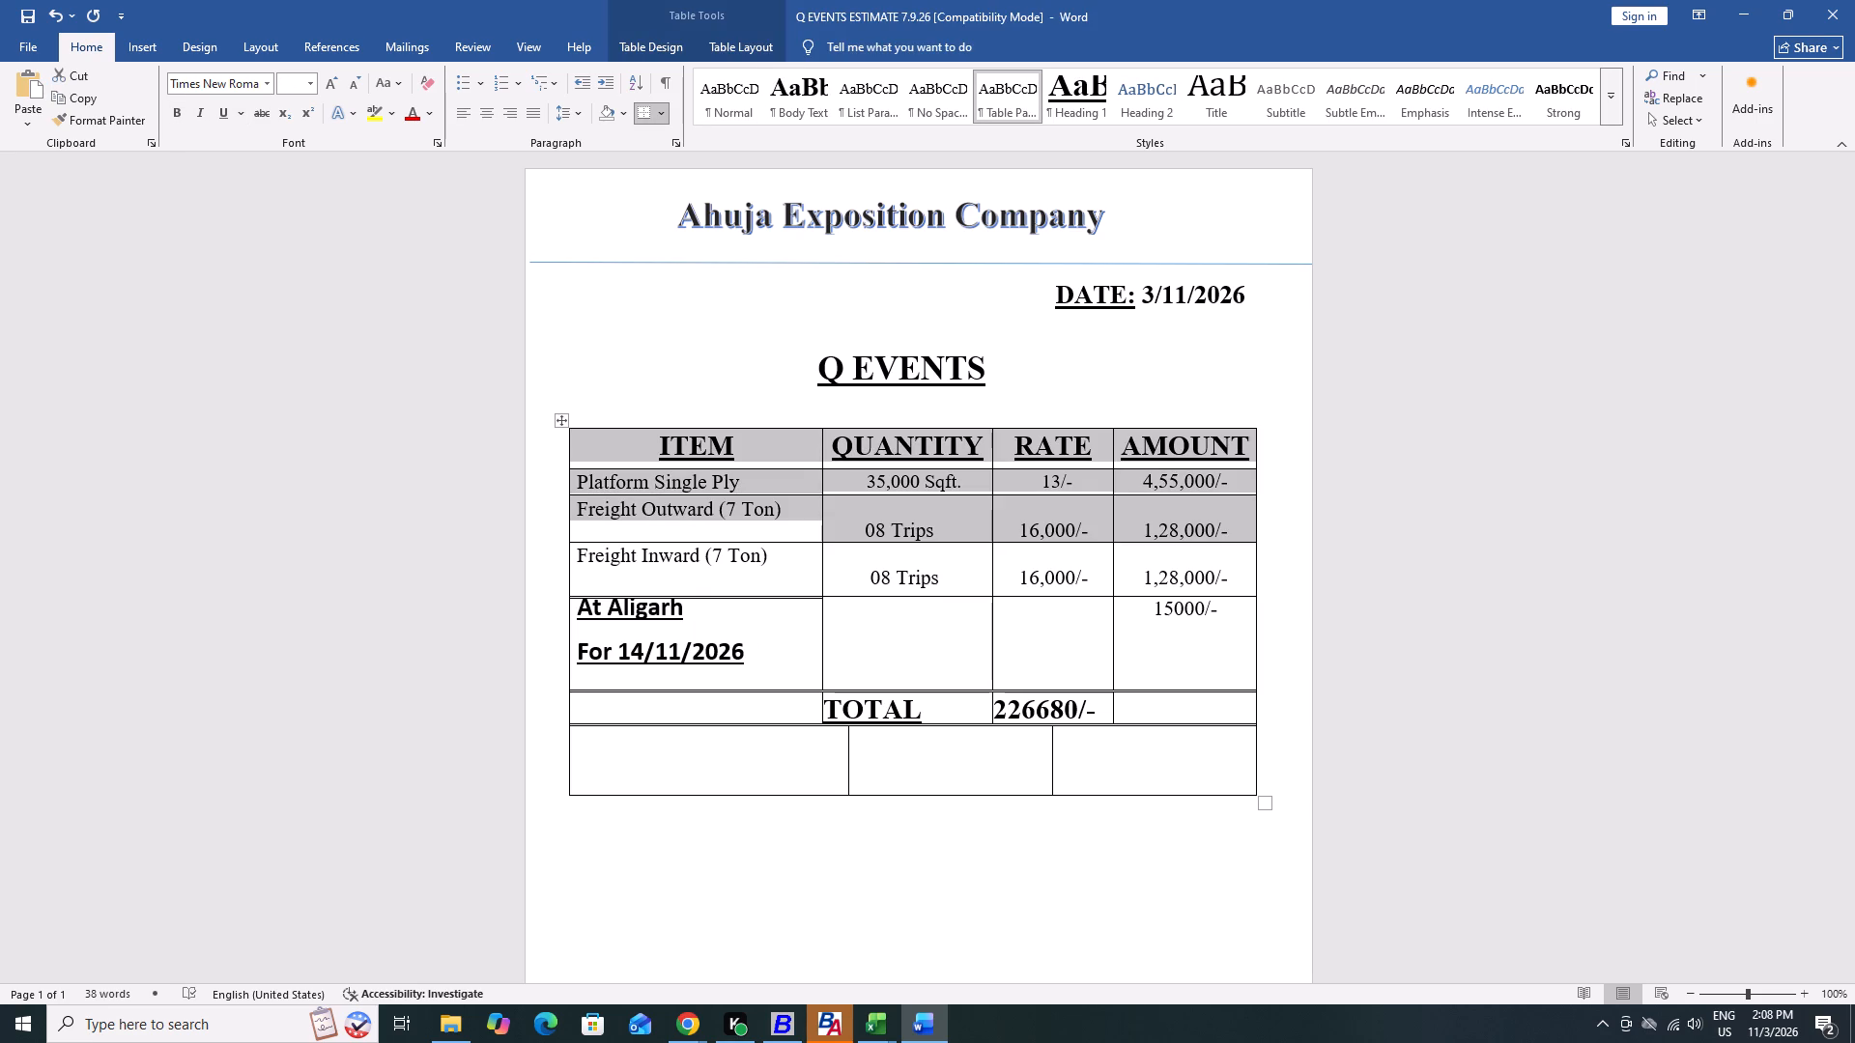
{"action": "key", "text": "ctrl+shift+Down"}
{"action": "key", "text": "ctrl+shift+Down"}
{"action": "key", "text": "ctrl+shift+Down"}
{"action": "key", "text": "ctrl+shift+Down"}
{"action": "key", "text": "ctrl+shift+Down"}
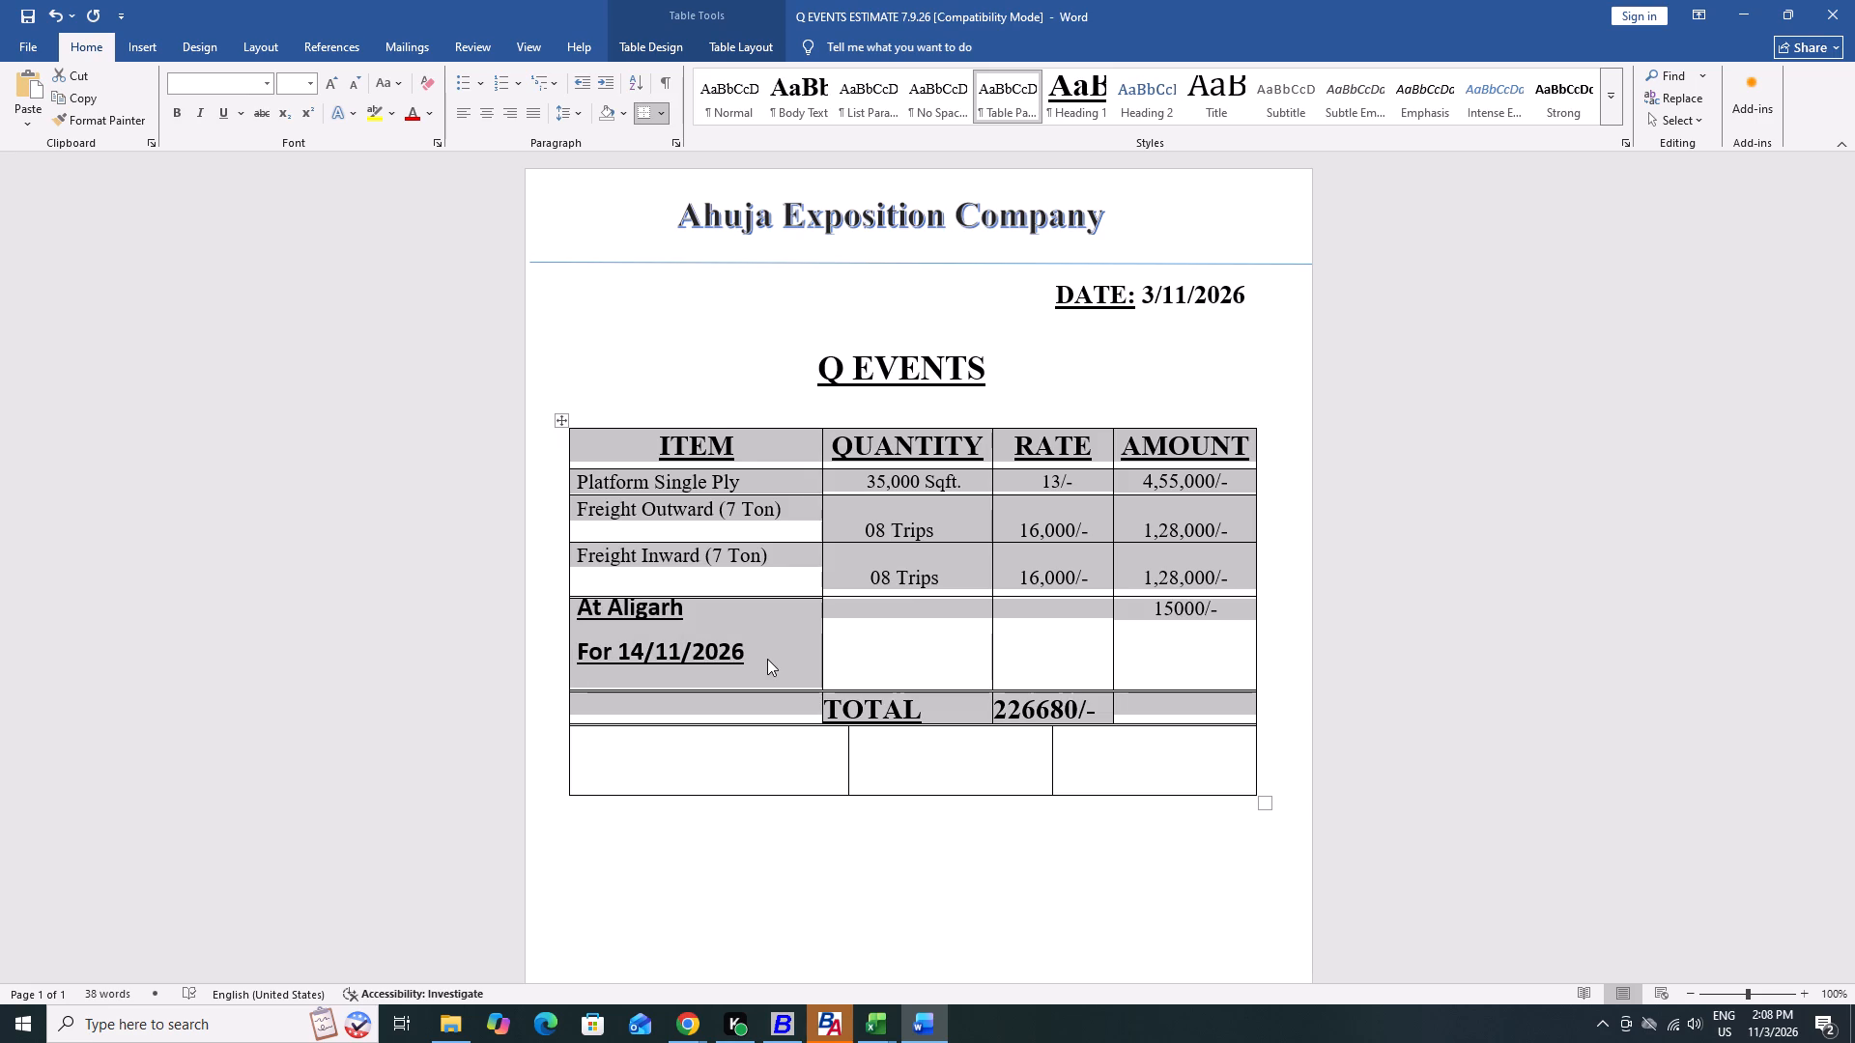
{"action": "key", "text": "ctrl+y"}
Apply the same Calibri font to the date line and the Q EVENTS heading above the table.
{"action": "key", "text": "Up"}
{"action": "key", "text": "Up"}
{"action": "key", "text": "Up"}
{"action": "key", "text": "Up"}
{"action": "key", "text": "Up"}
{"action": "key", "text": "Up"}
{"action": "key", "text": "Up"}
{"action": "key", "text": "Up"}
{"action": "key", "text": "Up"}
{"action": "key", "text": "Up"}
{"action": "key", "text": "Up"}
{"action": "key", "text": "Up"}
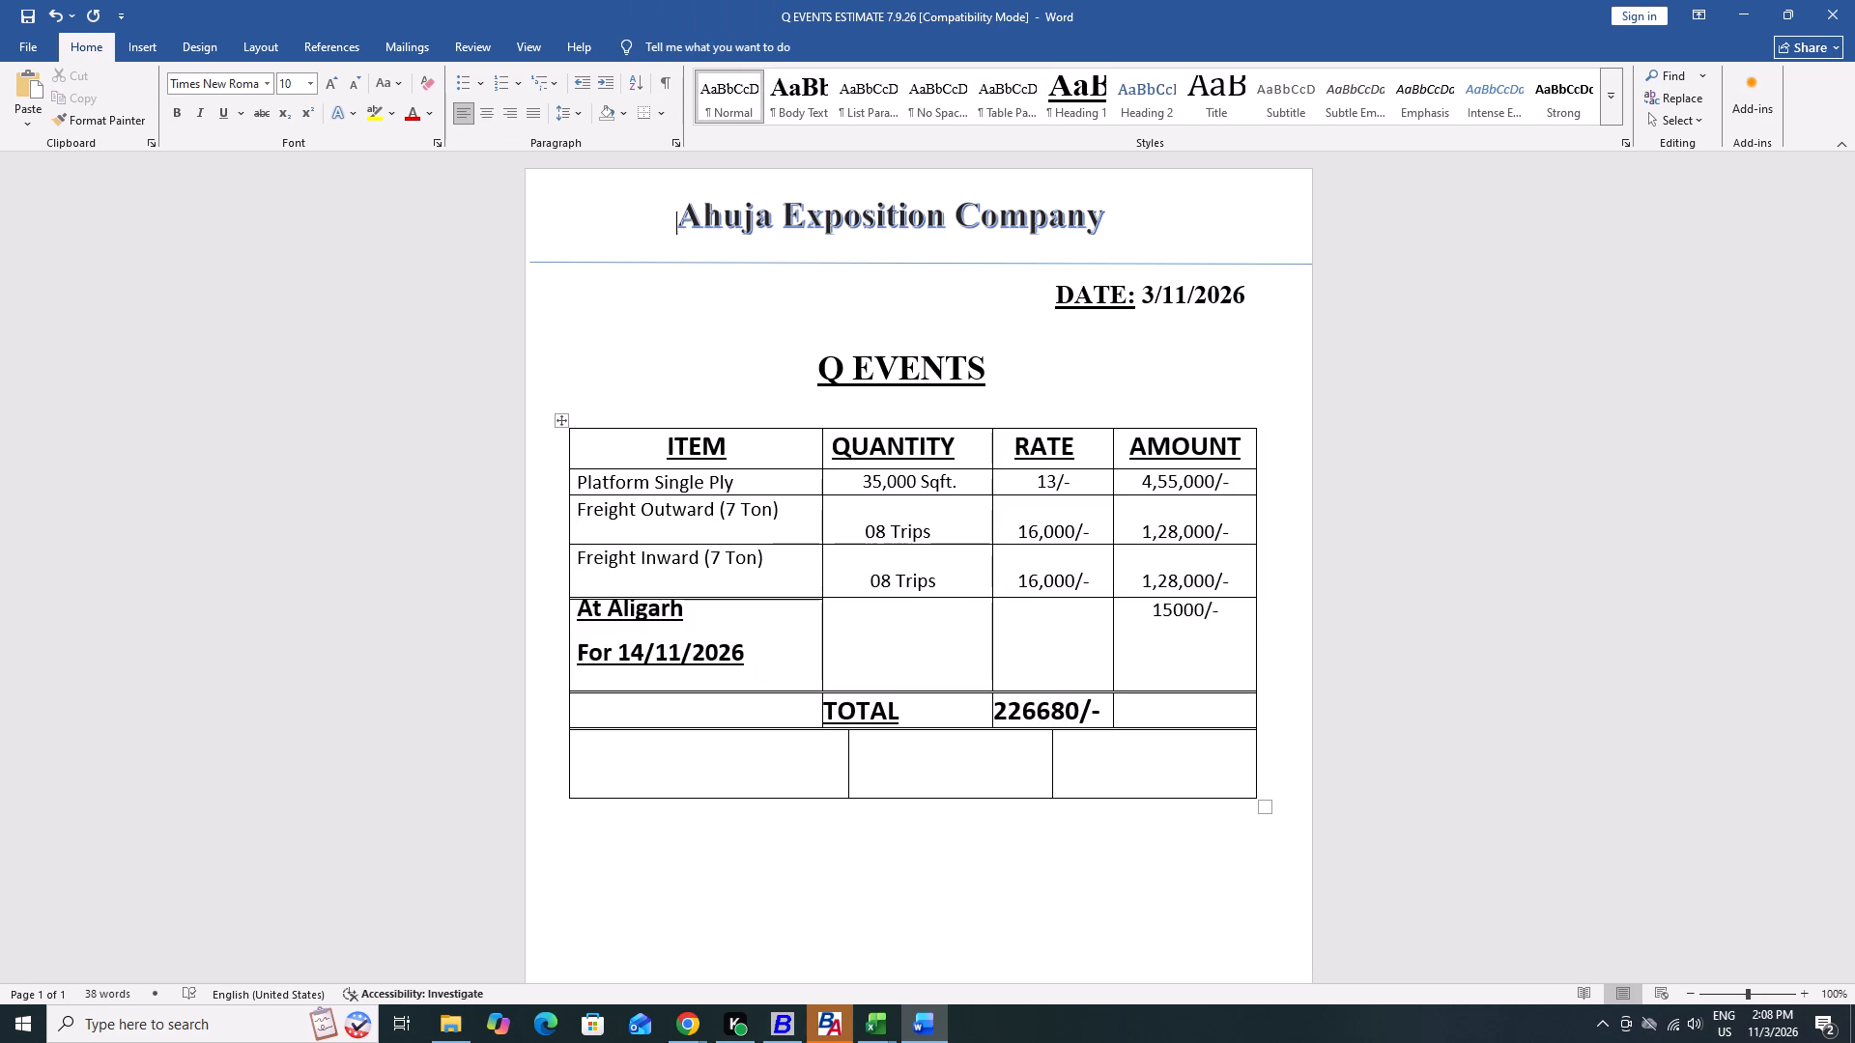
{"action": "key", "text": "Down"}
{"action": "key", "text": "Down"}
{"action": "key", "text": "ctrl+shift+Down"}
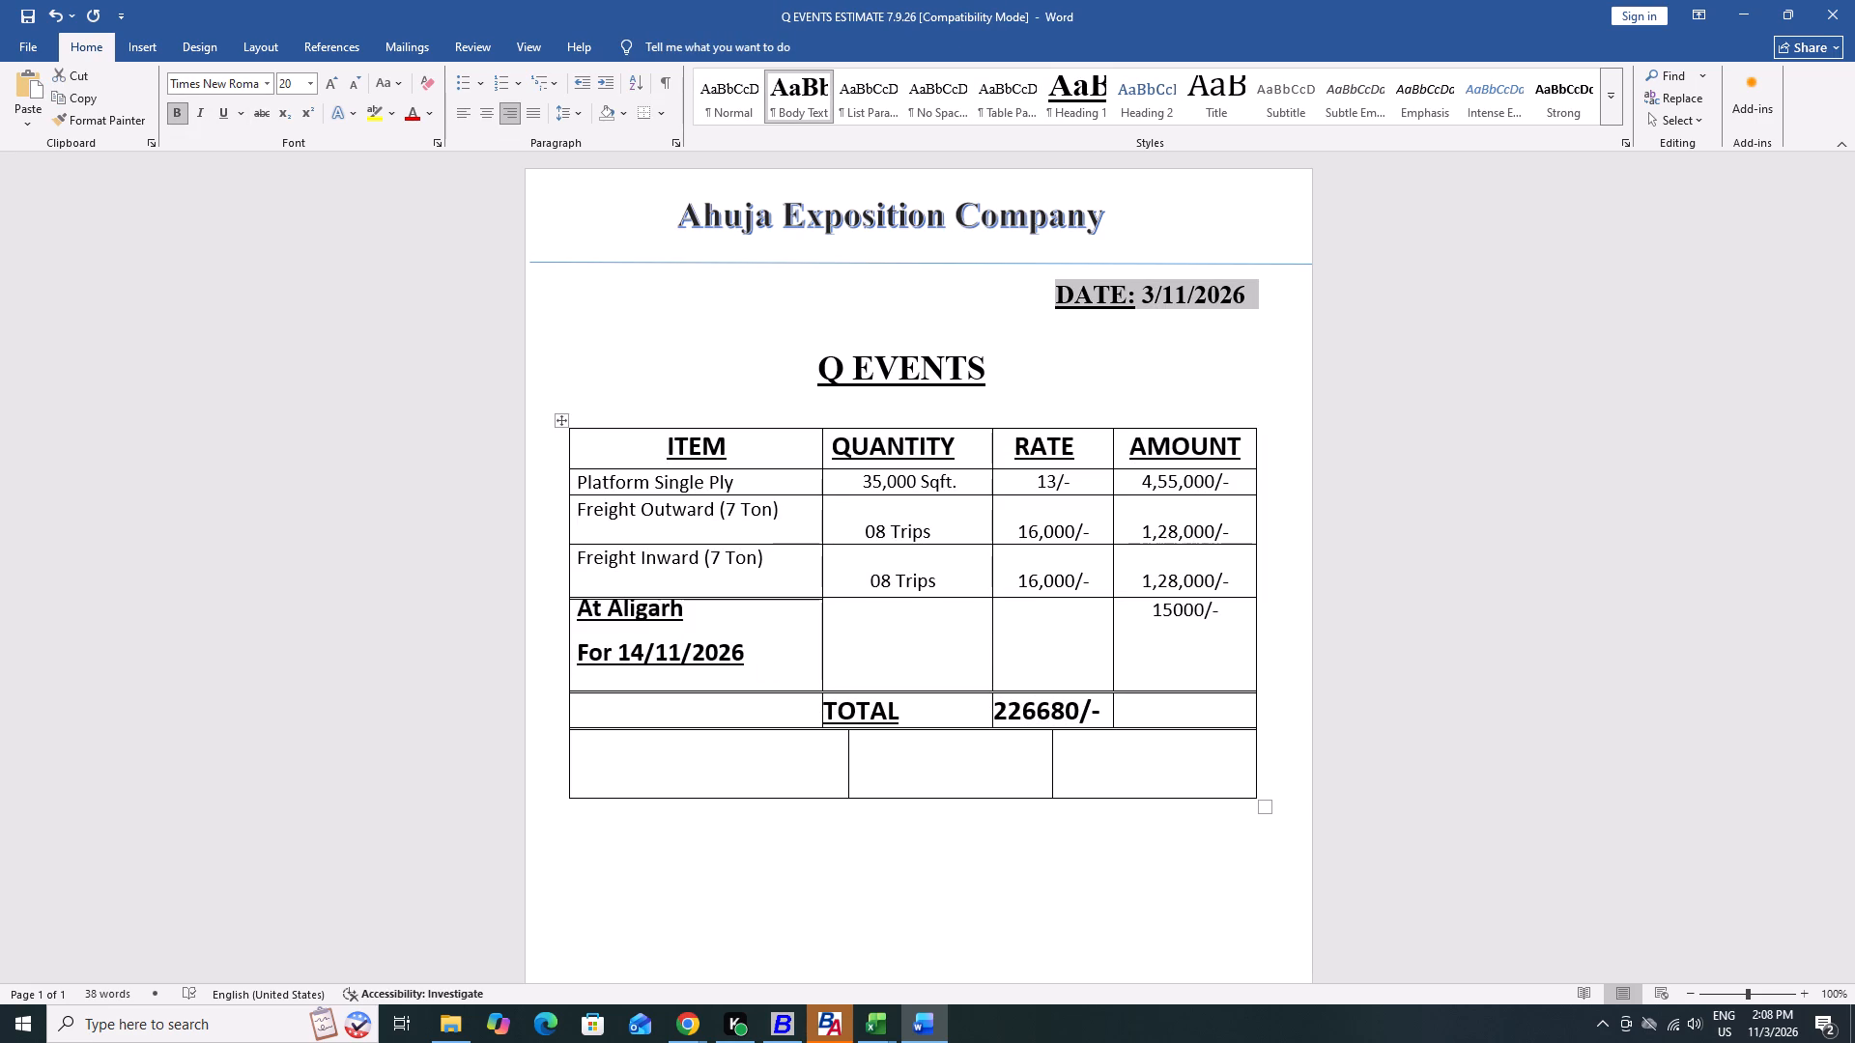
{"action": "key", "text": "ctrl+shift+Down"}
{"action": "key", "text": "ctrl+shift+Down"}
{"action": "key", "text": "ctrl+y"}
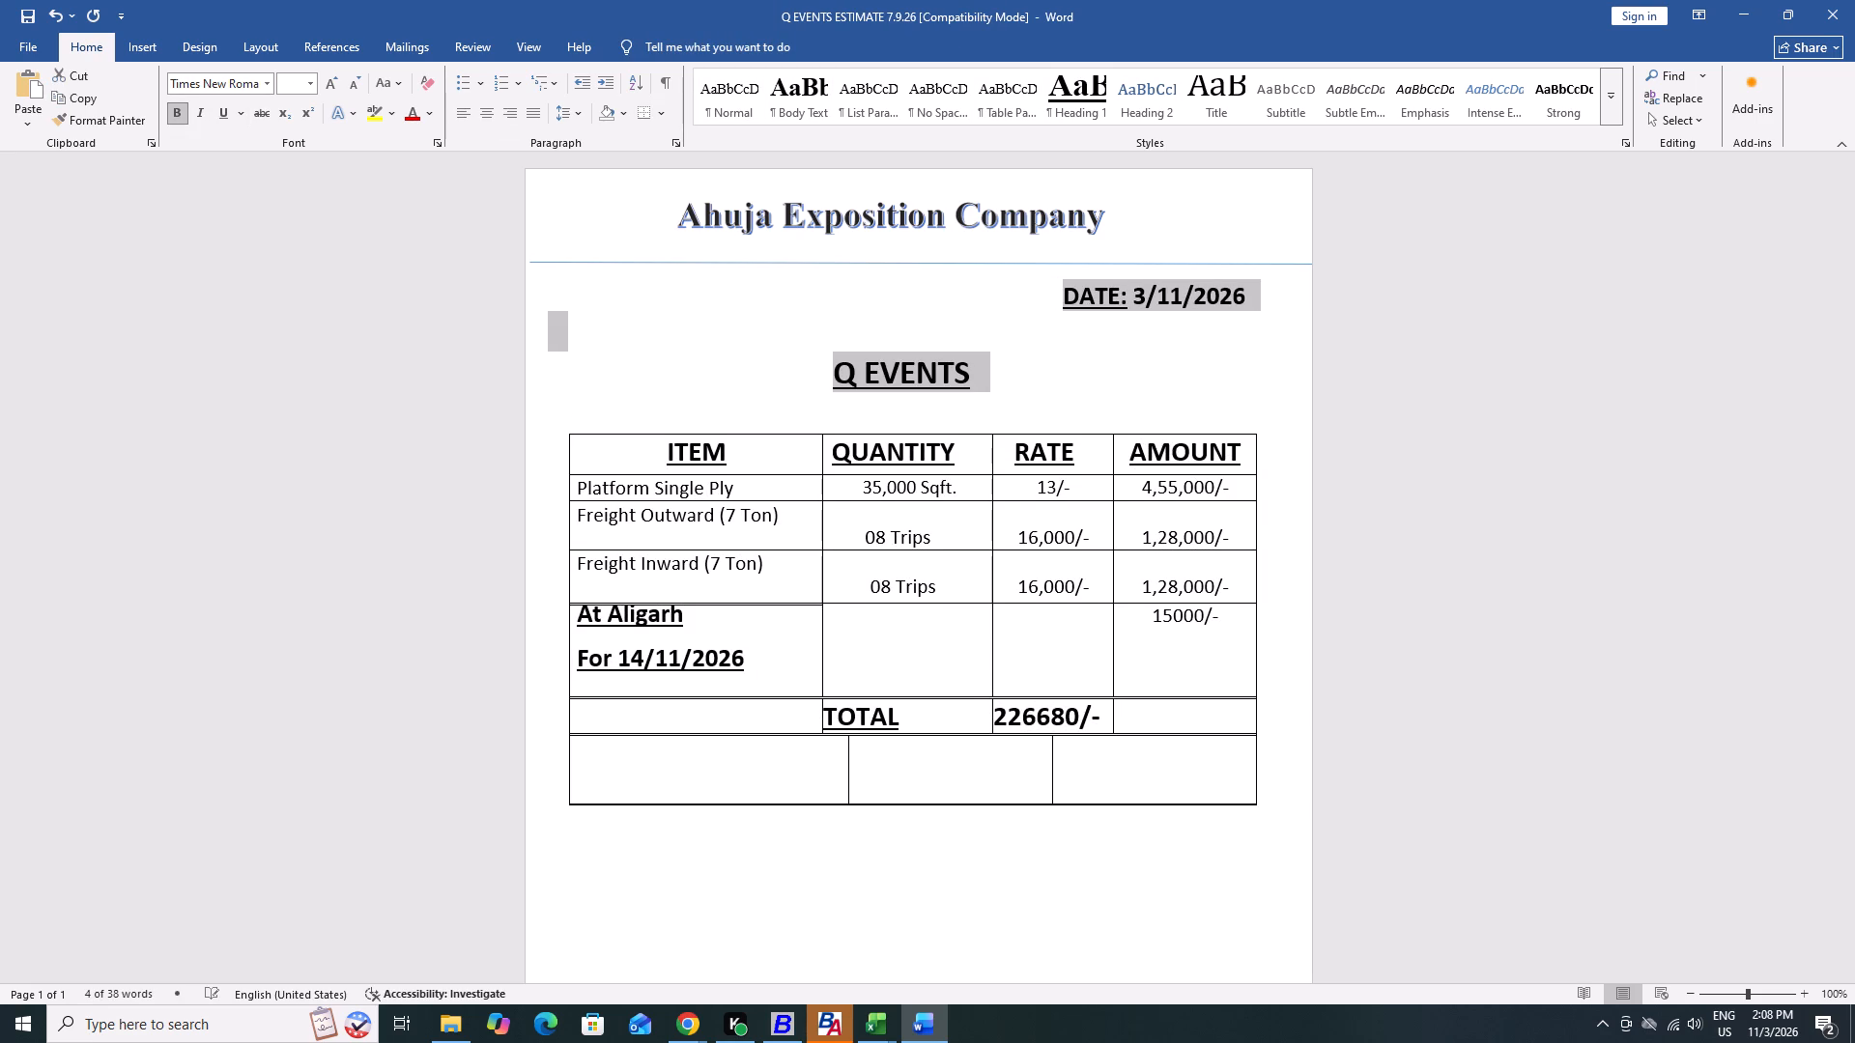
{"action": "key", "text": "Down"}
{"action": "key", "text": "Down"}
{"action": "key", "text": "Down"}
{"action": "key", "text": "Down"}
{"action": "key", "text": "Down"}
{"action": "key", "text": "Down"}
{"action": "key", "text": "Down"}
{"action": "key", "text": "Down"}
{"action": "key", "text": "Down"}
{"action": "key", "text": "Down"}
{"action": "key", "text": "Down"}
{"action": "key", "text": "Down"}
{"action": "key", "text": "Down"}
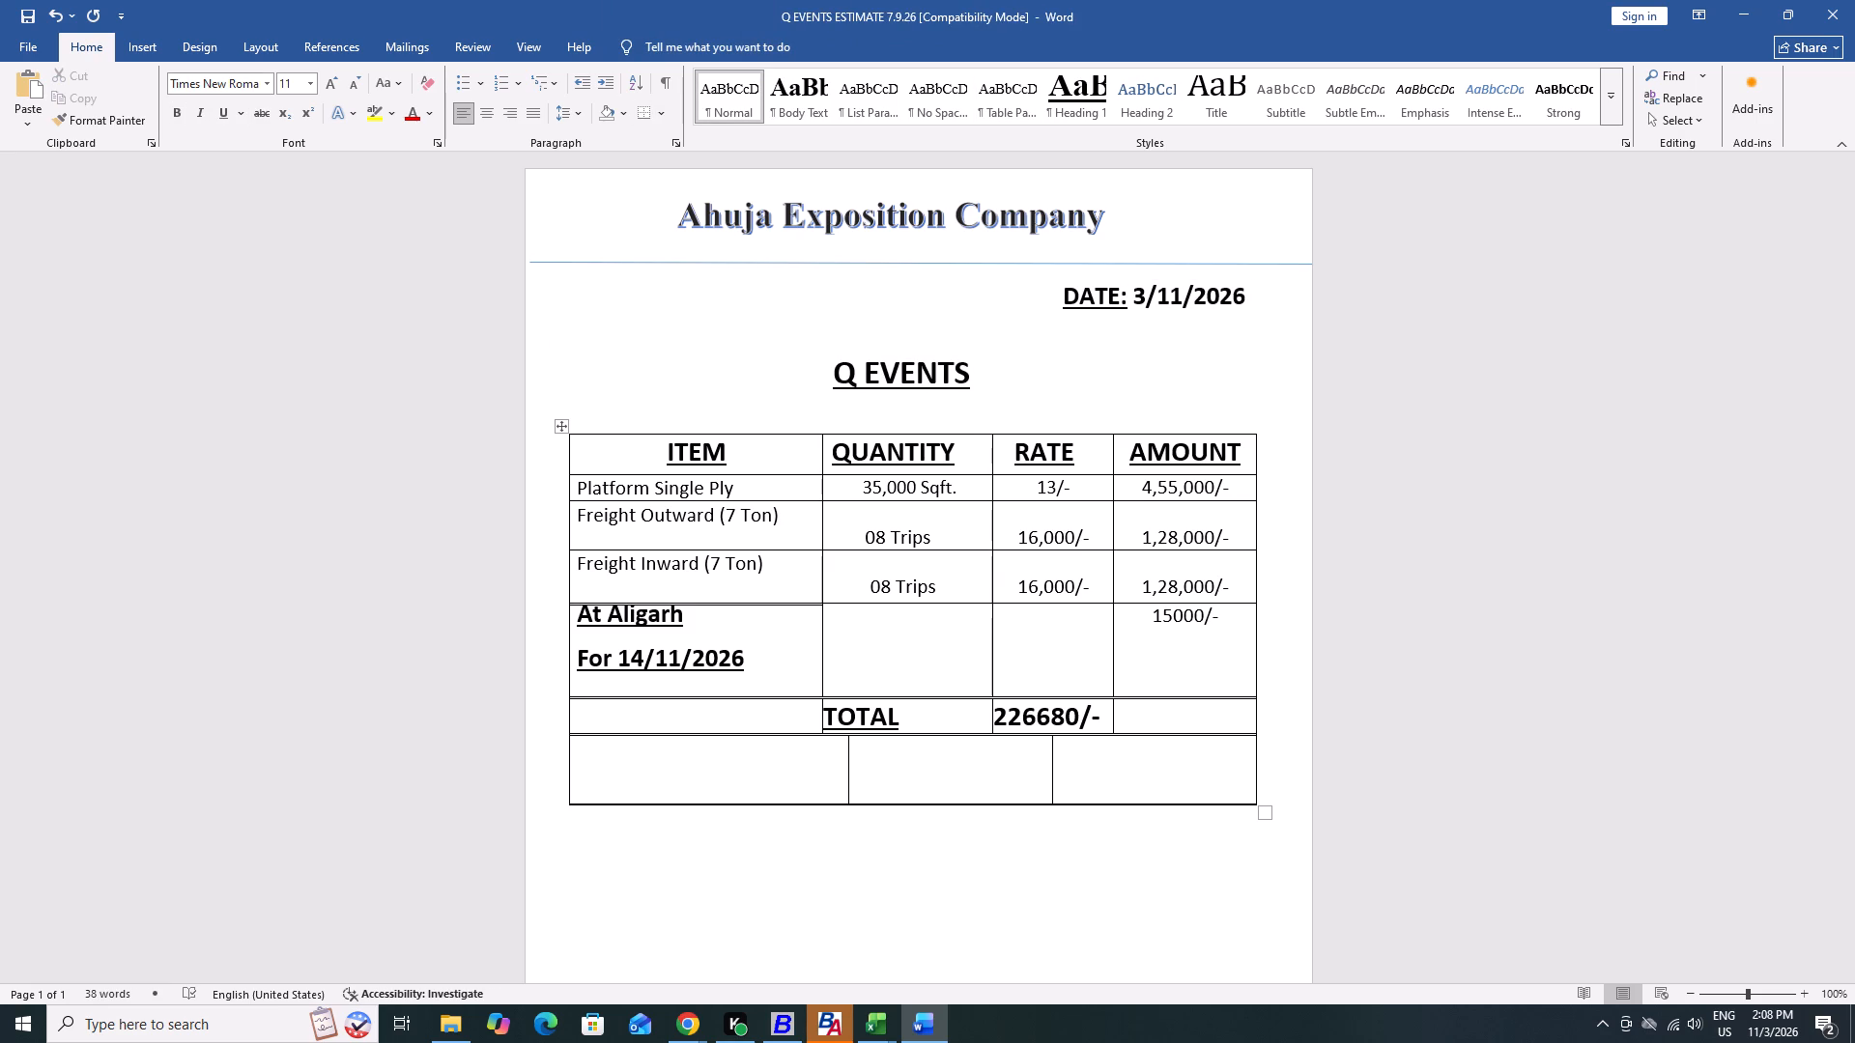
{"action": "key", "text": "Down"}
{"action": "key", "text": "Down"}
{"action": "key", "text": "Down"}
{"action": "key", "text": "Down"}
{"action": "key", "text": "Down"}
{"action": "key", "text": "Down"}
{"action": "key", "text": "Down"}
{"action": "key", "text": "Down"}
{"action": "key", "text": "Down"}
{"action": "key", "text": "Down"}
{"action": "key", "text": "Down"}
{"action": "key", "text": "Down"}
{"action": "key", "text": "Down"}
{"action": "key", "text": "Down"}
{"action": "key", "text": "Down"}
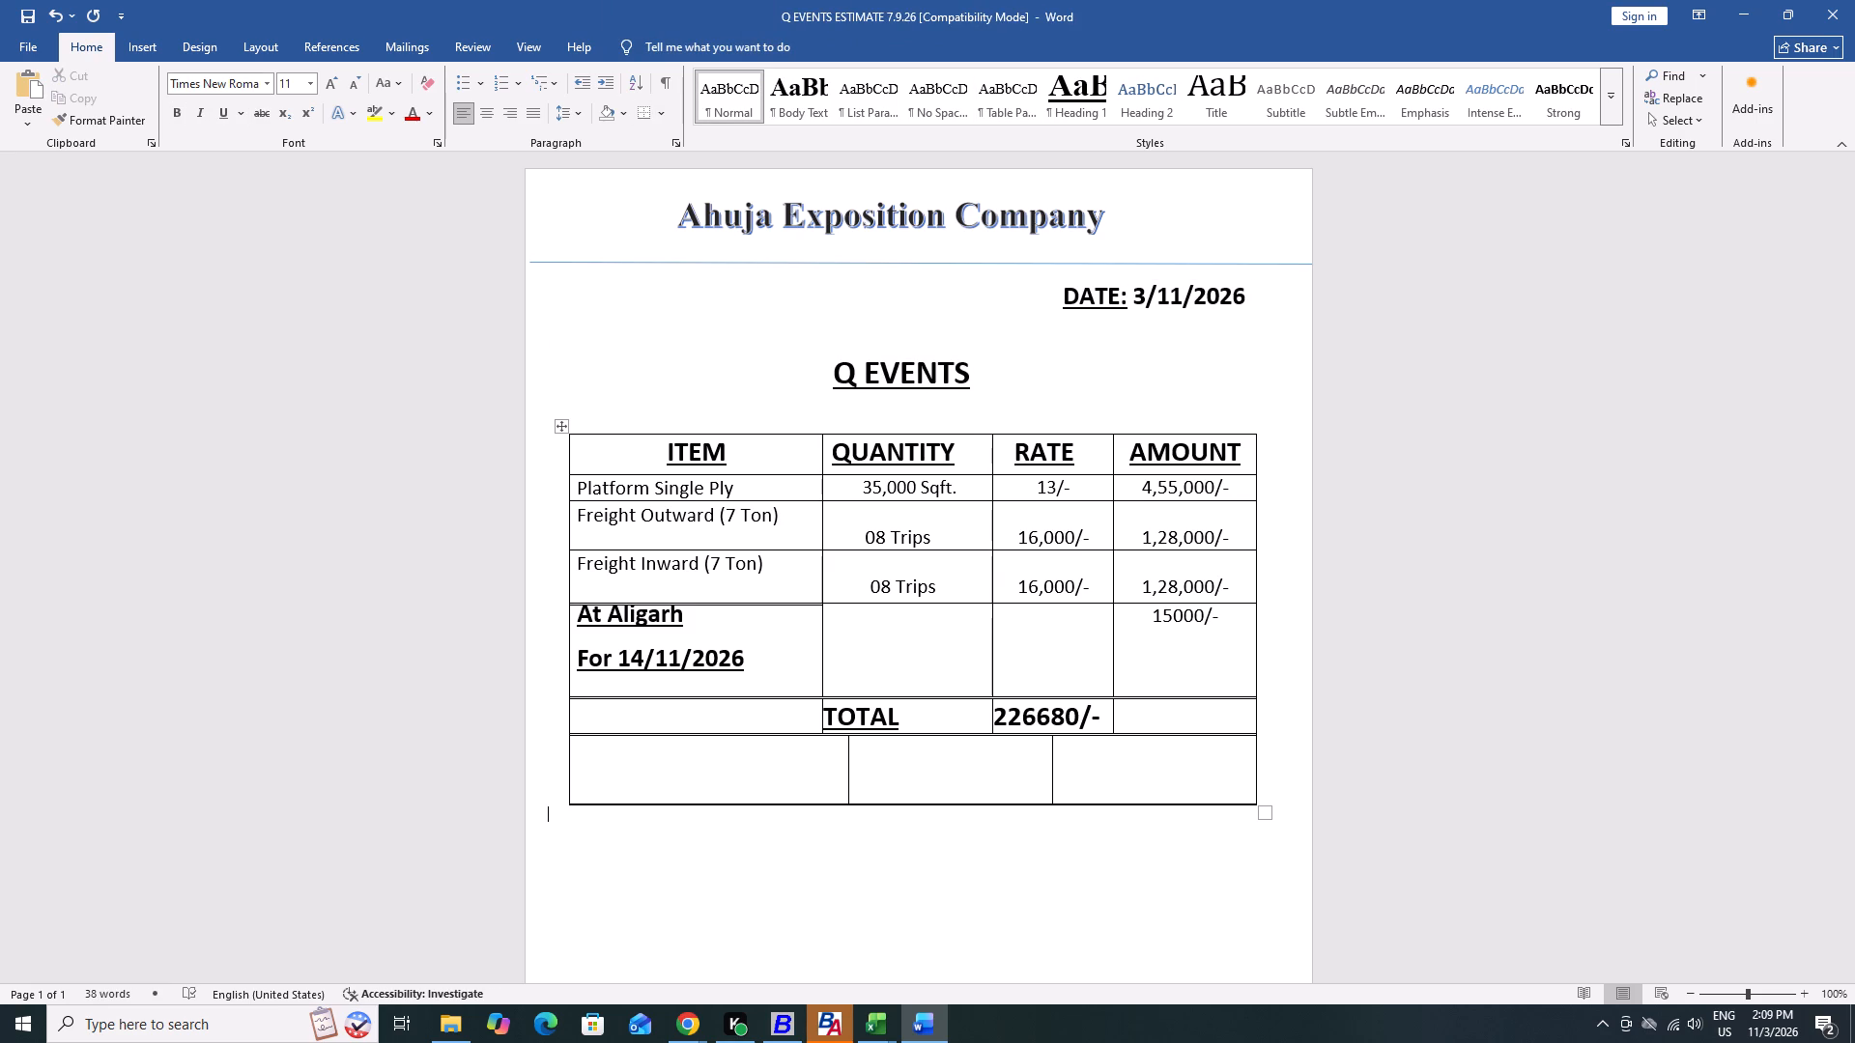
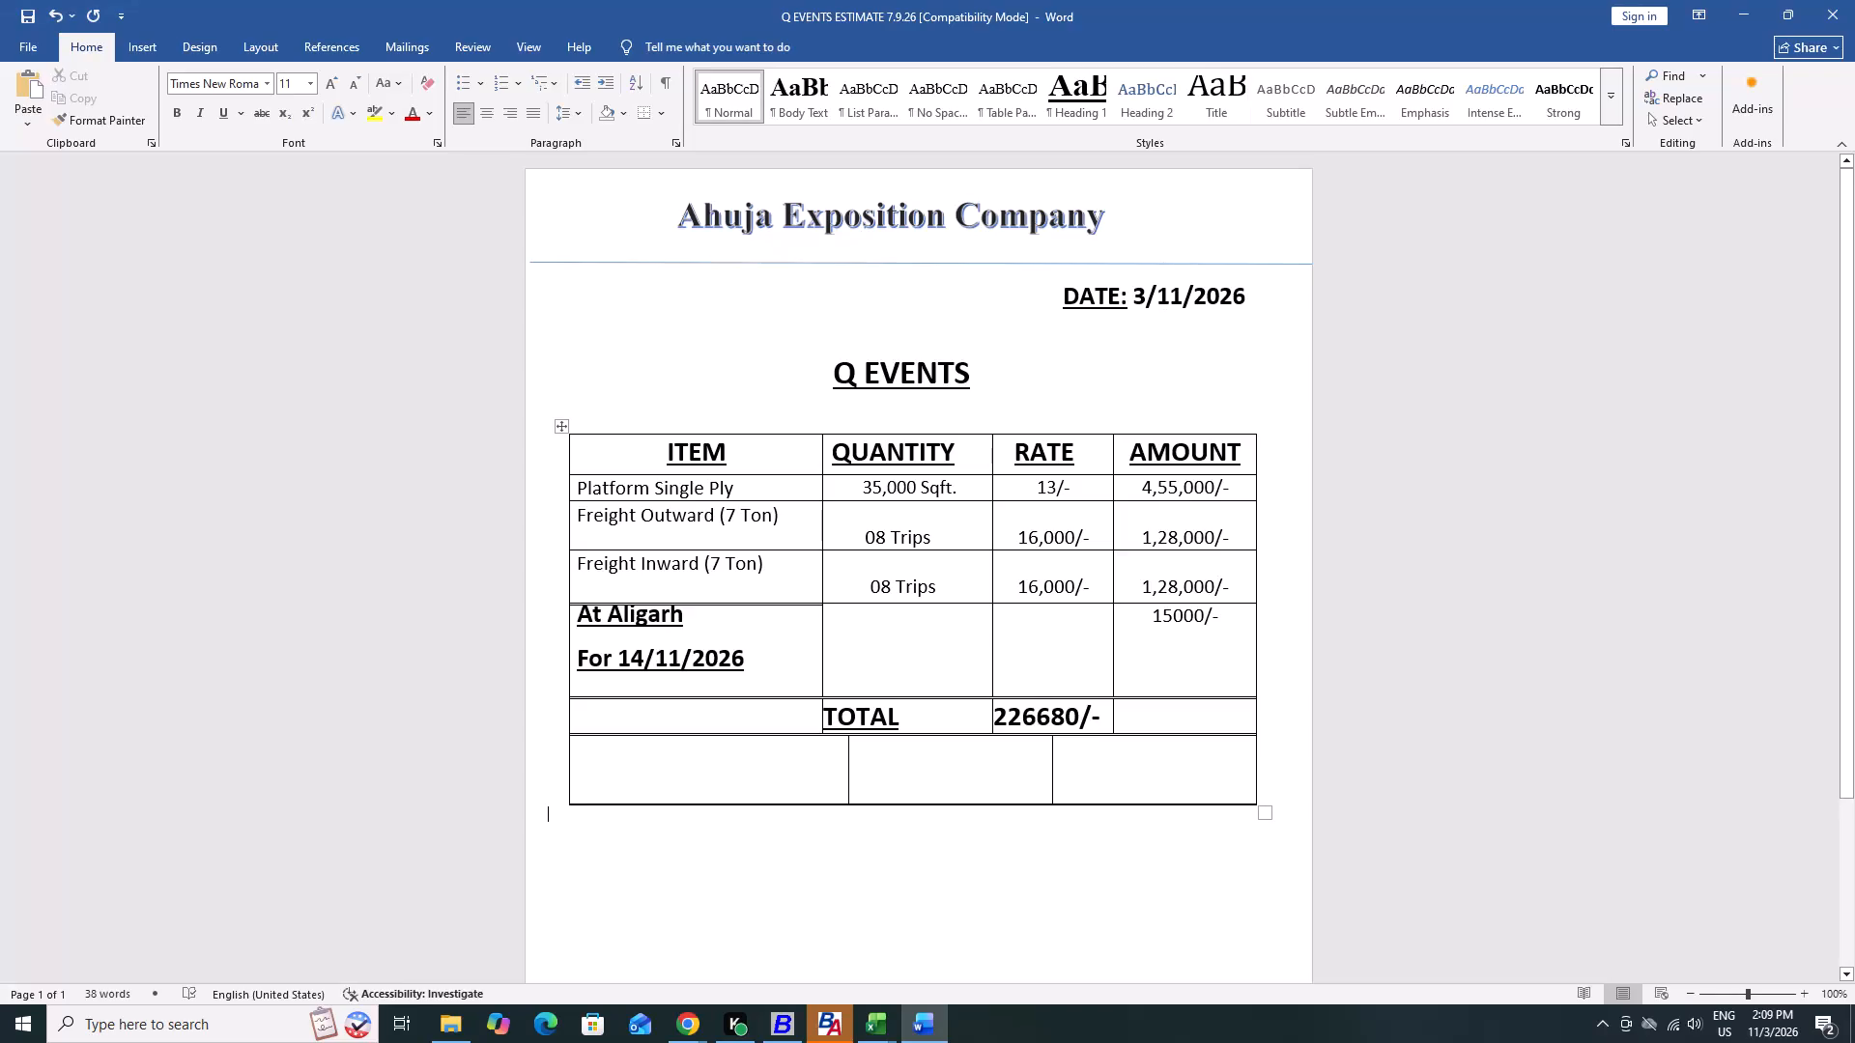
Delete the 15000/- amount from the "At Aligarh" row.
{"action": "left_click", "coordinate": [1157, 607]}
{"action": "key", "text": "Left"}
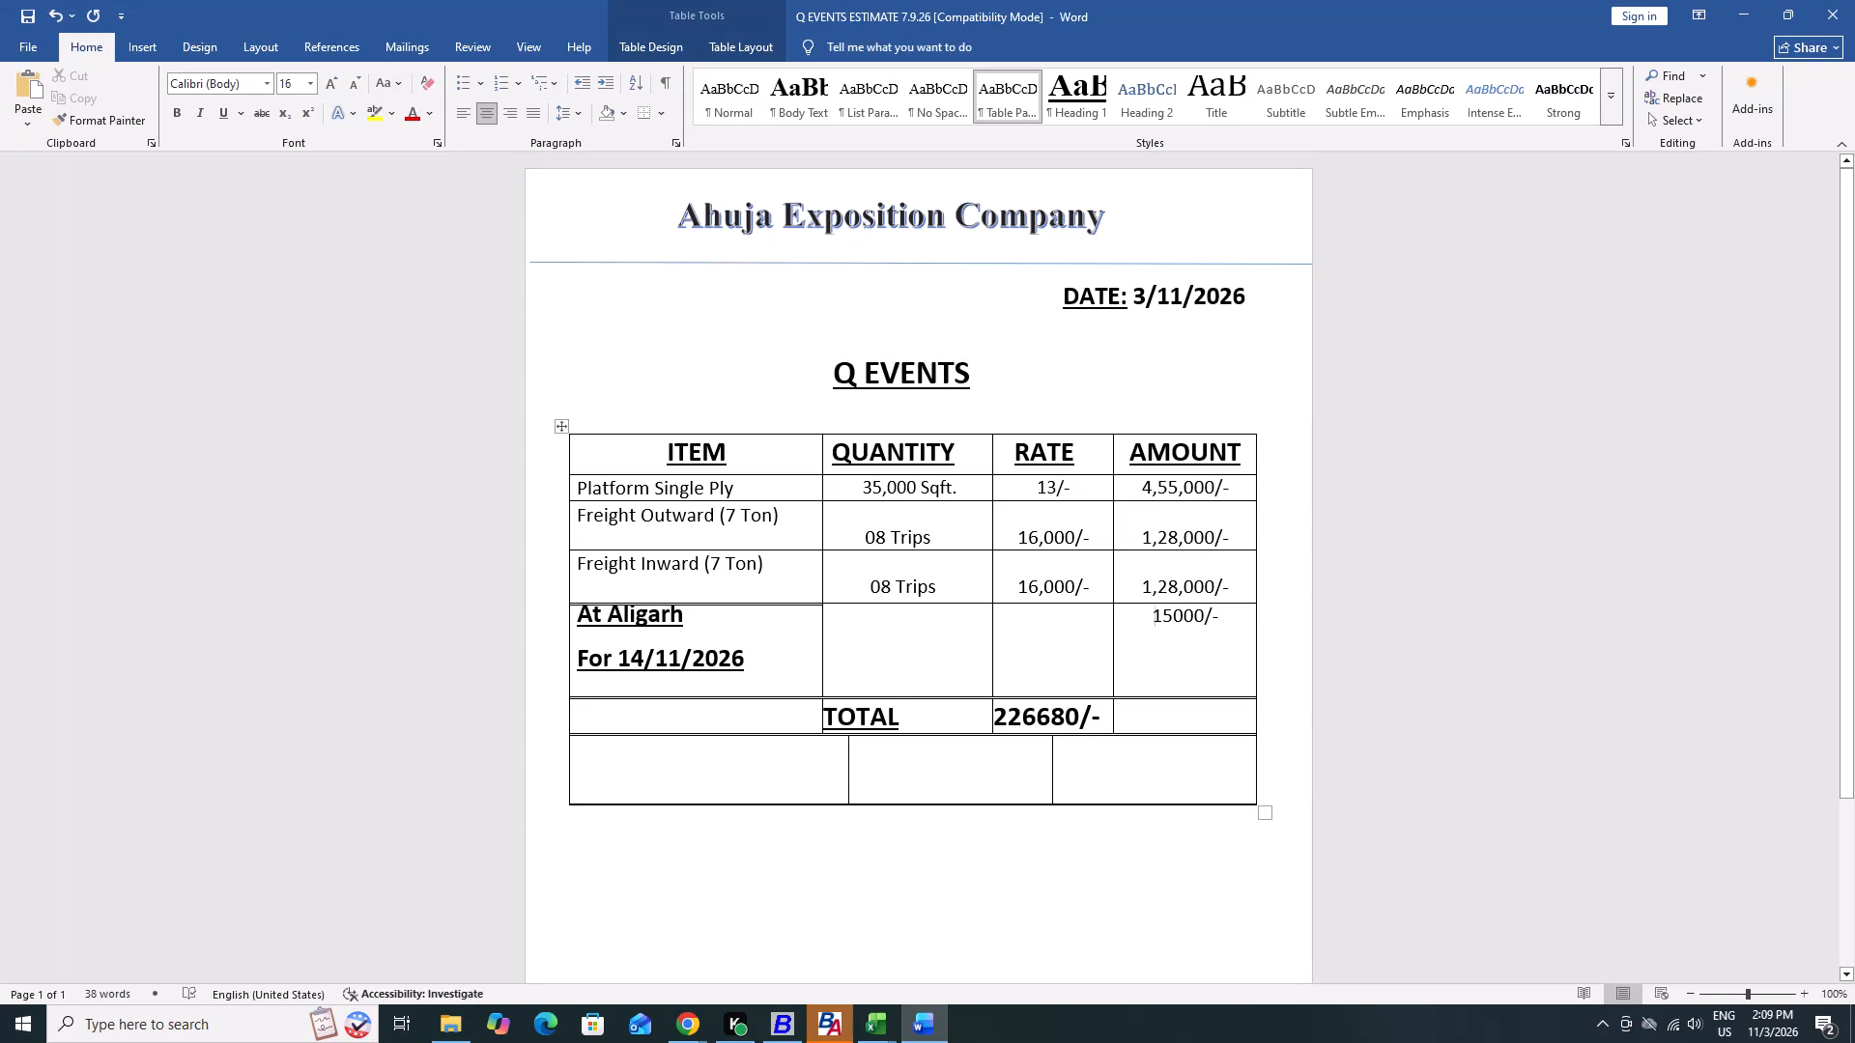
{"action": "key", "text": "ctrl+shift+Right"}
{"action": "key", "text": "ctrl+shift+Right"}
{"action": "key", "text": "BackSpace"}
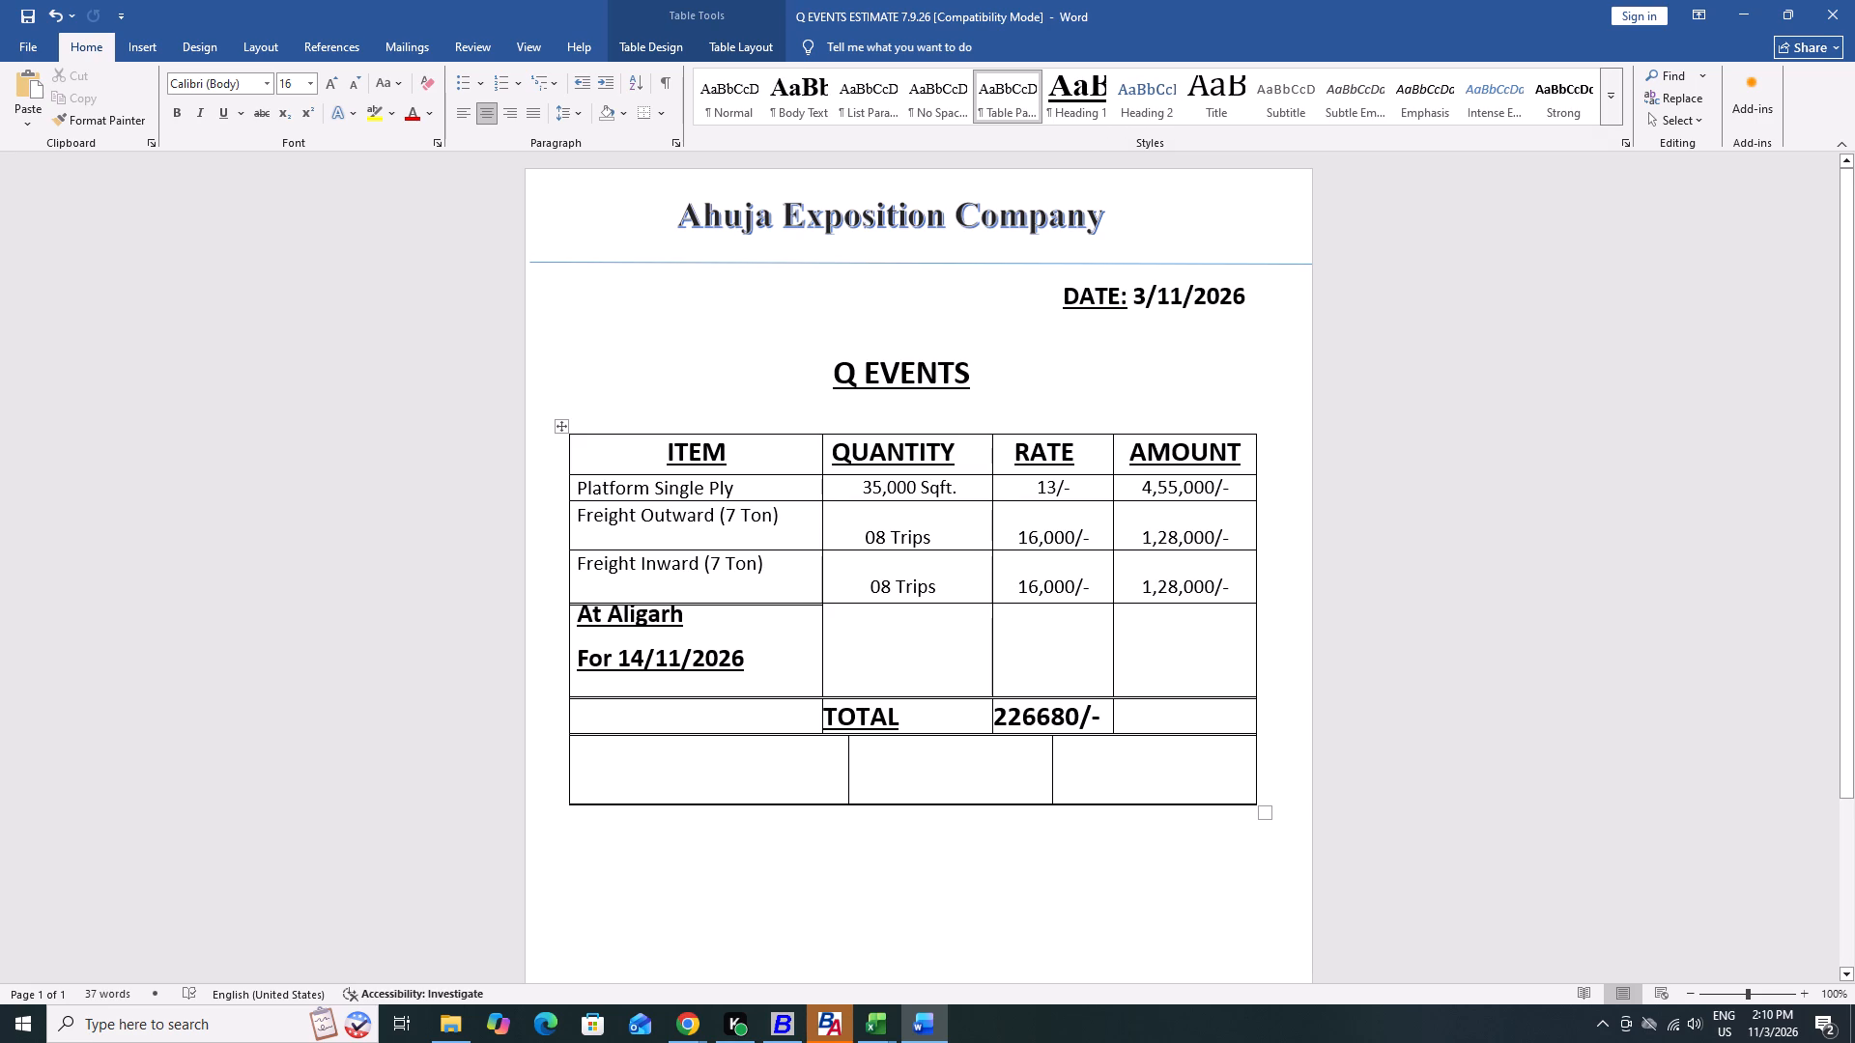
Move the "At Aligarh" and "For 14/11/2026" lines into the first cell of the table's empty last row.
{"action": "left_click_drag", "start_coordinate": [575, 612], "coordinate": [763, 682]}
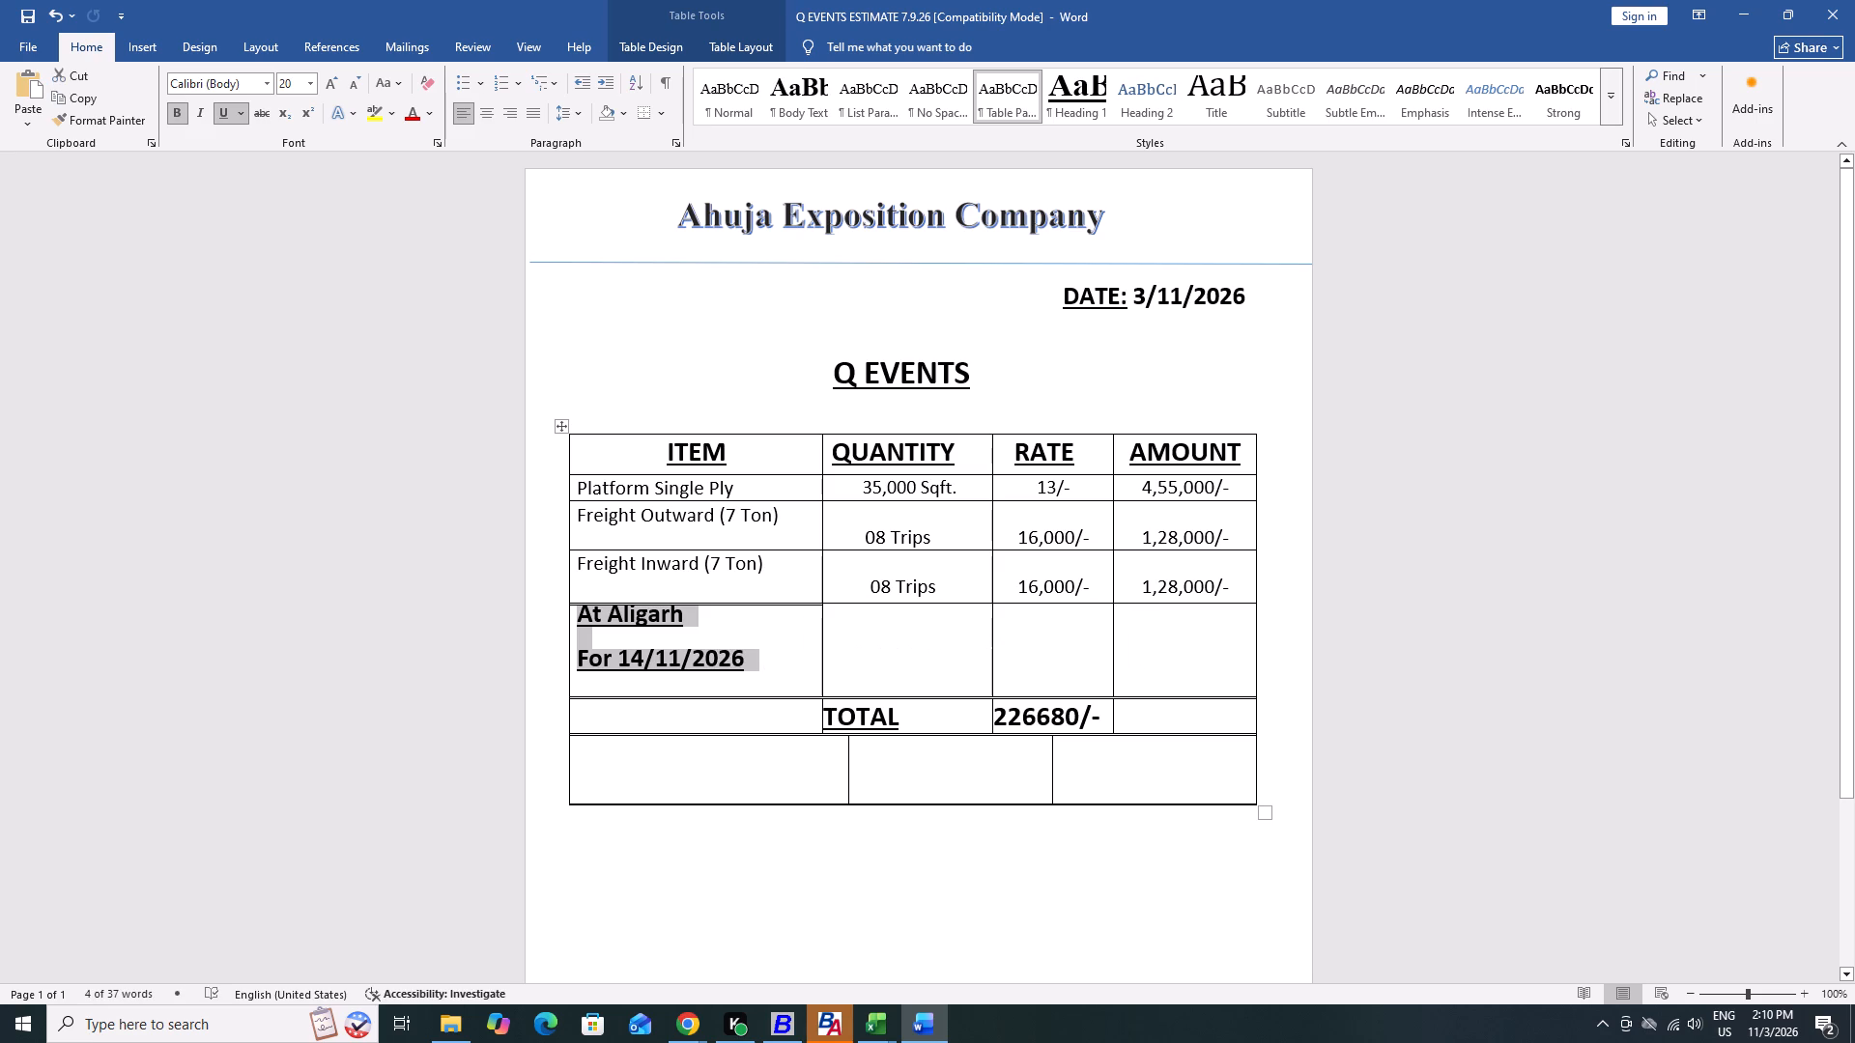
{"action": "key", "text": "ctrl+x"}
{"action": "left_click", "coordinate": [644, 759]}
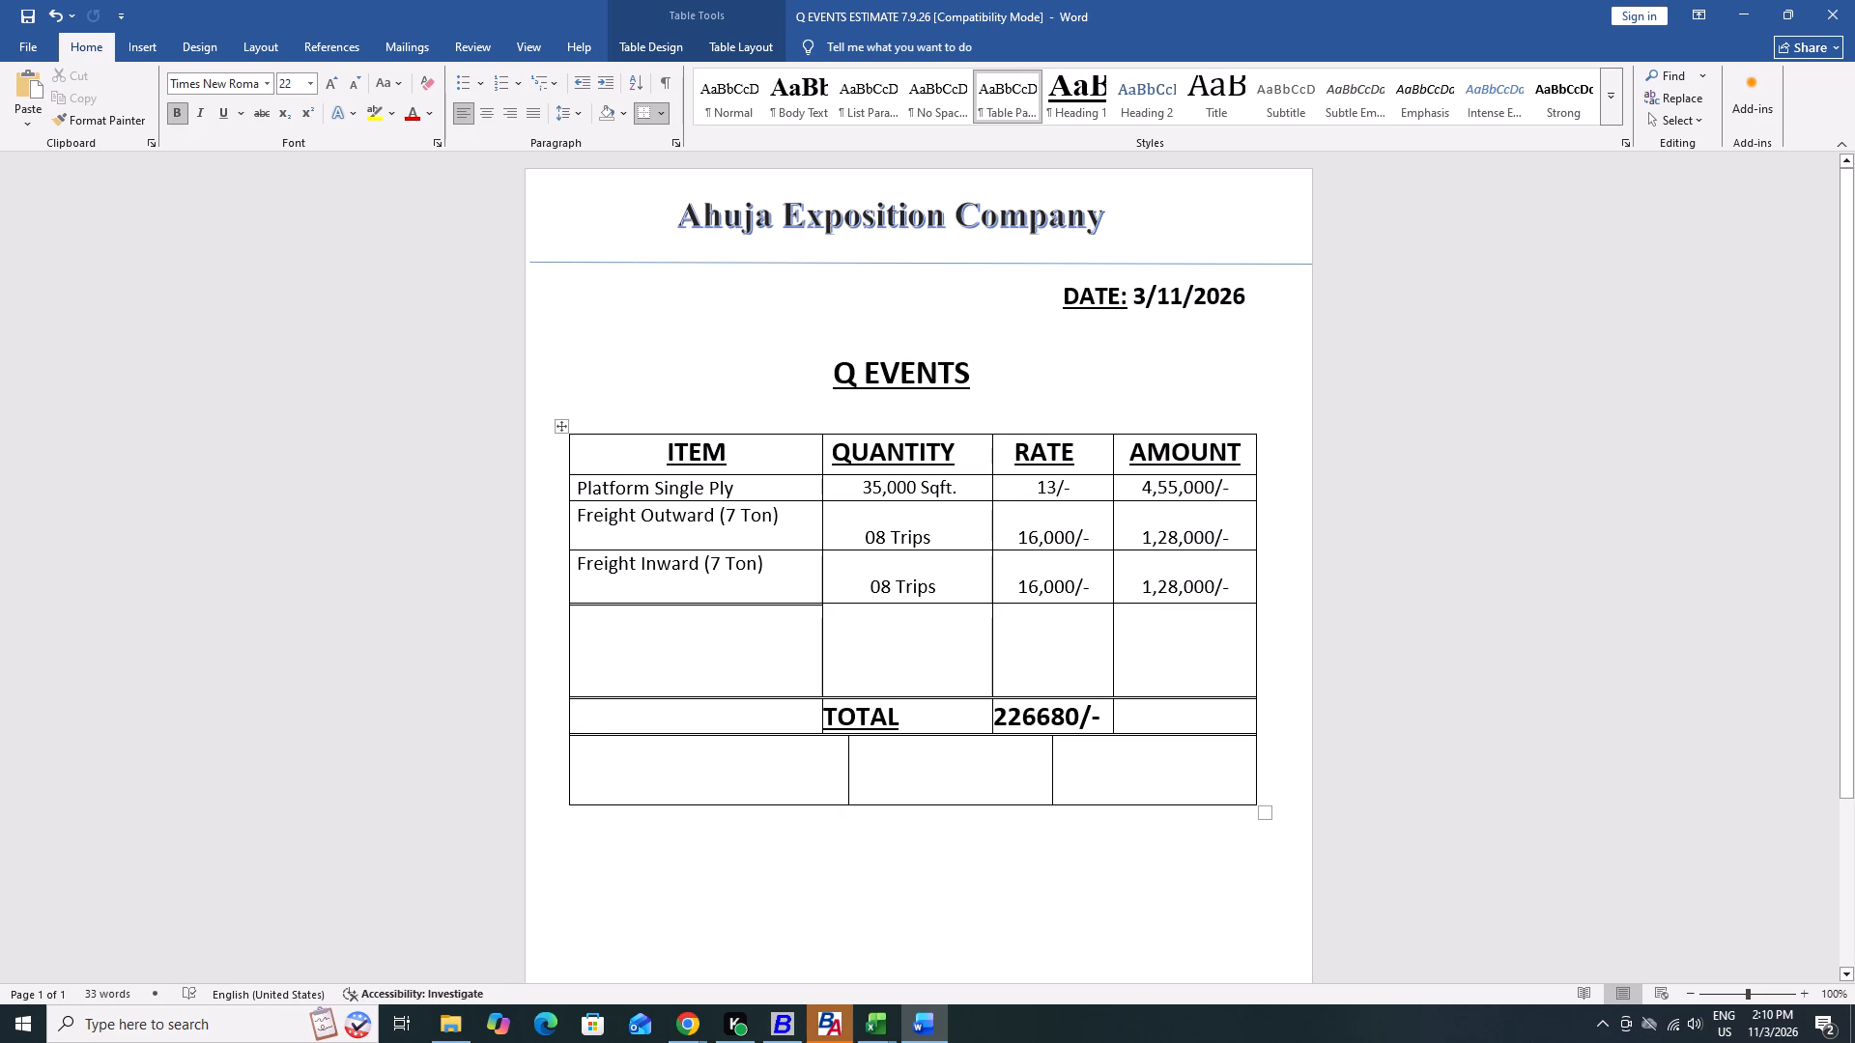
{"action": "key", "text": "ctrl+v"}
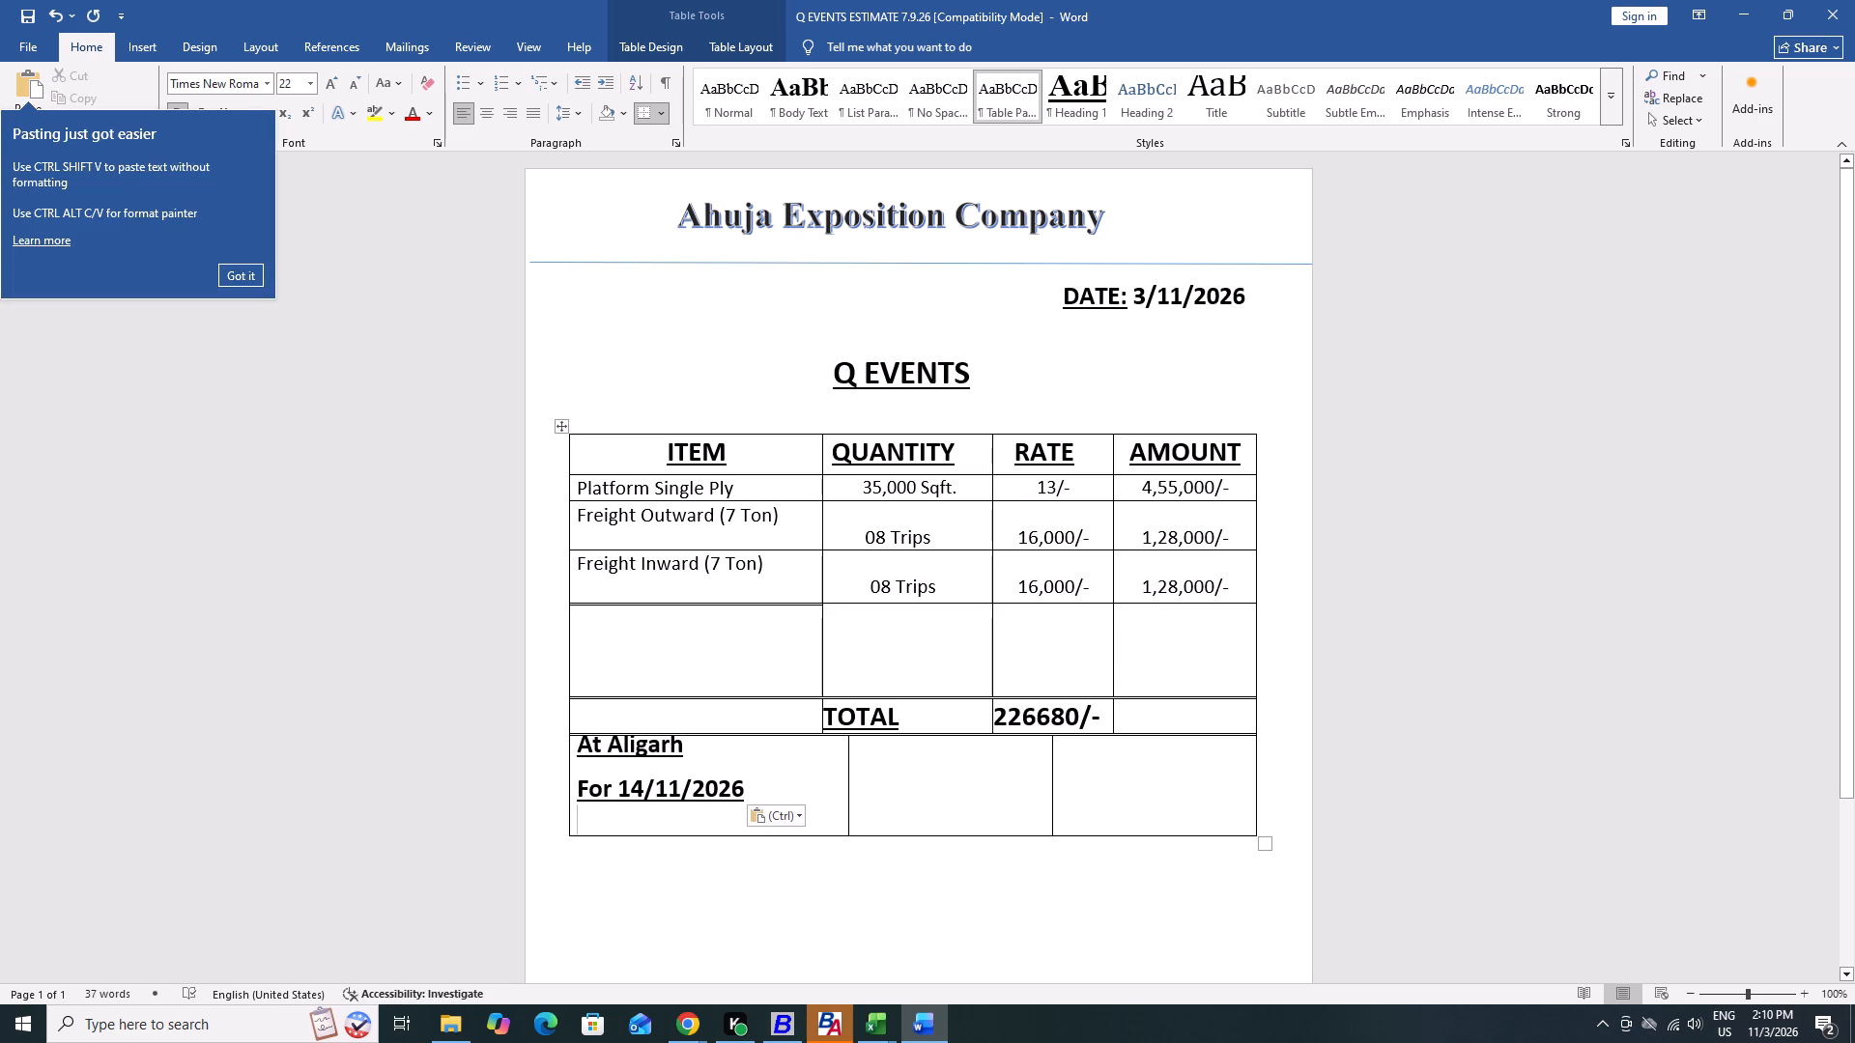
Move the TOTAL label into the middle cell of the table's last row.
{"action": "left_click_drag", "start_coordinate": [827, 714], "coordinate": [927, 723]}
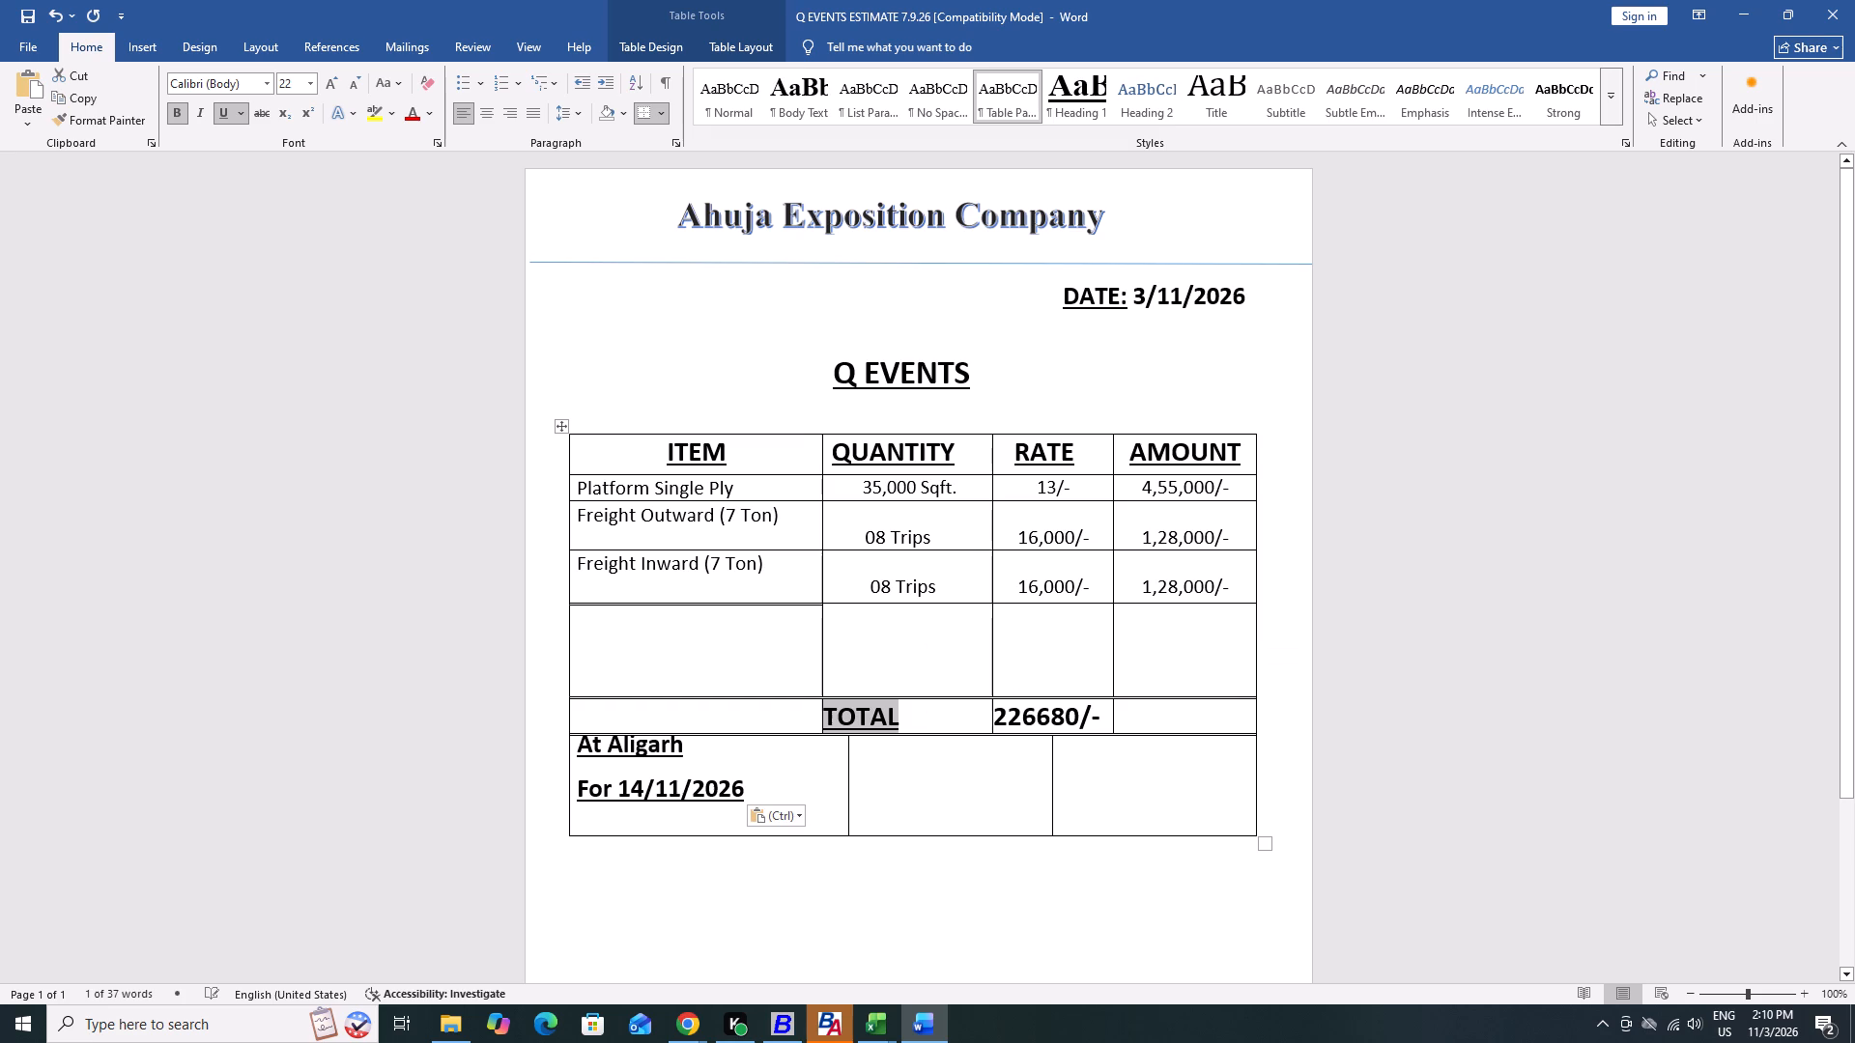
{"action": "key", "text": "ctrl+x"}
{"action": "left_click", "coordinate": [888, 762]}
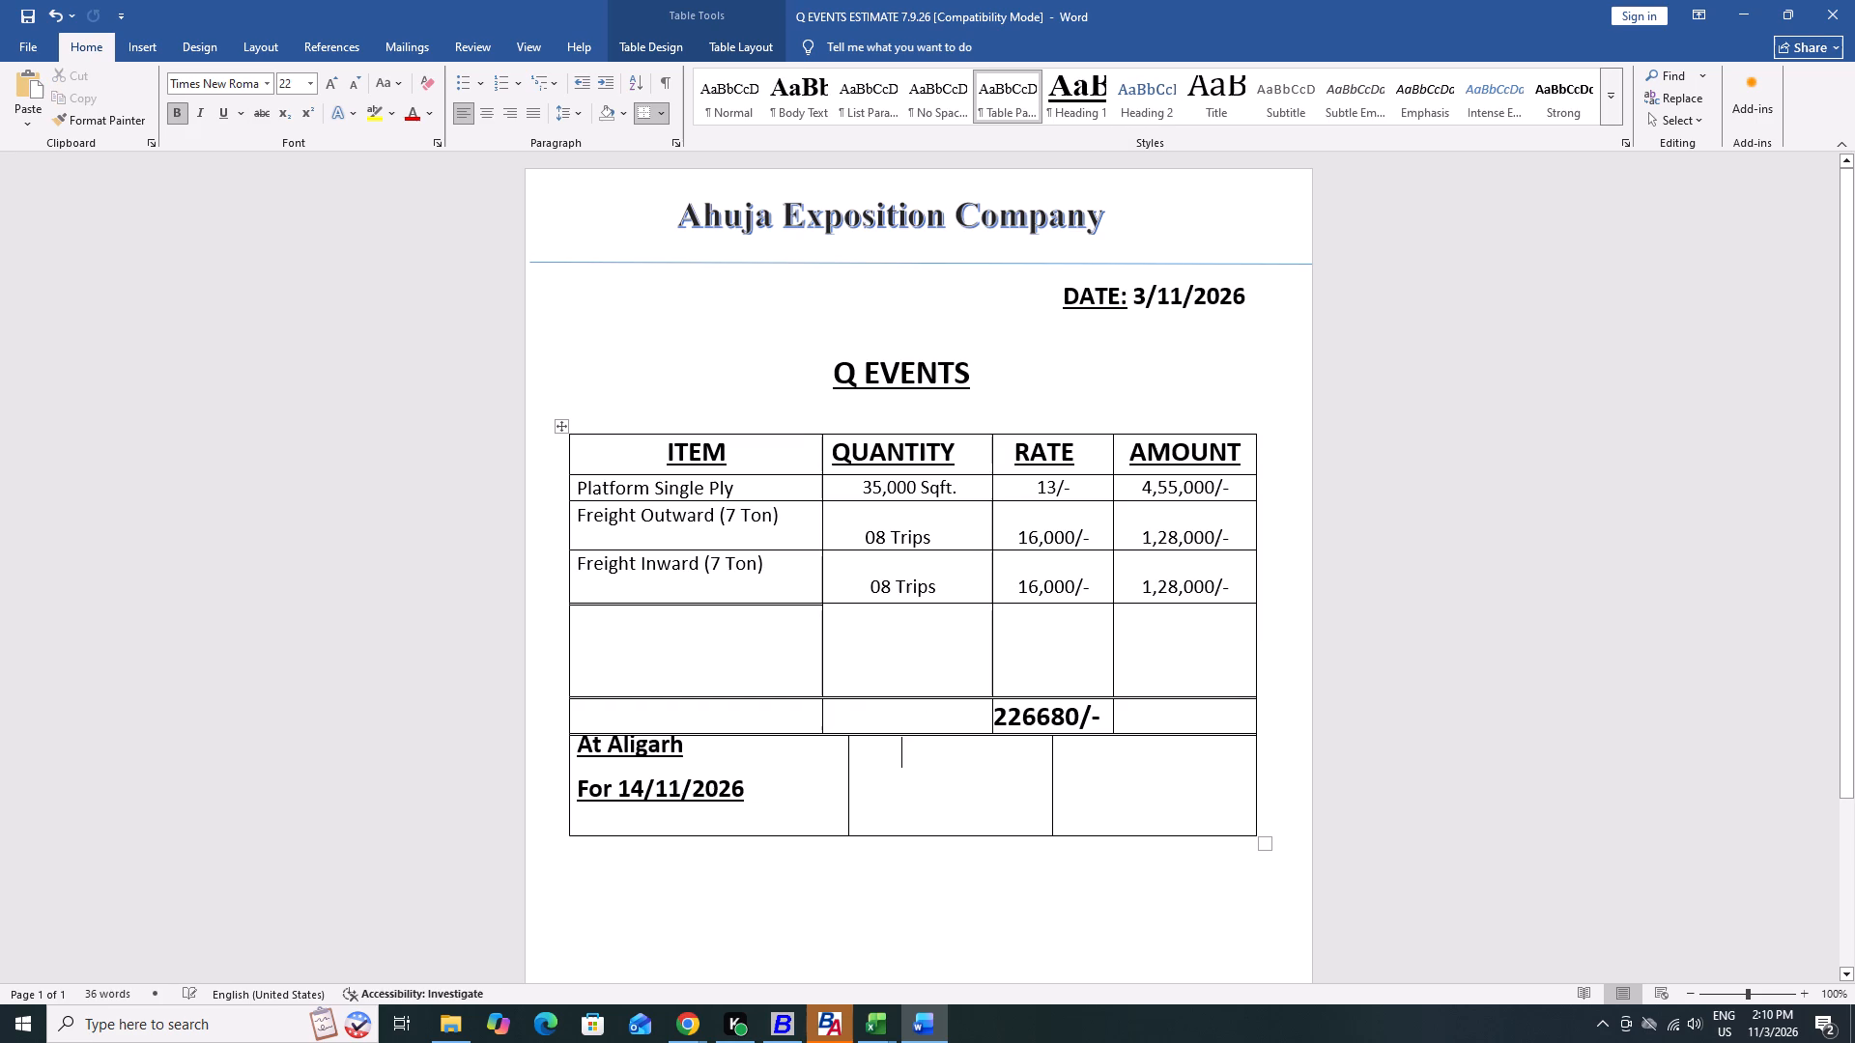
{"action": "key", "text": "ctrl+v"}
Delete the old 226680/- total from the RATE column.
{"action": "triple_click", "coordinate": [1021, 720]}
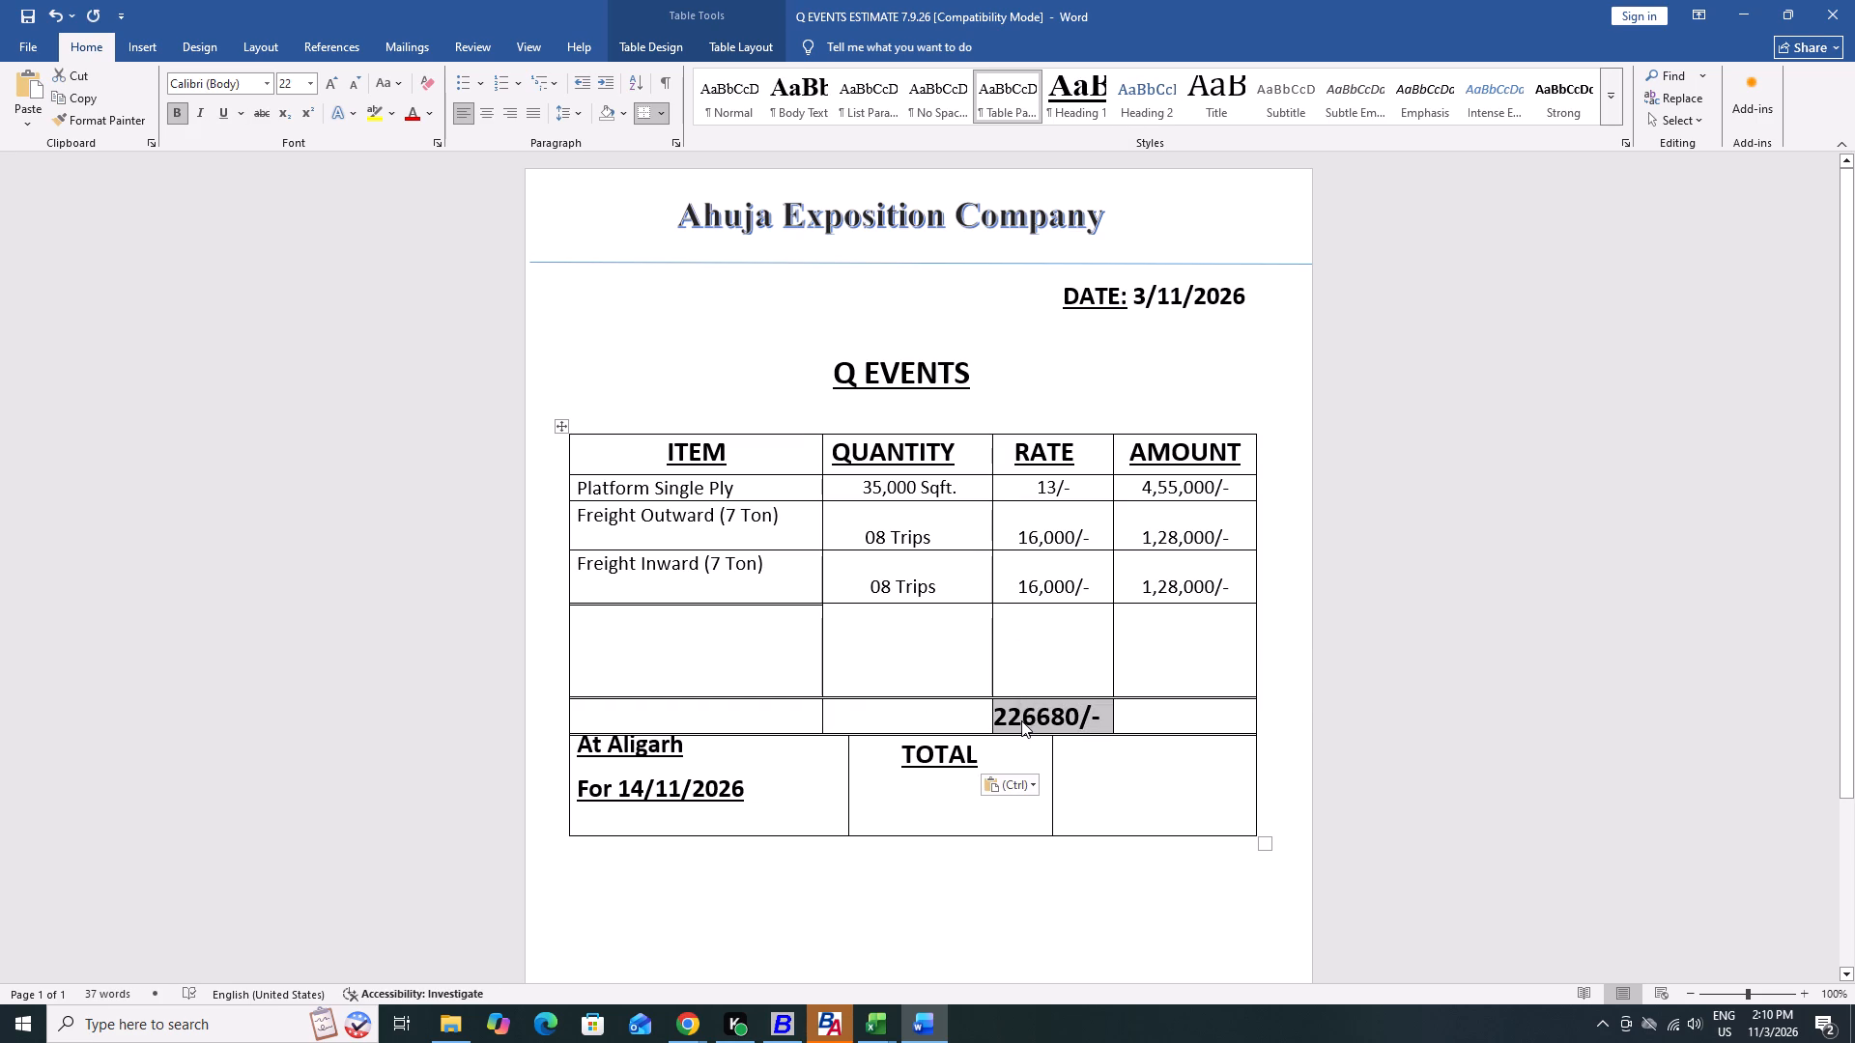
{"action": "key", "text": "BackSpace"}
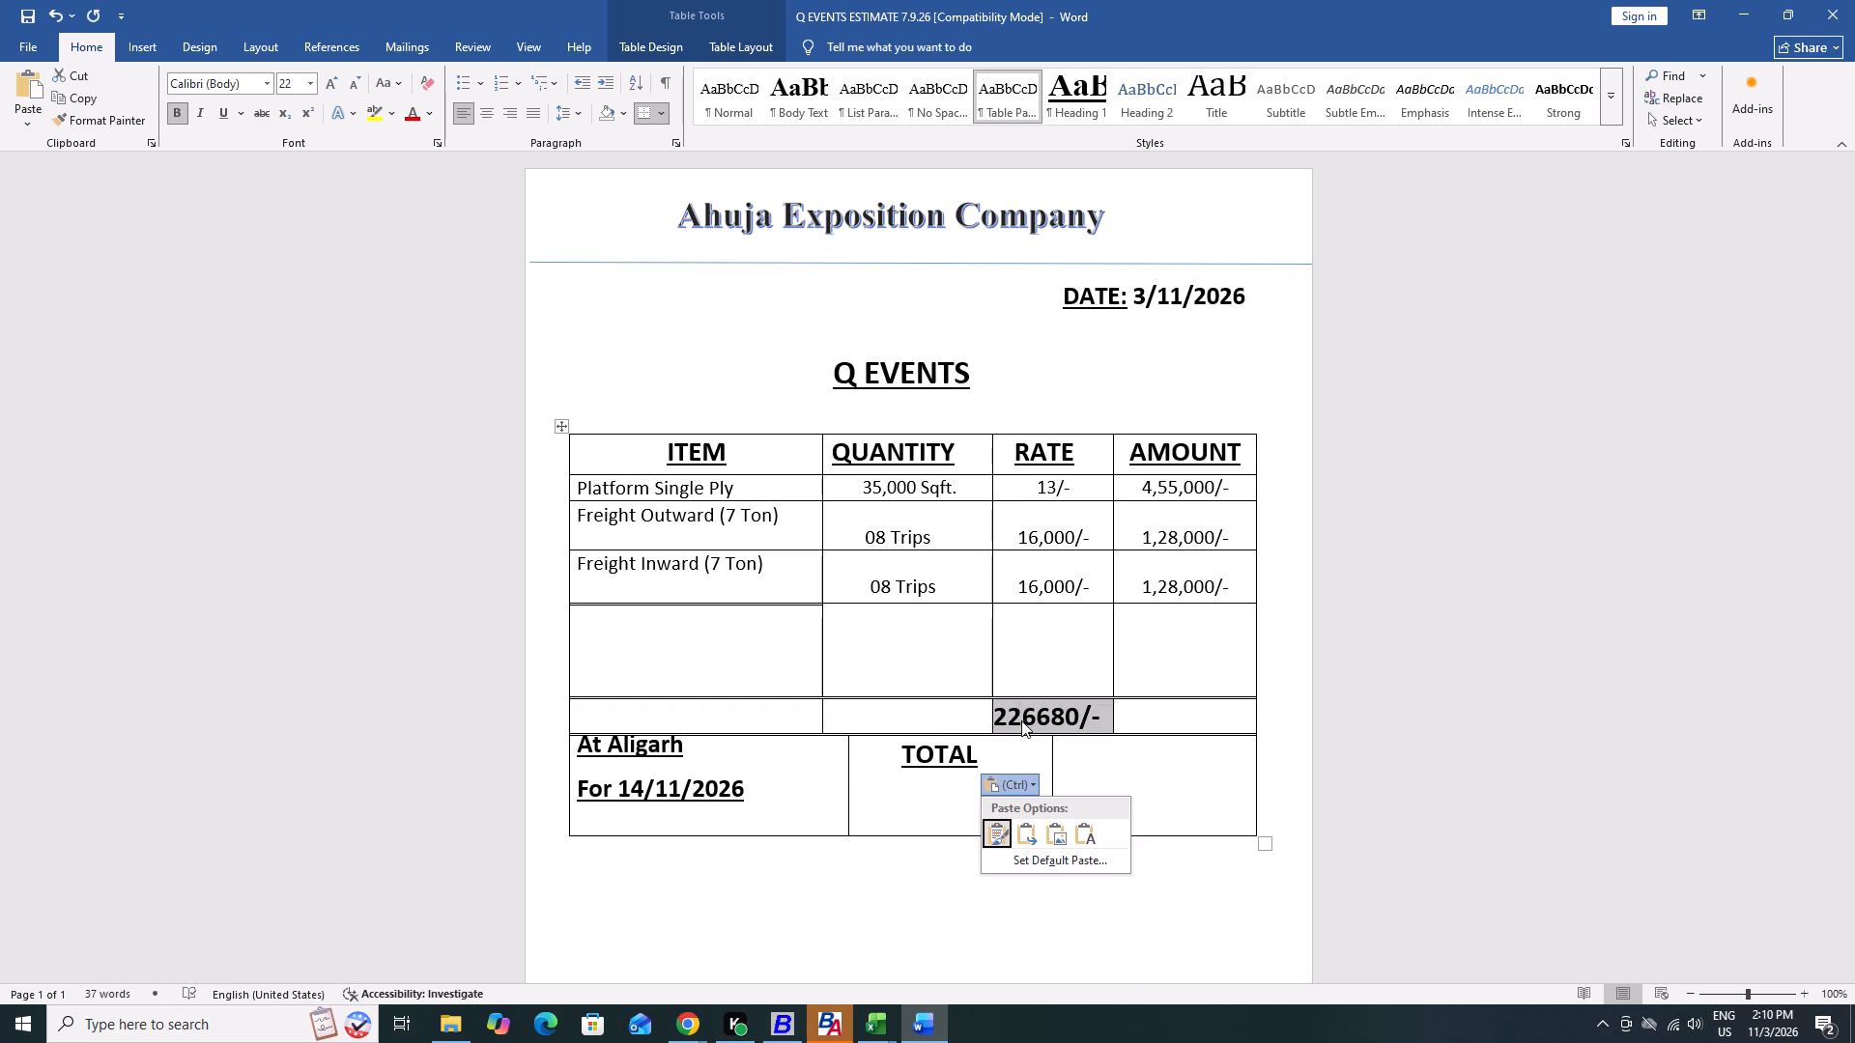
{"action": "left_click", "coordinate": [1021, 720]}
{"action": "left_click", "coordinate": [1023, 718]}
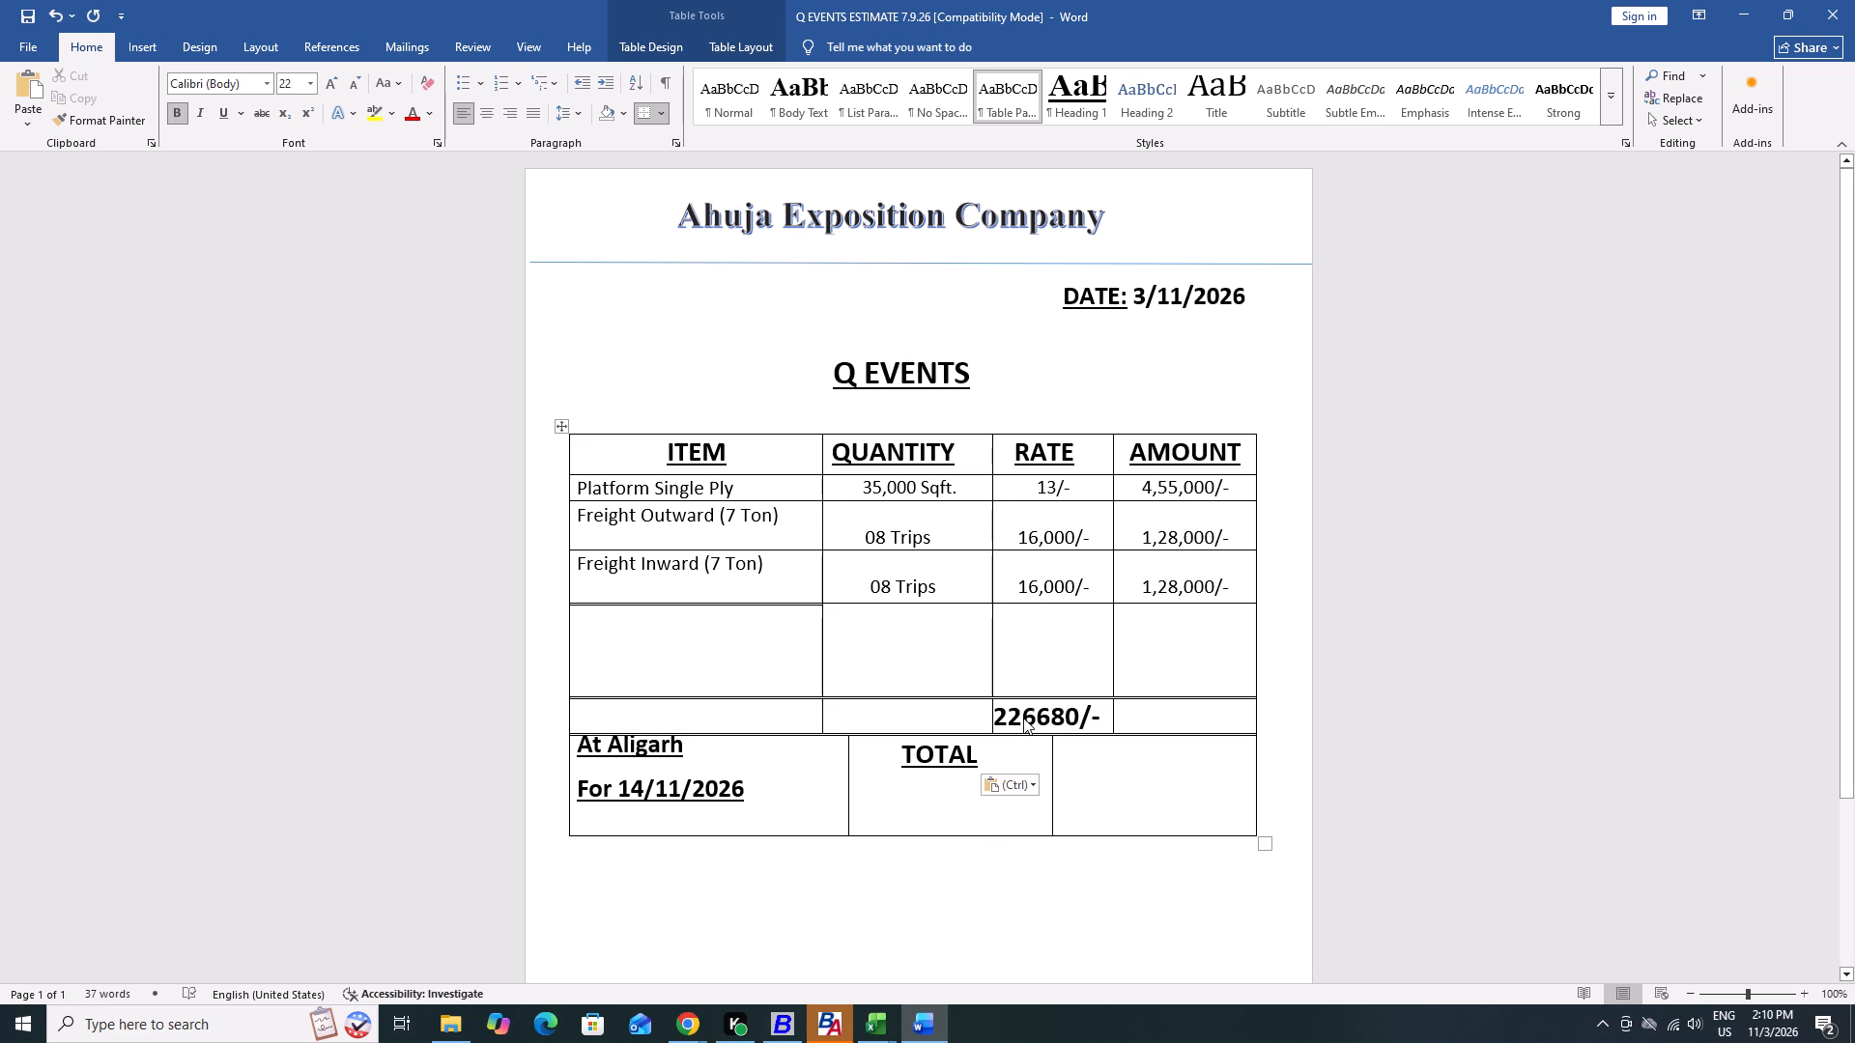
{"action": "key", "text": "ctrl+a"}
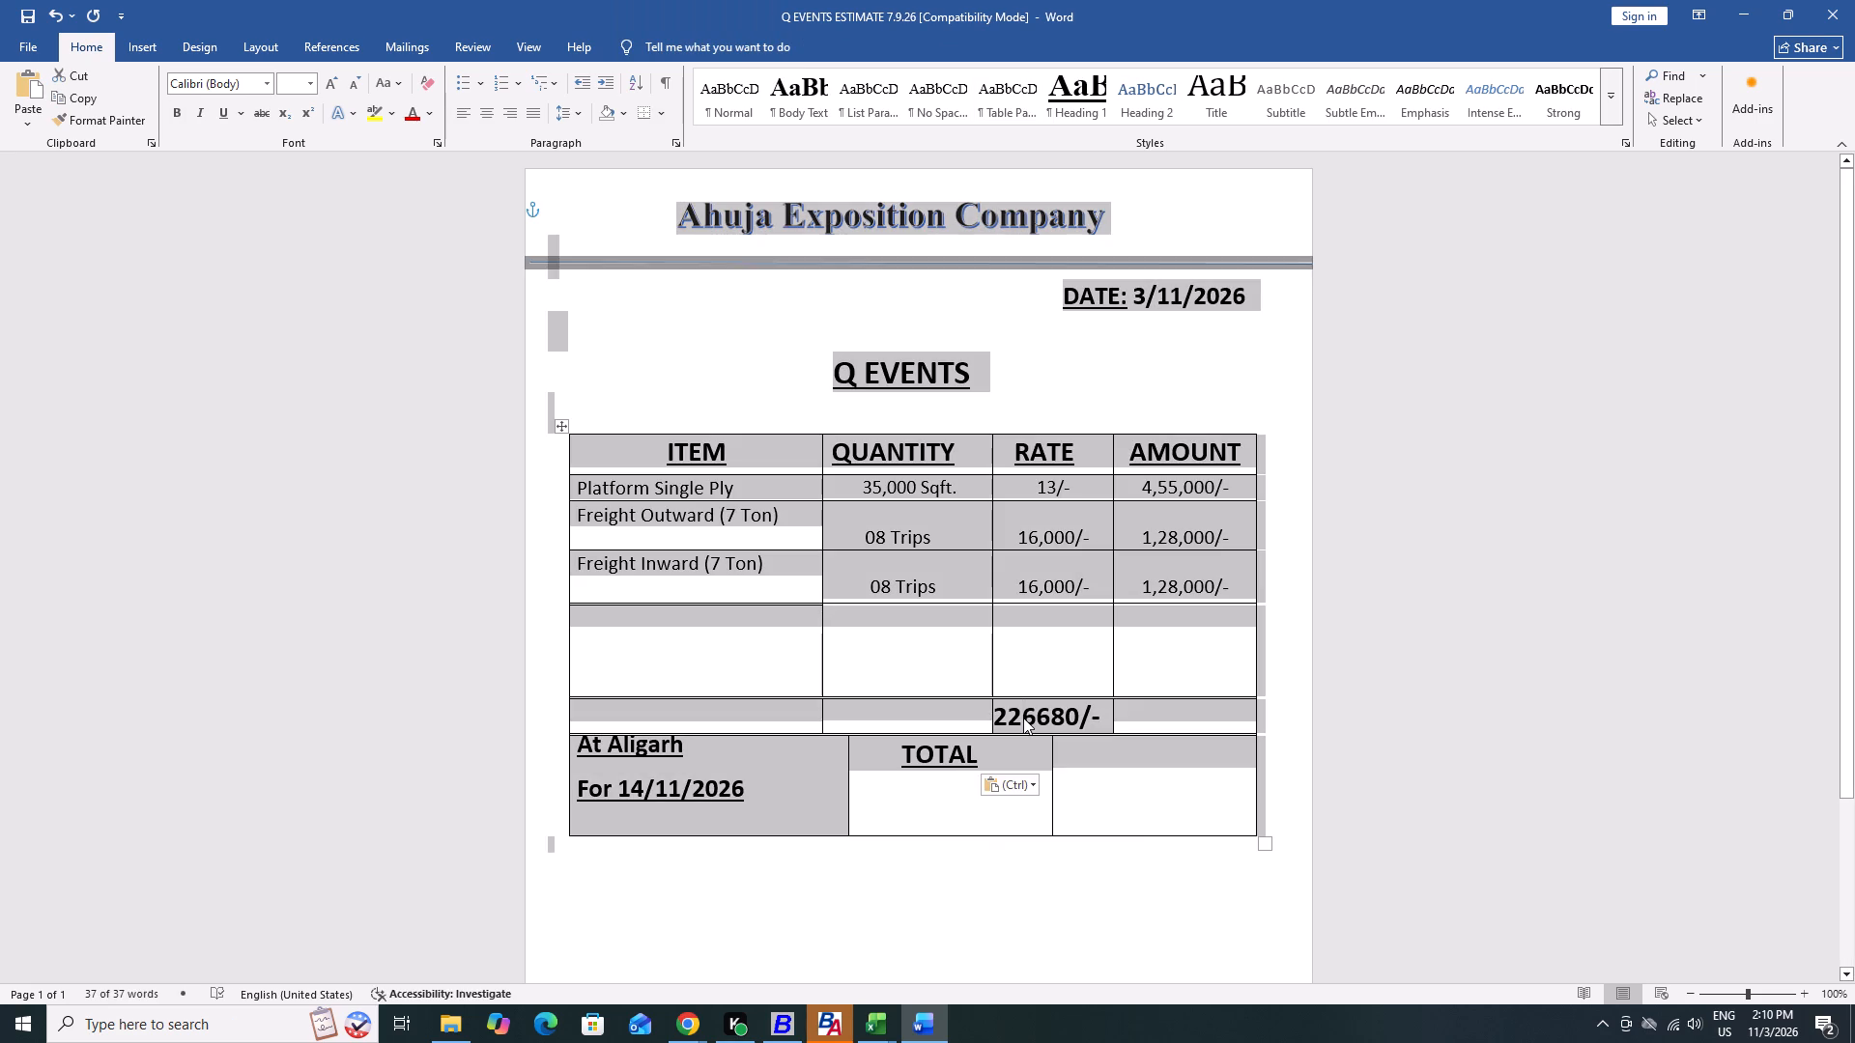
{"action": "key", "text": "Right"}
{"action": "key", "text": "Left"}
{"action": "key", "text": "Left"}
{"action": "key", "text": "Right"}
{"action": "key", "text": "Up"}
{"action": "key", "text": "Left"}
{"action": "key", "text": "Left"}
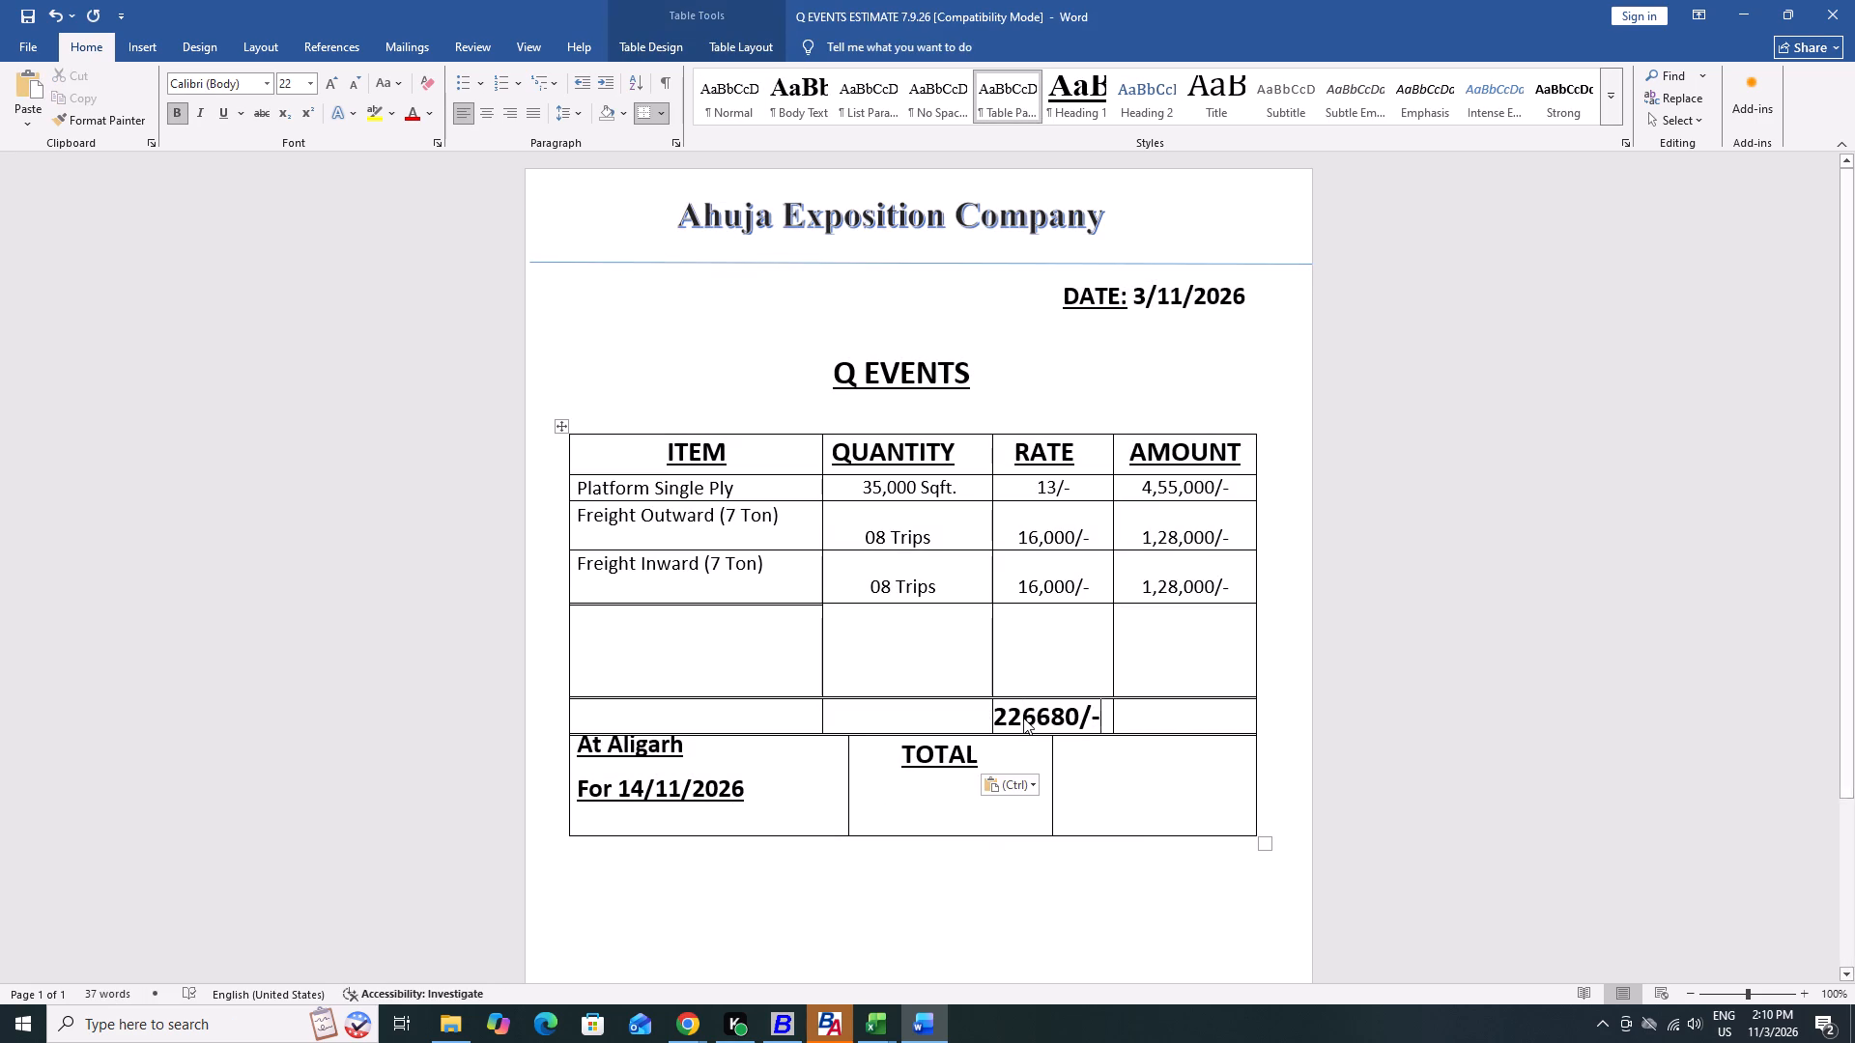
{"action": "key", "text": "Left"}
{"action": "key", "text": "Right"}
{"action": "key", "text": "Right"}
{"action": "key", "text": "ctrl+shift+Left"}
{"action": "key", "text": "ctrl+shift+Left"}
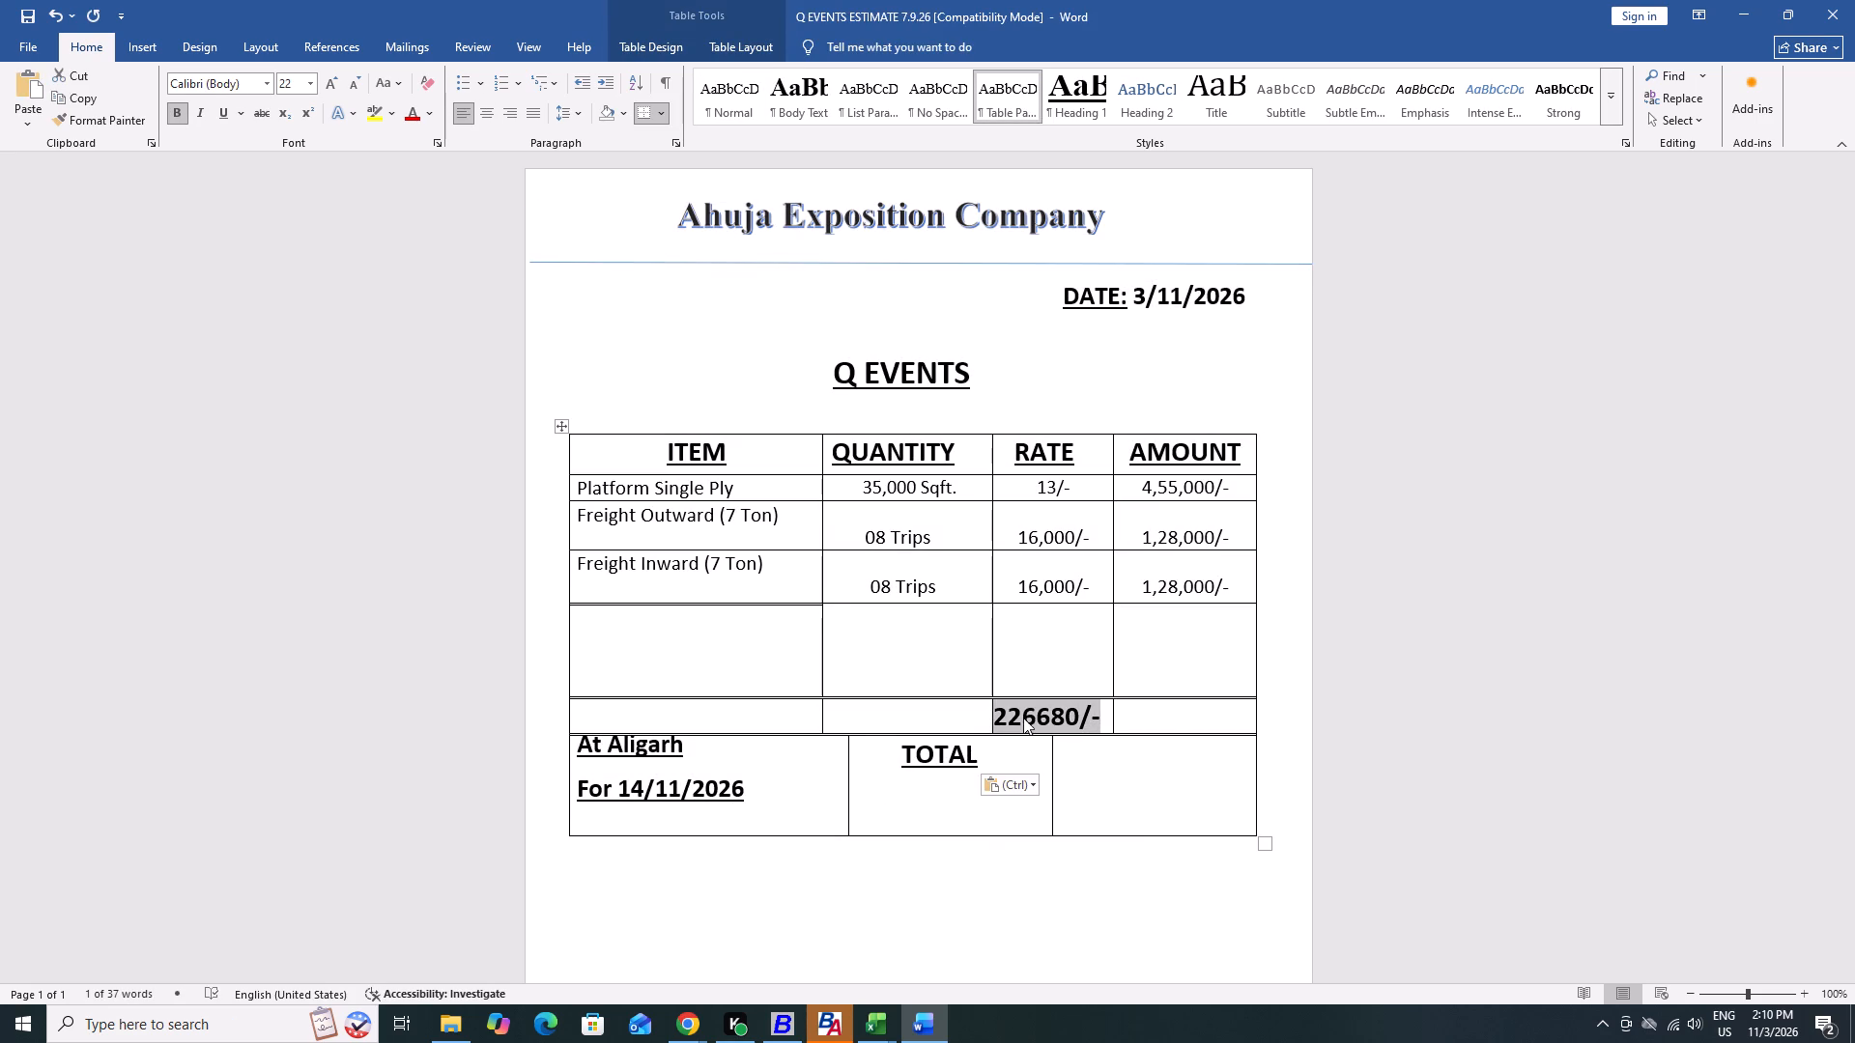
{"action": "key", "text": "BackSpace"}
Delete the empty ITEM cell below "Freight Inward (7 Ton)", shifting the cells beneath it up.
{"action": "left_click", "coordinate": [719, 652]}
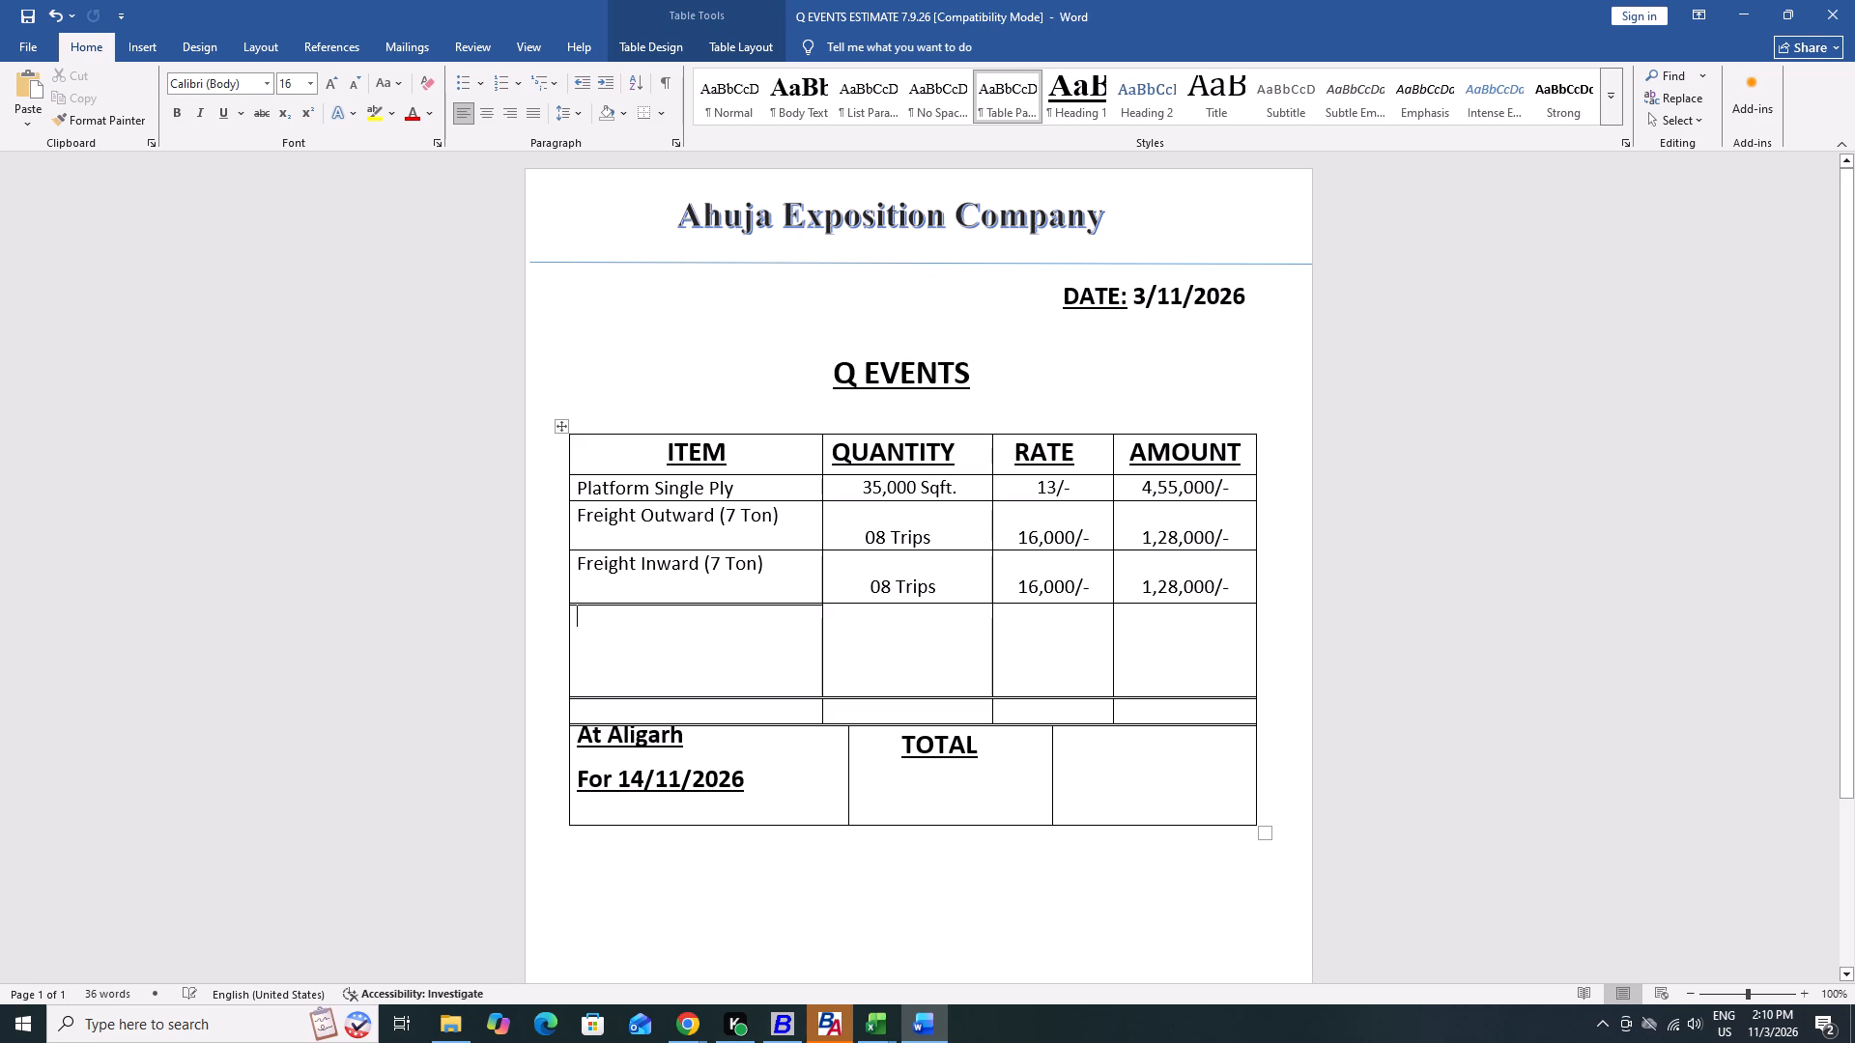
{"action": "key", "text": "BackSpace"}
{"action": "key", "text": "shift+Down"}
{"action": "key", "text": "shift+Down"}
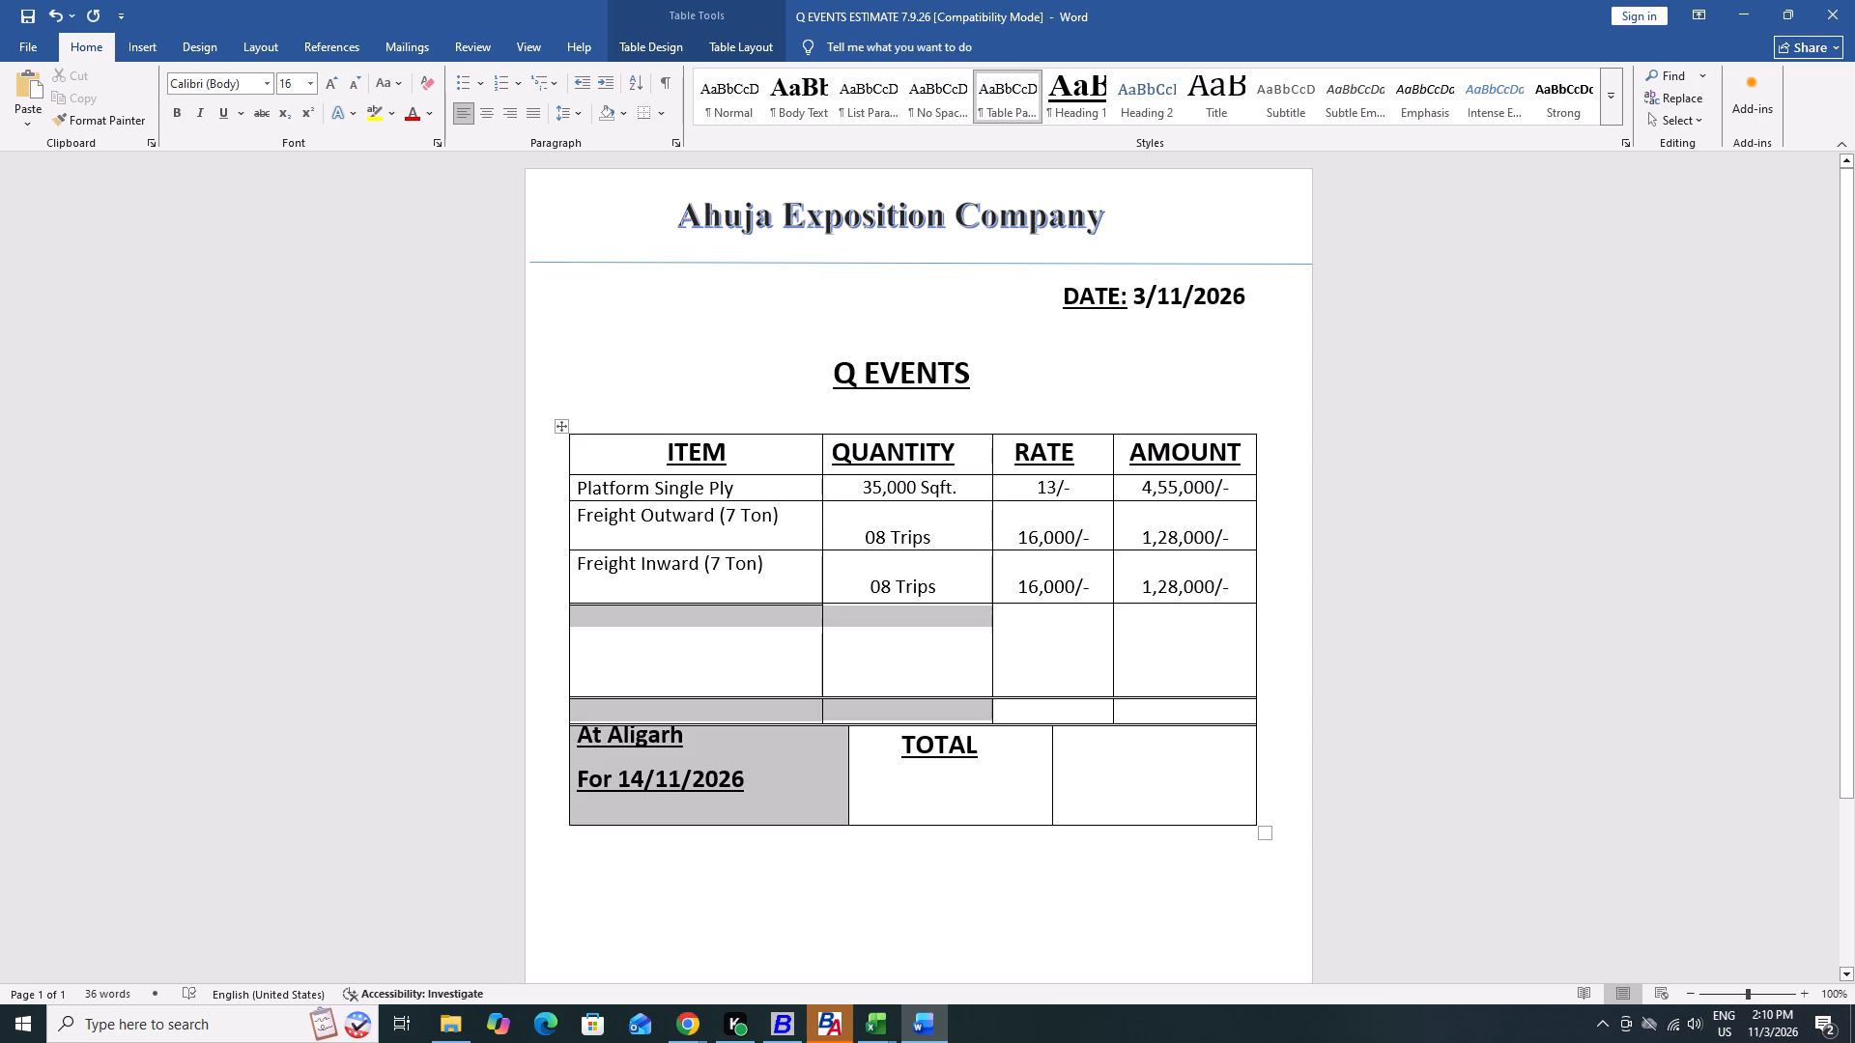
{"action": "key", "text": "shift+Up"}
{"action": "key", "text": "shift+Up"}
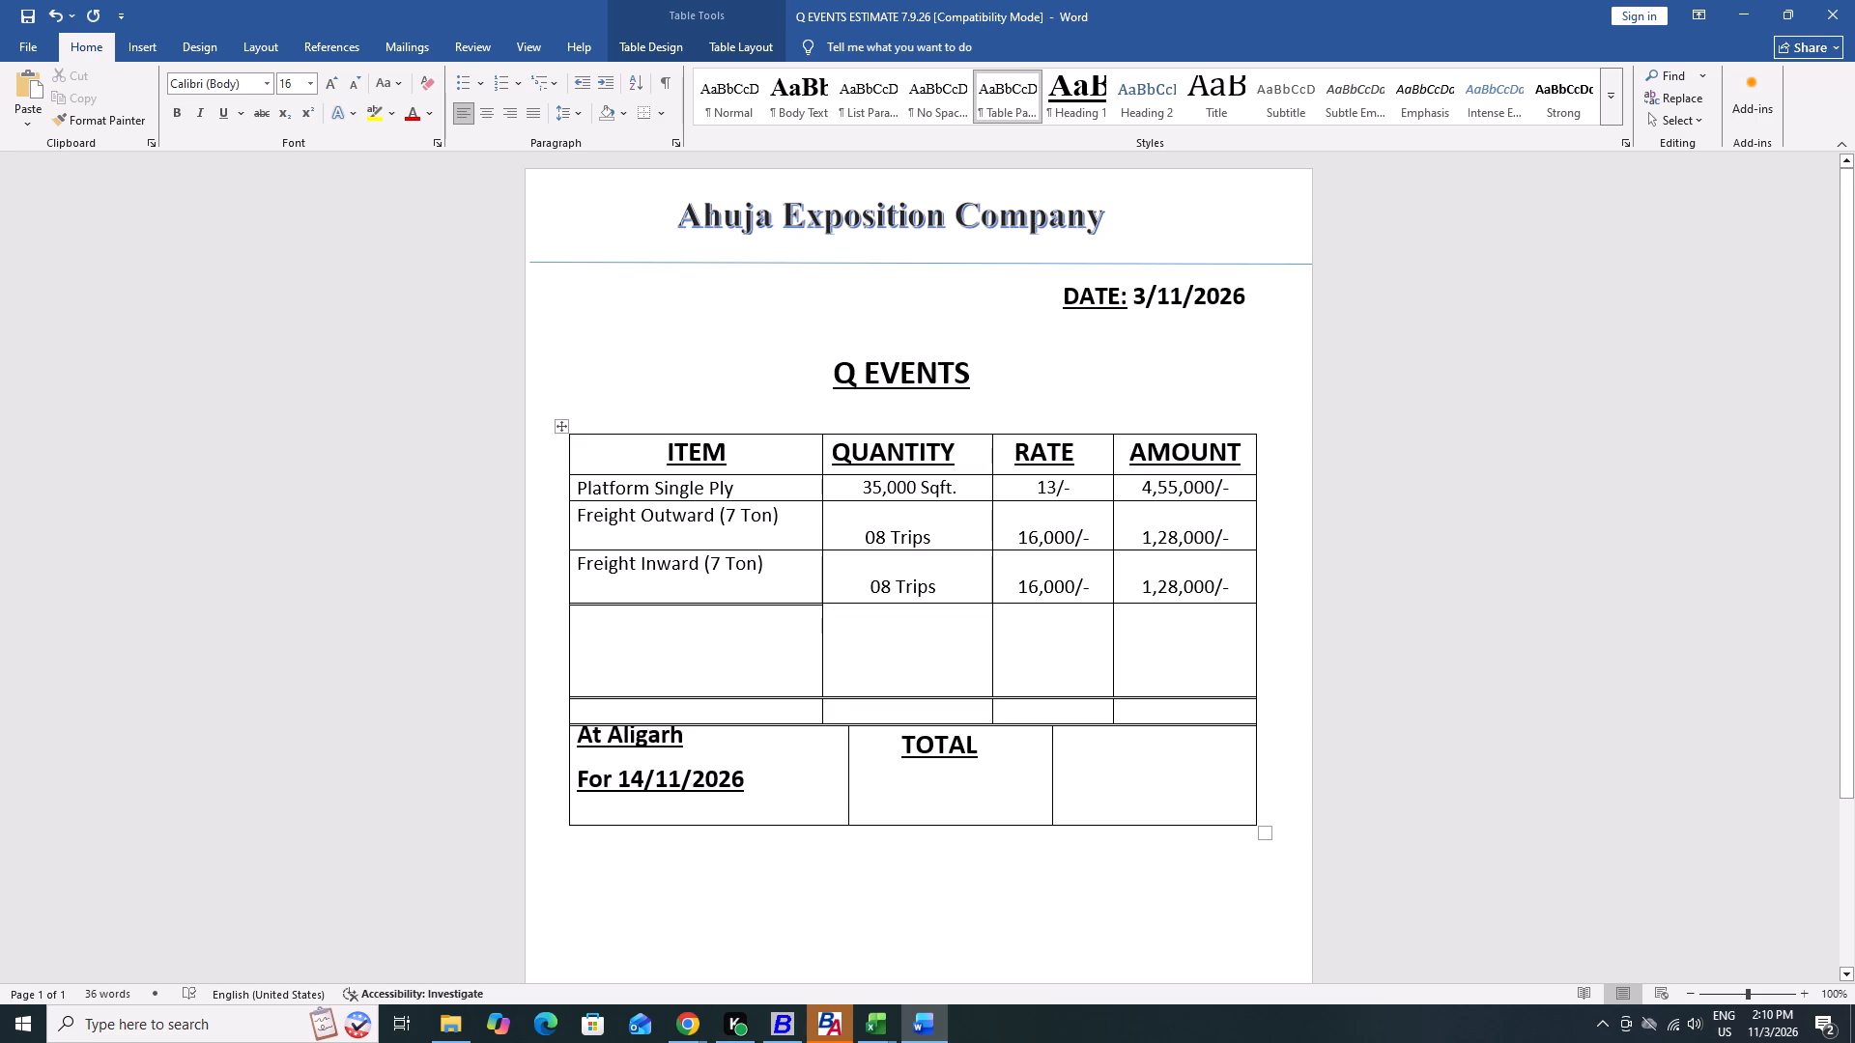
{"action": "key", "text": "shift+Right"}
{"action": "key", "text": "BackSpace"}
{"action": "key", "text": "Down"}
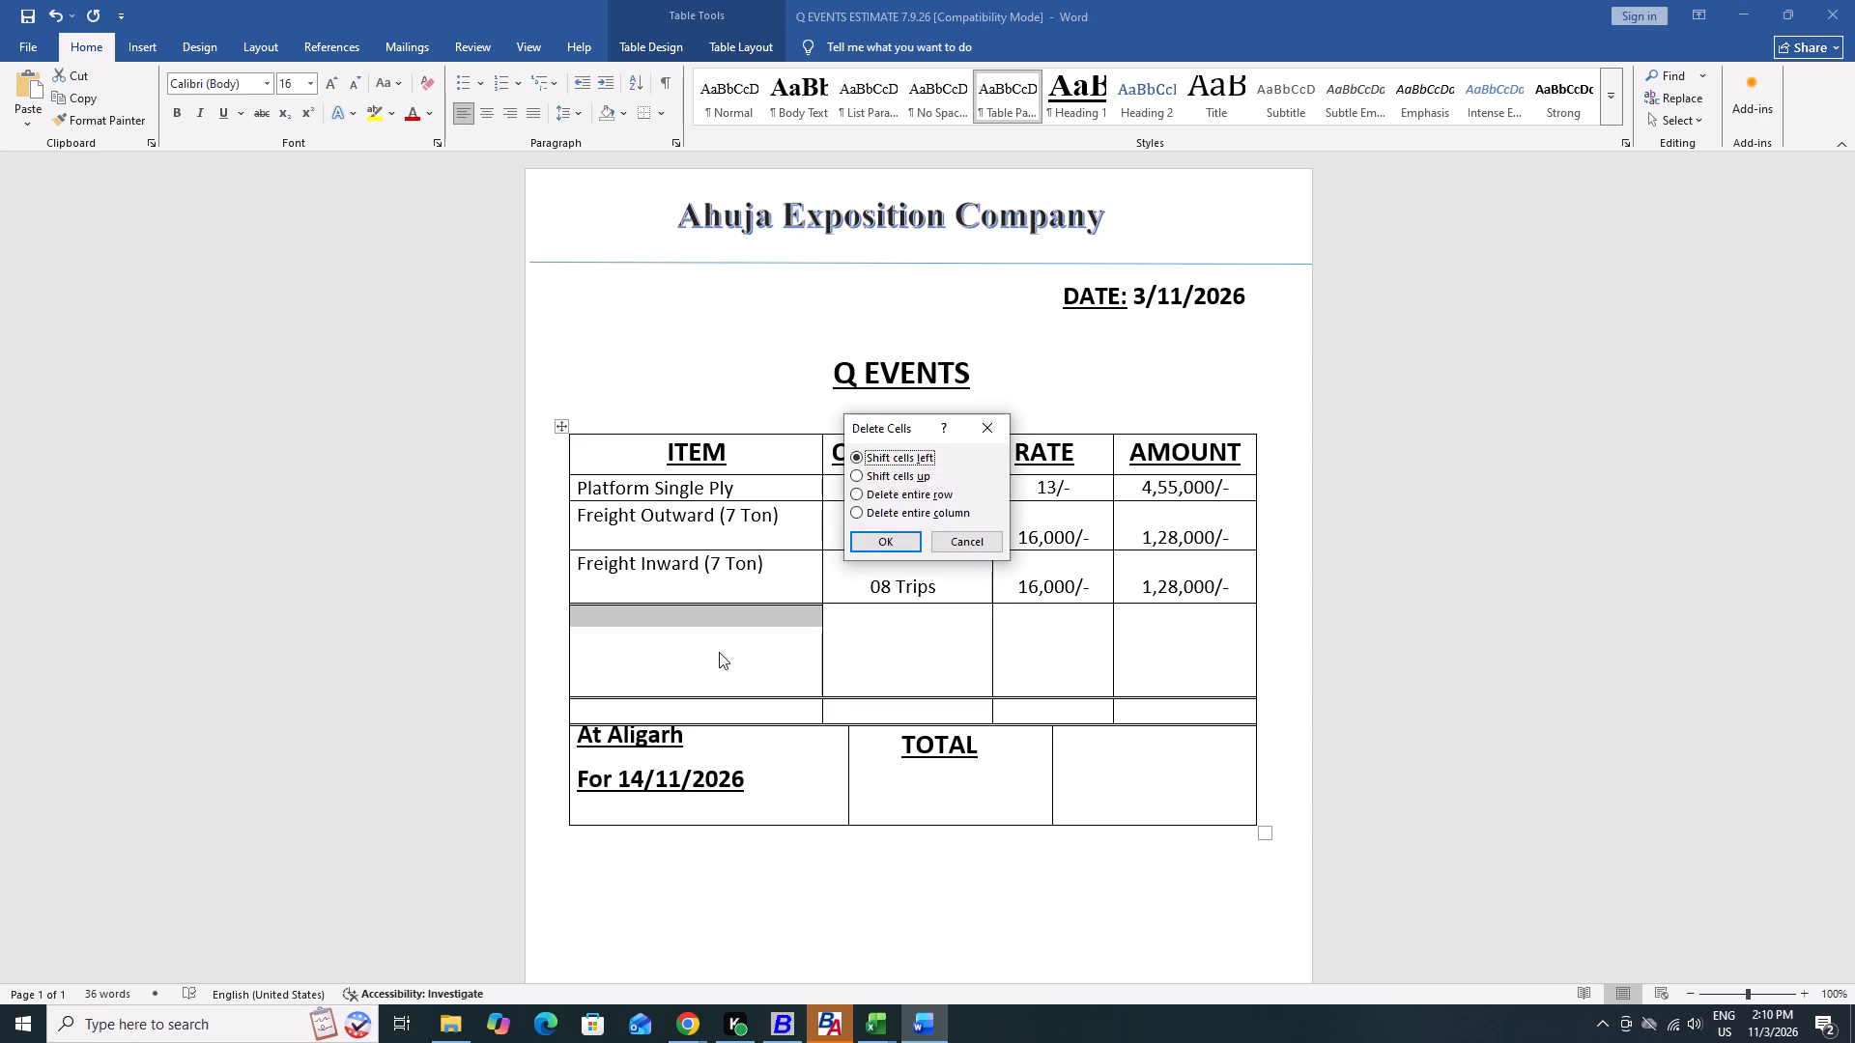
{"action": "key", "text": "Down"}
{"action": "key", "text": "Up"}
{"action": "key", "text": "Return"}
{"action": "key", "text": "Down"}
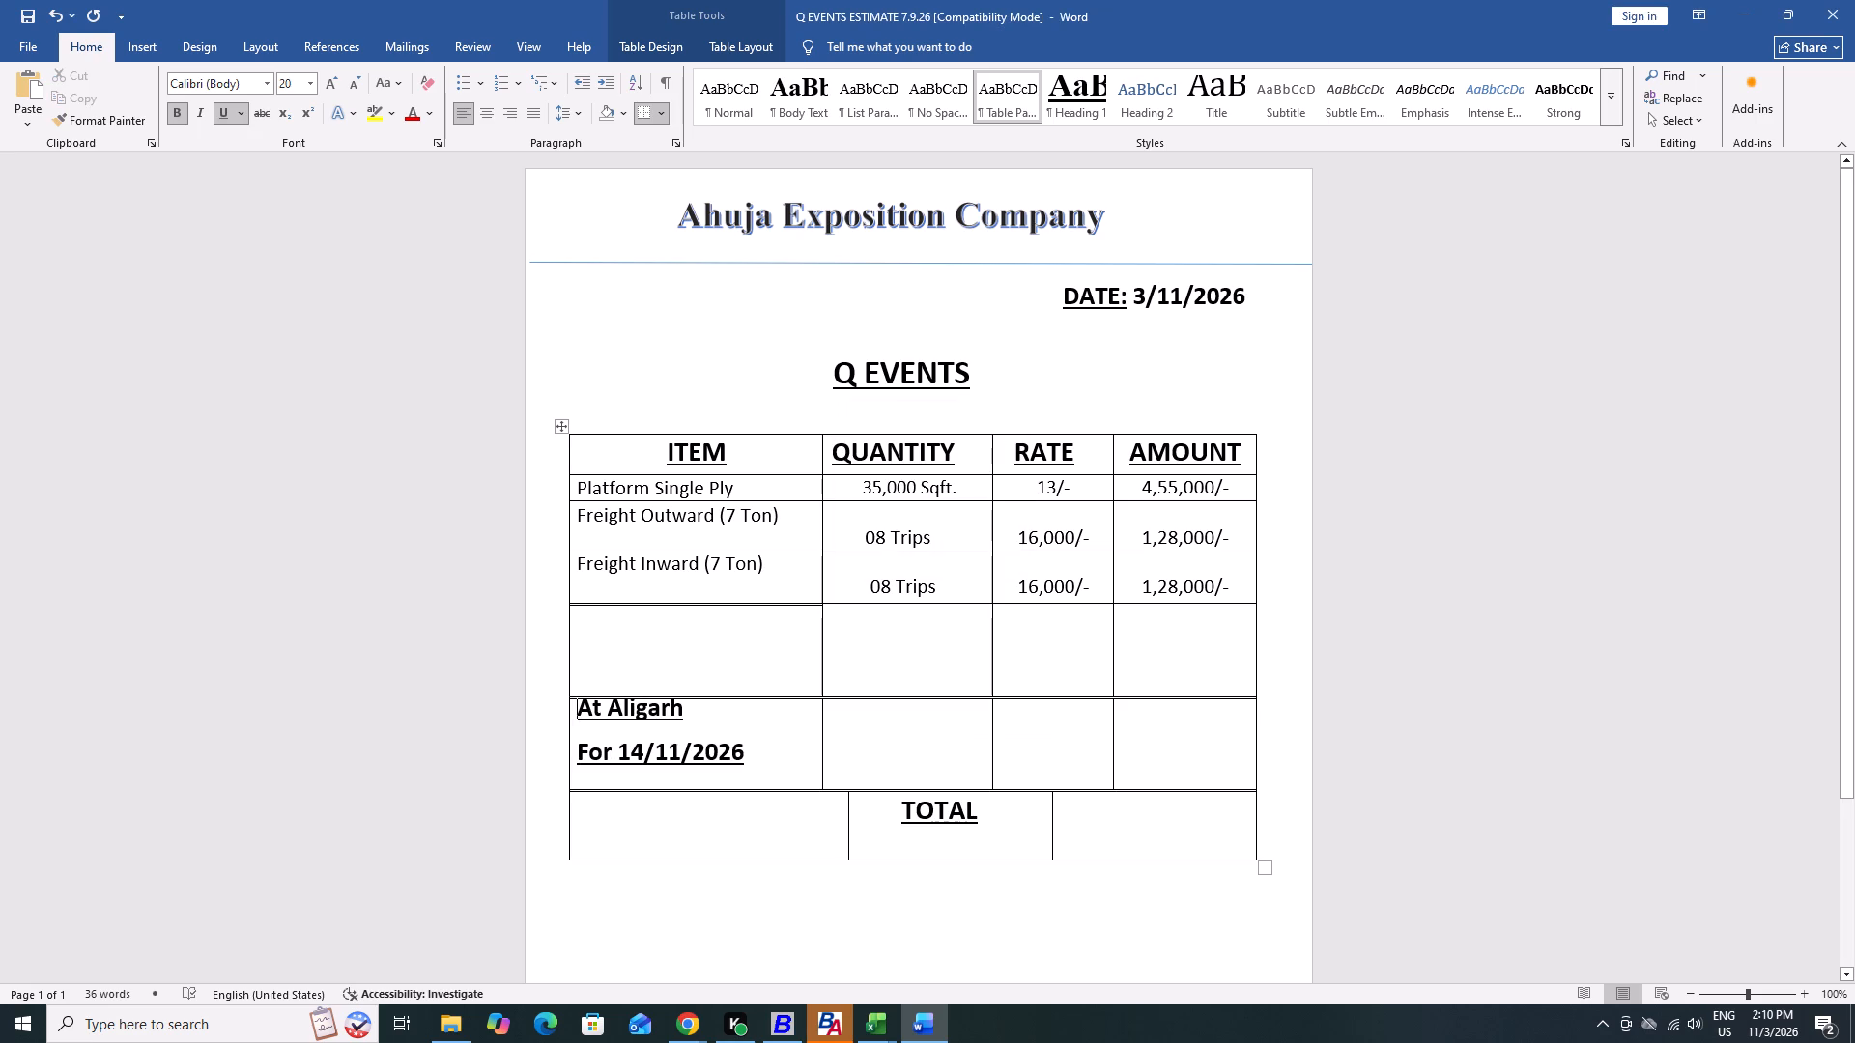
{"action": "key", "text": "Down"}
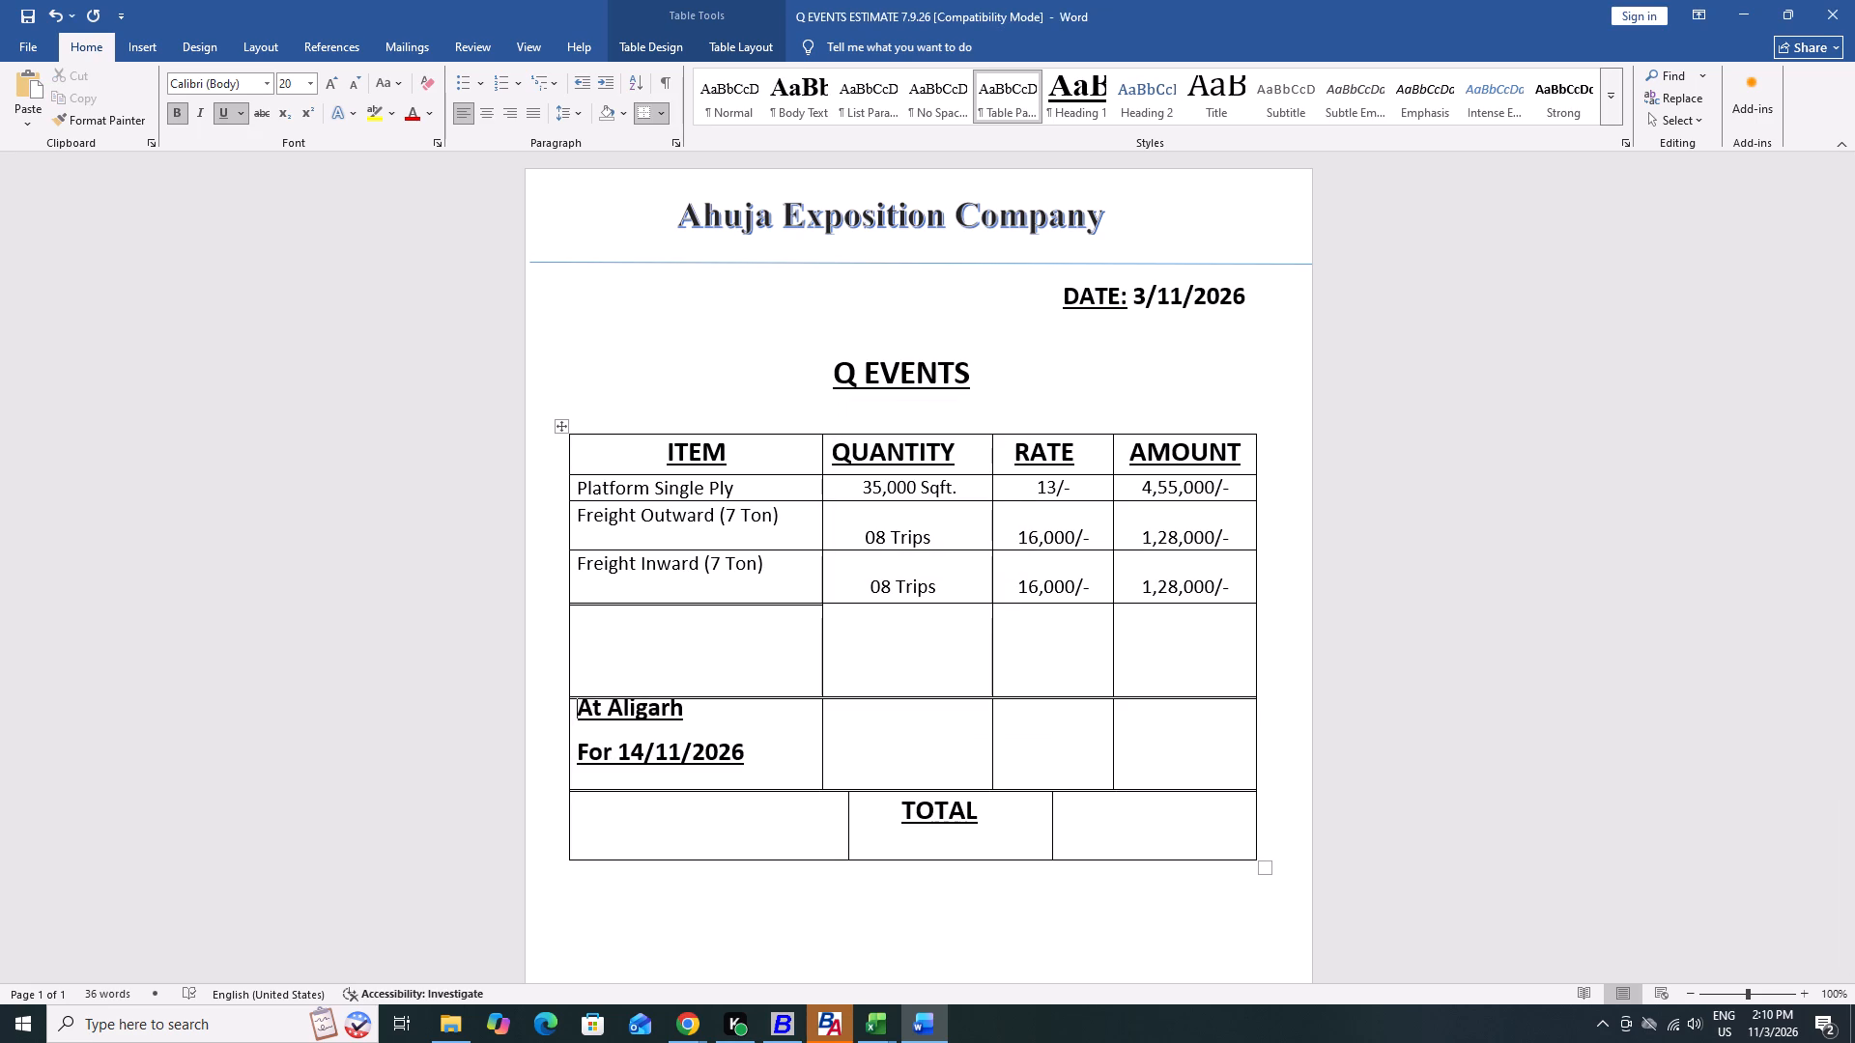
Delete the entire empty table row directly below the Freight Inward row.
{"action": "key", "text": "Up"}
{"action": "key", "text": "Up"}
{"action": "key", "text": "Up"}
{"action": "key", "text": "Down"}
{"action": "key", "text": "shift+Right"}
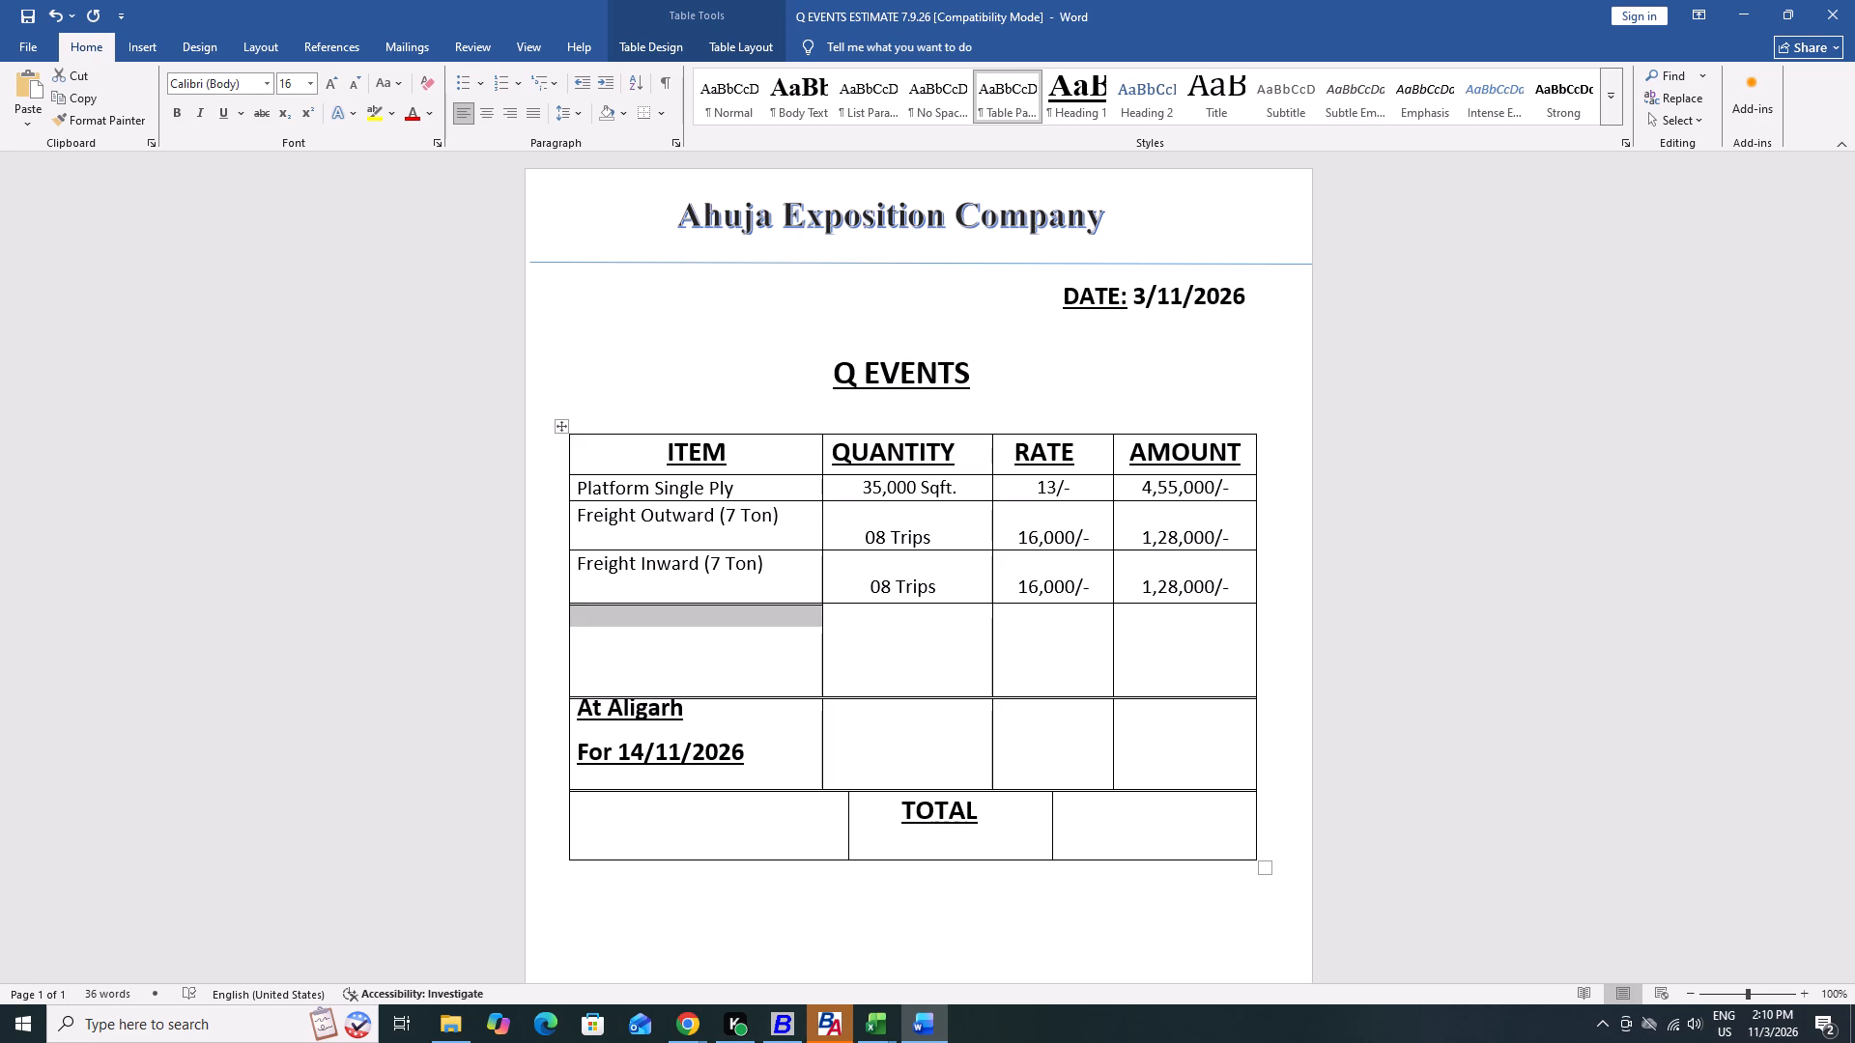
{"action": "key", "text": "shift+Right"}
{"action": "key", "text": "shift+Right"}
{"action": "key", "text": "shift+Right"}
{"action": "key", "text": "BackSpace"}
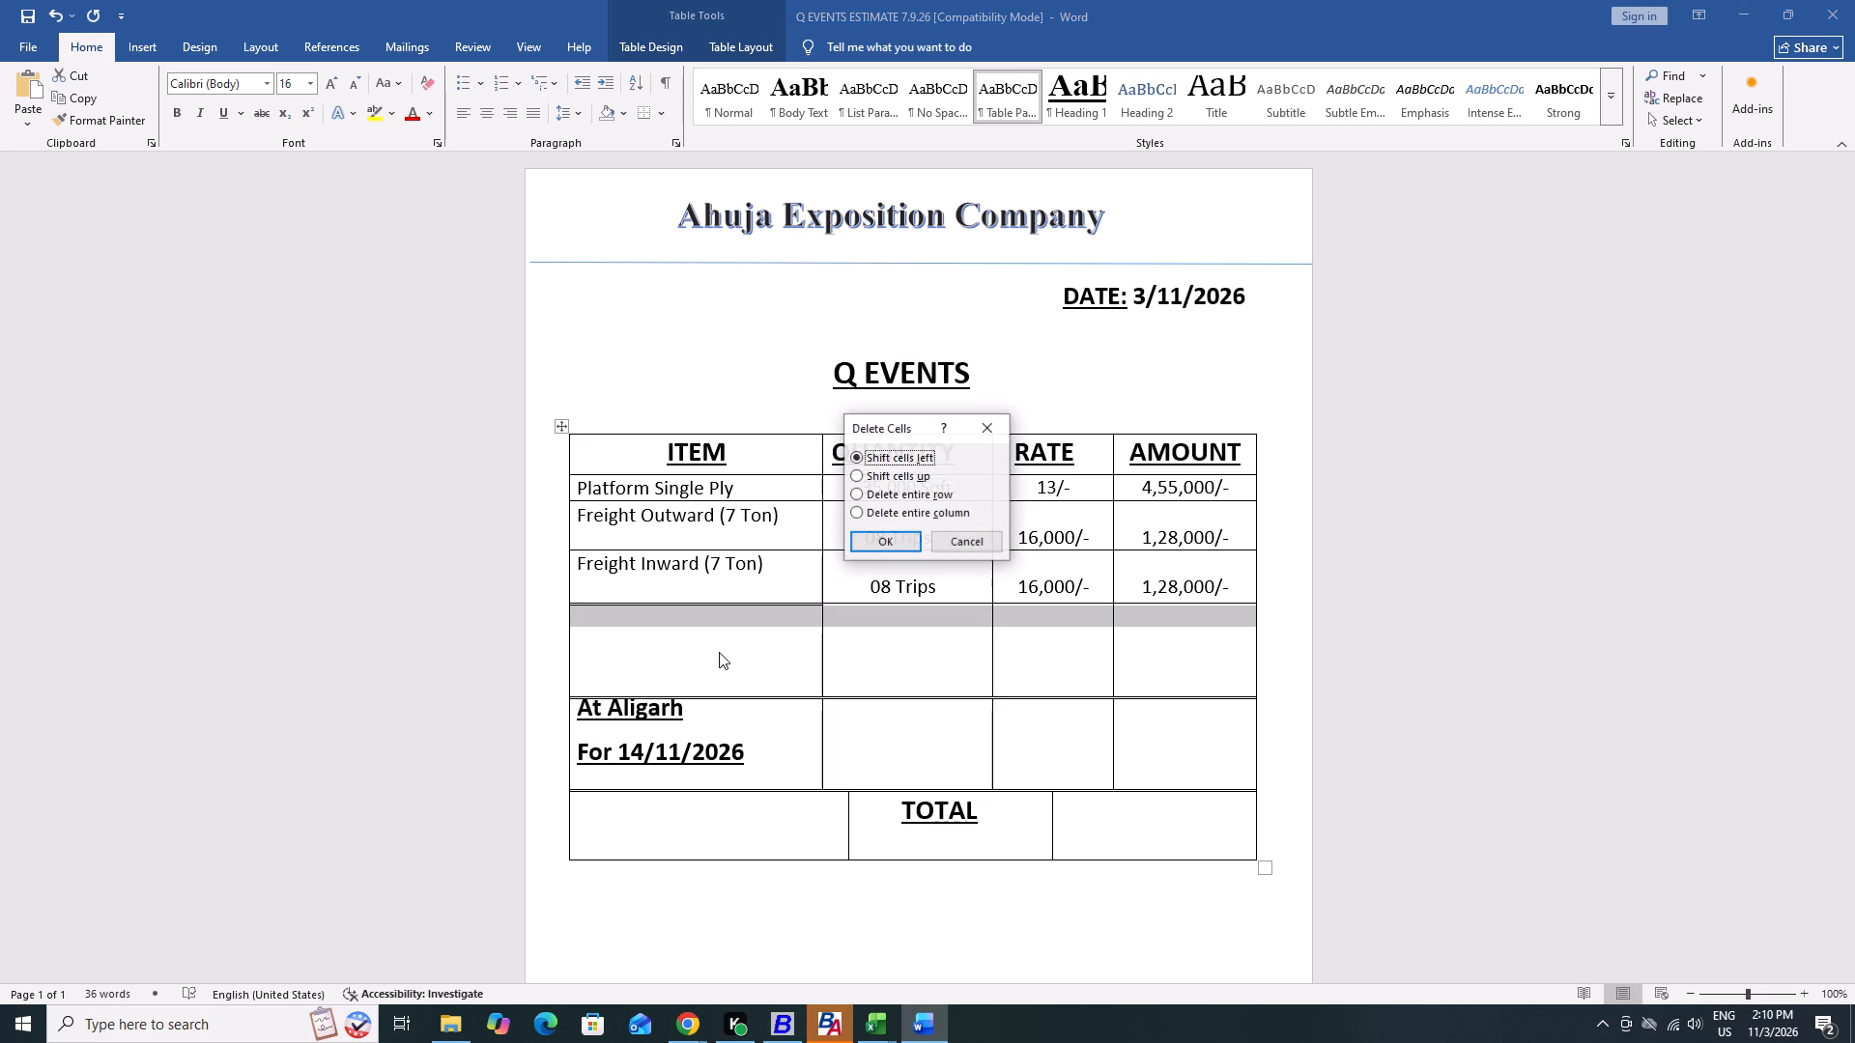
{"action": "key", "text": "Down"}
{"action": "key", "text": "Down"}
{"action": "key", "text": "Down"}
{"action": "key", "text": "Up"}
{"action": "key", "text": "Return"}
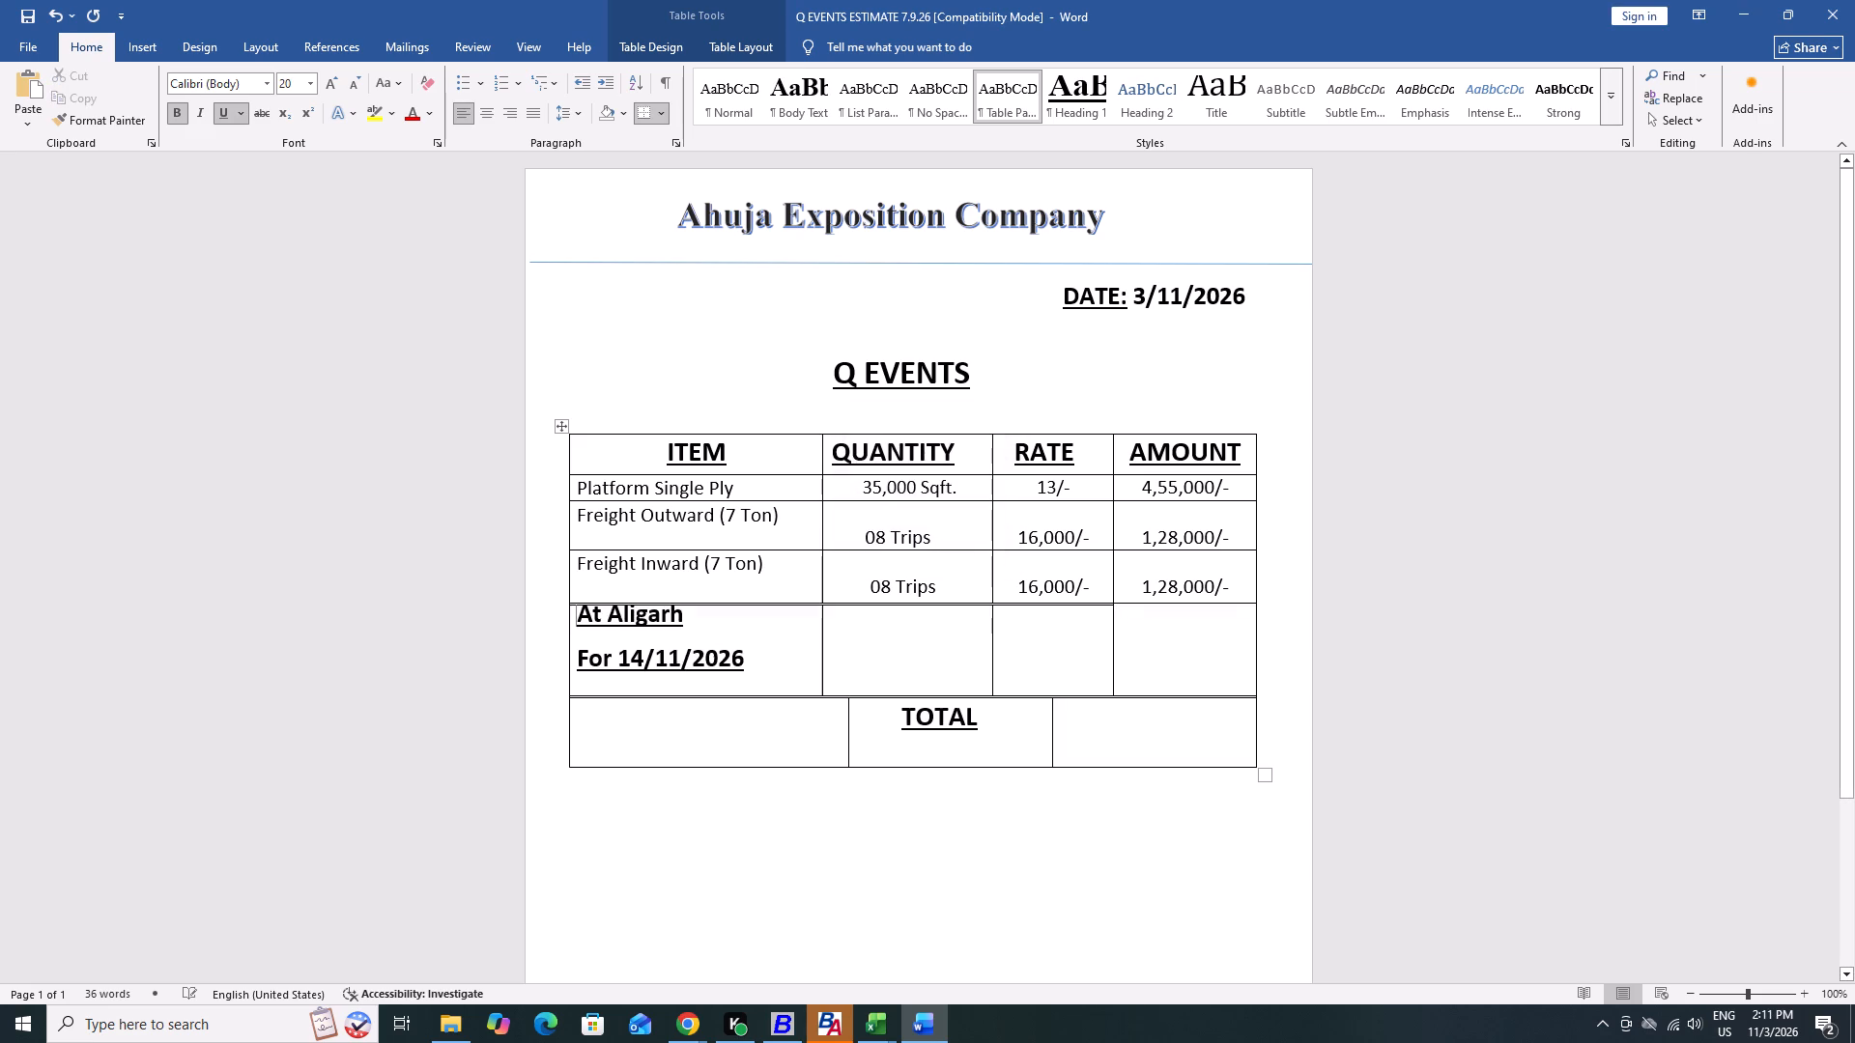
Move the "At Aligarh" and "For 14/11/2026" lines into the first cell of the TOTAL row.
{"action": "key", "text": "Down"}
{"action": "key", "text": "Up"}
{"action": "key", "text": "ctrl+shift+Down"}
{"action": "key", "text": "shift+Down"}
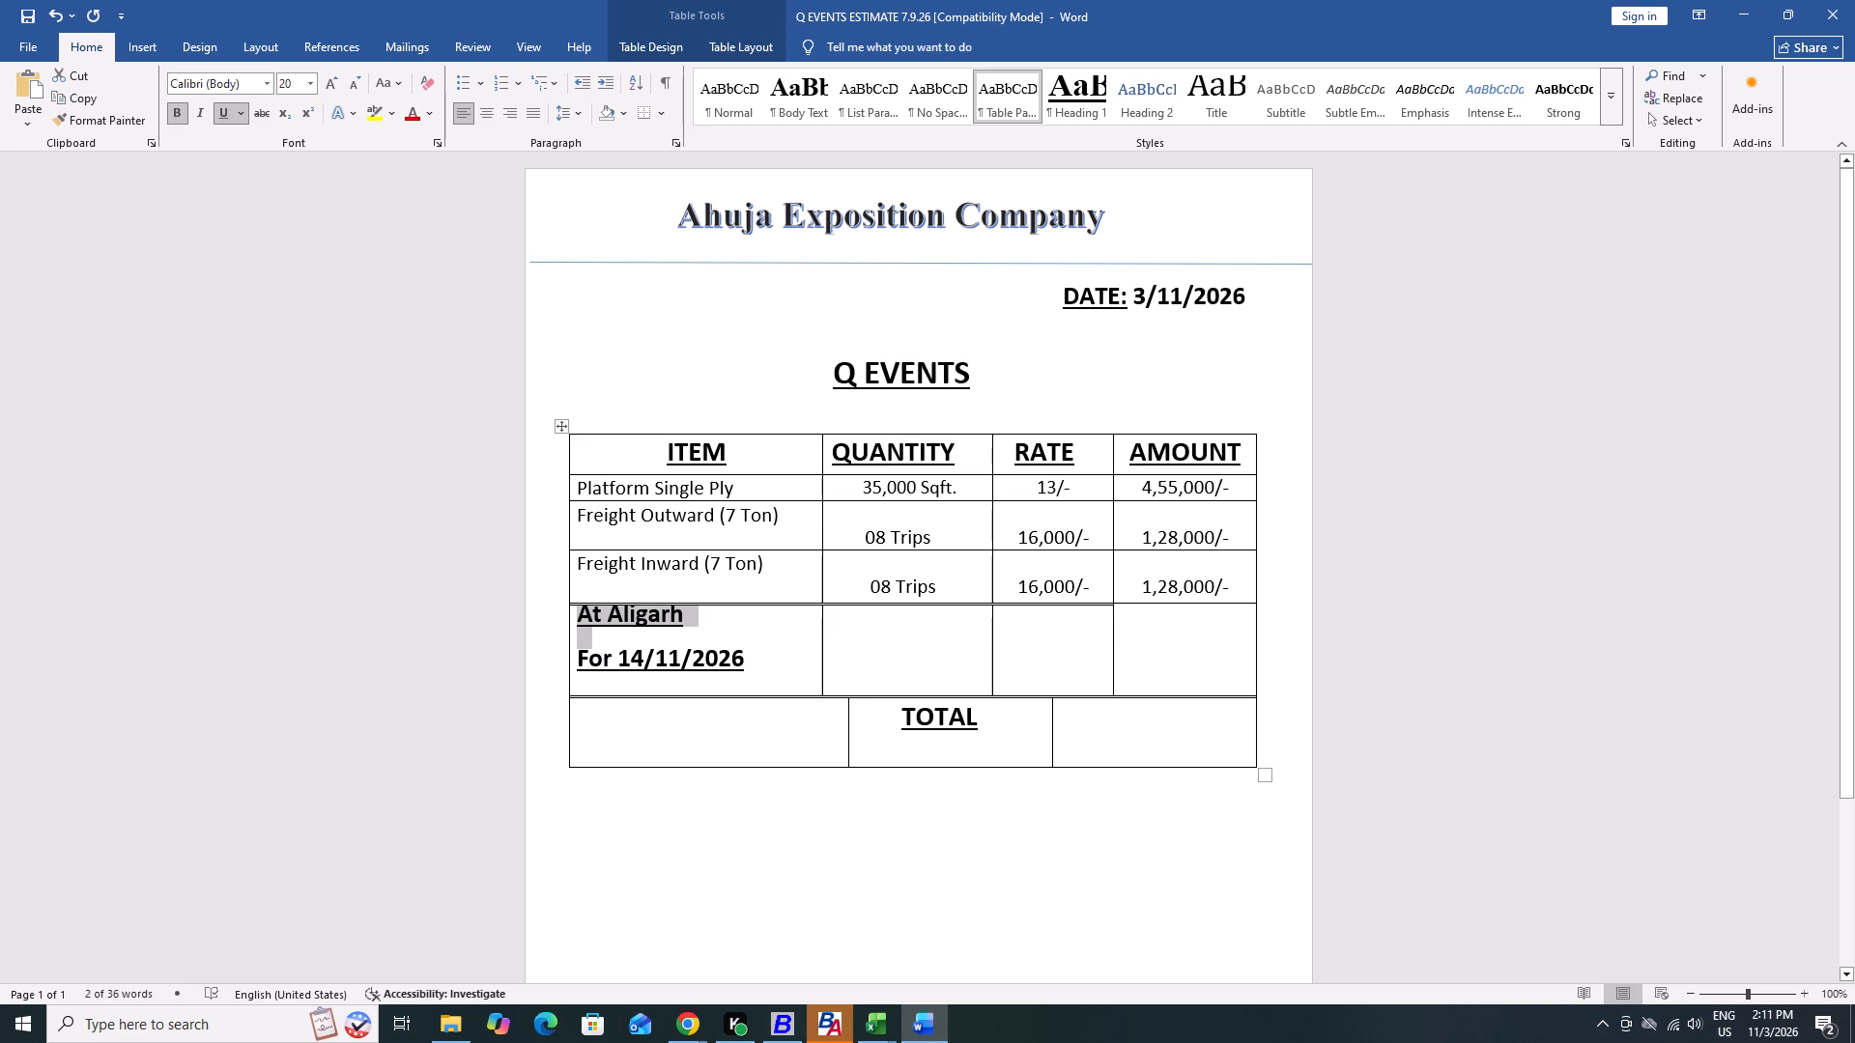
{"action": "key", "text": "shift+Down"}
{"action": "key", "text": "shift+Down"}
{"action": "key", "text": "shift+Up"}
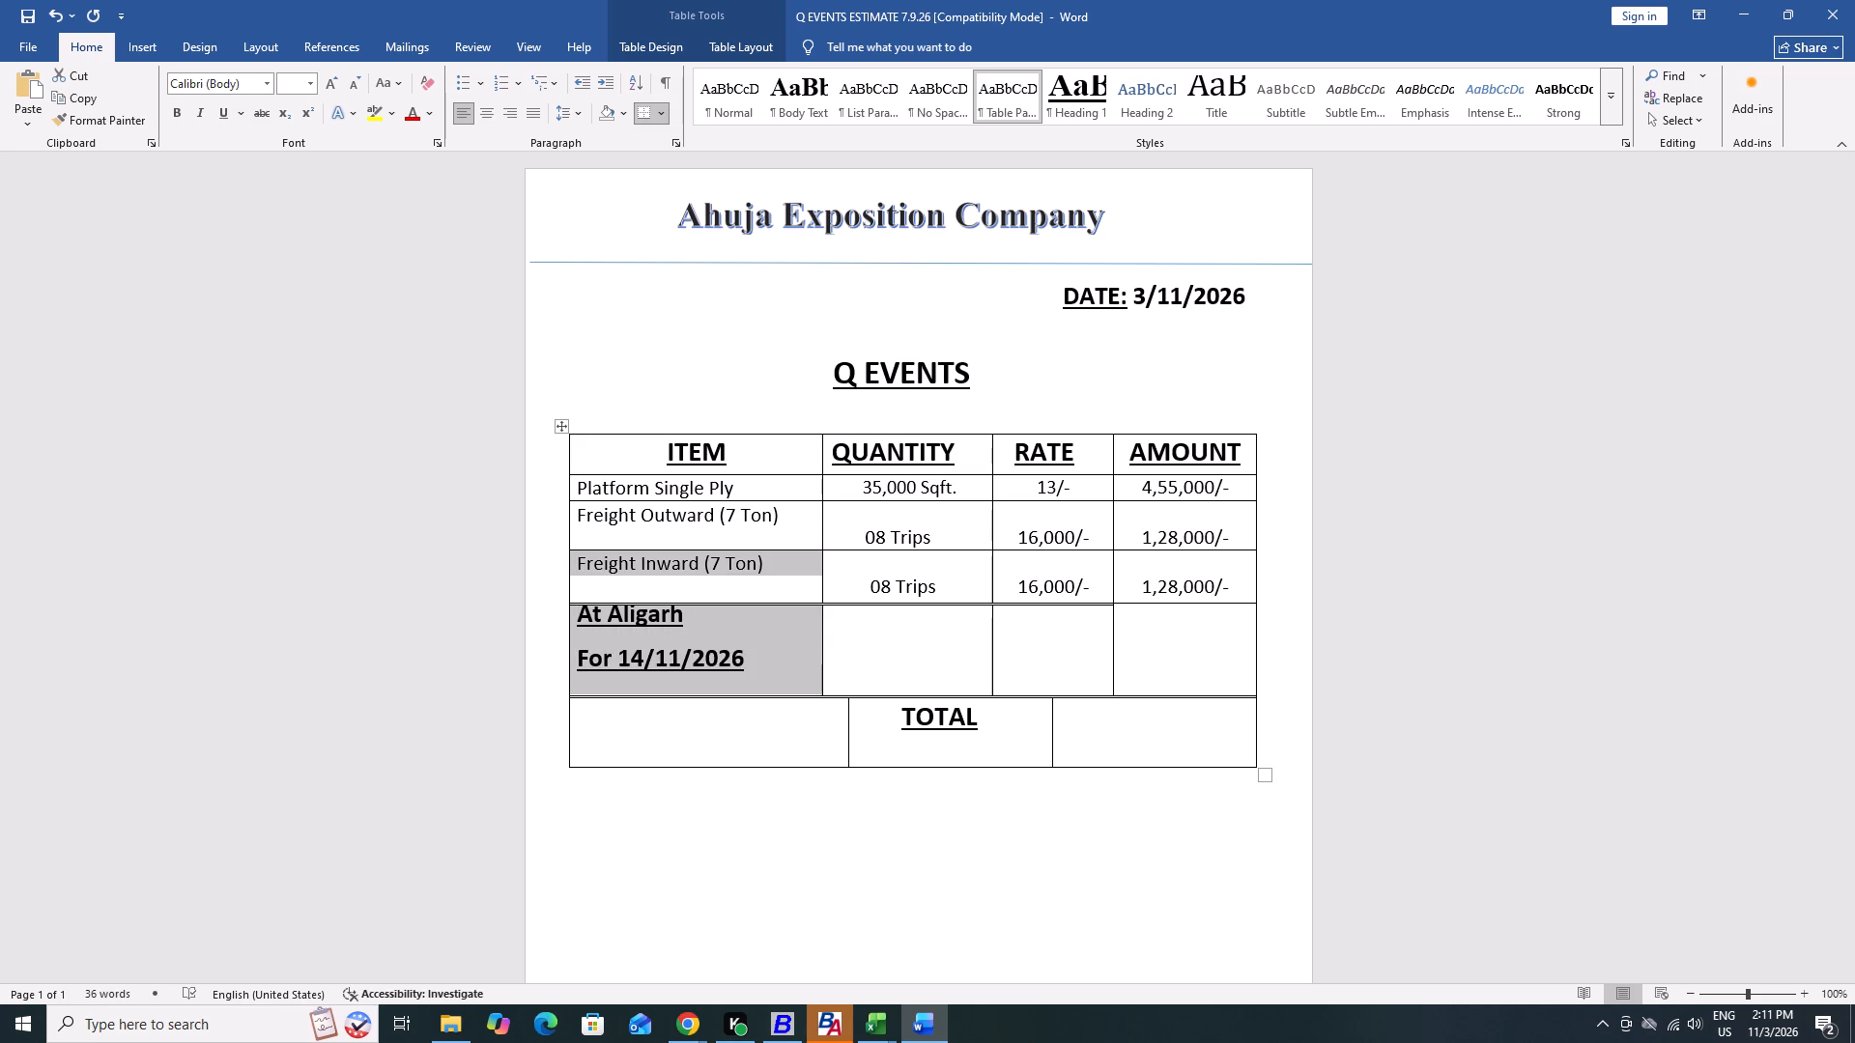
{"action": "key", "text": "shift+Up"}
{"action": "key", "text": "shift+Down"}
{"action": "key", "text": "shift+Down"}
{"action": "key", "text": "Down"}
{"action": "key", "text": "Up"}
{"action": "key", "text": "Left"}
{"action": "key", "text": "Left"}
{"action": "key", "text": "Left"}
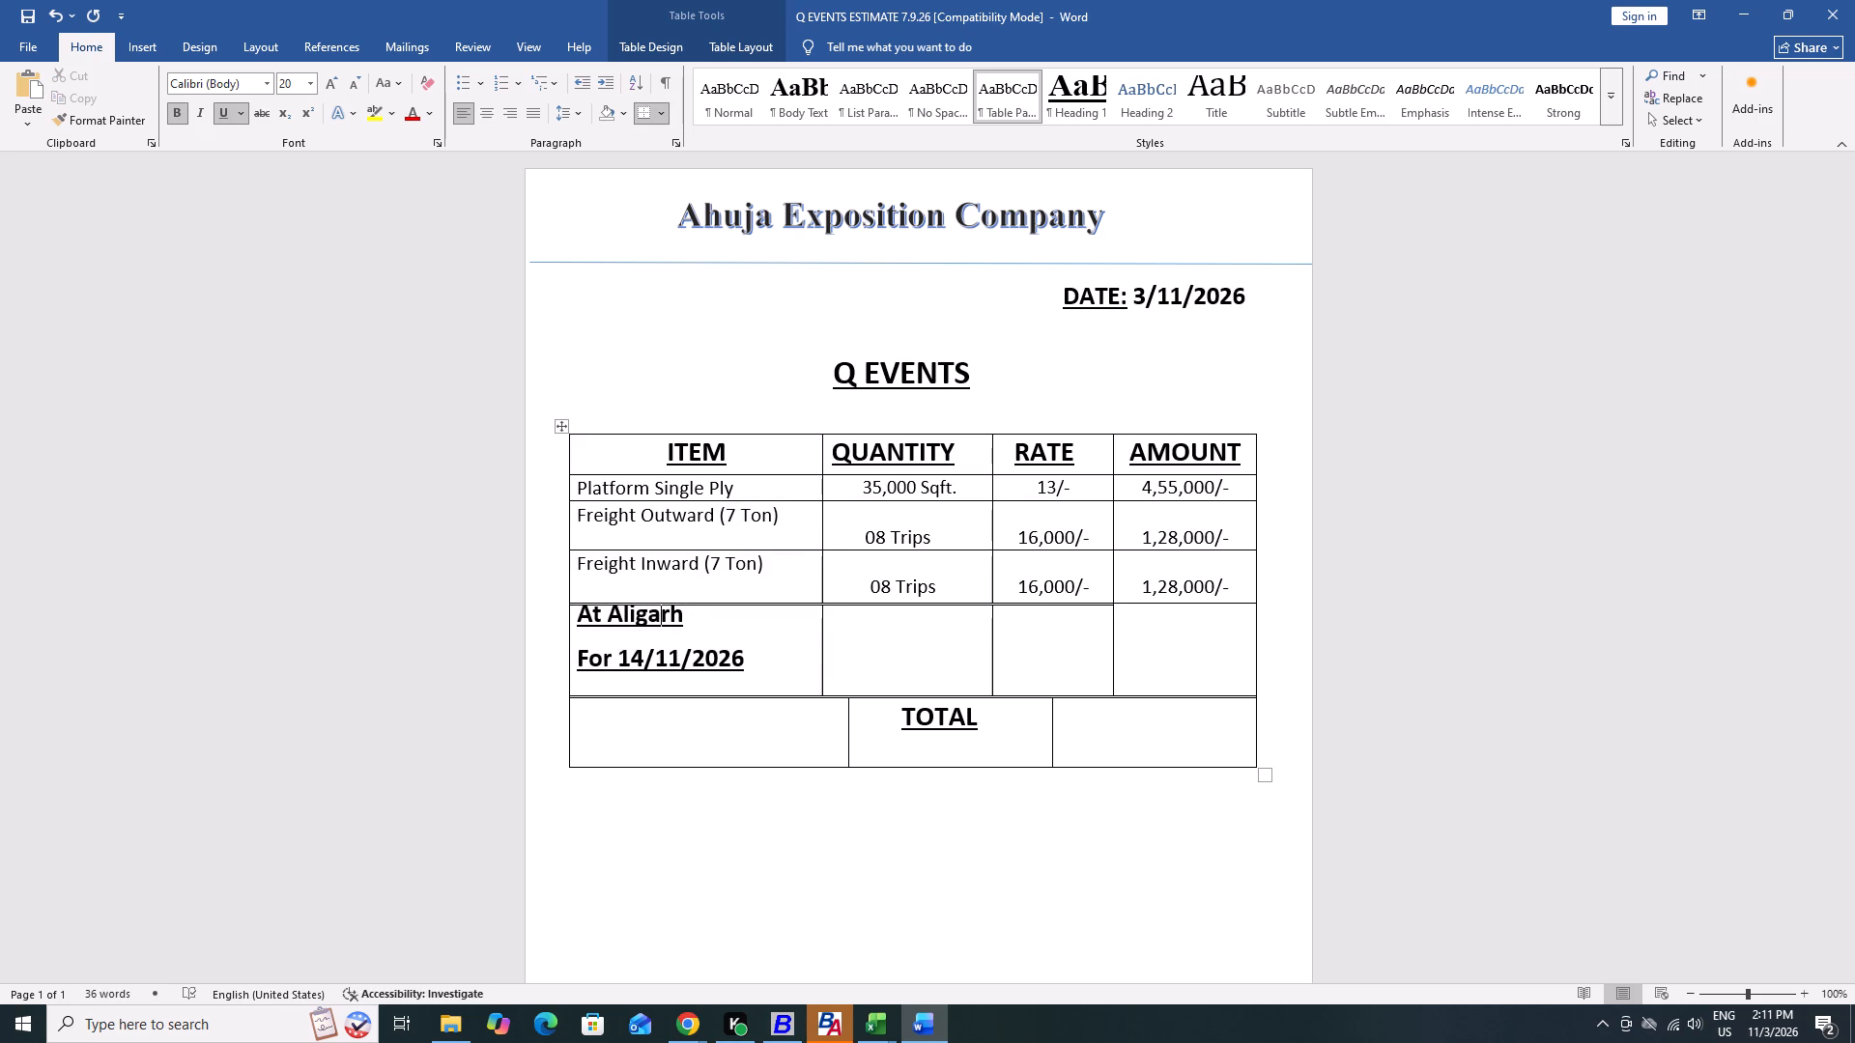
{"action": "key", "text": "Left"}
{"action": "key", "text": "Left"}
{"action": "key", "text": "Left"}
{"action": "key", "text": "Left"}
{"action": "key", "text": "Left"}
{"action": "key", "text": "Left"}
{"action": "key", "text": "Left"}
{"action": "key", "text": "shift+Down"}
{"action": "key", "text": "shift+Down"}
{"action": "key", "text": "shift+Down"}
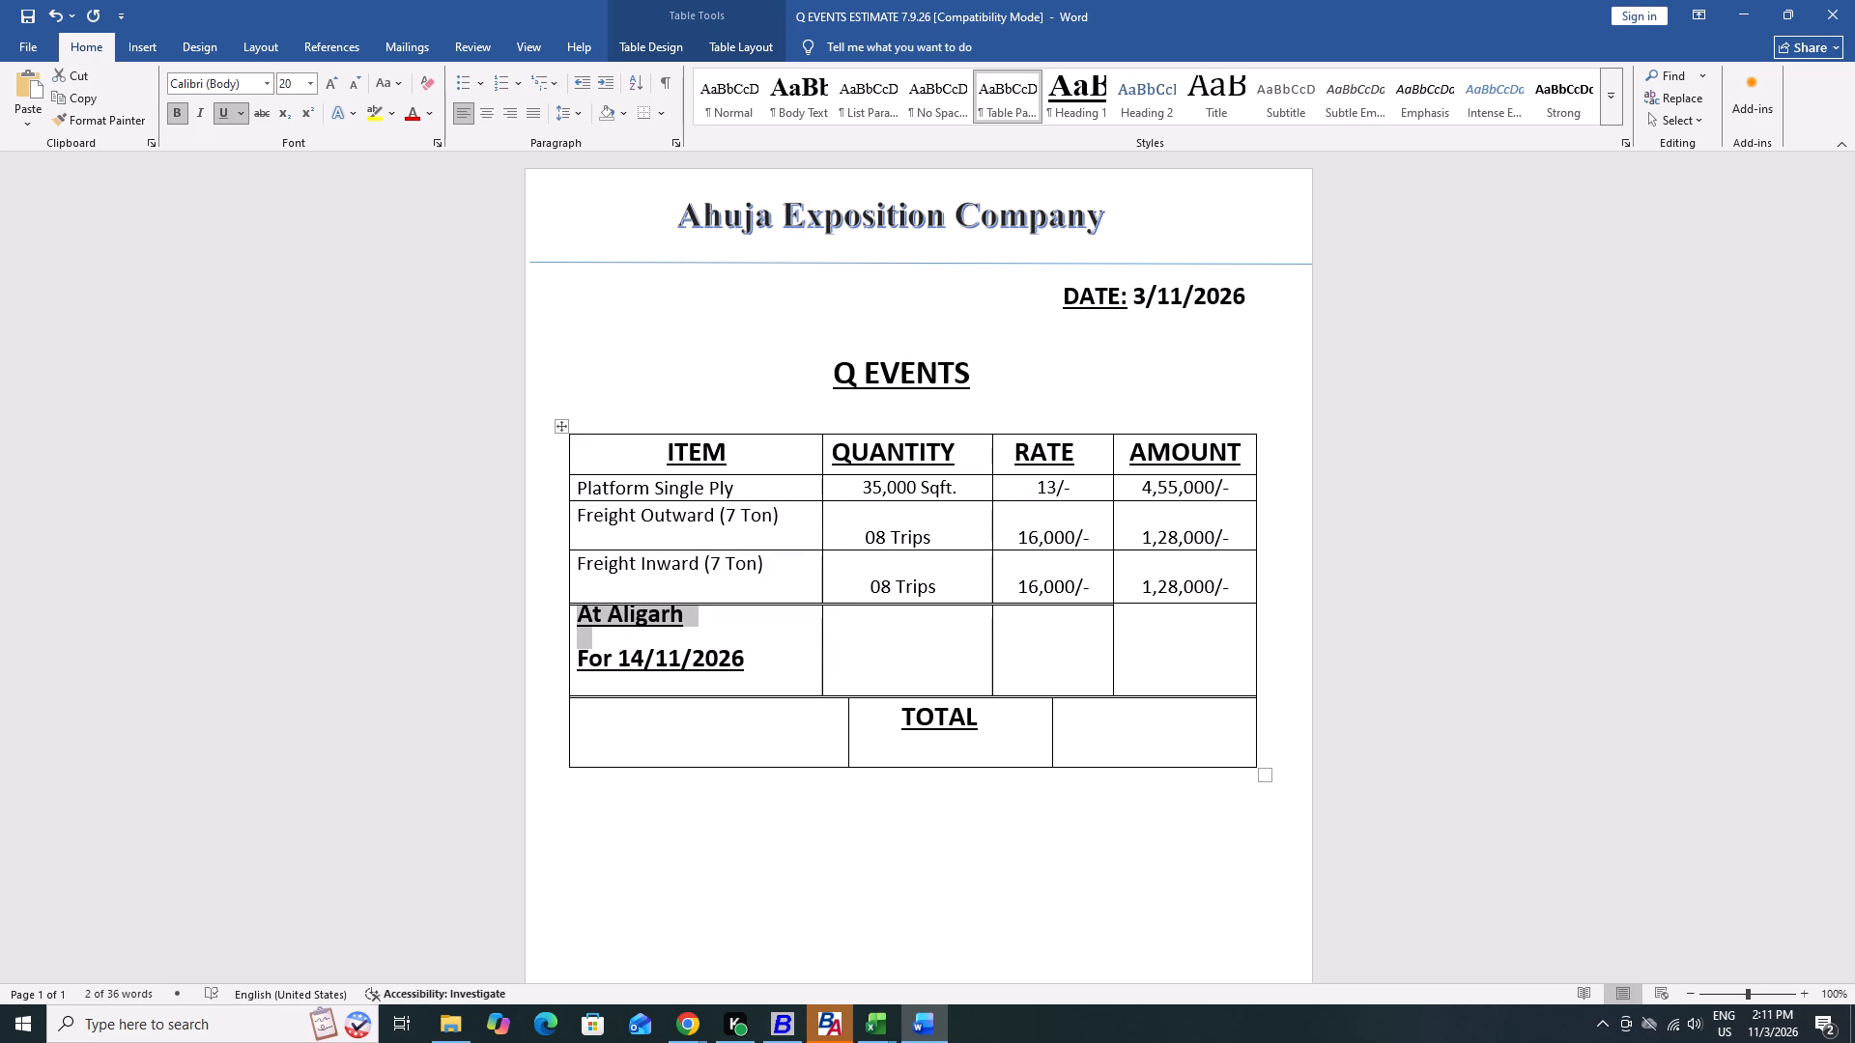
{"action": "key", "text": "ctrl+x"}
{"action": "key", "text": "Down"}
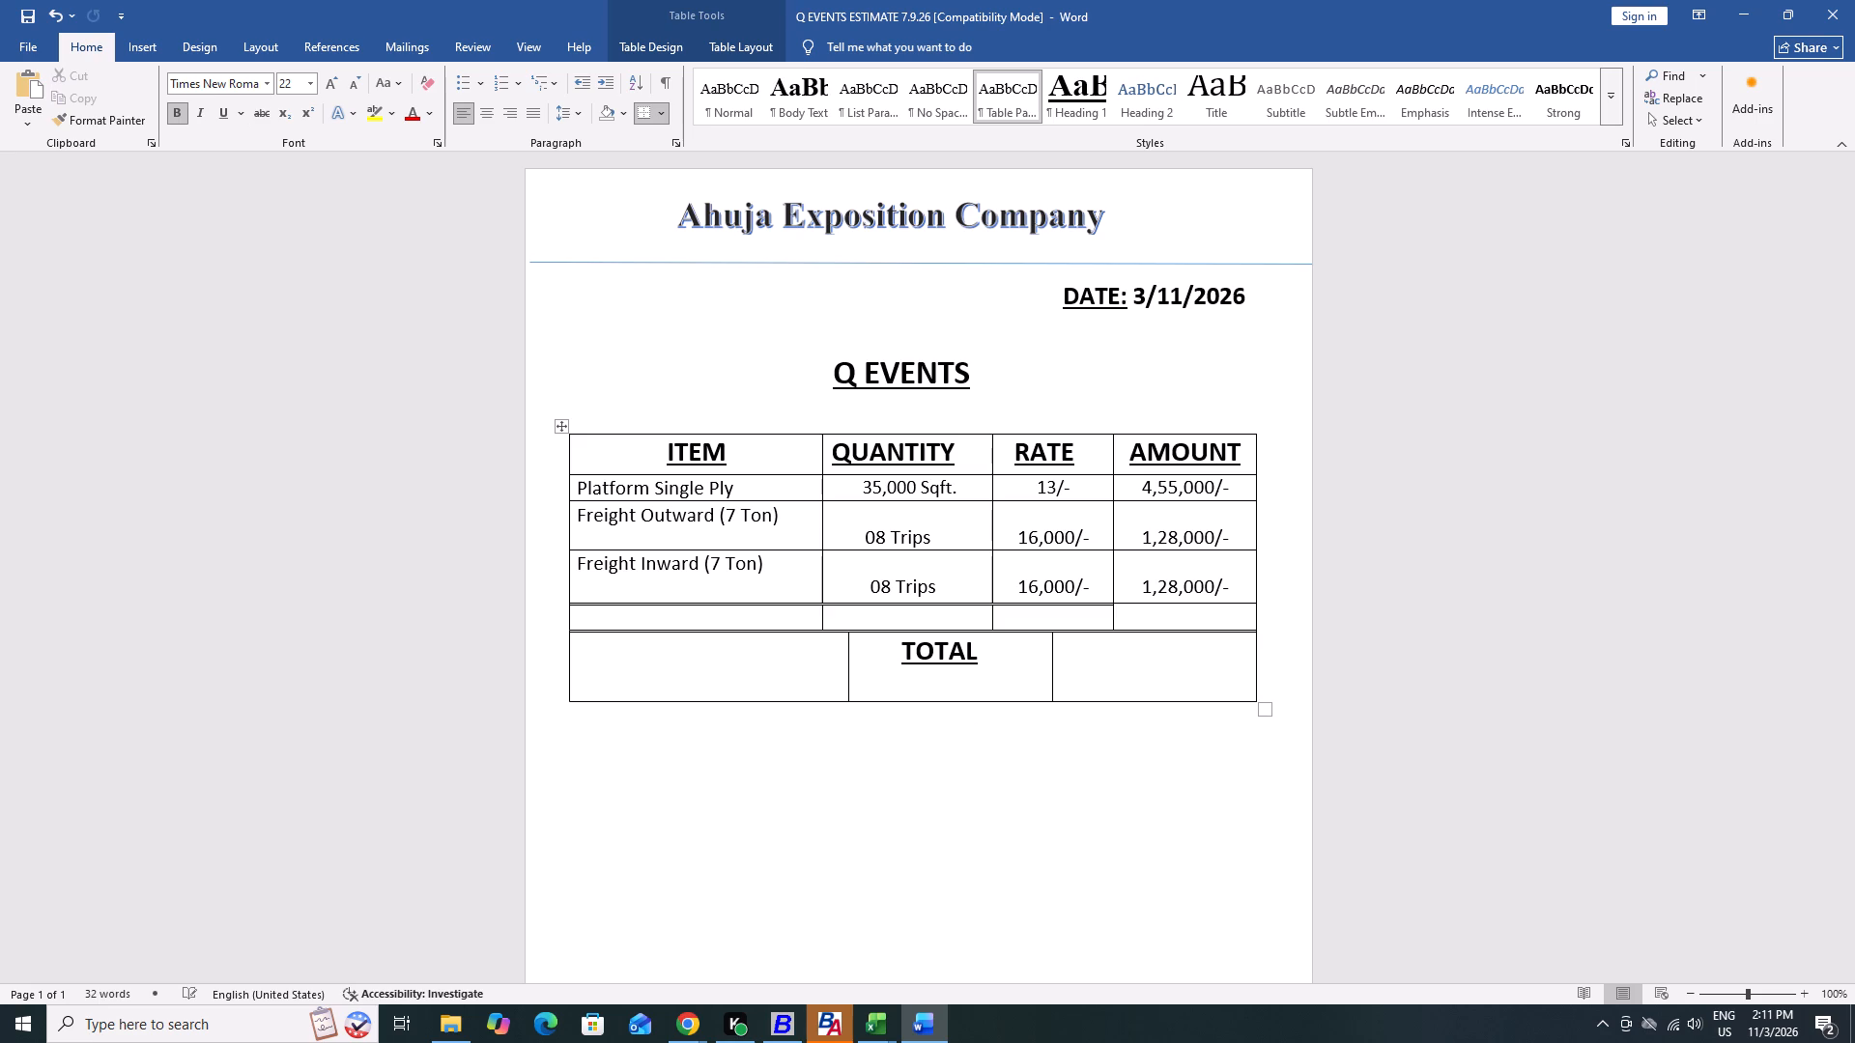
{"action": "key", "text": "ctrl+v"}
Delete the entire empty row between the Freight Inward row and the TOTAL row.
{"action": "key", "text": "Up"}
{"action": "key", "text": "Up"}
{"action": "key", "text": "Up"}
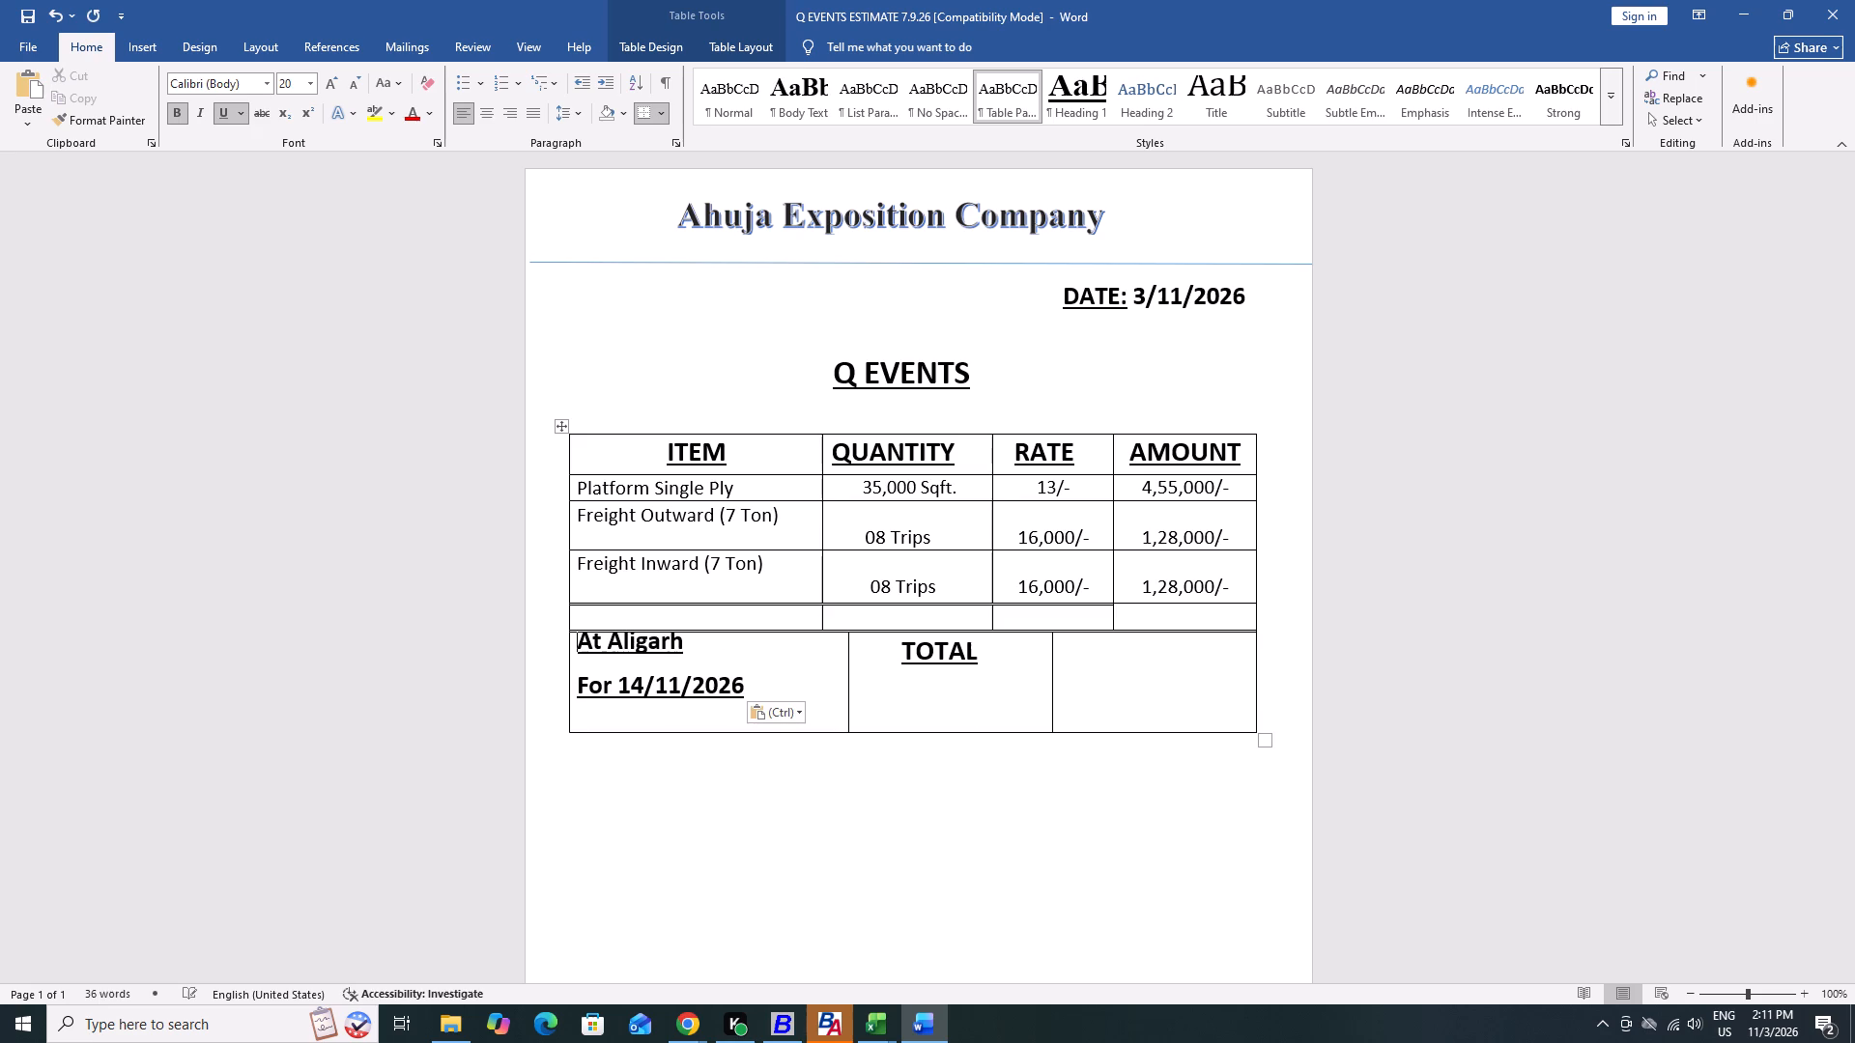
{"action": "key", "text": "Up"}
{"action": "key", "text": "shift+Right"}
{"action": "key", "text": "shift+Right"}
{"action": "key", "text": "shift+Right"}
{"action": "key", "text": "shift+Right"}
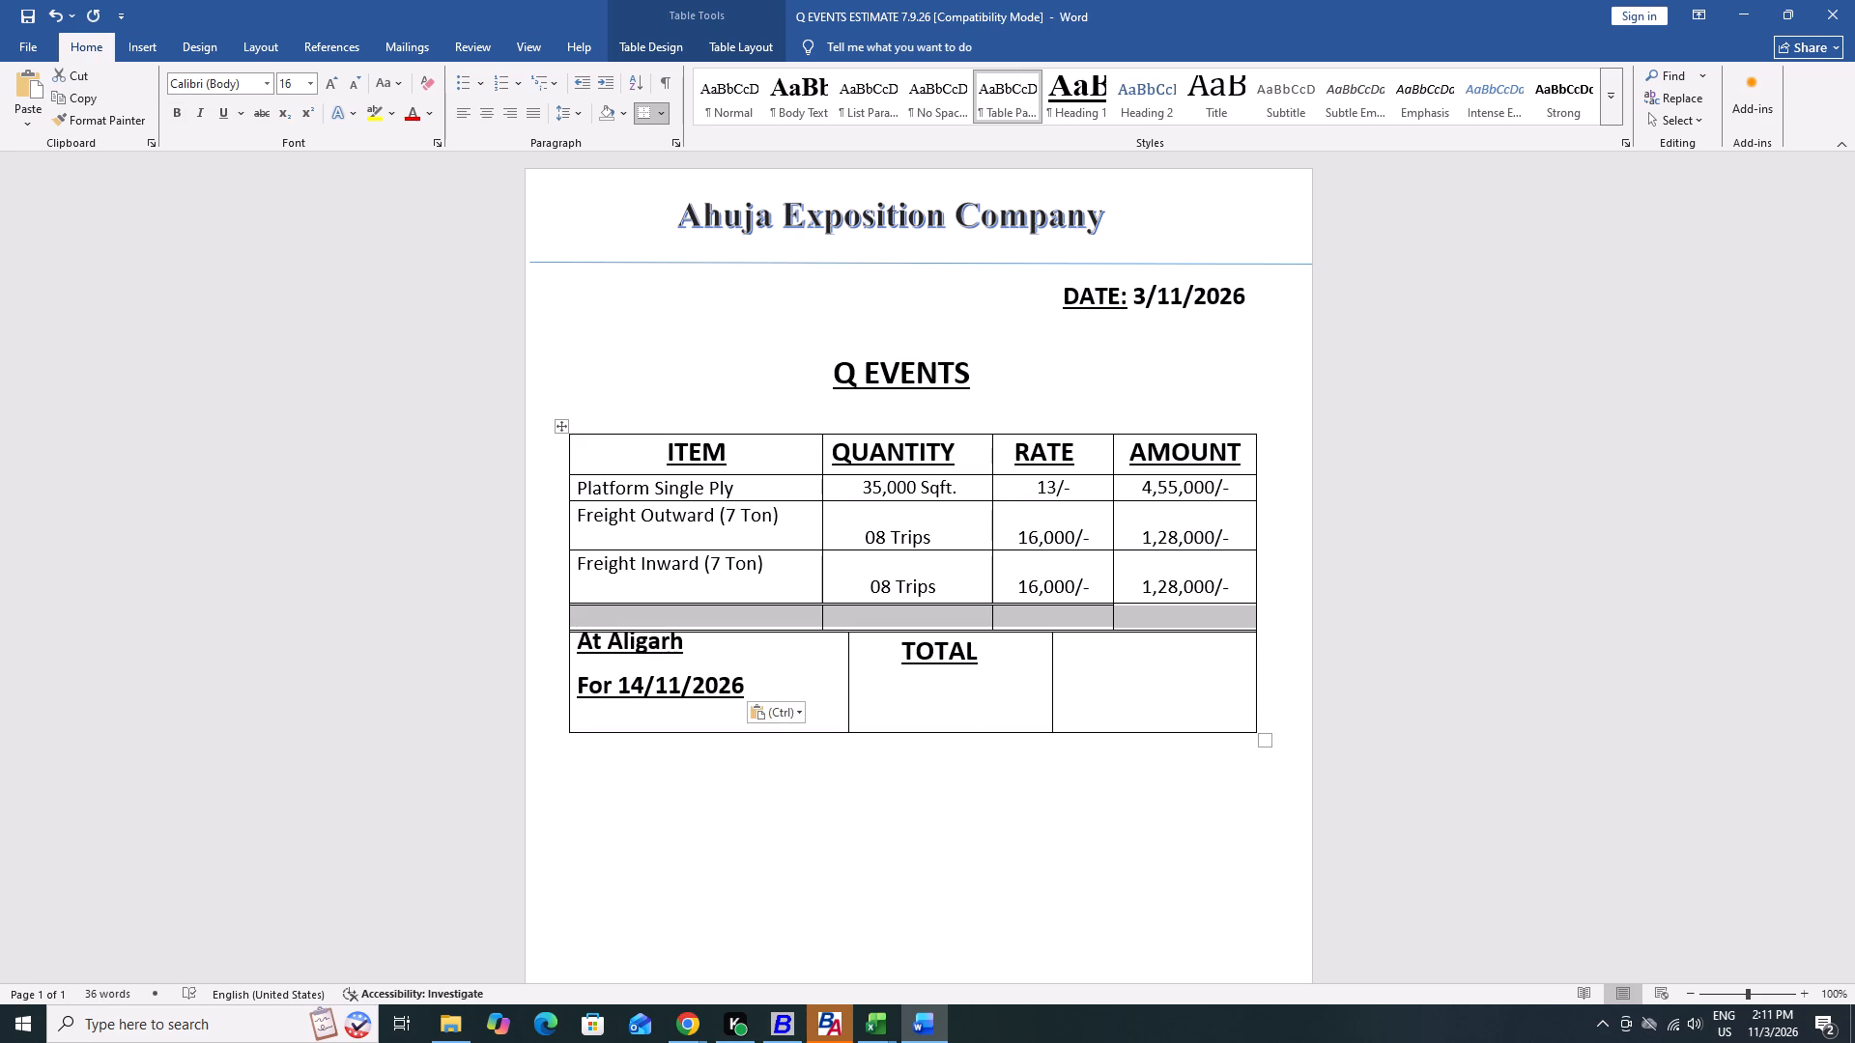
{"action": "key", "text": "BackSpace"}
{"action": "key", "text": "Down"}
{"action": "key", "text": "Down"}
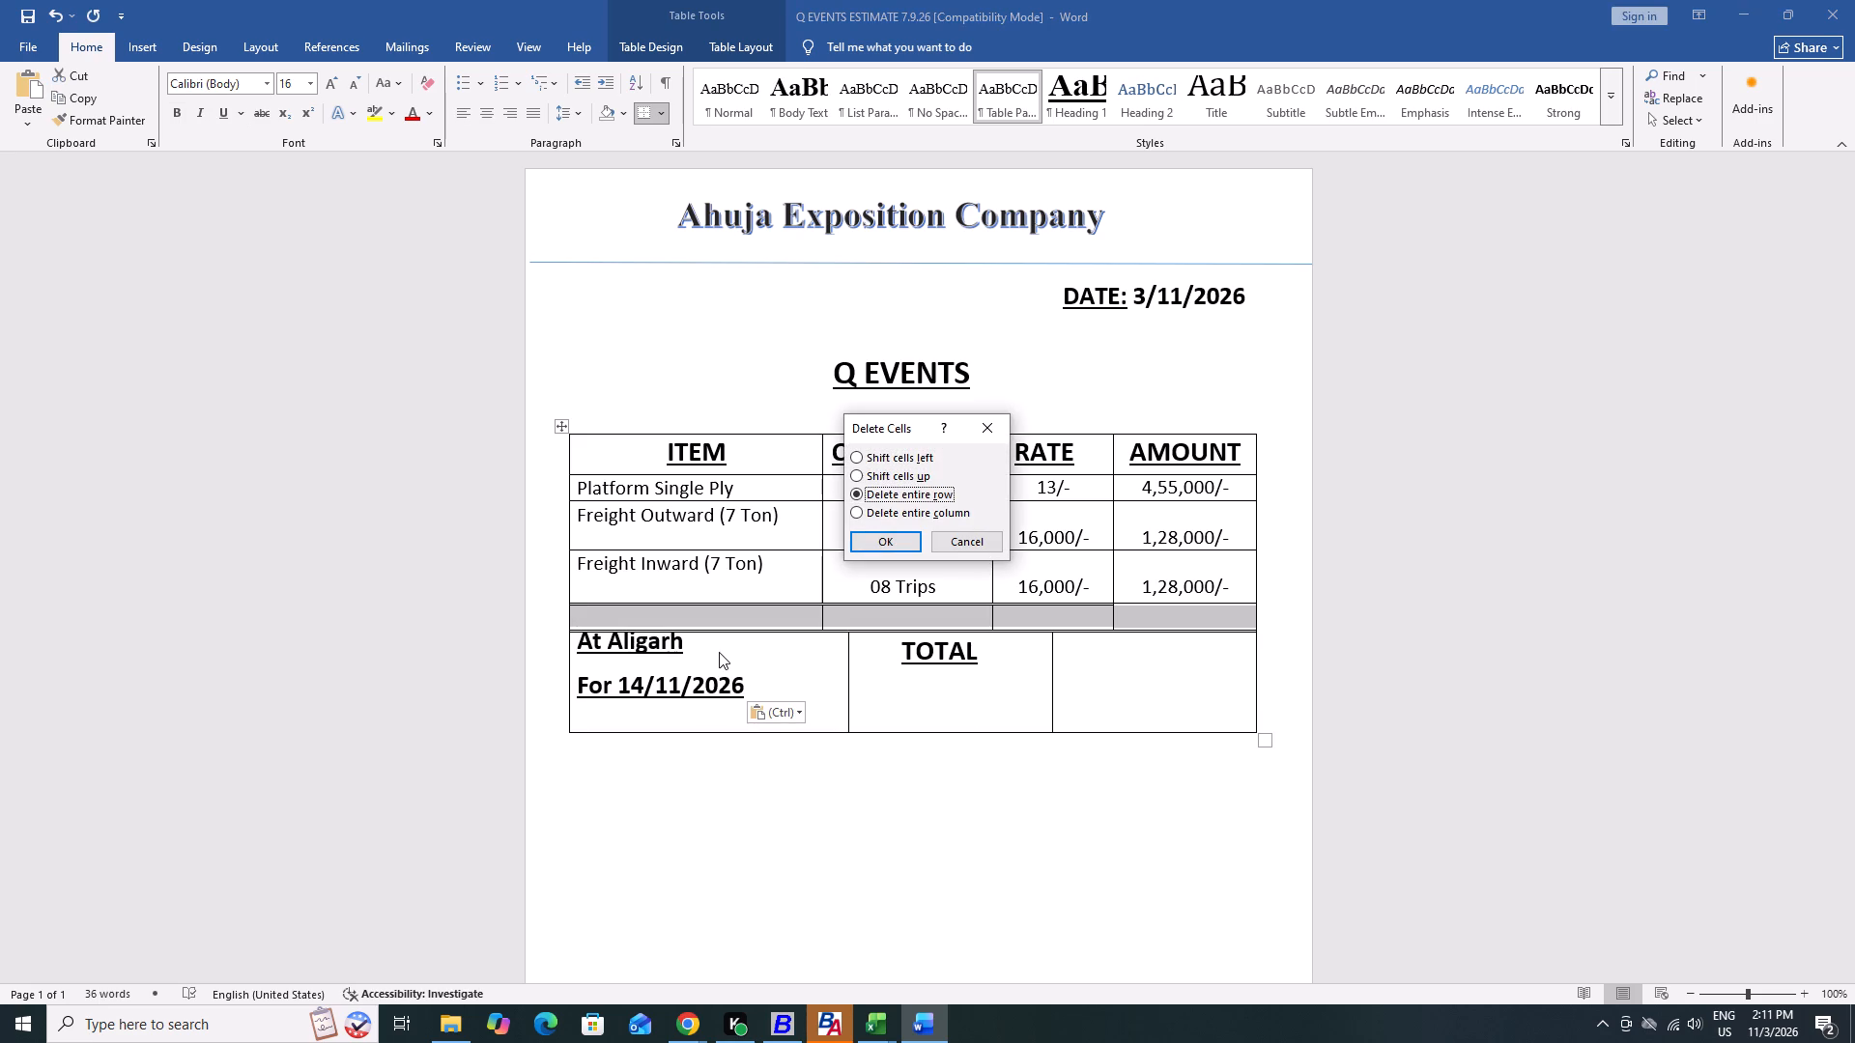
{"action": "key", "text": "Return"}
{"action": "key", "text": "Down"}
{"action": "key", "text": "Down"}
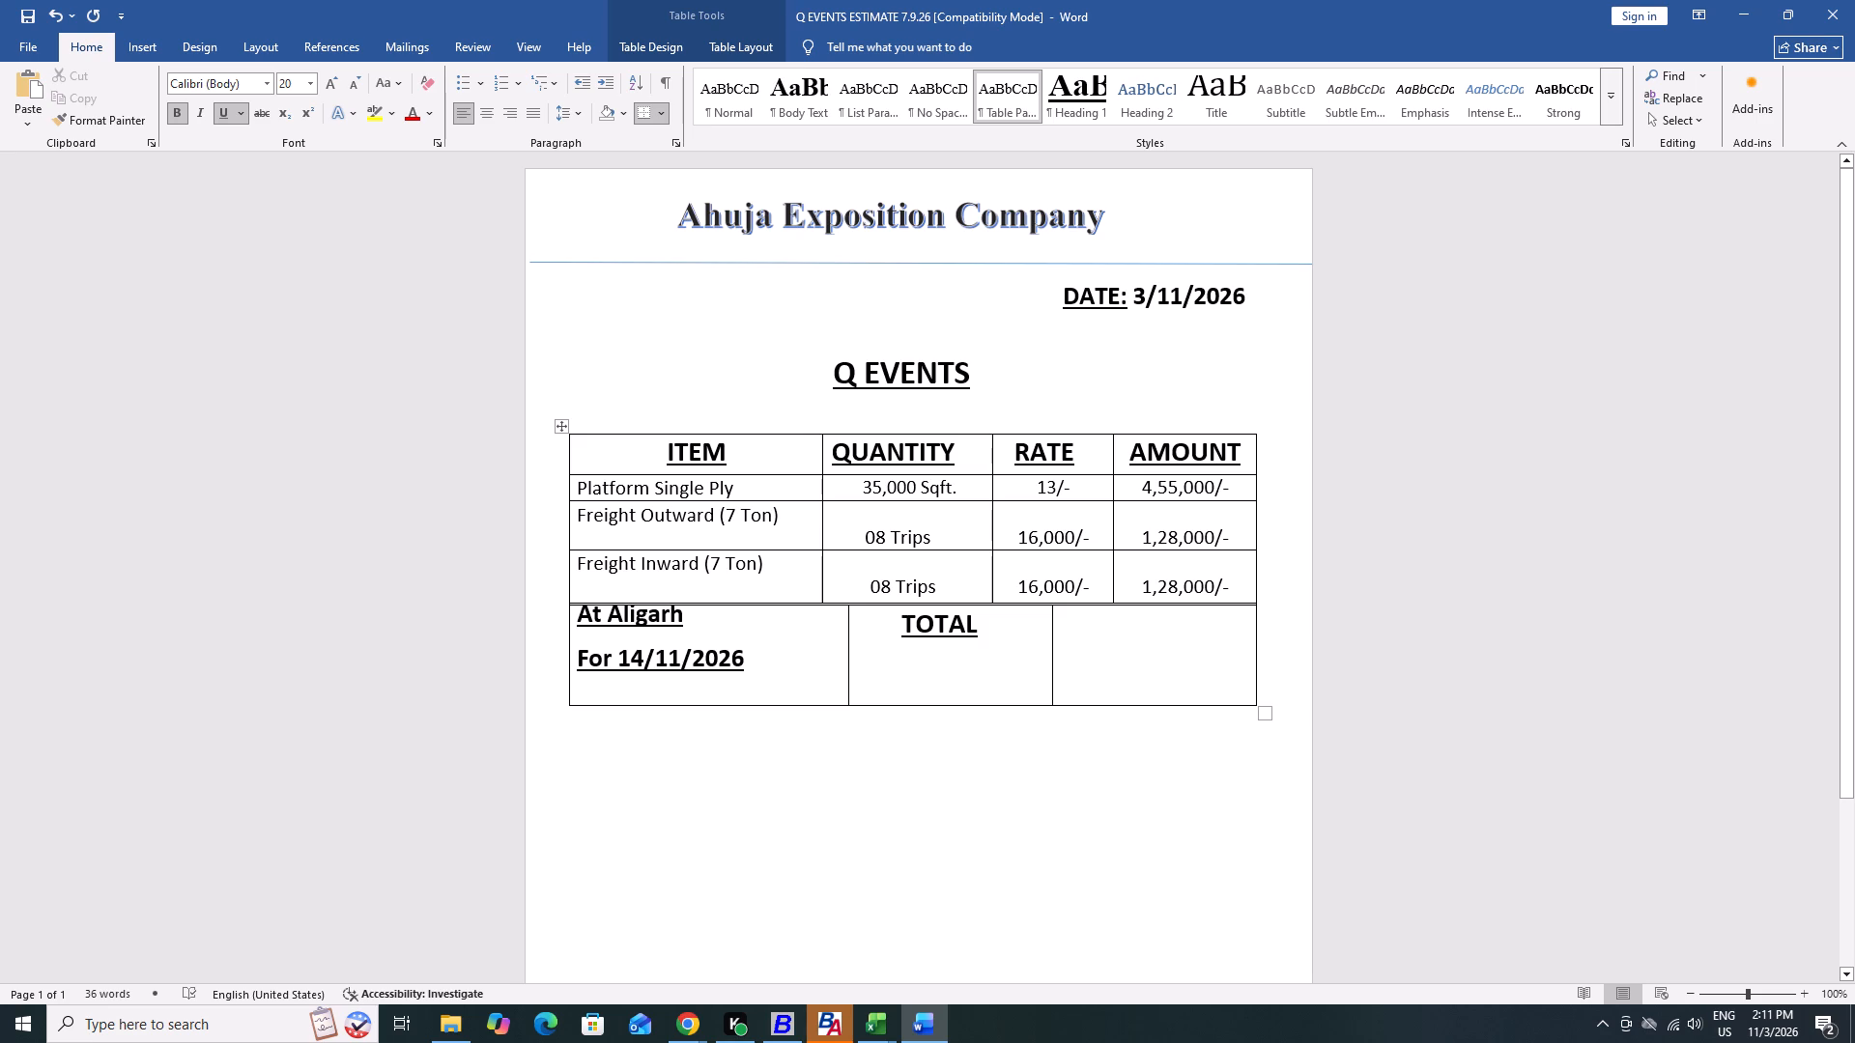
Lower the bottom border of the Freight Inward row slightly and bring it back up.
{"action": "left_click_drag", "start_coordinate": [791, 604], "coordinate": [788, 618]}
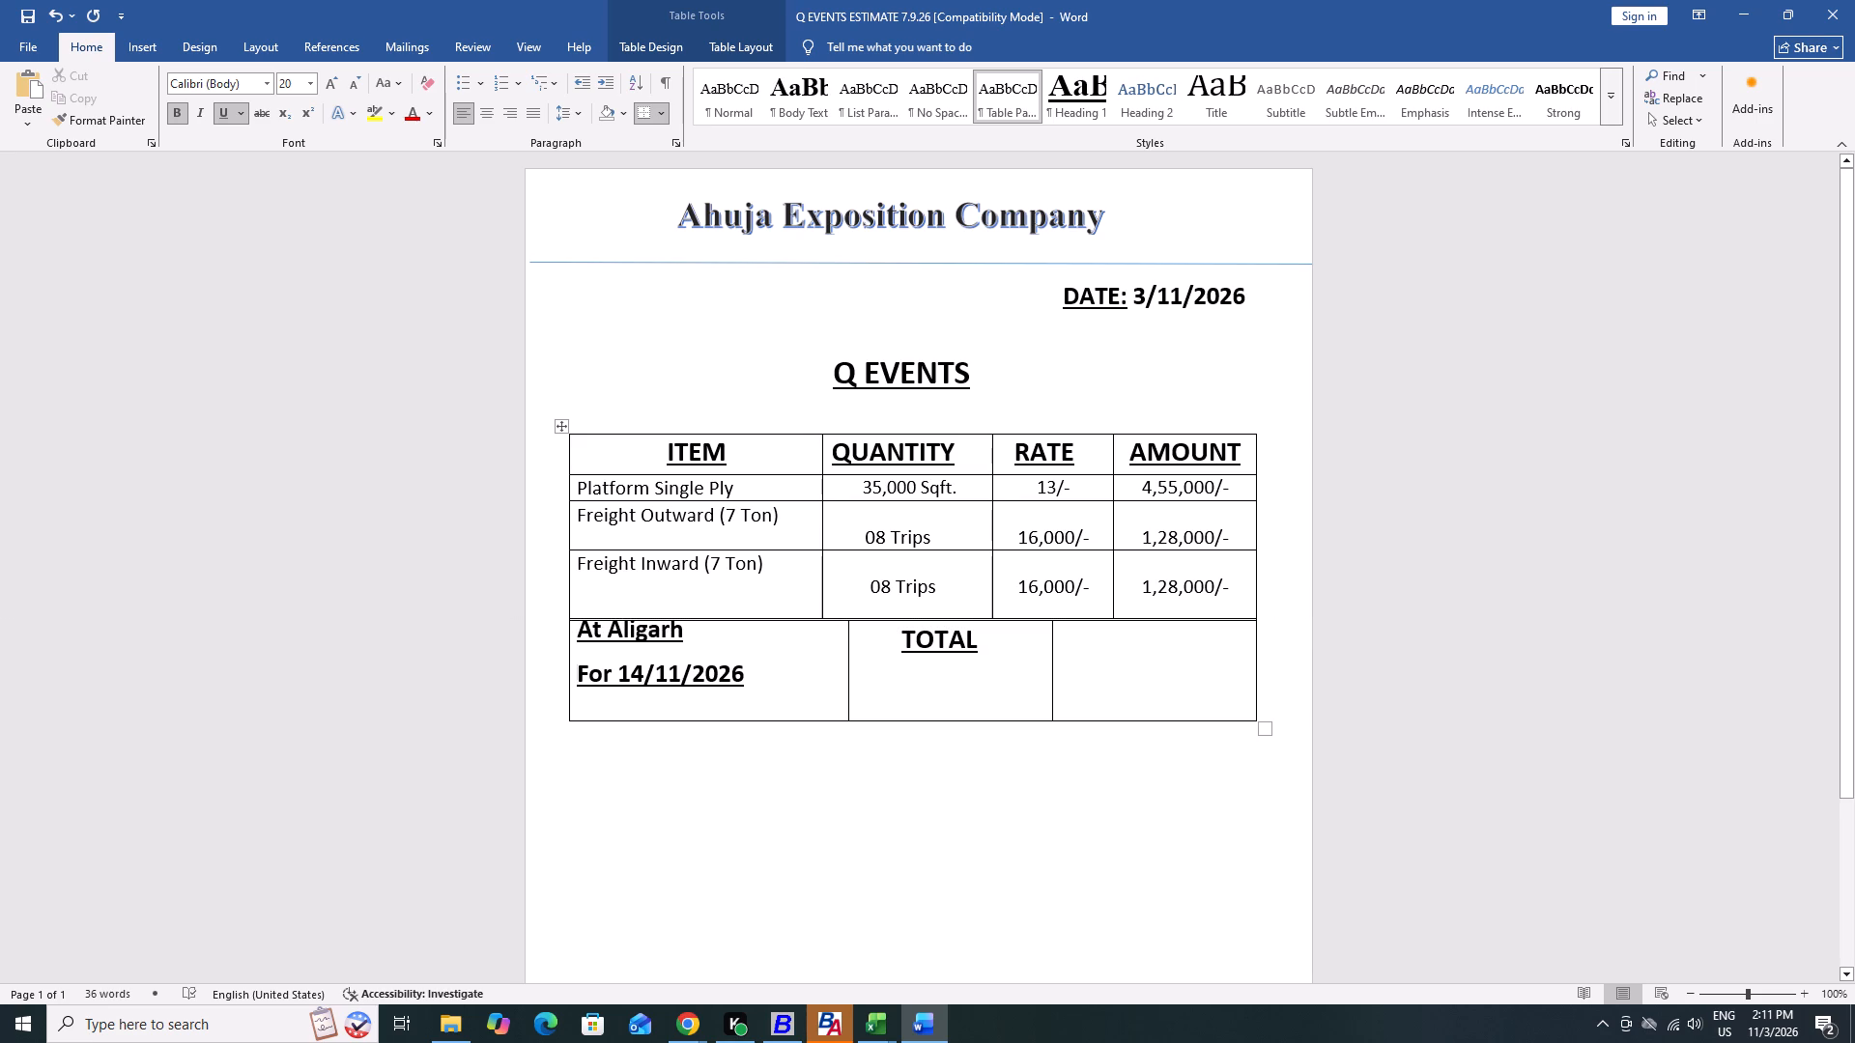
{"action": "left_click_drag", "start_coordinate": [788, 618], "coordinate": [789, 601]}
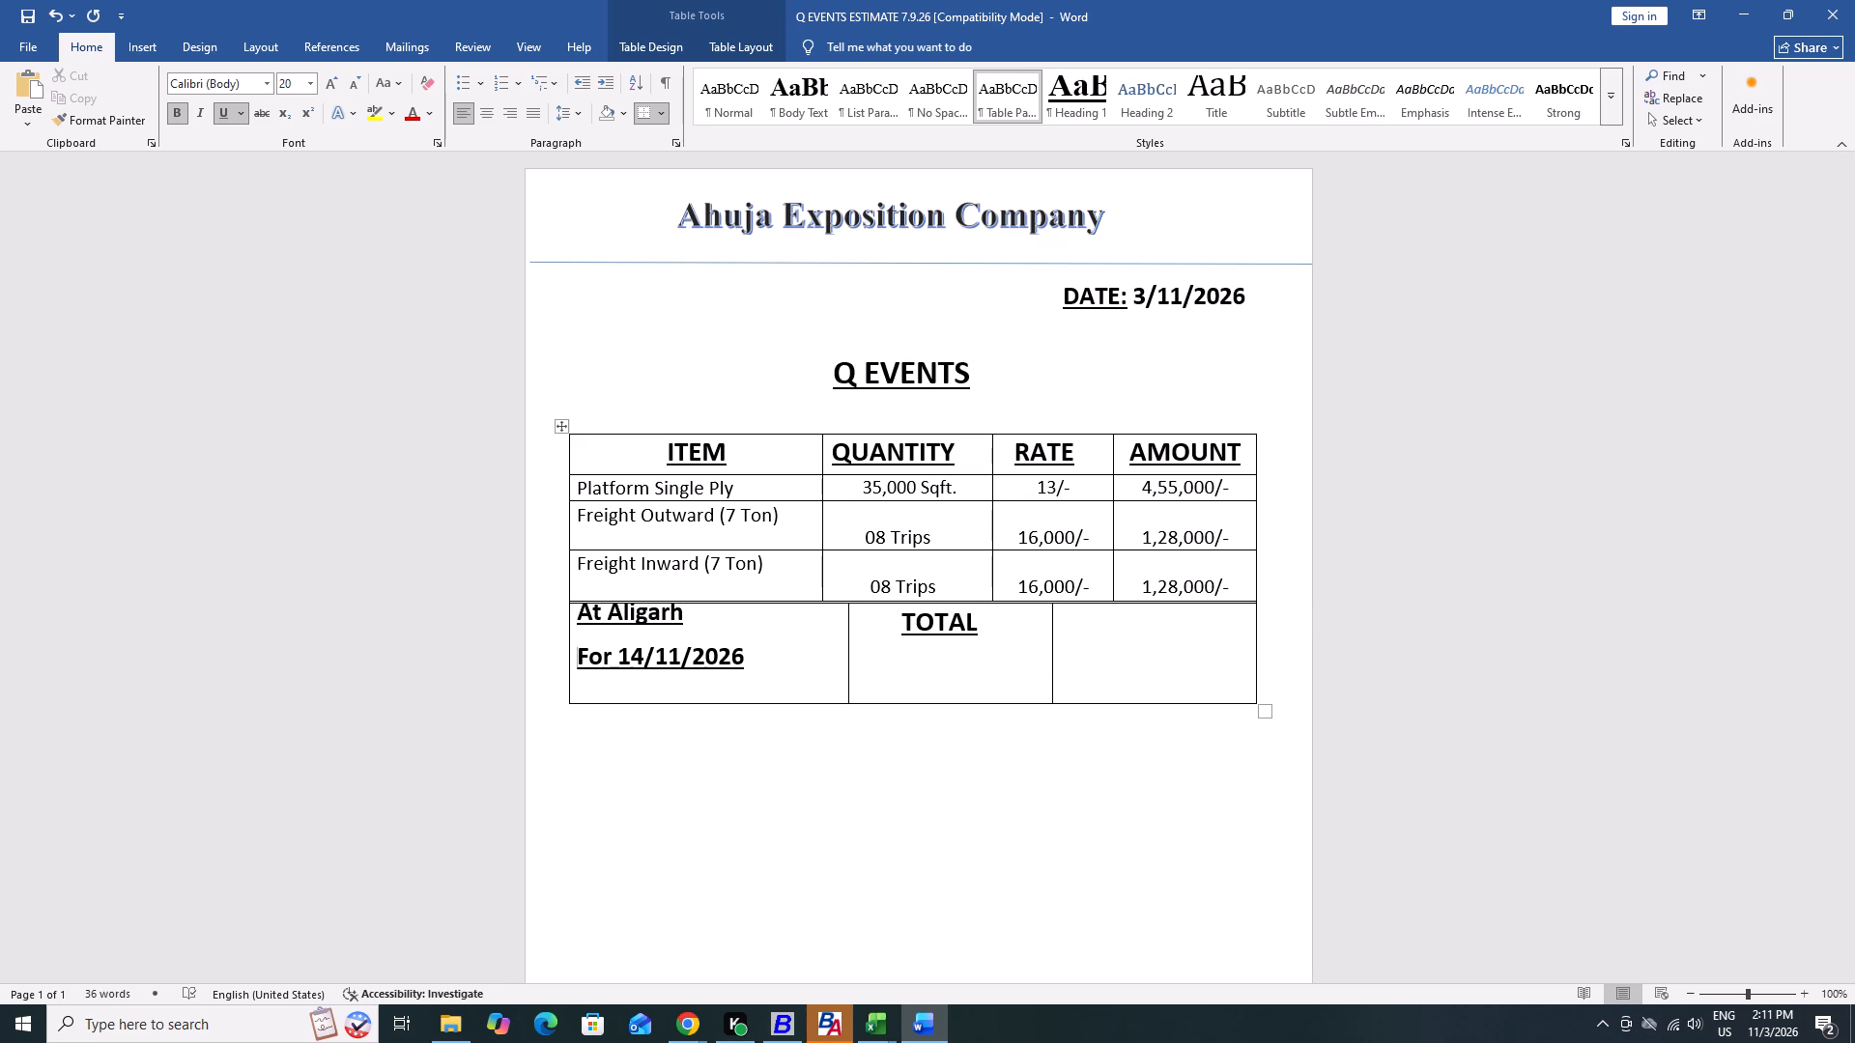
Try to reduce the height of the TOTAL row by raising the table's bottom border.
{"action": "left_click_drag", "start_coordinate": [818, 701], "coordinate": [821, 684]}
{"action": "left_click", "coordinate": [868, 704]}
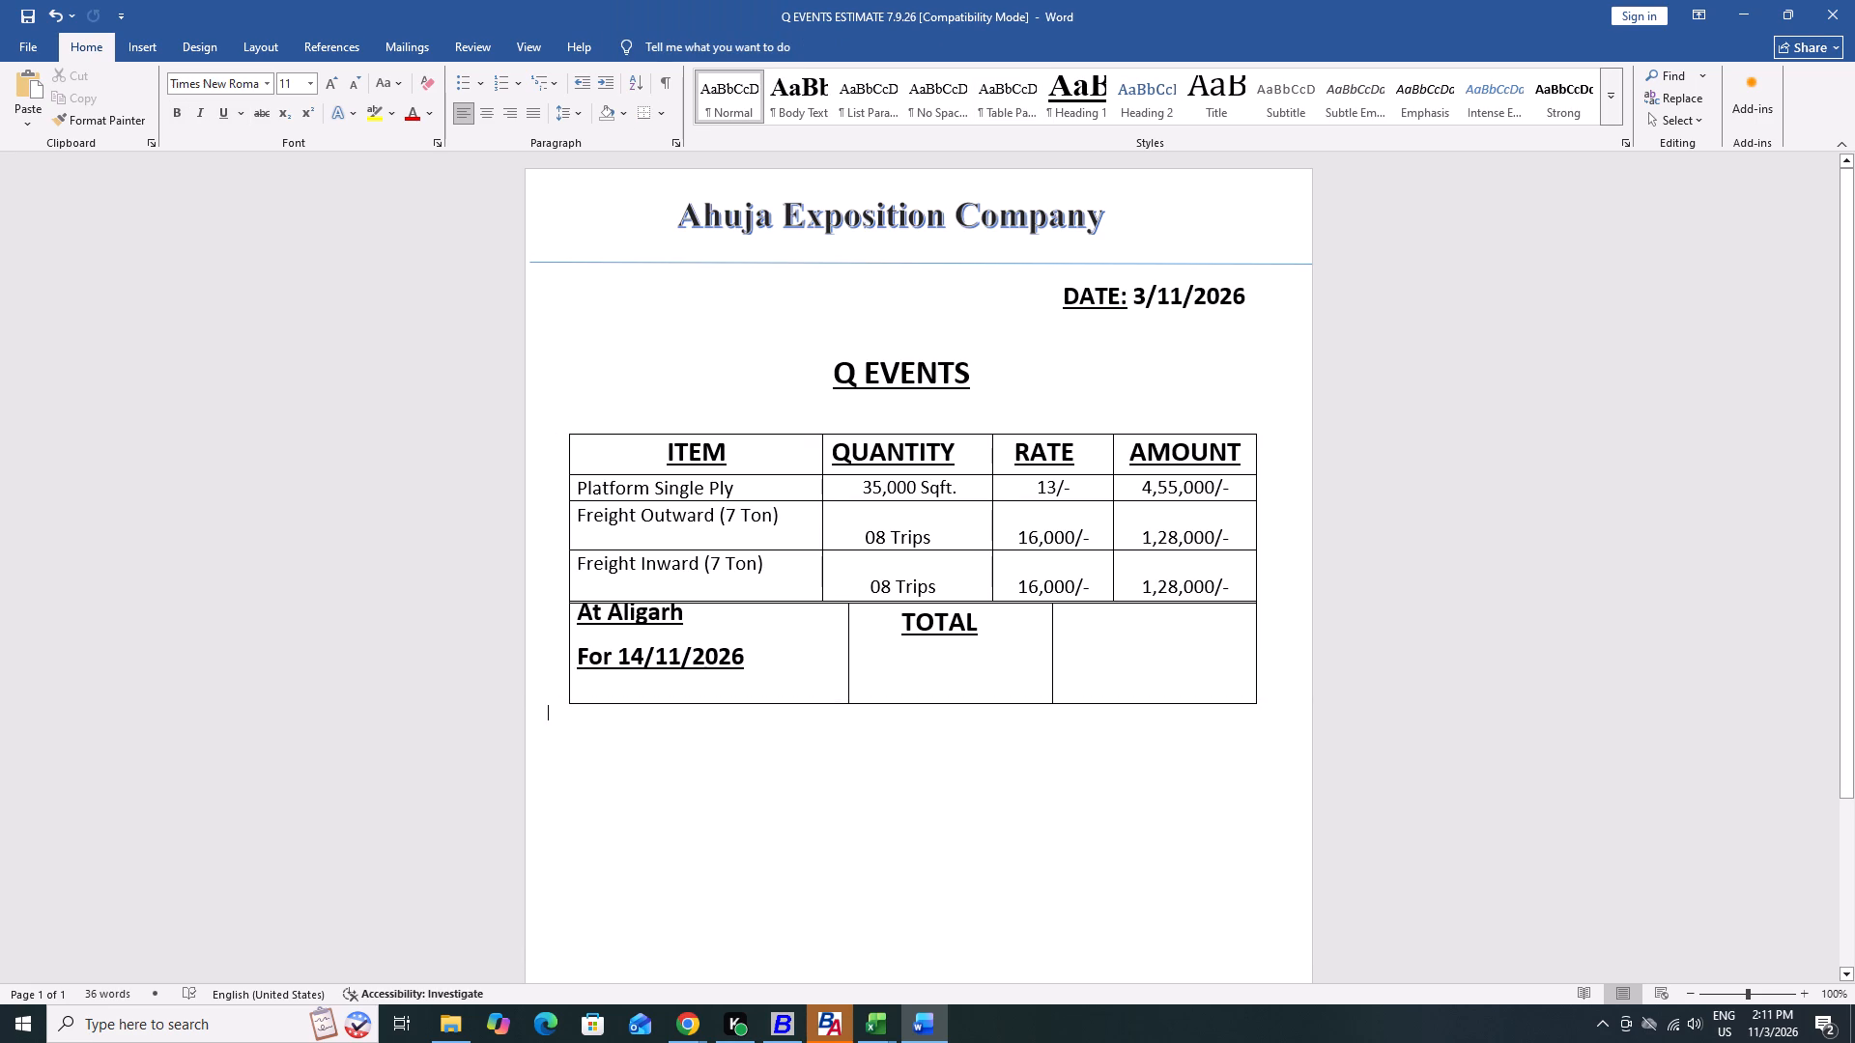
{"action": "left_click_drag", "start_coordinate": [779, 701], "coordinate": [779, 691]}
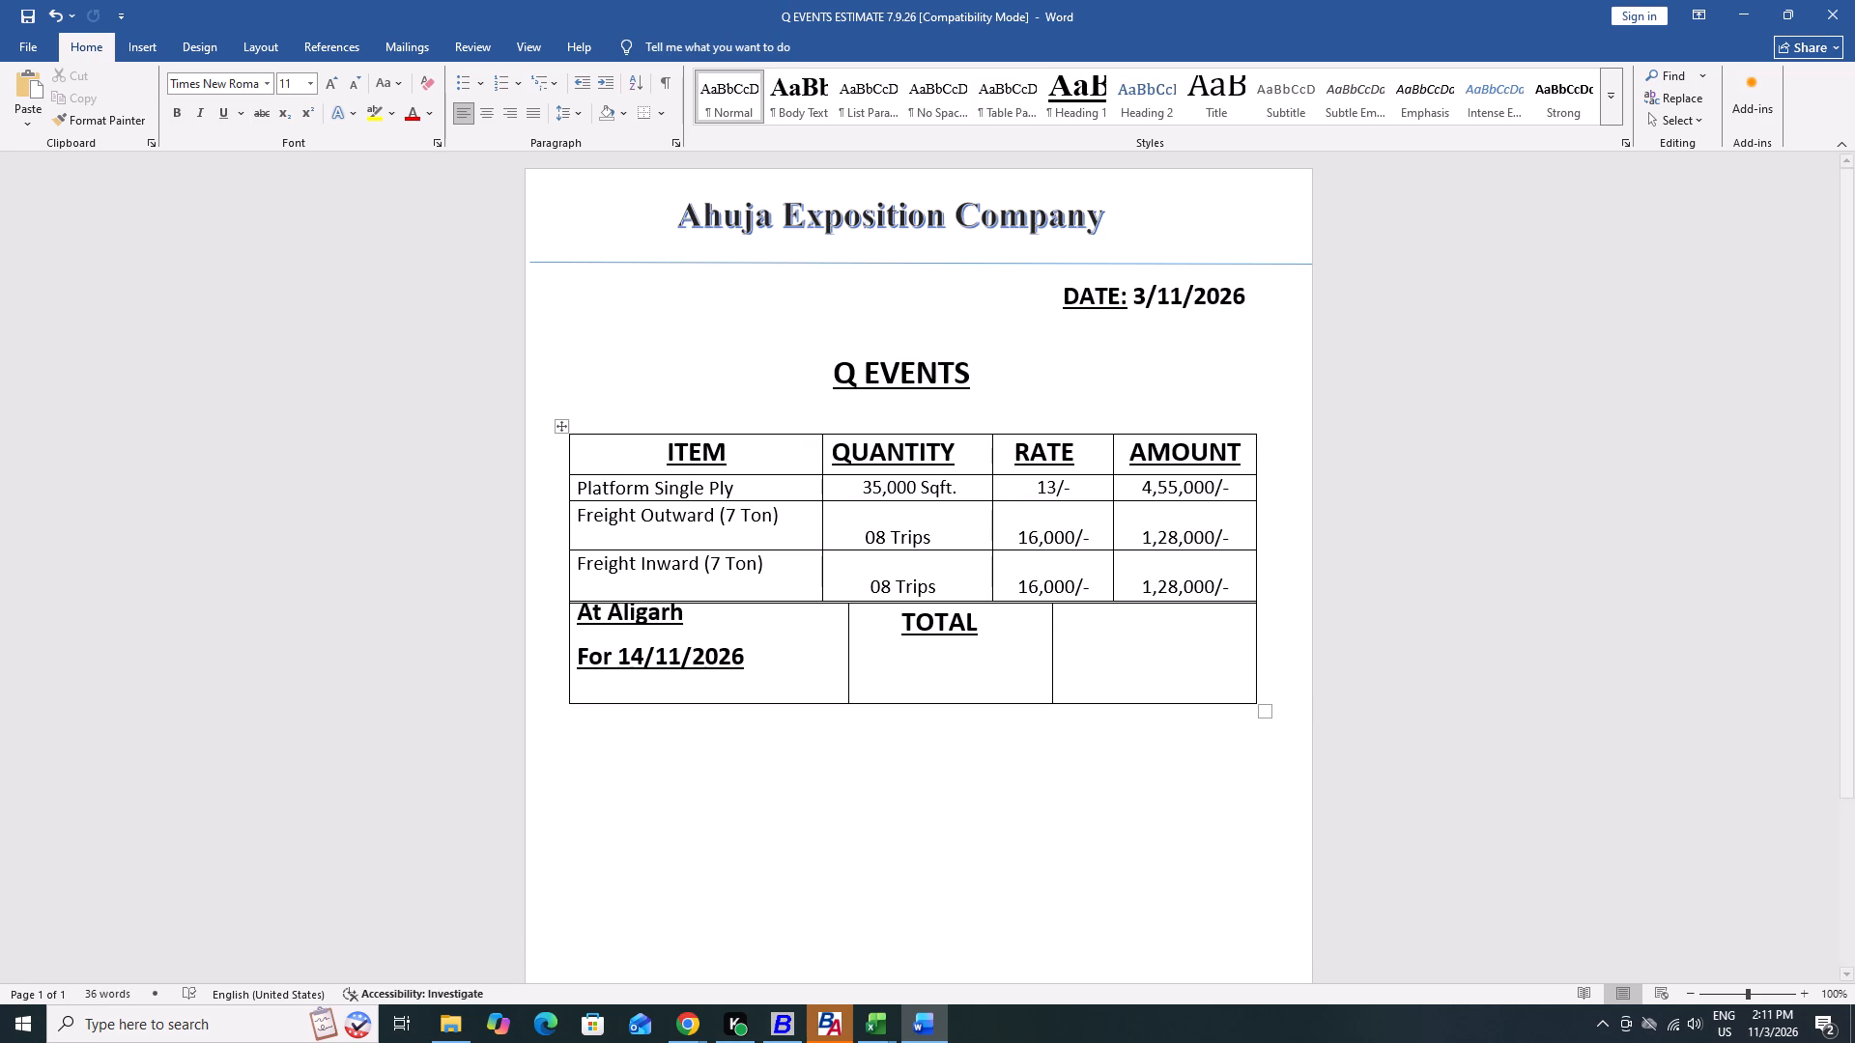
Lower the TOTAL label by one line within its cell.
{"action": "left_click", "coordinate": [899, 632]}
{"action": "key", "text": "Return"}
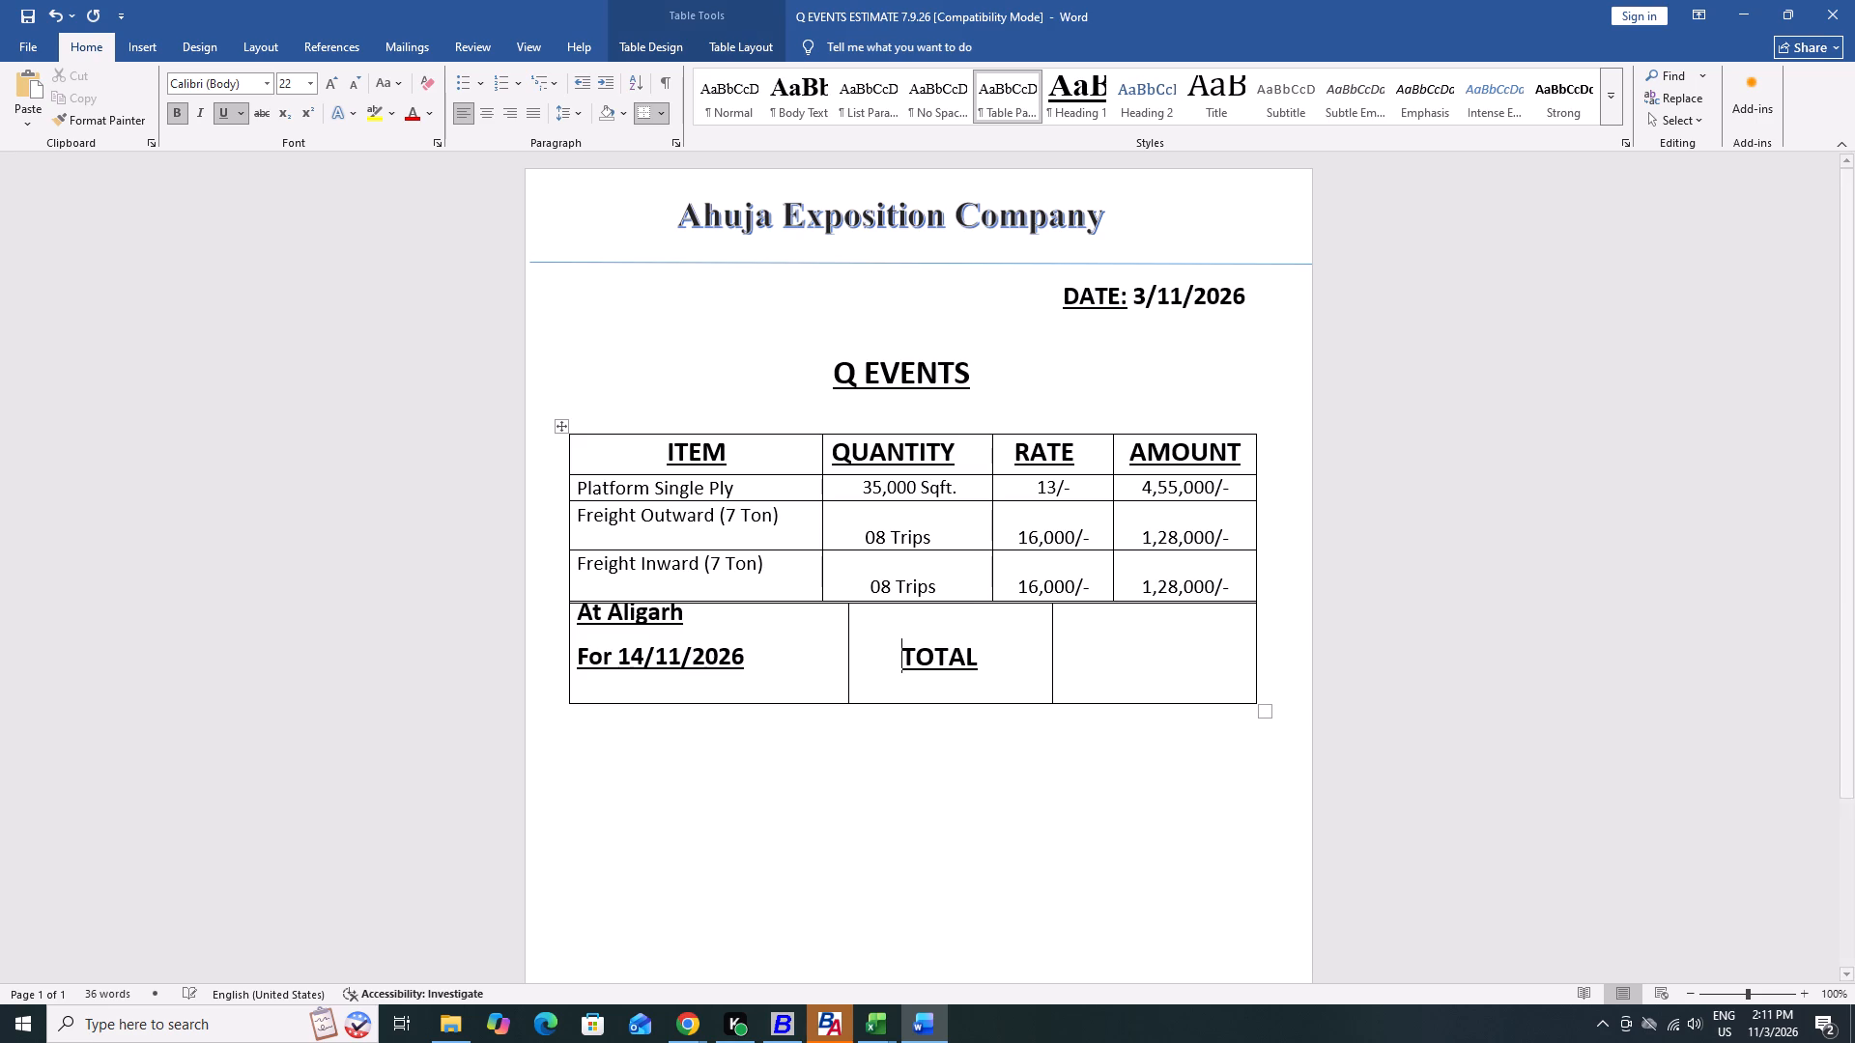
Place the text cursor in the empty cell beside TOTAL in the last row.
{"action": "left_click", "coordinate": [1107, 650]}
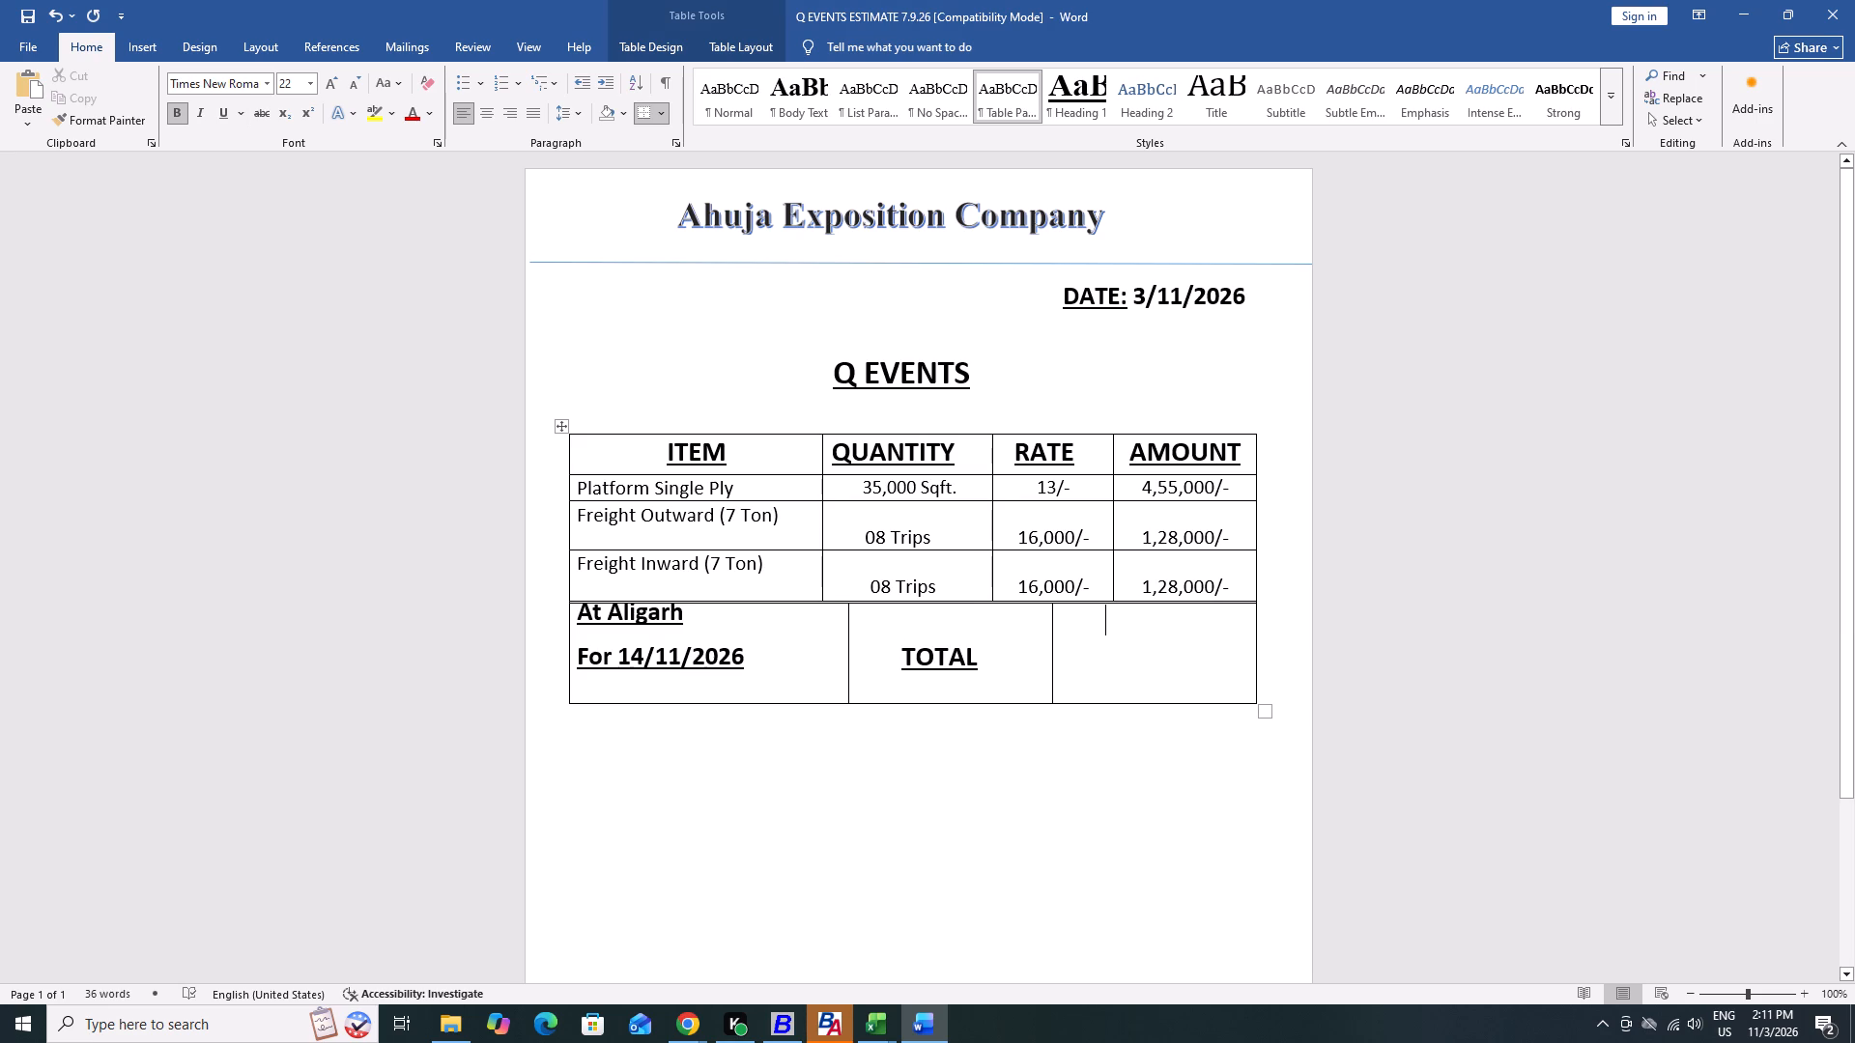
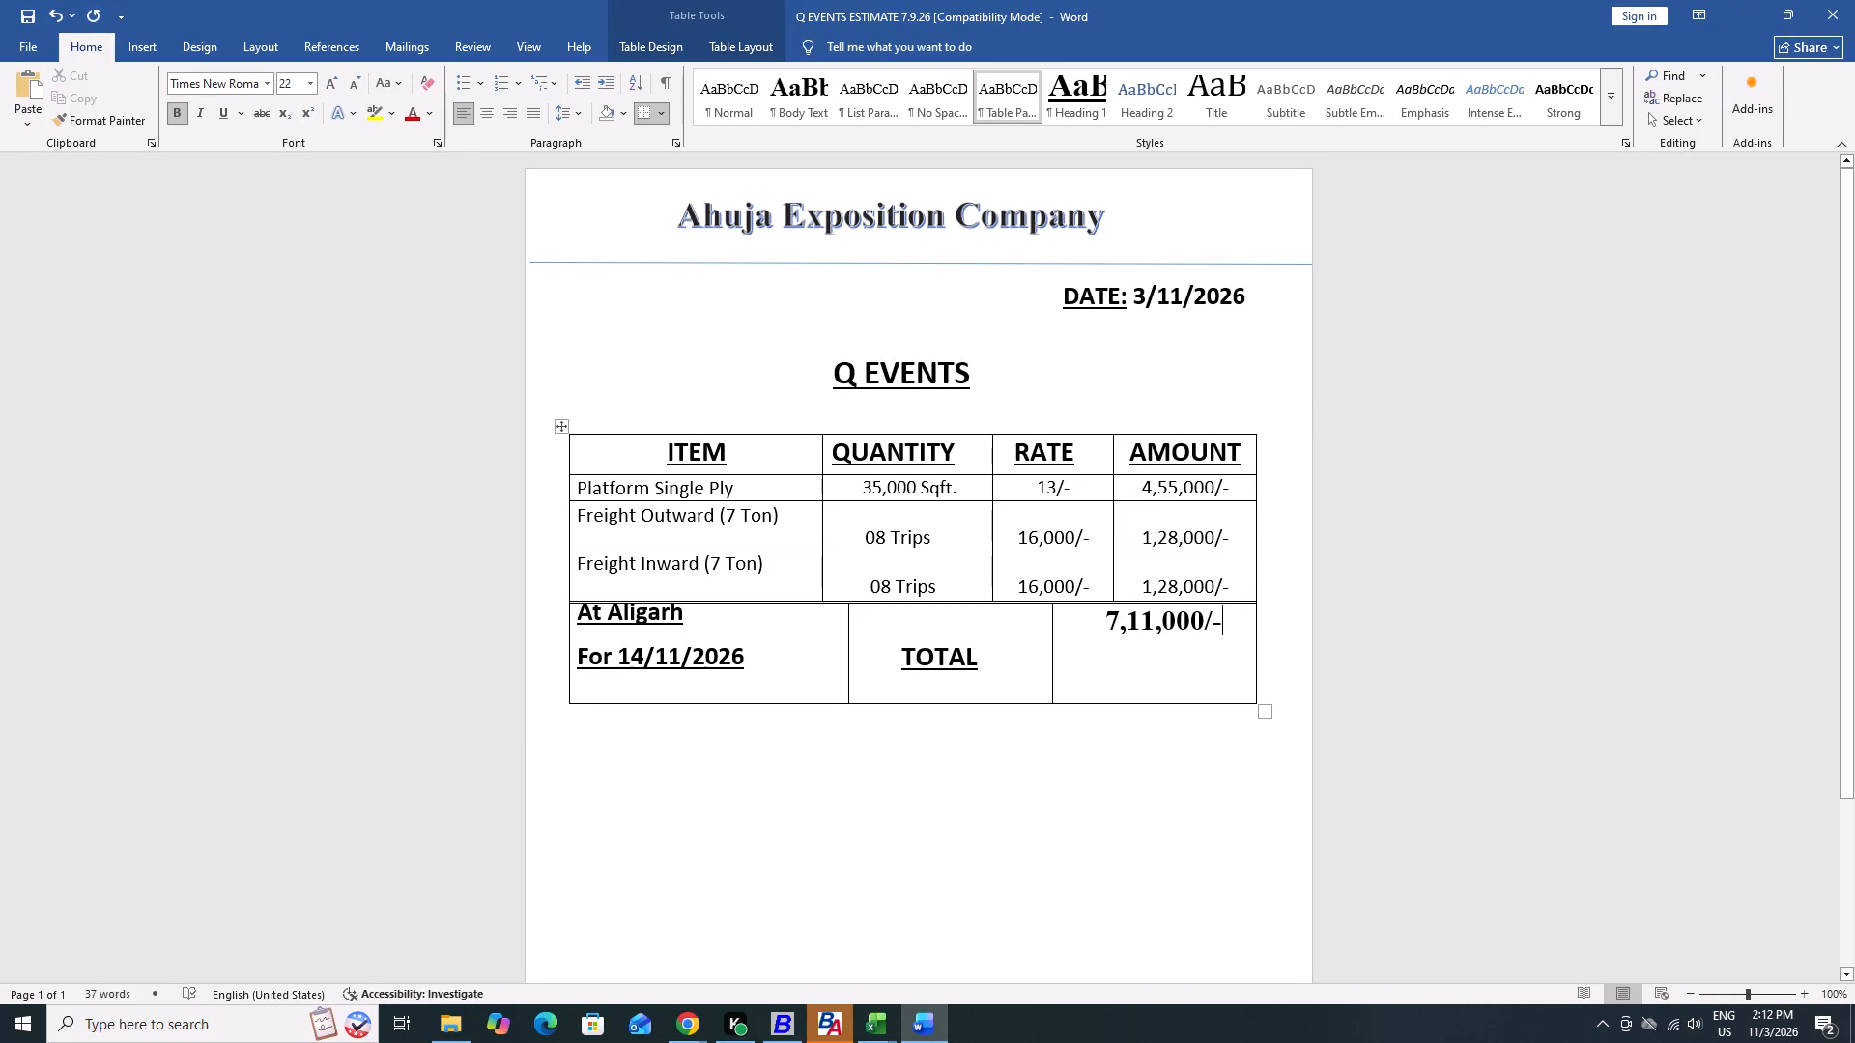
Save the updated Q Events estimate document.
{"action": "scroll", "coordinate": [1107, 649], "scroll_direction": "down", "scroll_amount": 7}
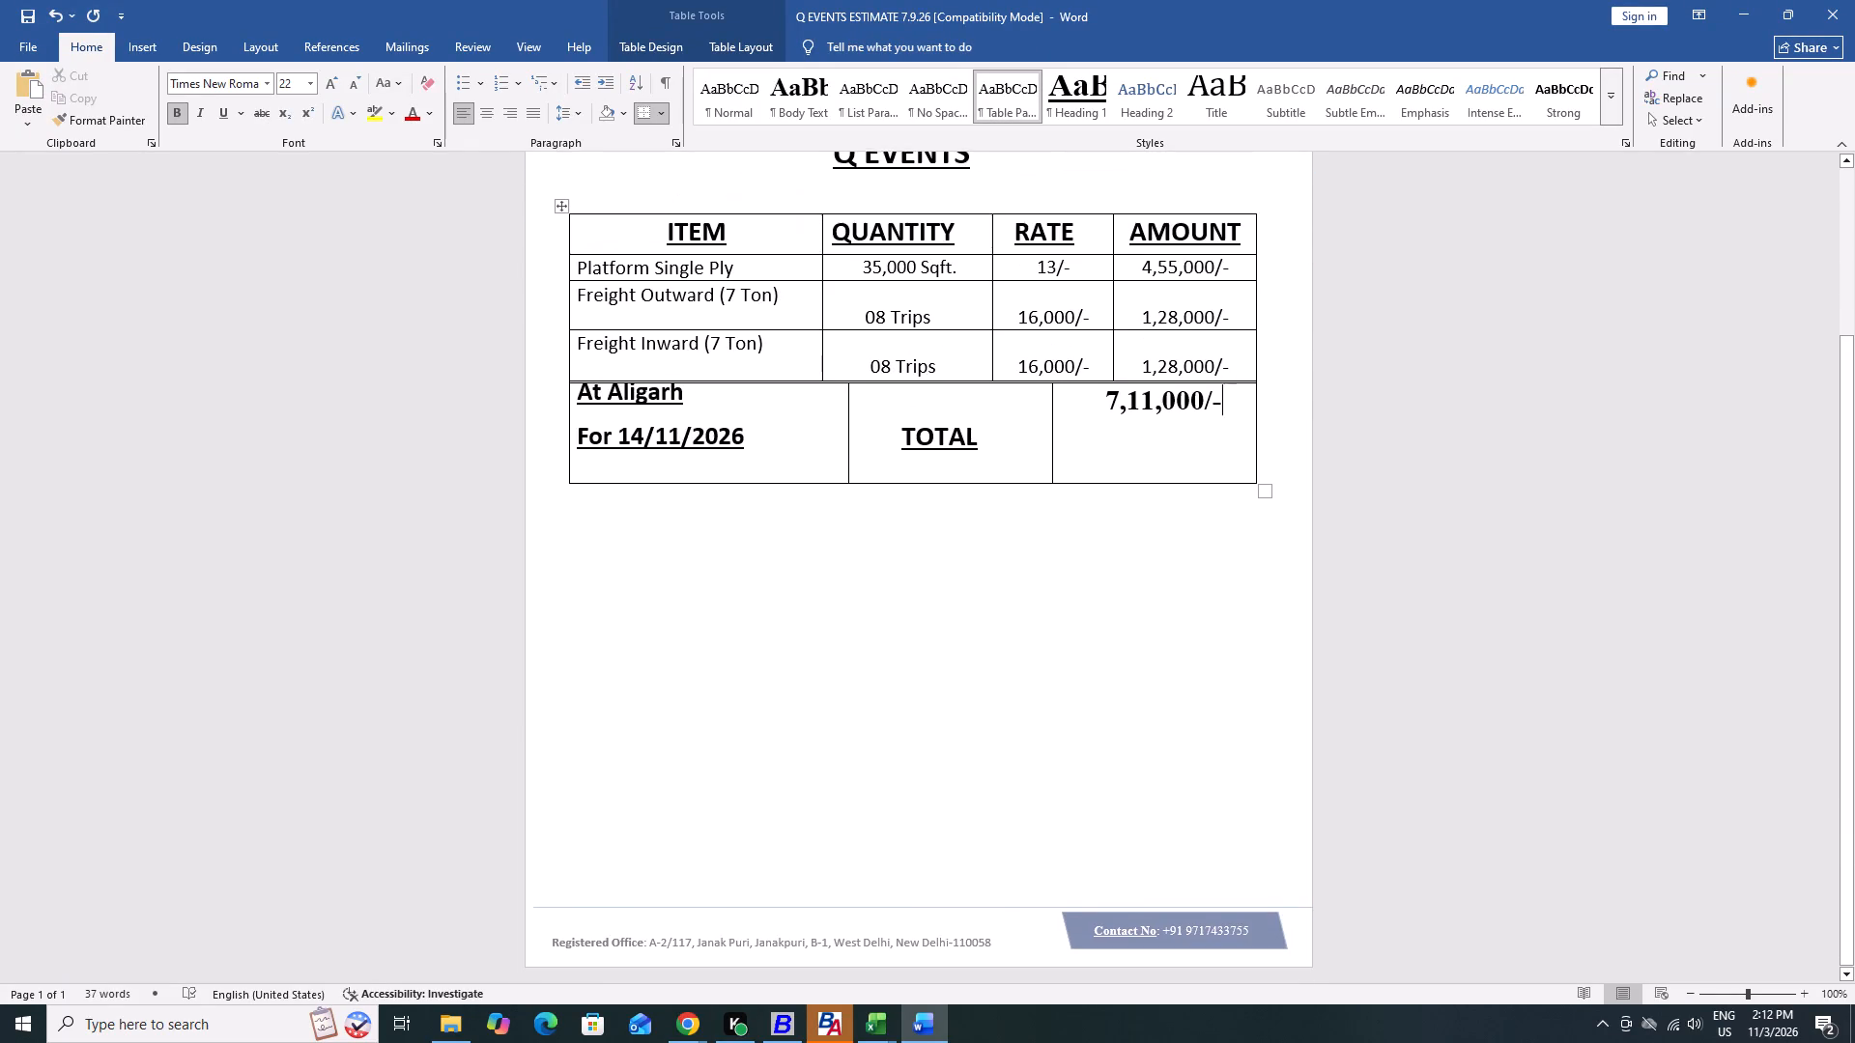
{"action": "scroll", "coordinate": [1107, 649], "scroll_direction": "down", "scroll_amount": 2}
{"action": "scroll", "coordinate": [1107, 649], "scroll_direction": "up", "scroll_amount": 5}
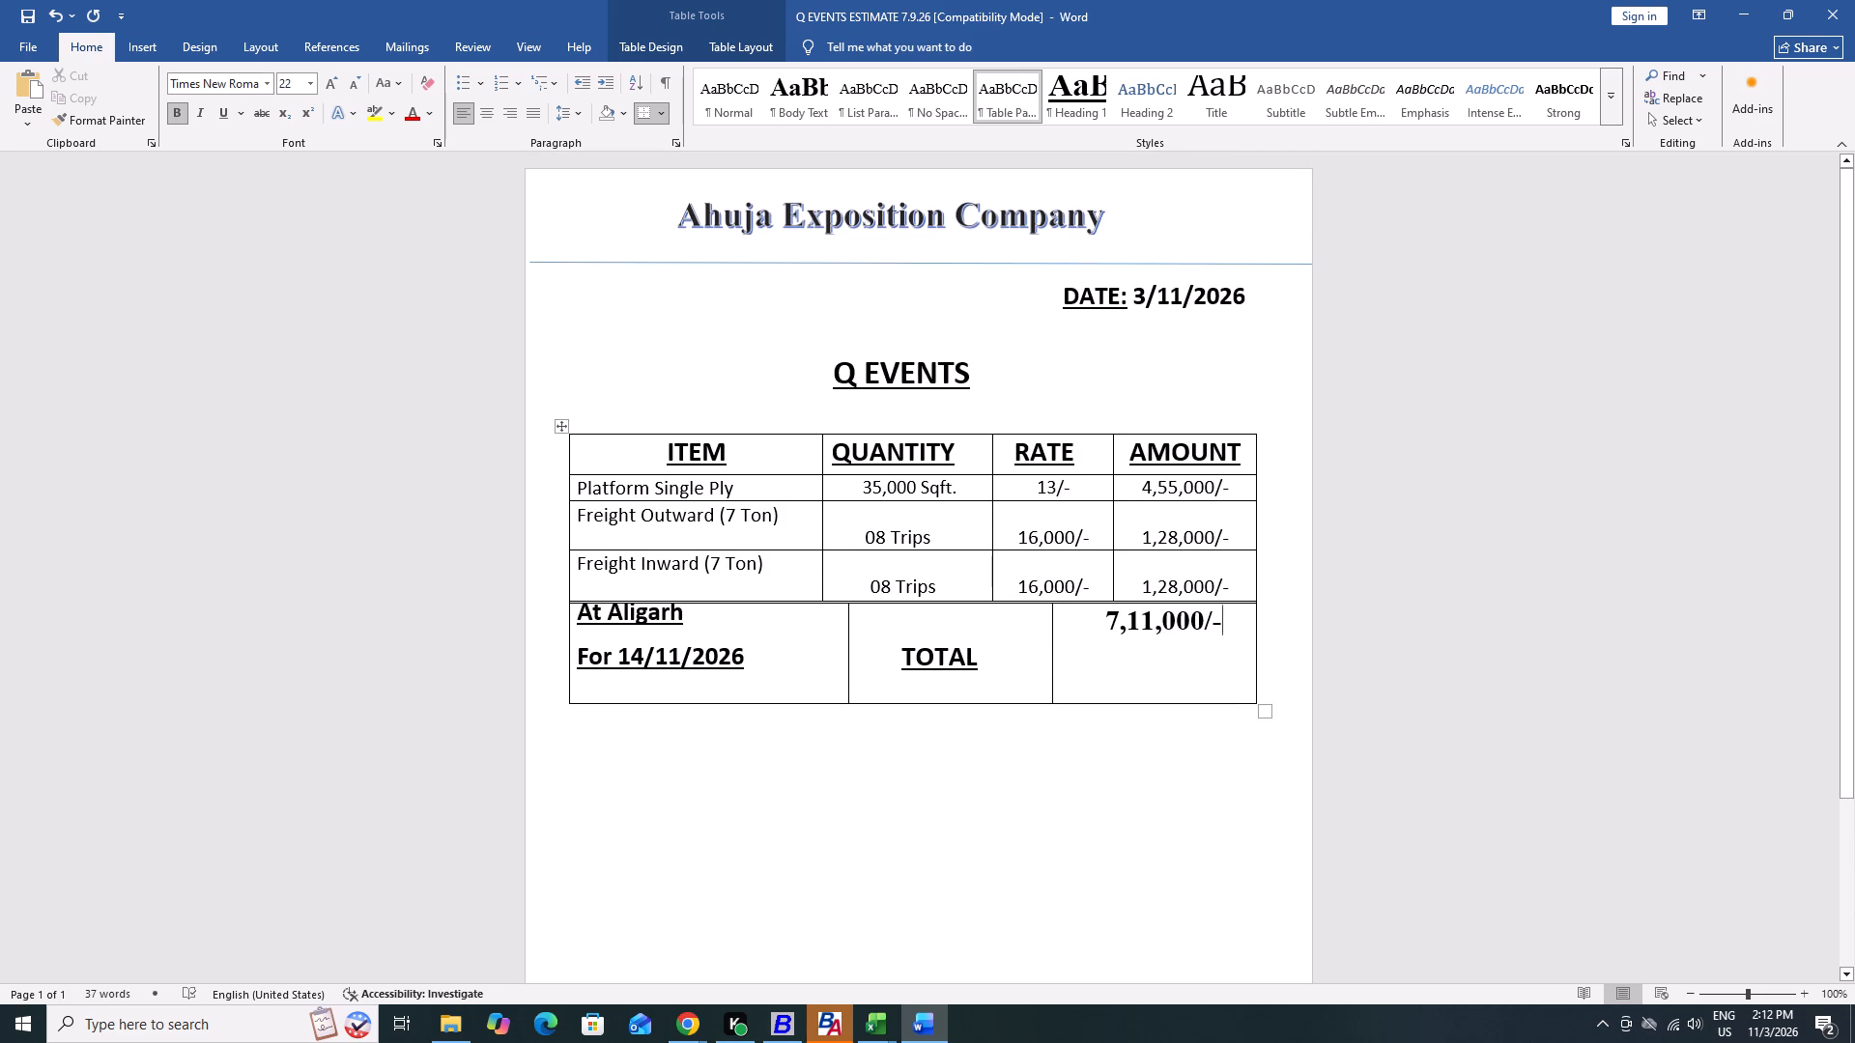
{"action": "key", "text": "ctrl+s"}
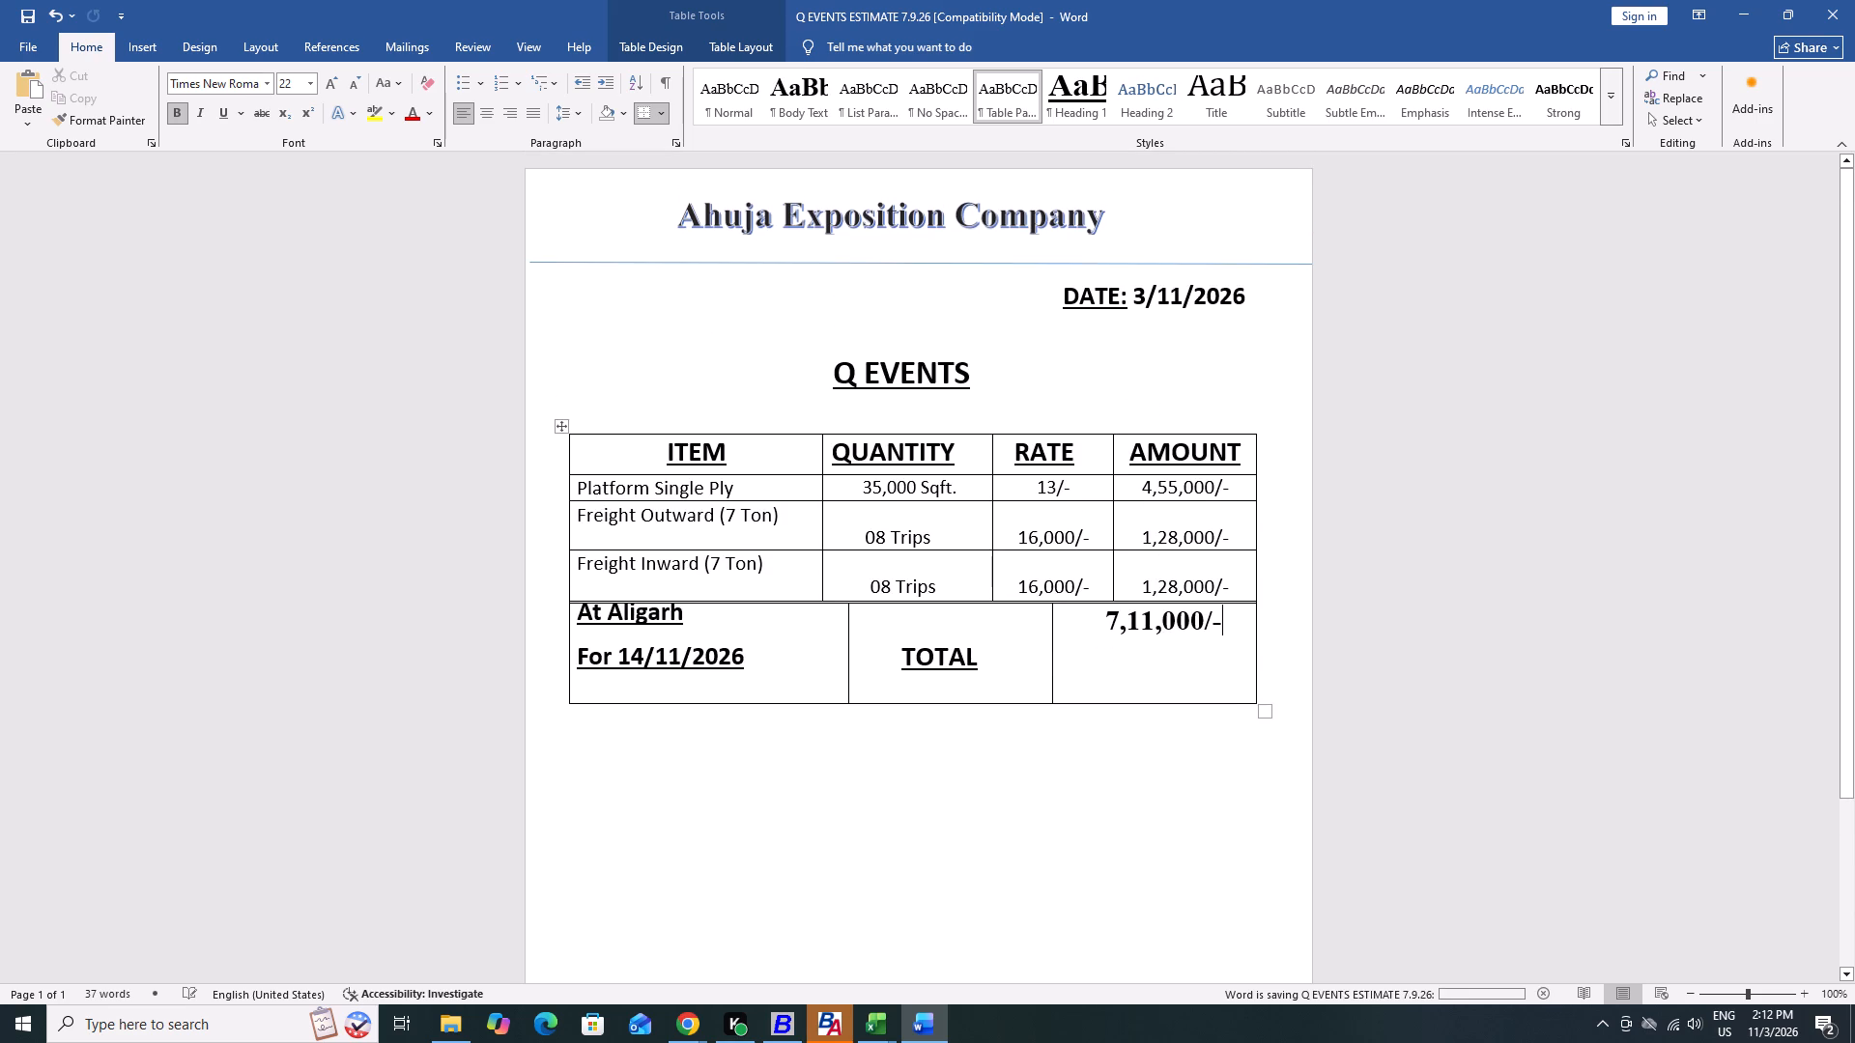
{"action": "scroll", "coordinate": [1107, 649], "scroll_direction": "down", "scroll_amount": 2}
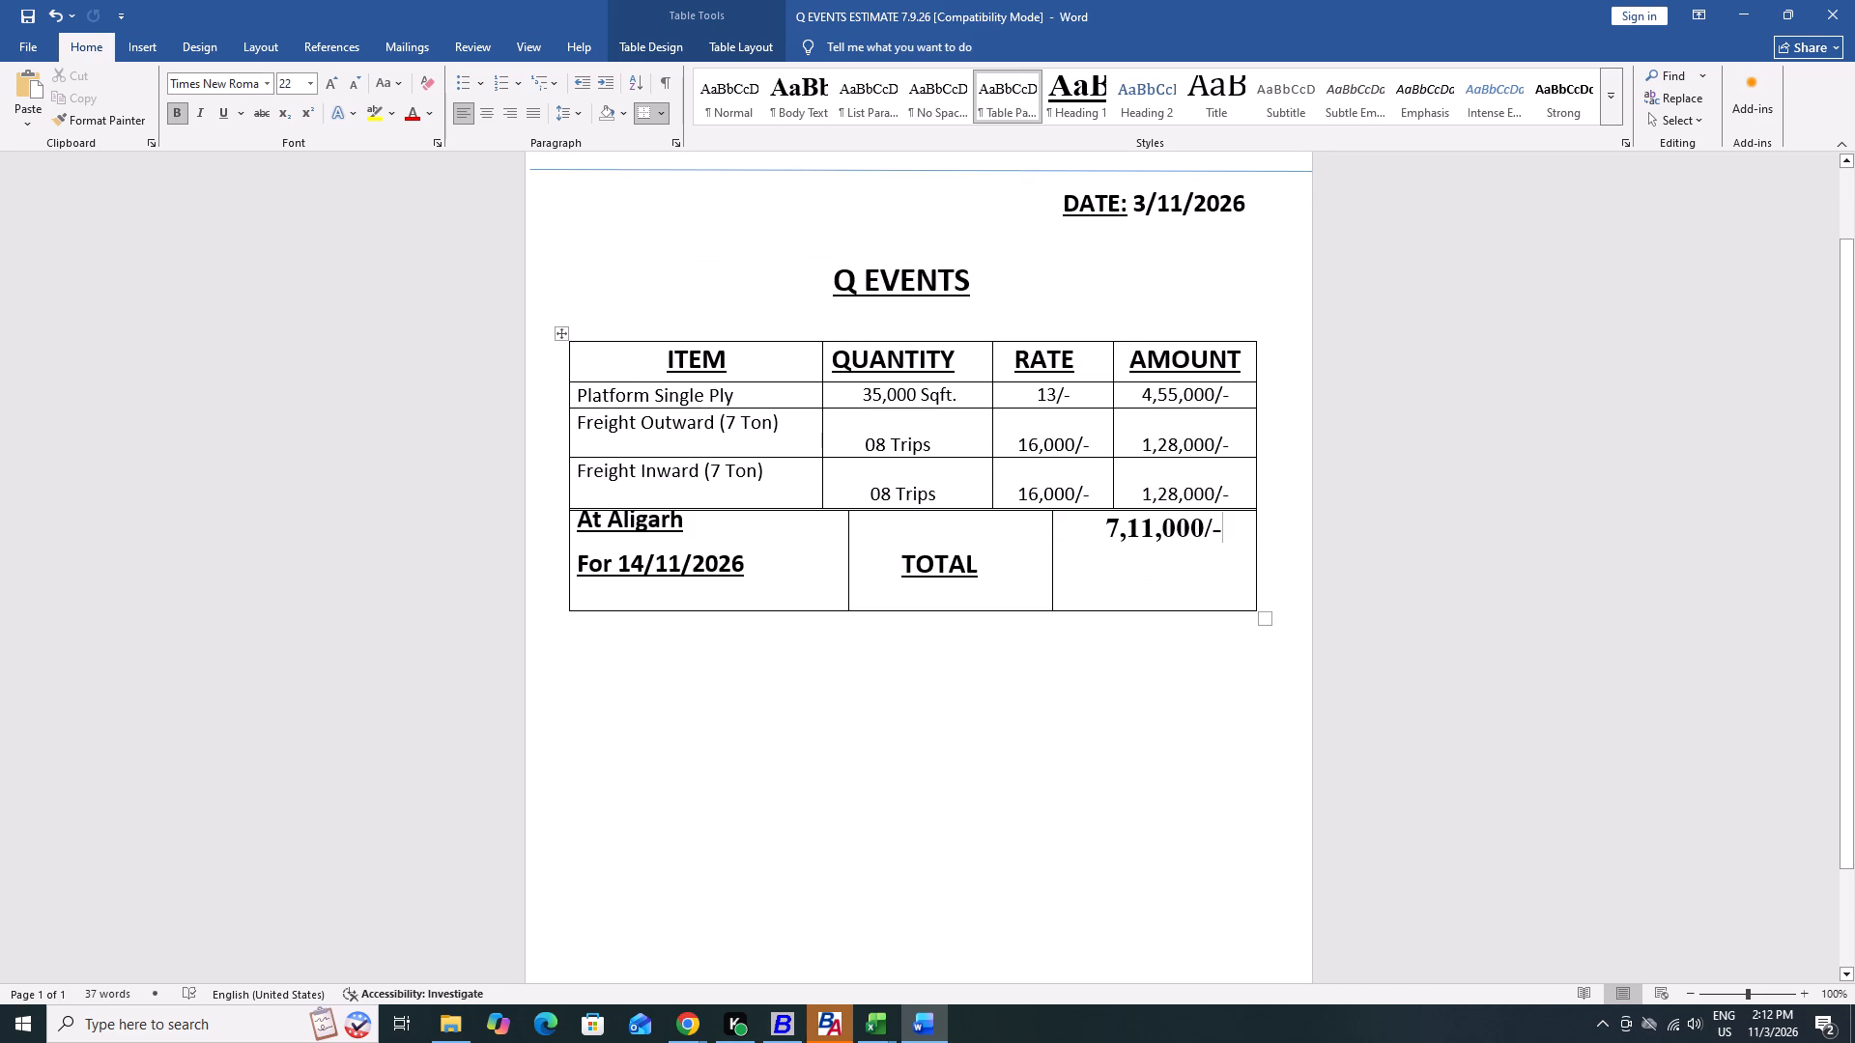
{"action": "key", "text": "ctrl+s"}
{"action": "key", "text": "ctrl+s"}
{"action": "key", "text": "ctrl+s"}
{"action": "key", "text": "ctrl+s"}
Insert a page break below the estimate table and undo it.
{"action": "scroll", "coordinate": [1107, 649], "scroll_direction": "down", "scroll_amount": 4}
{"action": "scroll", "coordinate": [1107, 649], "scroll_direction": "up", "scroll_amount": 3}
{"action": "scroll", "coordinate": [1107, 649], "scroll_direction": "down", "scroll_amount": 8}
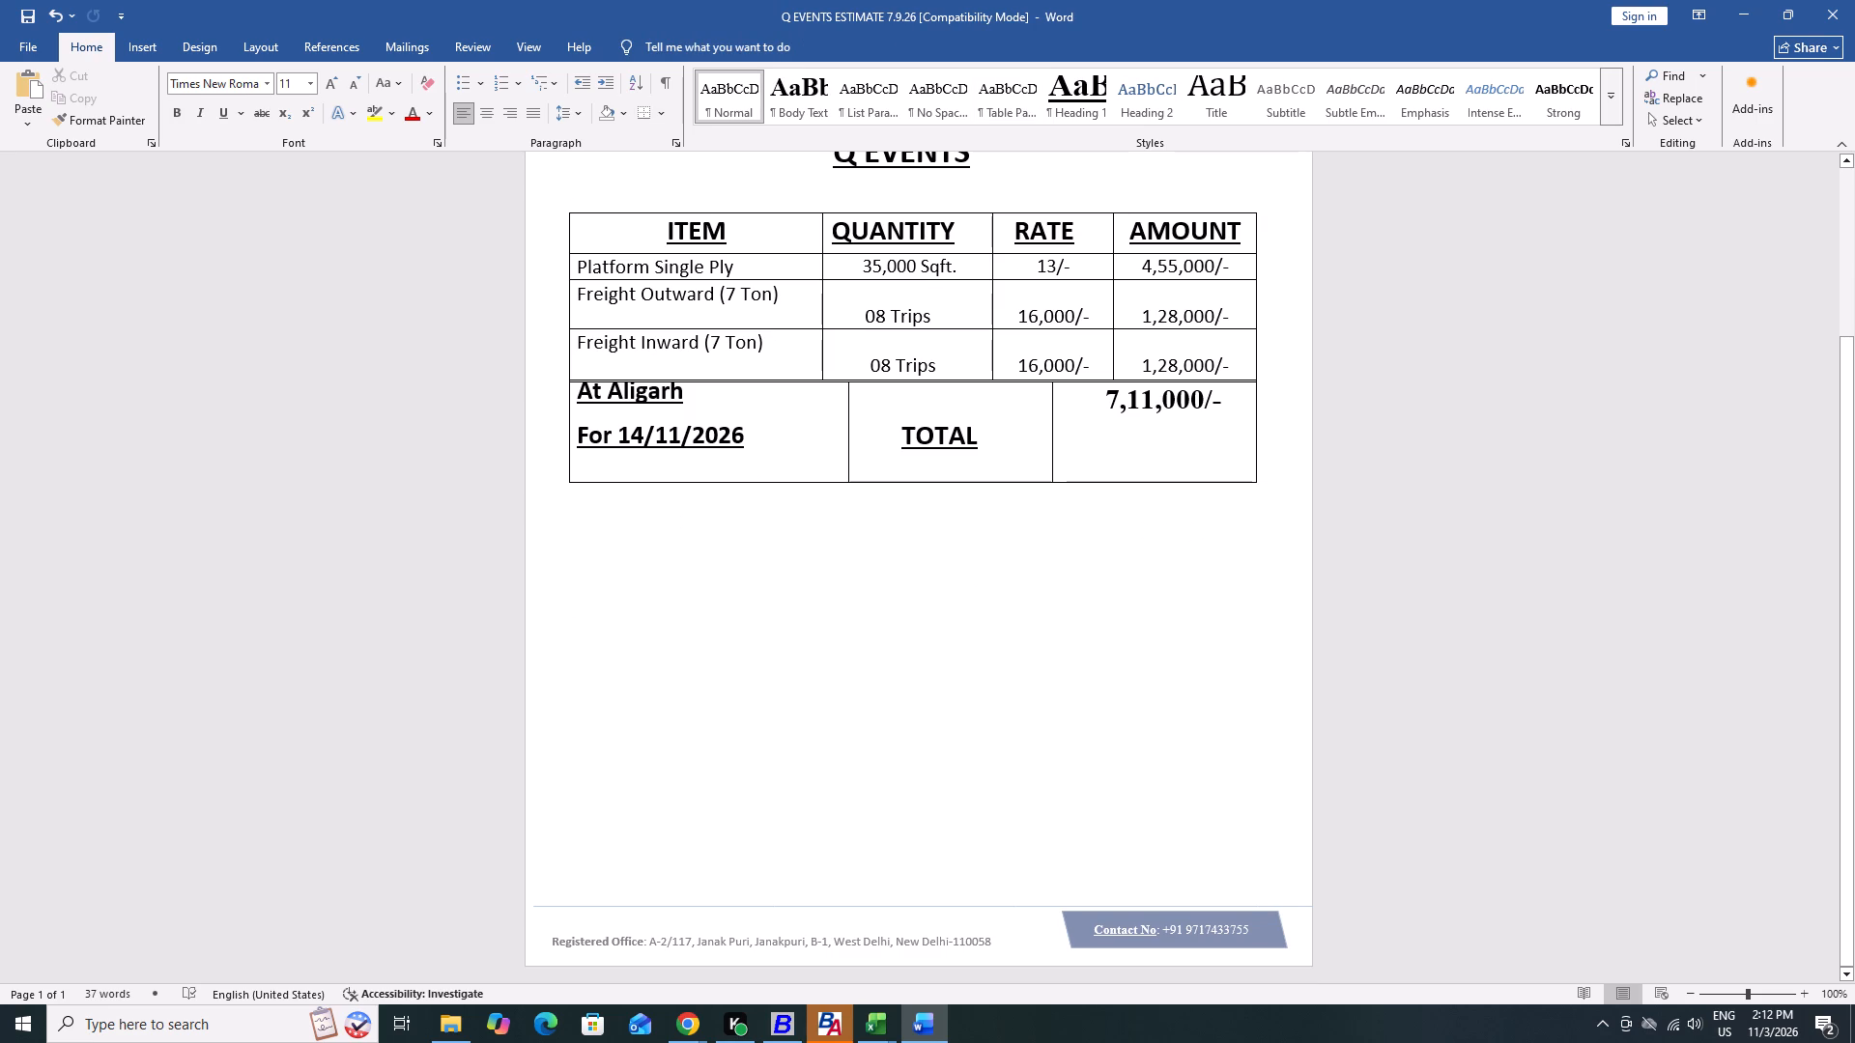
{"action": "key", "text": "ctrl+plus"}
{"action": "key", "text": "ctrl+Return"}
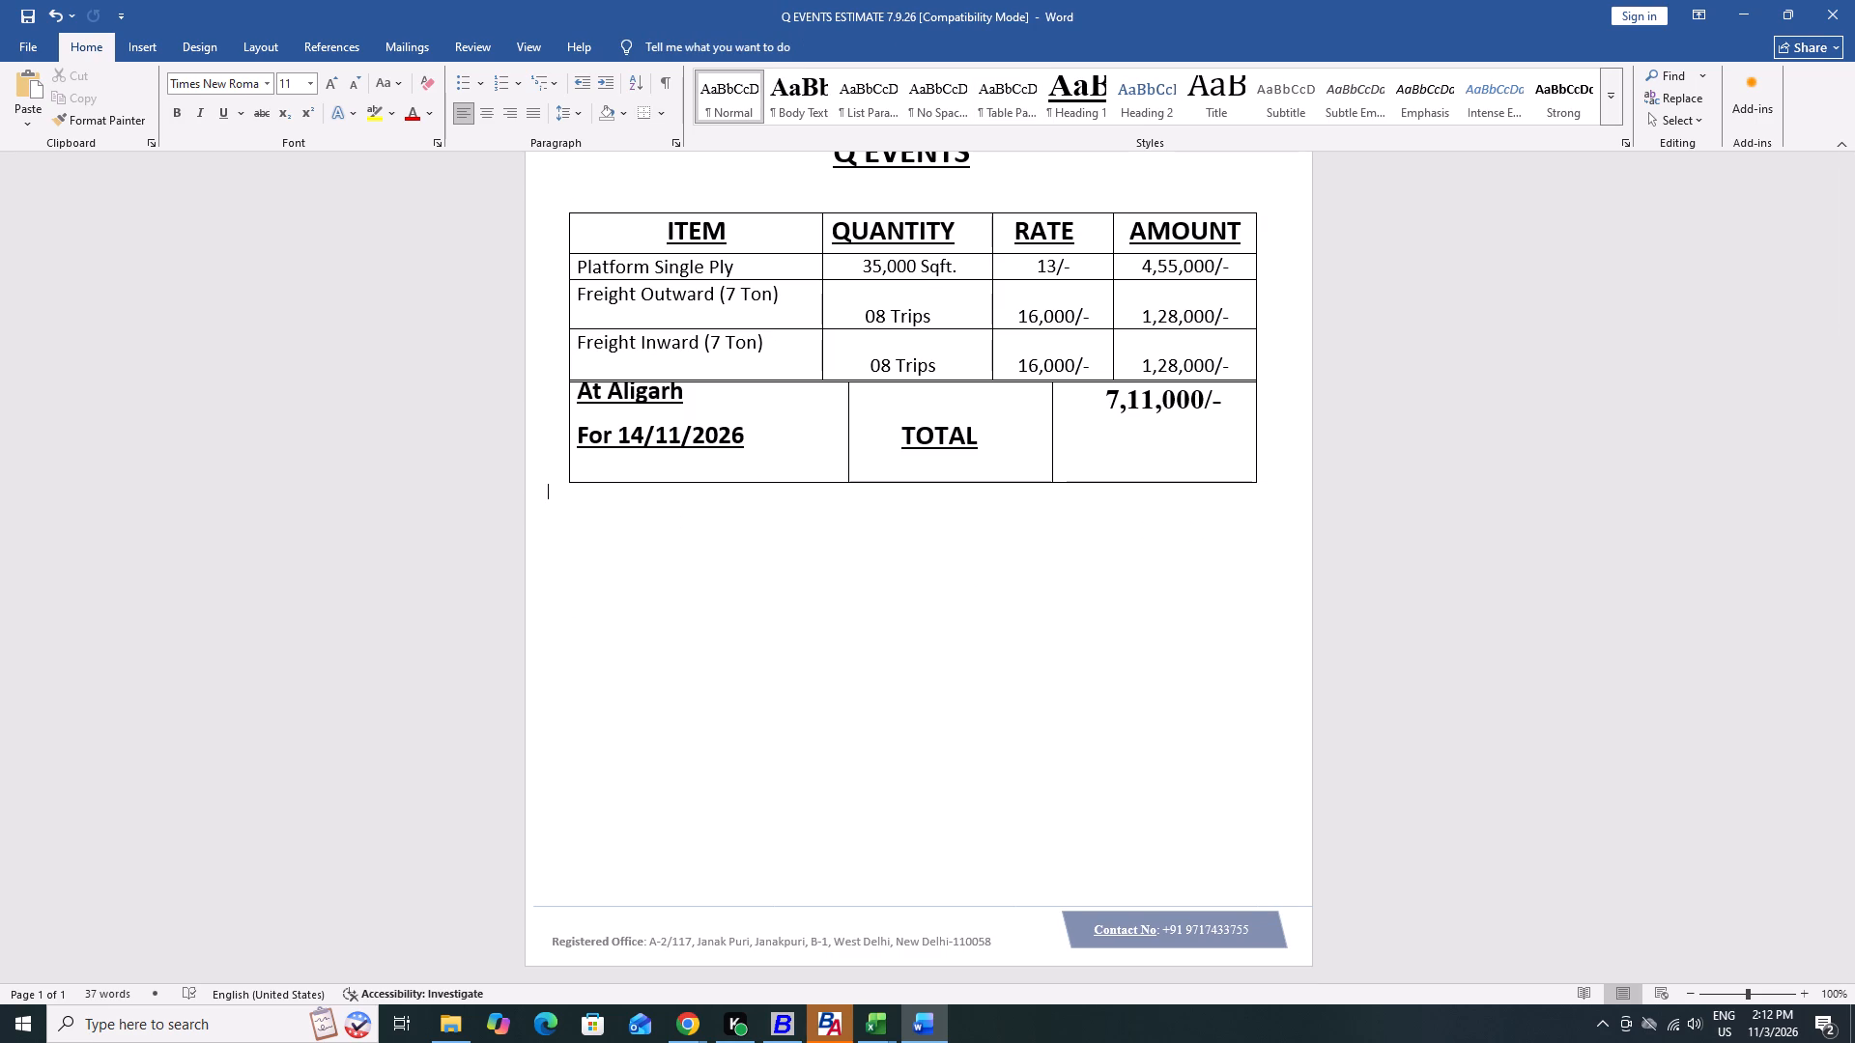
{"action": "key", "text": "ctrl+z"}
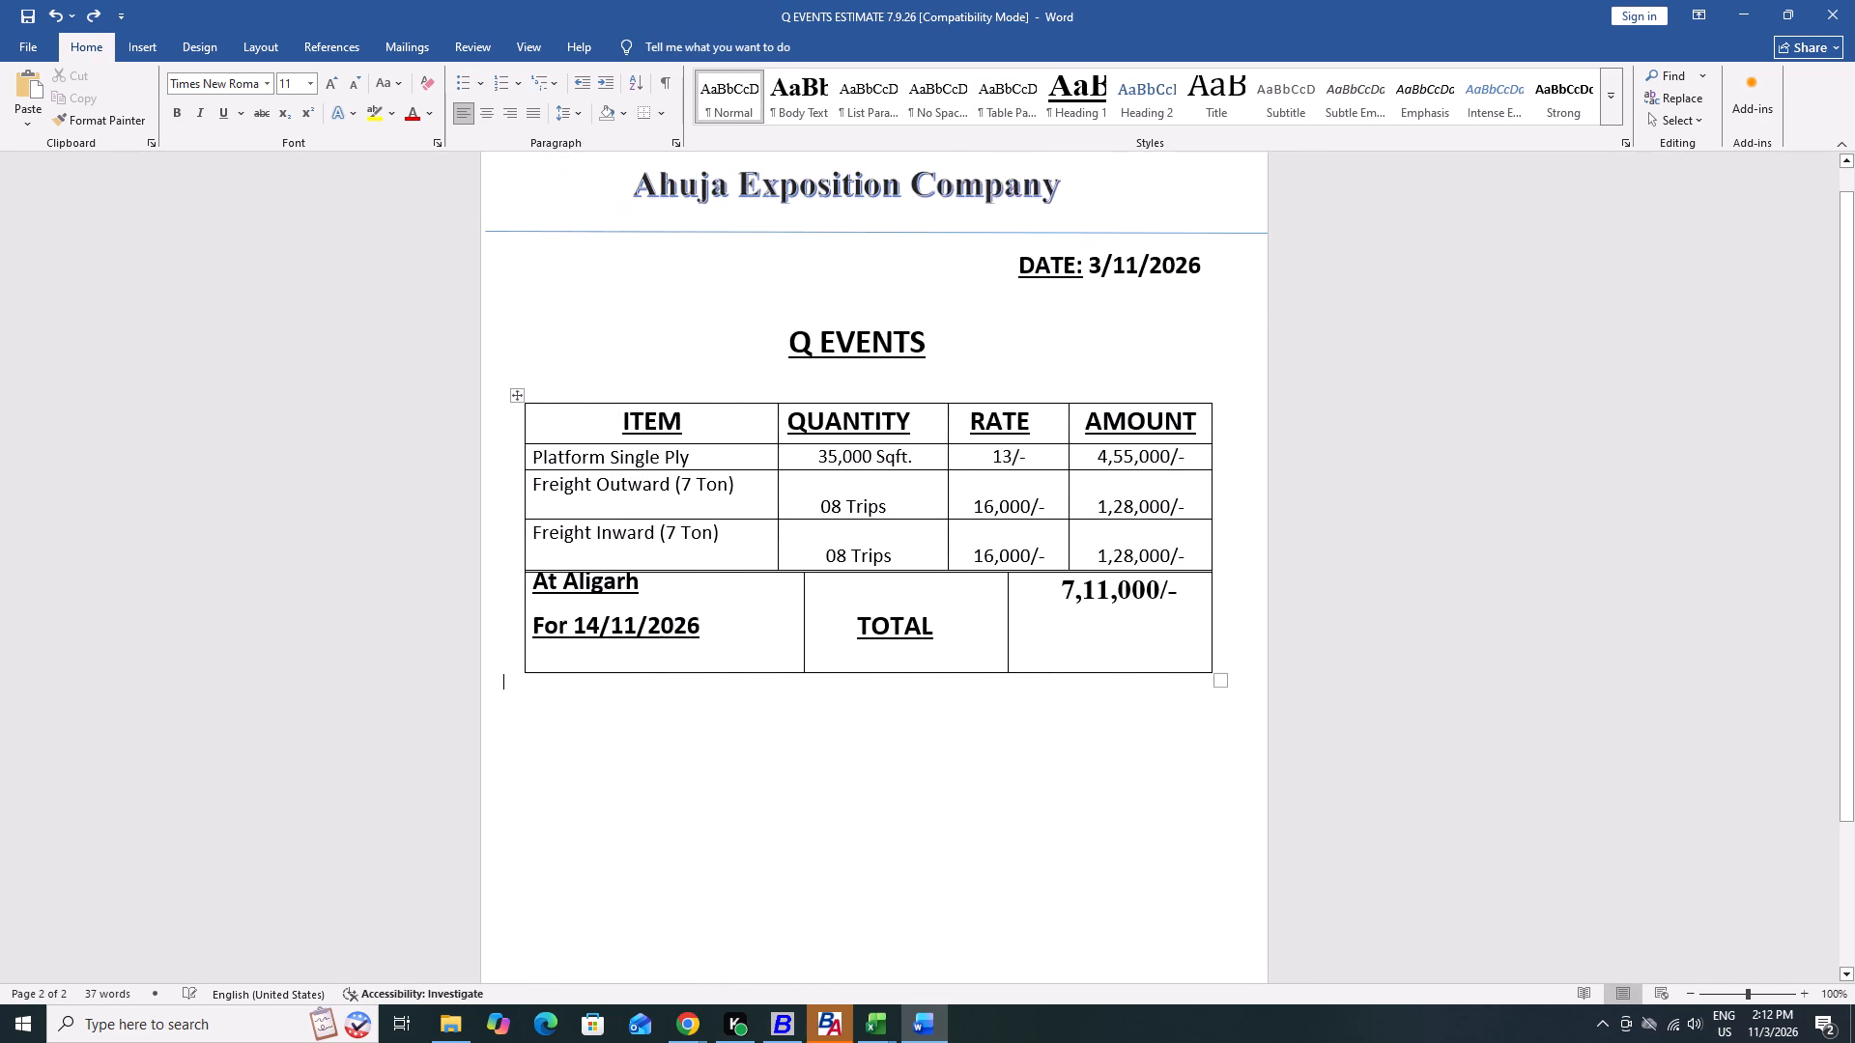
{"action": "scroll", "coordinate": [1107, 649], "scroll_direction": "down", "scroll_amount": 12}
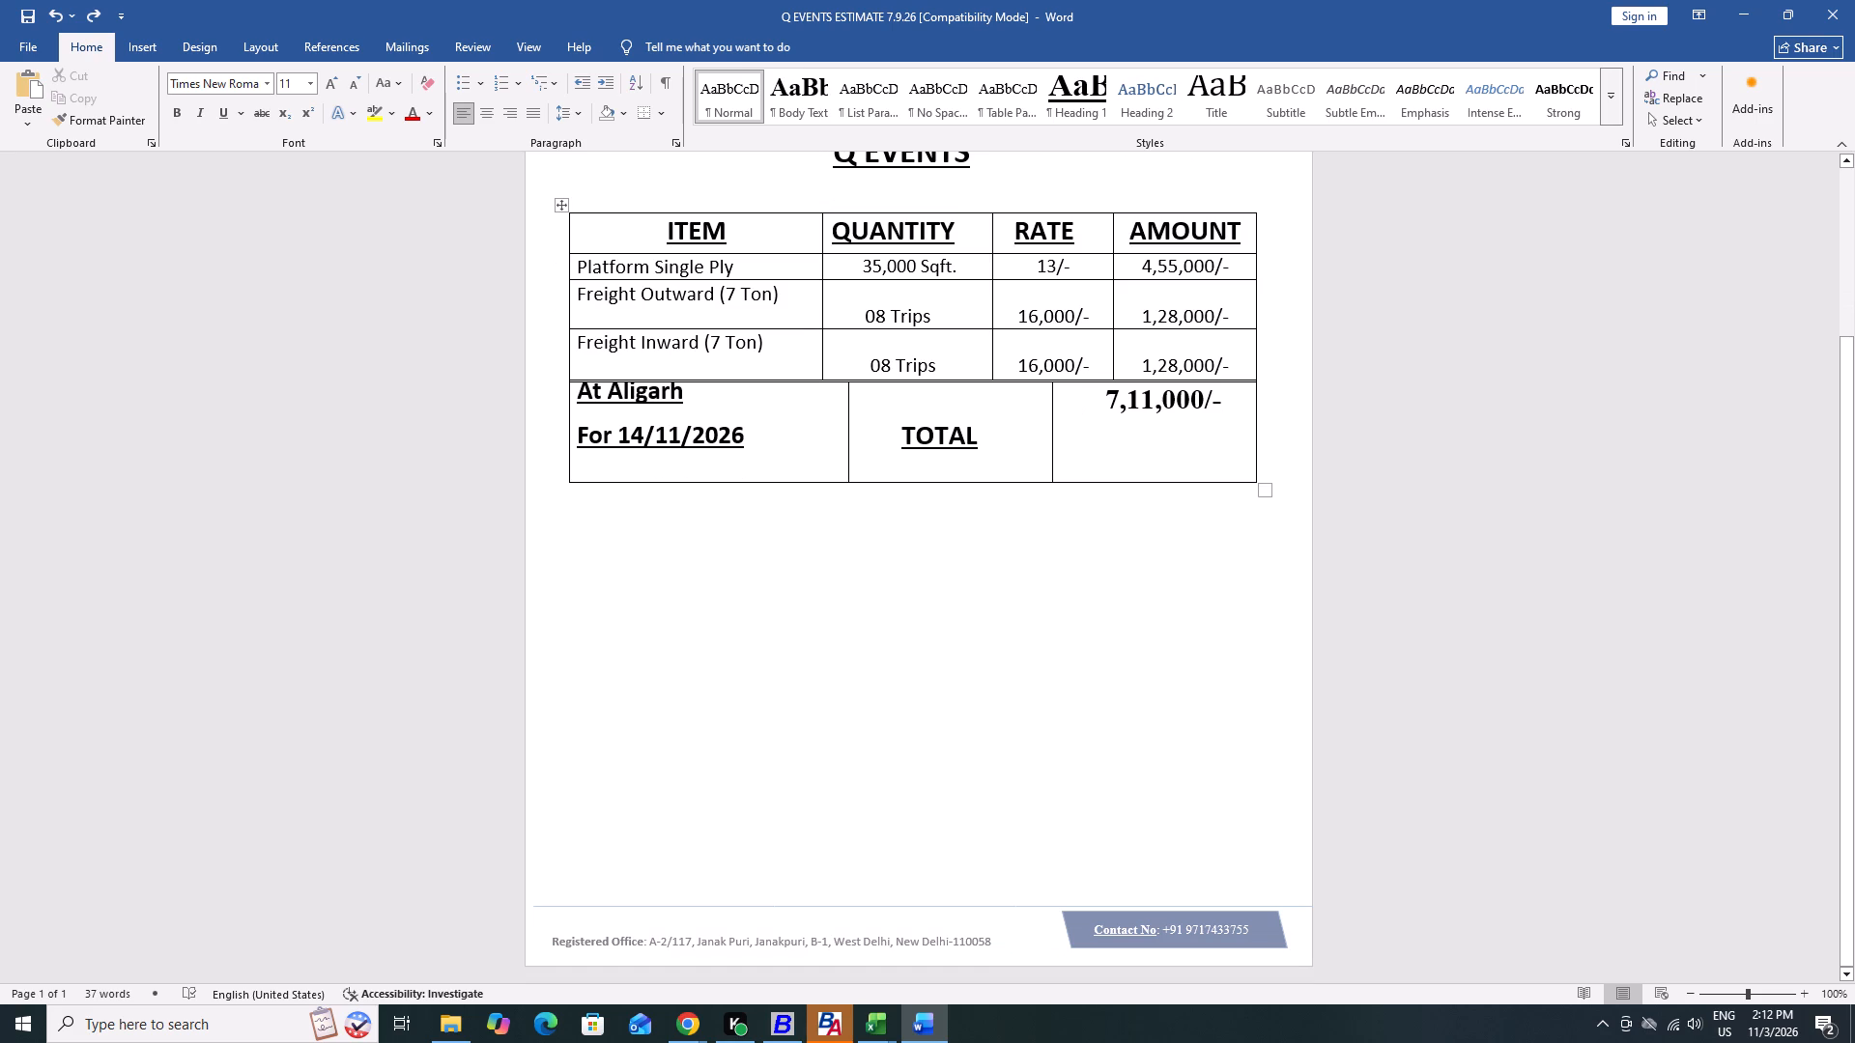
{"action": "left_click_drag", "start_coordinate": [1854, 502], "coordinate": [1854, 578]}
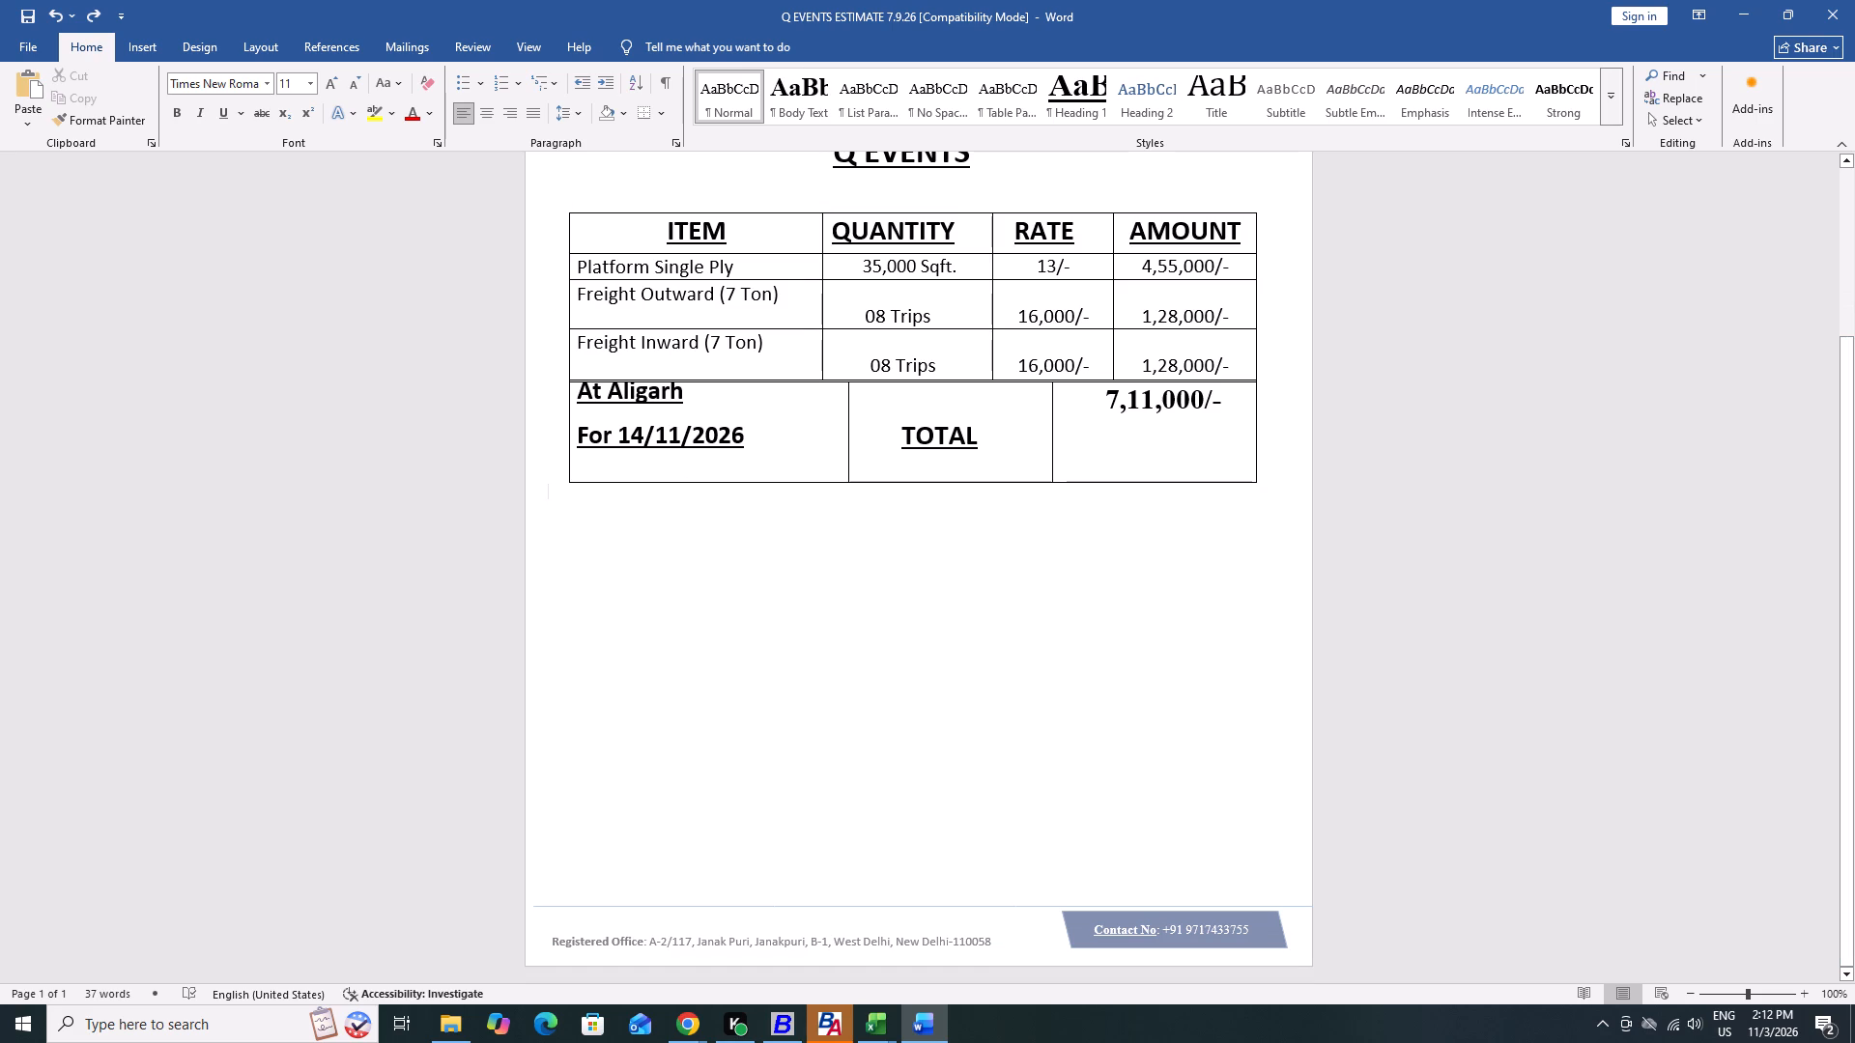
Add blank lines below the estimate table until the text cursor moves onto a second page.
{"action": "left_click", "coordinate": [809, 786]}
{"action": "key", "text": "Return"}
{"action": "key", "text": "Return"}
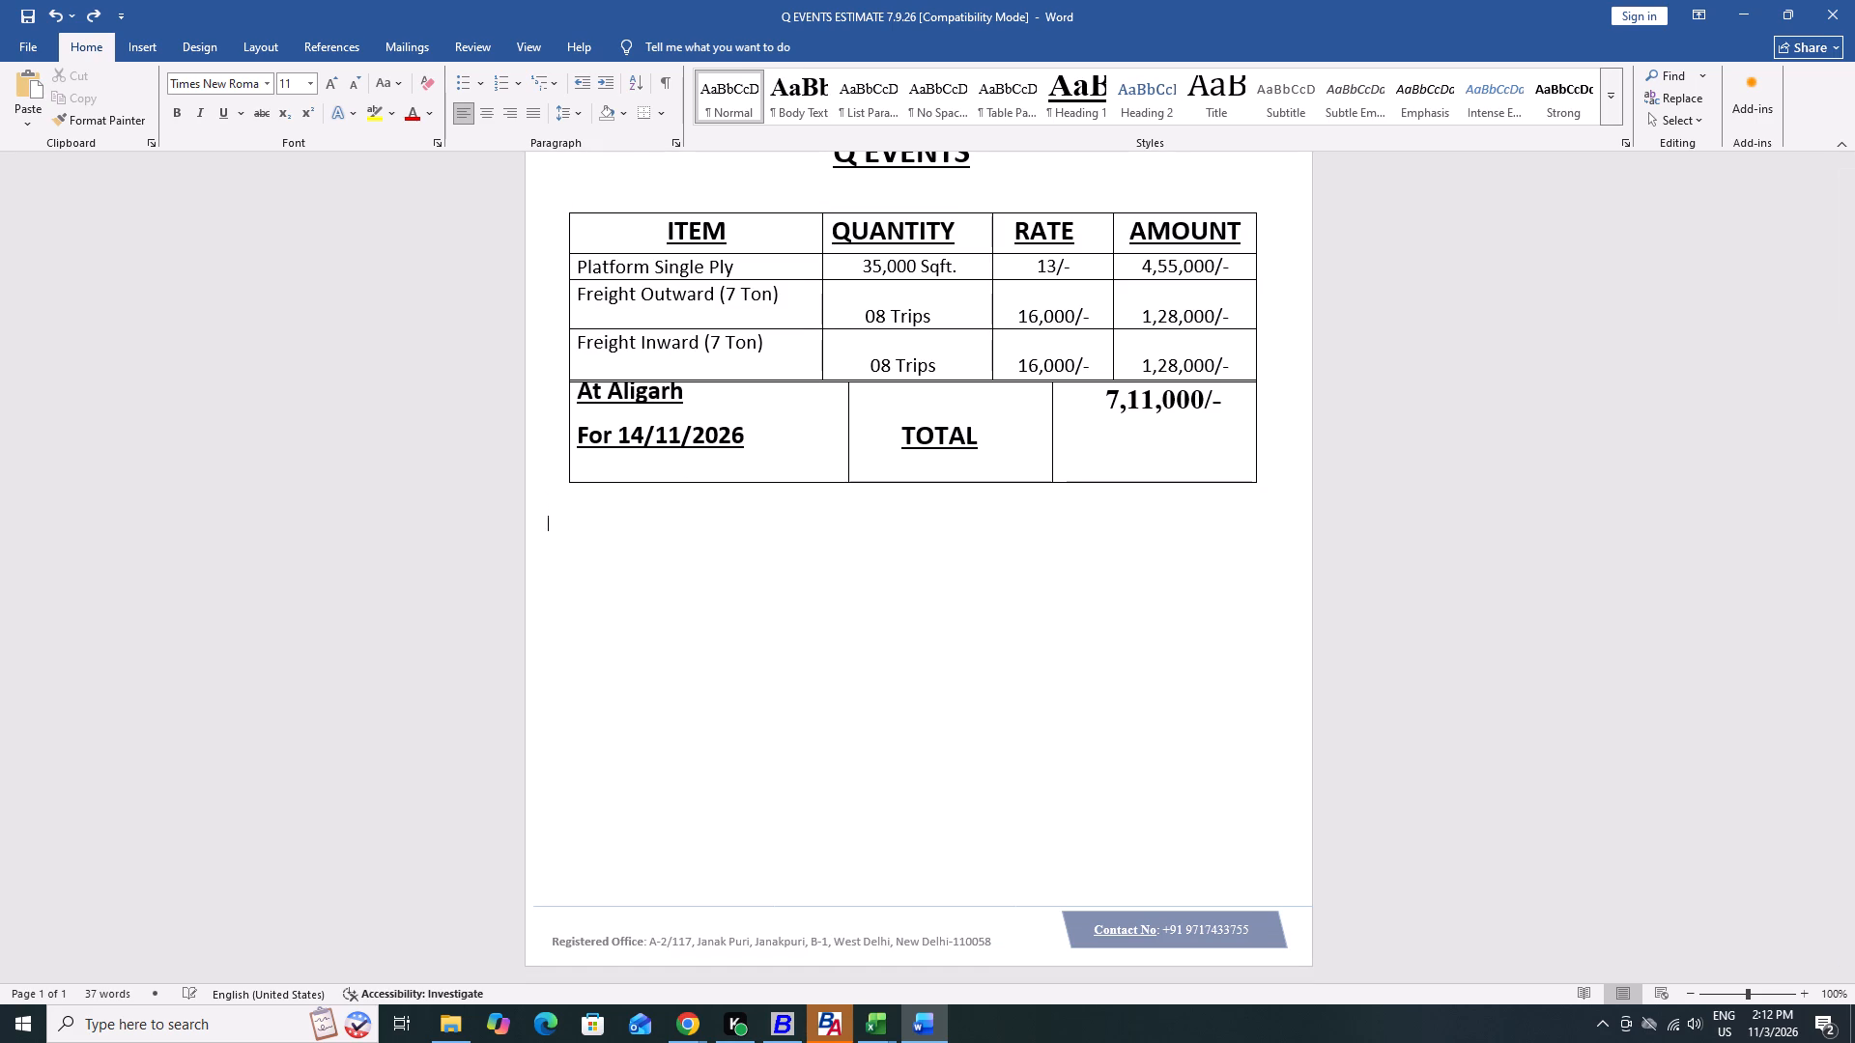
{"action": "key", "text": "Return"}
{"action": "key", "text": "Return"}
{"action": "key", "text": "Return"}
{"action": "key", "text": "Return"}
{"action": "key", "text": "Return"}
{"action": "key", "text": "Return"}
{"action": "key", "text": "Return"}
{"action": "key", "text": "Return"}
{"action": "key", "text": "Return"}
{"action": "key", "text": "Return"}
{"action": "key", "text": "Return"}
{"action": "key", "text": "Return"}
{"action": "key", "text": "Return"}
{"action": "key", "text": "Return"}
{"action": "key", "text": "Return"}
{"action": "key", "text": "Return"}
{"action": "key", "text": "Return"}
{"action": "key", "text": "Return"}
{"action": "key", "text": "Return"}
{"action": "key", "text": "Return"}
{"action": "key", "text": "Return"}
{"action": "key", "text": "Return"}
{"action": "key", "text": "Return"}
{"action": "key", "text": "Return"}
{"action": "key", "text": "Return"}
{"action": "key", "text": "Return"}
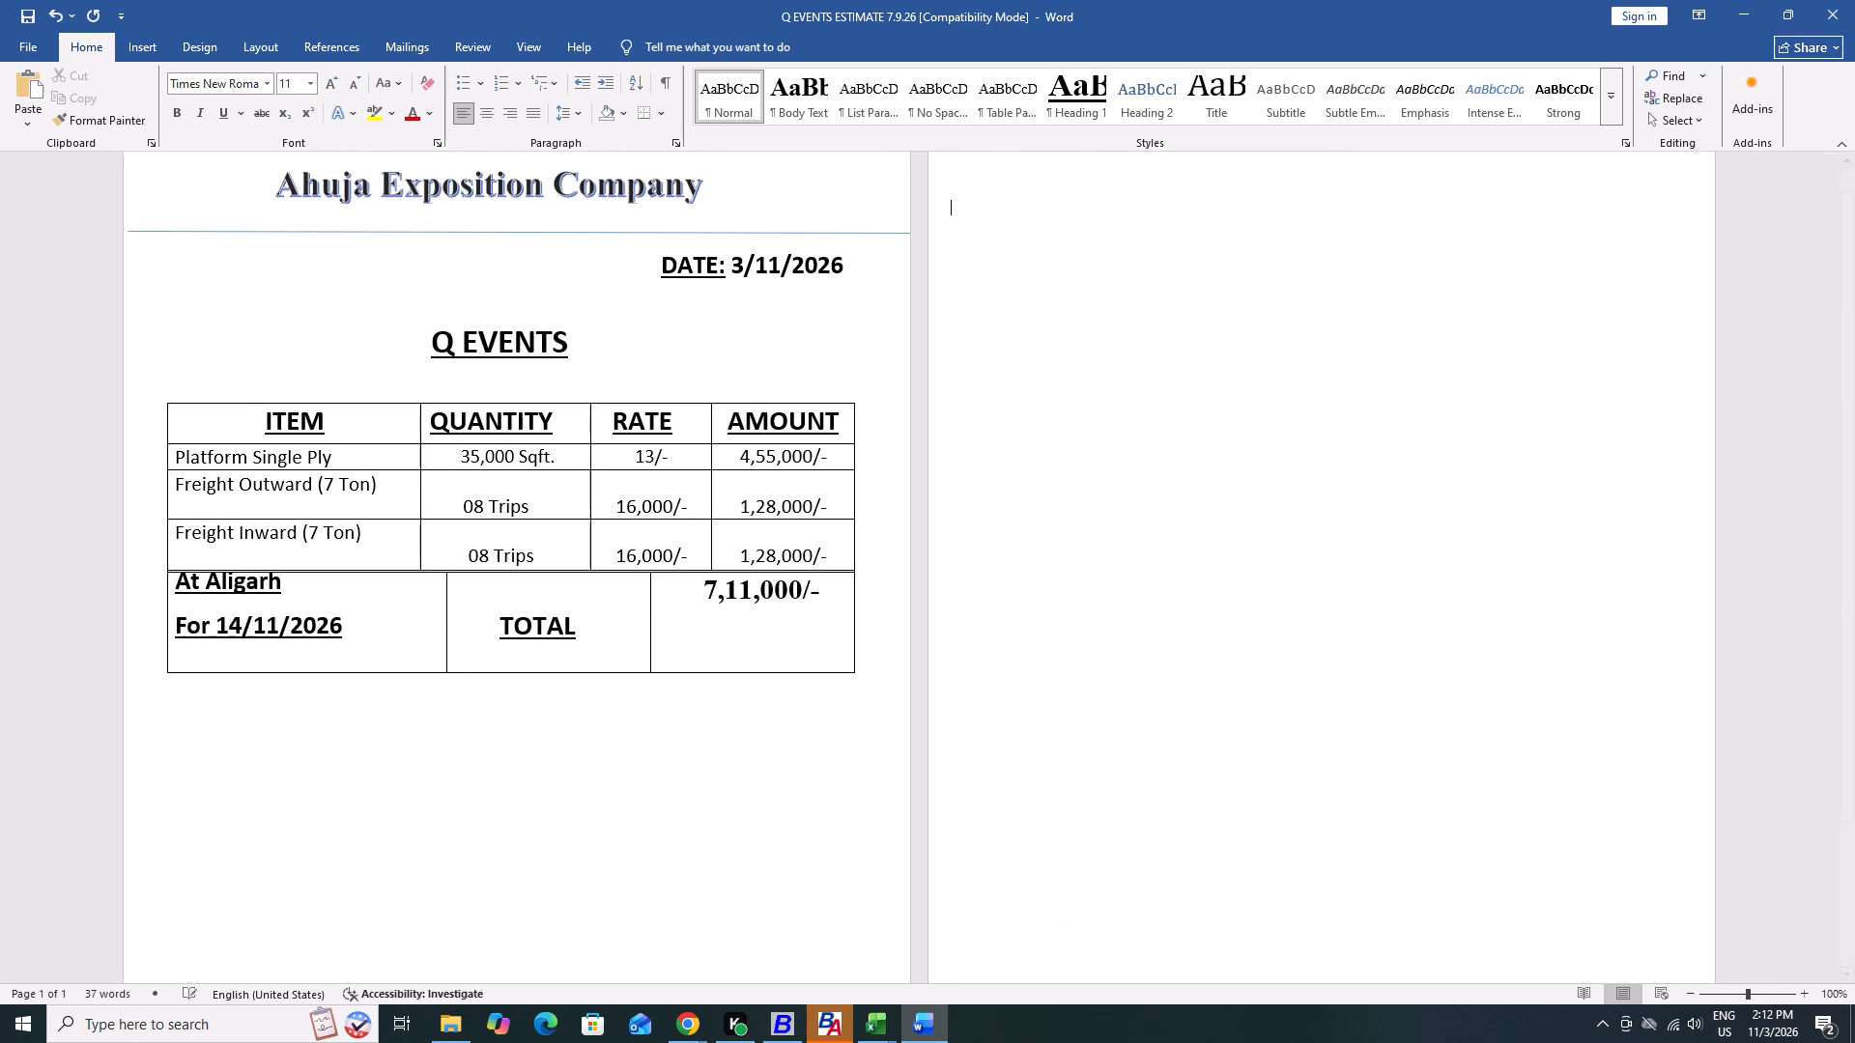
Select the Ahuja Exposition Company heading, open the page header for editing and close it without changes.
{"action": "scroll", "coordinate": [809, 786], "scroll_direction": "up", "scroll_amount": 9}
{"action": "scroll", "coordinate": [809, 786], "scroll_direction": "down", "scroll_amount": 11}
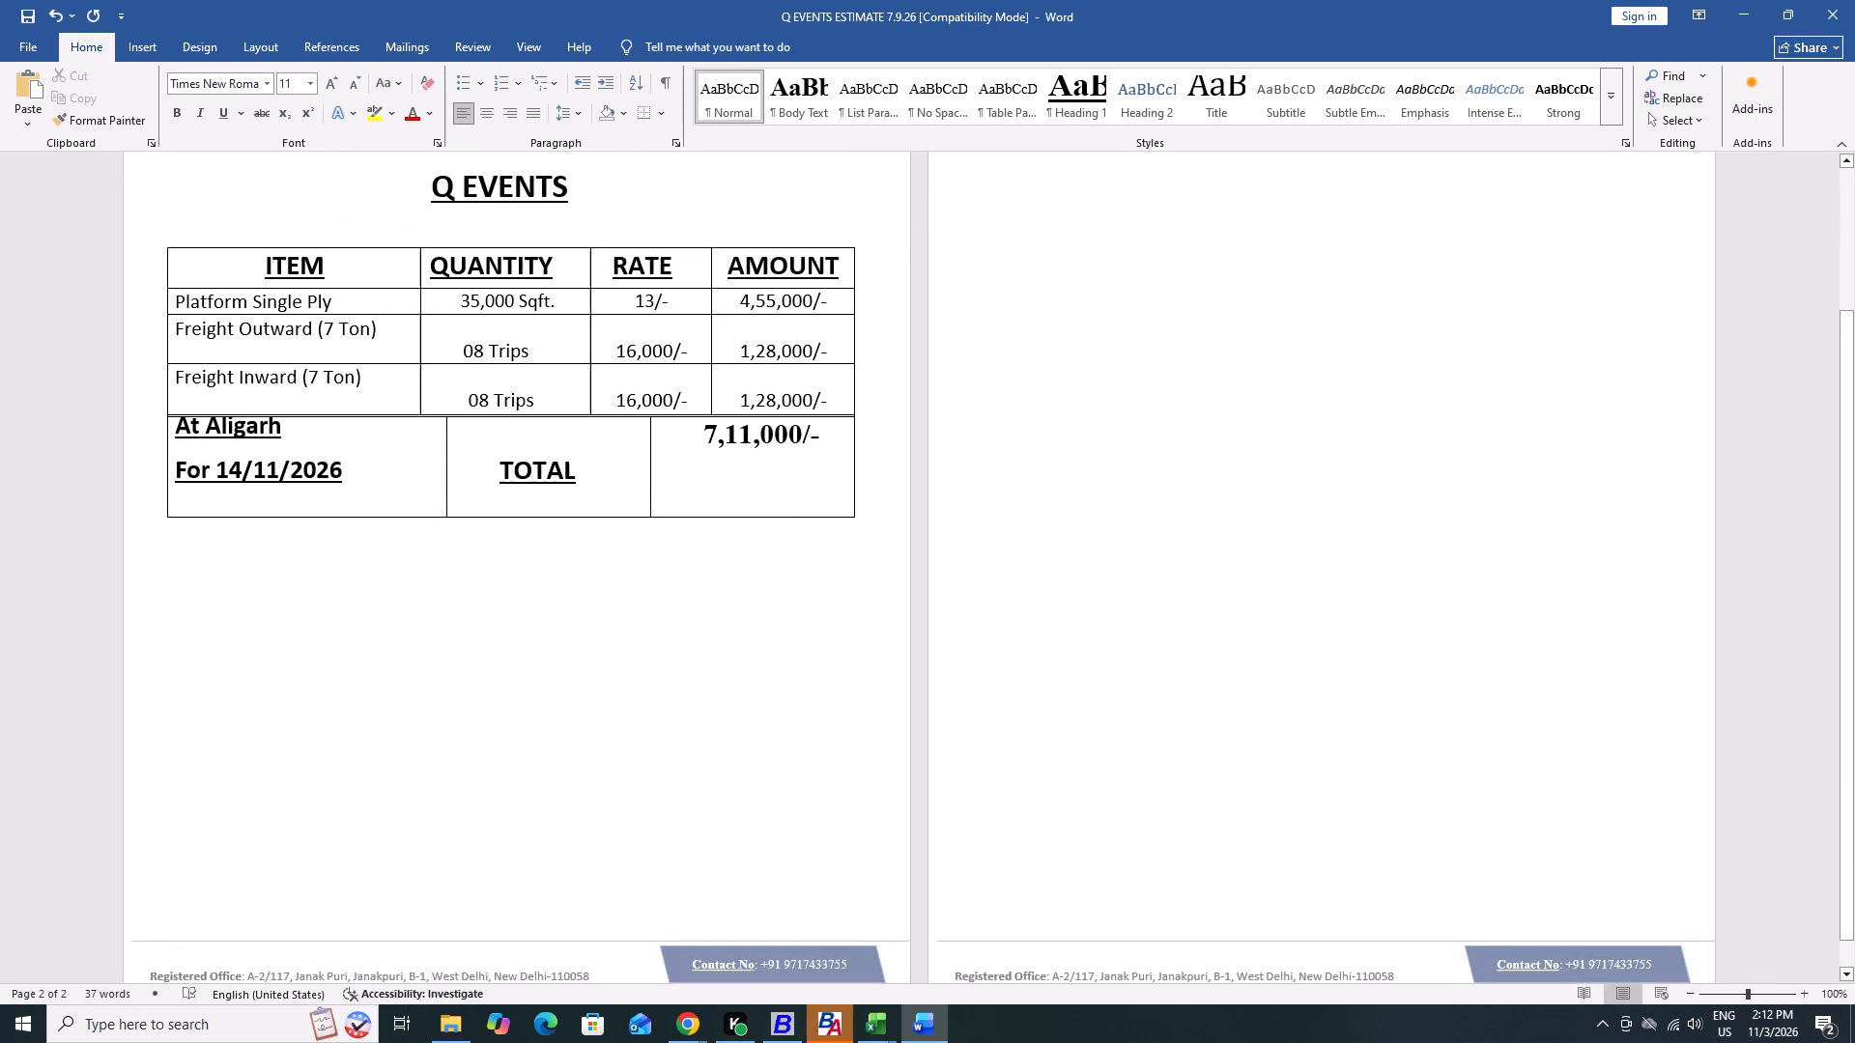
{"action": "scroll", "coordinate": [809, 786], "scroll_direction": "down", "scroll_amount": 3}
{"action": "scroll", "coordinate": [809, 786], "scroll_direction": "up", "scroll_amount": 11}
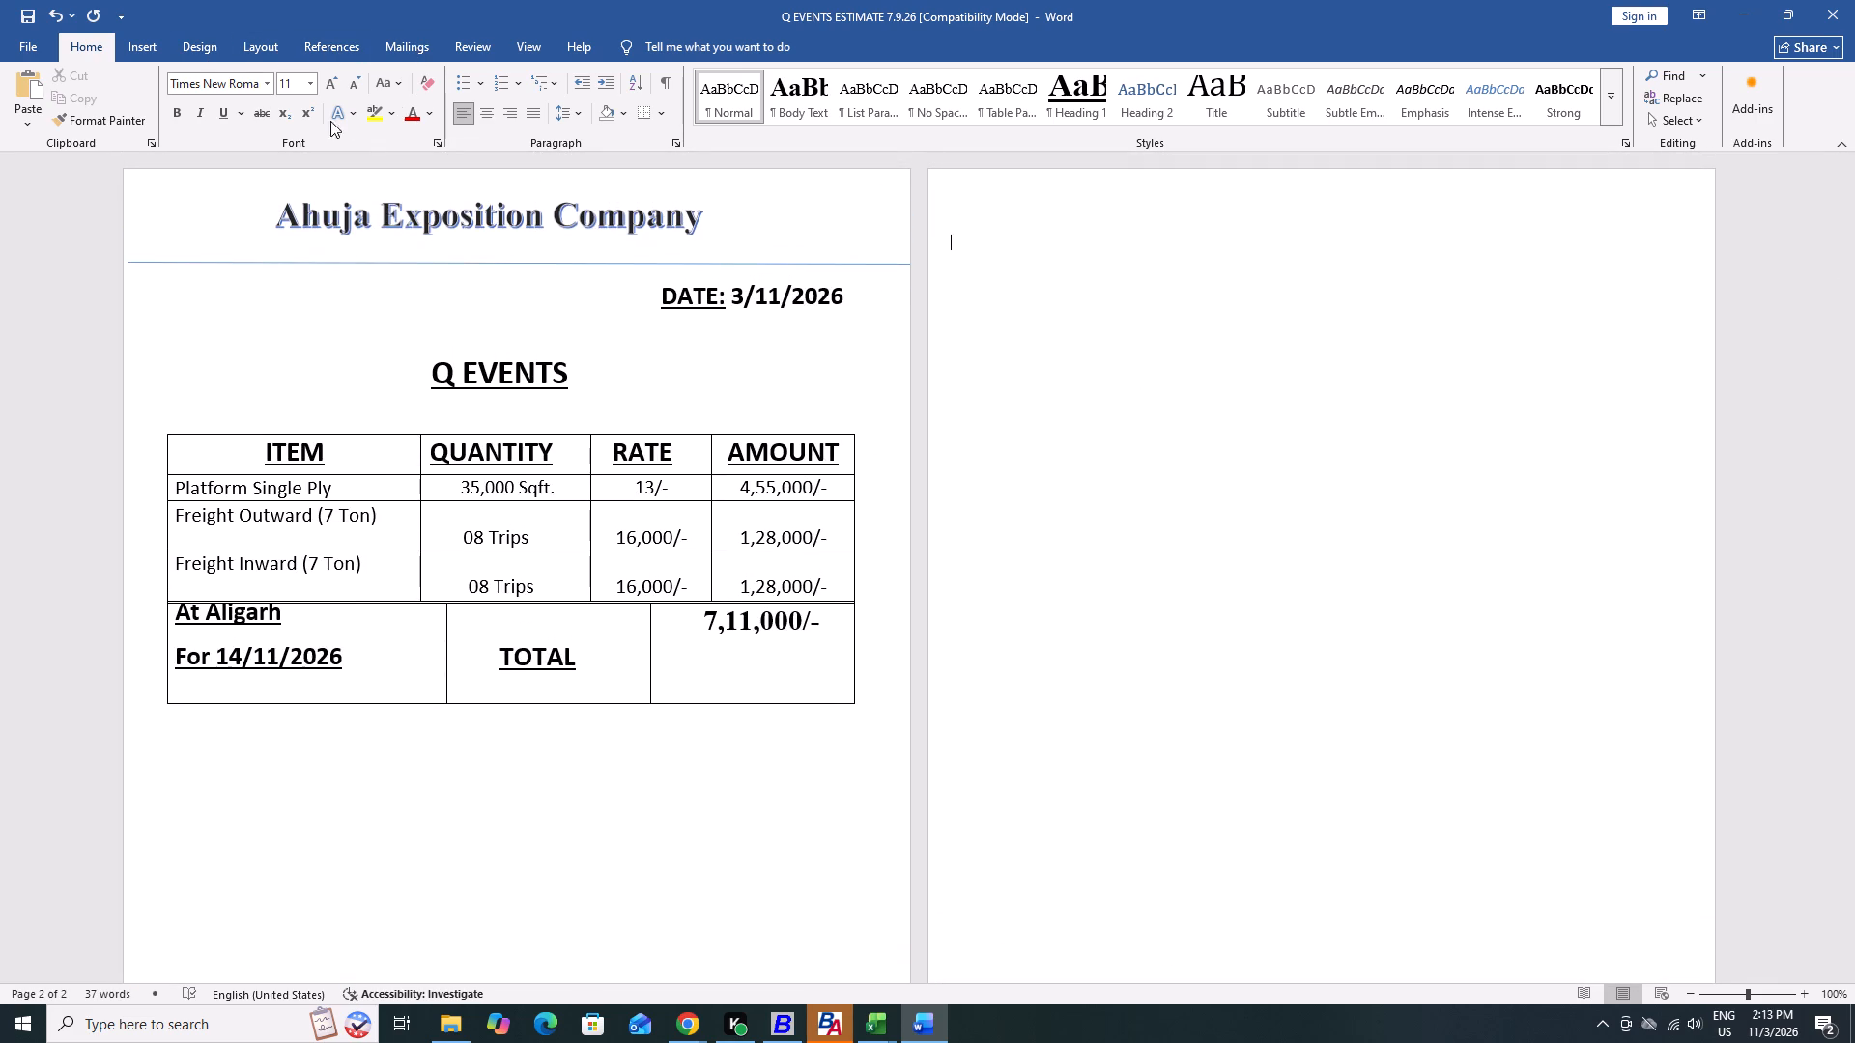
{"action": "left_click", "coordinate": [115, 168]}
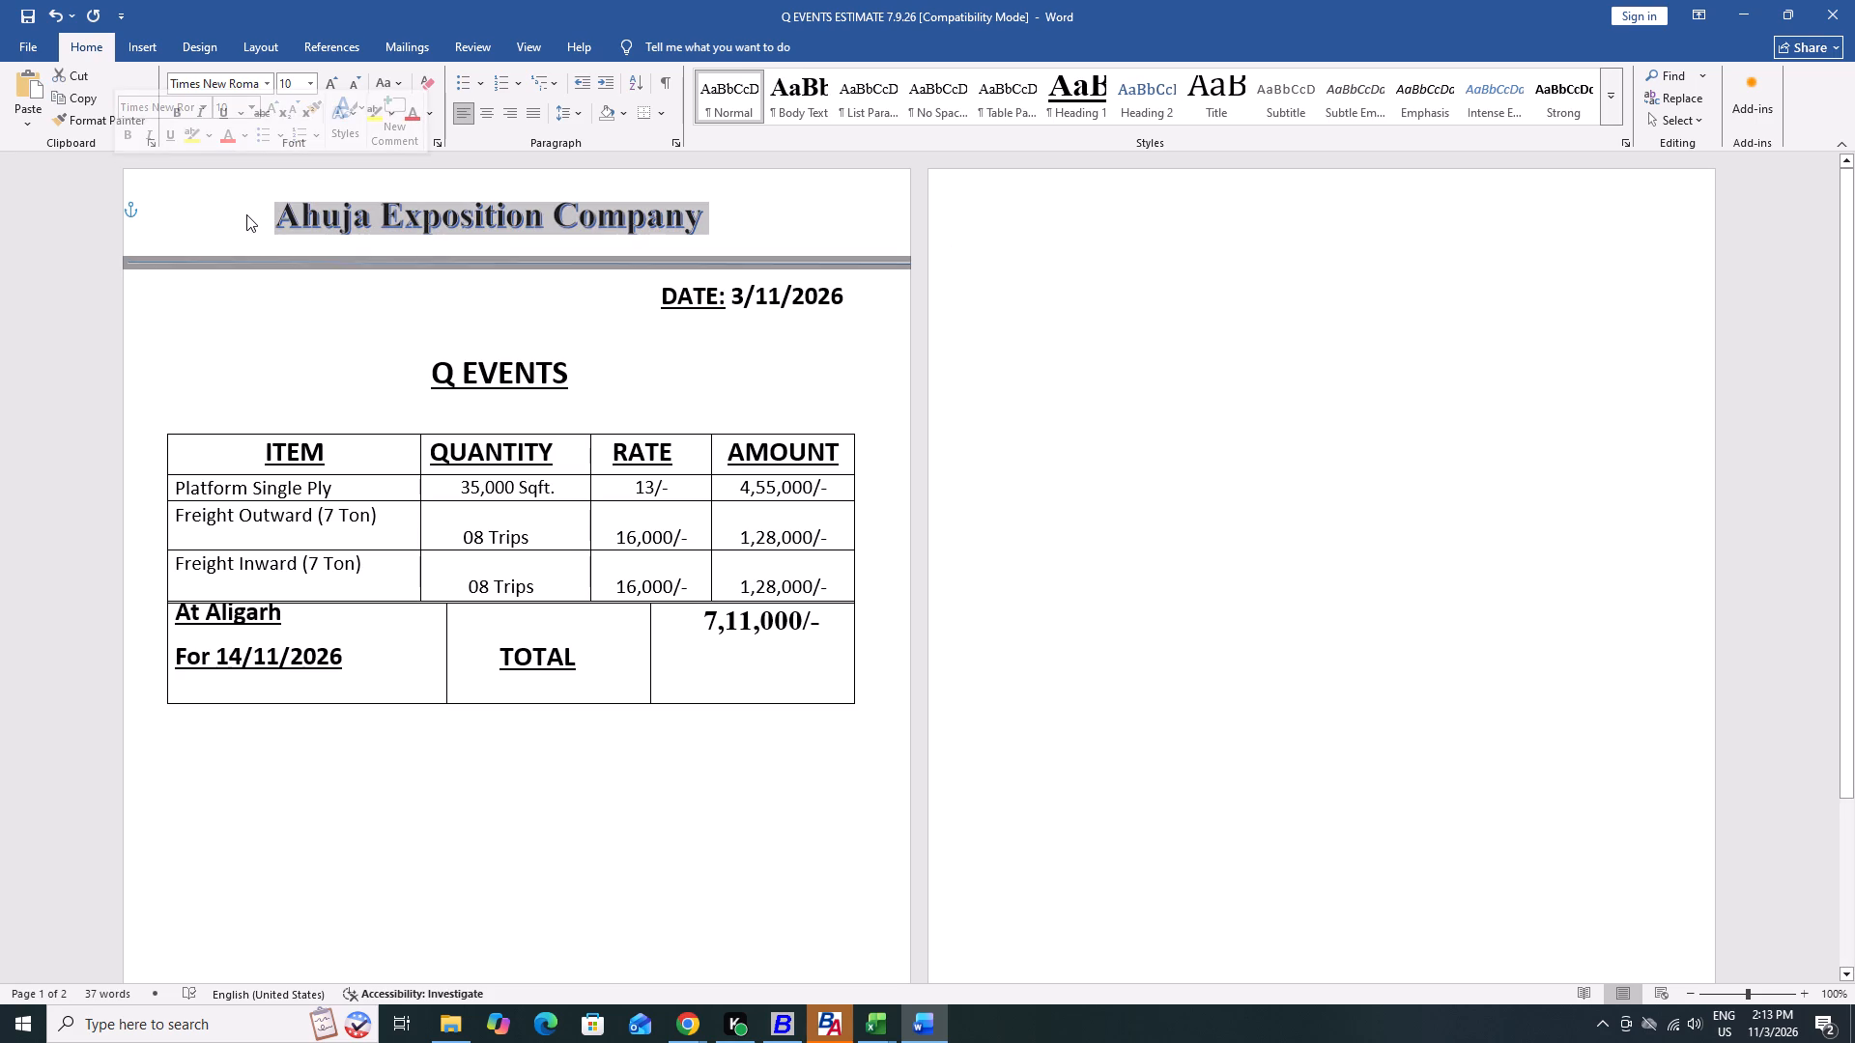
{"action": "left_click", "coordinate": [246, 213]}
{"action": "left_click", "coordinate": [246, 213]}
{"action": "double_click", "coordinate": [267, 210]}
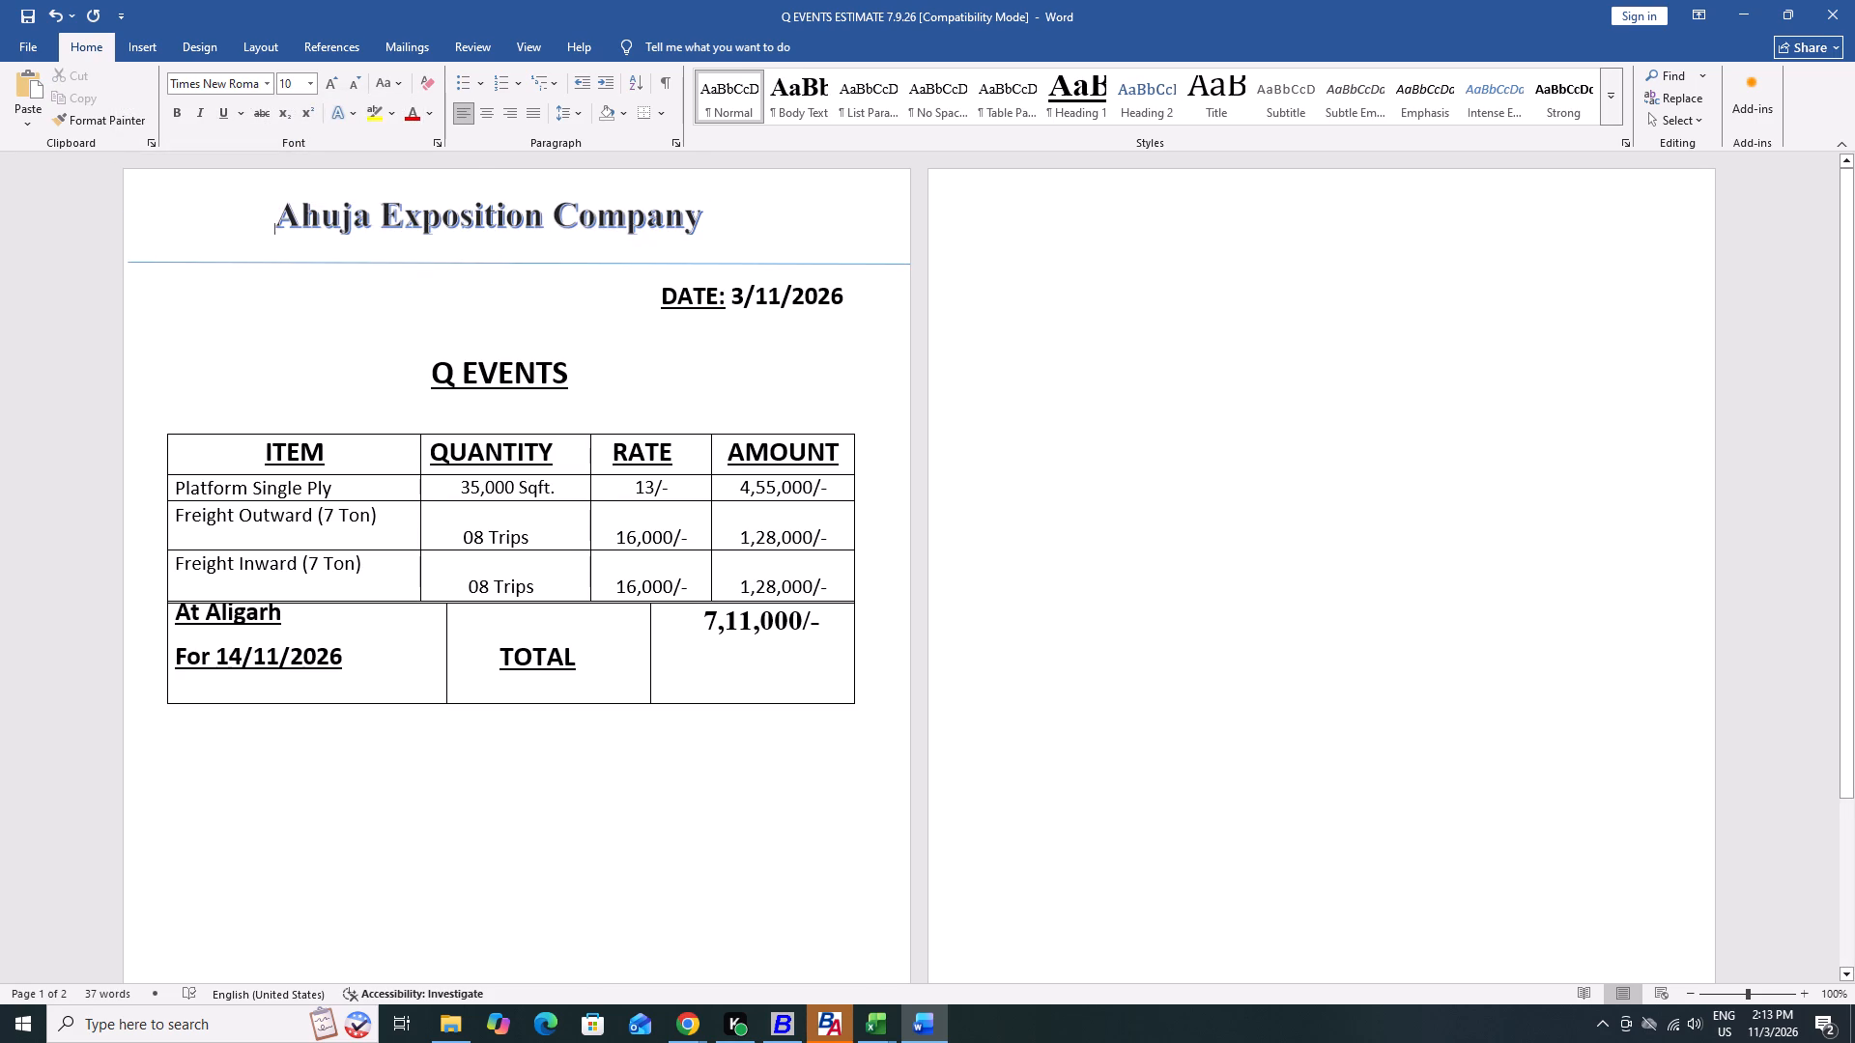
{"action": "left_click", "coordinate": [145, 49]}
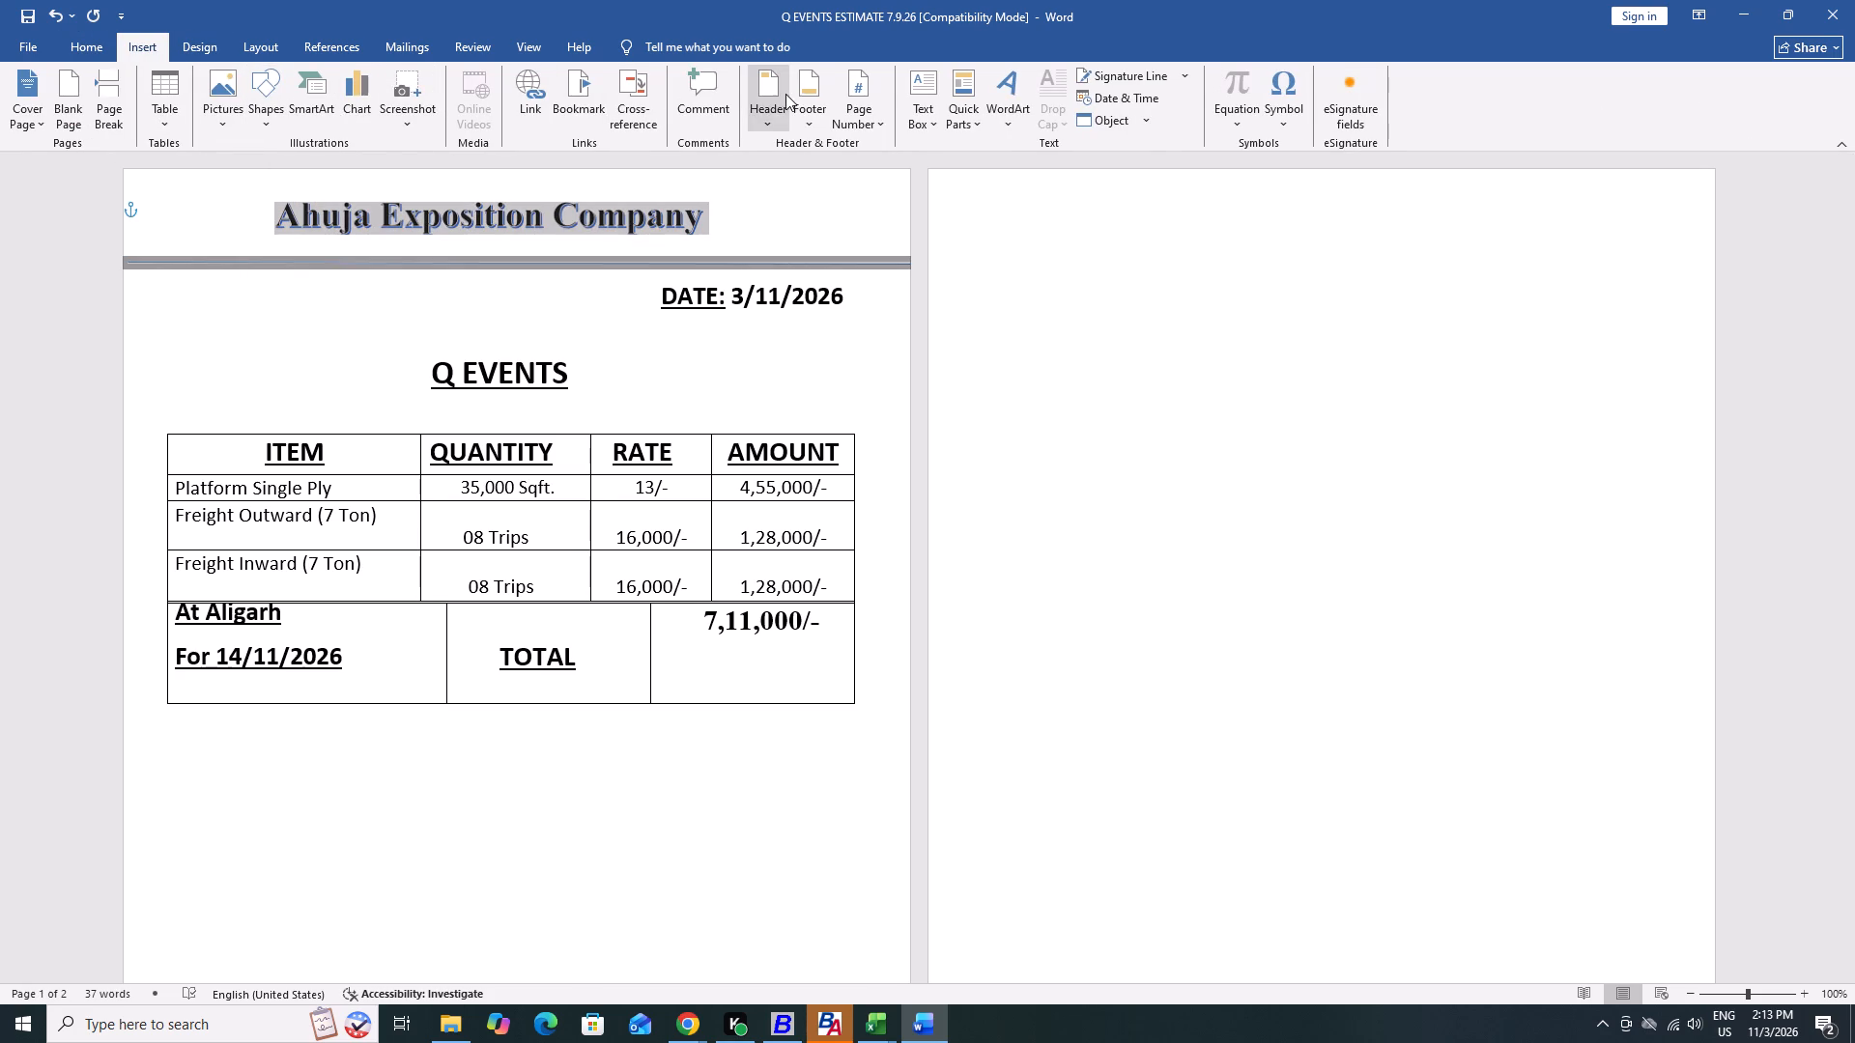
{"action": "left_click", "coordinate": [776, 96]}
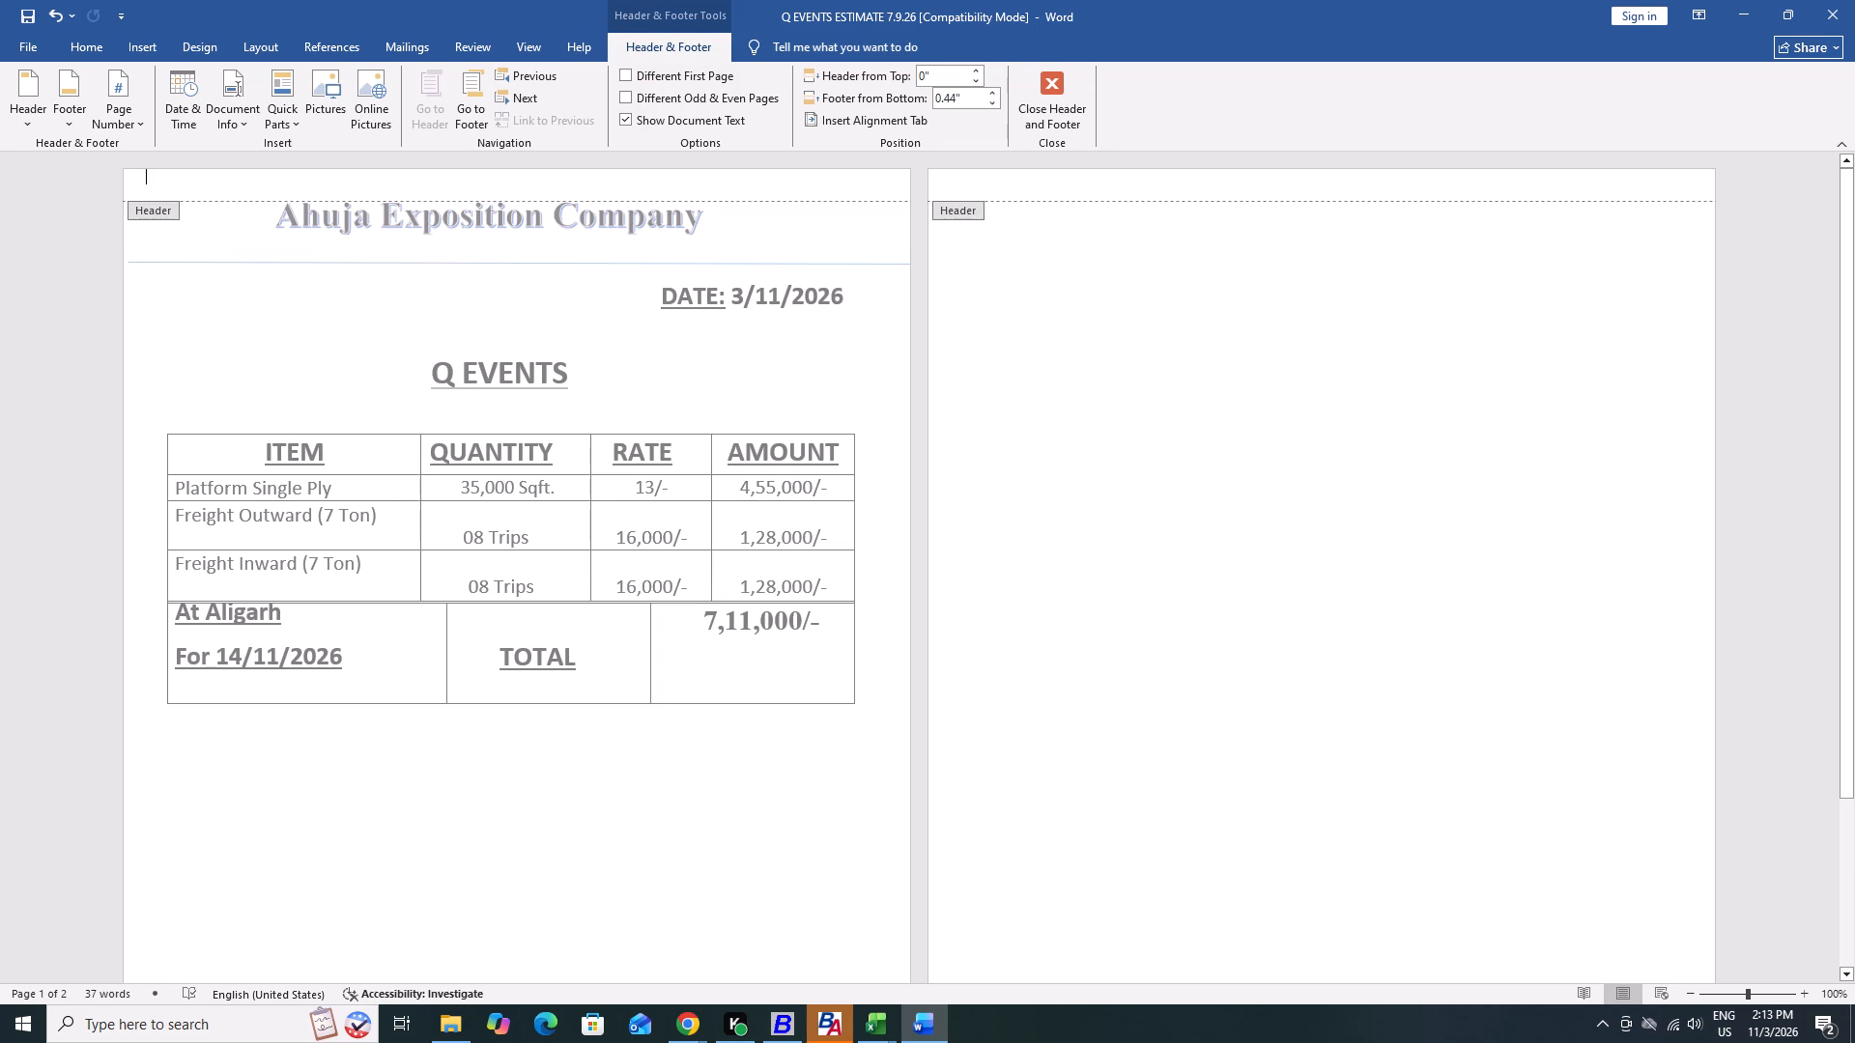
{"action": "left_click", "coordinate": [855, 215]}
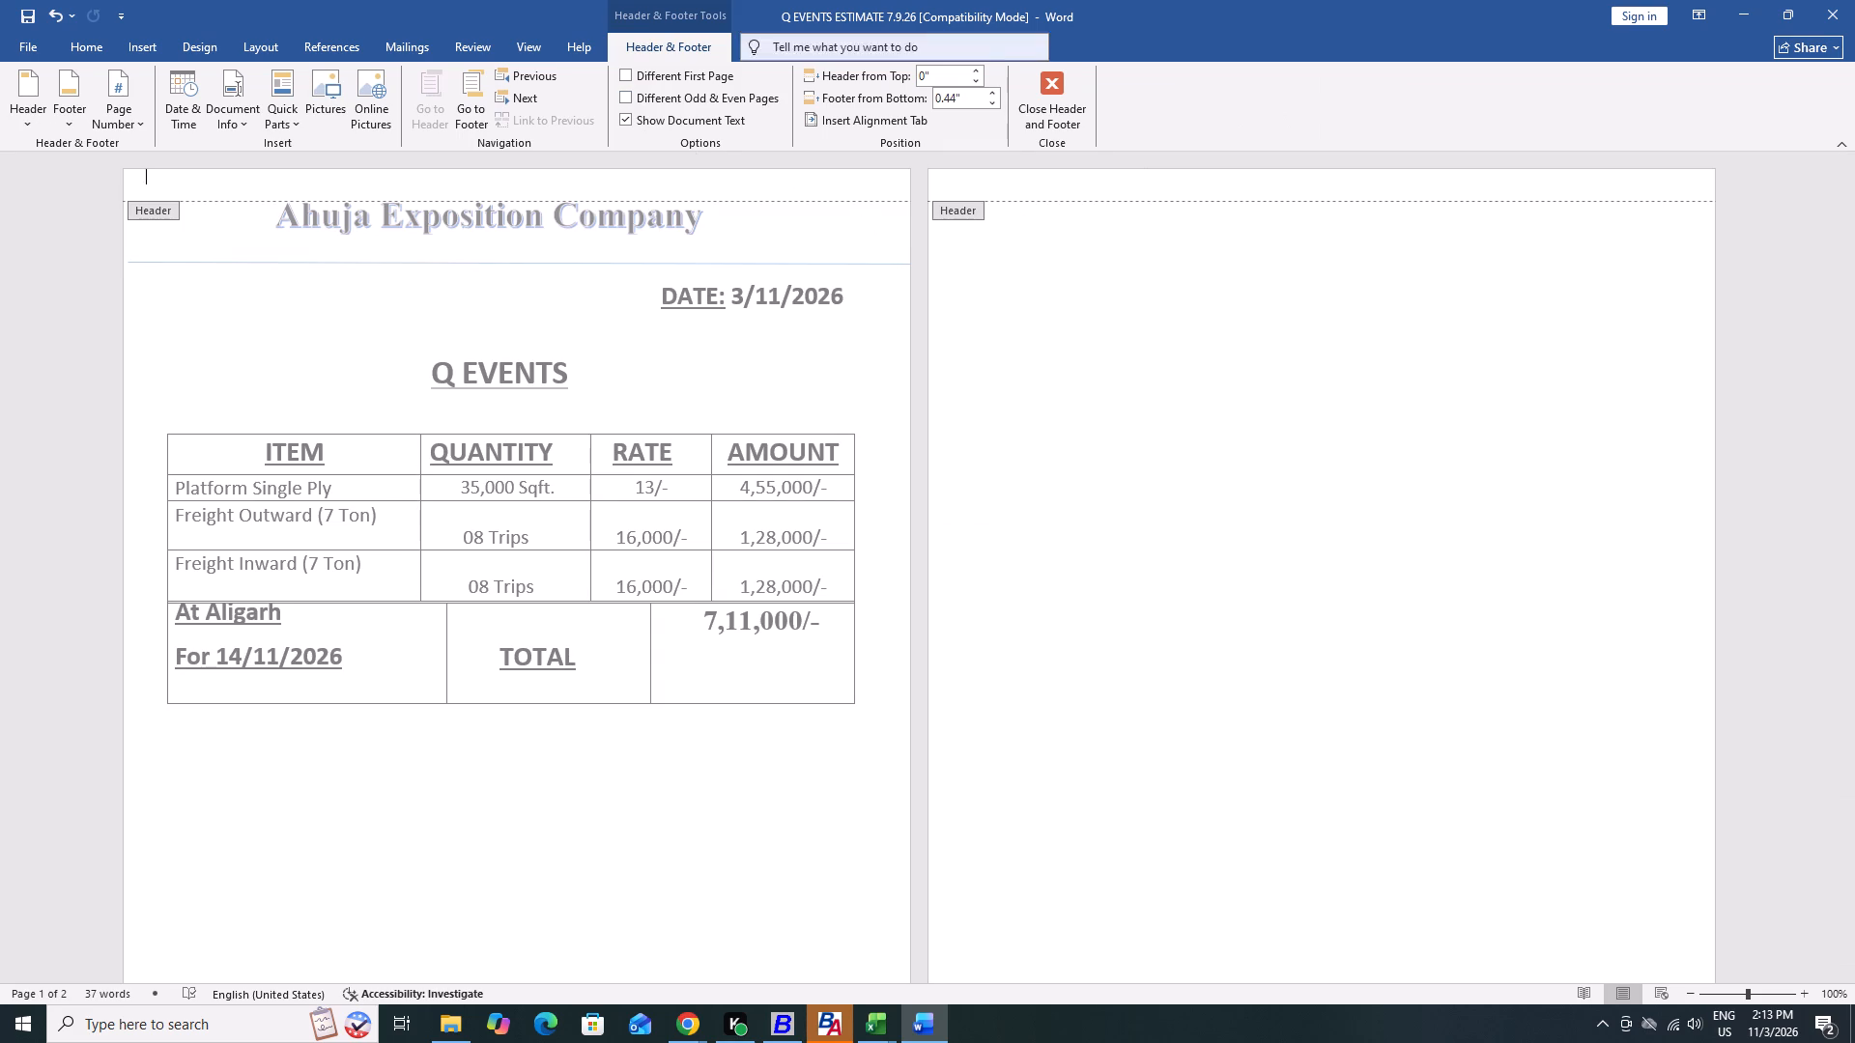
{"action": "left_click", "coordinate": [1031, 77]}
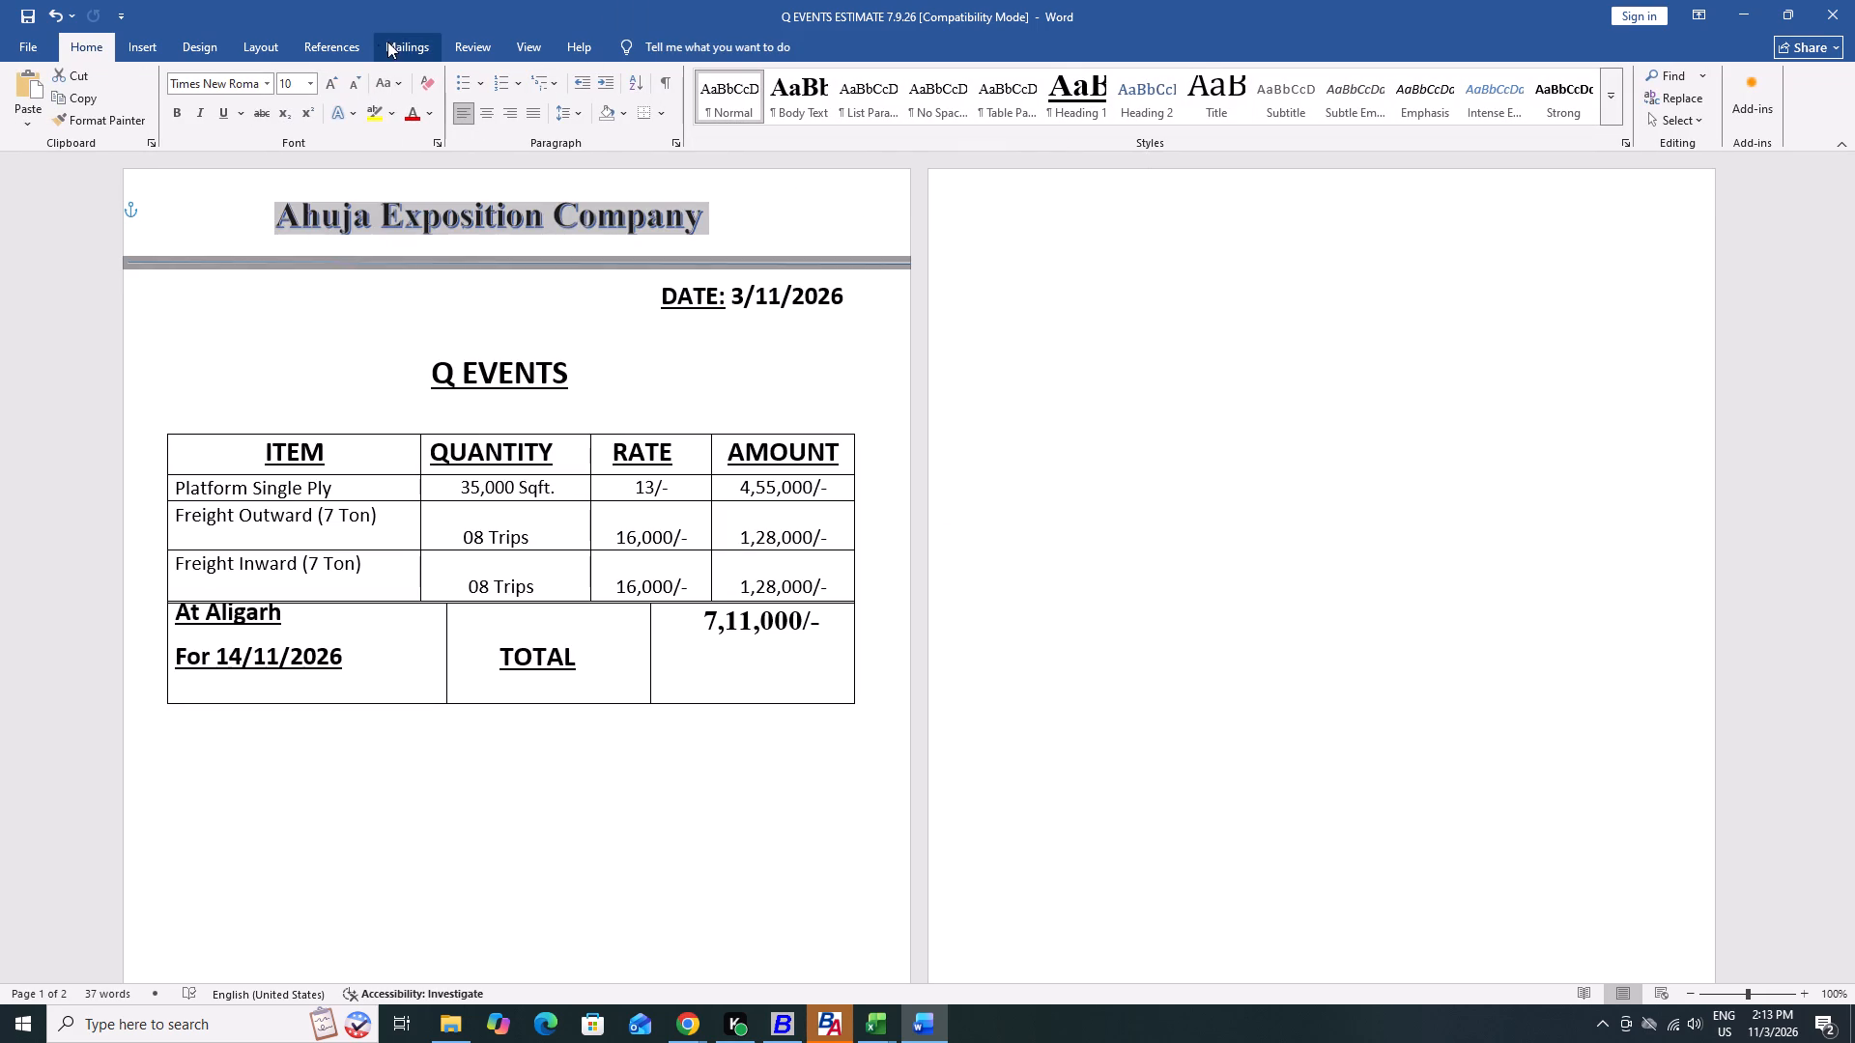
Browse the built-in header designs with the Ahuja Exposition Company heading selected, without applying one.
{"action": "left_click", "coordinate": [156, 54]}
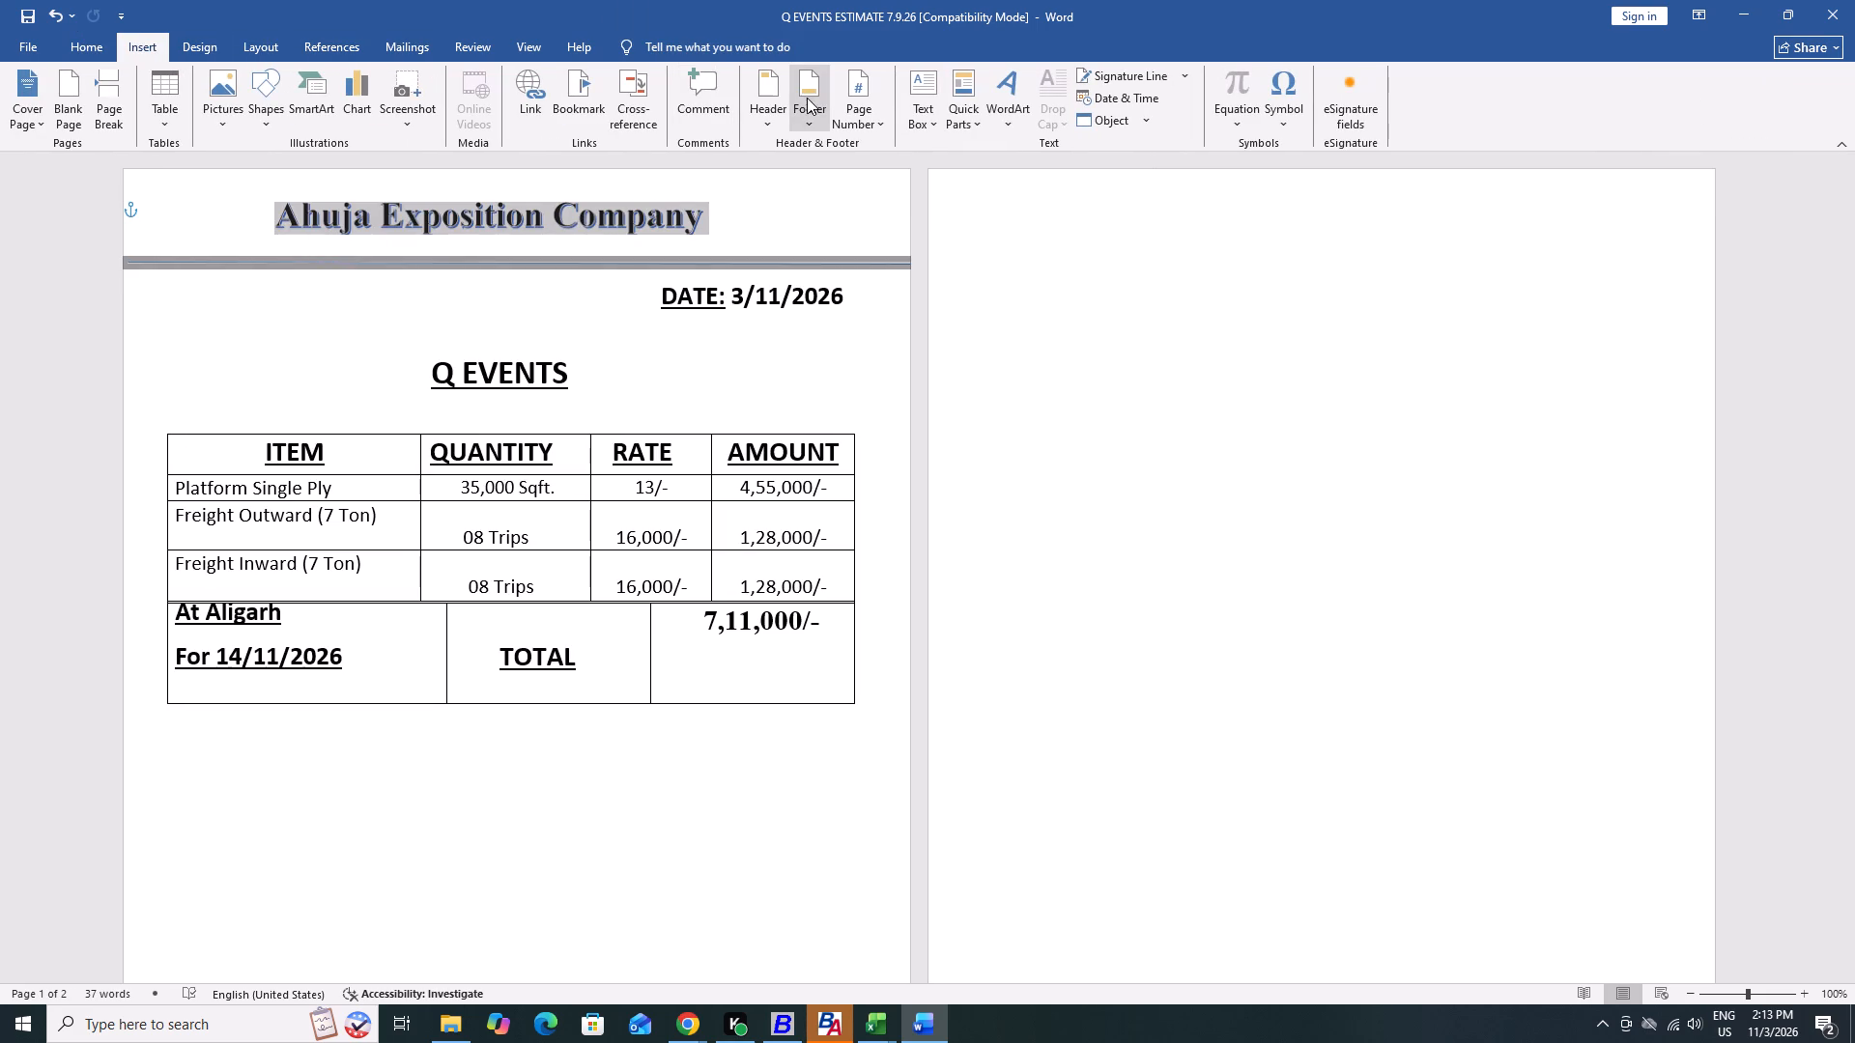
{"action": "left_click", "coordinate": [769, 118]}
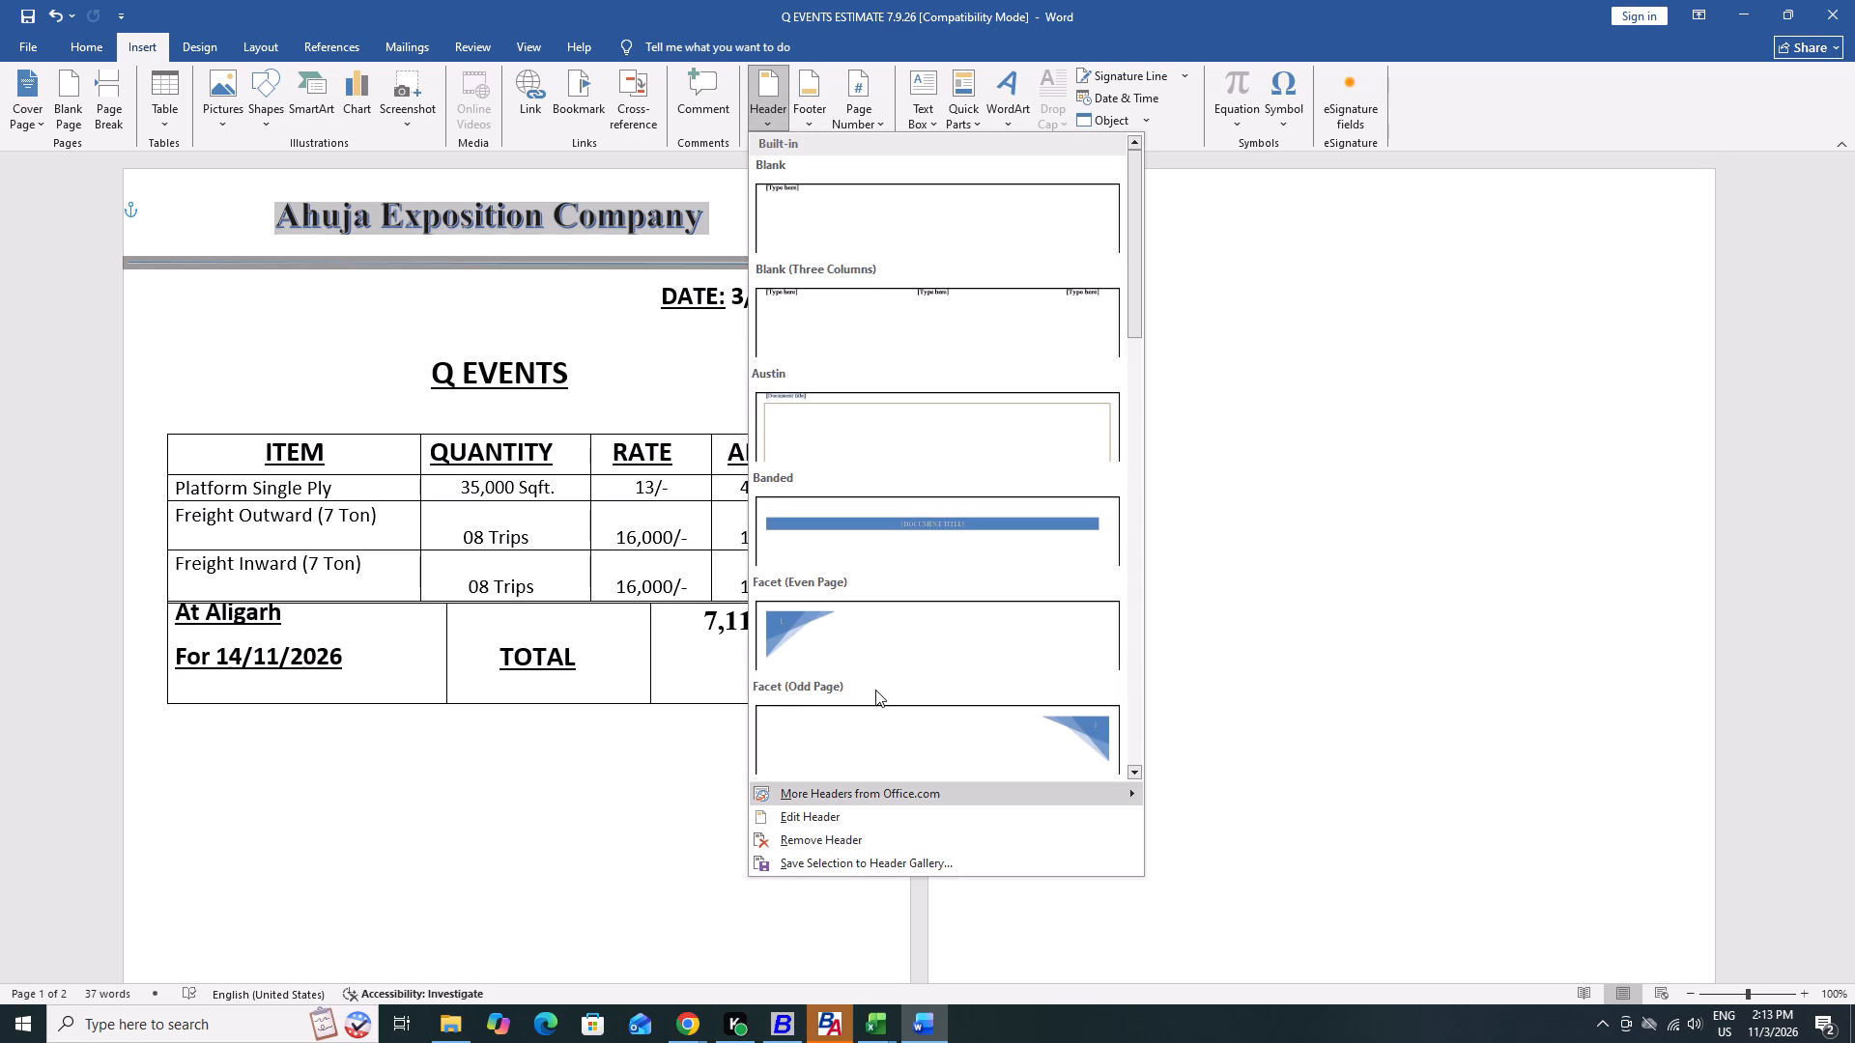
{"action": "scroll", "coordinate": [875, 689], "scroll_direction": "down", "scroll_amount": 7}
{"action": "scroll", "coordinate": [875, 688], "scroll_direction": "up", "scroll_amount": 12}
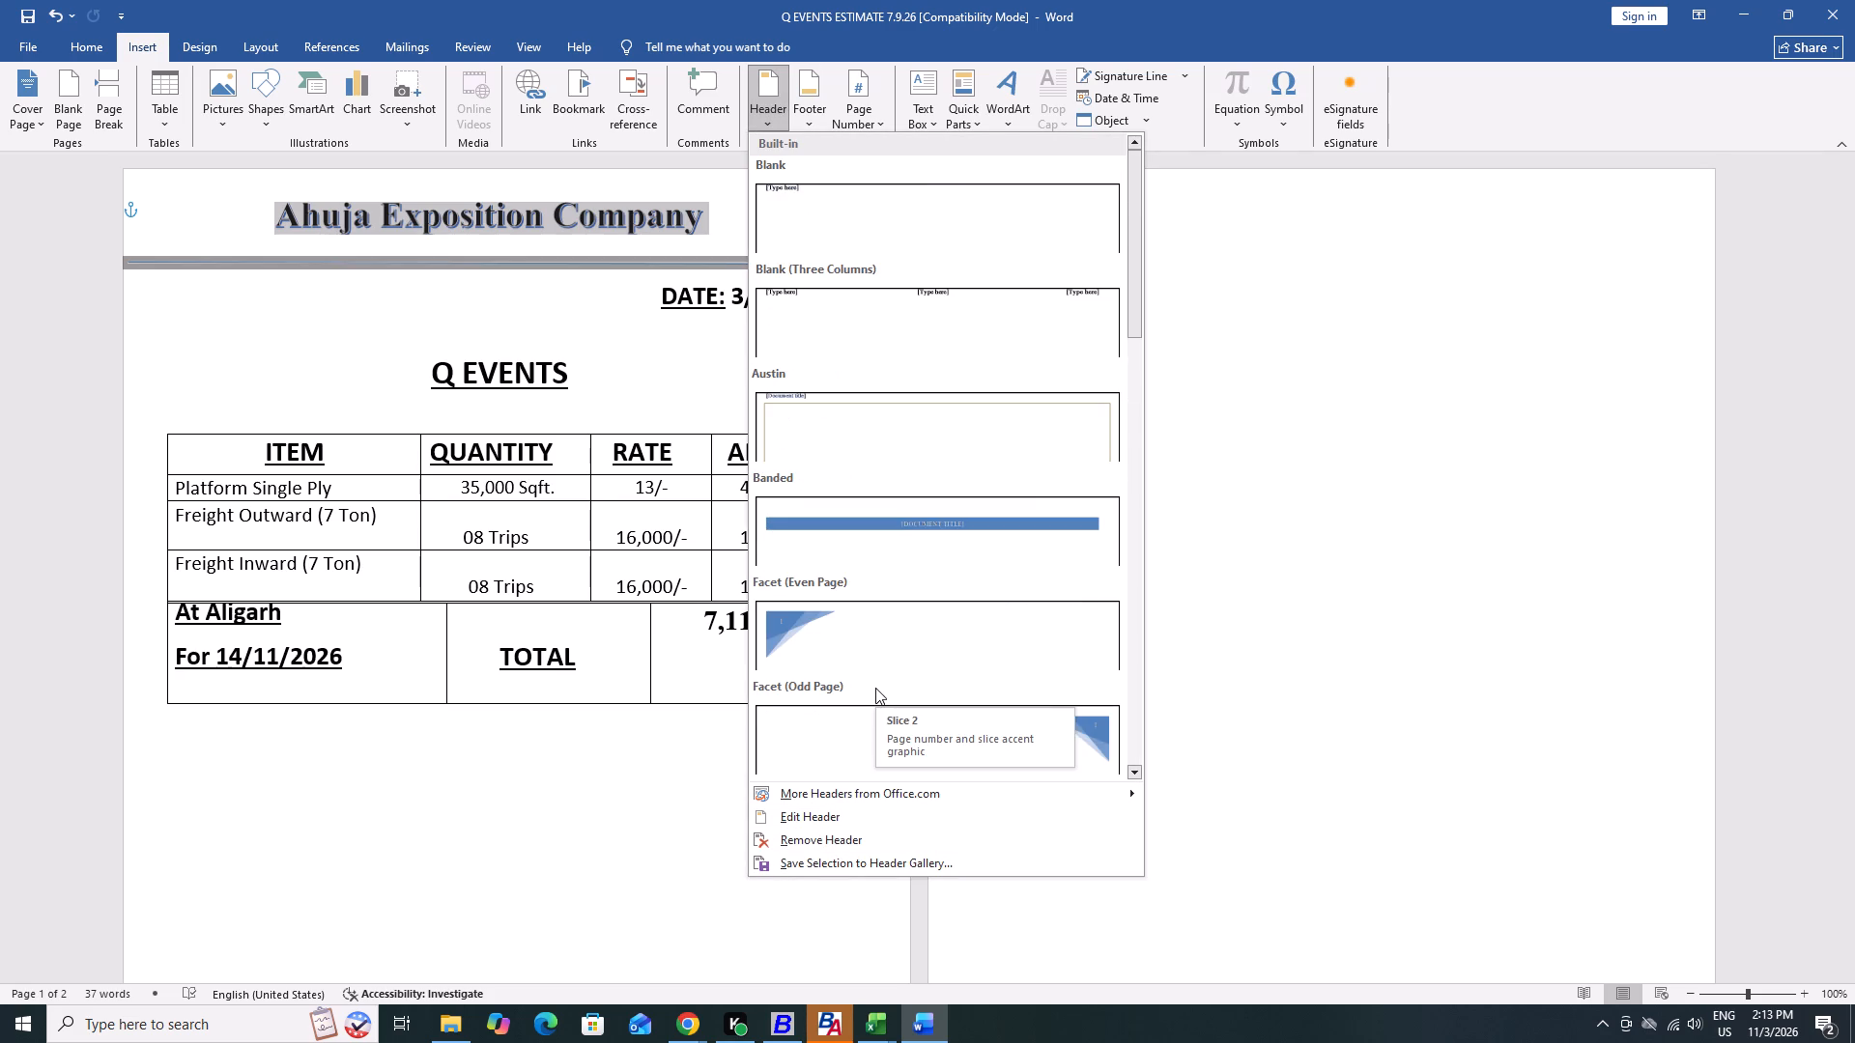
{"action": "left_click", "coordinate": [1421, 502]}
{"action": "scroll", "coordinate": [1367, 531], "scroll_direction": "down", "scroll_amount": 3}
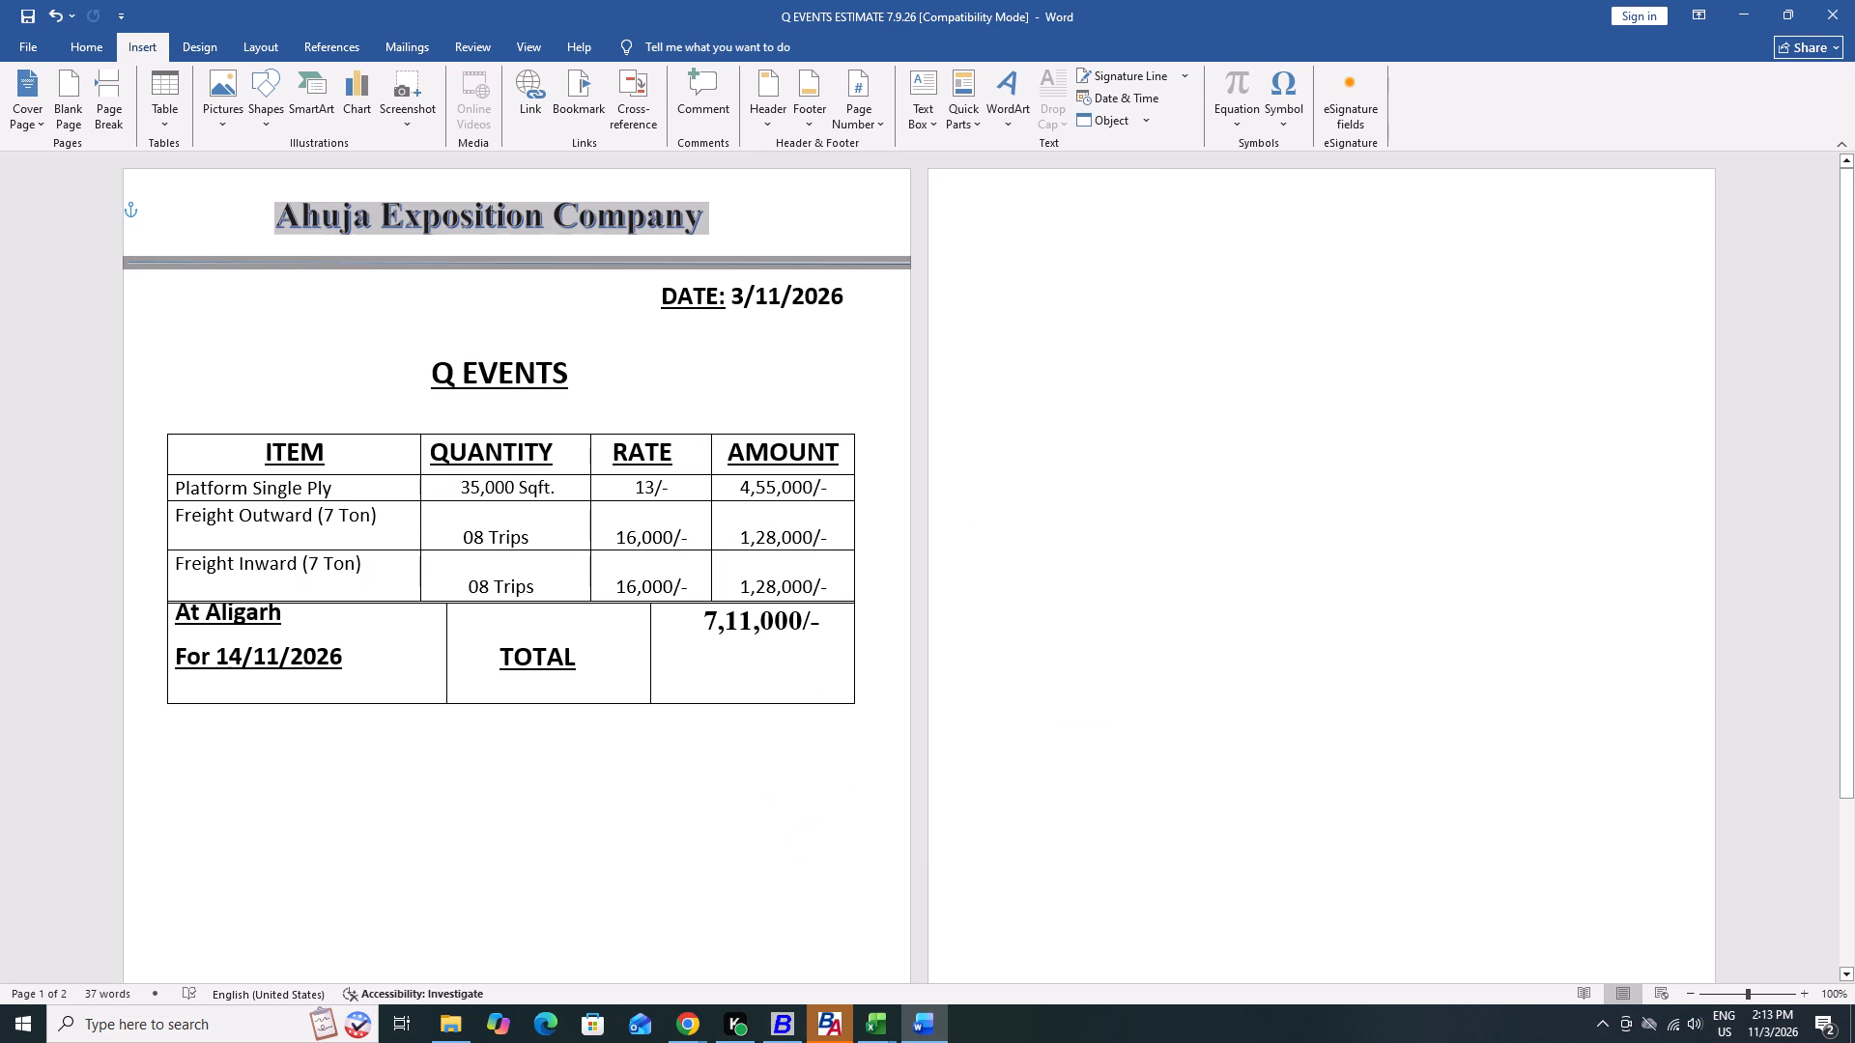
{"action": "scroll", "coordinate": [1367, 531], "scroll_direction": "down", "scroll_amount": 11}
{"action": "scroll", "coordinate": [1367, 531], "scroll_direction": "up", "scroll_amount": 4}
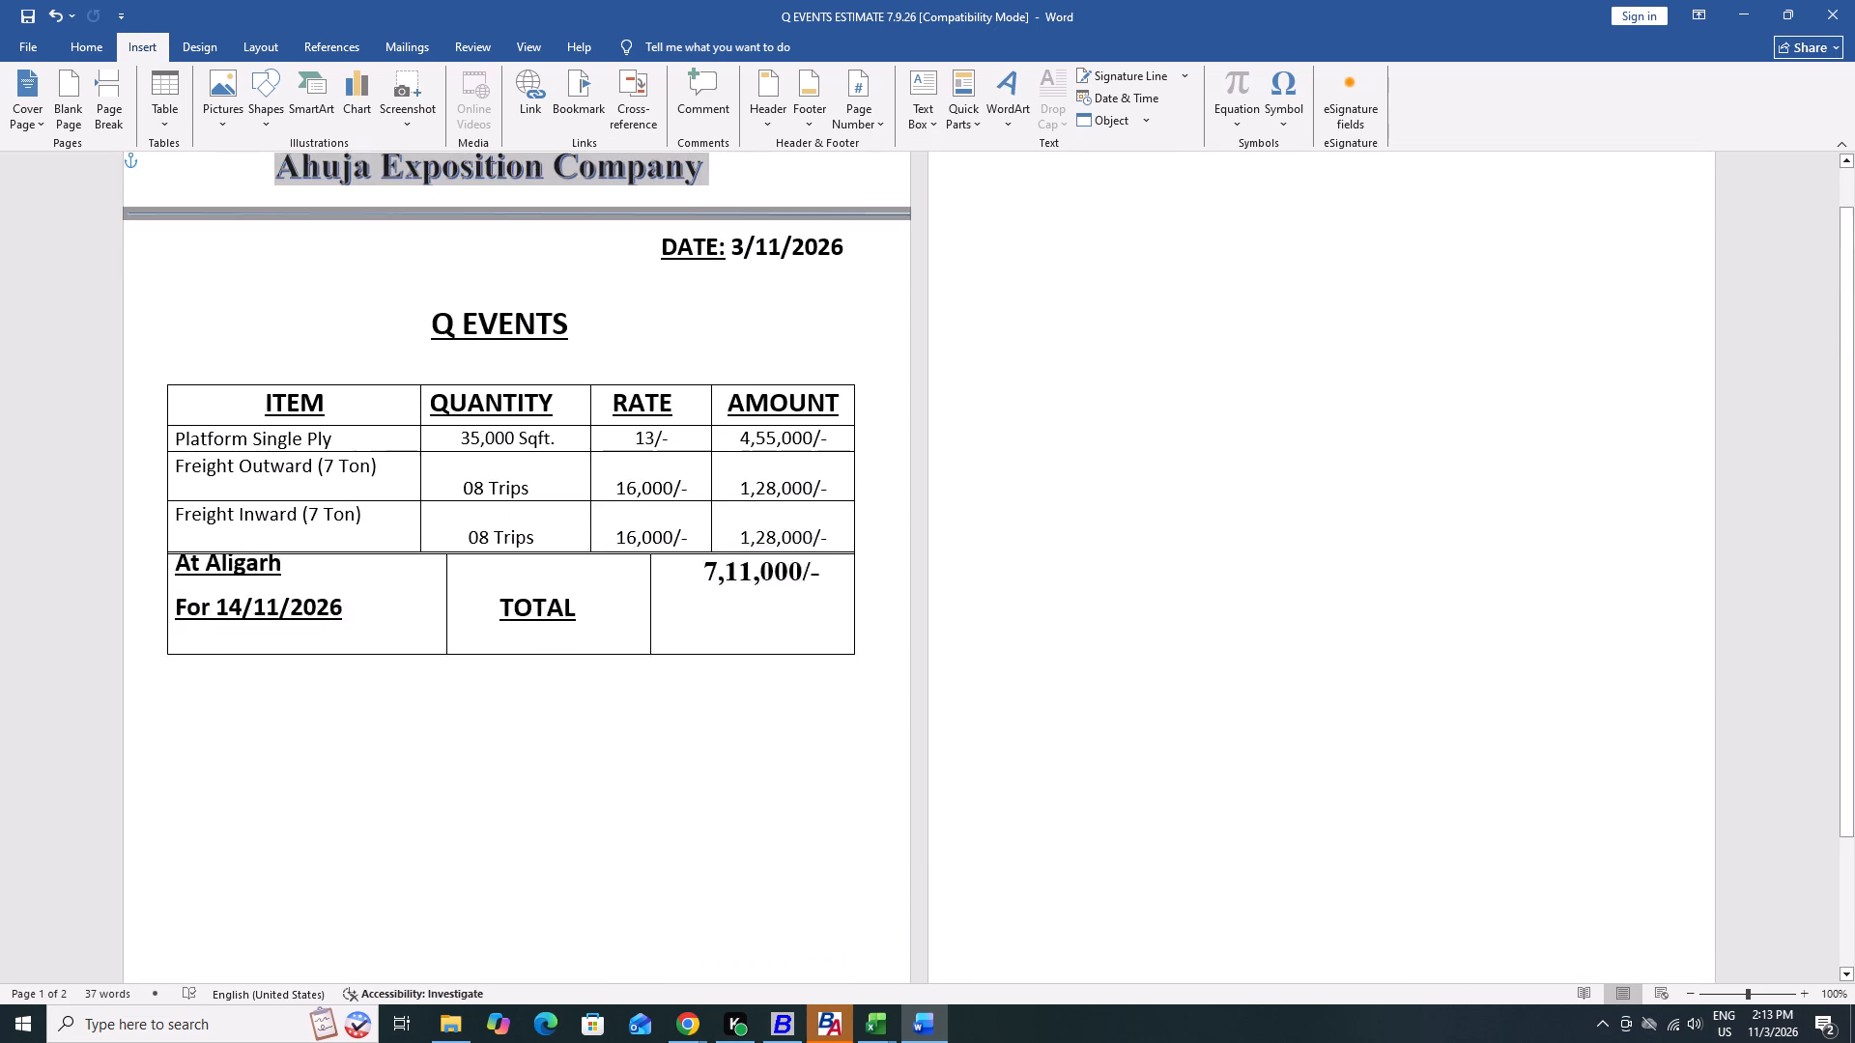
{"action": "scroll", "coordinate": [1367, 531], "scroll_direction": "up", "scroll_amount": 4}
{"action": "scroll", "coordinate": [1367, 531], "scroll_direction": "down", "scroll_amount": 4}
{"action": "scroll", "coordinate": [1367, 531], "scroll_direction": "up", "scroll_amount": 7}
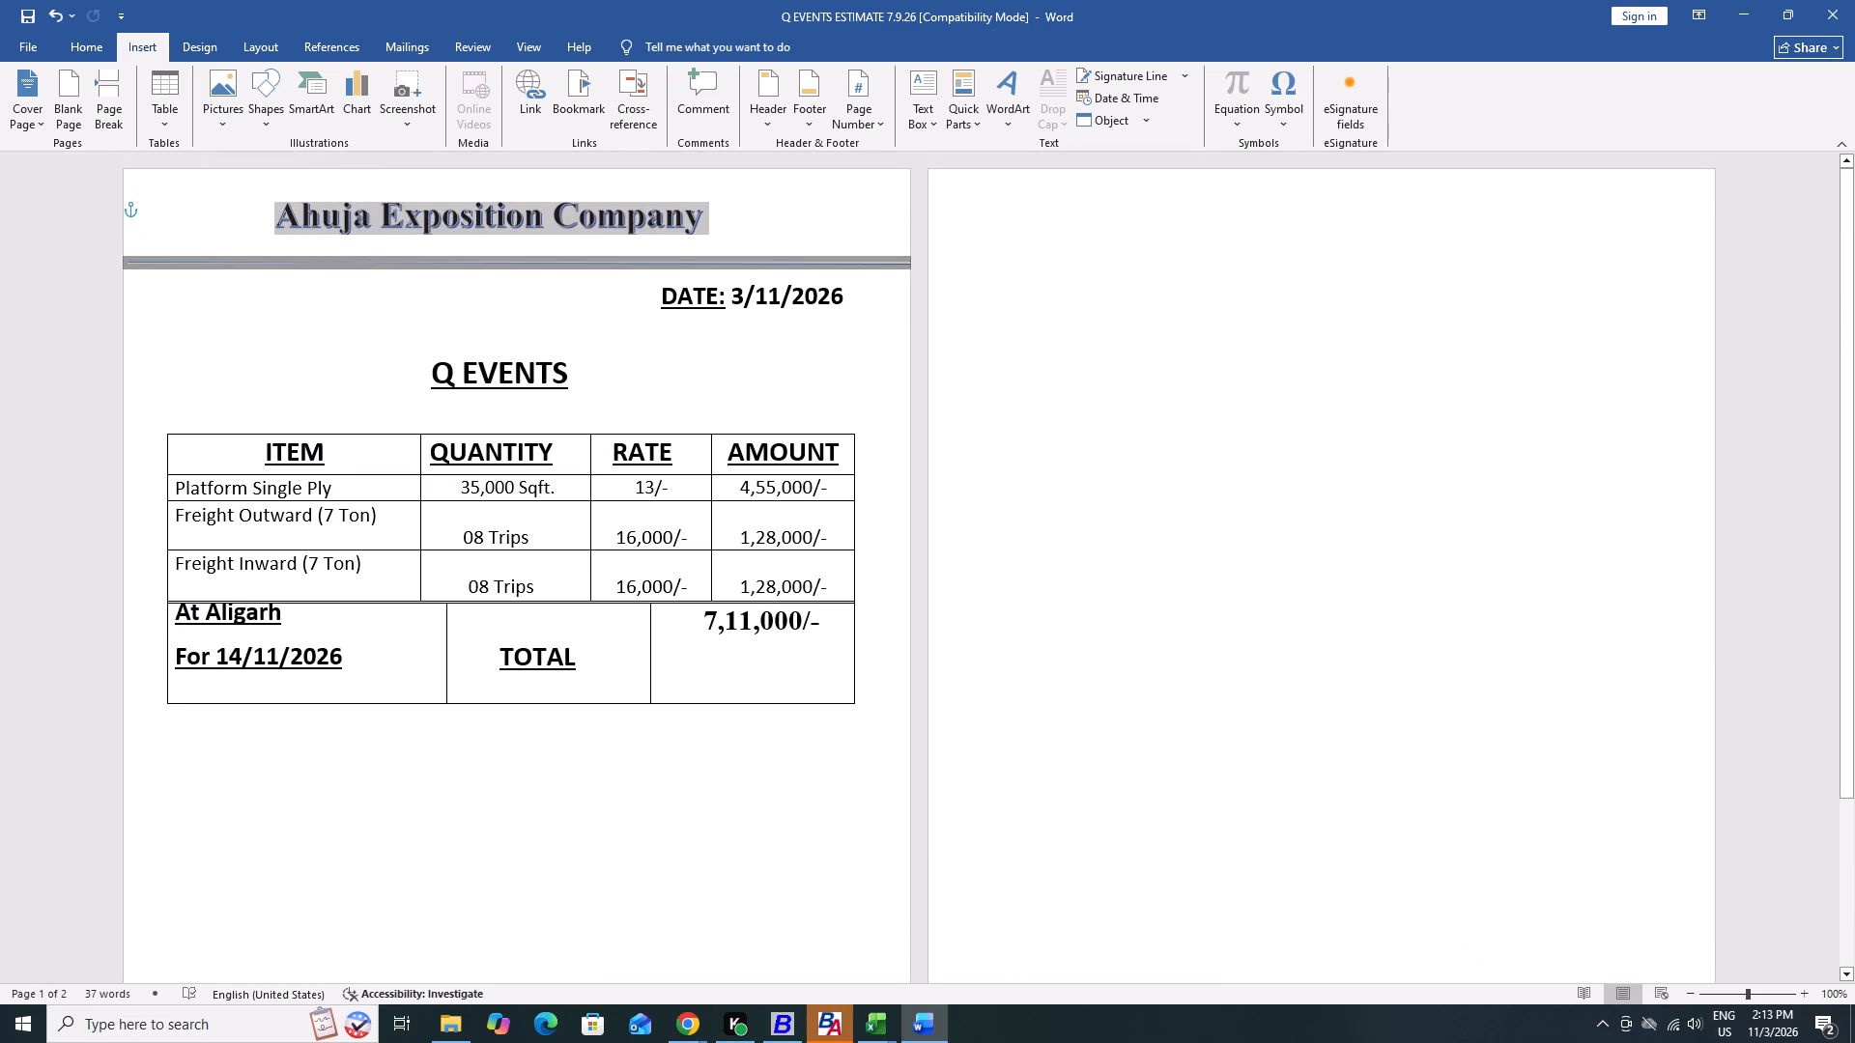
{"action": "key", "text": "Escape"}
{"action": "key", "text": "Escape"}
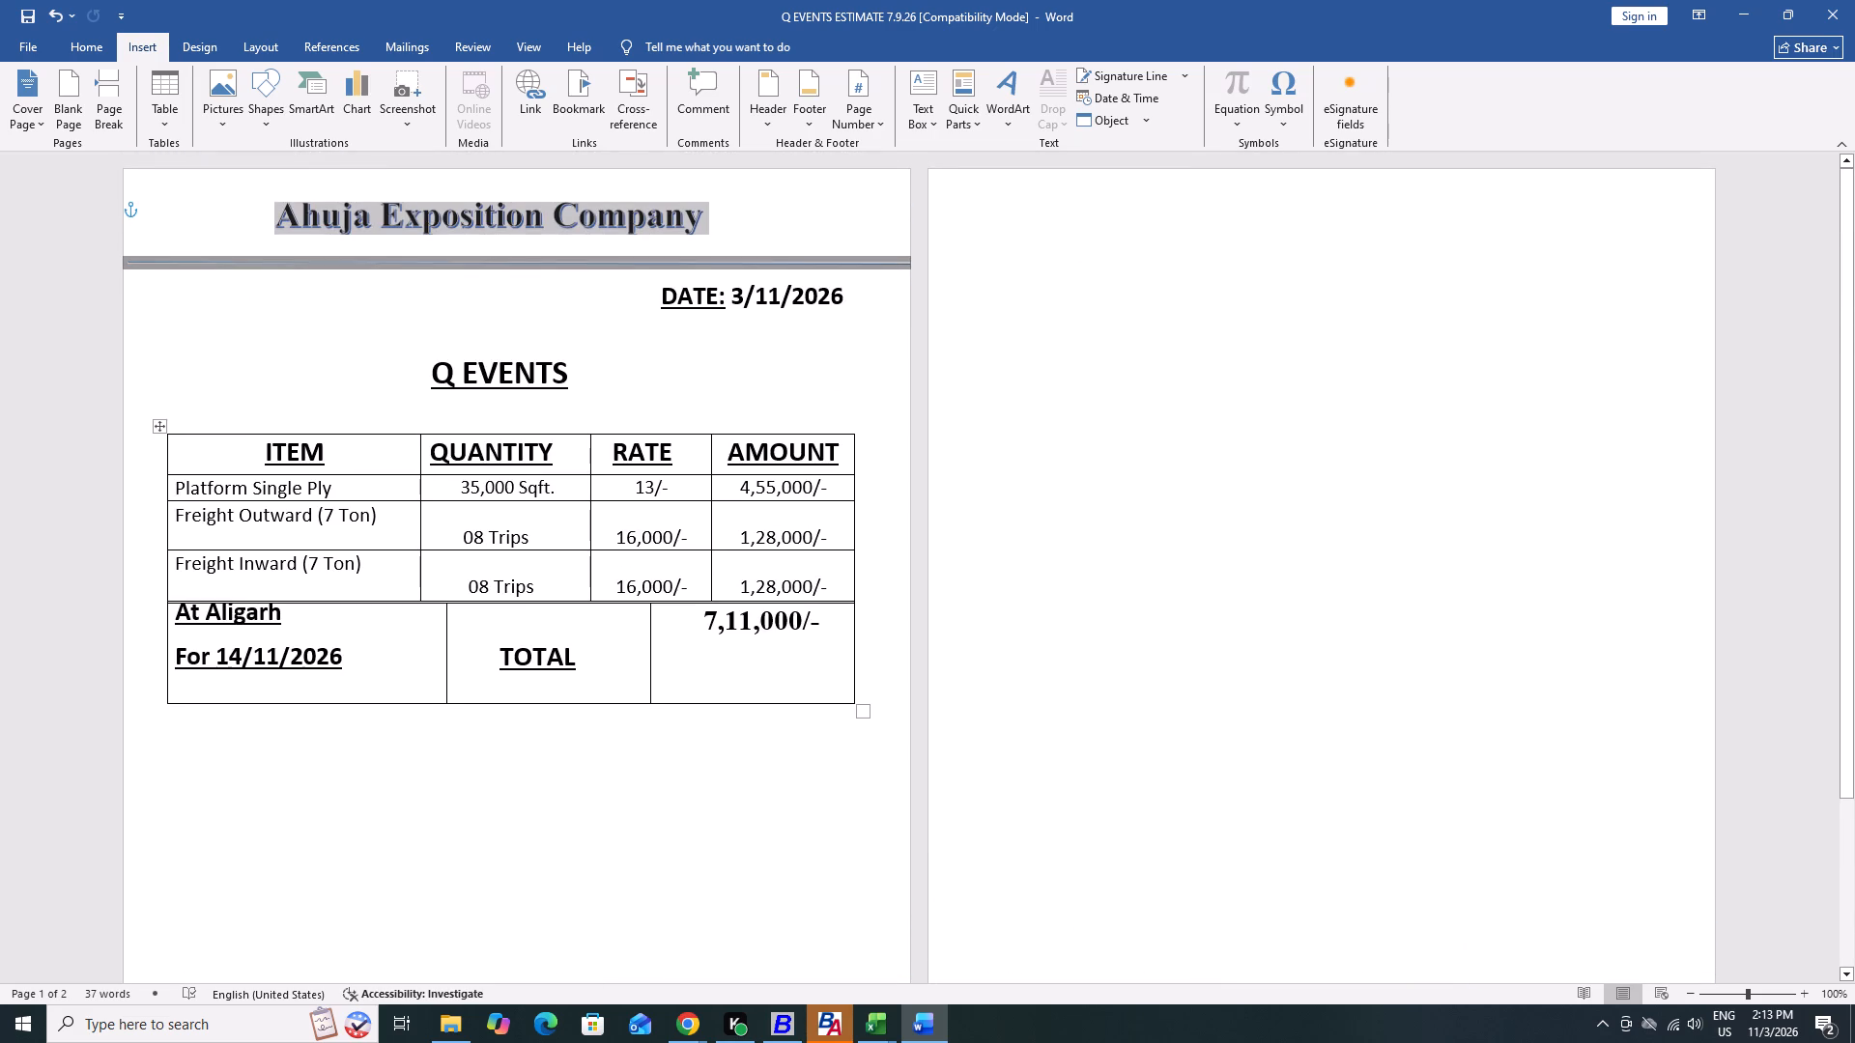
Remove the empty second page by deleting its trailing blank lines.
{"action": "left_click", "coordinate": [573, 733]}
{"action": "left_click", "coordinate": [1241, 394]}
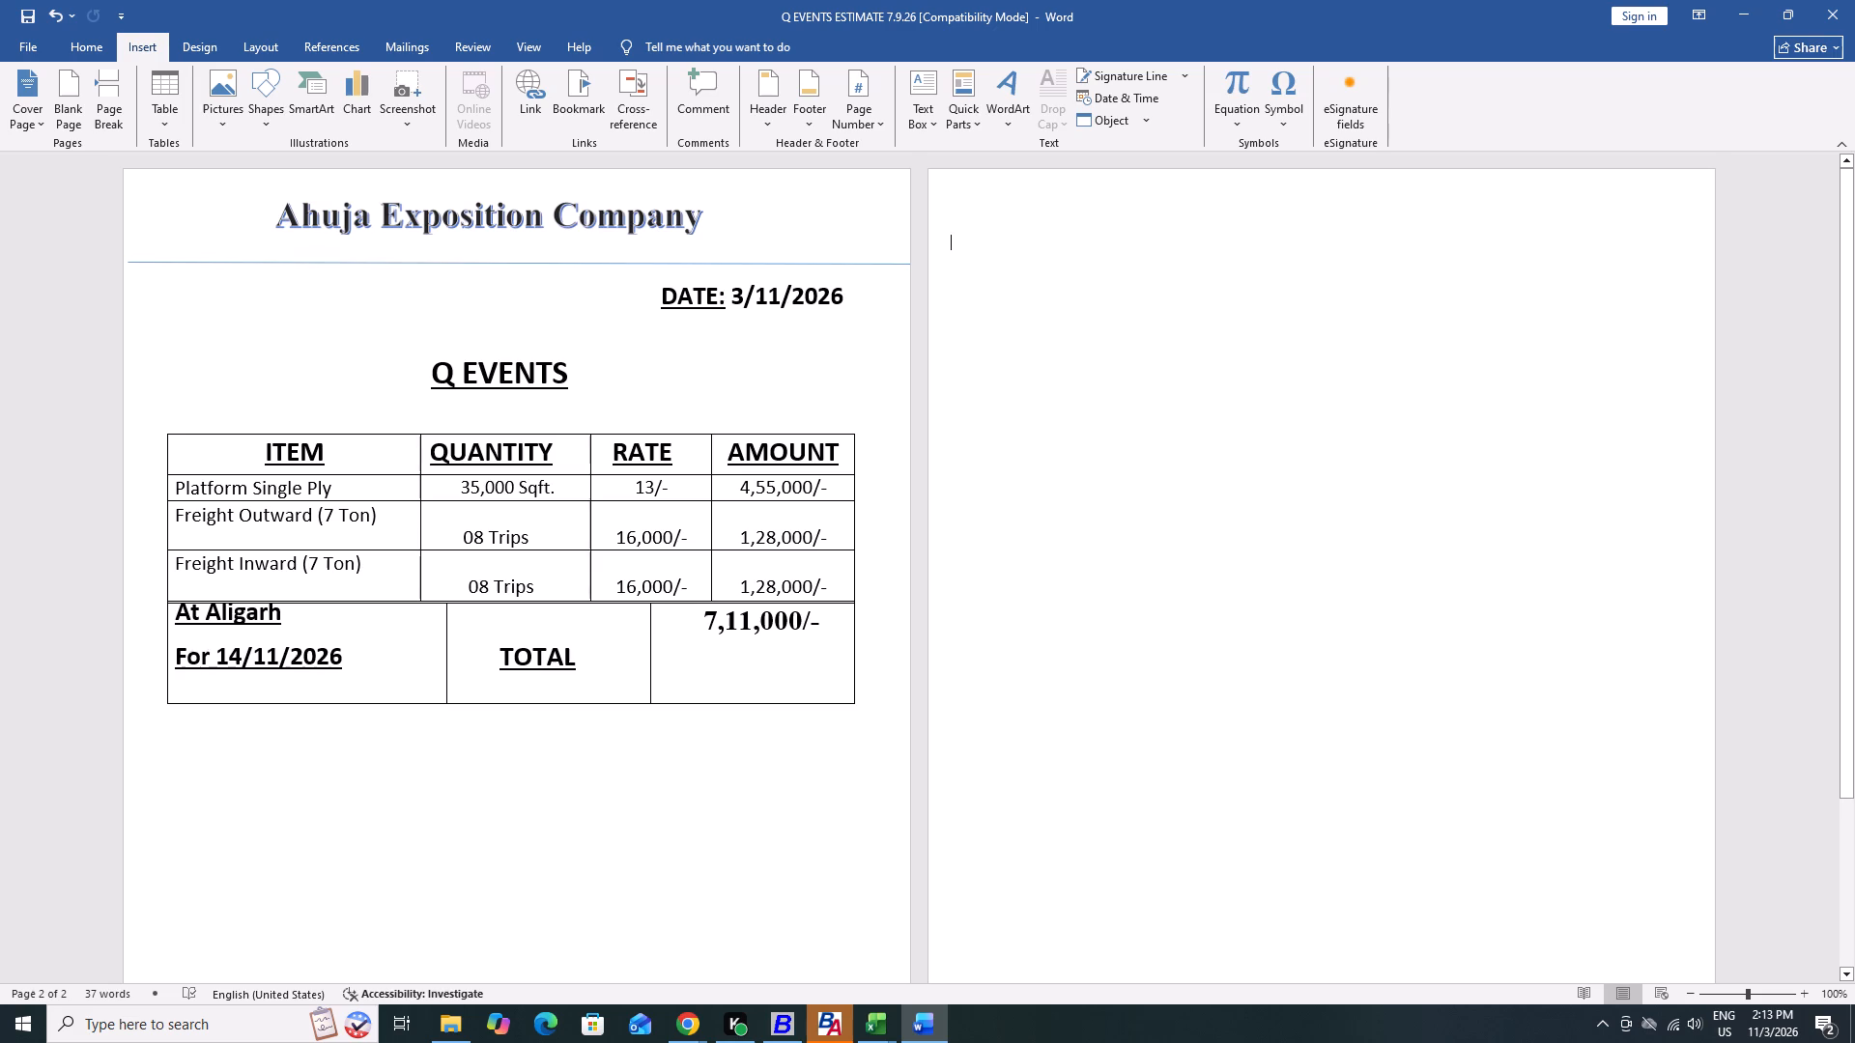
{"action": "key", "text": "BackSpace"}
{"action": "key", "text": "BackSpace"}
{"action": "key", "text": "BackSpace"}
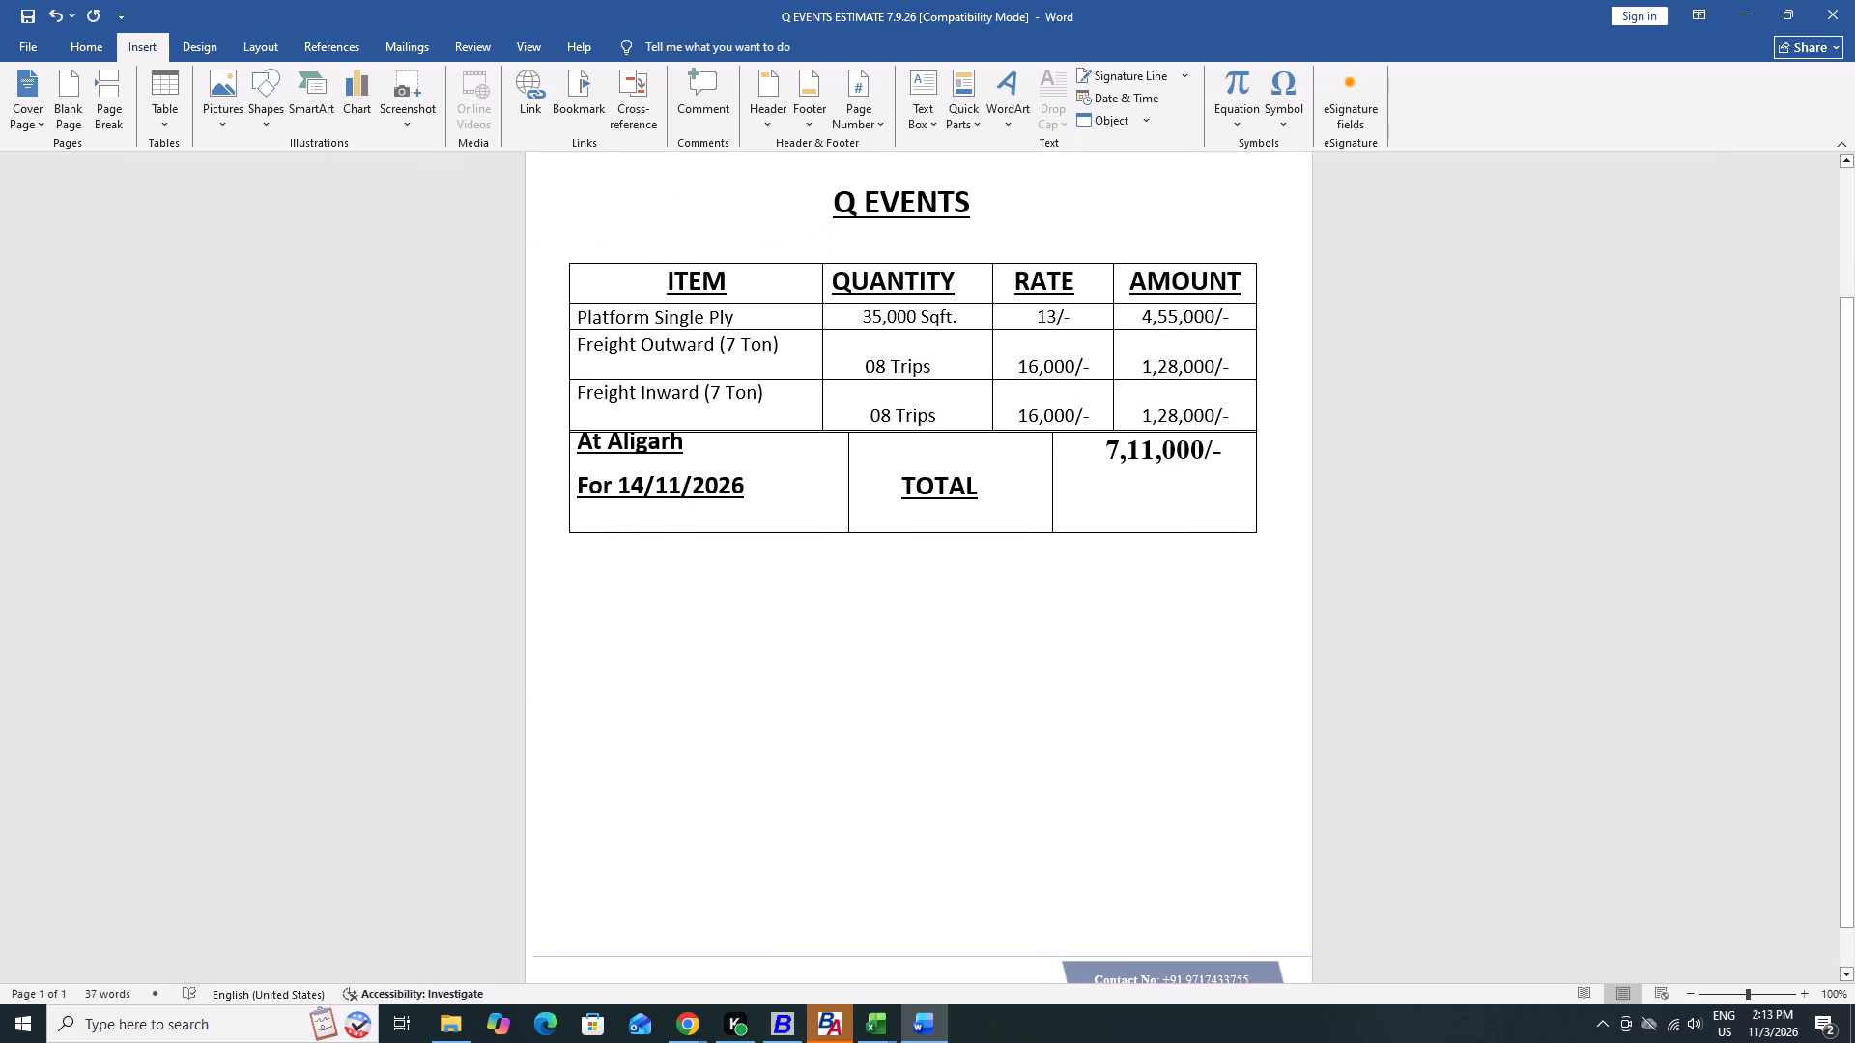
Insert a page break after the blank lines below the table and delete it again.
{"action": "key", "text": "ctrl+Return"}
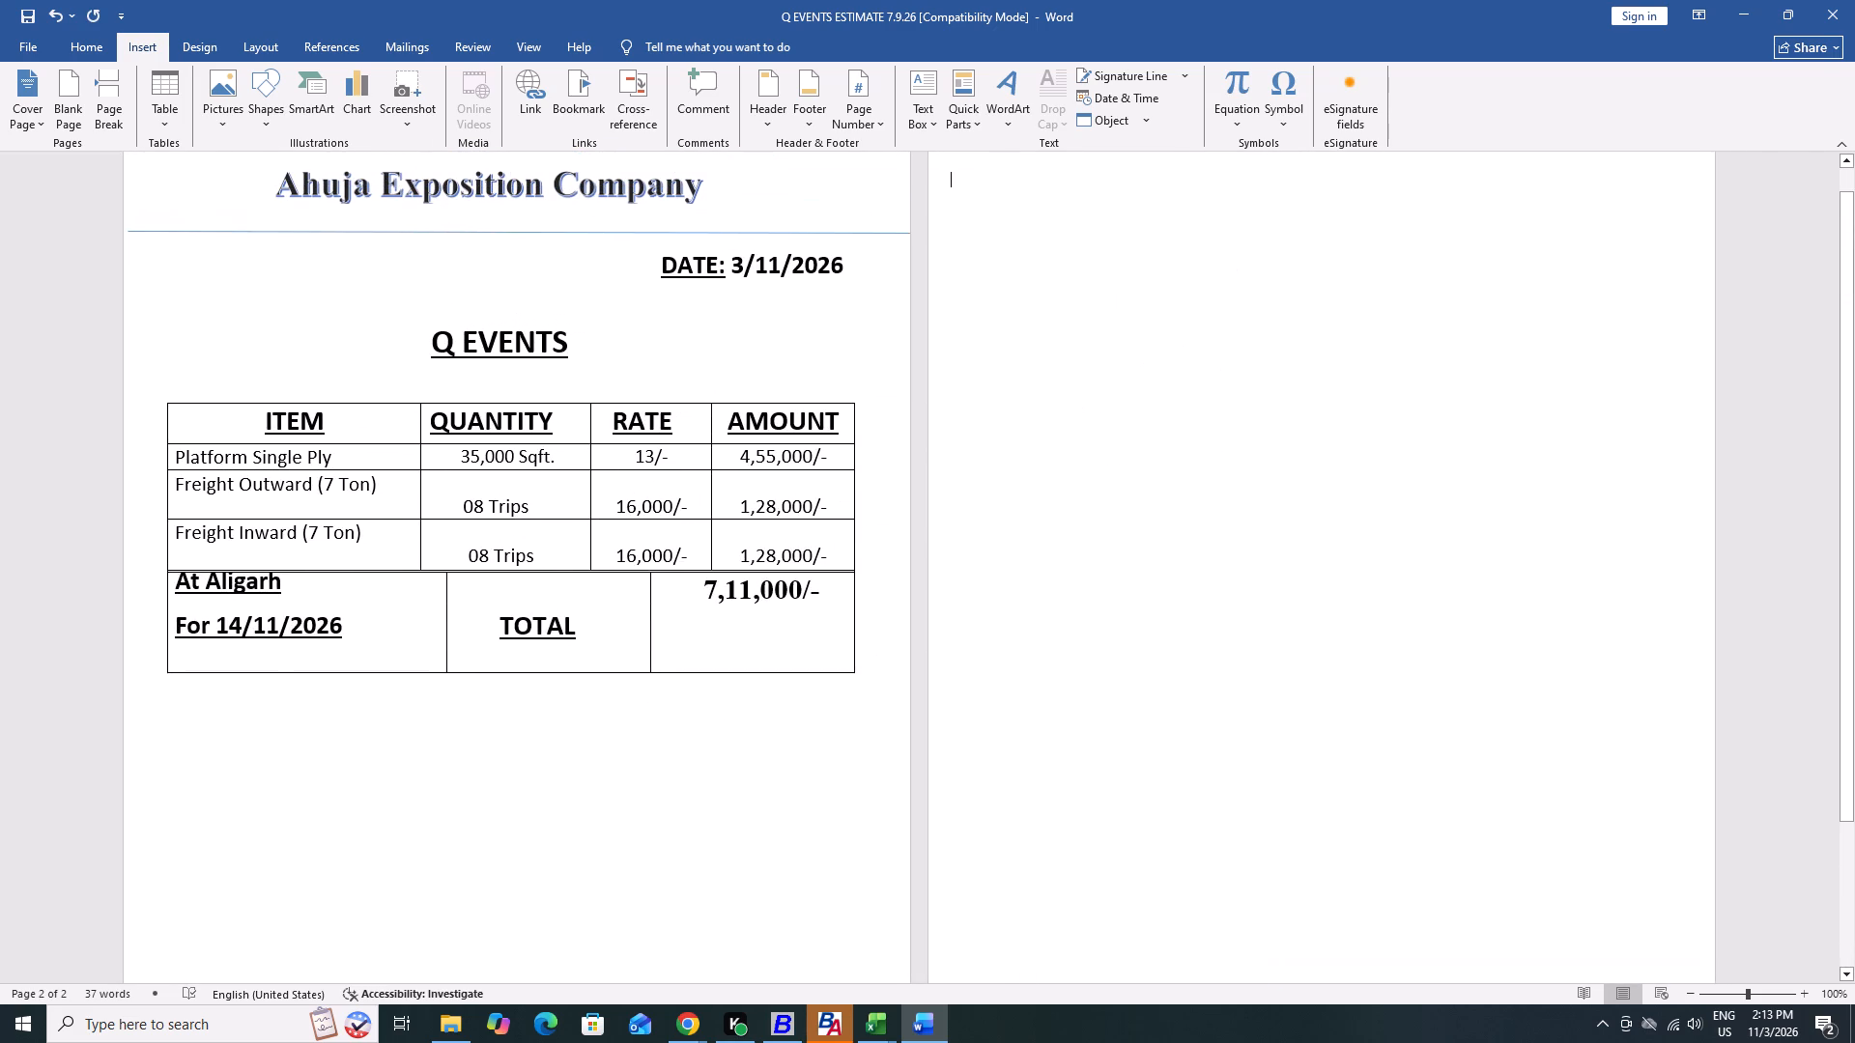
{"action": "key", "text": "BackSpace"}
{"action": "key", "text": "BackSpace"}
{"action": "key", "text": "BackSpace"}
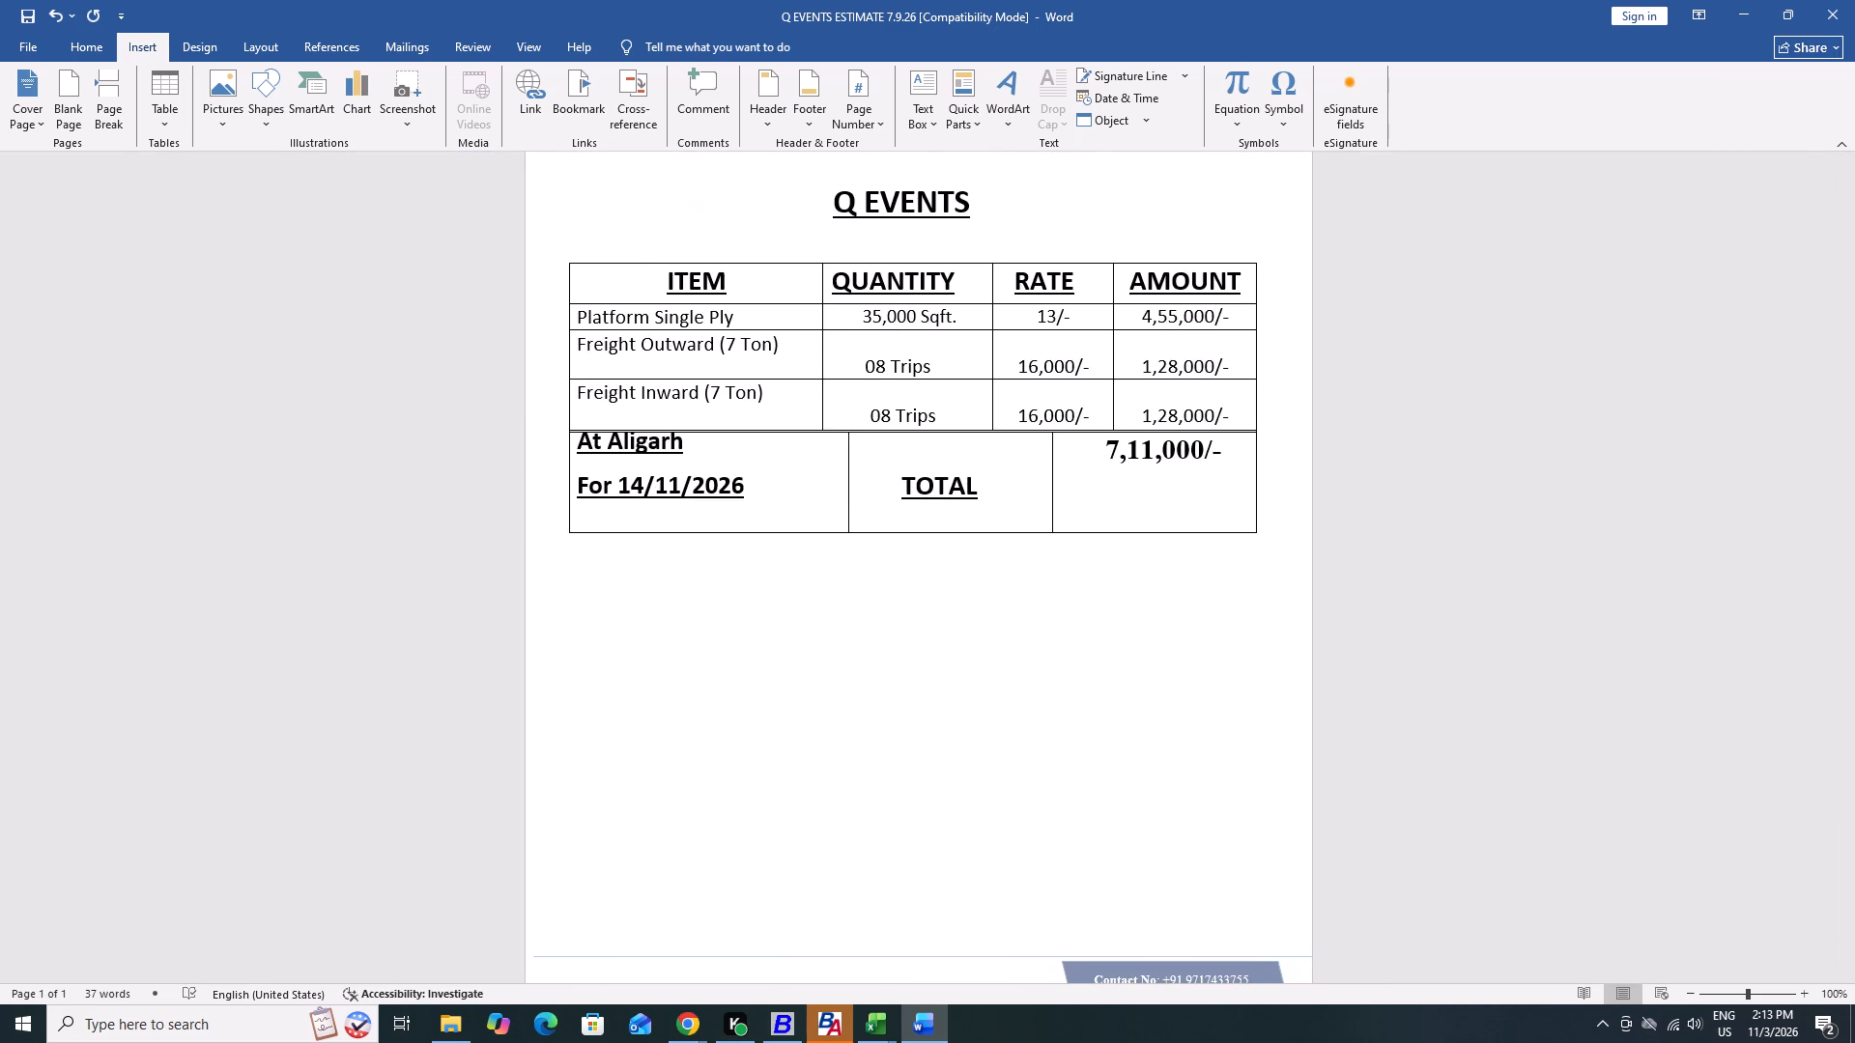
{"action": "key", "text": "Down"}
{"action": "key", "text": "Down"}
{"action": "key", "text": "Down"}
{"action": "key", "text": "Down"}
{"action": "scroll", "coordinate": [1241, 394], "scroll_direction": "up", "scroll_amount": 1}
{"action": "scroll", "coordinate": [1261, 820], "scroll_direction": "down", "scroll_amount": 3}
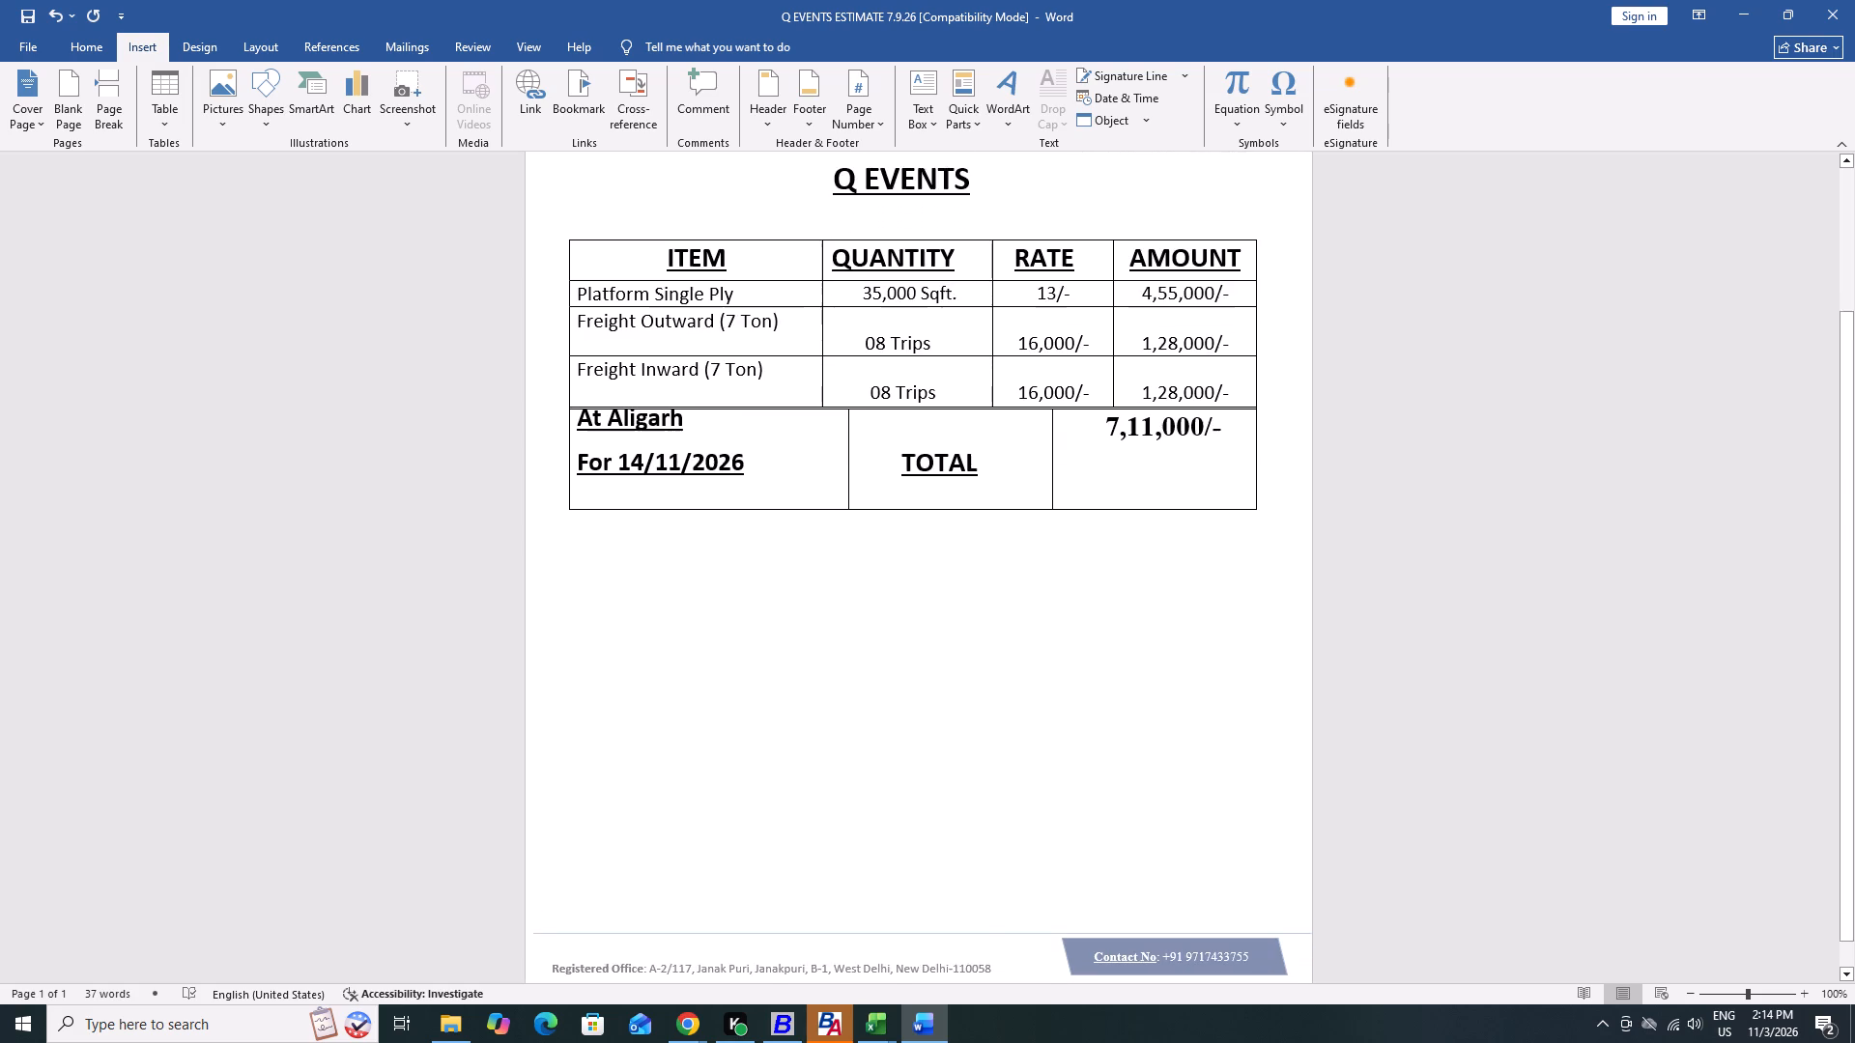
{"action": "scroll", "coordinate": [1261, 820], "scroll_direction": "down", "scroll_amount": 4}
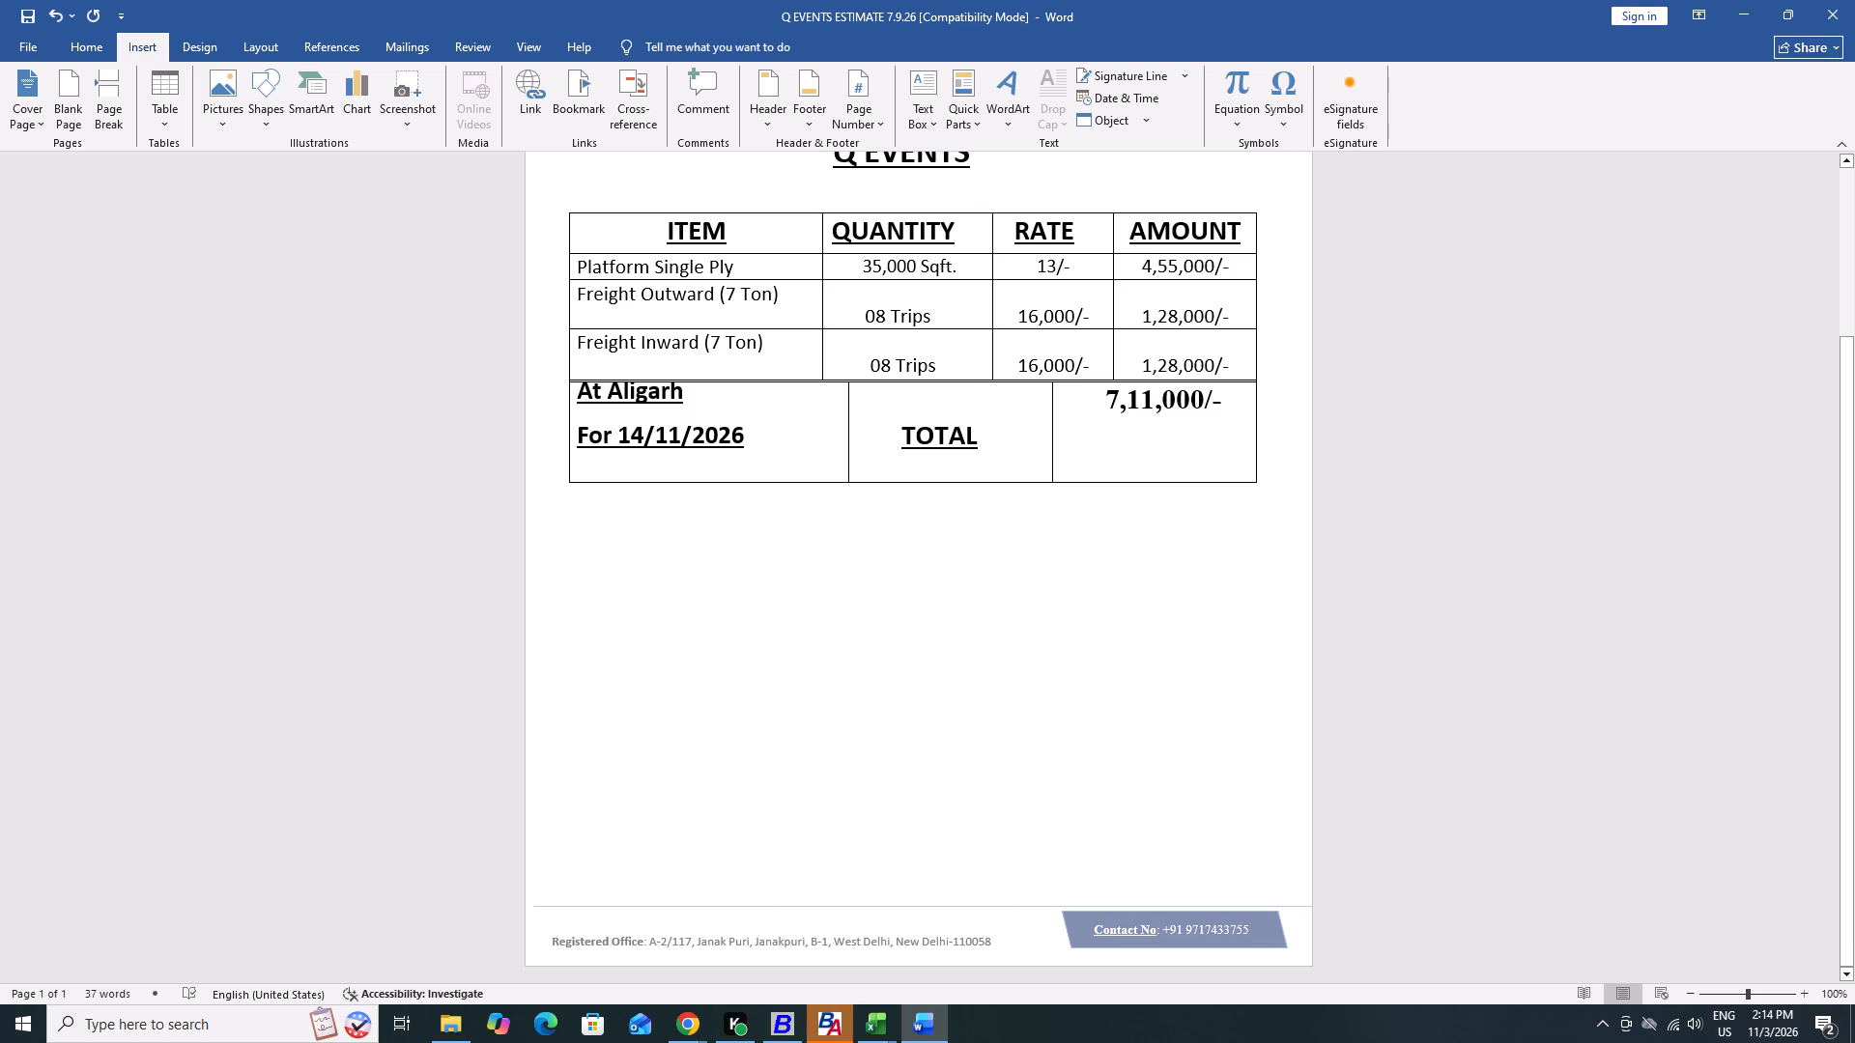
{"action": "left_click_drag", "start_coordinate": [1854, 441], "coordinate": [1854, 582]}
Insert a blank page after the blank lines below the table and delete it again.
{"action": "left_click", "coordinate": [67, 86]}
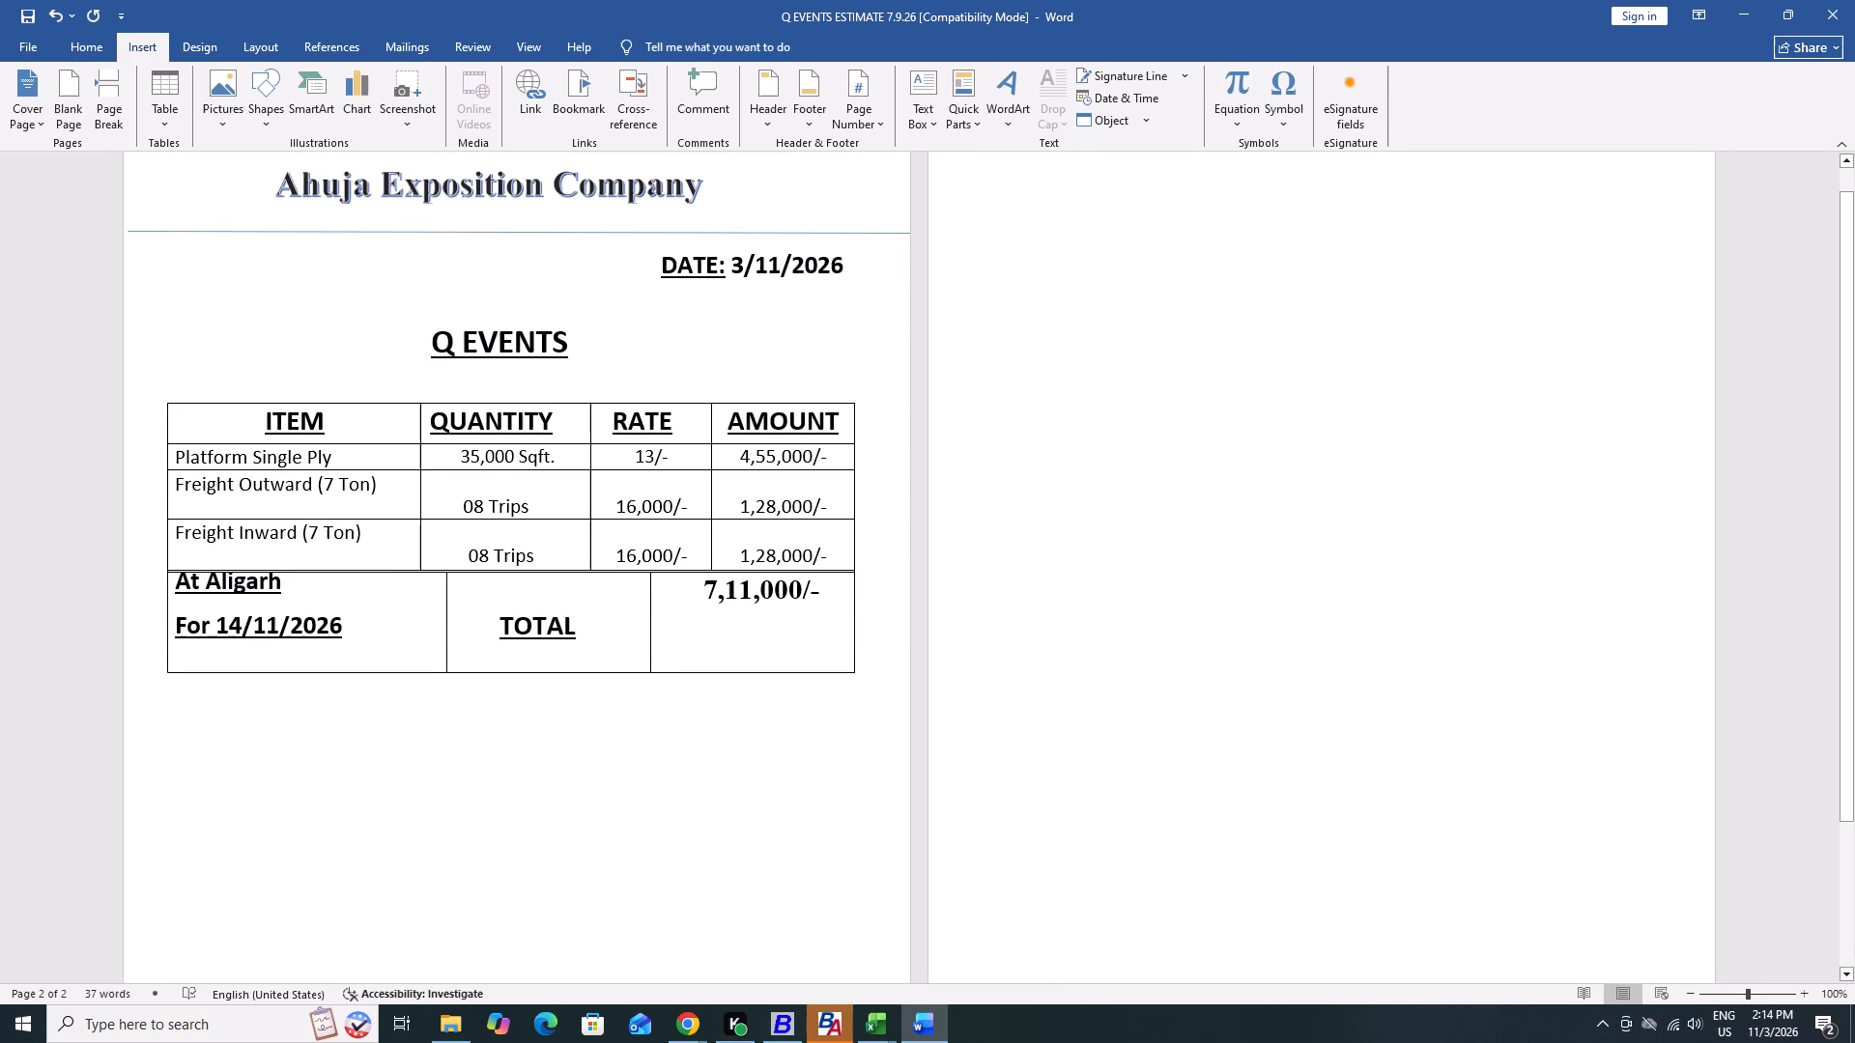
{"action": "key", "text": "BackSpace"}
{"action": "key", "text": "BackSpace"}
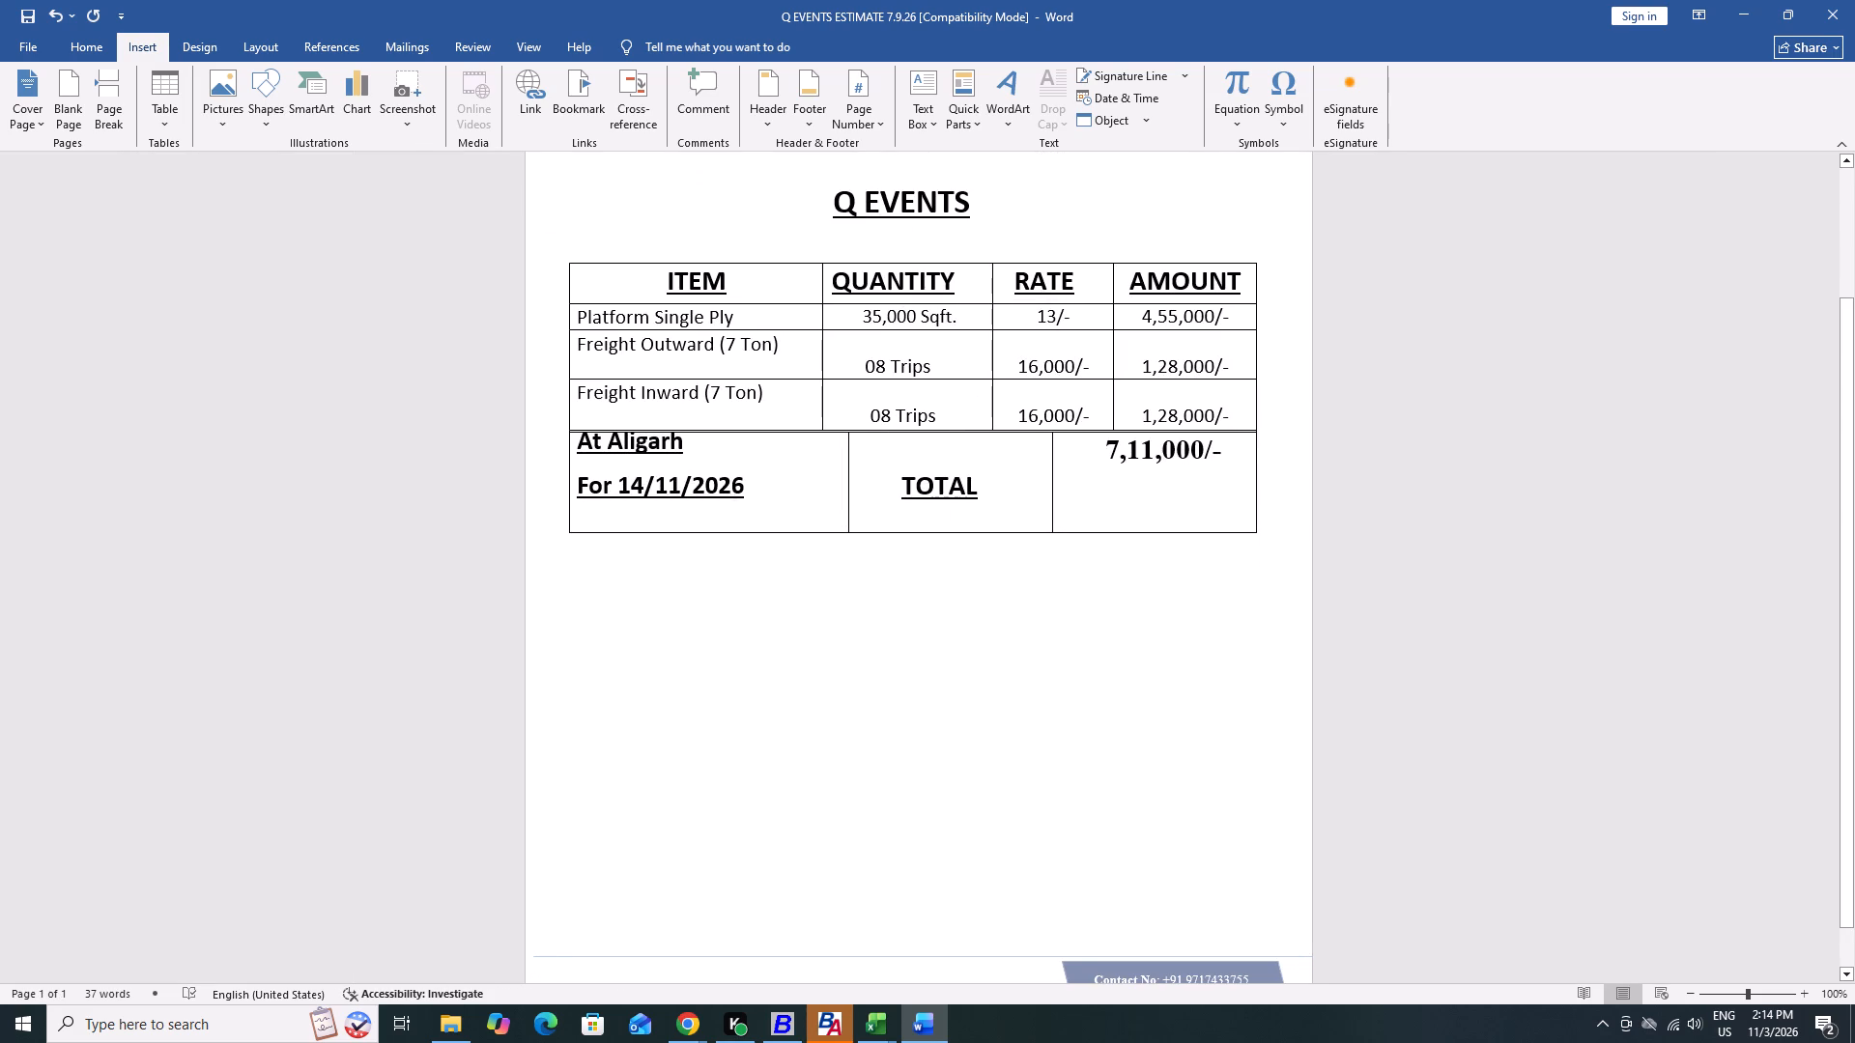
Look over the one-page estimate and save the document.
{"action": "scroll", "coordinate": [1415, 363], "scroll_direction": "up", "scroll_amount": 17}
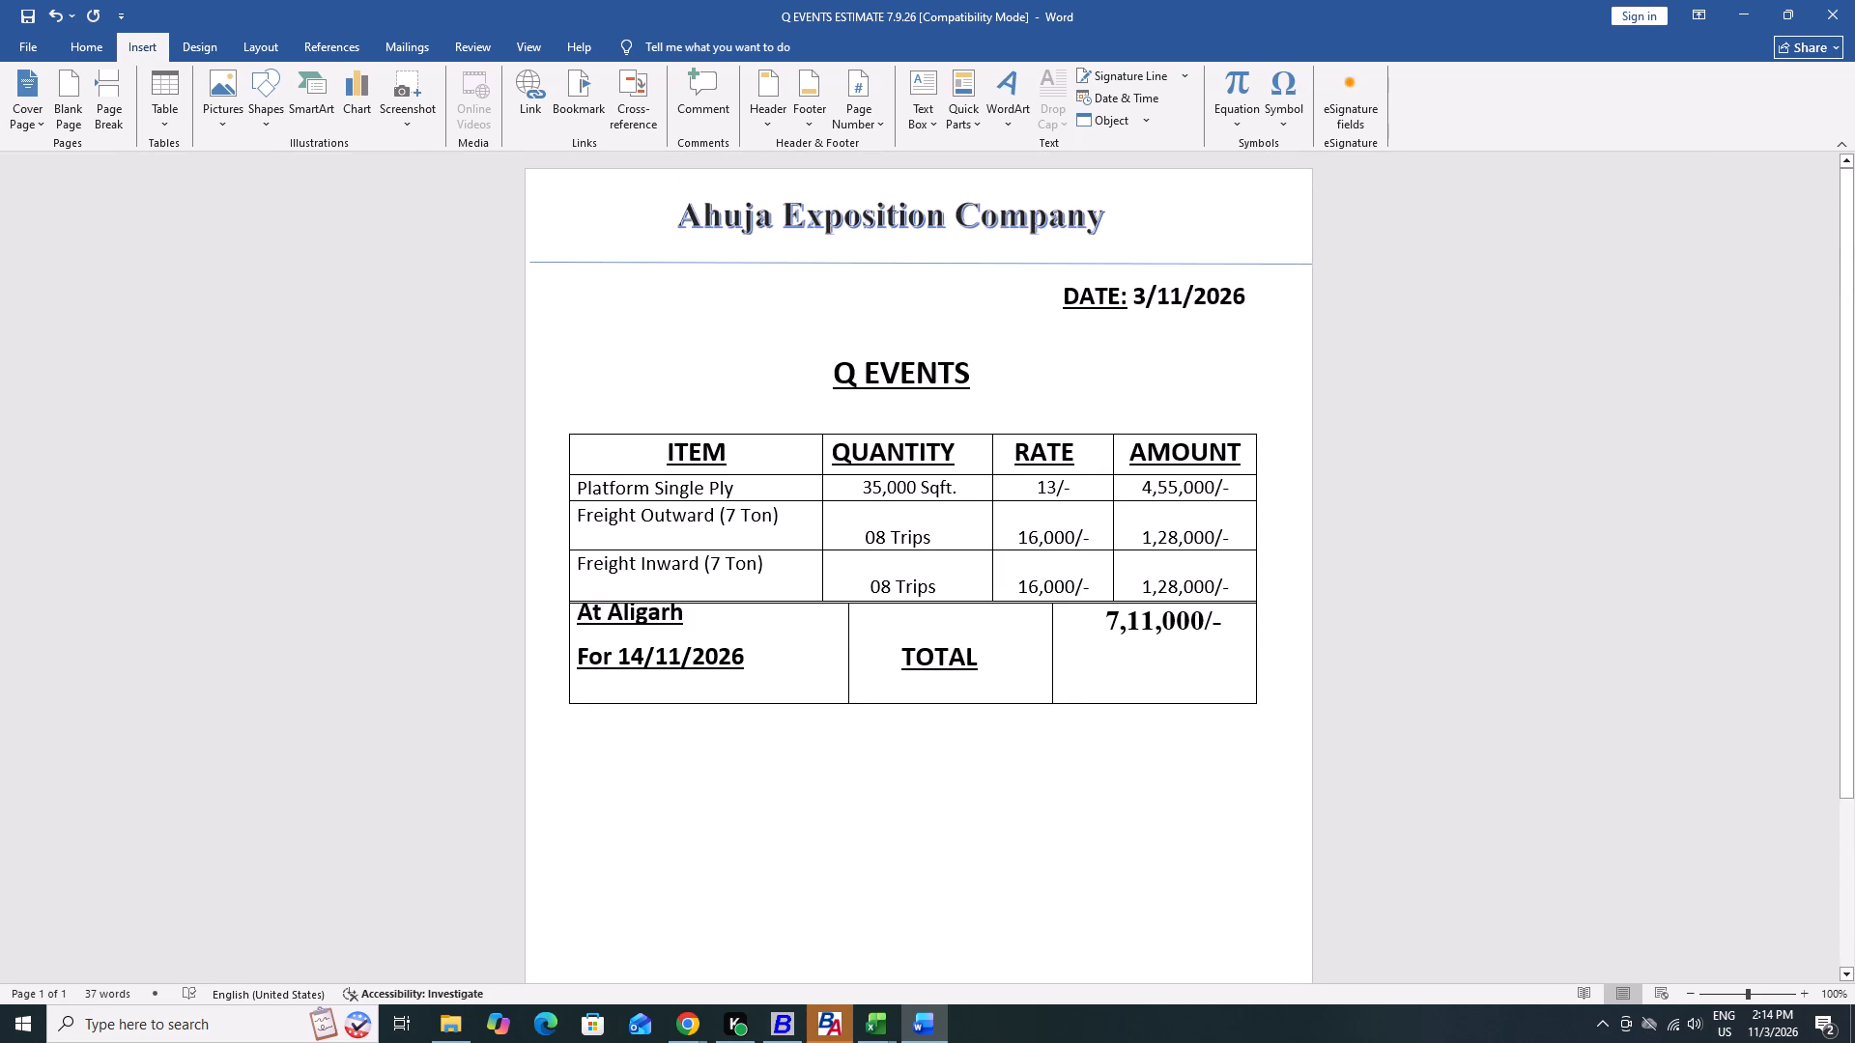
{"action": "scroll", "coordinate": [1035, 193], "scroll_direction": "down", "scroll_amount": 8}
{"action": "key", "text": "ctrl+s"}
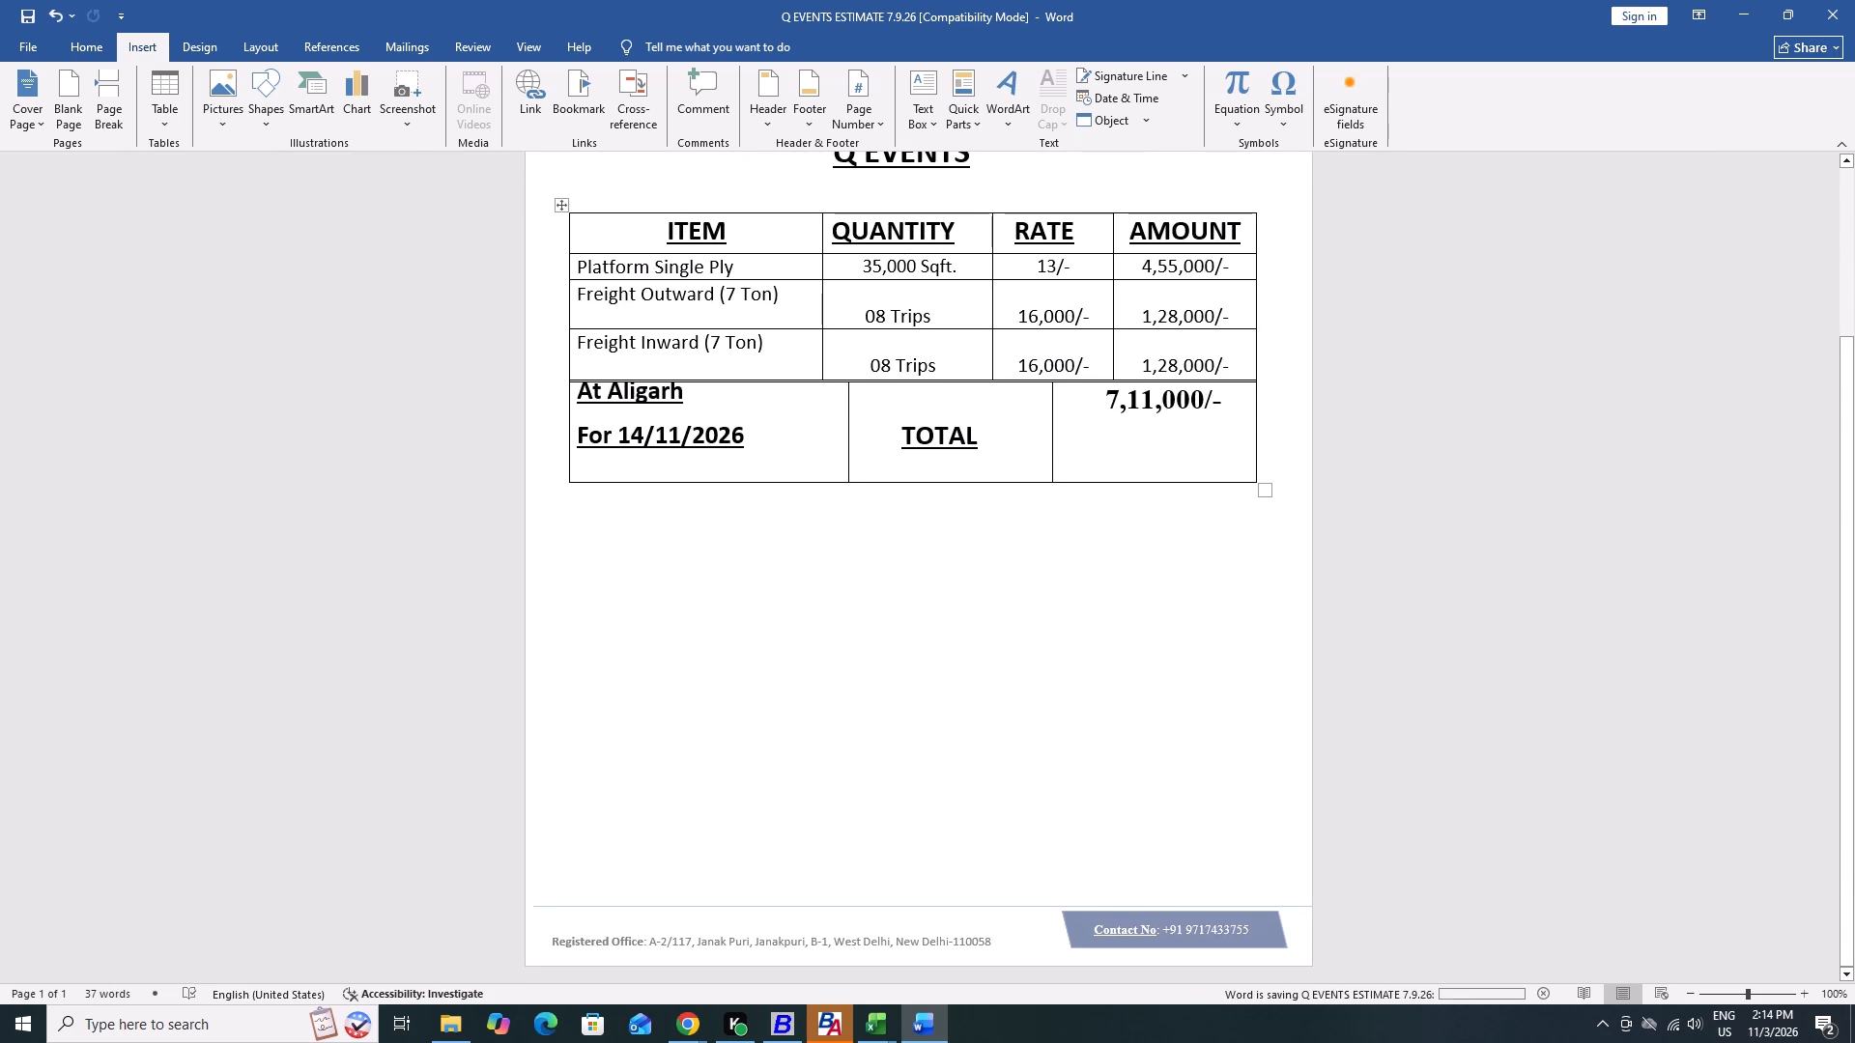
{"action": "key", "text": "ctrl+s"}
{"action": "key", "text": "ctrl+s"}
{"action": "key", "text": "ctrl+s"}
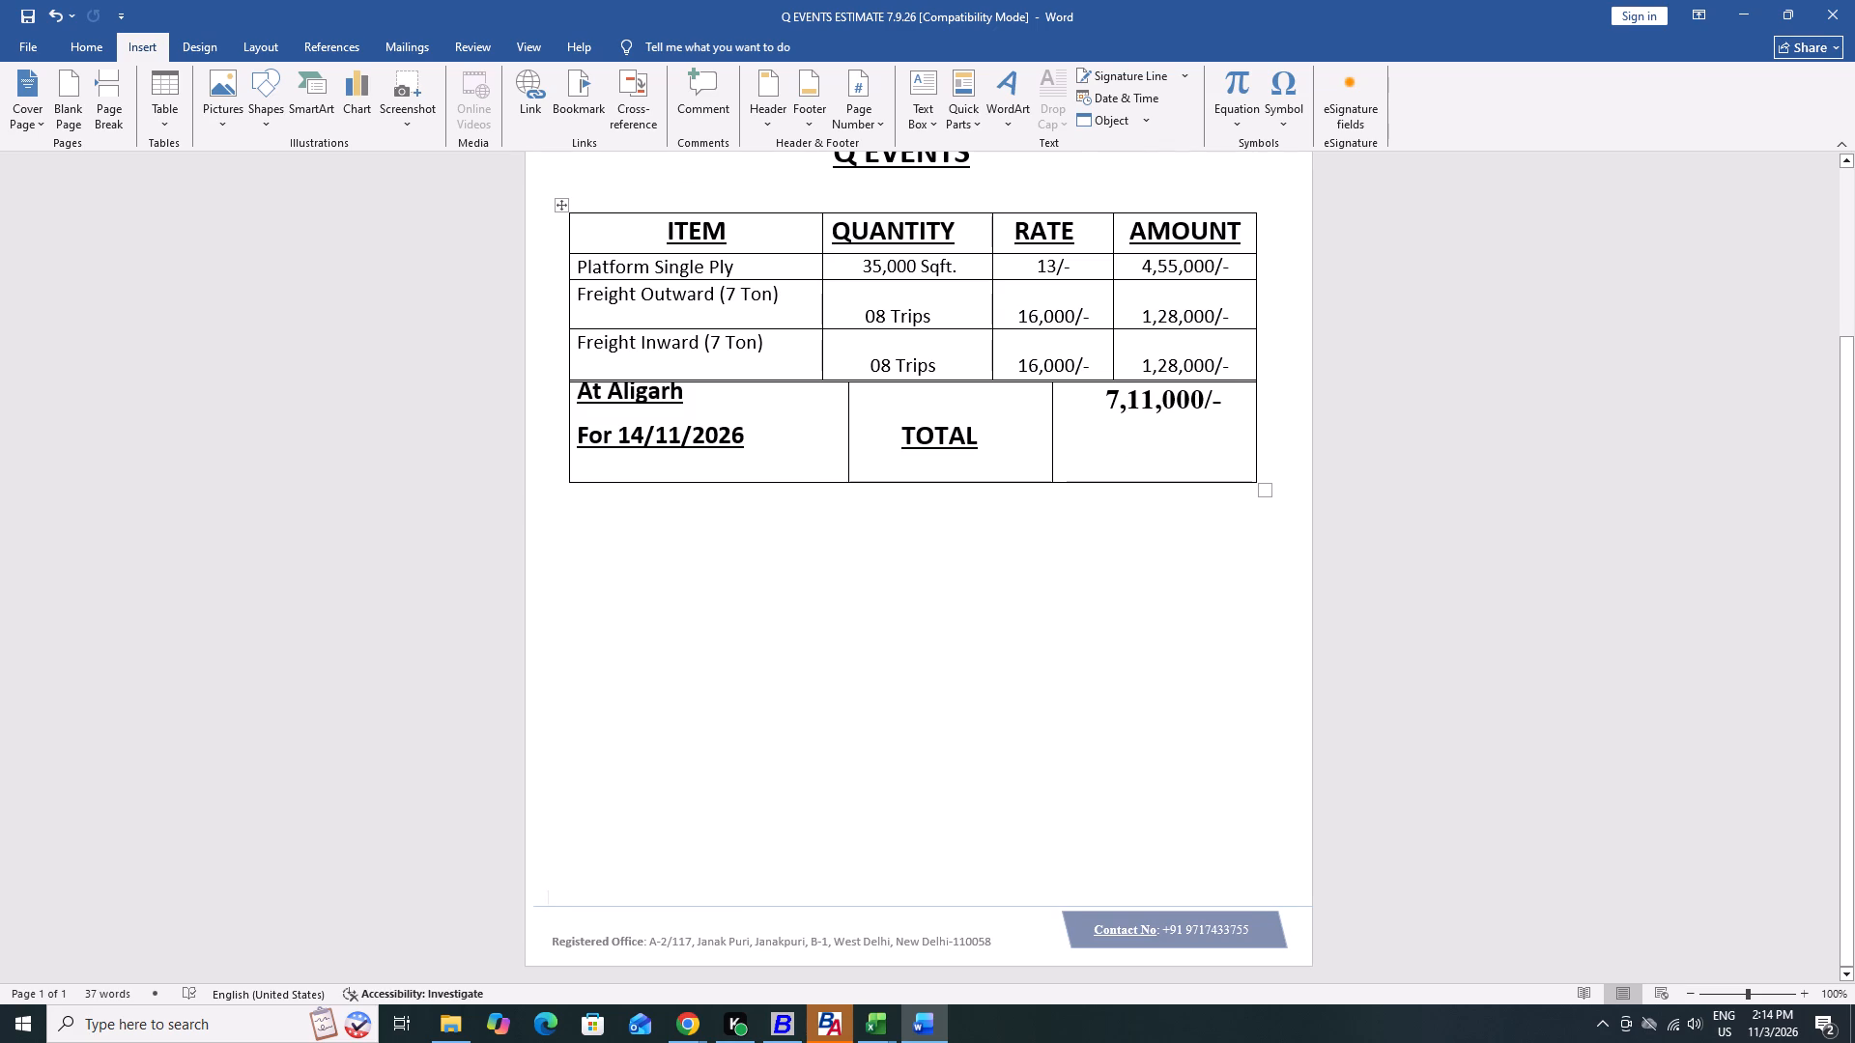
Print the estimate using the Microsoft Print to PDF printer.
{"action": "key", "text": "ctrl+p"}
{"action": "key", "text": "Up"}
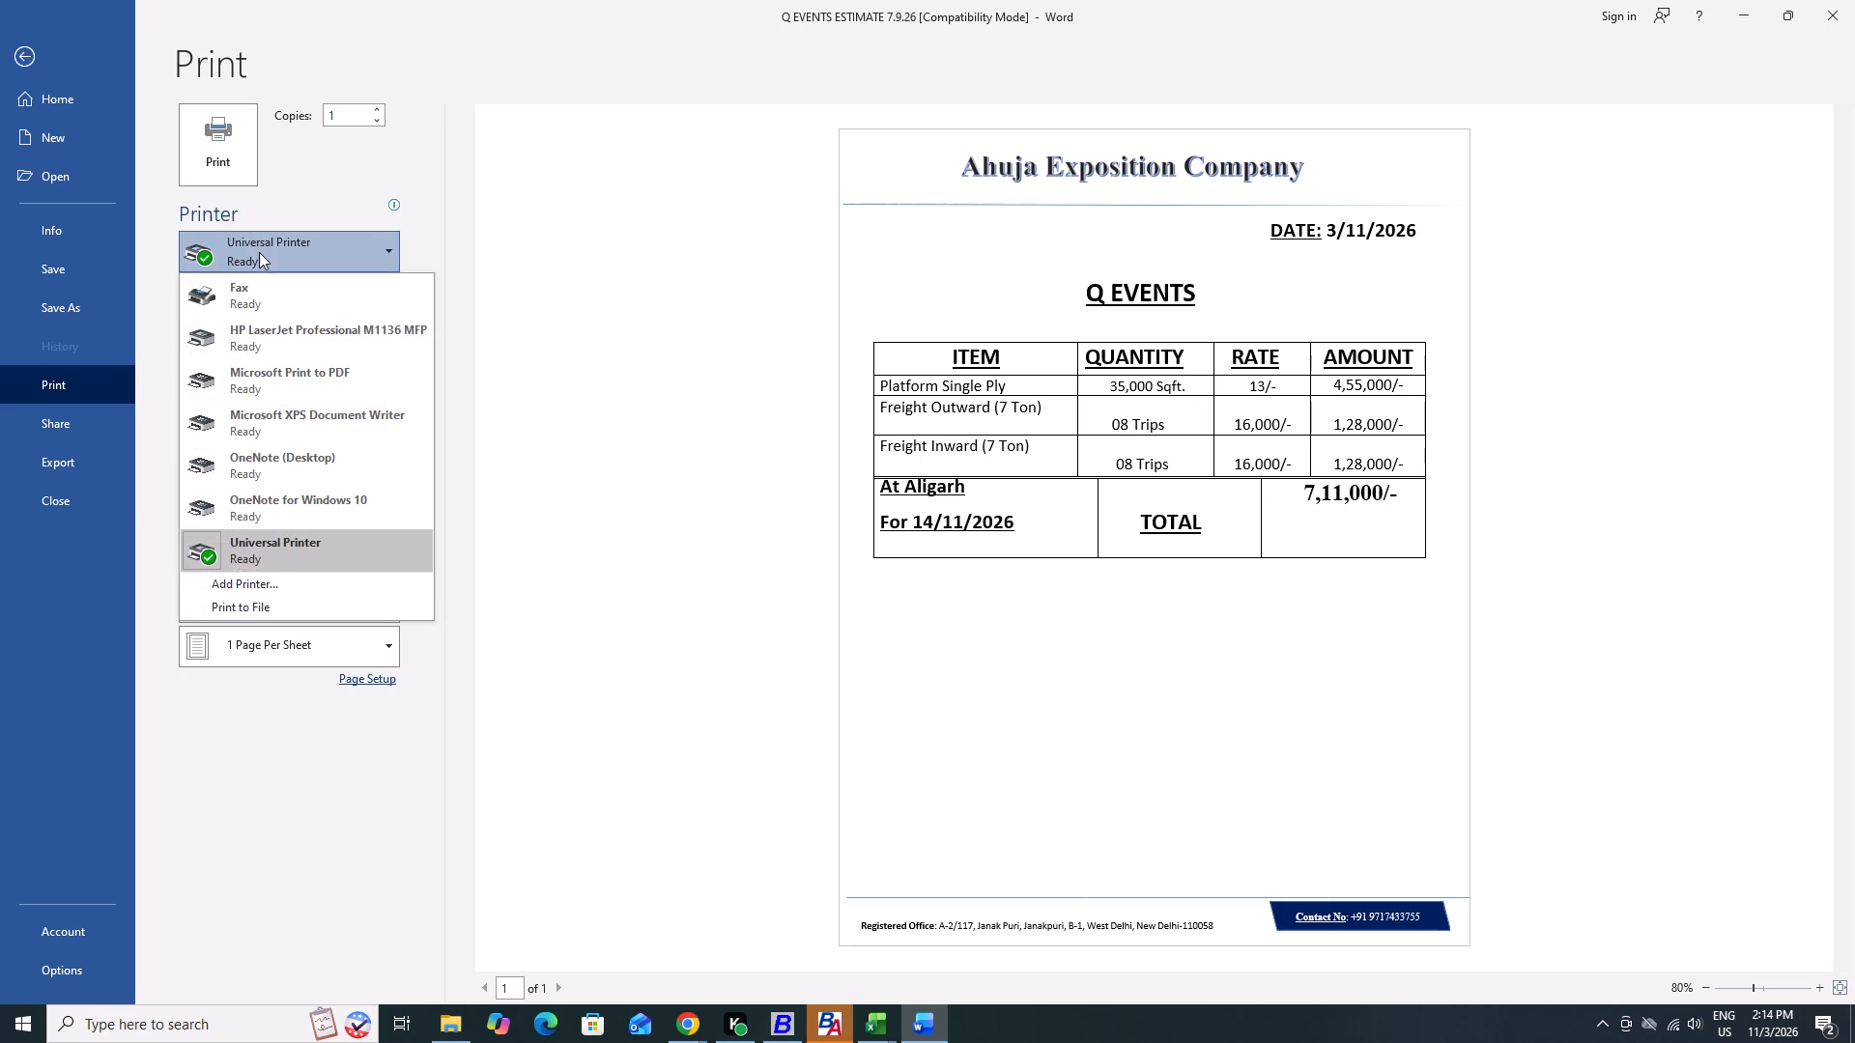
{"action": "left_click", "coordinate": [280, 379]}
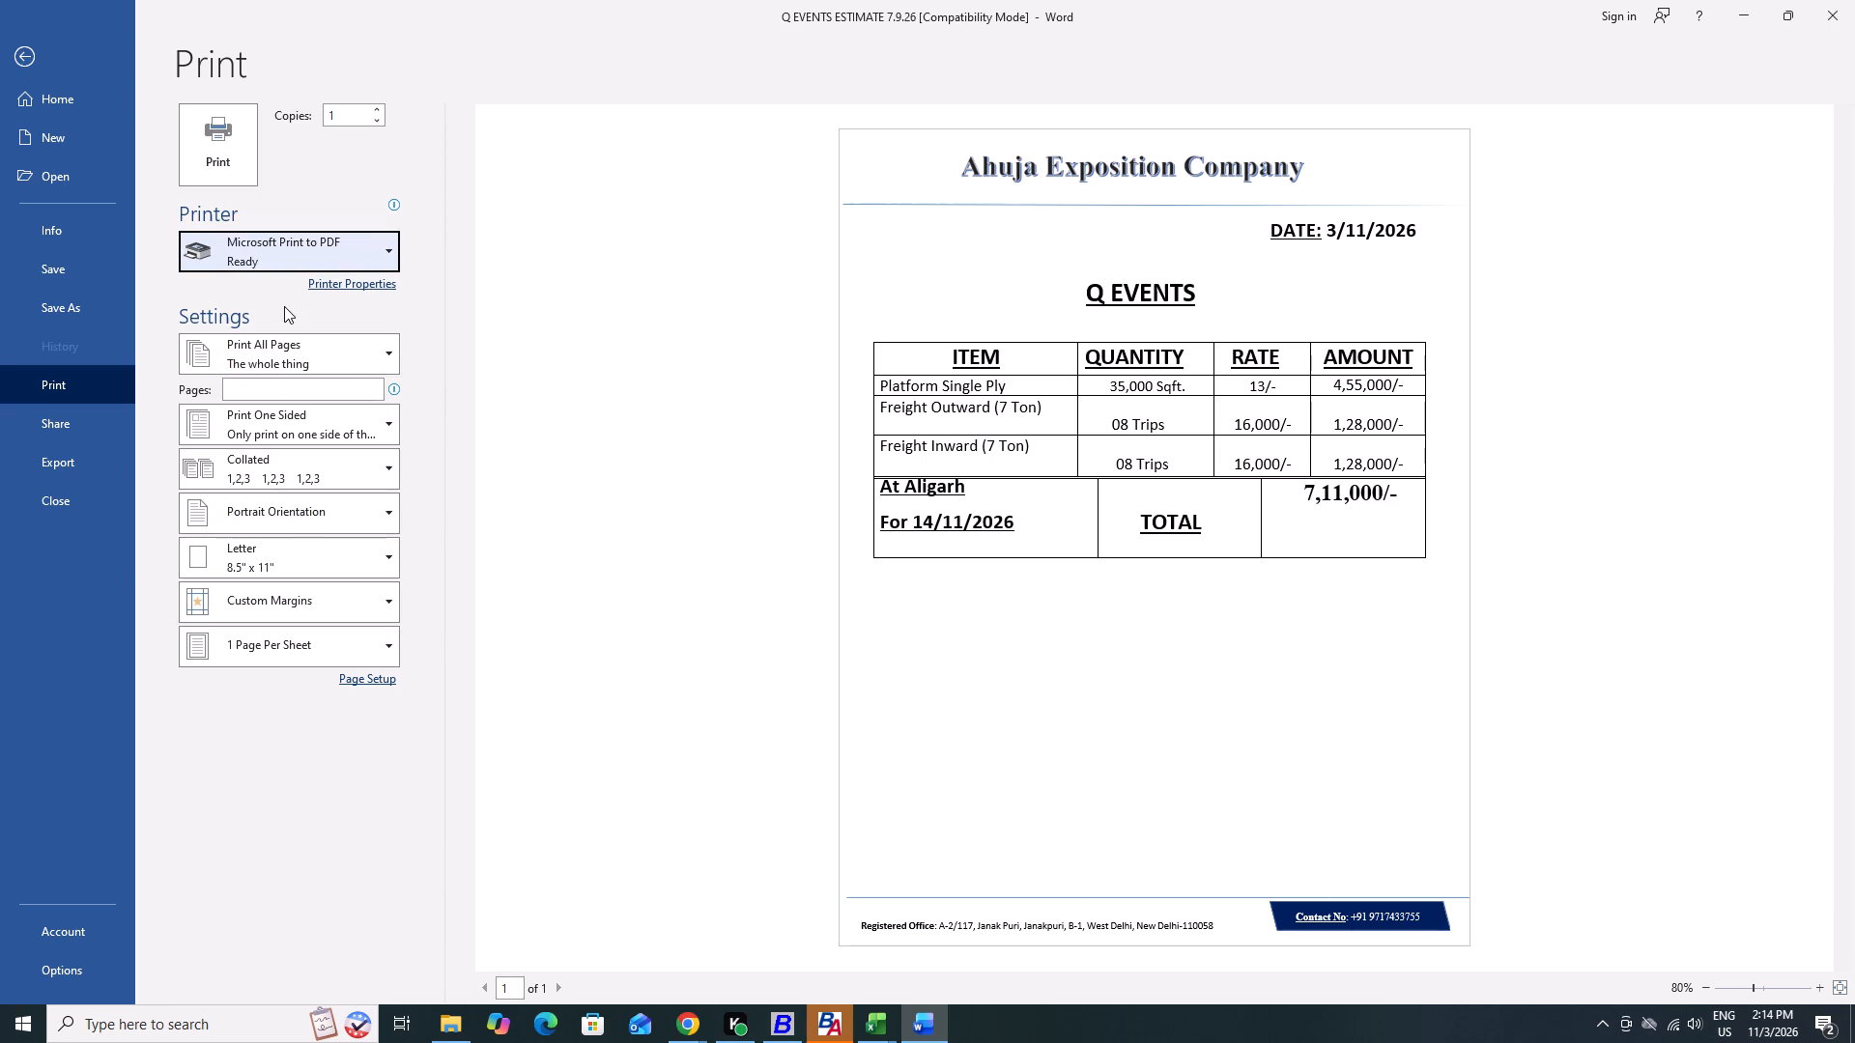
{"action": "left_click", "coordinate": [228, 163]}
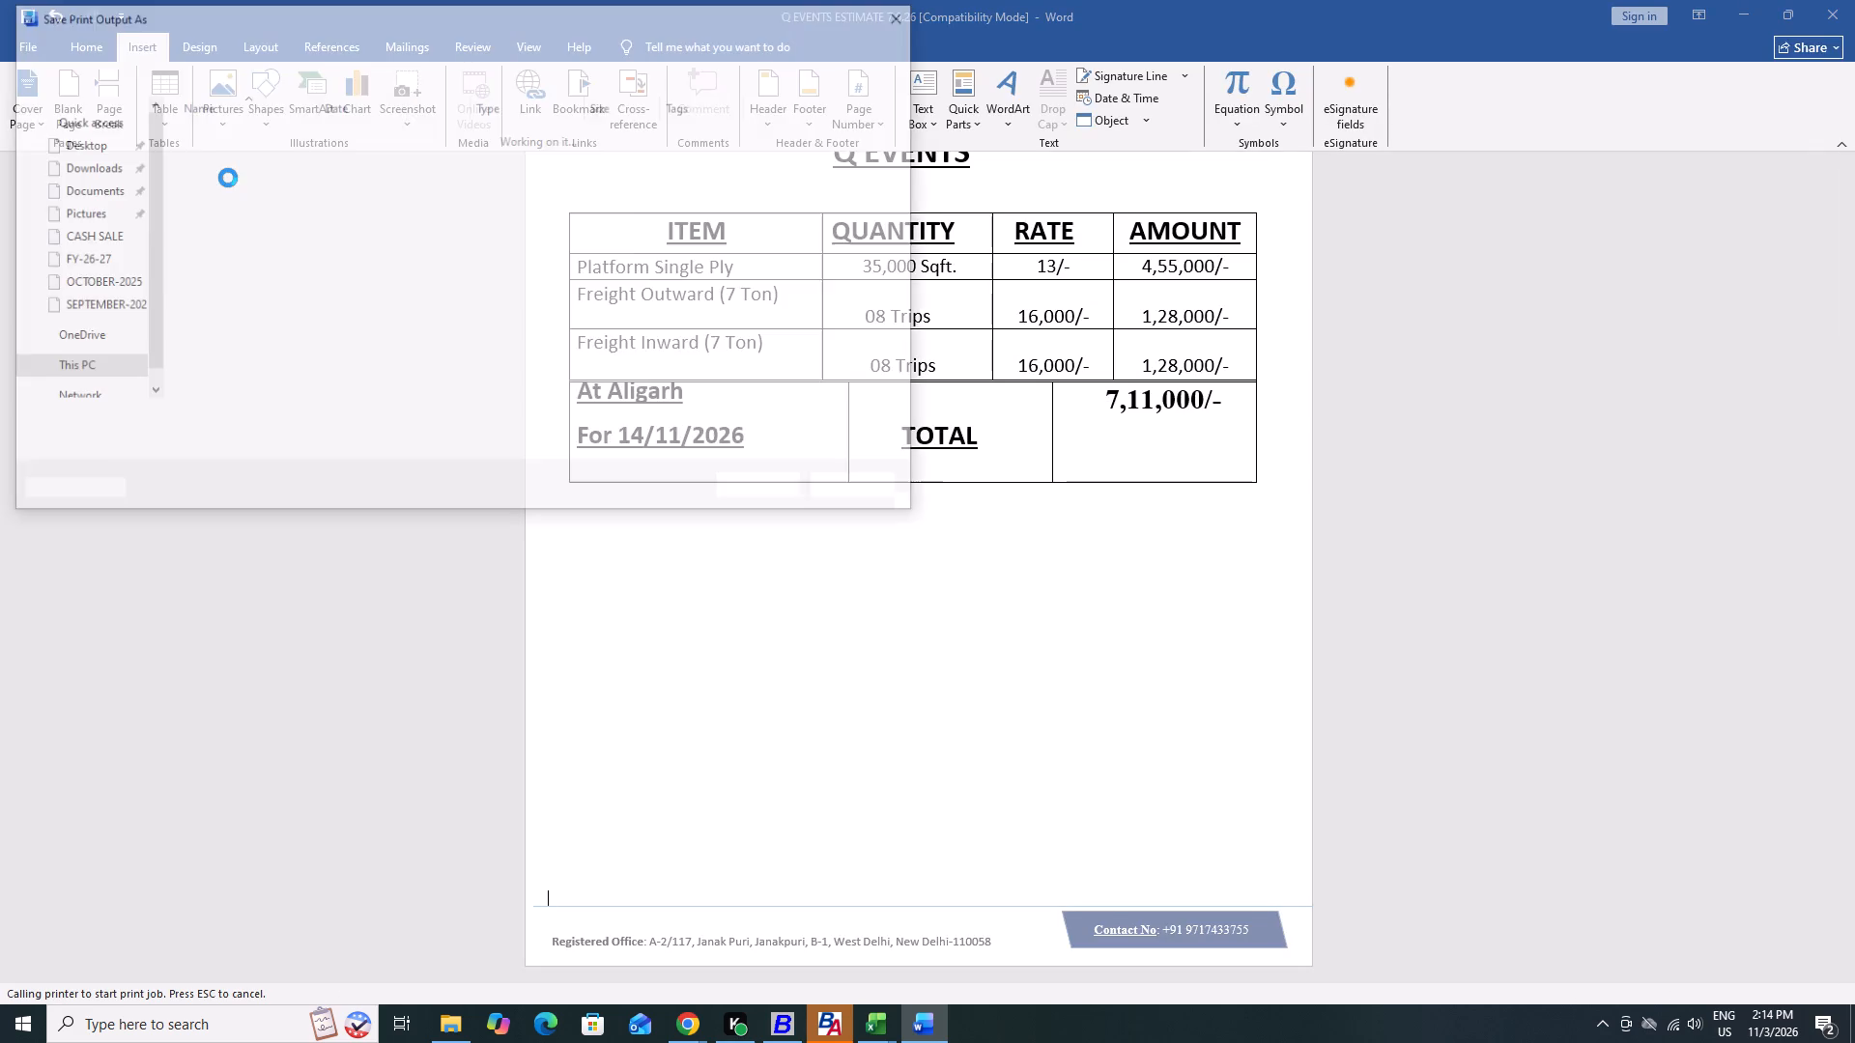
Try to save the print output on the Desktop as "Estimate for 14/11/2026".
{"action": "type", "text": "Estimate for"}
{"action": "key", "text": "space"}
{"action": "type", "text": "14/"}
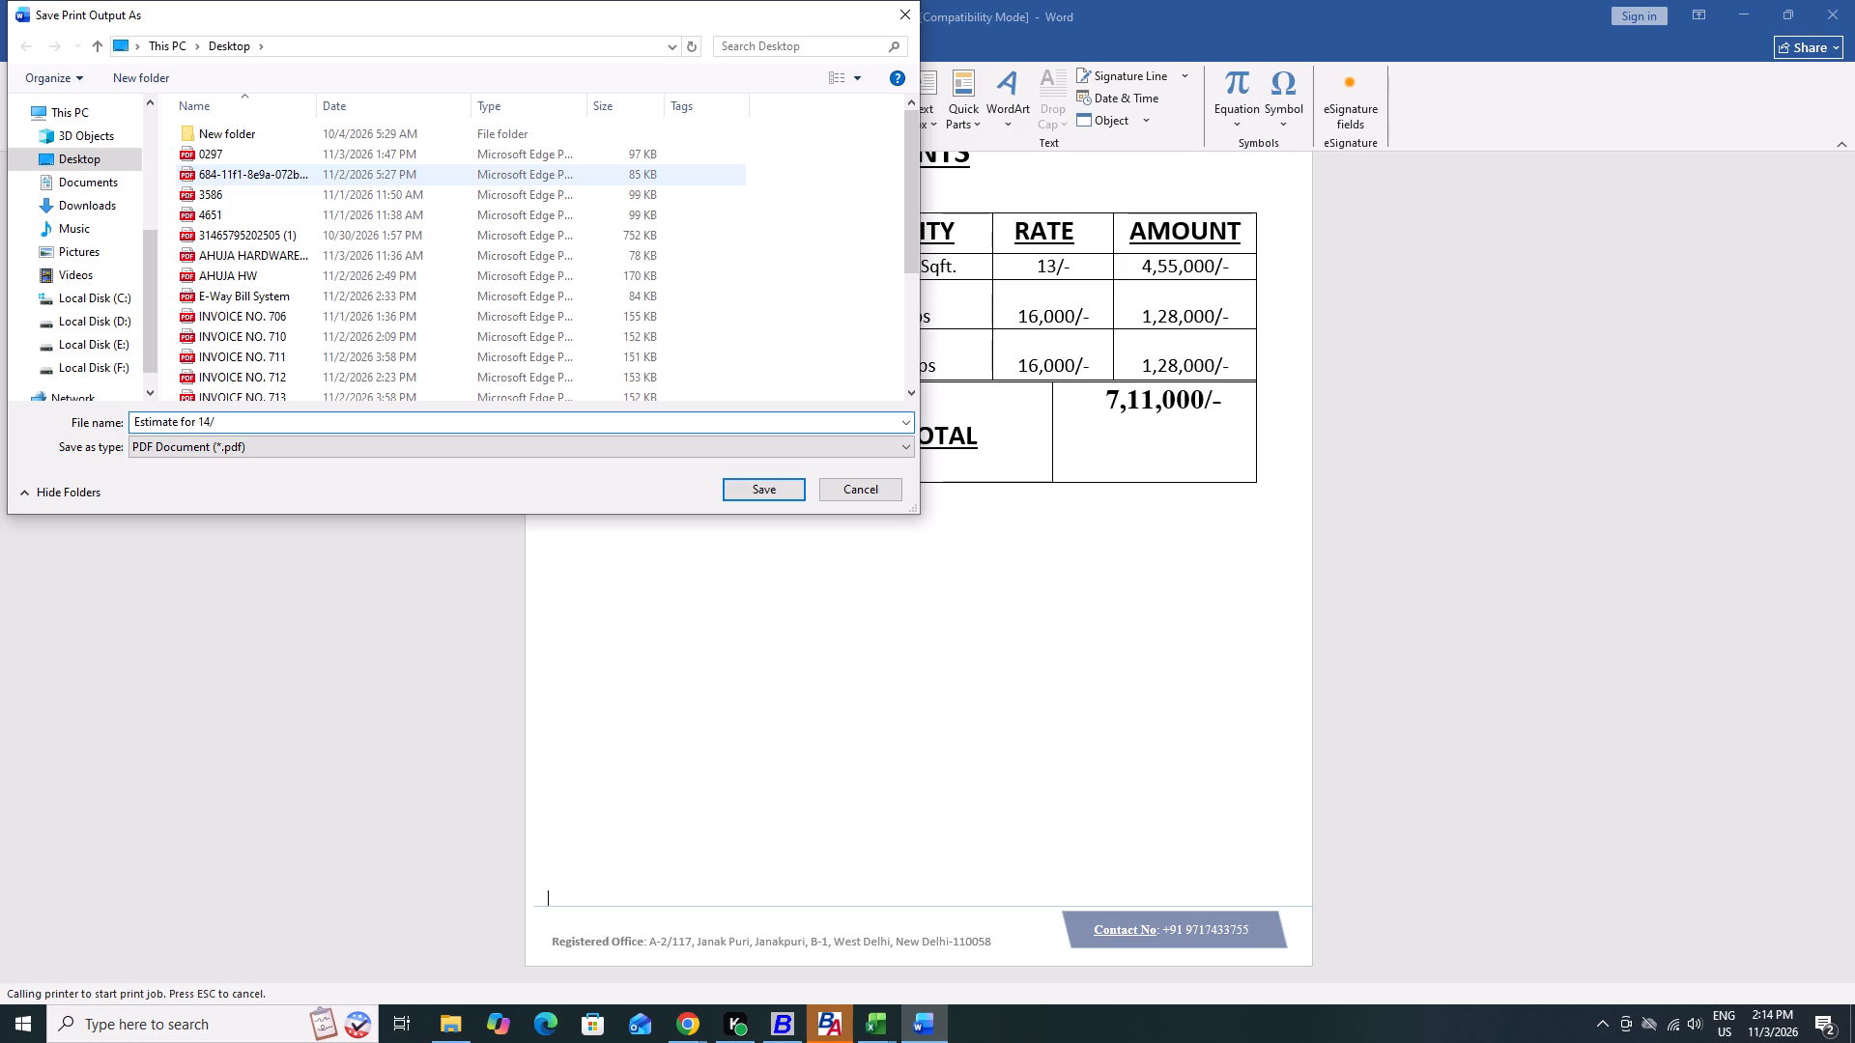
{"action": "type", "text": "11/2026"}
{"action": "key", "text": "Return"}
{"action": "key", "text": "Return"}
Replace the slashes in the file name with hyphens and save the PDF as "Estimate for 14-11-2026".
{"action": "key", "text": "Right"}
{"action": "key", "text": "Left"}
{"action": "key", "text": "Left"}
{"action": "key", "text": "Left"}
{"action": "key", "text": "Left"}
{"action": "key", "text": "BackSpace"}
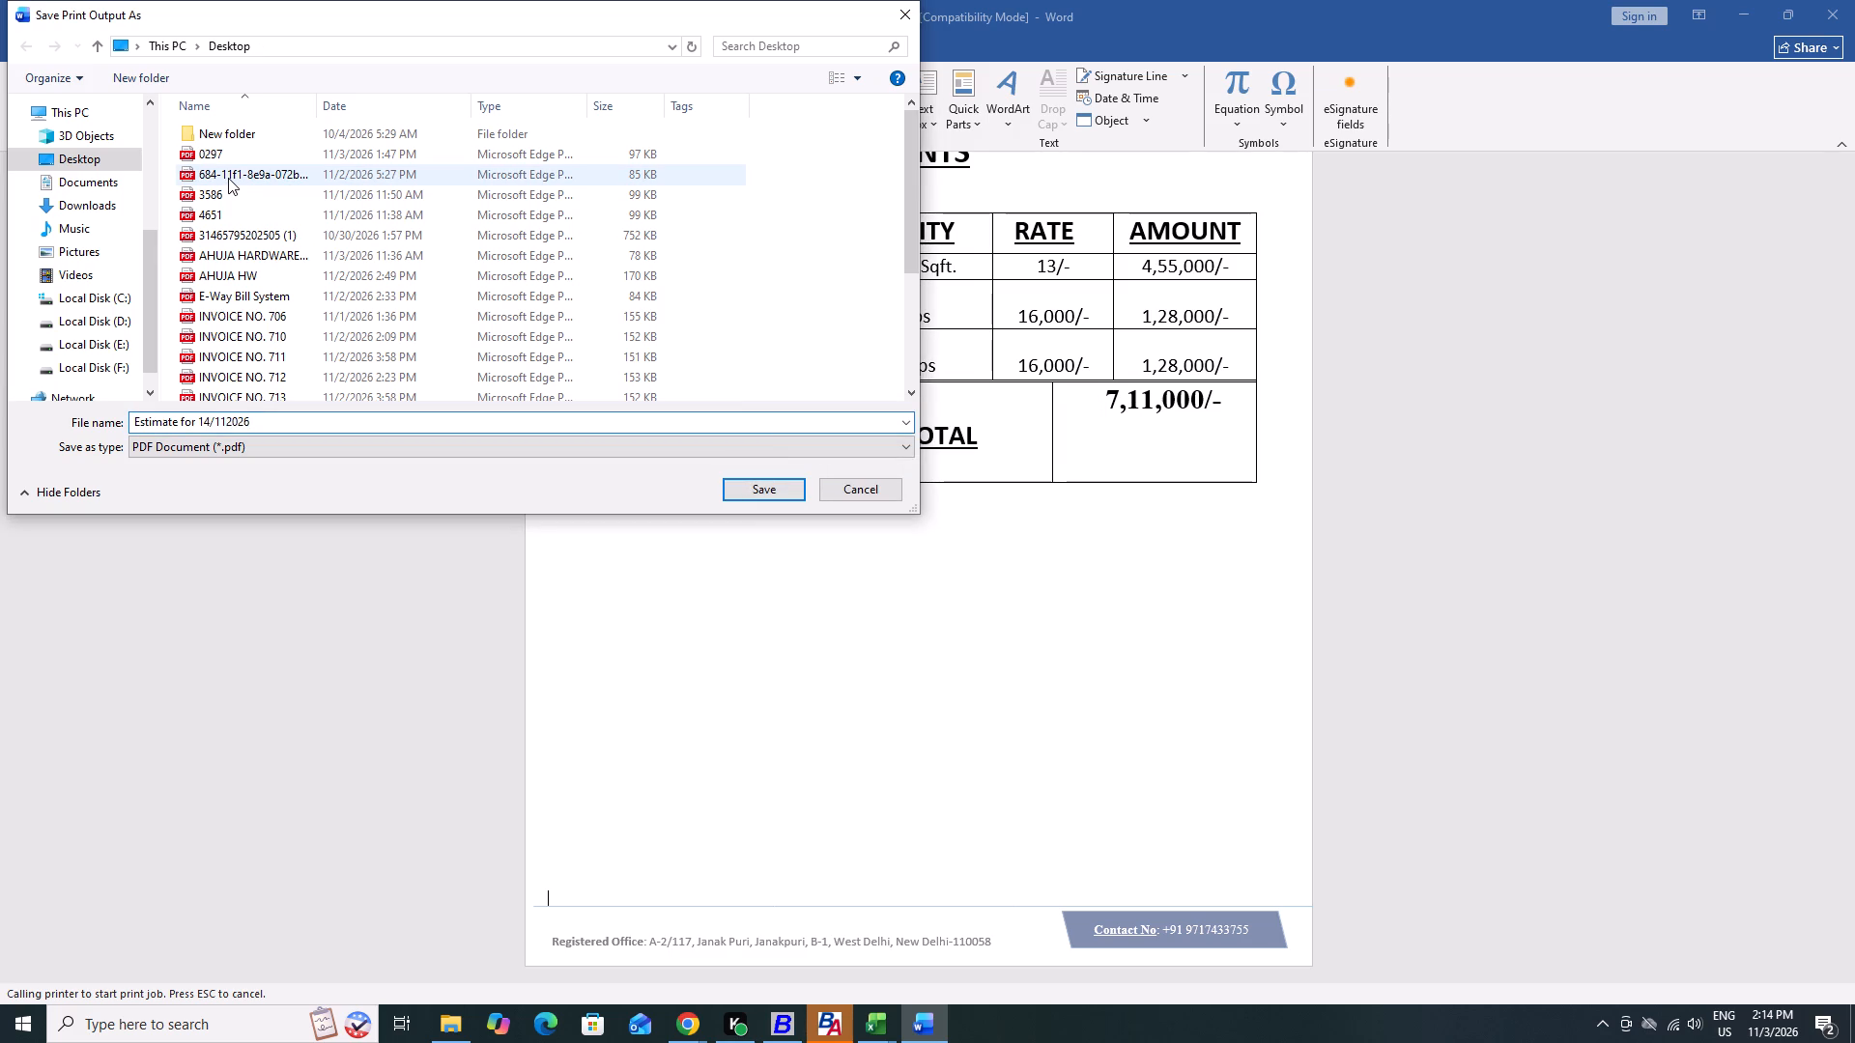
{"action": "key", "text": "minus"}
{"action": "key", "text": "Left"}
{"action": "key", "text": "Left"}
{"action": "key", "text": "Left"}
{"action": "key", "text": "BackSpace"}
{"action": "key", "text": "minus"}
{"action": "key", "text": "Return"}
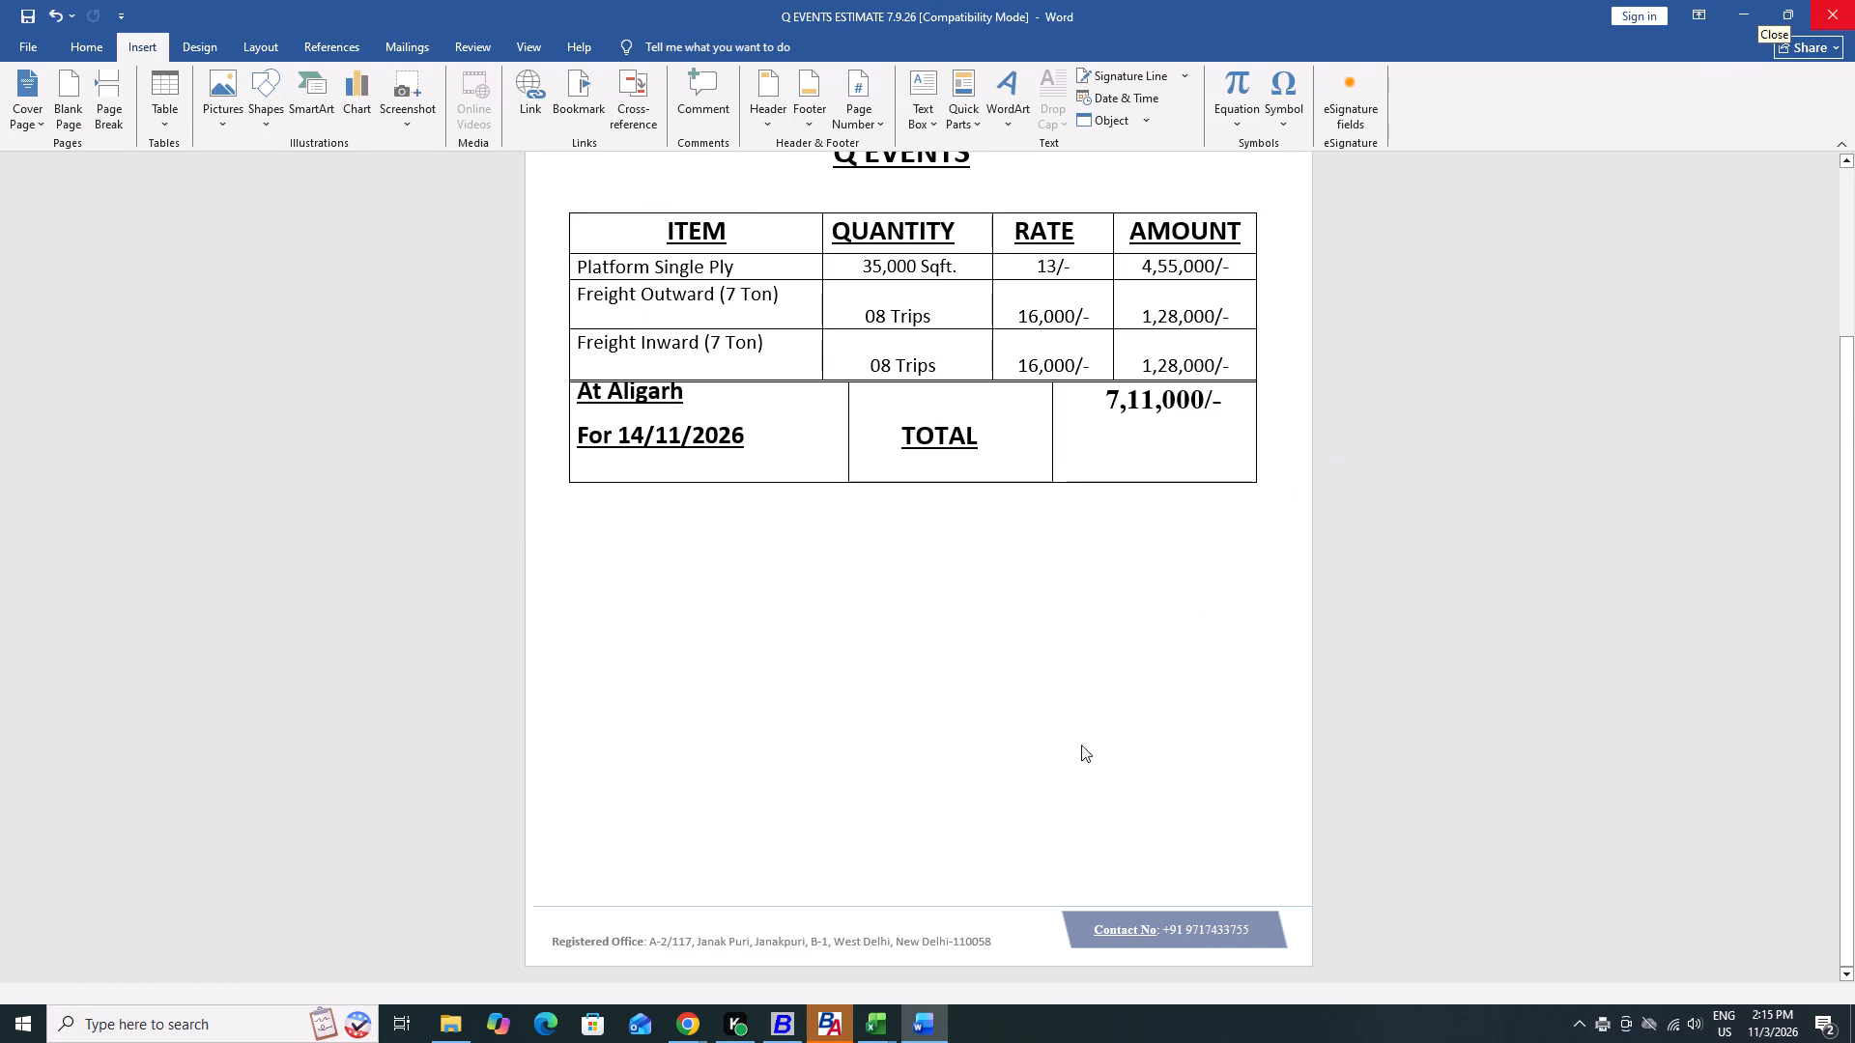
Check the Desktop folder in File Explorer for the exported estimate PDF.
{"action": "left_click", "coordinate": [439, 1025]}
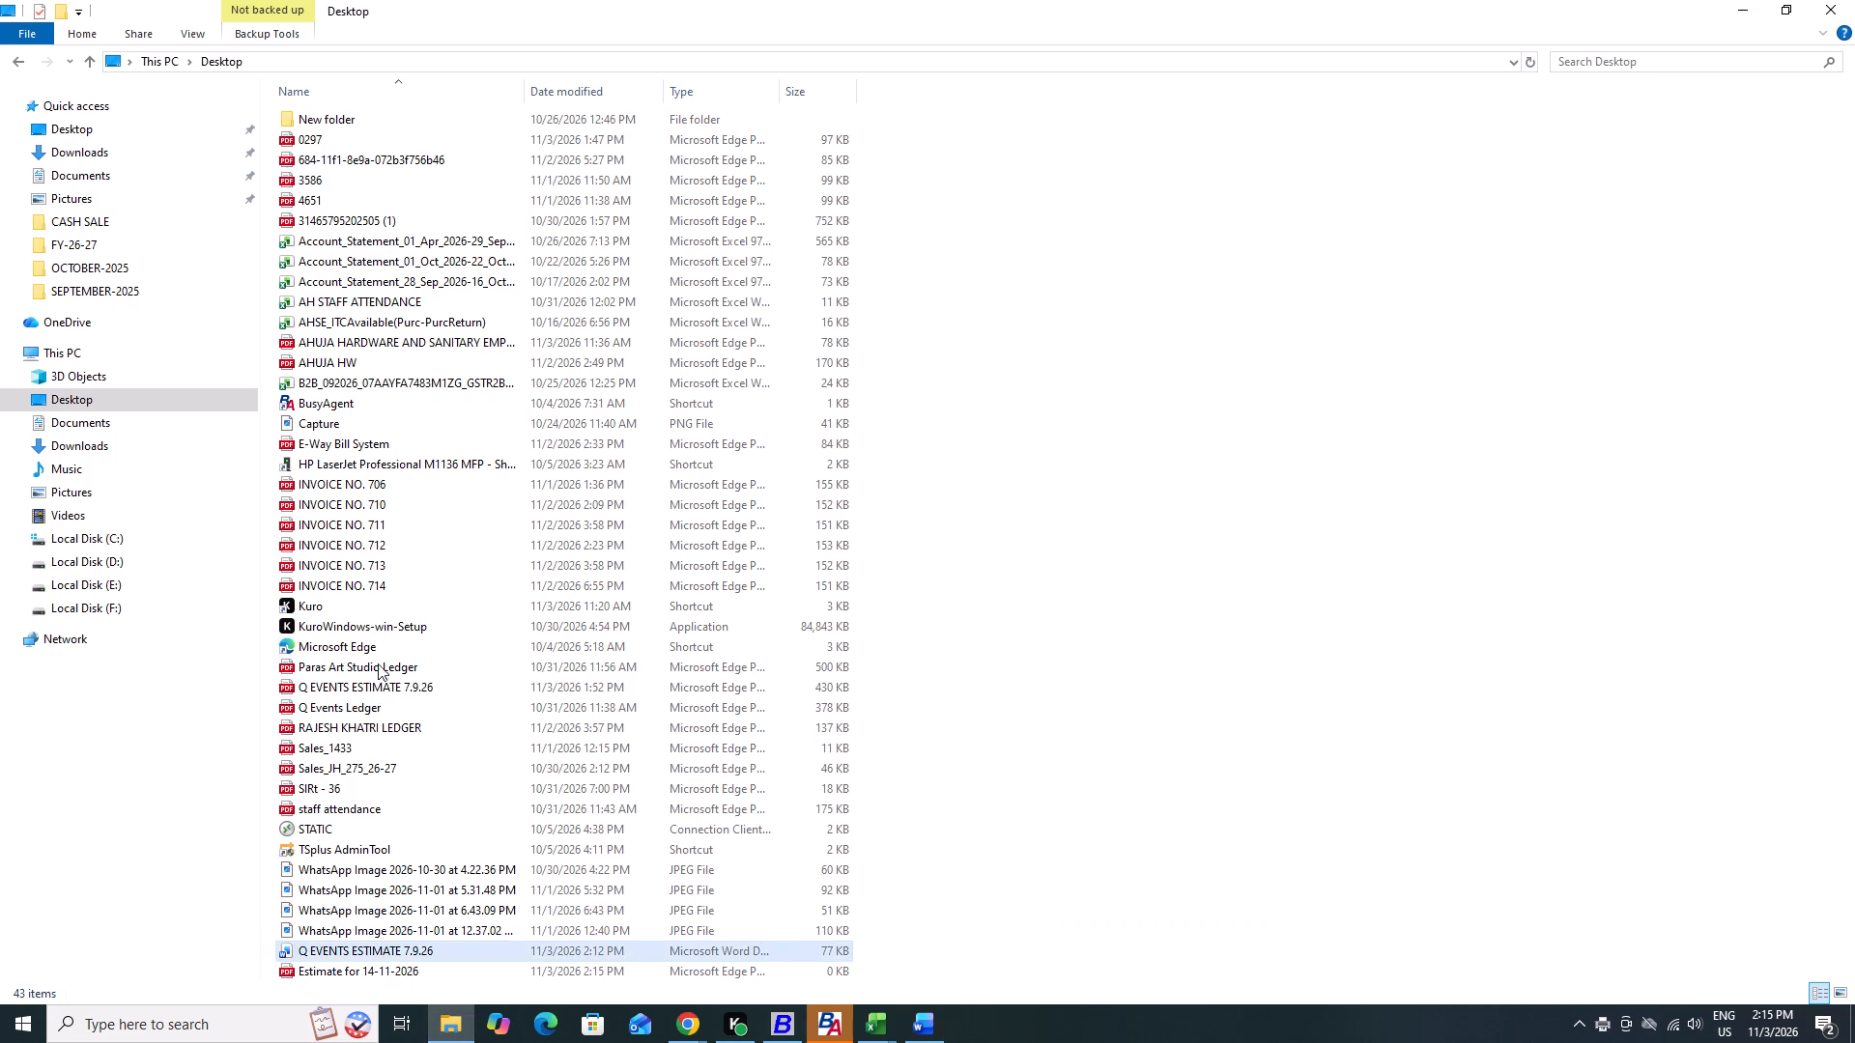
{"action": "scroll", "coordinate": [380, 653], "scroll_direction": "down", "scroll_amount": 6}
{"action": "left_click", "coordinate": [347, 947]}
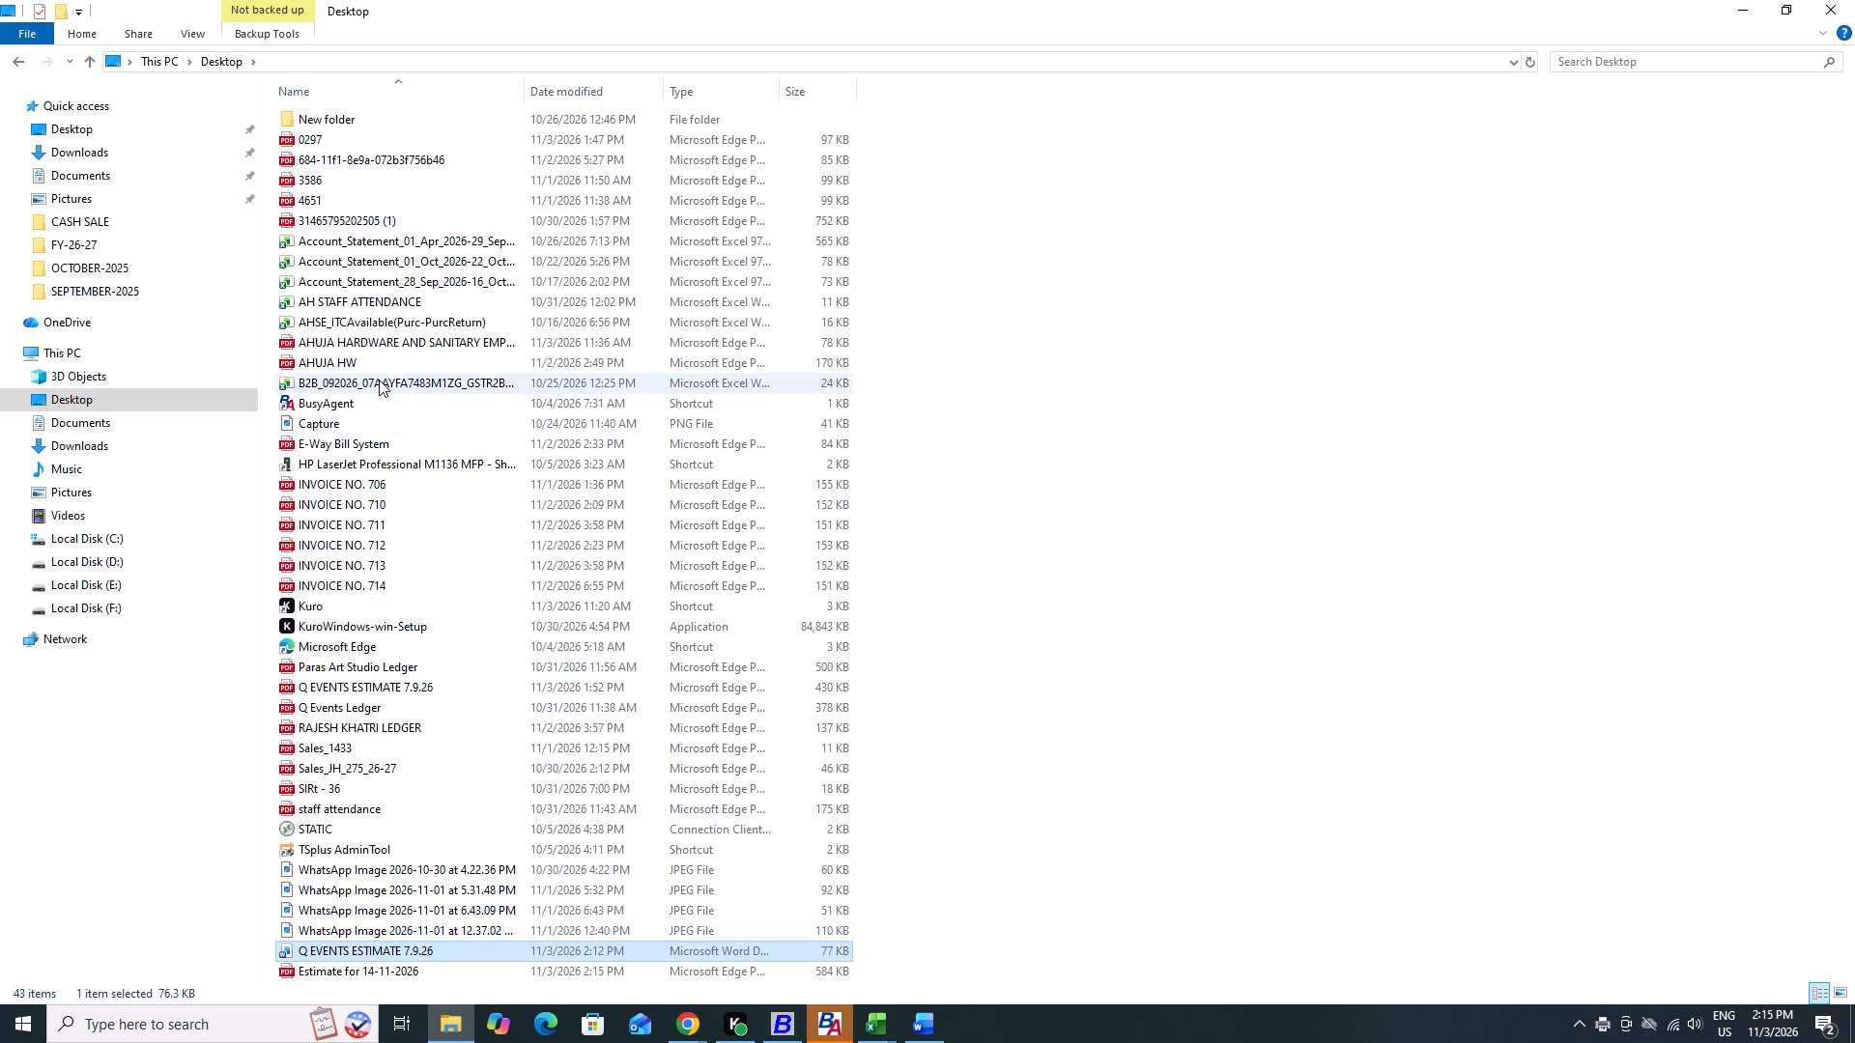
{"action": "left_click", "coordinate": [1344, 718]}
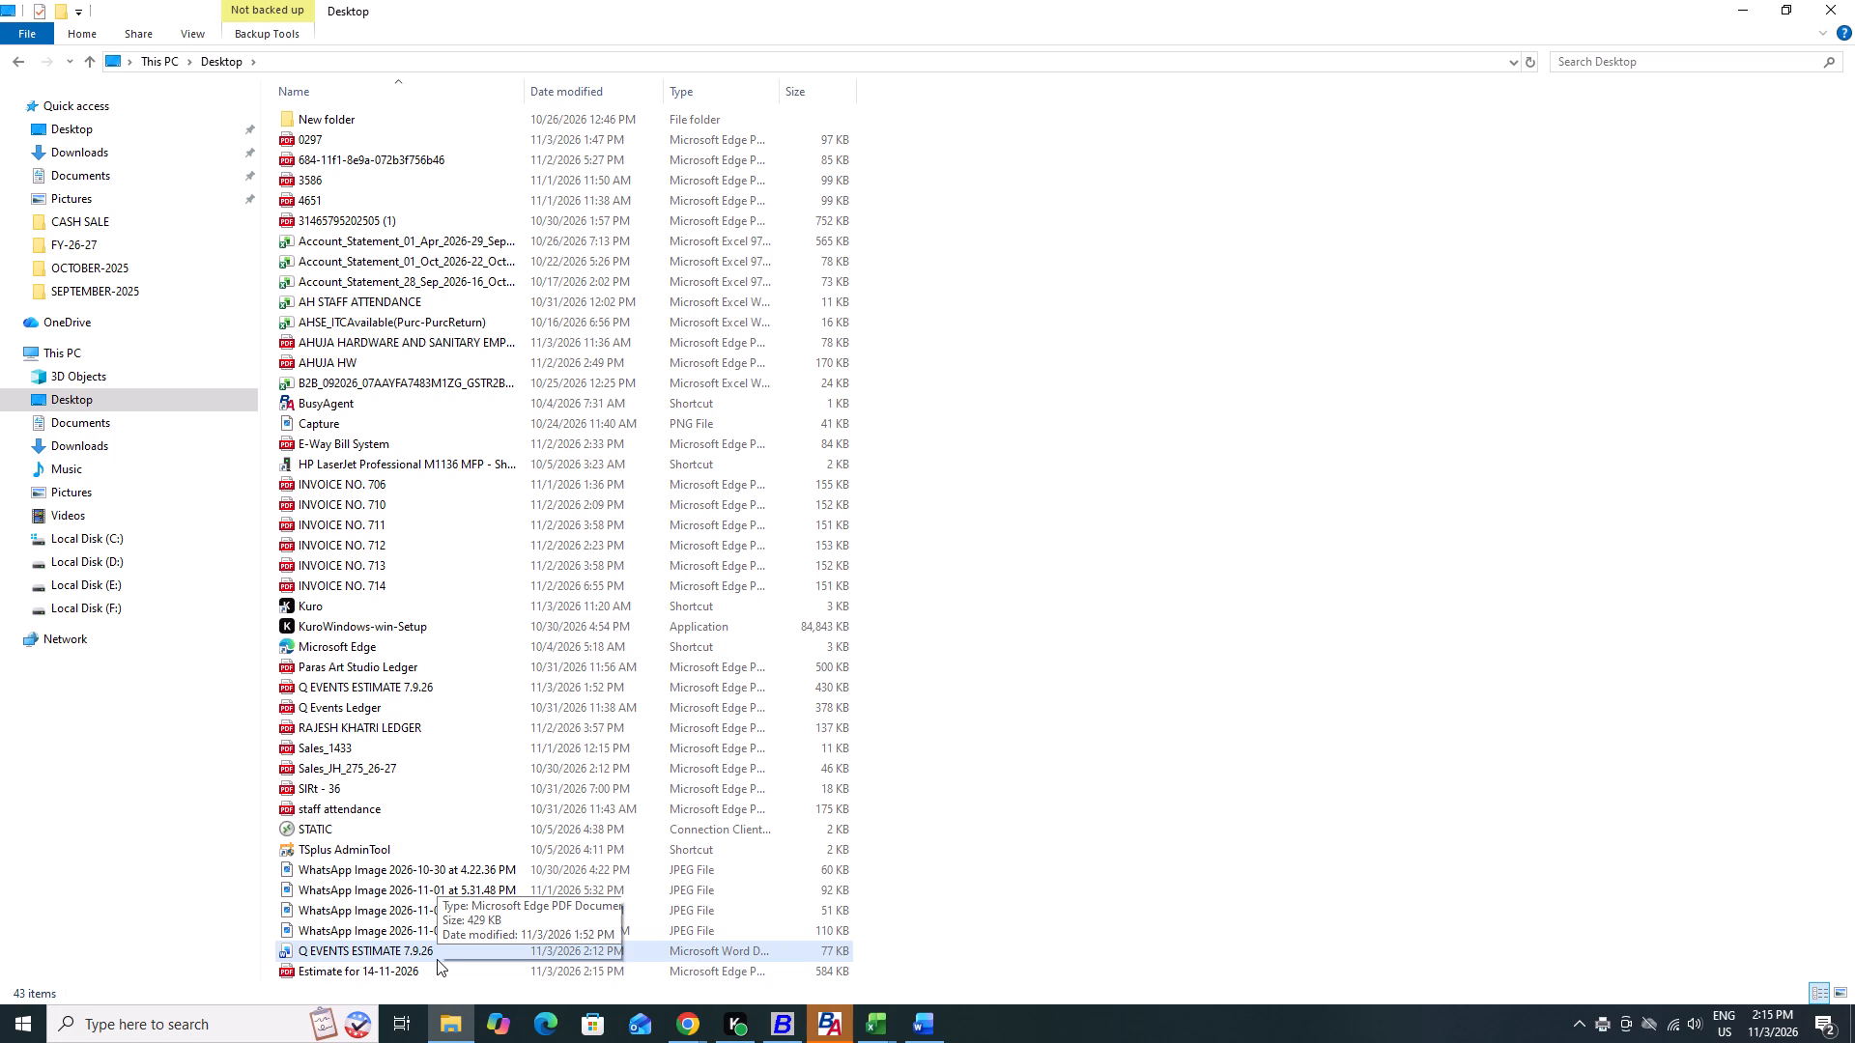
Return to the Q Events estimate in Word and create a new blank document.
{"action": "left_click", "coordinate": [938, 1027]}
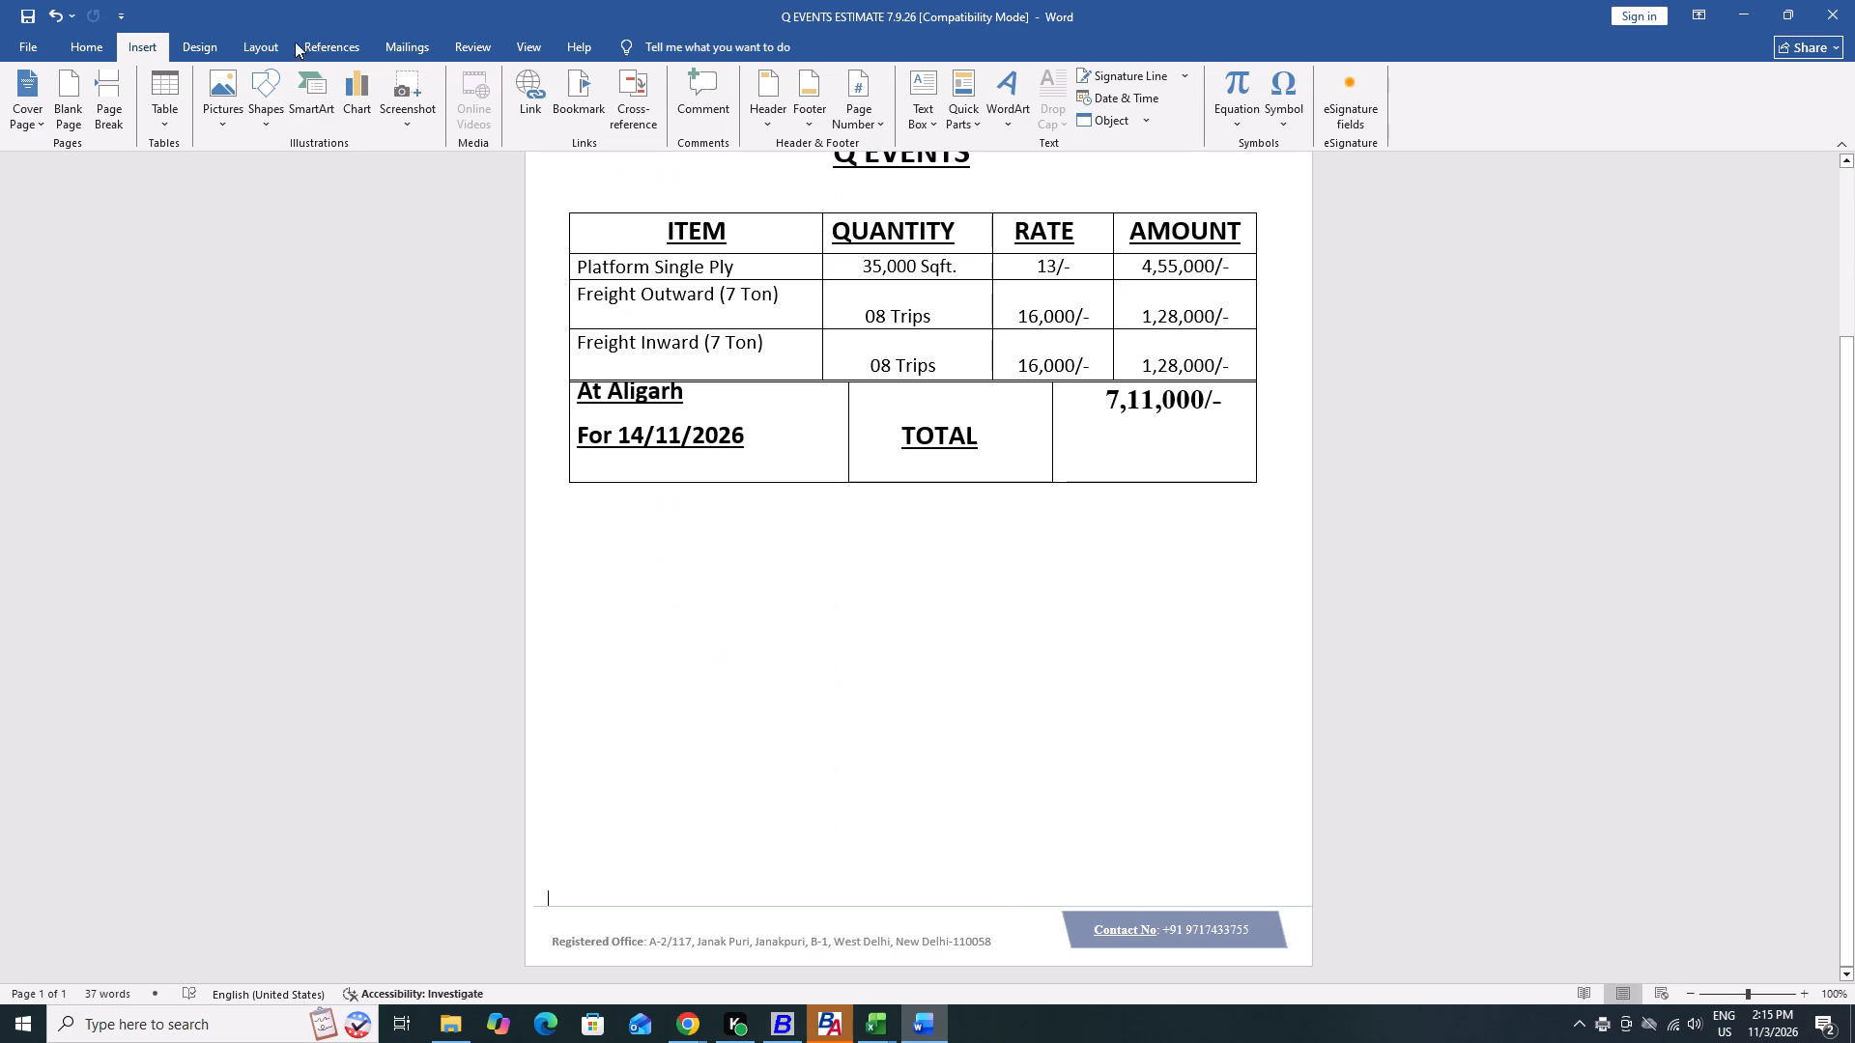
{"action": "scroll", "coordinate": [117, 286], "scroll_direction": "up", "scroll_amount": 4}
{"action": "scroll", "coordinate": [510, 429], "scroll_direction": "up", "scroll_amount": 3}
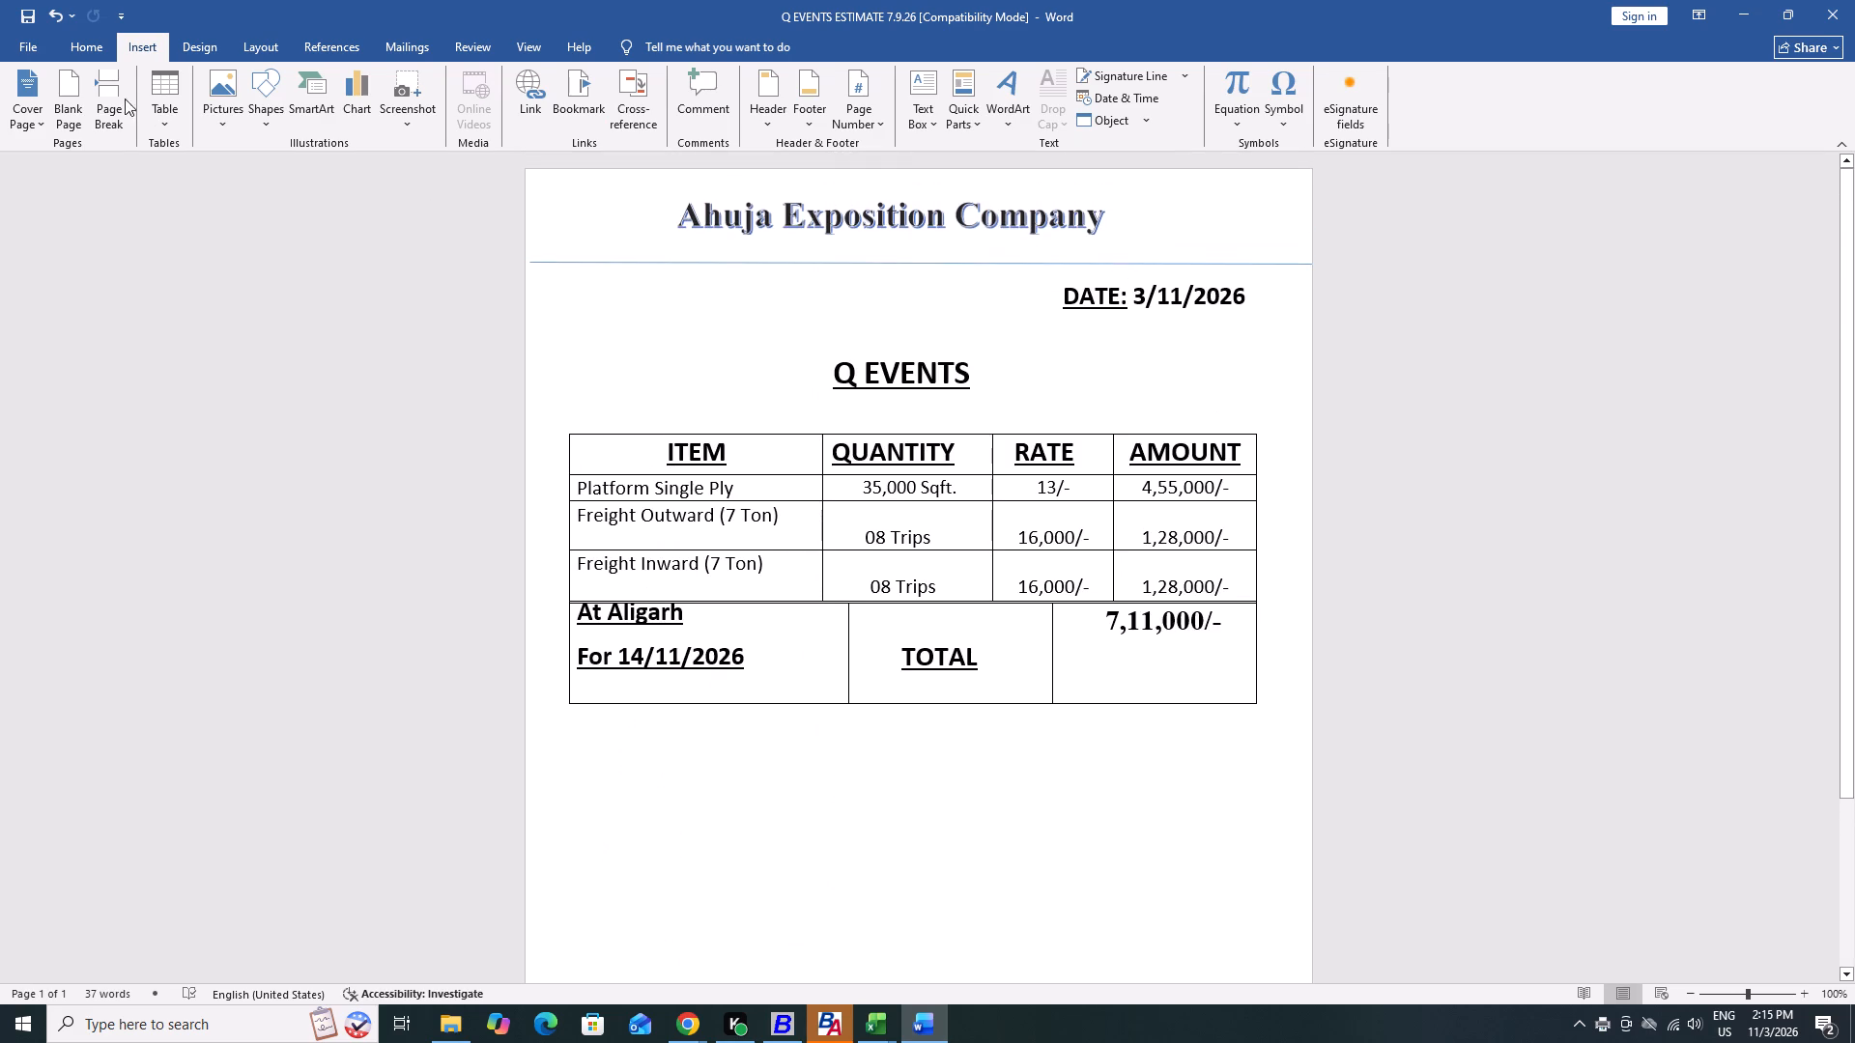
{"action": "left_click", "coordinate": [32, 47]}
{"action": "left_click", "coordinate": [223, 193]}
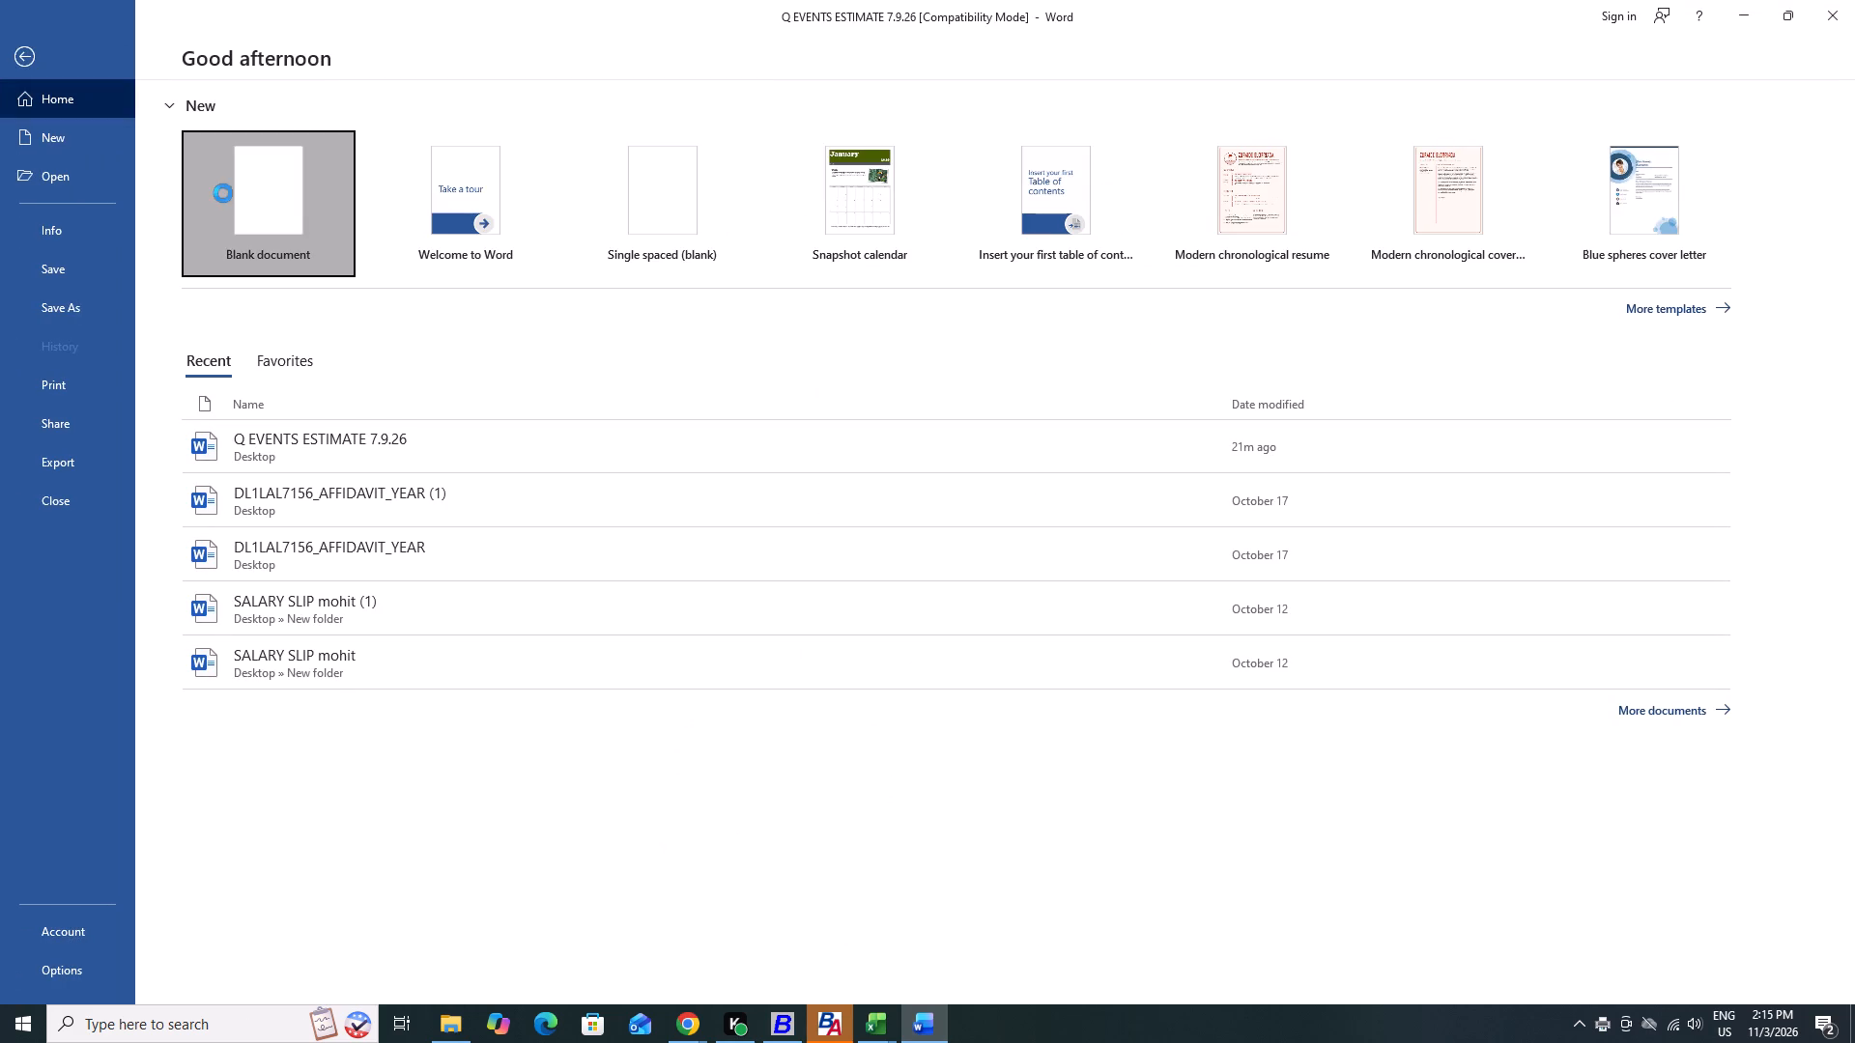
Copy the entire contents of the Q Events estimate and paste them into the new blank document.
{"action": "key", "text": "alt+Tab"}
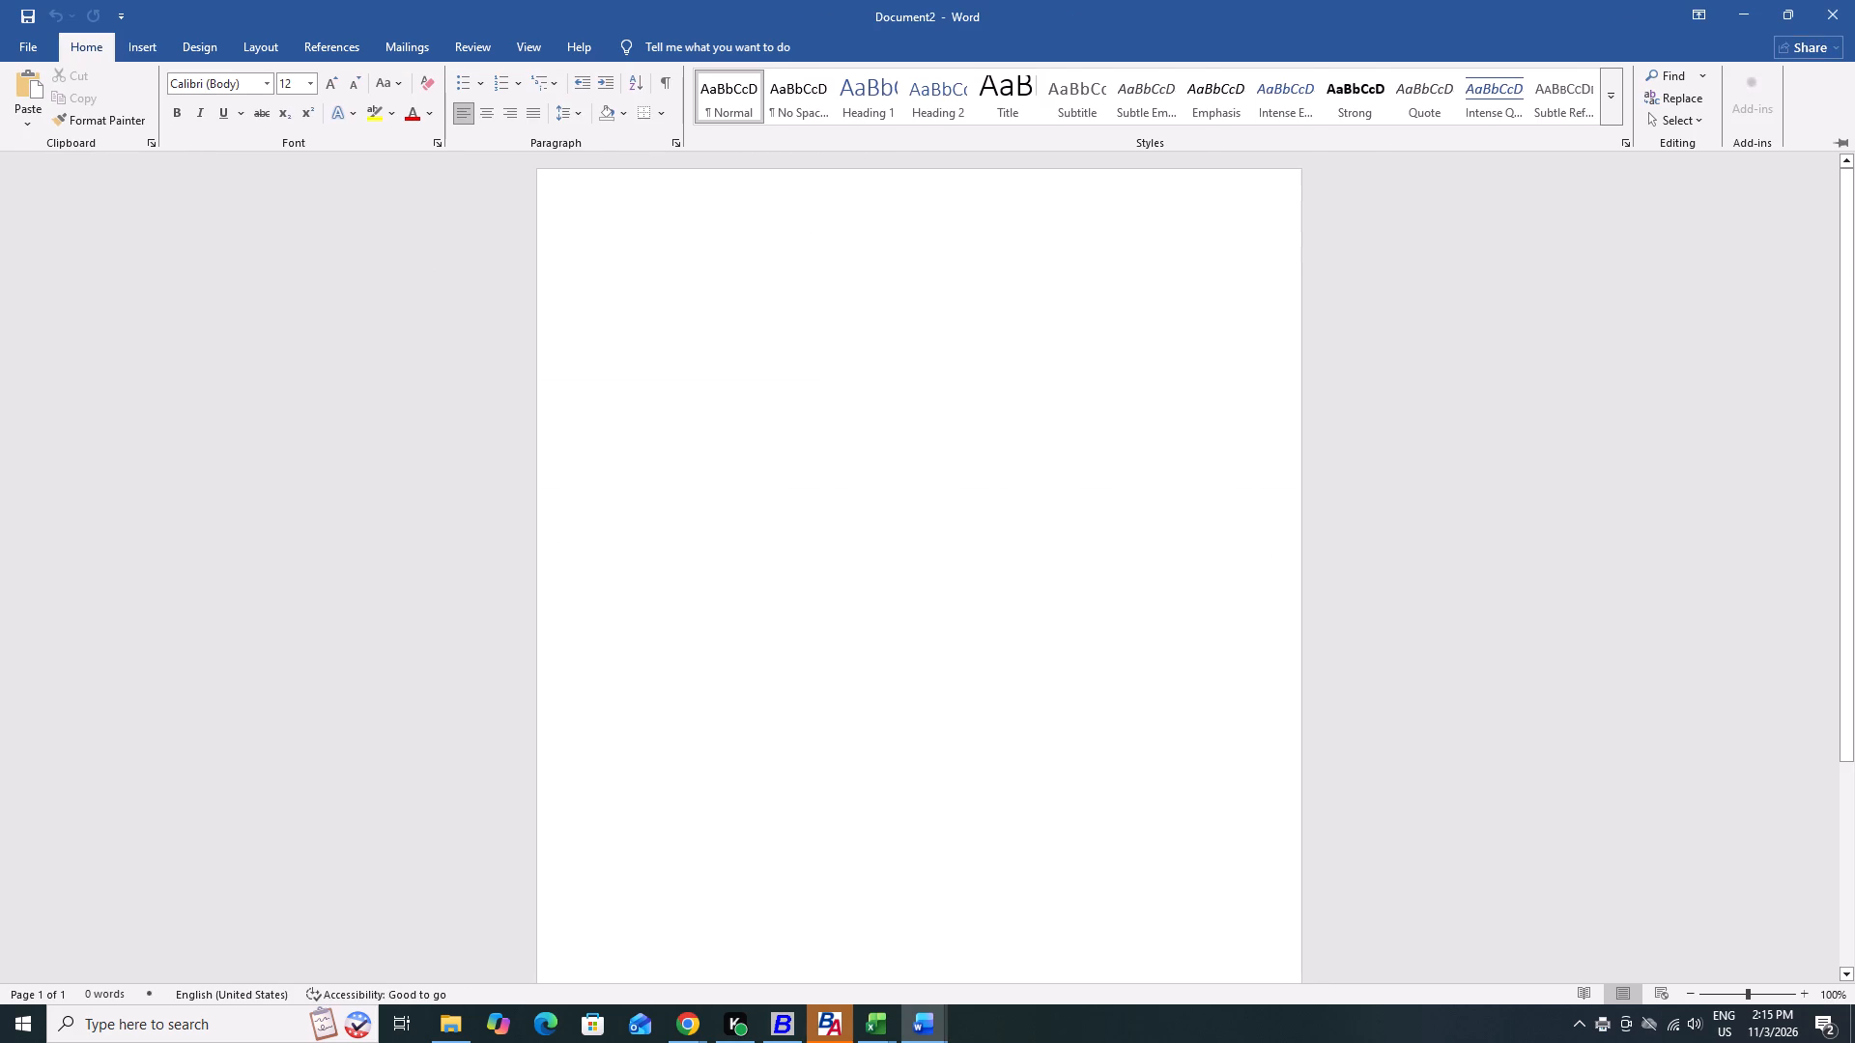
{"action": "left_click_drag", "start_coordinate": [627, 207], "coordinate": [934, 899]}
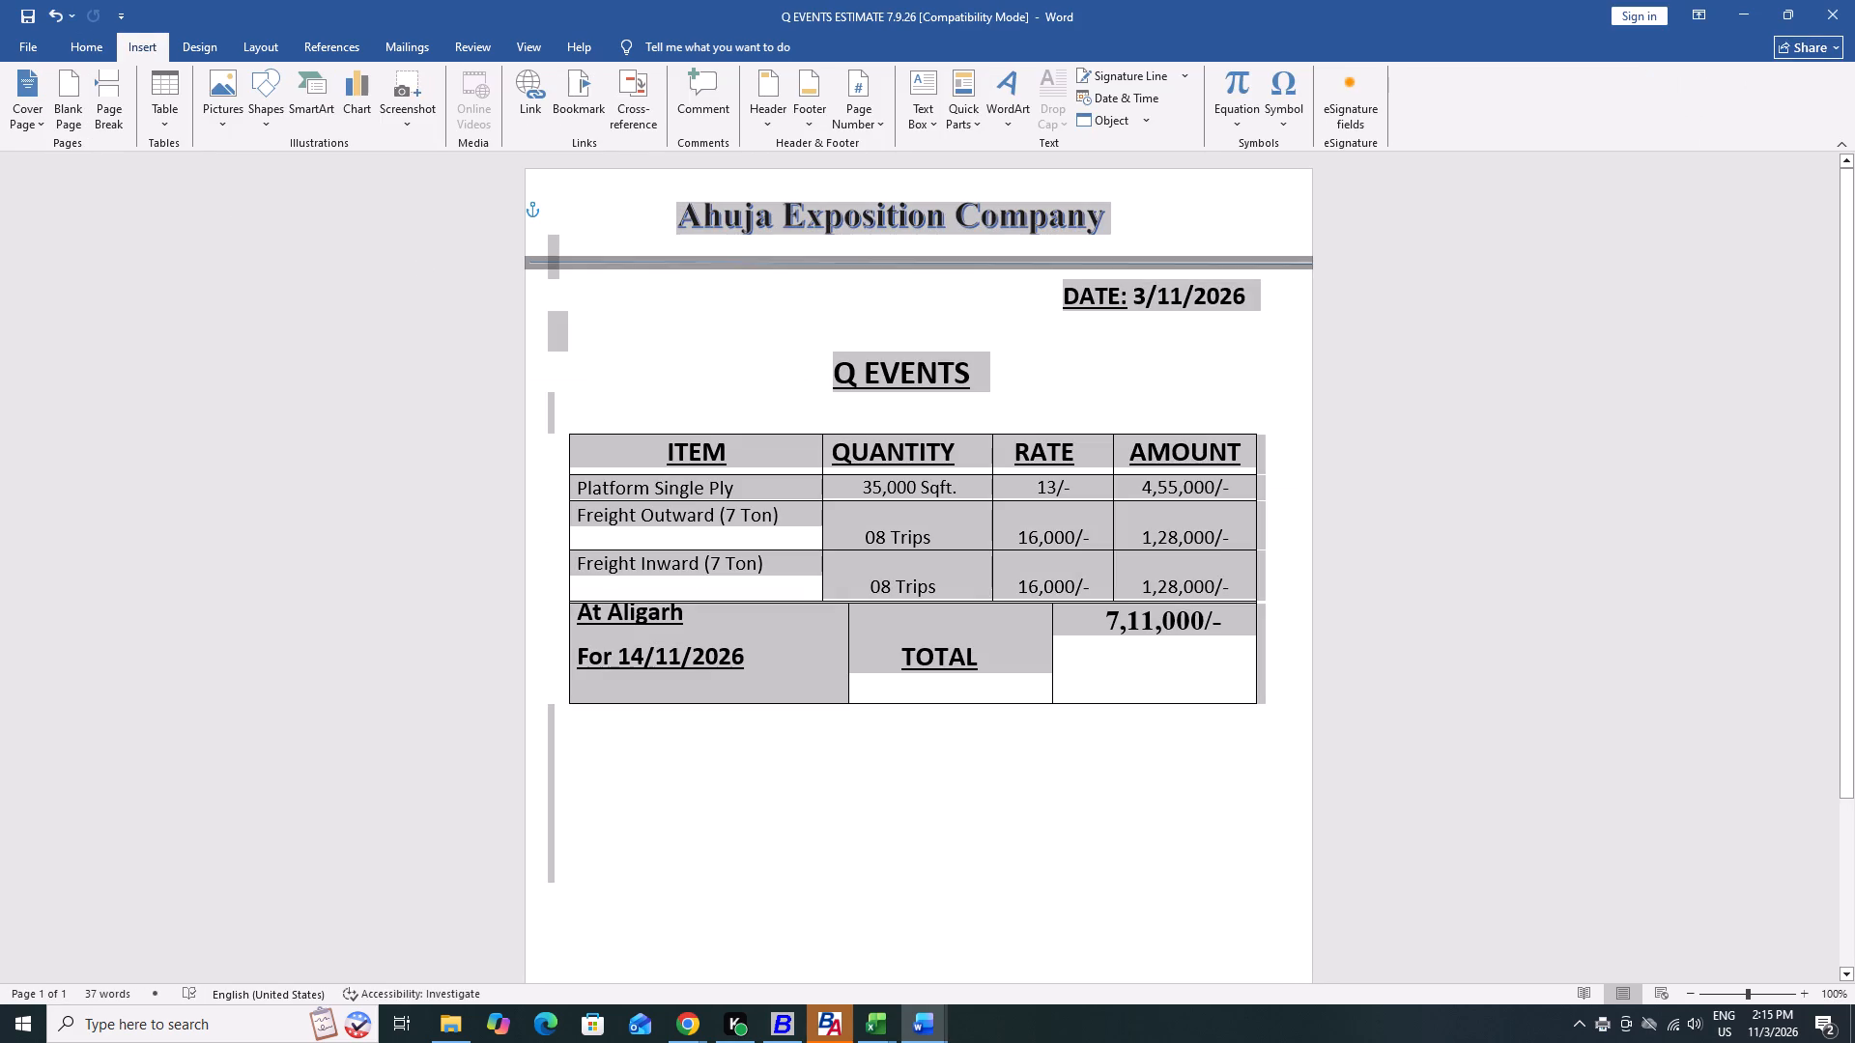
{"action": "left_click_drag", "start_coordinate": [934, 899], "coordinate": [1279, 945]}
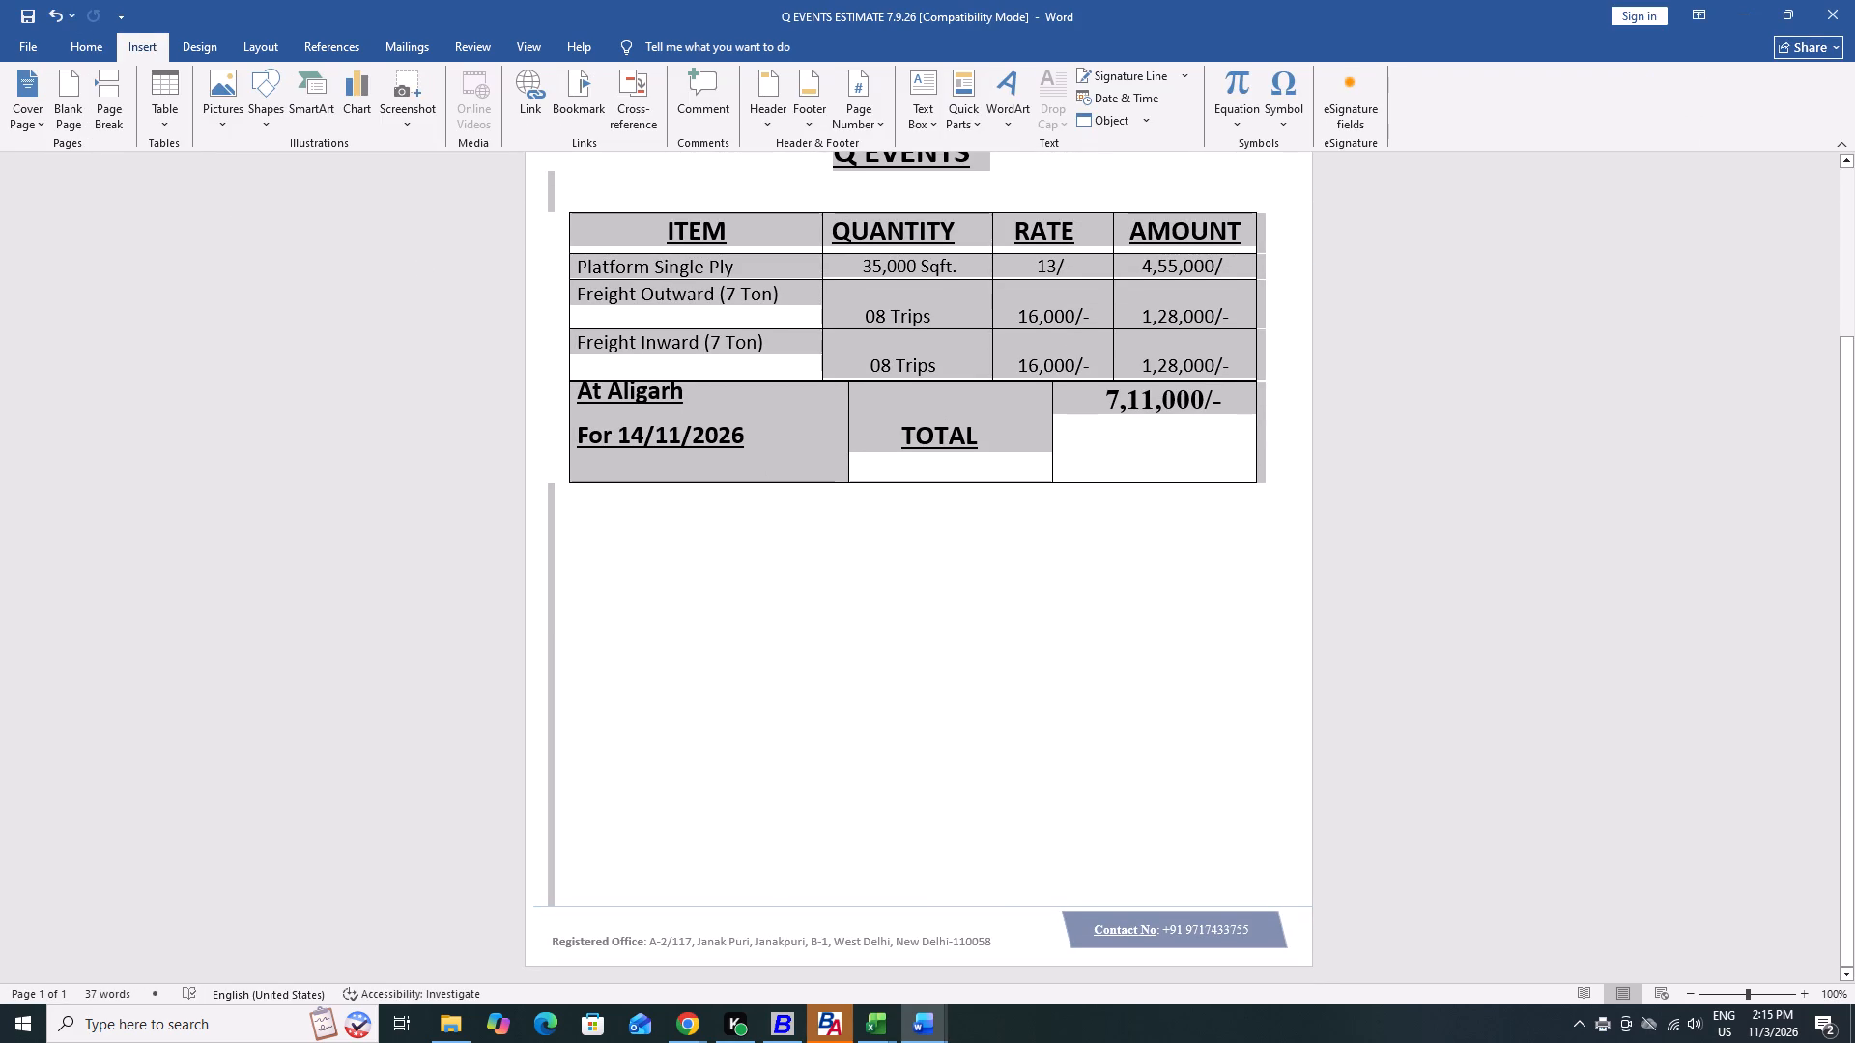
{"action": "left_click_drag", "start_coordinate": [1279, 945], "coordinate": [1306, 947]}
{"action": "key", "text": "ctrl+c"}
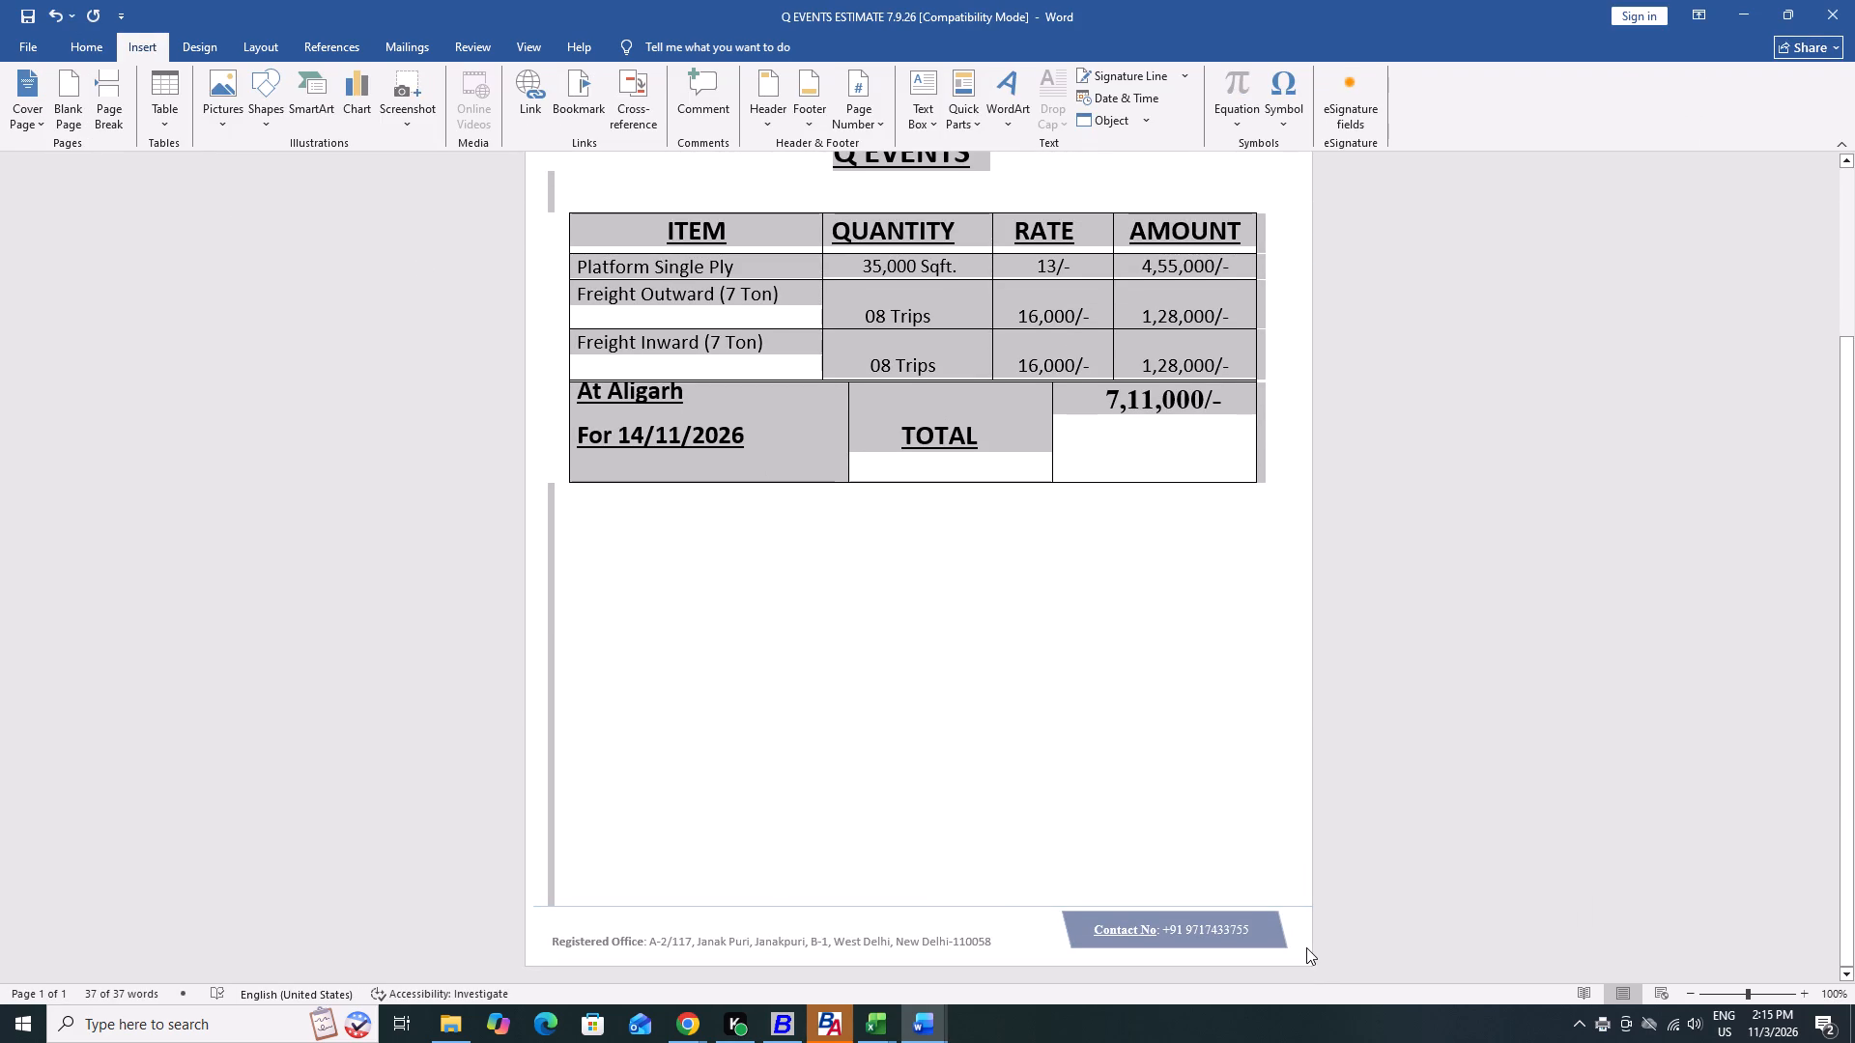
{"action": "key", "text": "alt+Tab"}
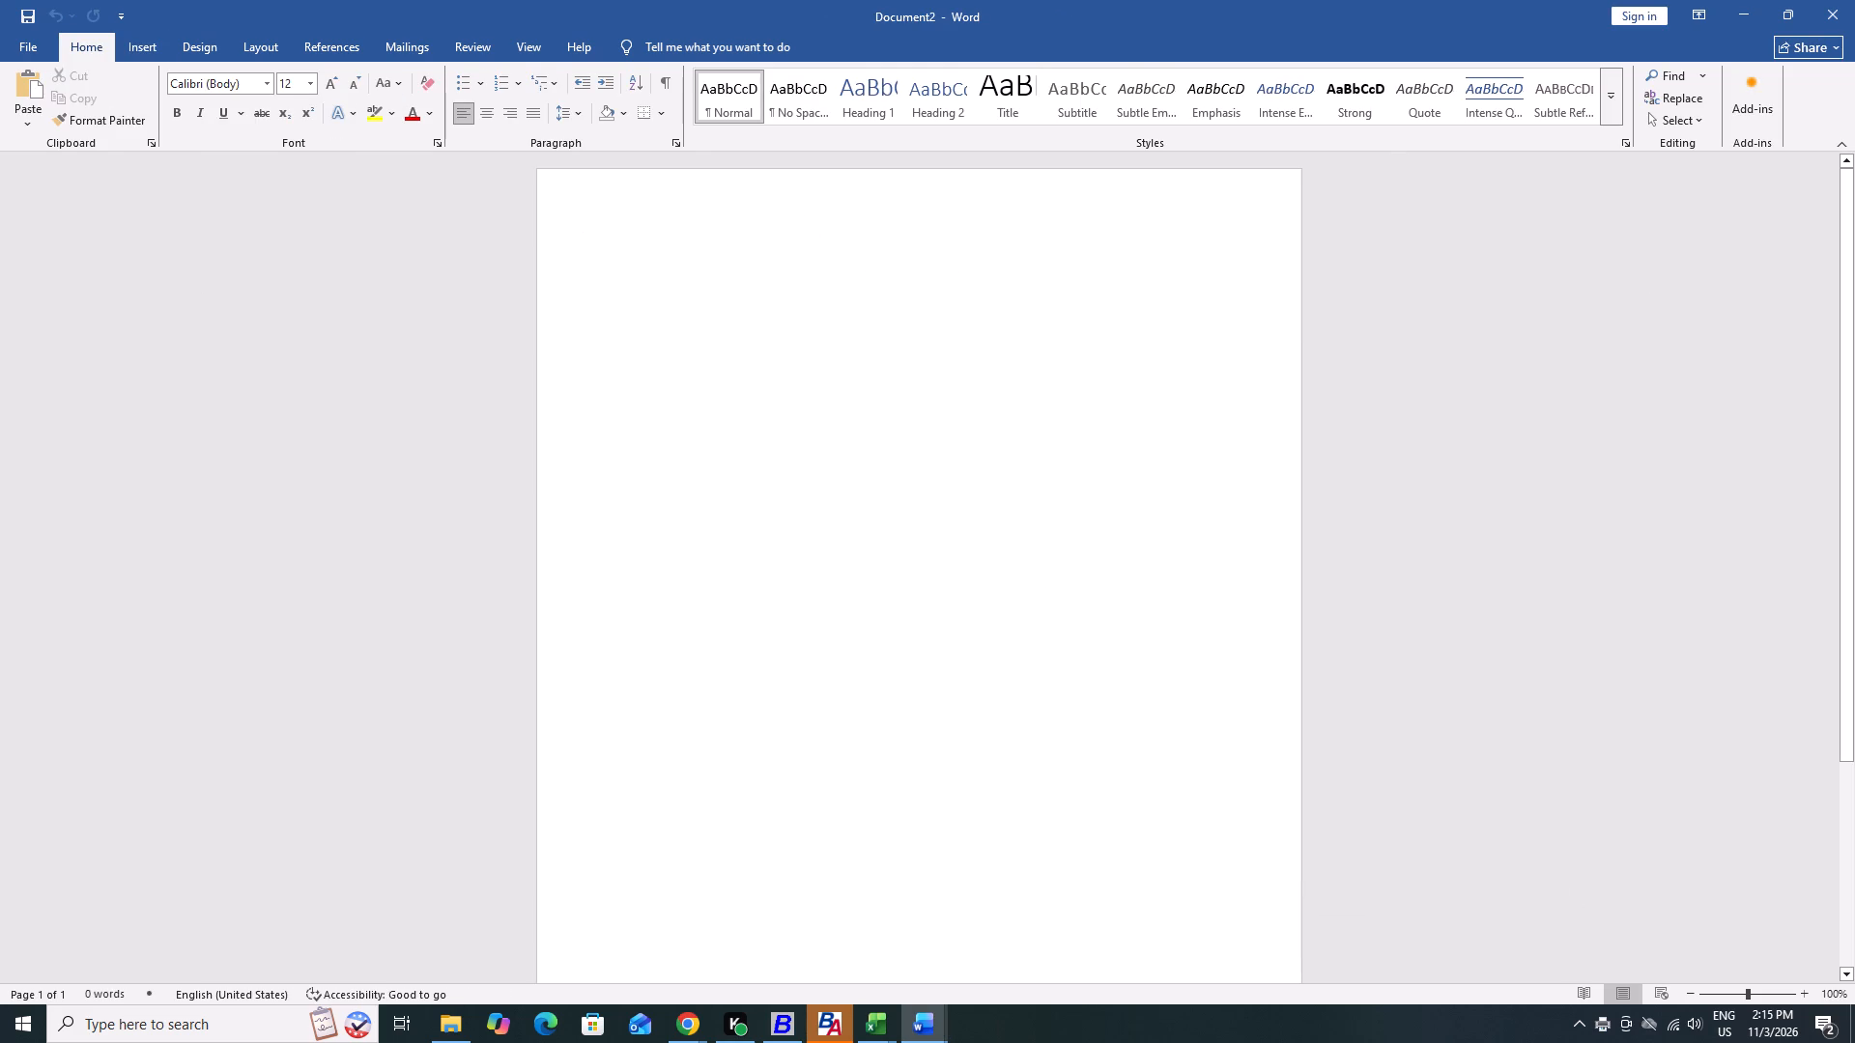
{"action": "key", "text": "ctrl+v"}
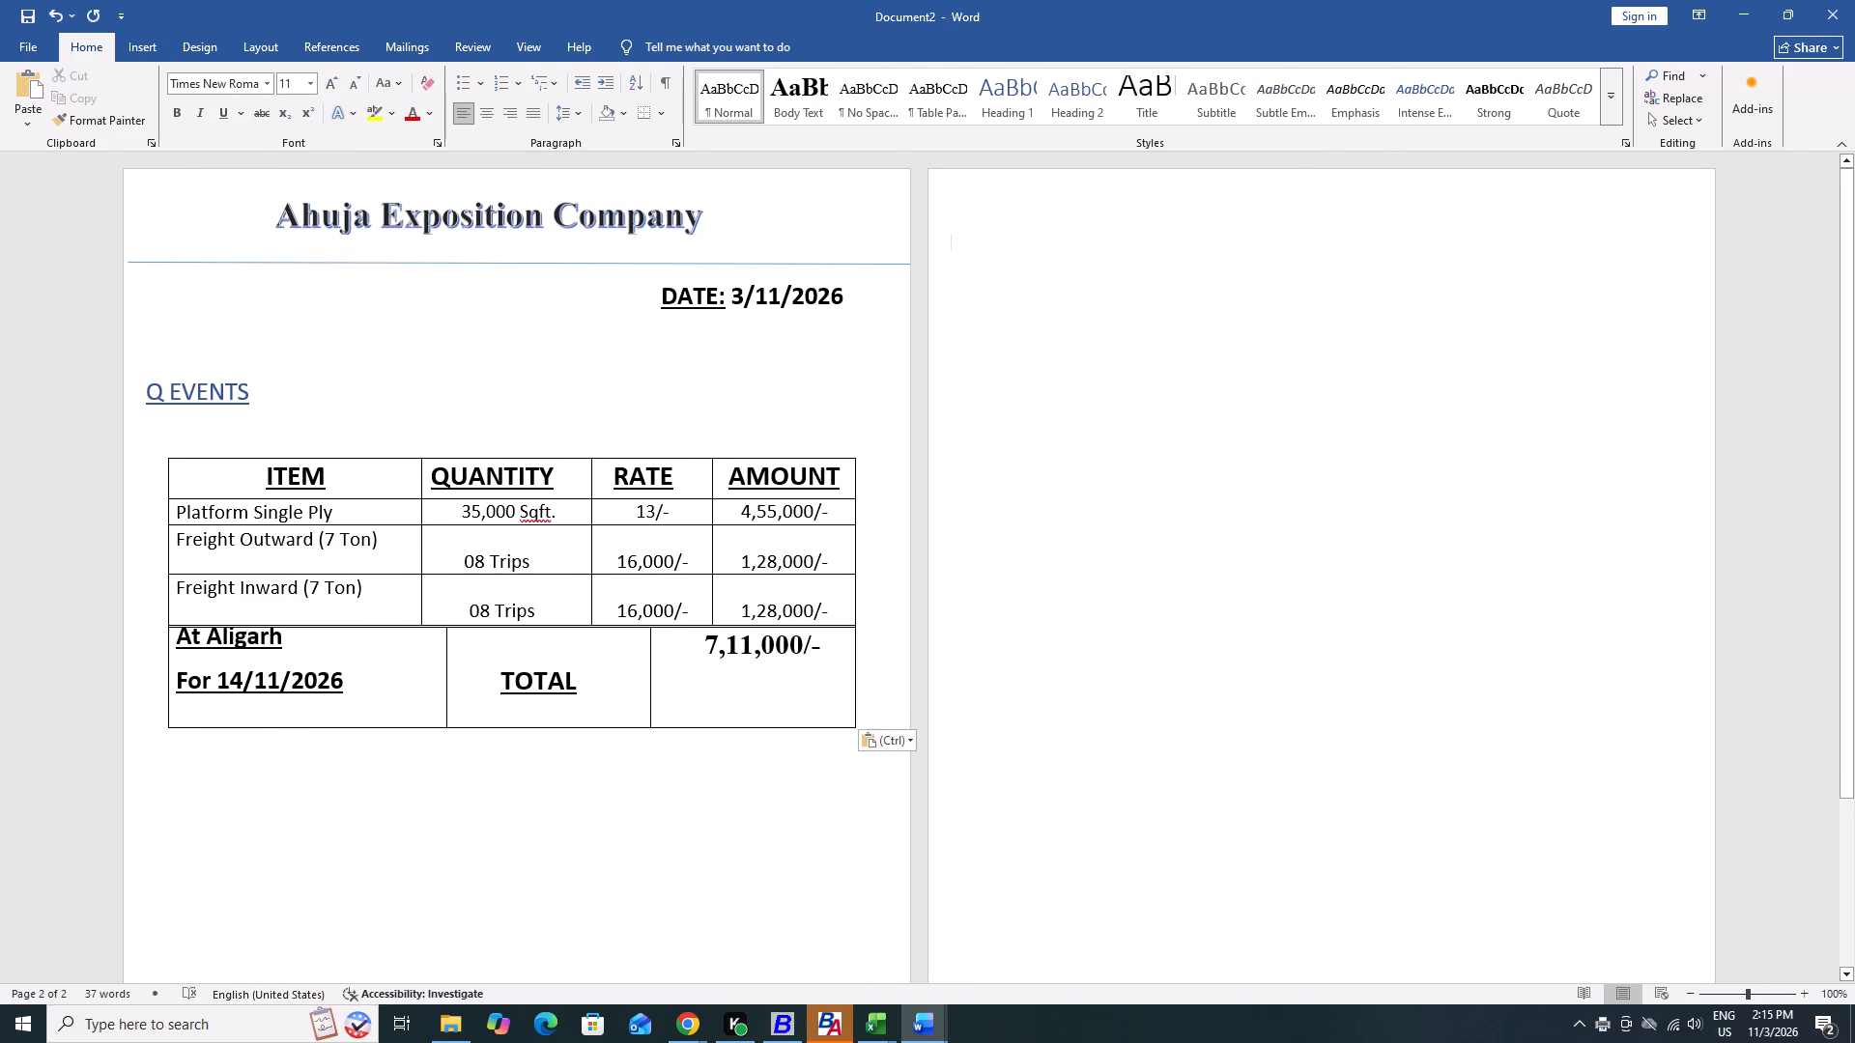
Delete the trailing blank lines in the new document to remove its empty second page.
{"action": "key", "text": "BackSpace"}
{"action": "key", "text": "BackSpace"}
{"action": "key", "text": "BackSpace"}
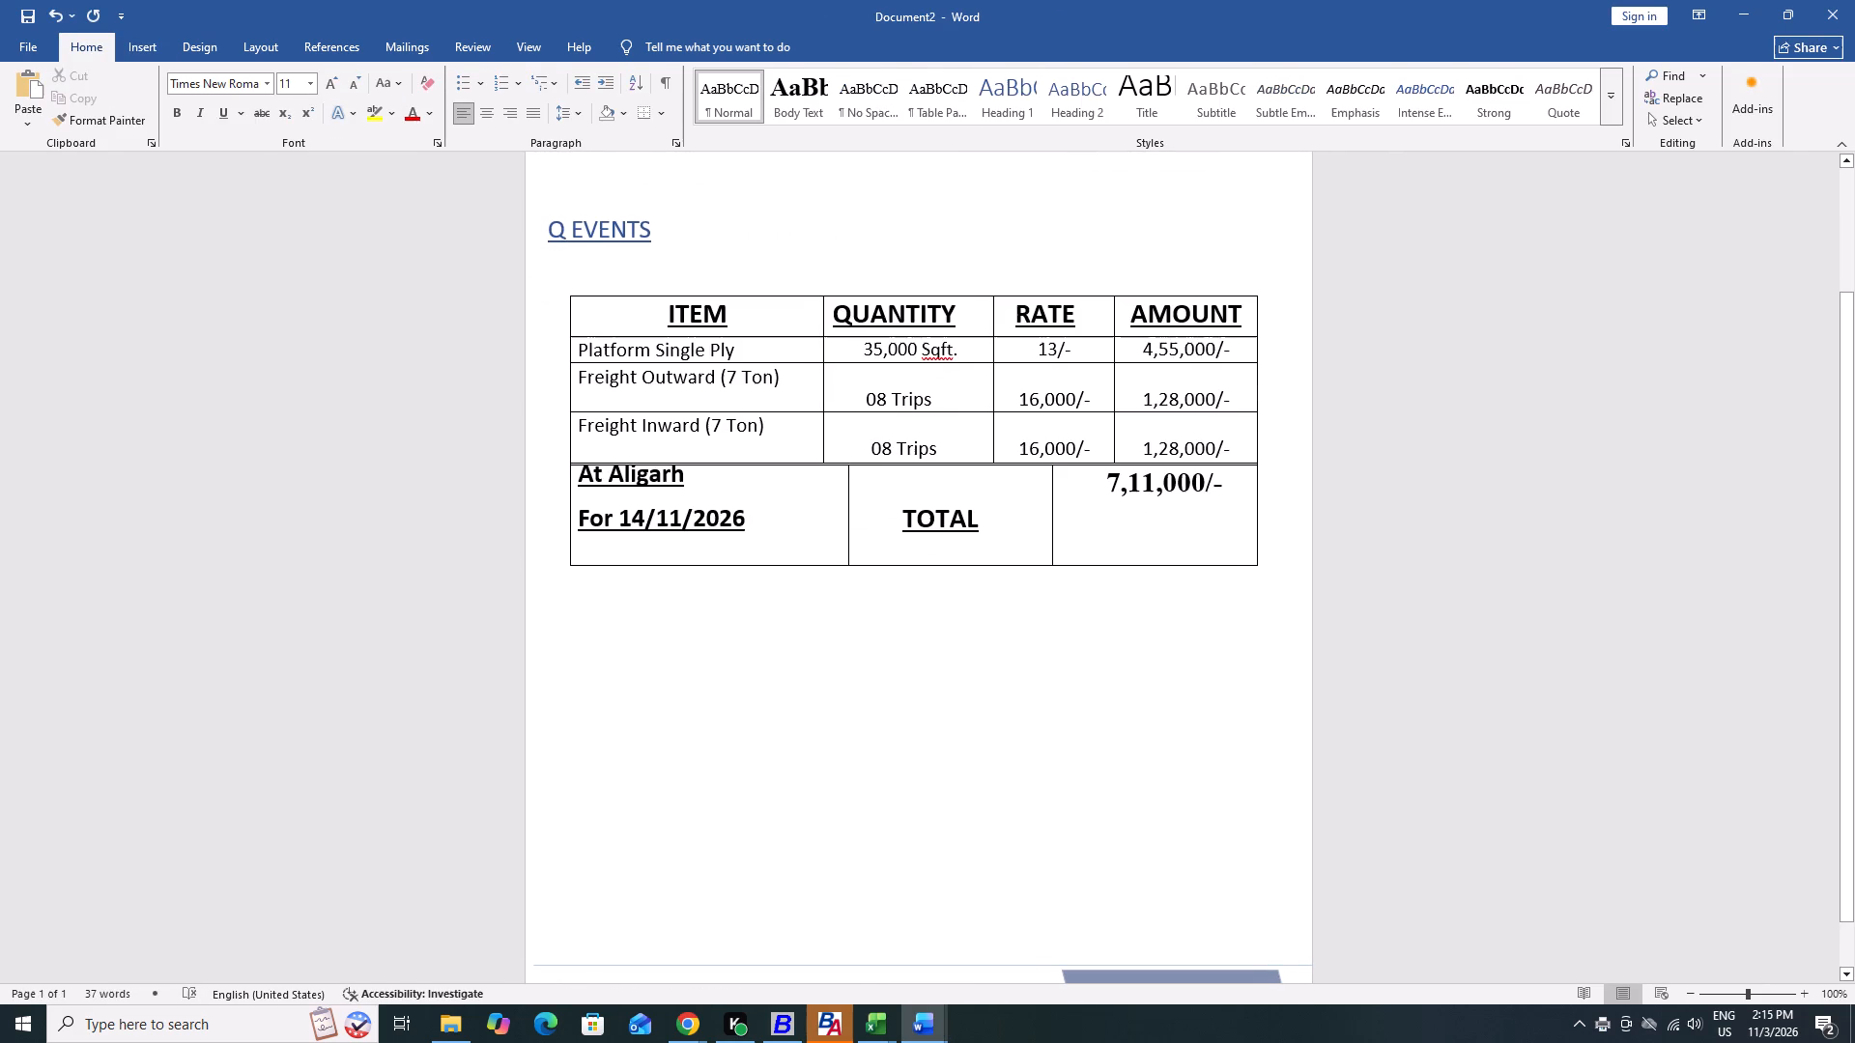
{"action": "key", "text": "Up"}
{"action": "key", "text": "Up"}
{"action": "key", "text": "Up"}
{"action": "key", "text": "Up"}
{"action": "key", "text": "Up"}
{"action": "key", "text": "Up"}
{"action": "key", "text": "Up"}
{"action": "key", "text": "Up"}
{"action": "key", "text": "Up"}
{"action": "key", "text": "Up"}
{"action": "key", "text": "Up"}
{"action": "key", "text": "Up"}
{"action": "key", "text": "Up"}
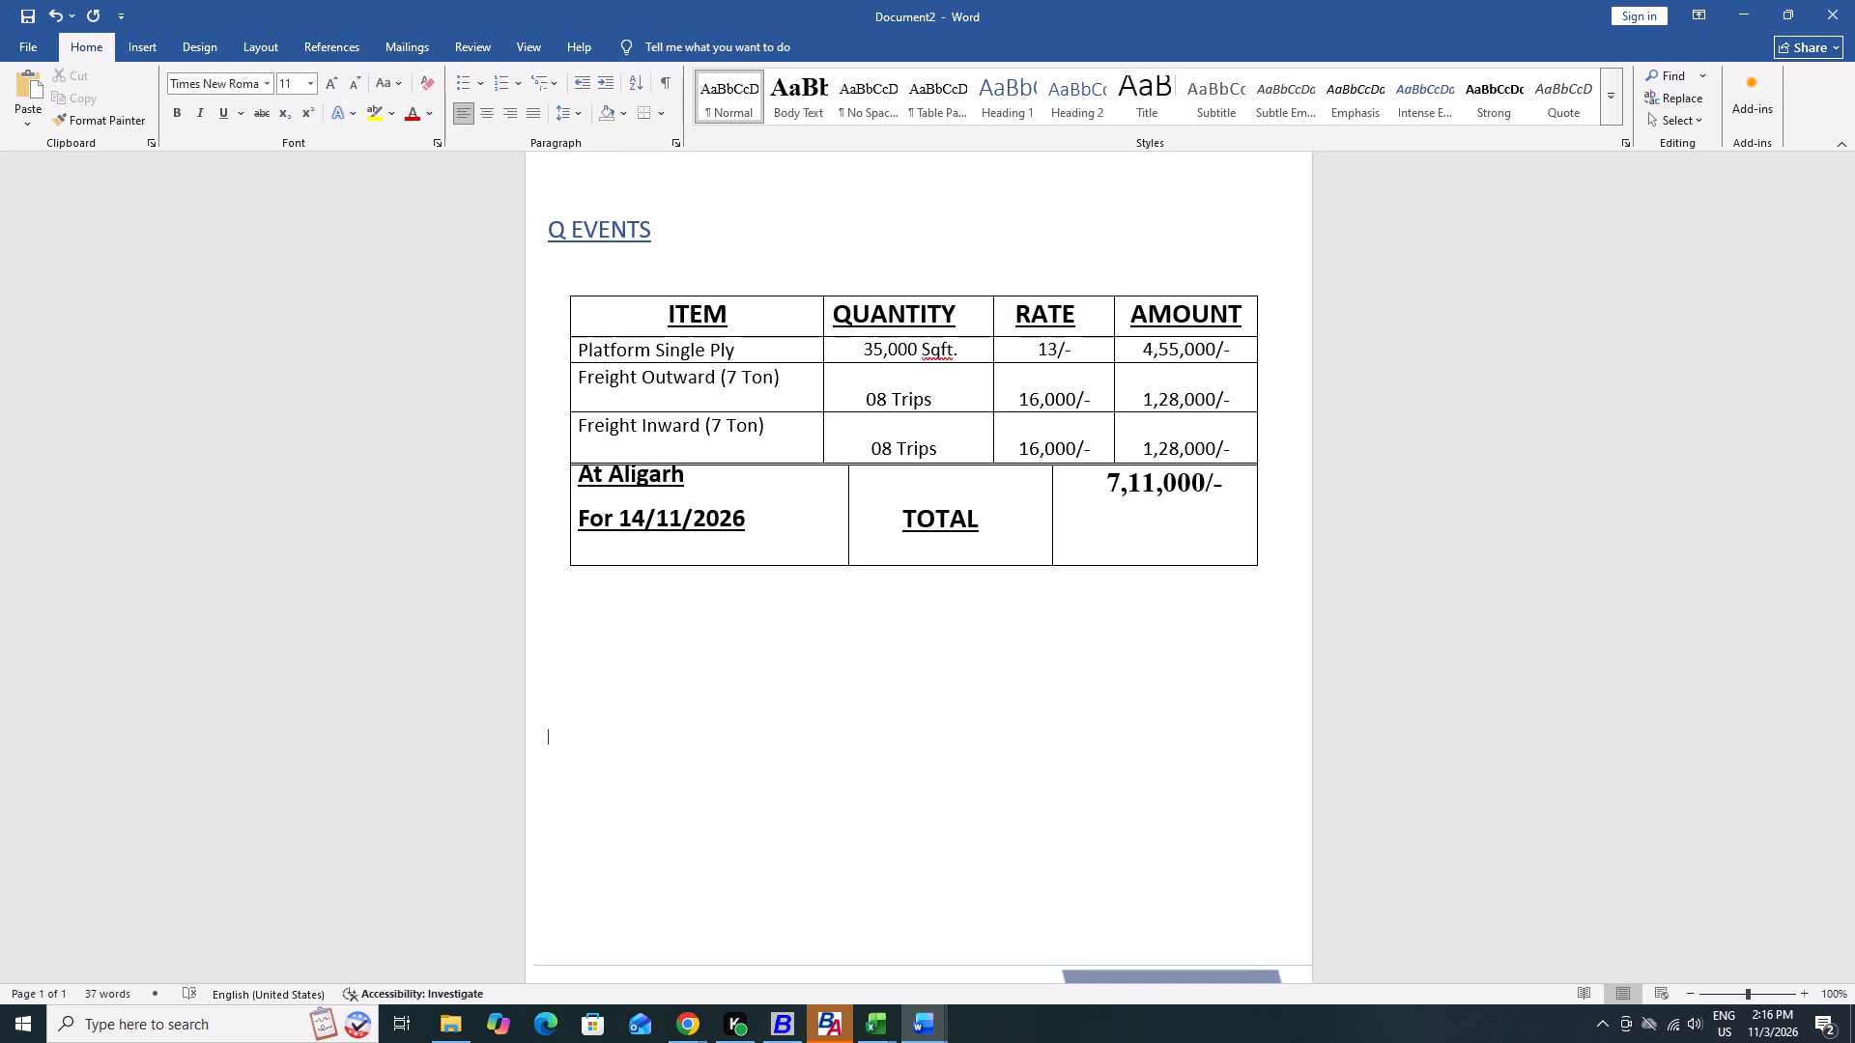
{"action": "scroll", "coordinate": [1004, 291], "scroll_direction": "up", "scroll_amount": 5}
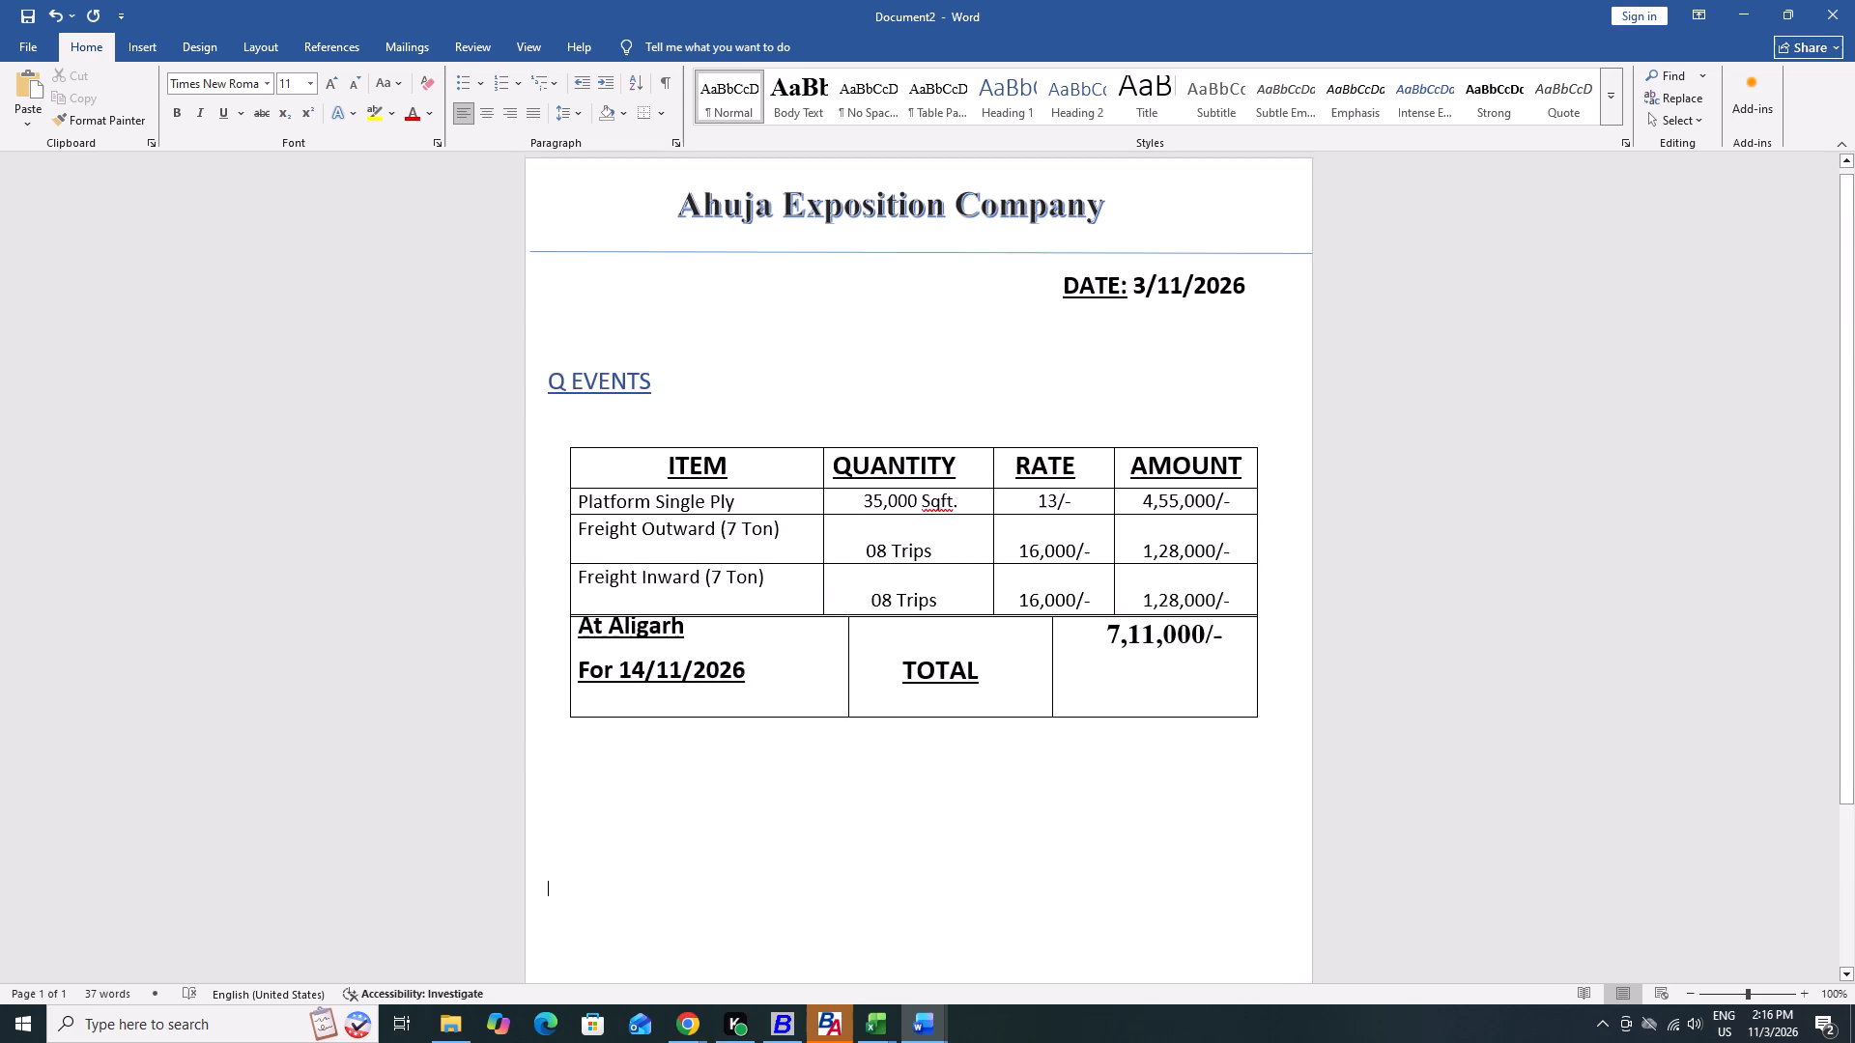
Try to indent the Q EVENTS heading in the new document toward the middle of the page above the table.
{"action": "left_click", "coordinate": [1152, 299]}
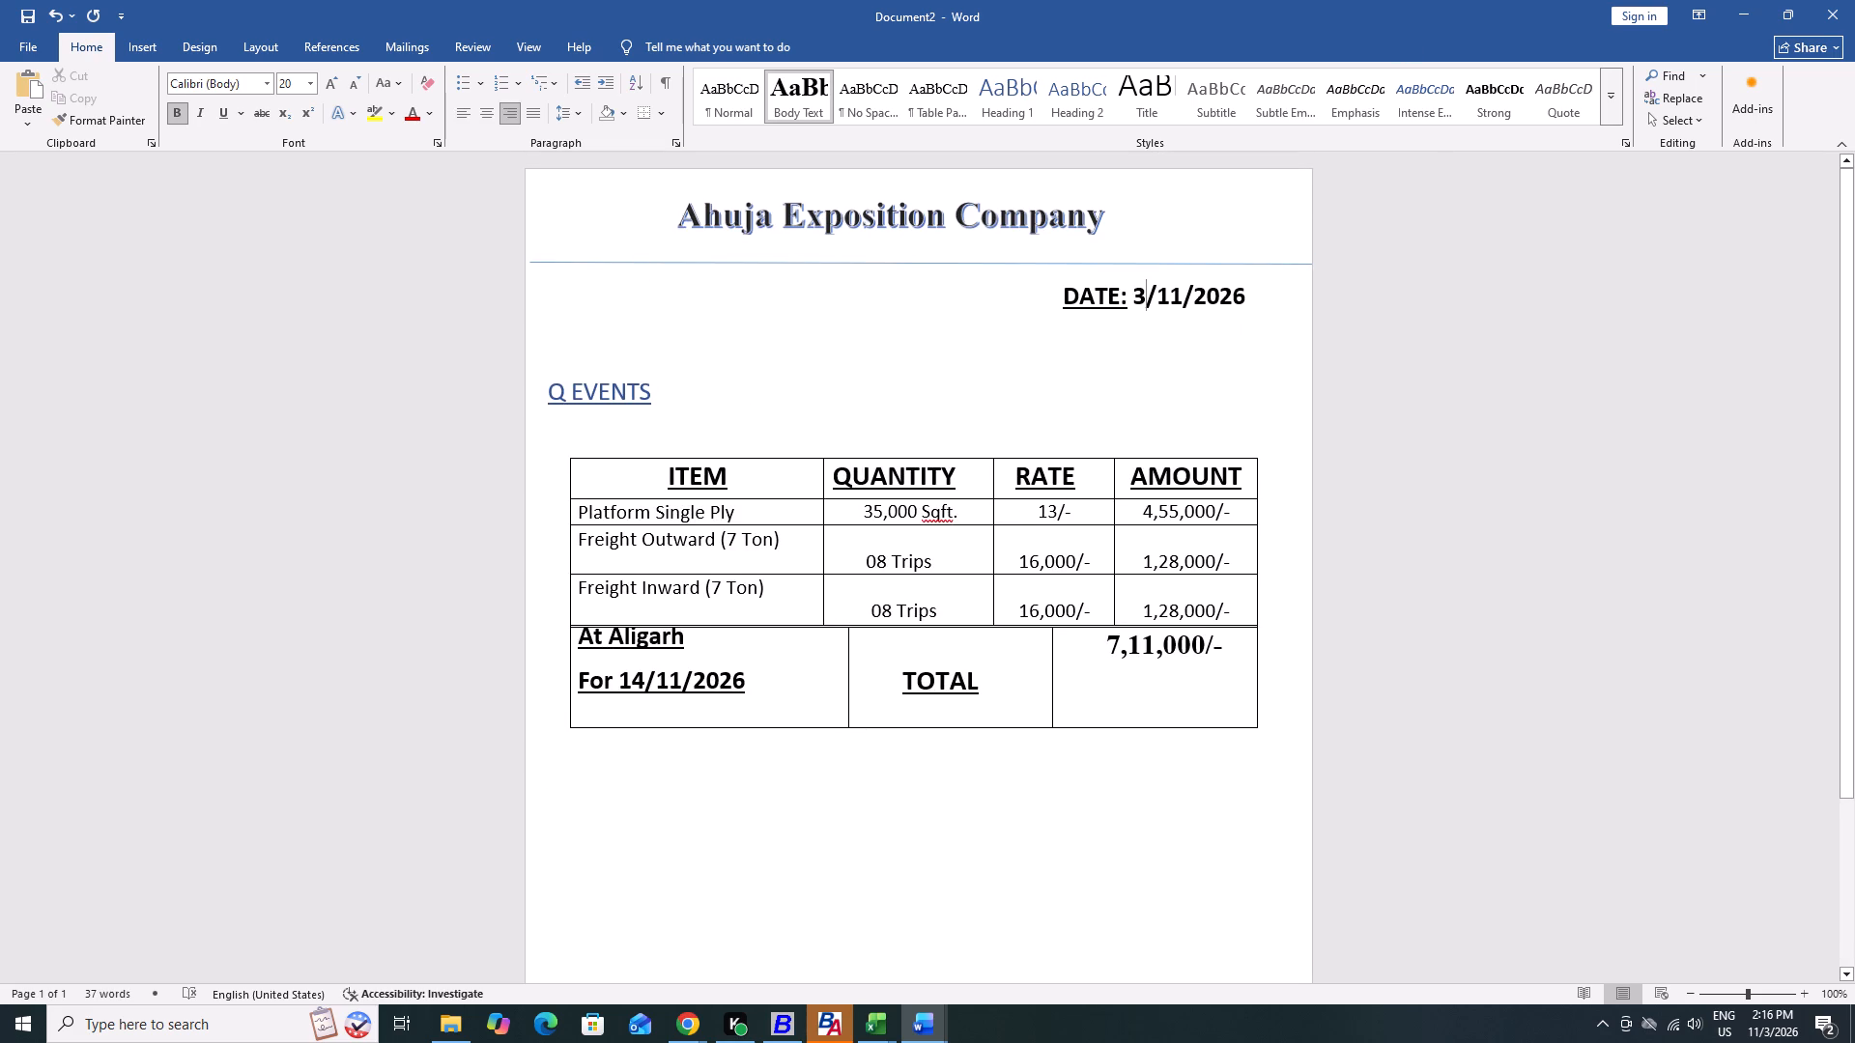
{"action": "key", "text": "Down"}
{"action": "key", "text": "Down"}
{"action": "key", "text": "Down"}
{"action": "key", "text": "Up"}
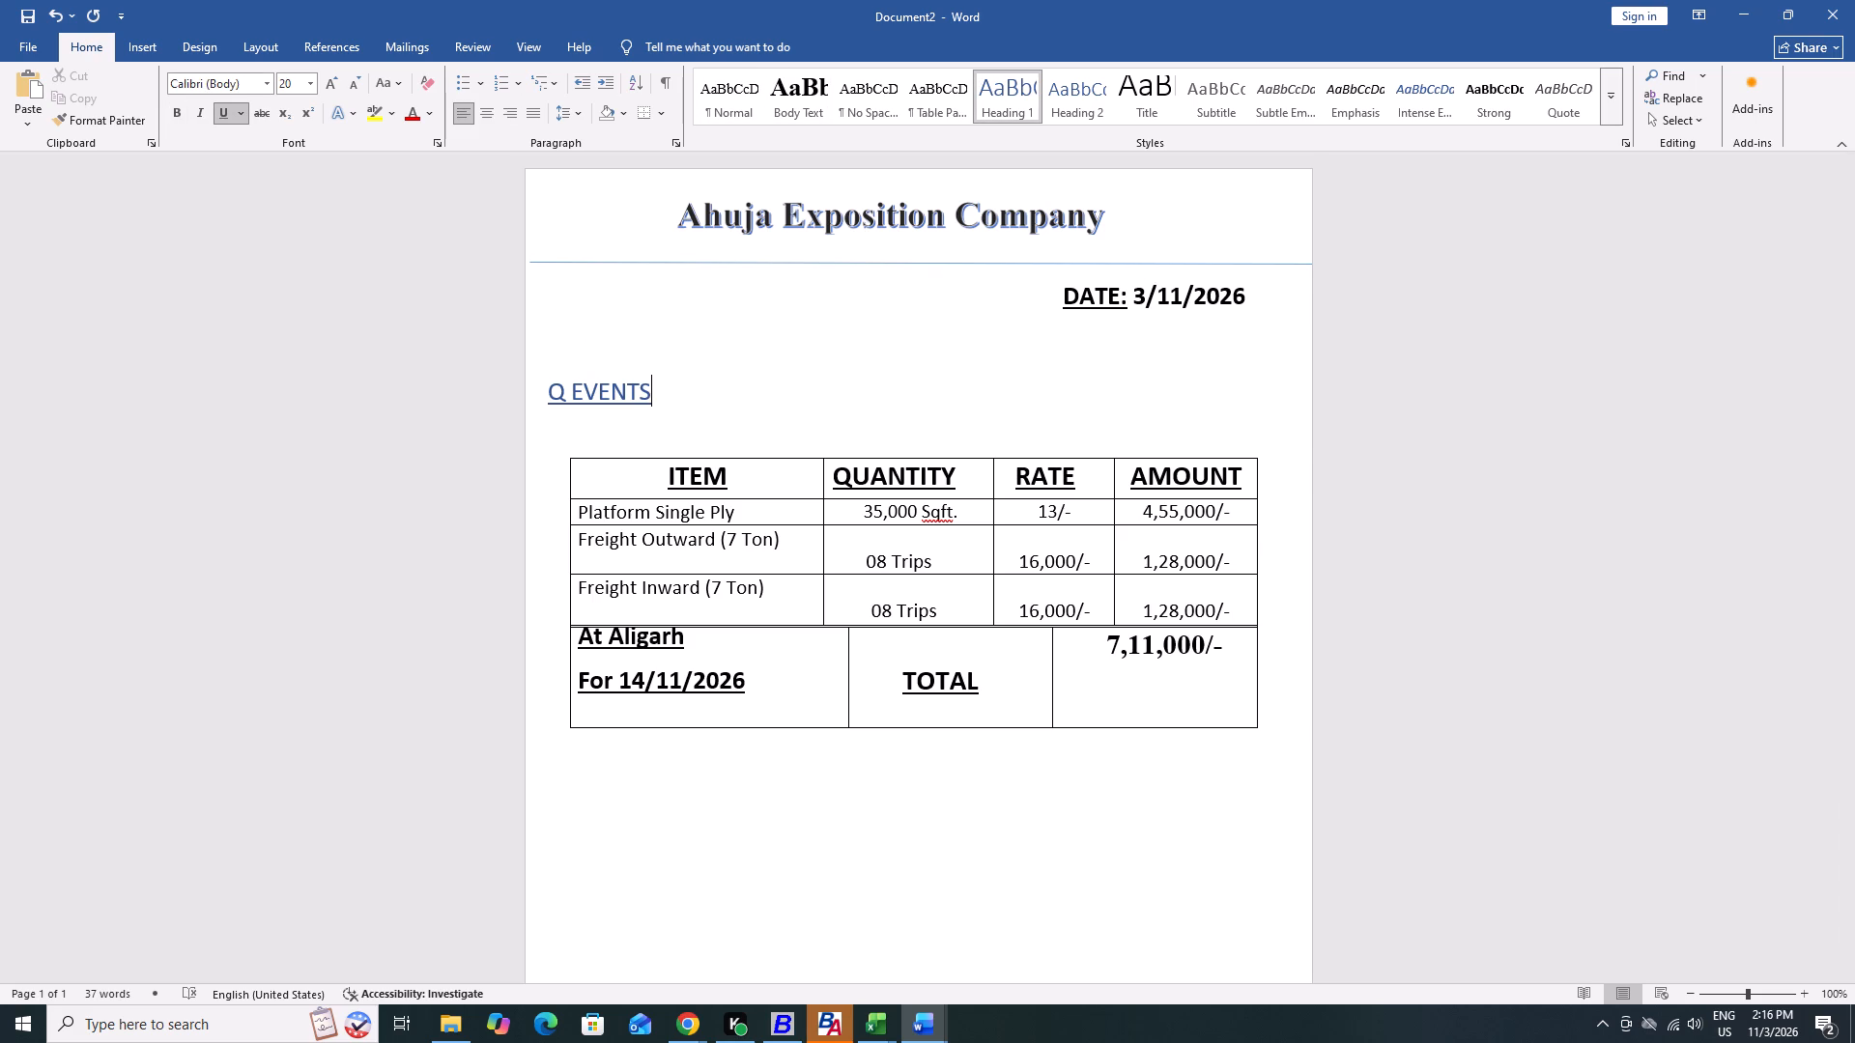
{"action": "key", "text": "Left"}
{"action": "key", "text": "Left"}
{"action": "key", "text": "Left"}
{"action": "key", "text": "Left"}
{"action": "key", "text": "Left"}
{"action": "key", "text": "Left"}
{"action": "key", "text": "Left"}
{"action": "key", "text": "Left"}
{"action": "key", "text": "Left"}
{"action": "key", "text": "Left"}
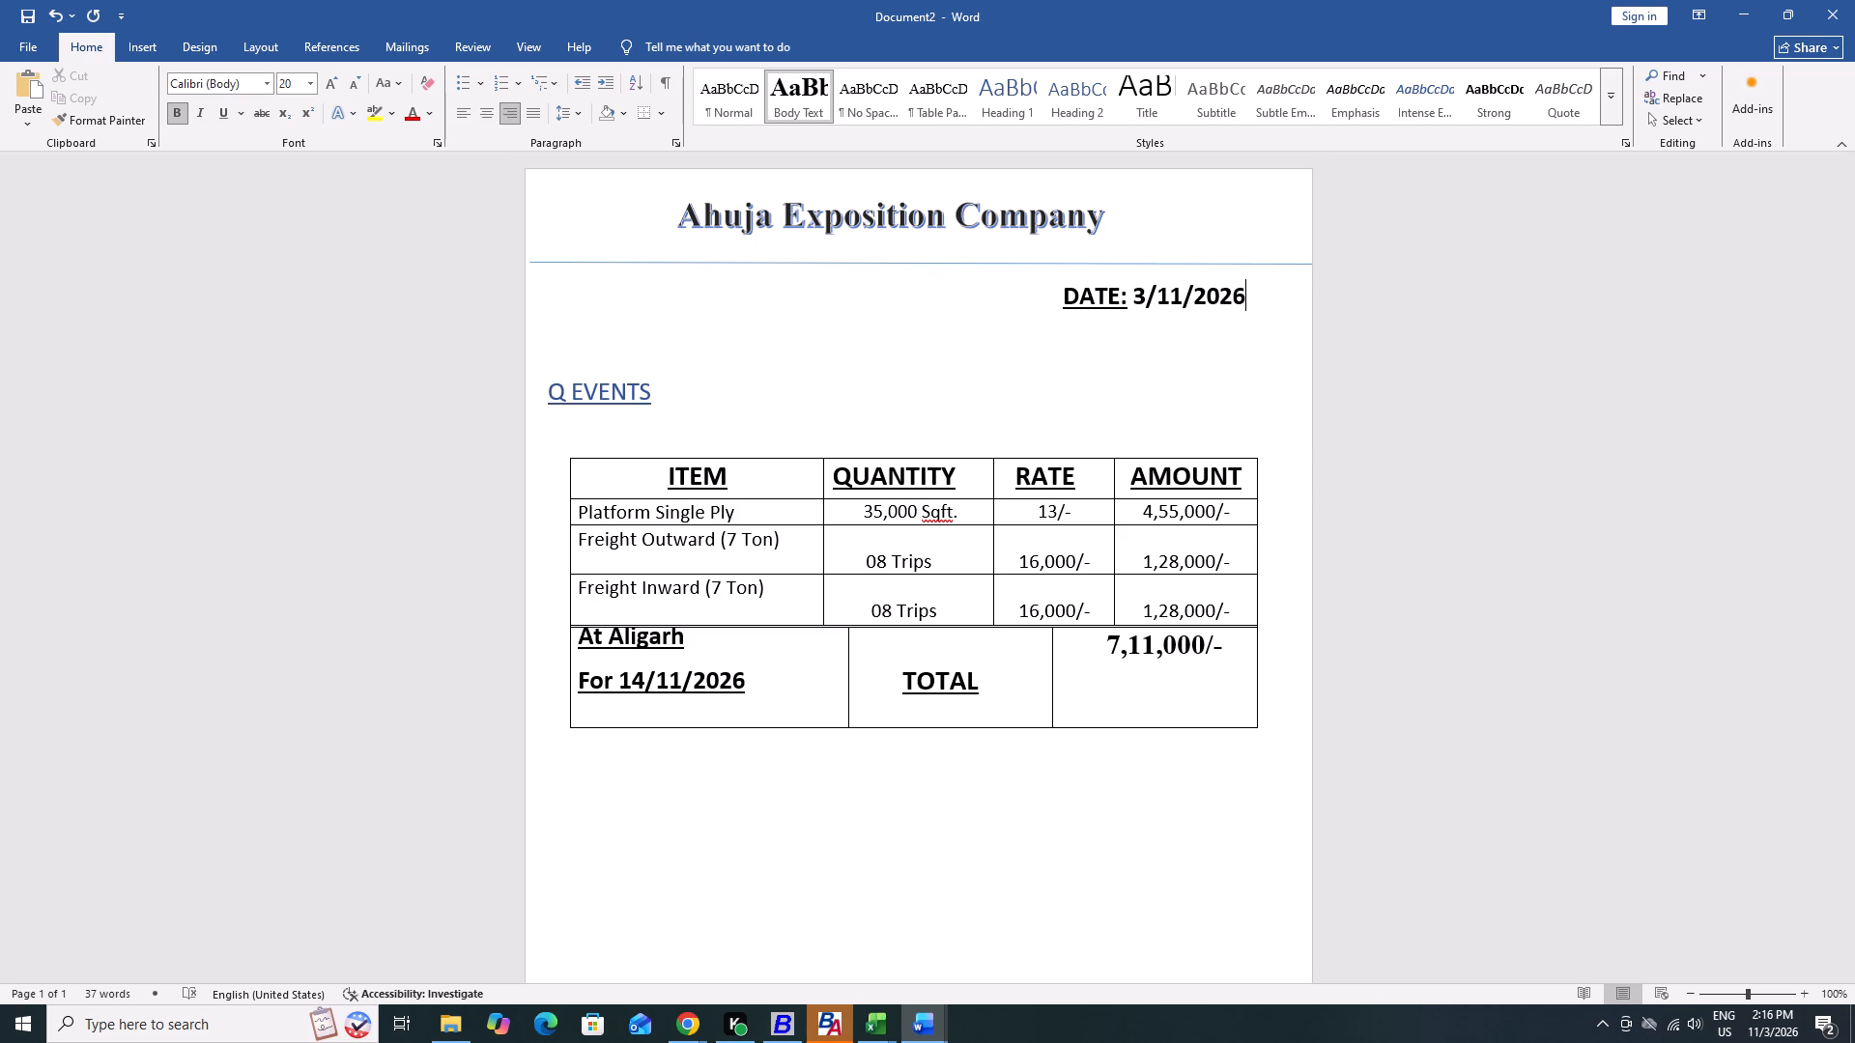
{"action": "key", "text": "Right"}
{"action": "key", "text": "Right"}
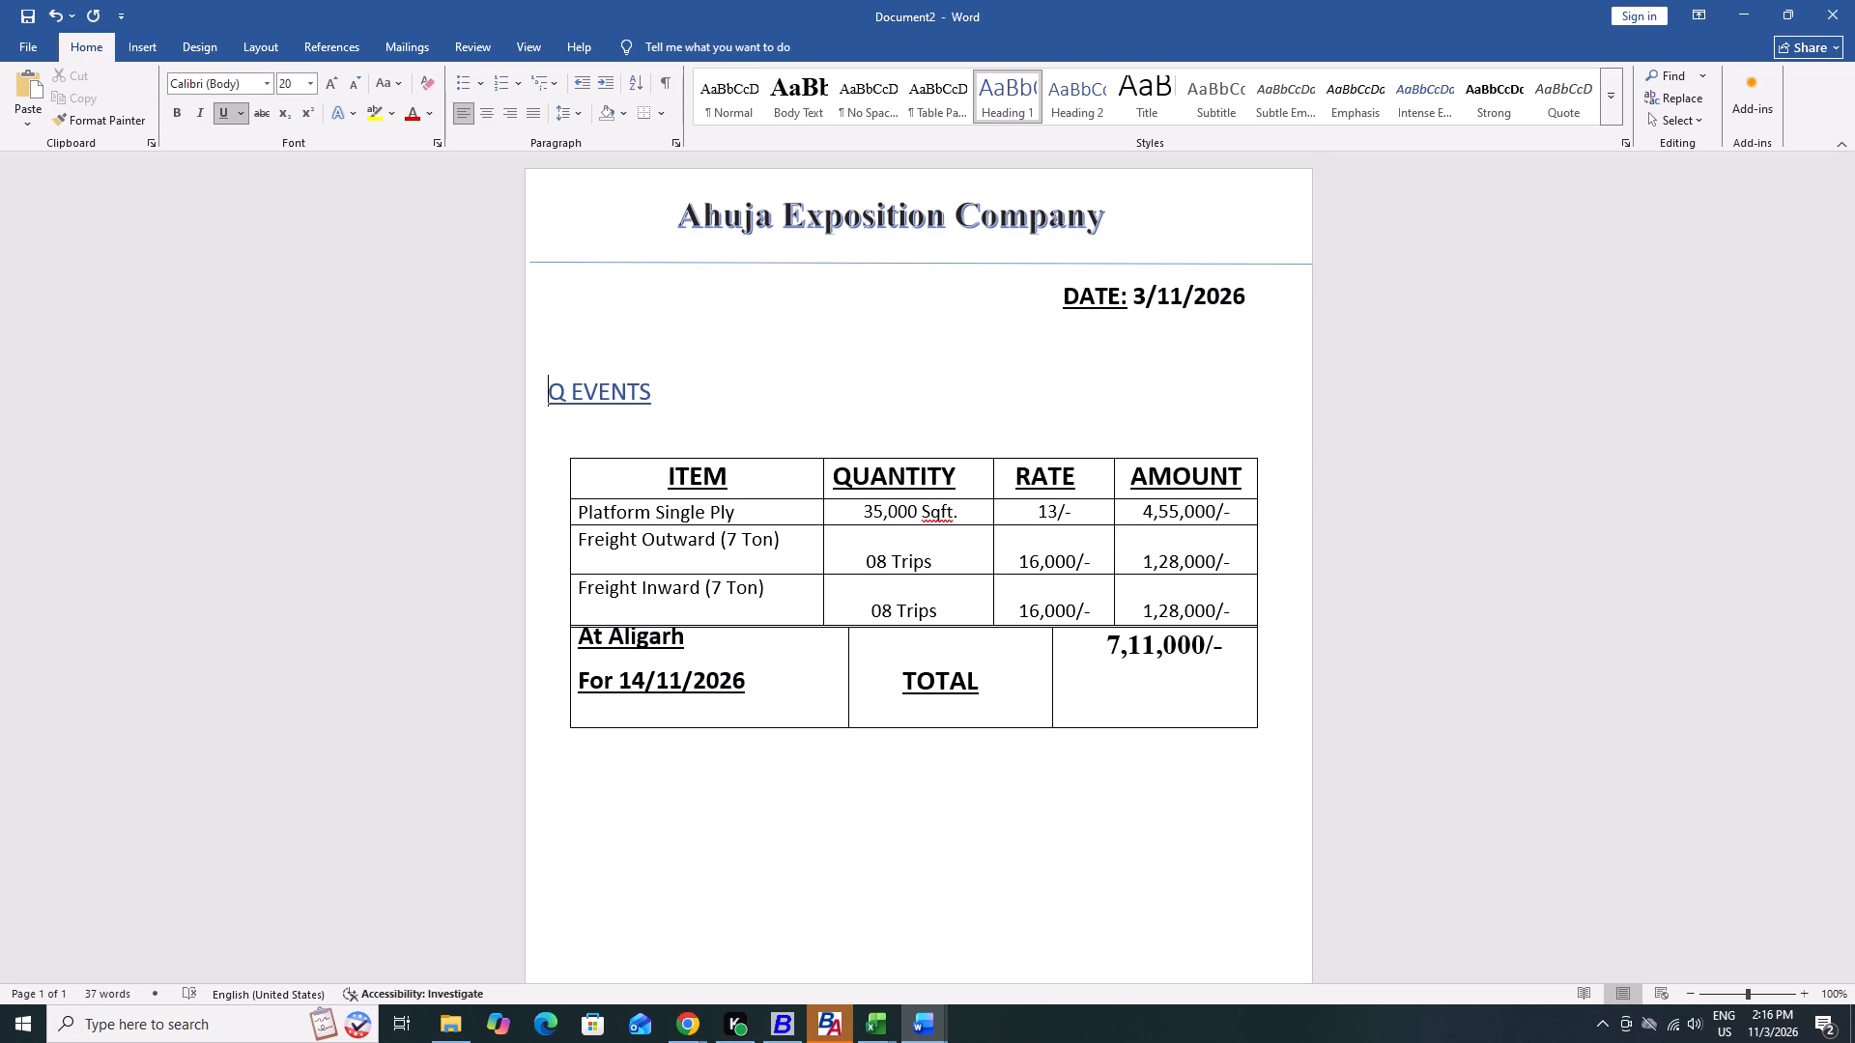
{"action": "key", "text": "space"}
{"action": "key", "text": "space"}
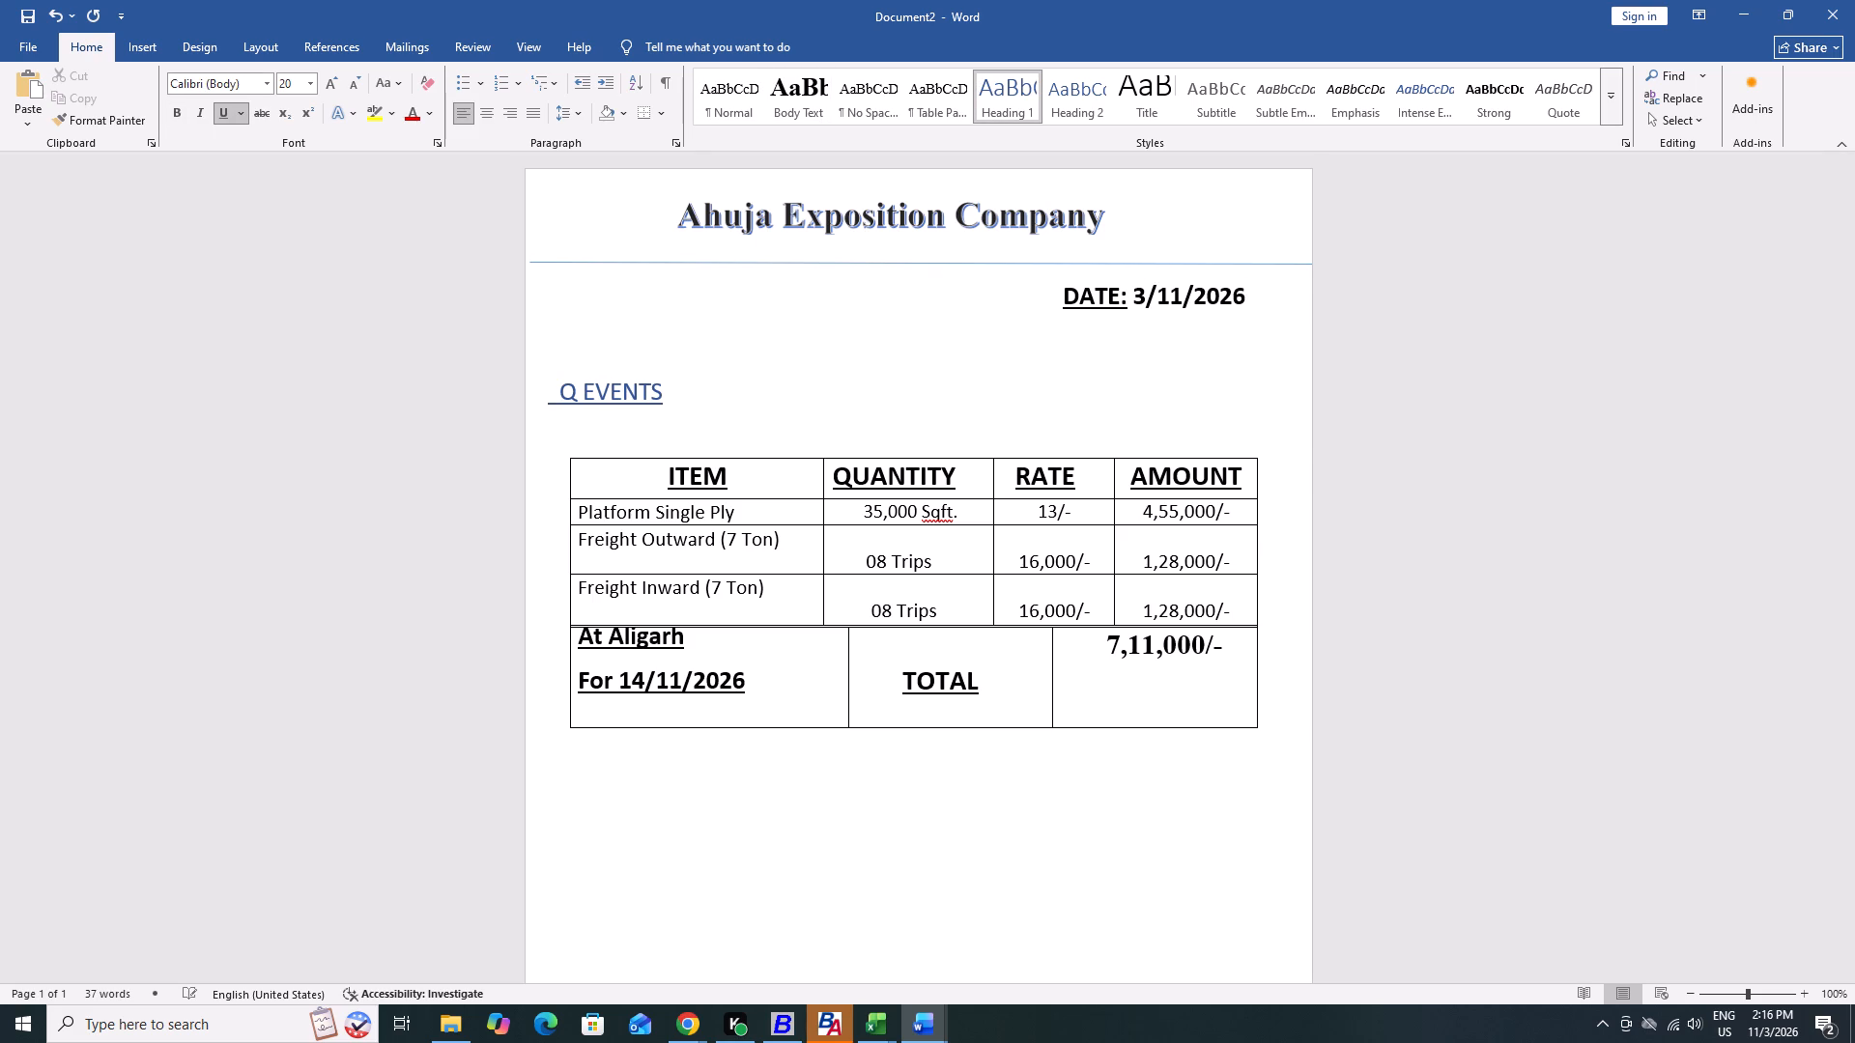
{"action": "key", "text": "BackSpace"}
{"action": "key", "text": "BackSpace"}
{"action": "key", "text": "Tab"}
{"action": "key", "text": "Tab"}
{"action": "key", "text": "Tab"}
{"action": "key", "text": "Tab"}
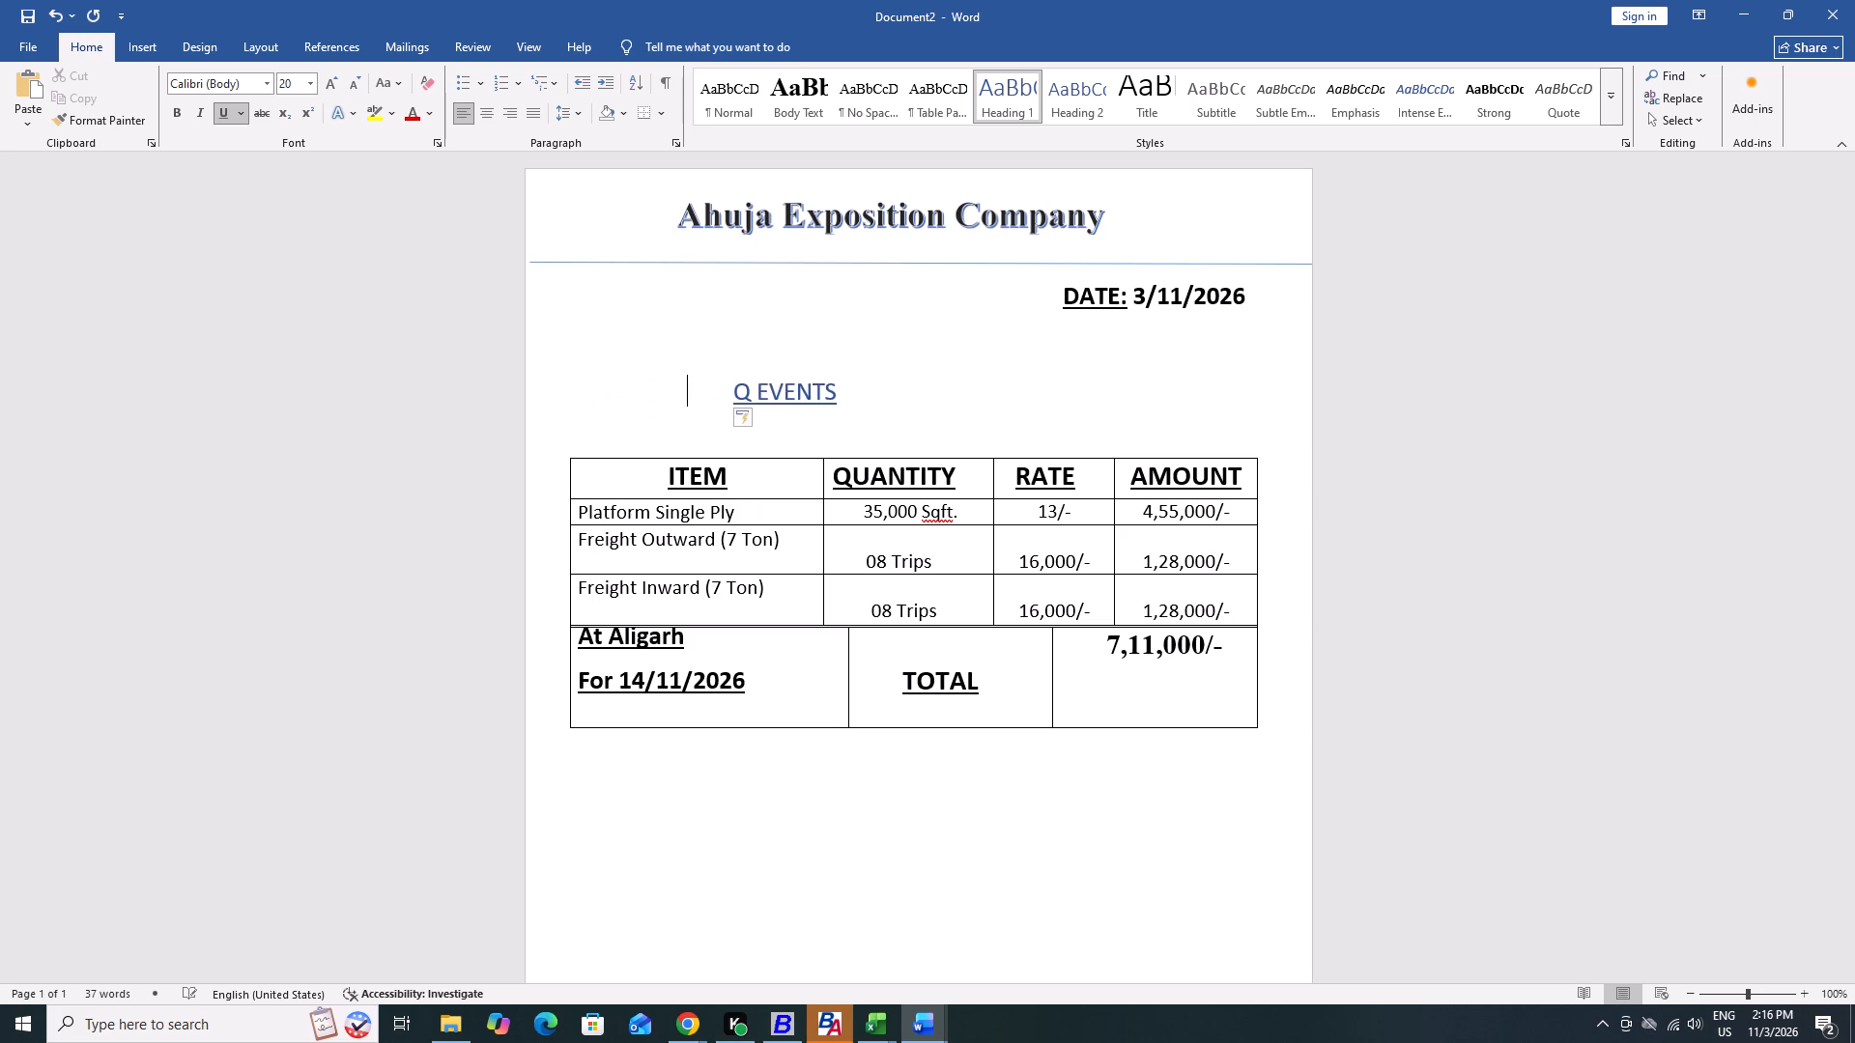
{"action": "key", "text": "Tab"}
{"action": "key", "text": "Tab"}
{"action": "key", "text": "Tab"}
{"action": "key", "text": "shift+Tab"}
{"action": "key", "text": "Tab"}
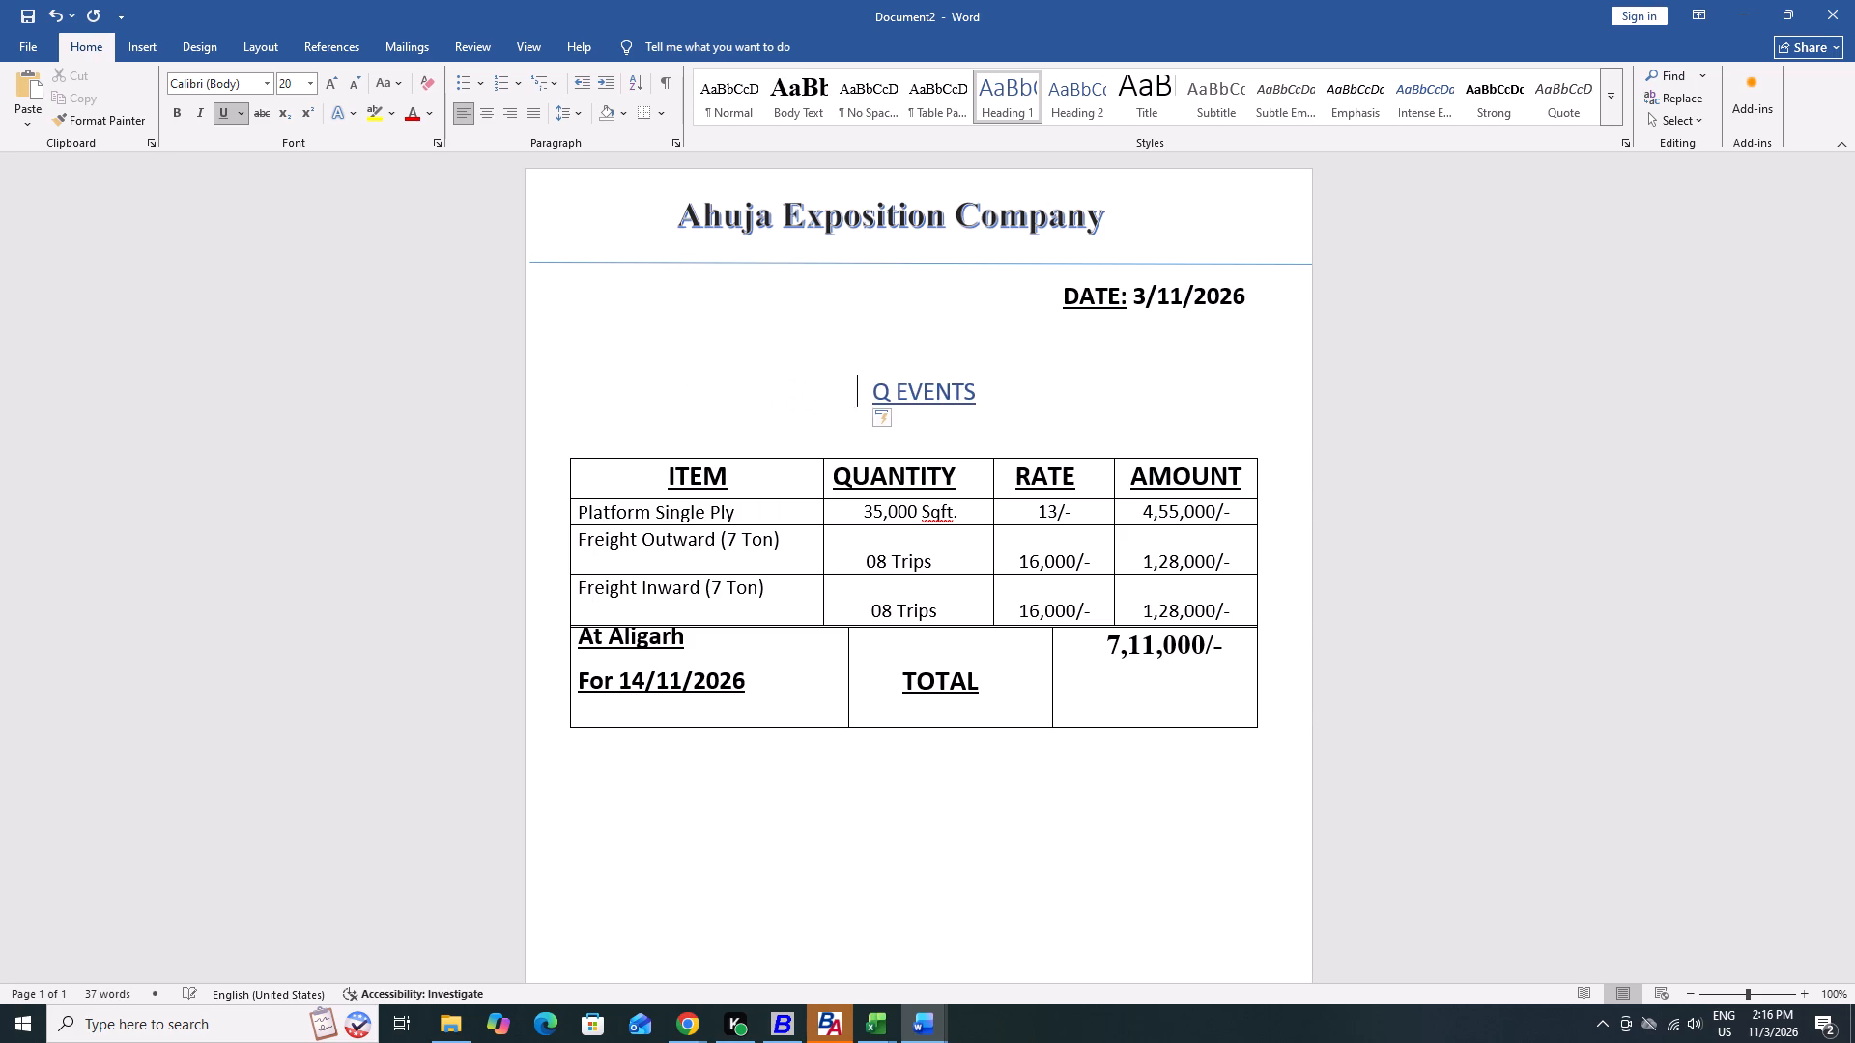
Examine the position and formatting of the Q EVENTS heading in the original estimate, and return to the new document.
{"action": "key", "text": "alt+Tab"}
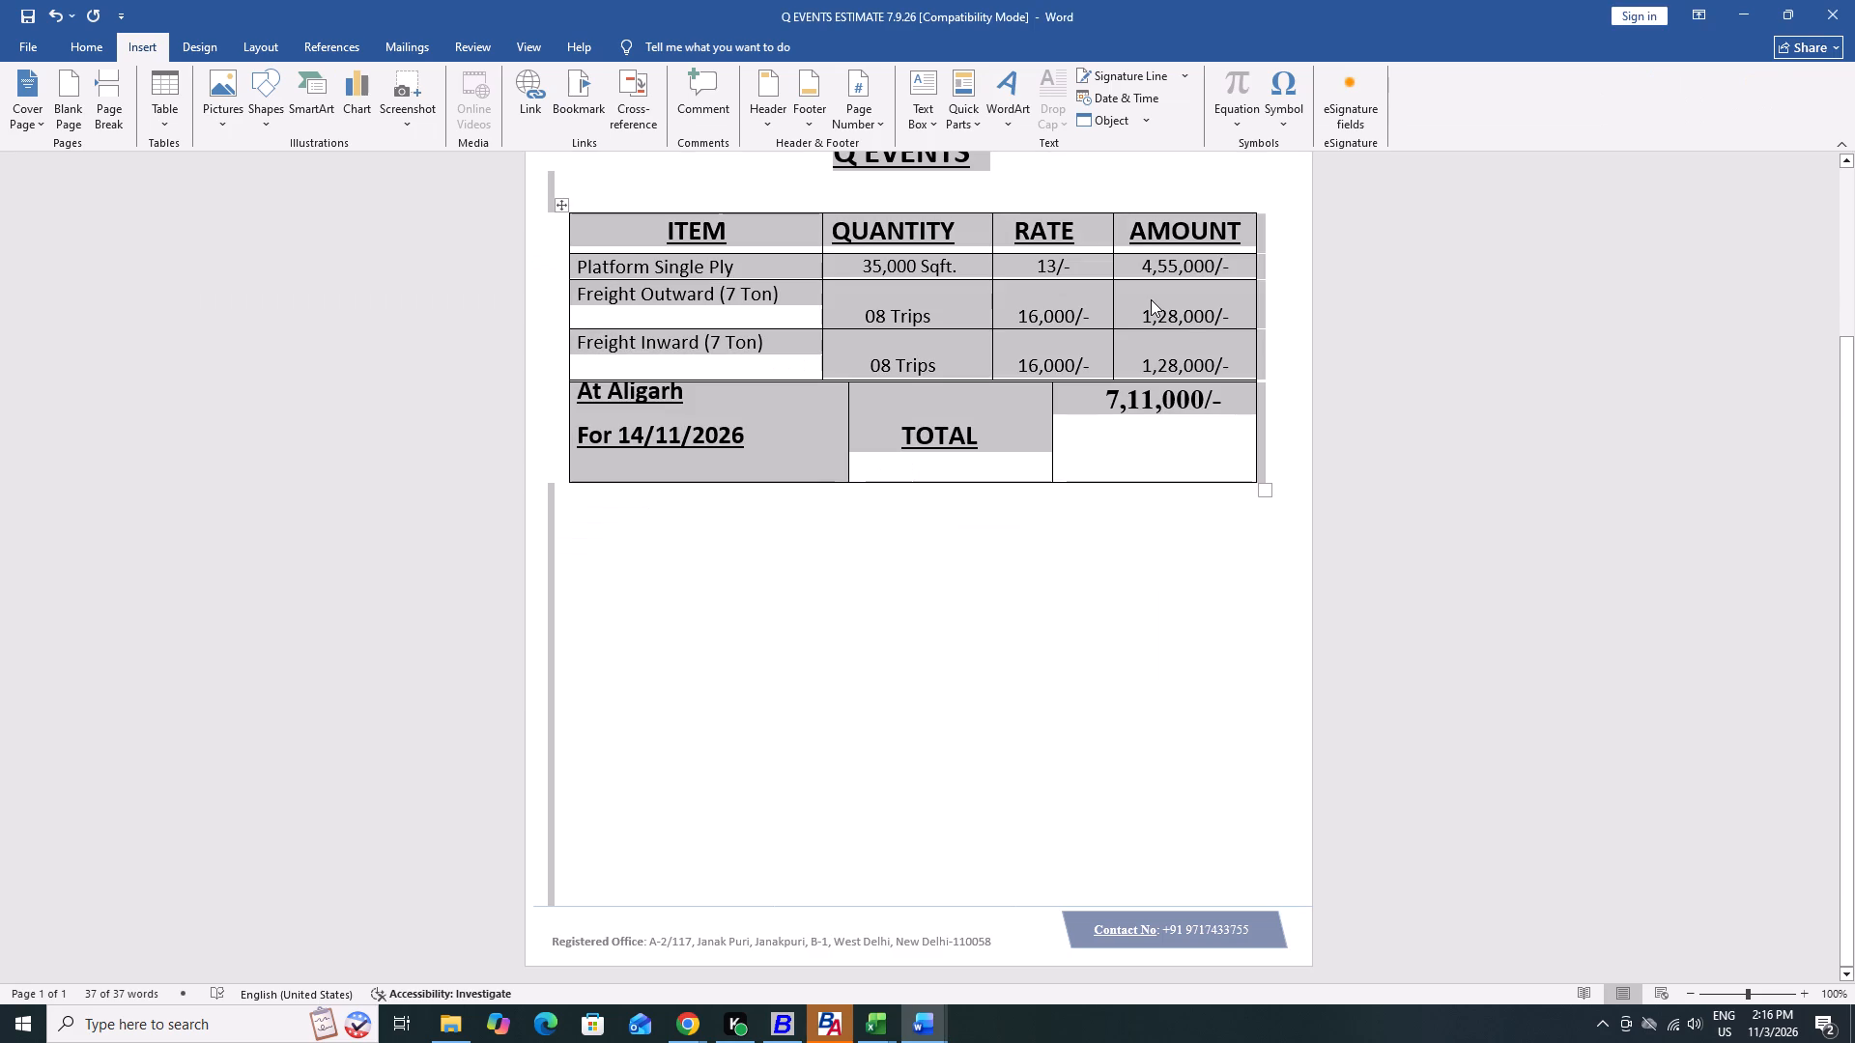
{"action": "scroll", "coordinate": [1151, 299], "scroll_direction": "up", "scroll_amount": 8}
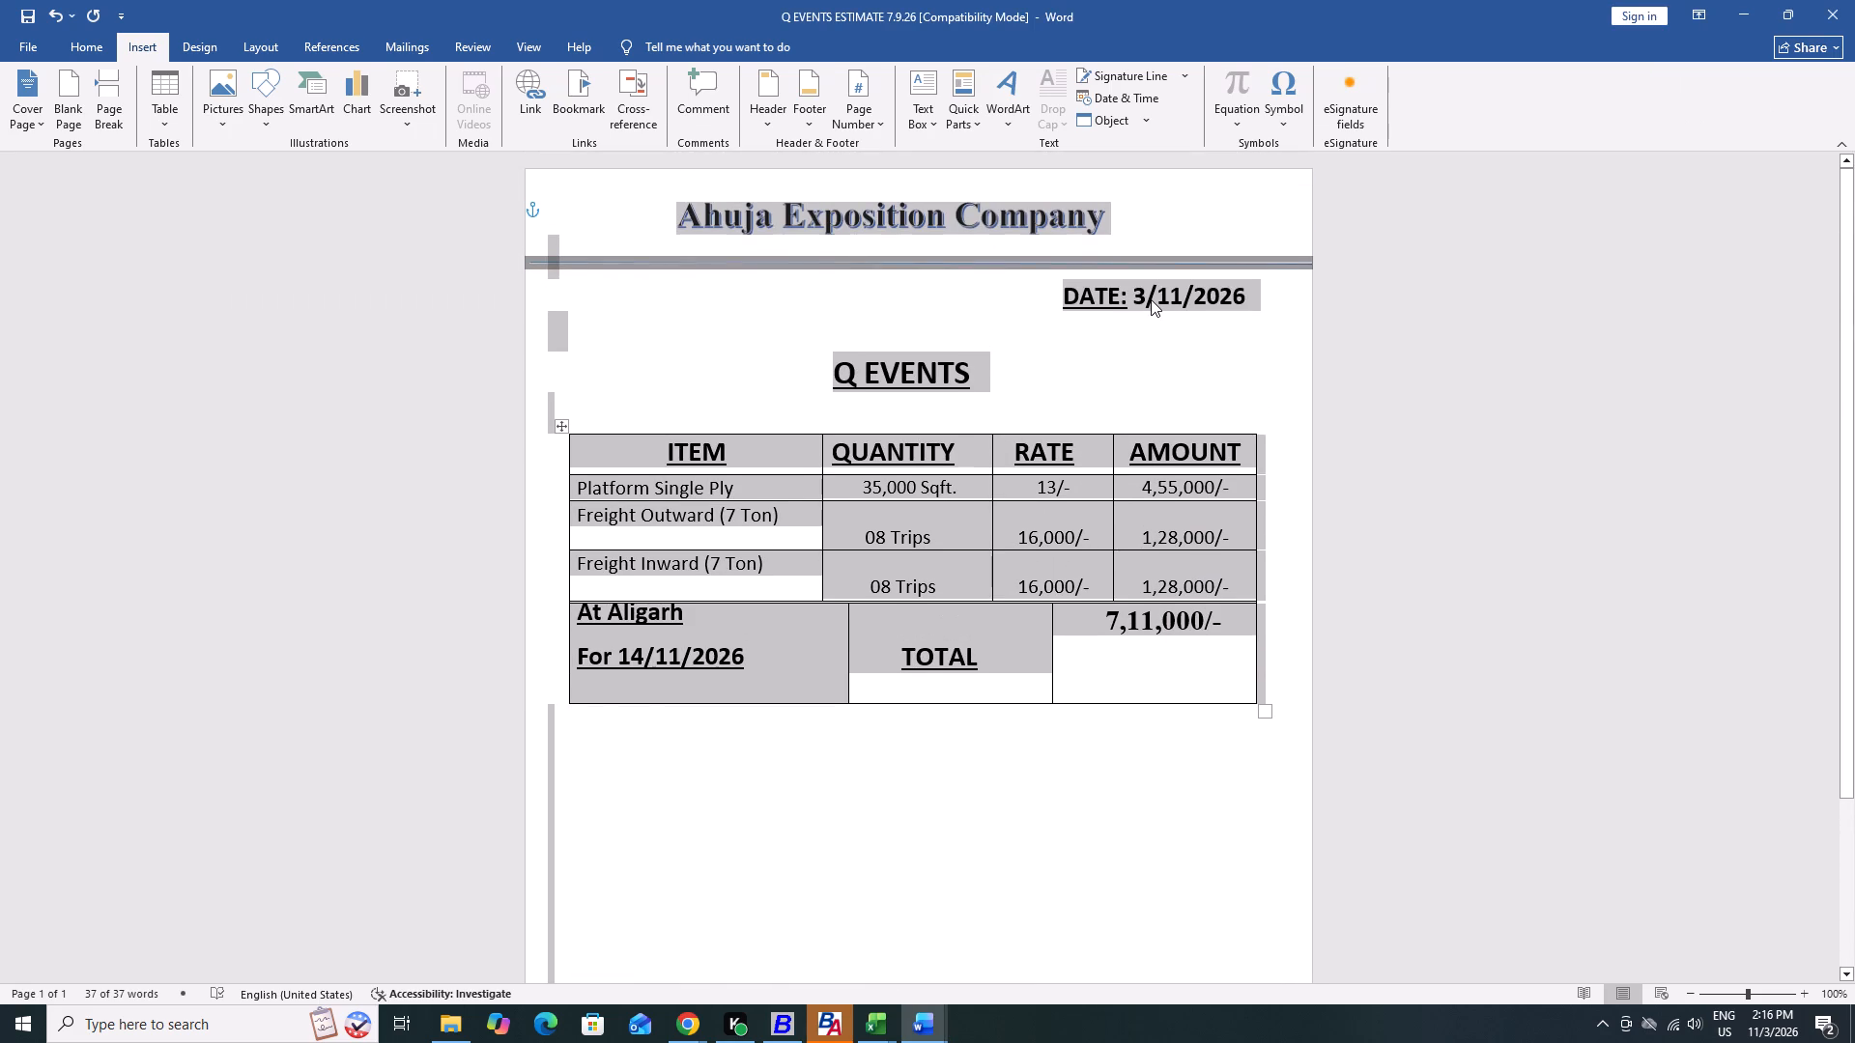
{"action": "left_click", "coordinate": [1785, 433]}
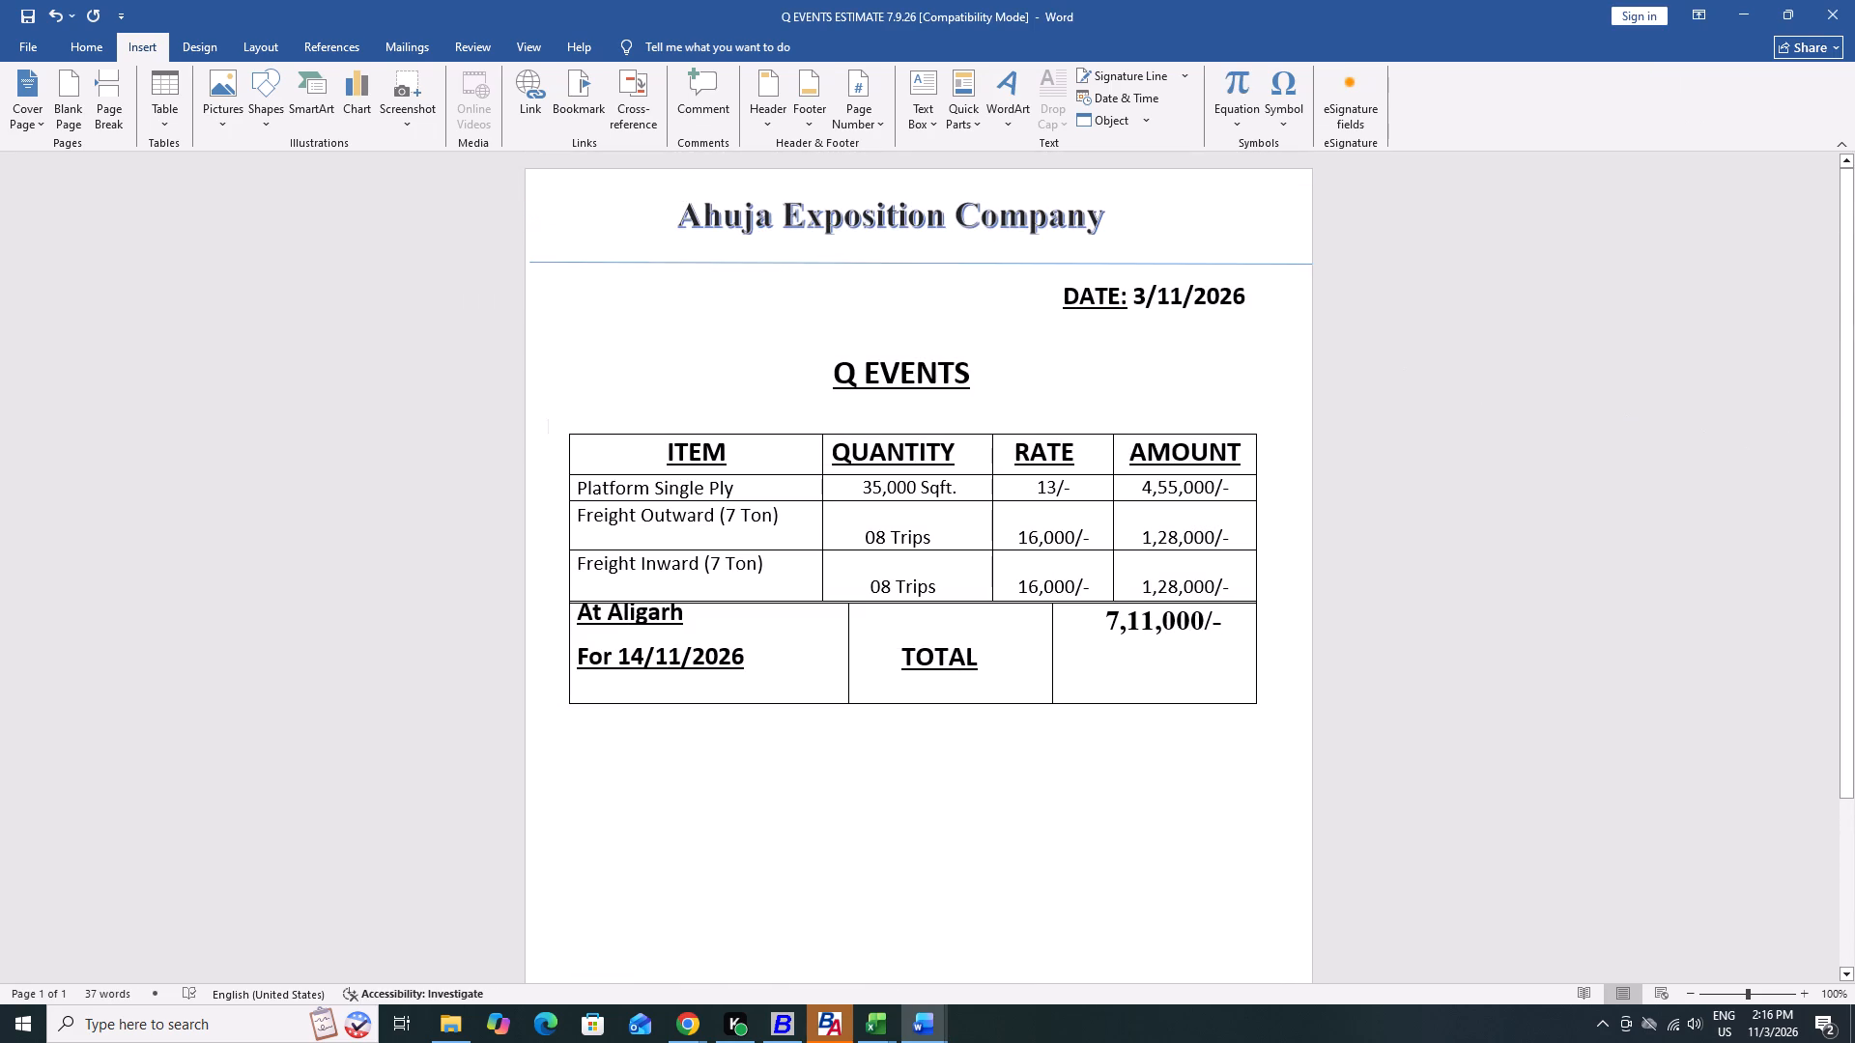
{"action": "left_click", "coordinate": [942, 370]}
{"action": "left_click", "coordinate": [84, 51]}
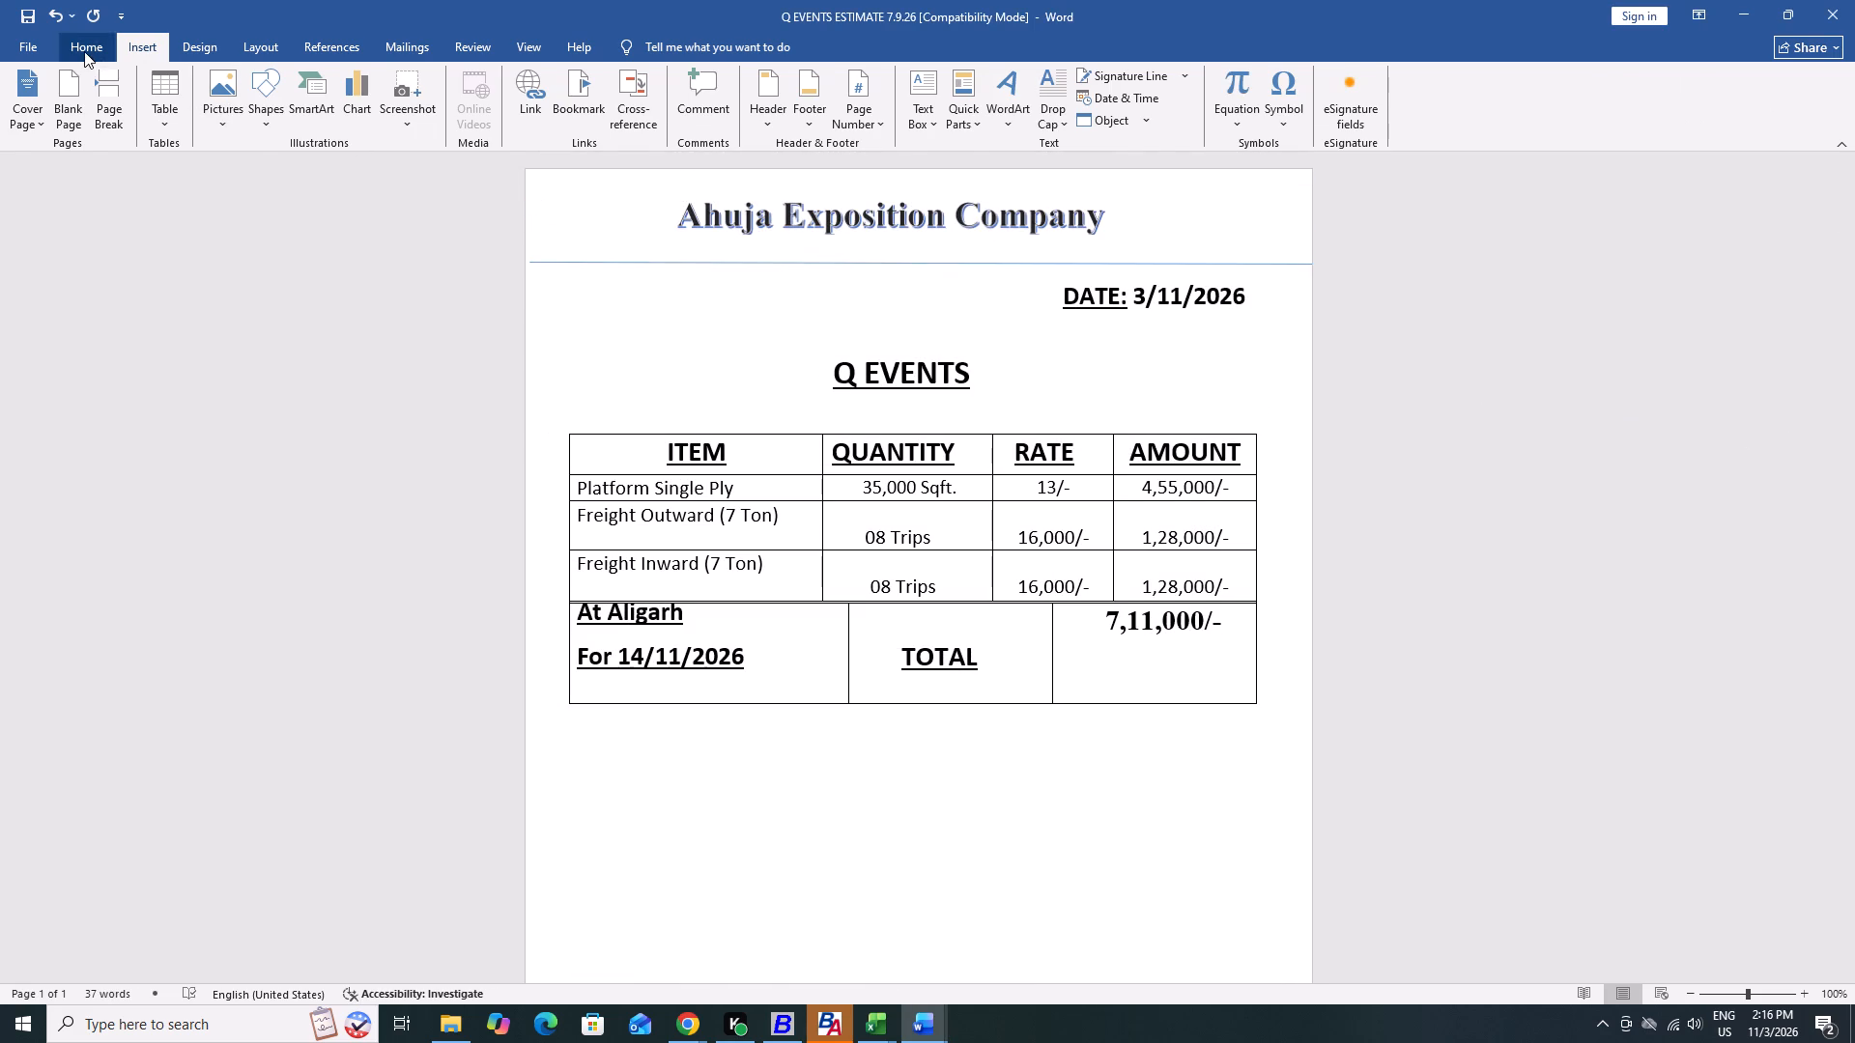
{"action": "key", "text": "alt+Tab"}
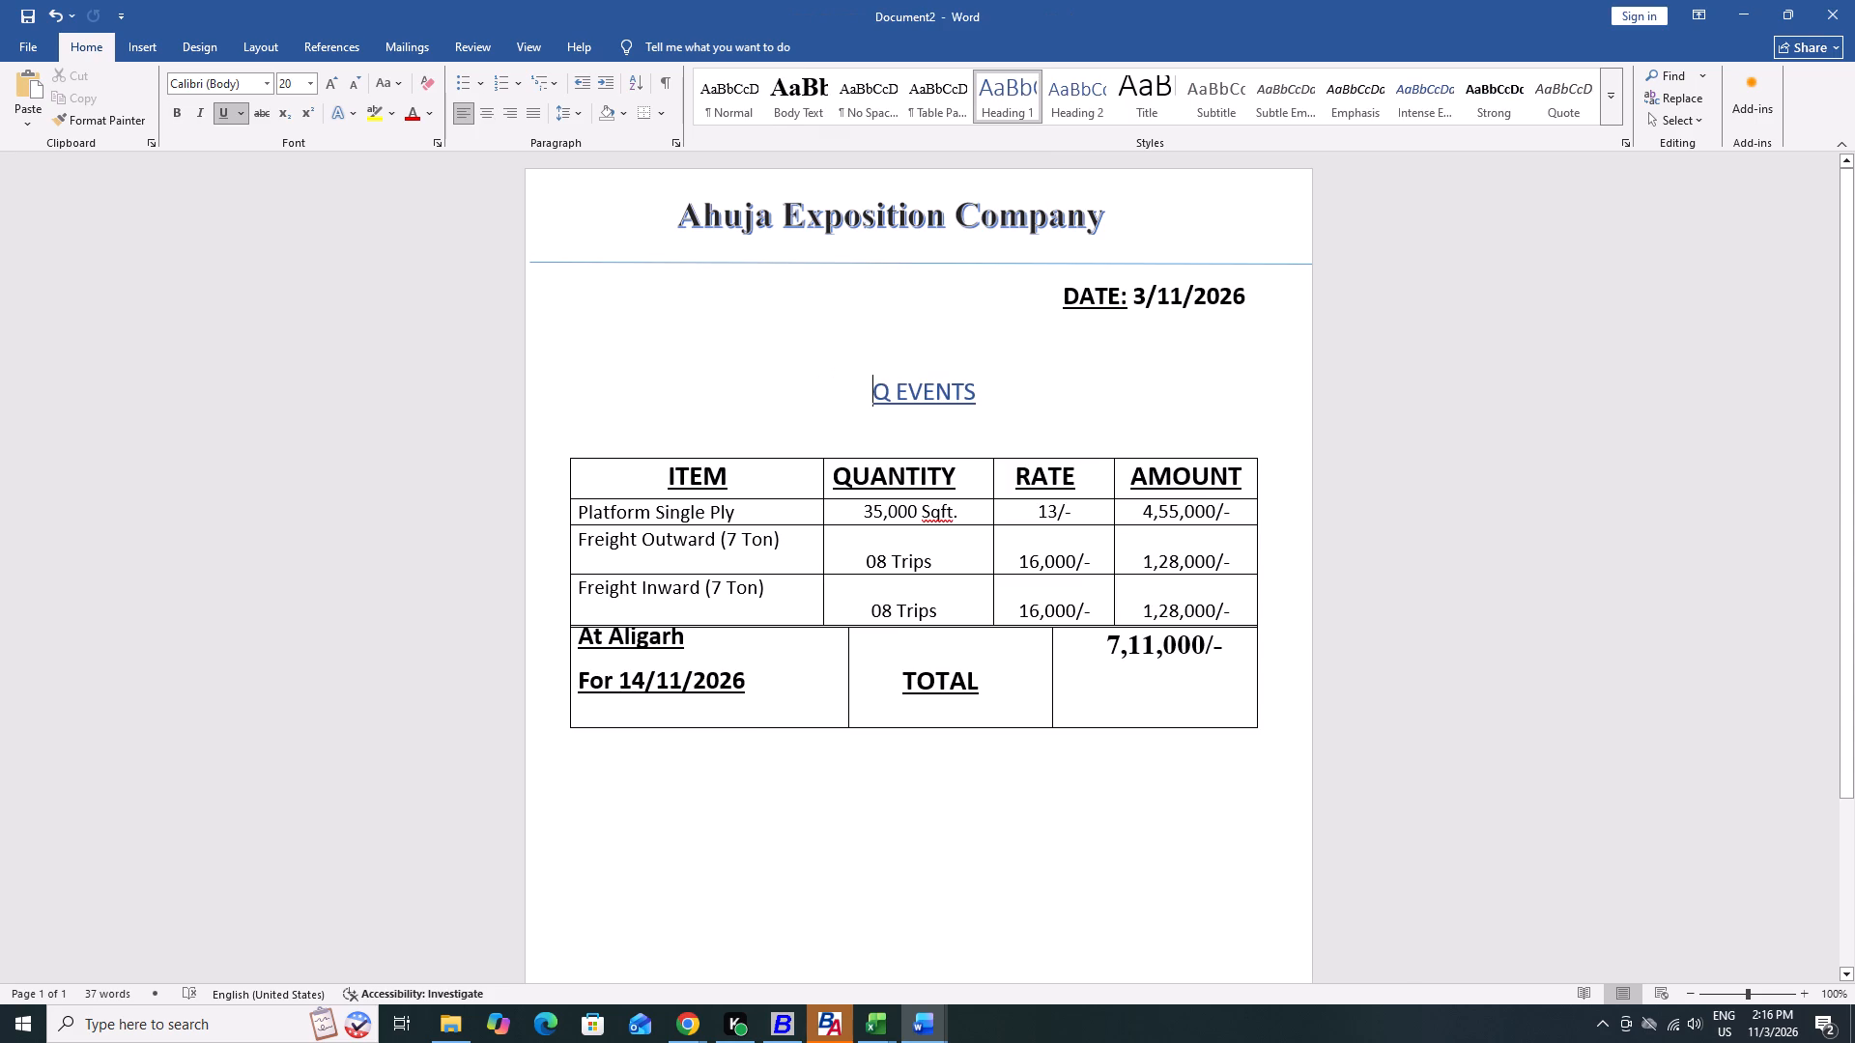
Set the font size of the Q EVENTS heading in the new document to 26.
{"action": "key", "text": "ctrl+shift+Right"}
{"action": "key", "text": "ctrl+shift+Right"}
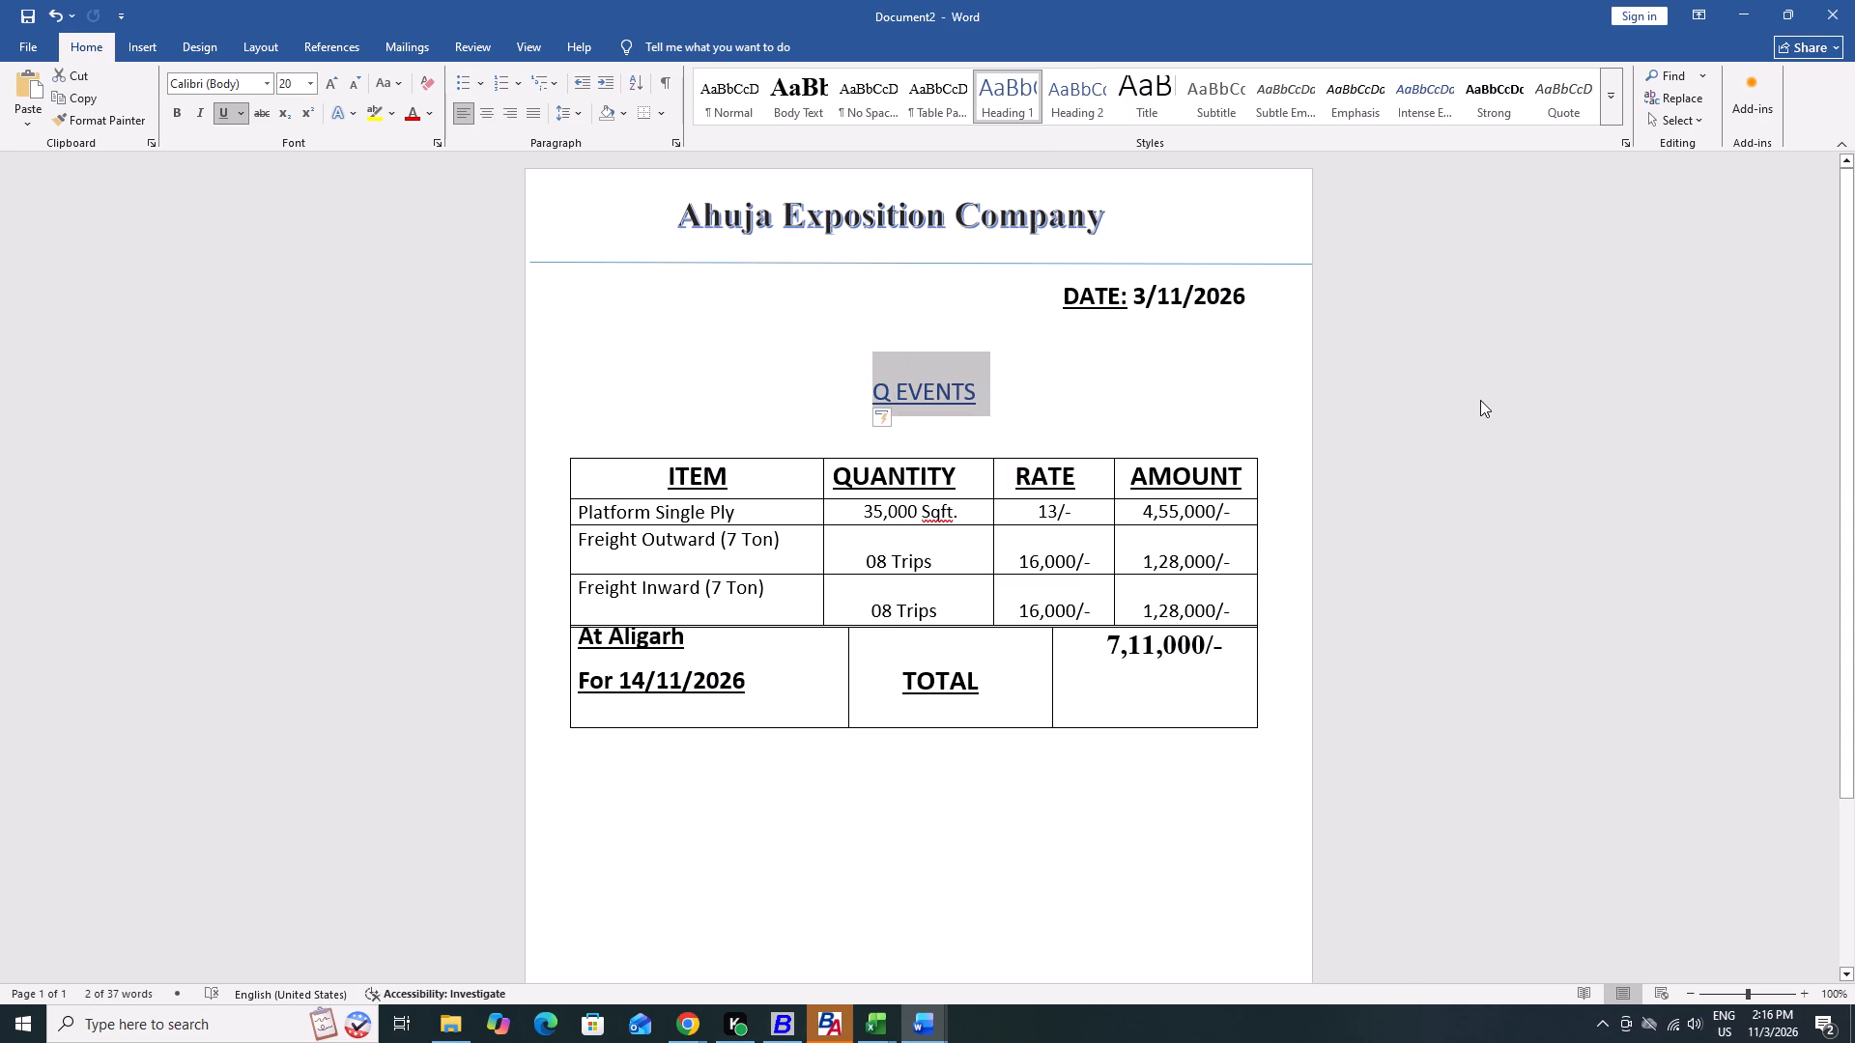
{"action": "key", "text": "alt+Tab"}
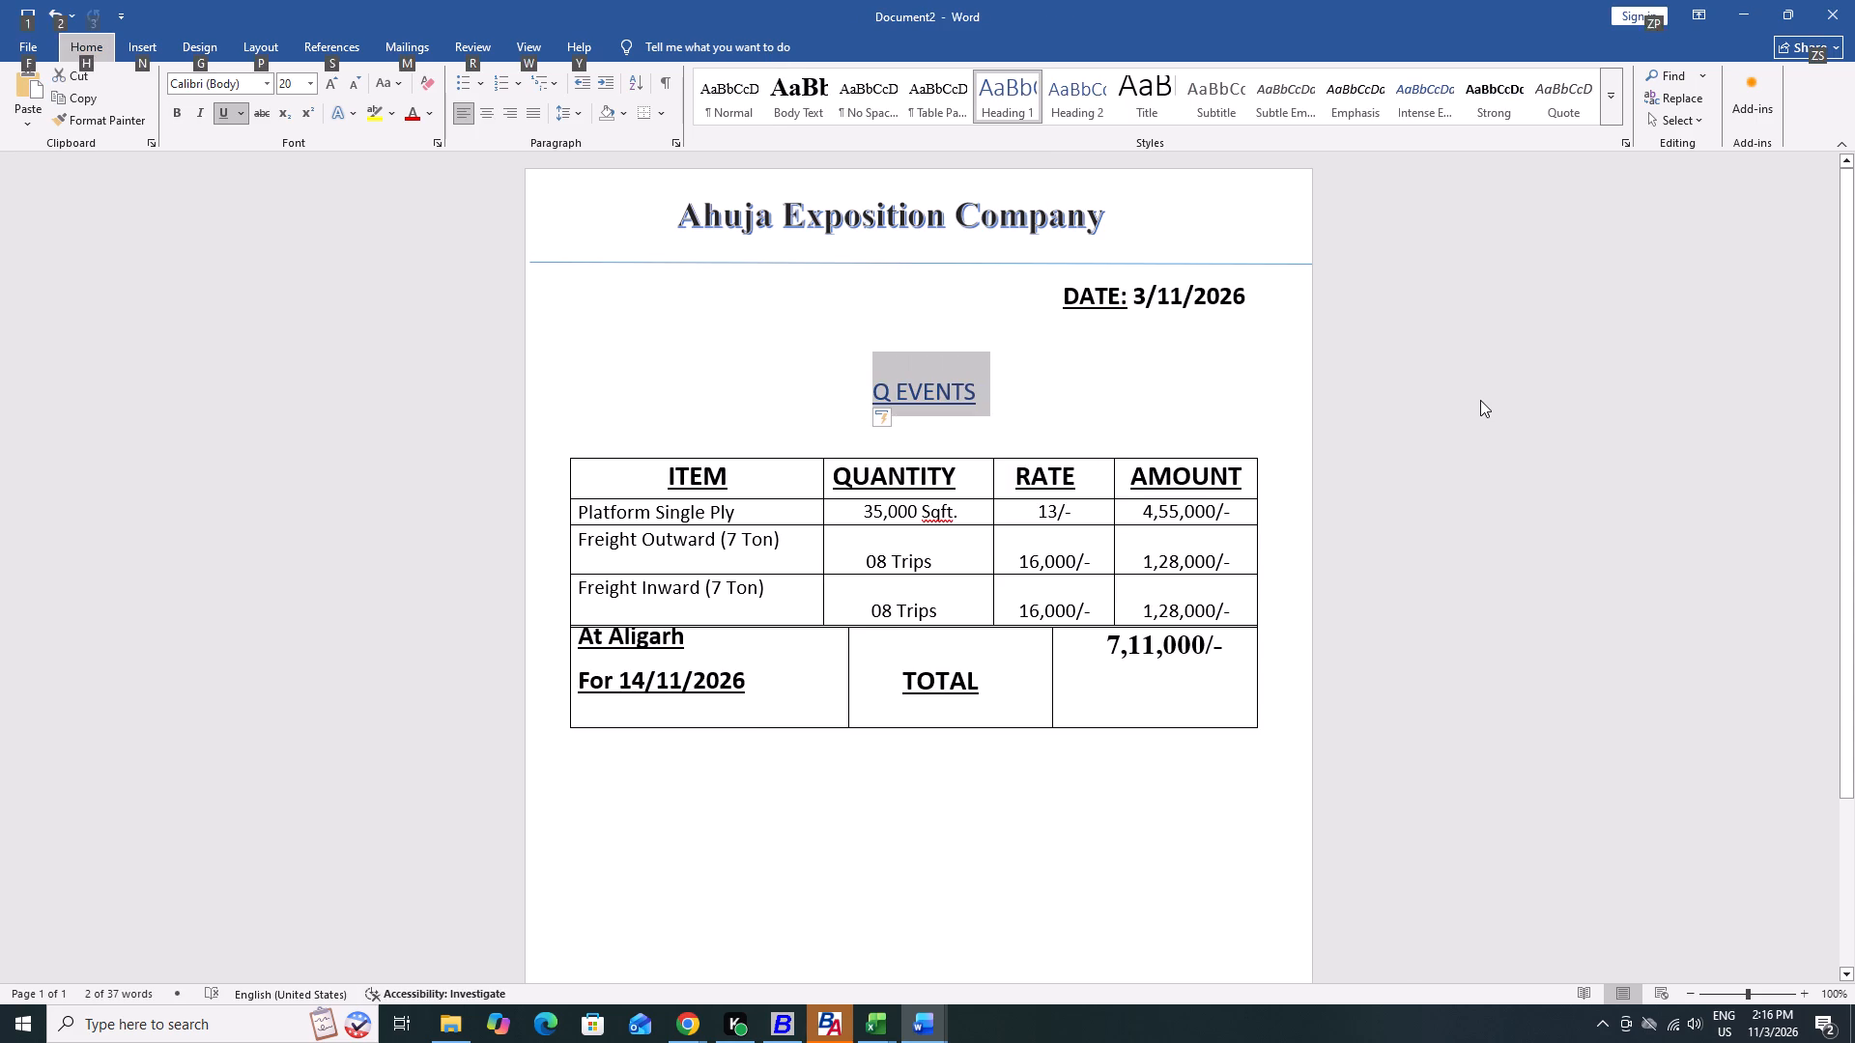
{"action": "key", "text": "alt+Tab"}
{"action": "type", "text": "hff"}
{"action": "key", "text": "BackSpace"}
{"action": "key", "text": "Escape"}
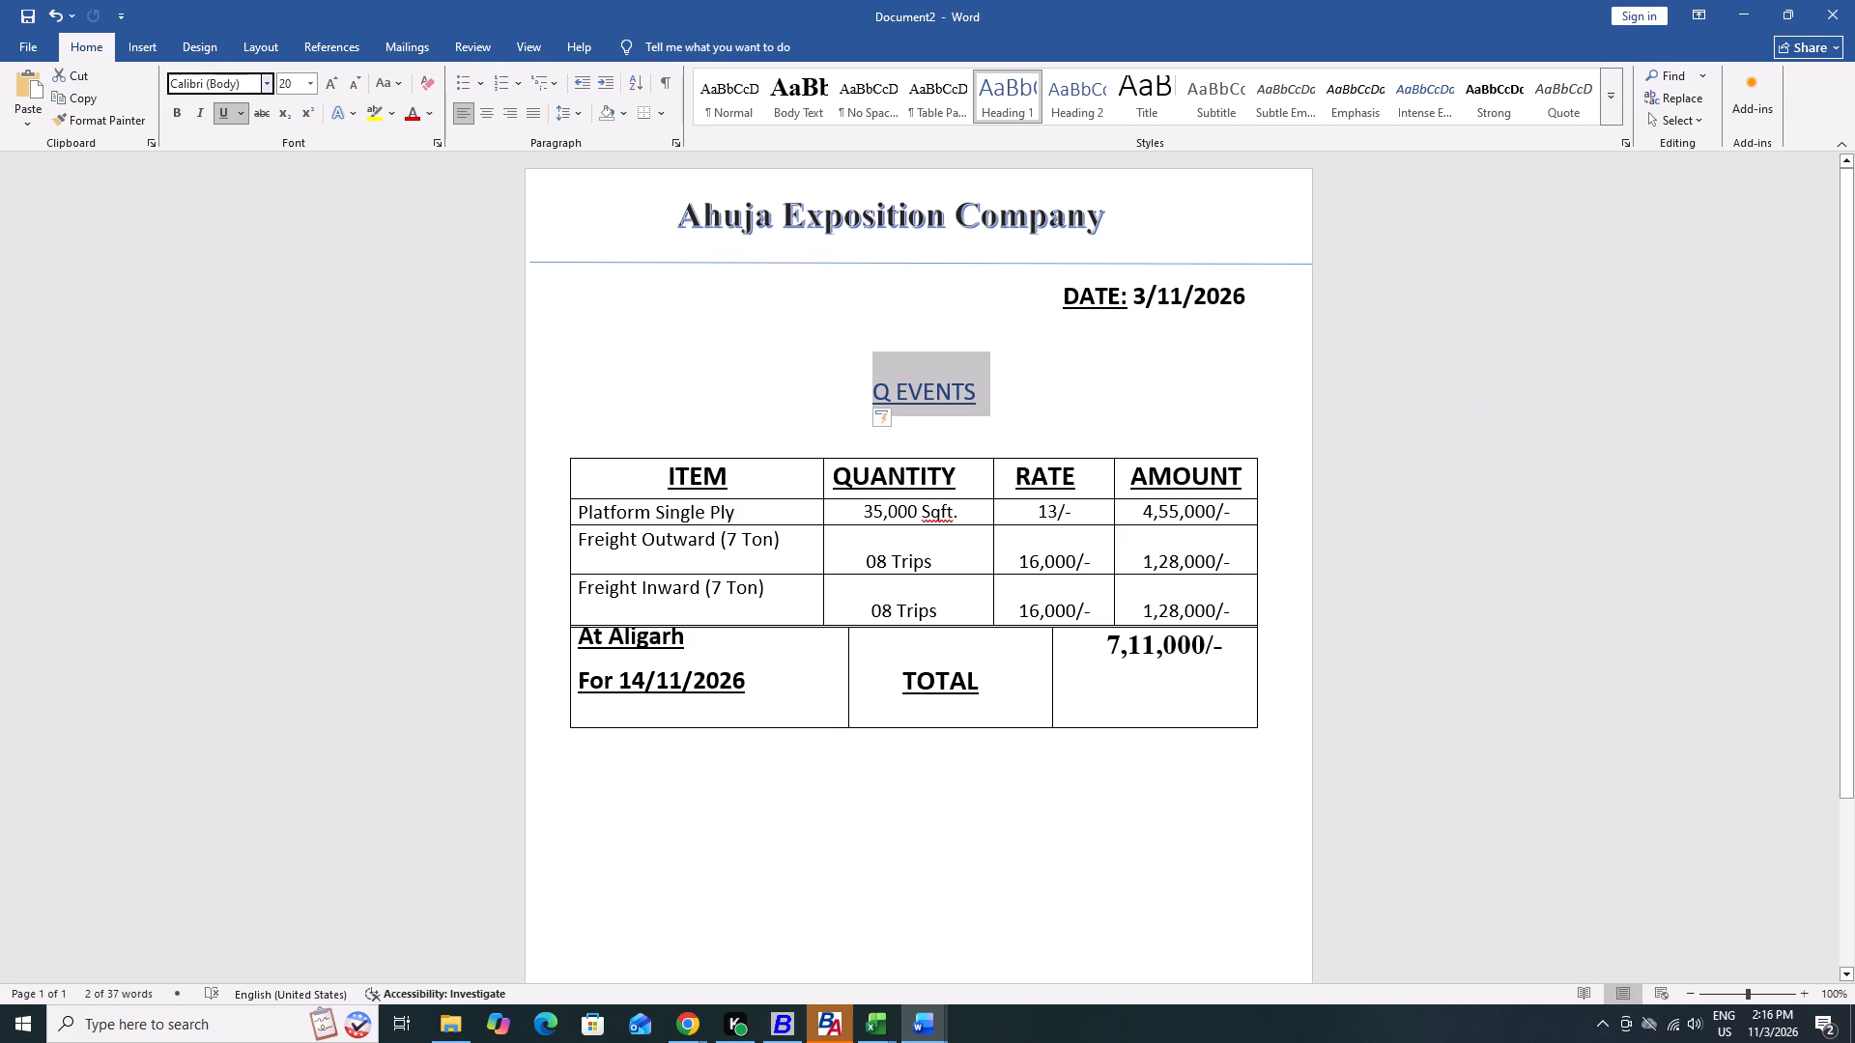
{"action": "key", "text": "Escape"}
{"action": "key", "text": "Escape"}
{"action": "key", "text": "Escape"}
{"action": "key", "text": "Escape"}
{"action": "type", "text": "hfs="}
{"action": "key", "text": "BackSpace"}
{"action": "key", "text": "Escape"}
{"action": "key", "text": "Escape"}
{"action": "key", "text": "Escape"}
{"action": "key", "text": "Escape"}
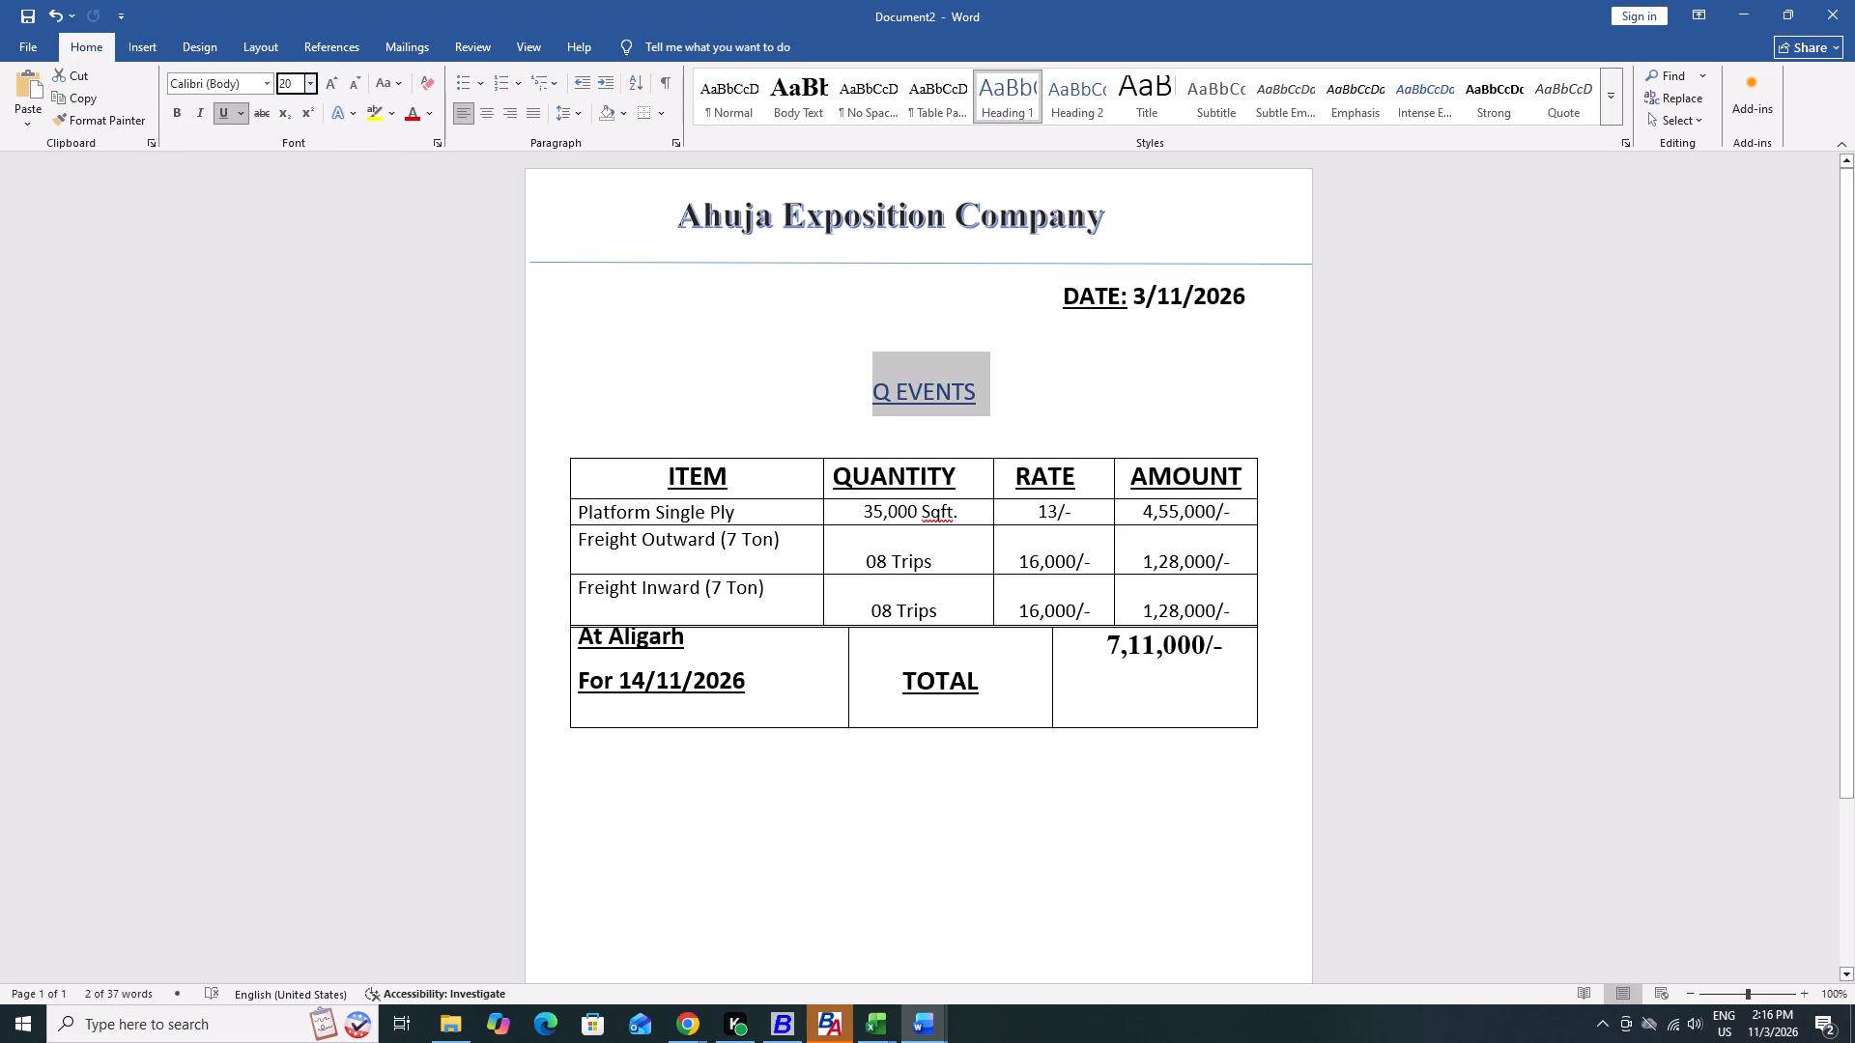
{"action": "key", "text": "alt+h"}
{"action": "type", "text": "fs"}
{"action": "key", "text": "BackSpace"}
{"action": "type", "text": "26"}
{"action": "key", "text": "Return"}
Remove the old indent from the Q EVENTS heading and re-indent it to sit centrally above the table, as in the original.
{"action": "key", "text": "alt+Tab"}
{"action": "key", "text": "alt+Tab"}
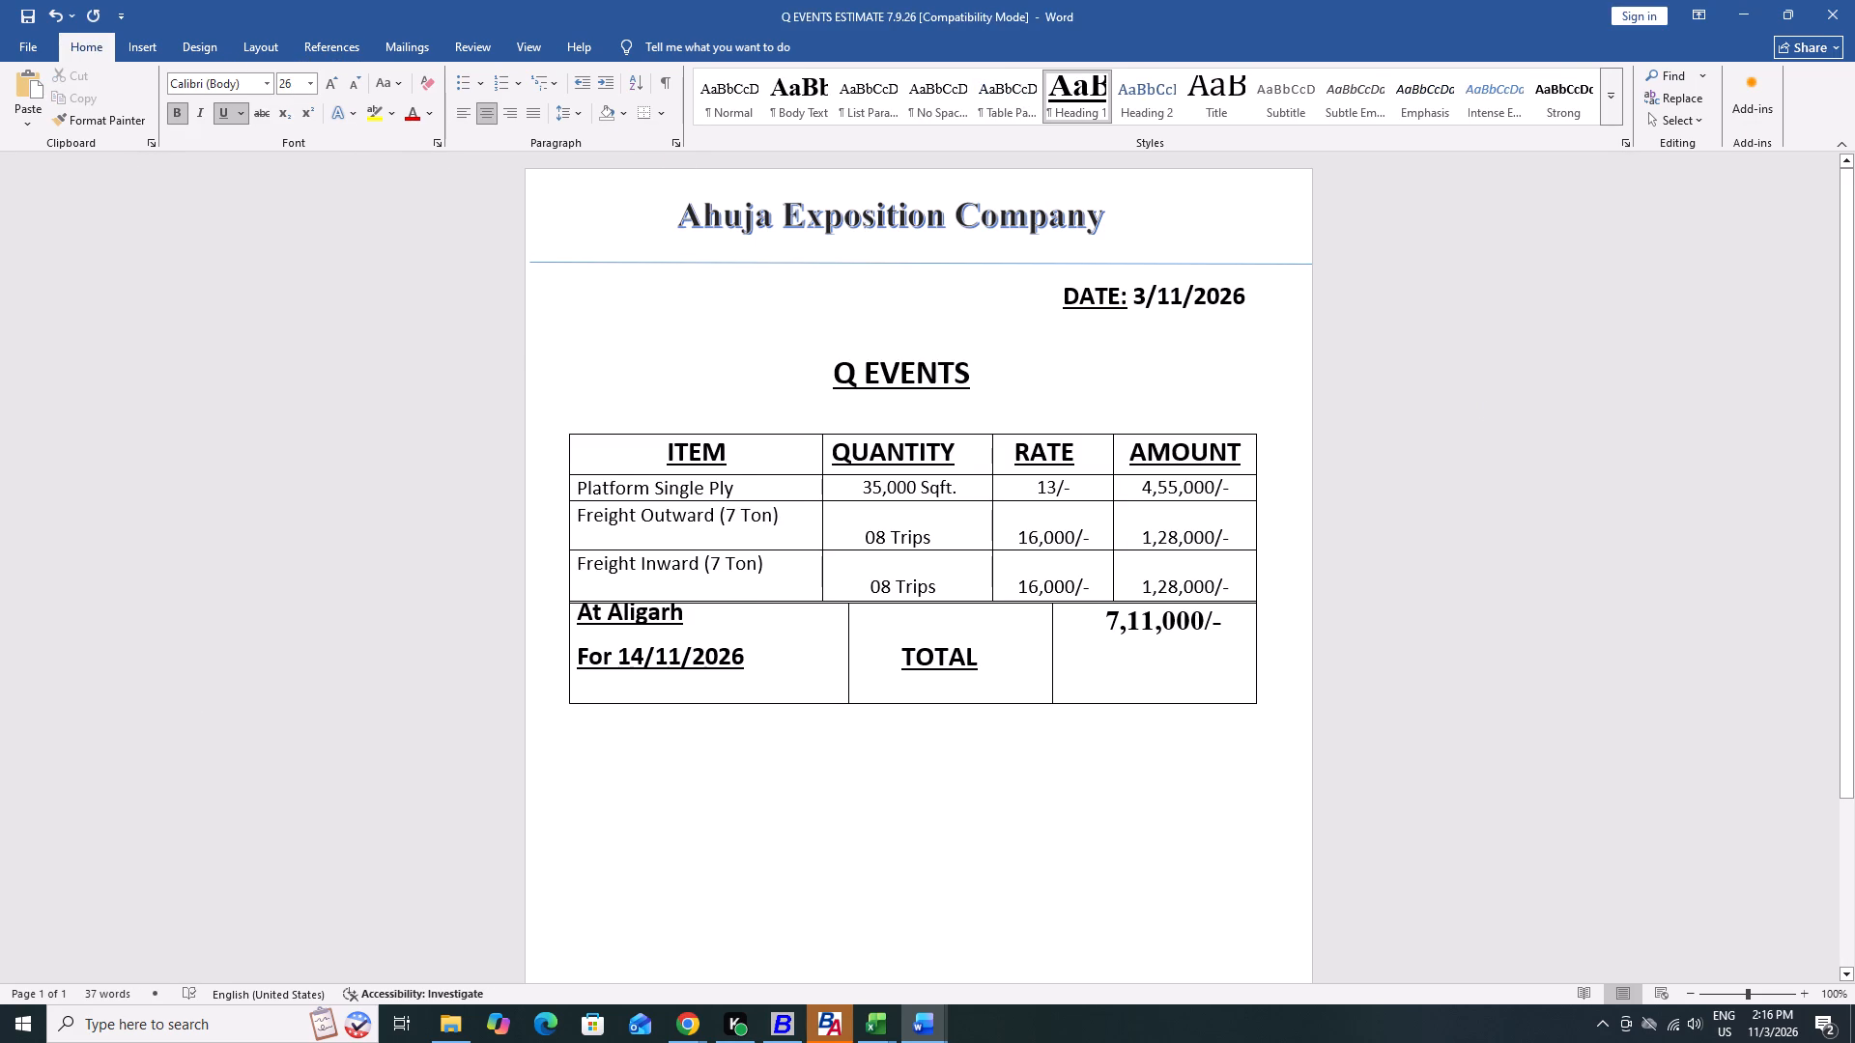
{"action": "key", "text": "Left"}
{"action": "key", "text": "Left"}
{"action": "key", "text": "Right"}
{"action": "key", "text": "BackSpace"}
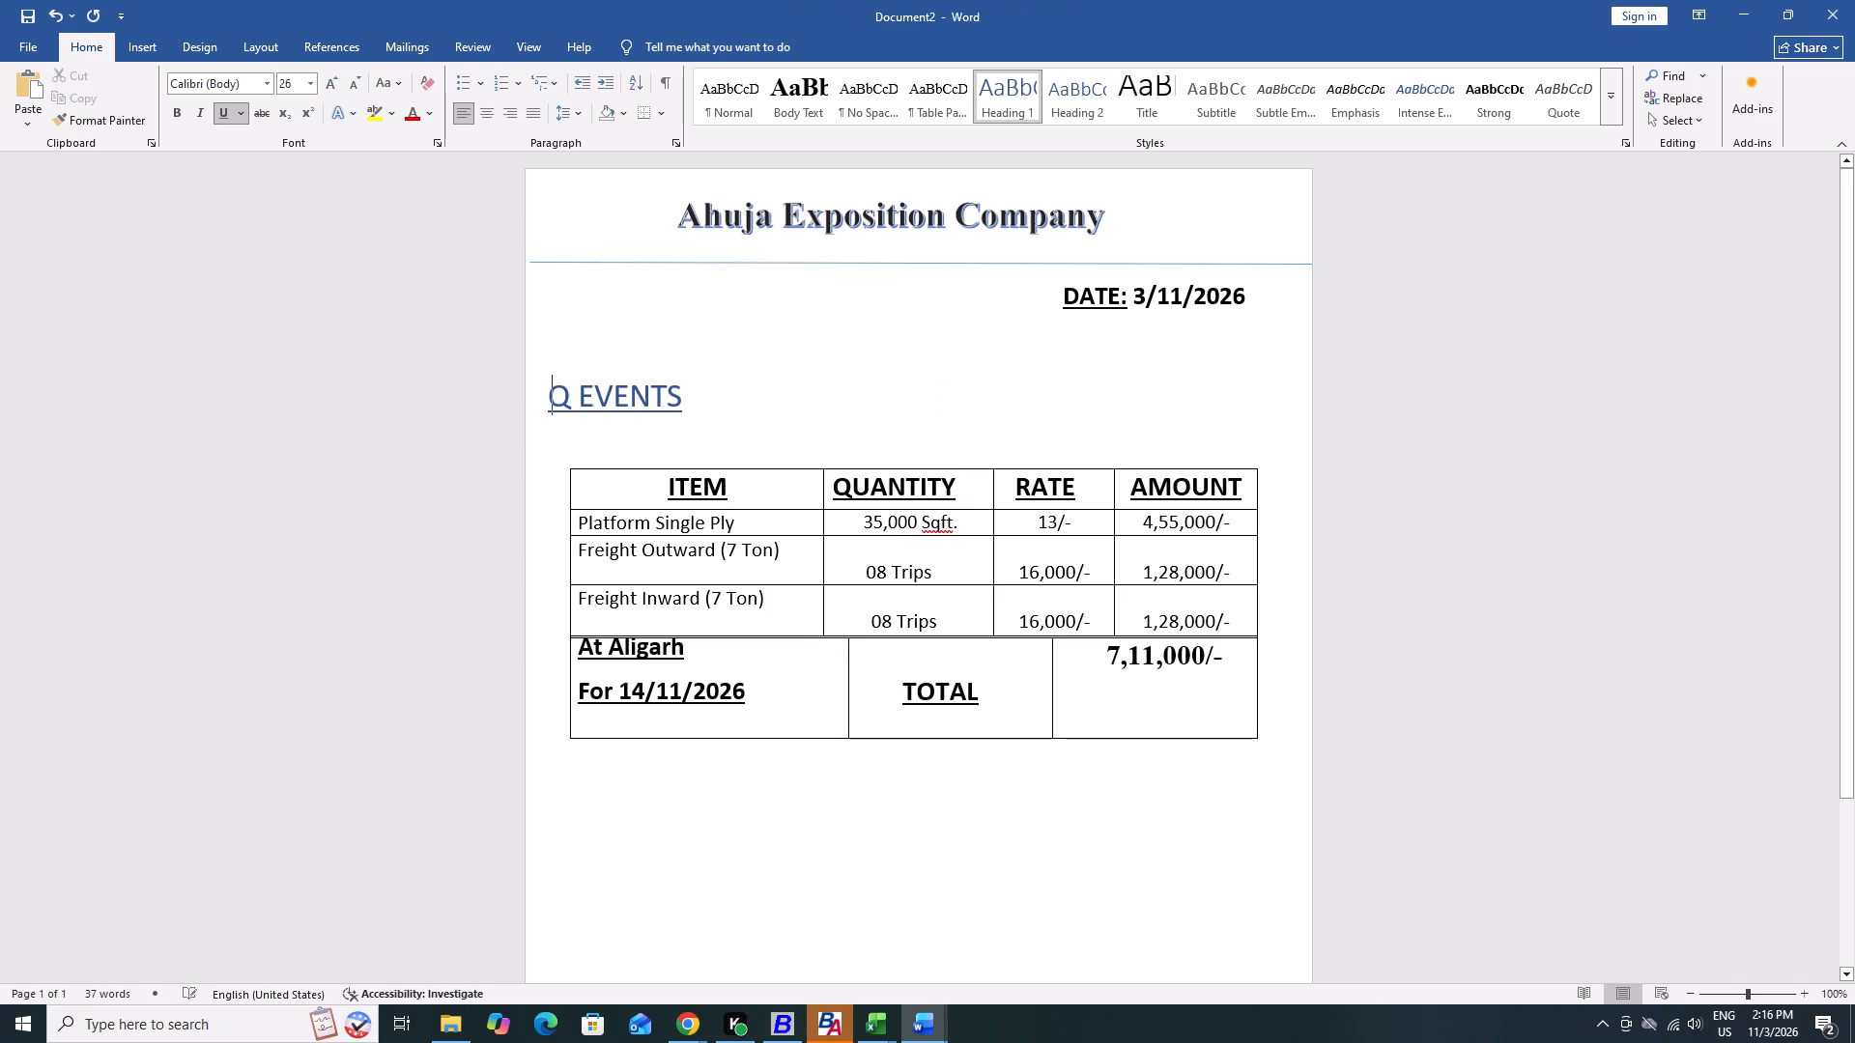
{"action": "key", "text": "Tab"}
{"action": "key", "text": "Tab"}
{"action": "key", "text": "Tab"}
{"action": "key", "text": "Tab"}
{"action": "key", "text": "Tab"}
{"action": "key", "text": "Tab"}
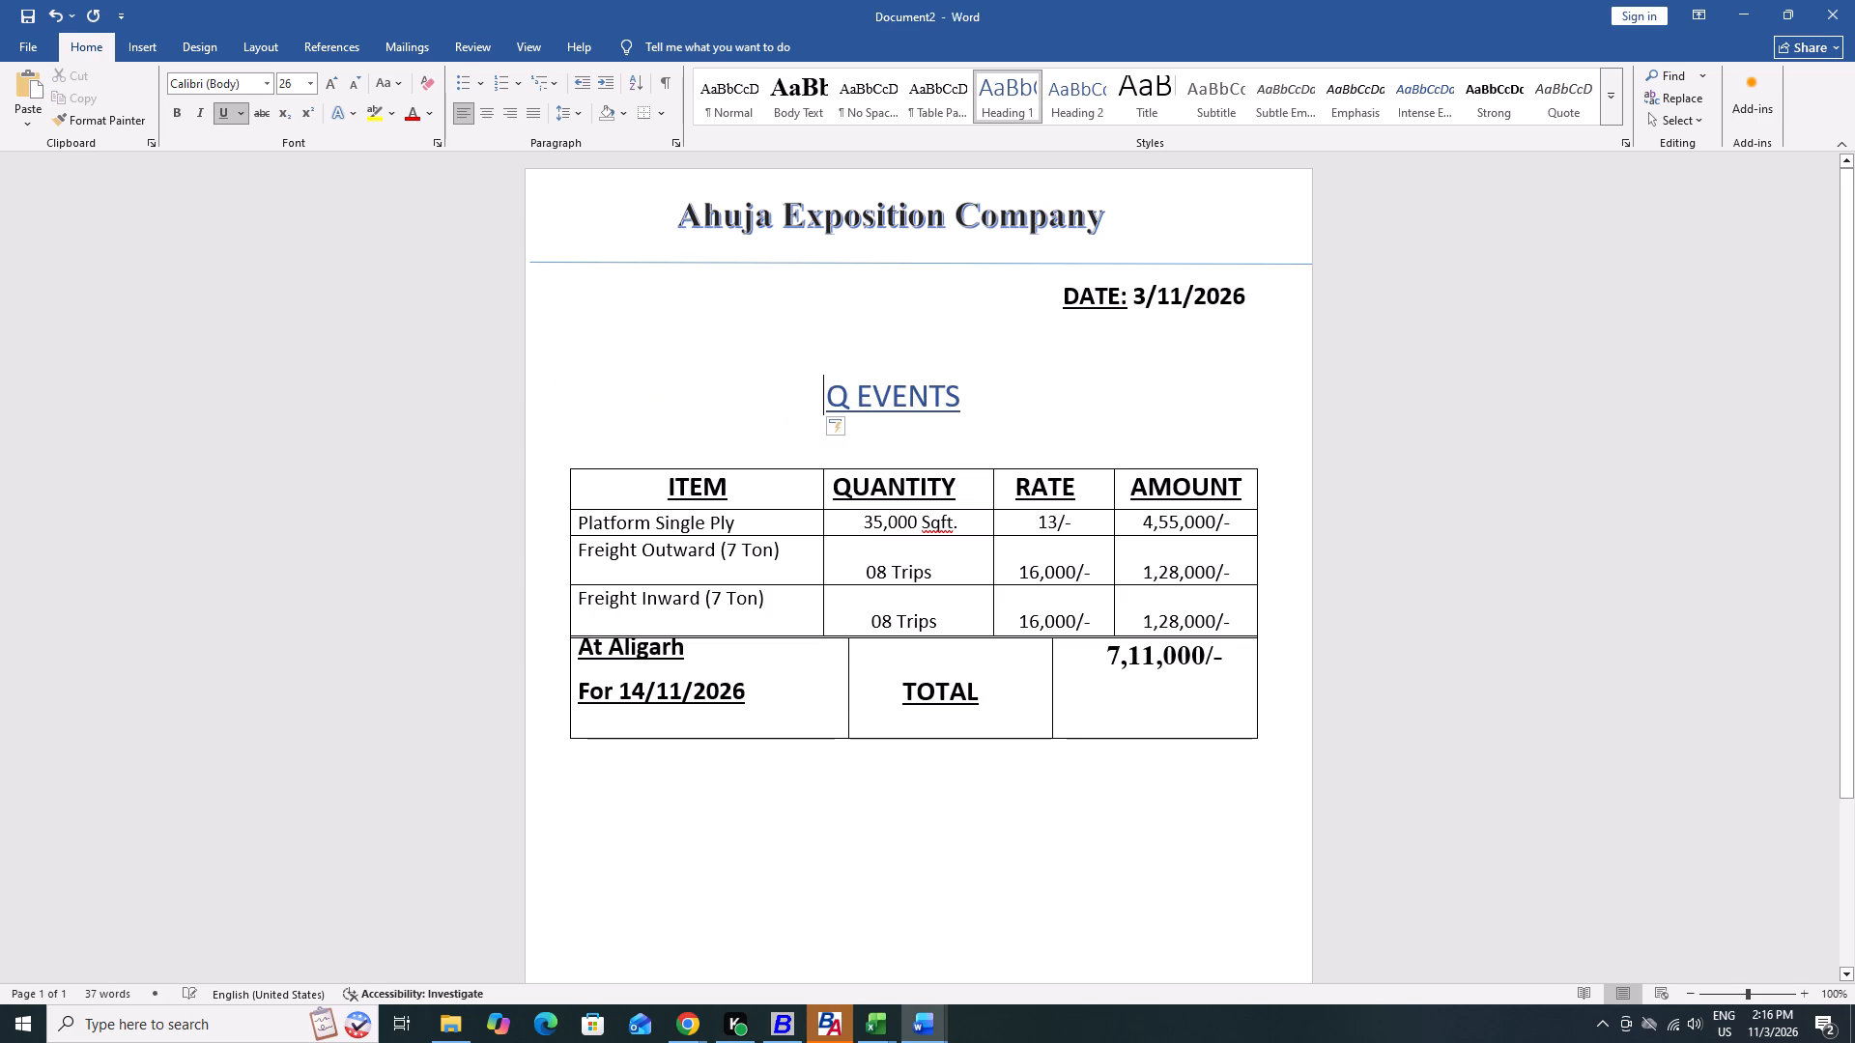
{"action": "key", "text": "Tab"}
{"action": "key", "text": "shift+Tab"}
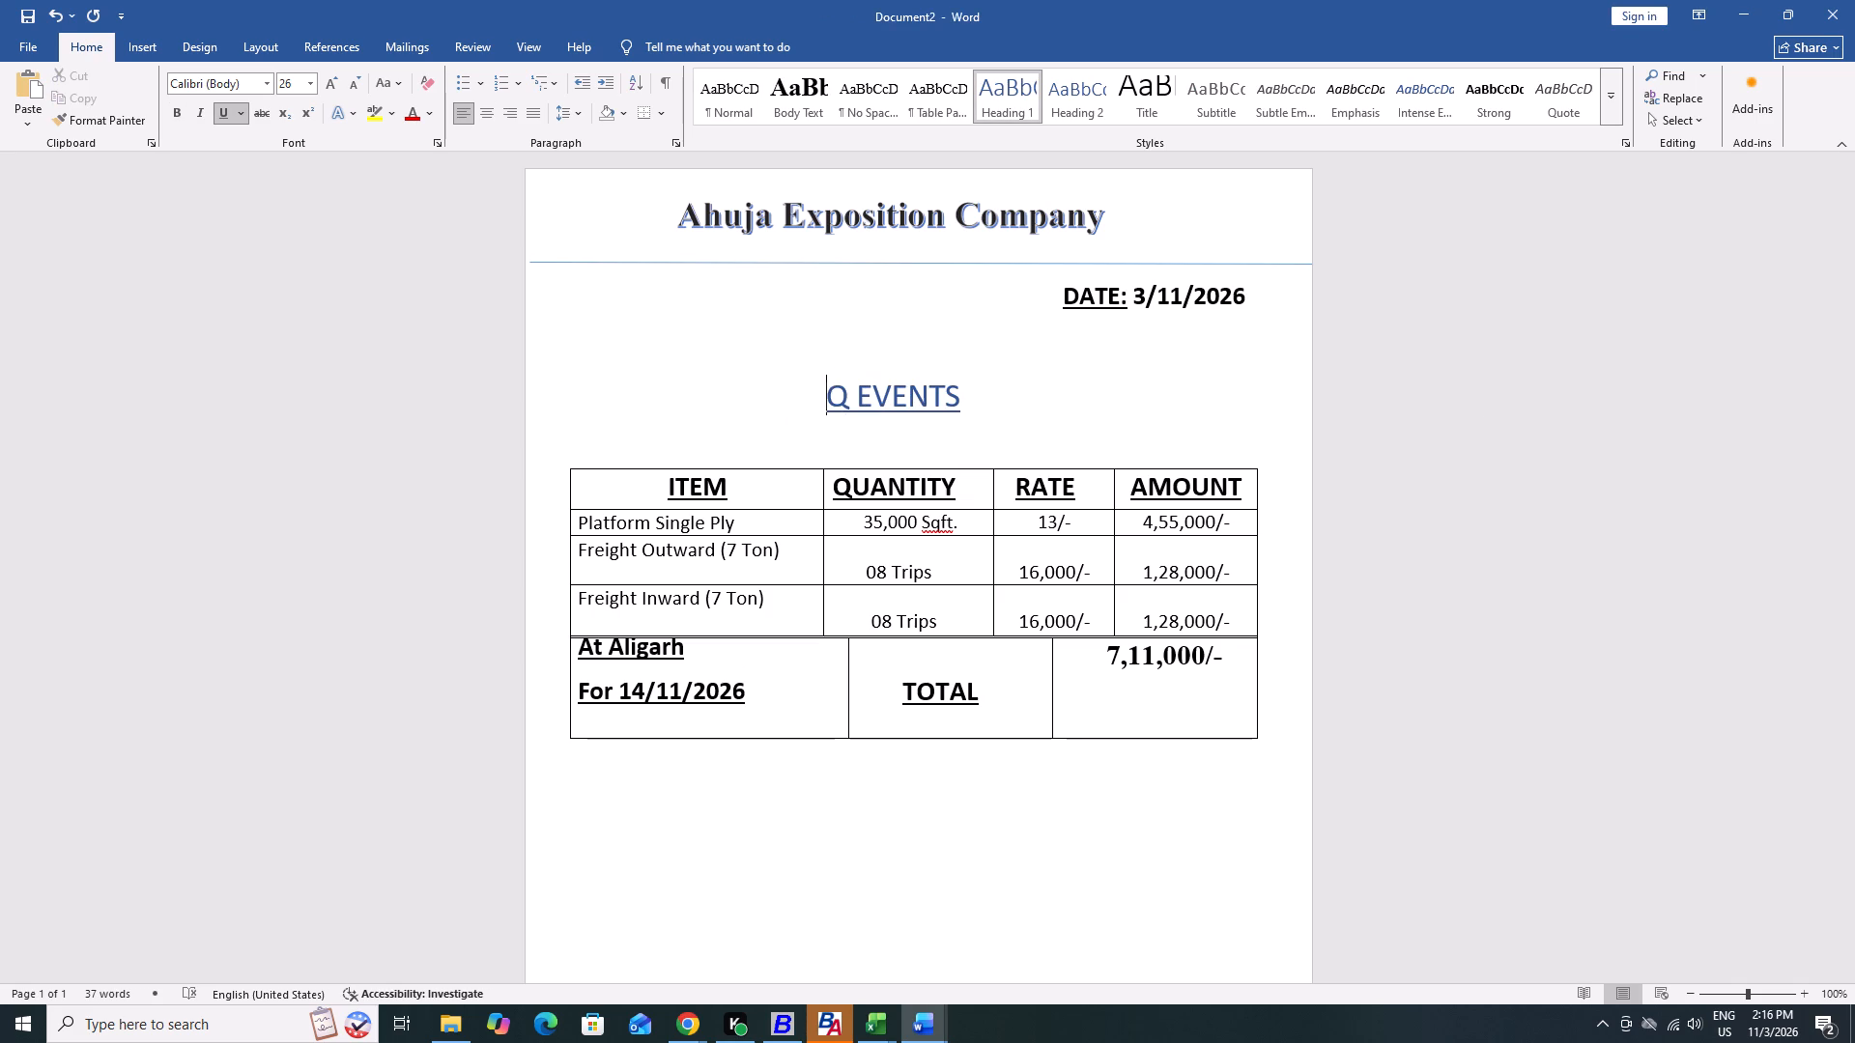
{"action": "key", "text": "Tab"}
{"action": "key", "text": "shift+Tab"}
Change the font colour of the Q EVENTS heading in the new document to black.
{"action": "key", "text": "alt+Tab"}
{"action": "key", "text": "alt+Tab"}
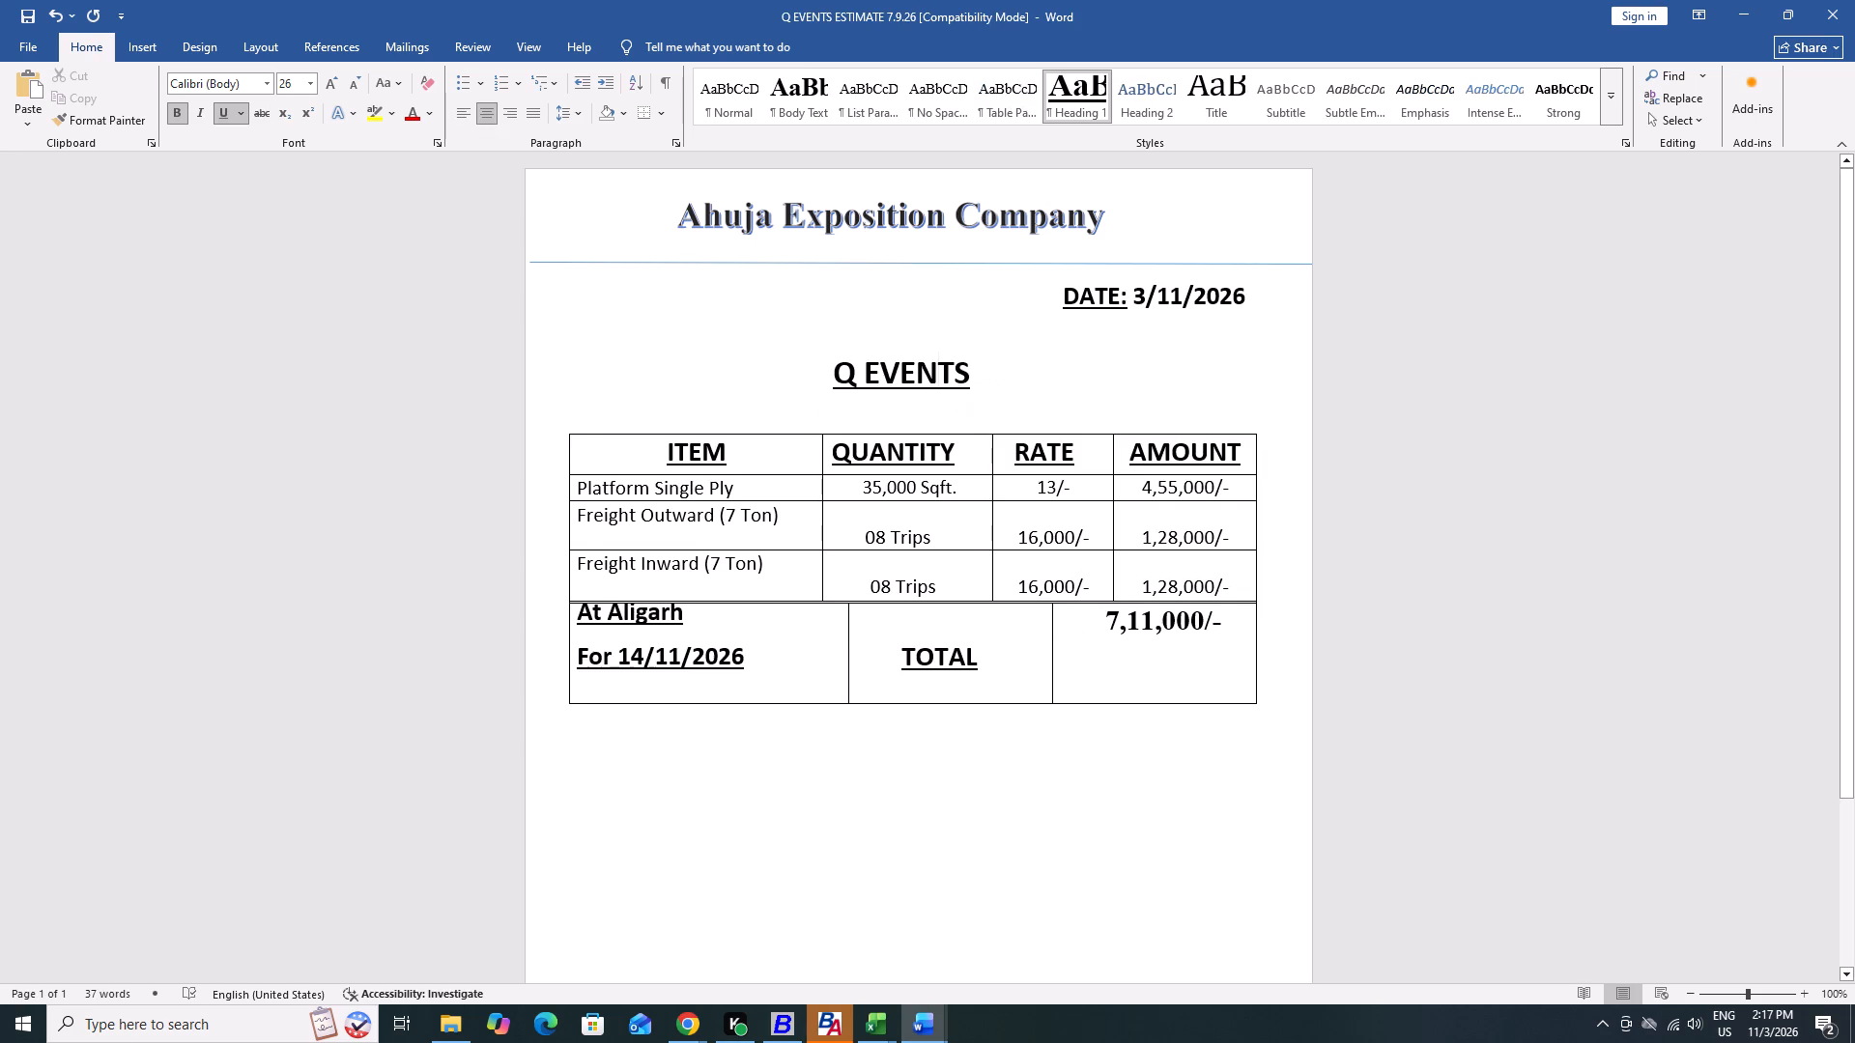
{"action": "key", "text": "ctrl+shift+Right"}
{"action": "key", "text": "ctrl+shift+Right"}
{"action": "key", "text": "ctrl+shift+Right"}
{"action": "key", "text": "ctrl+shift+Left"}
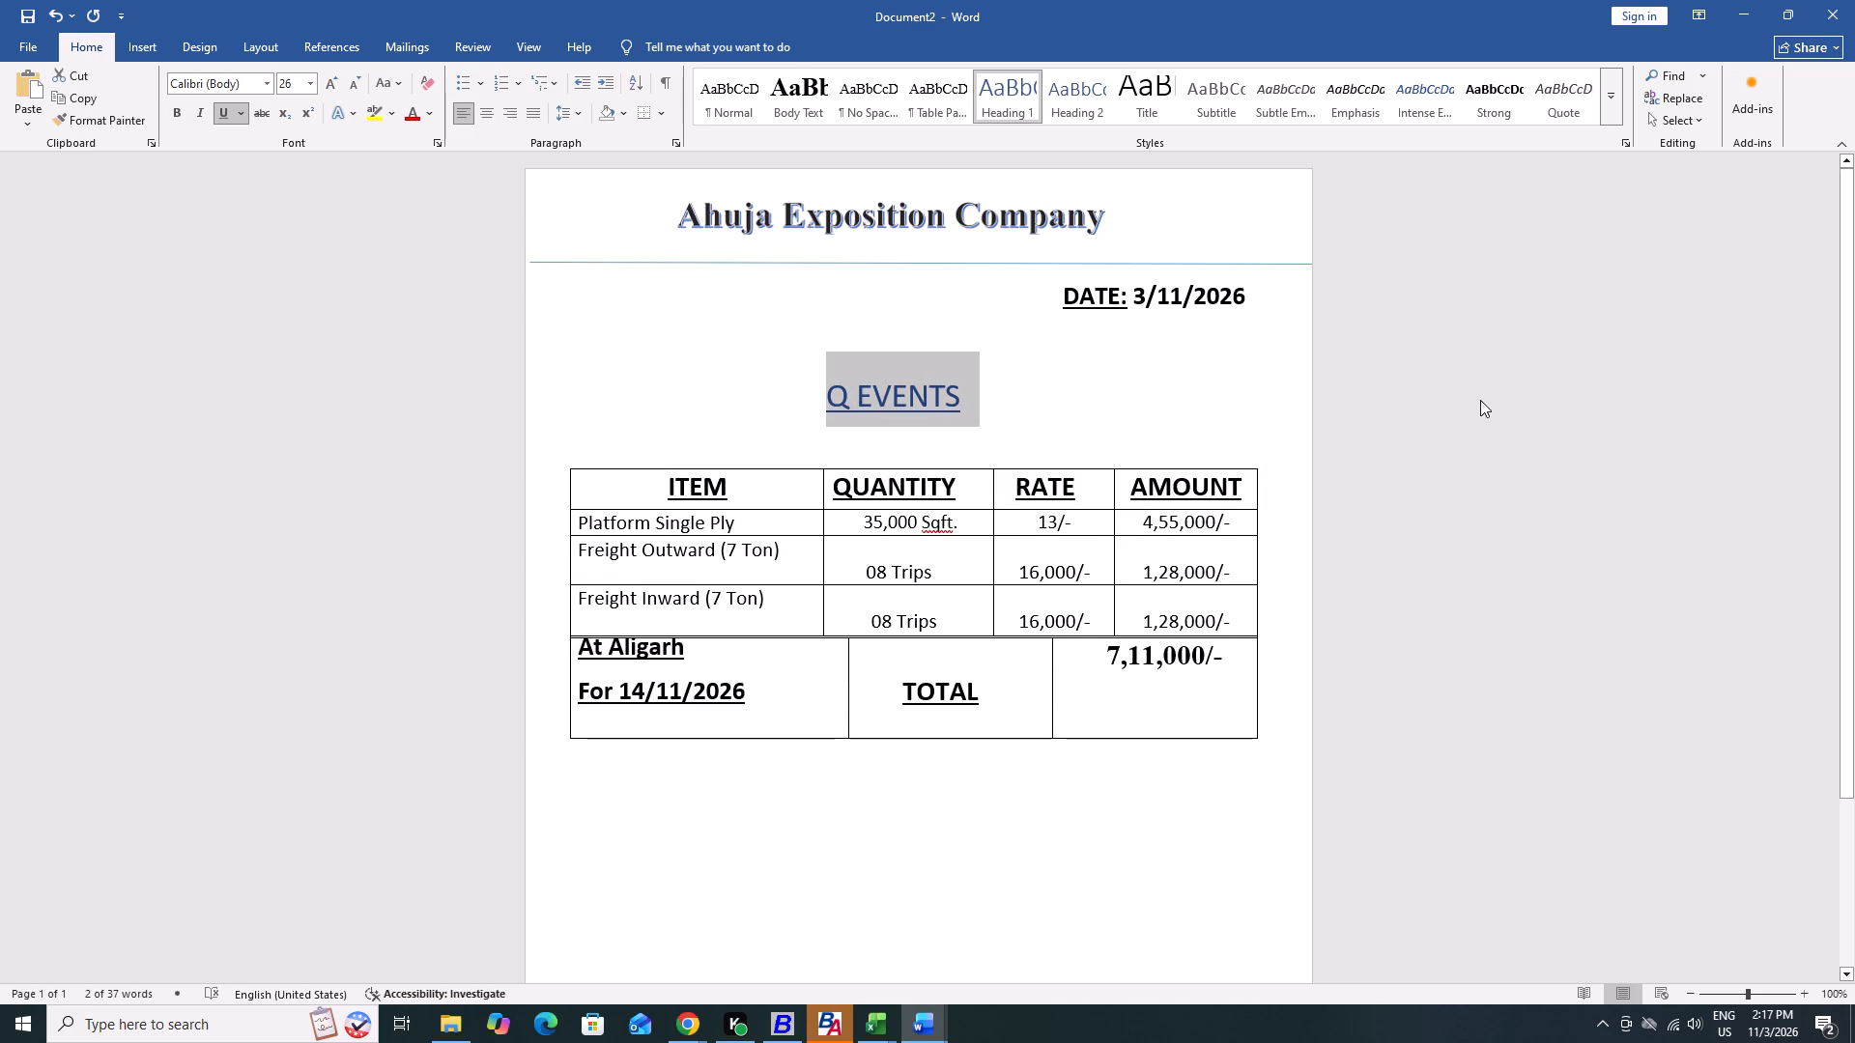
{"action": "key", "text": "h"}
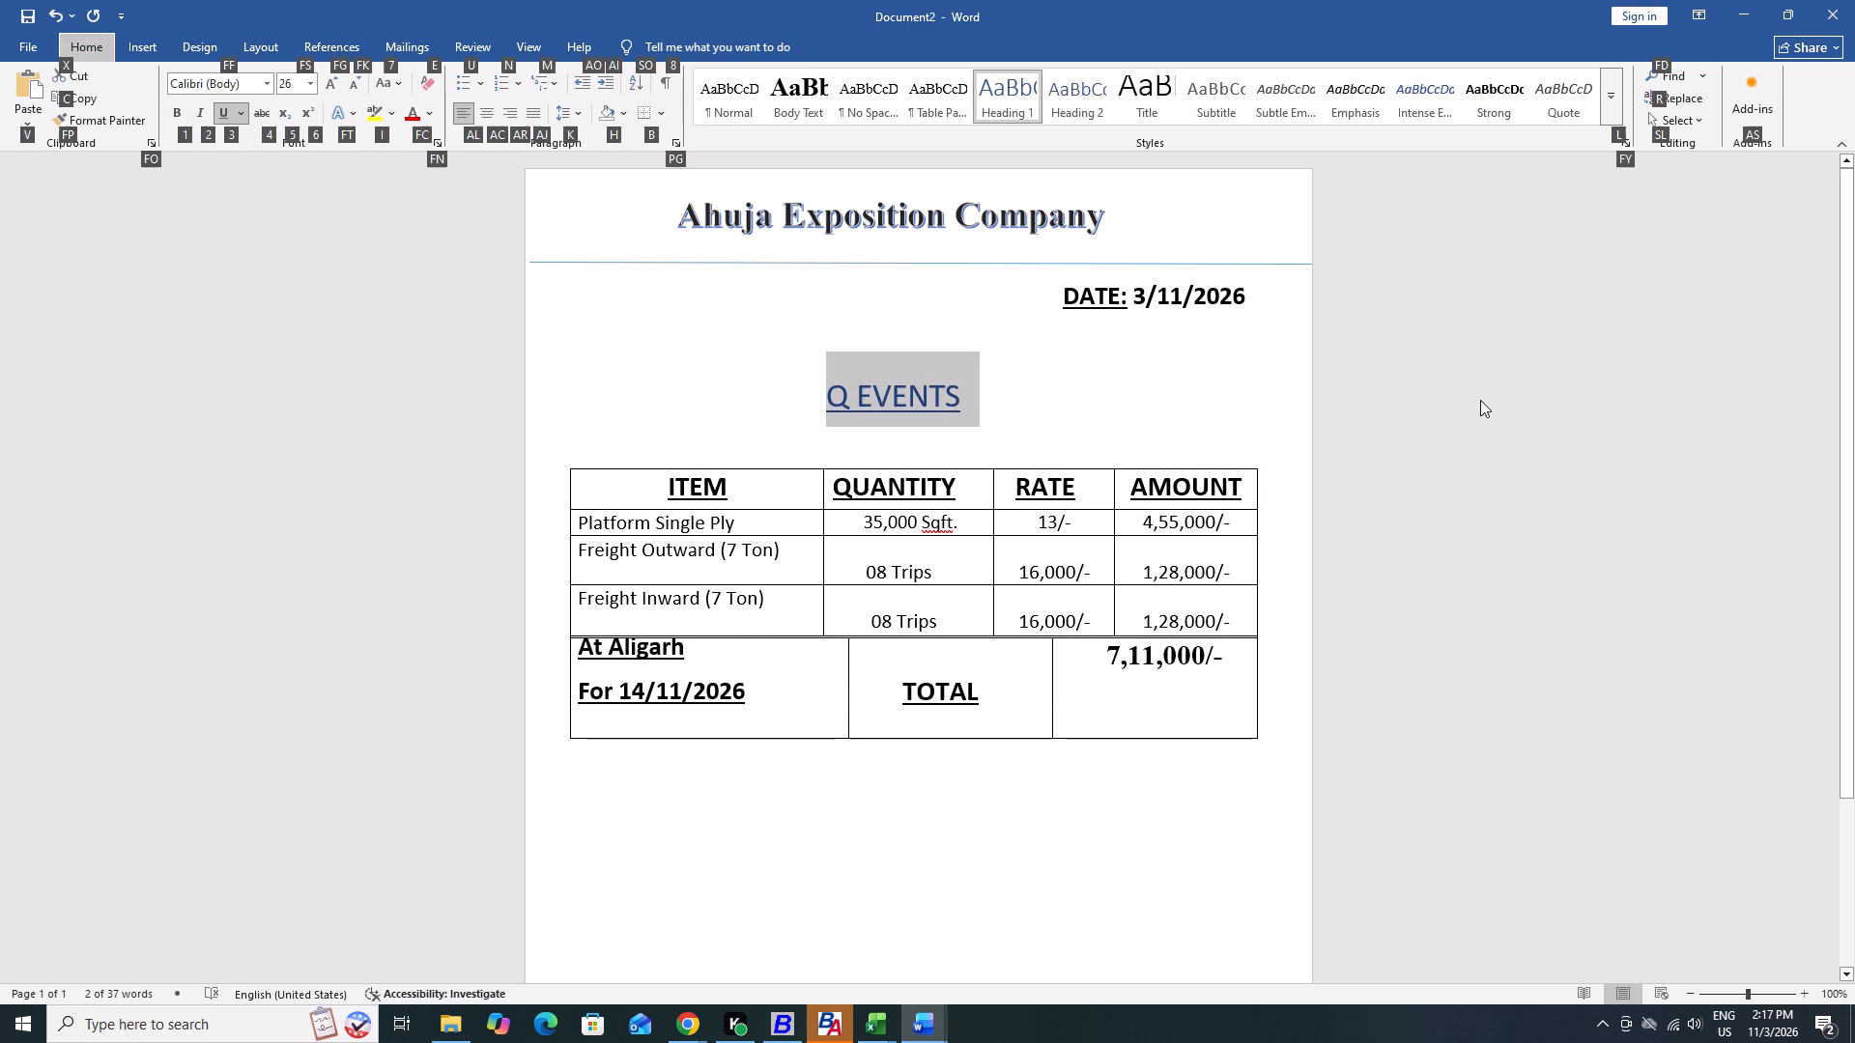
{"action": "key", "text": "Escape"}
{"action": "key", "text": "Escape"}
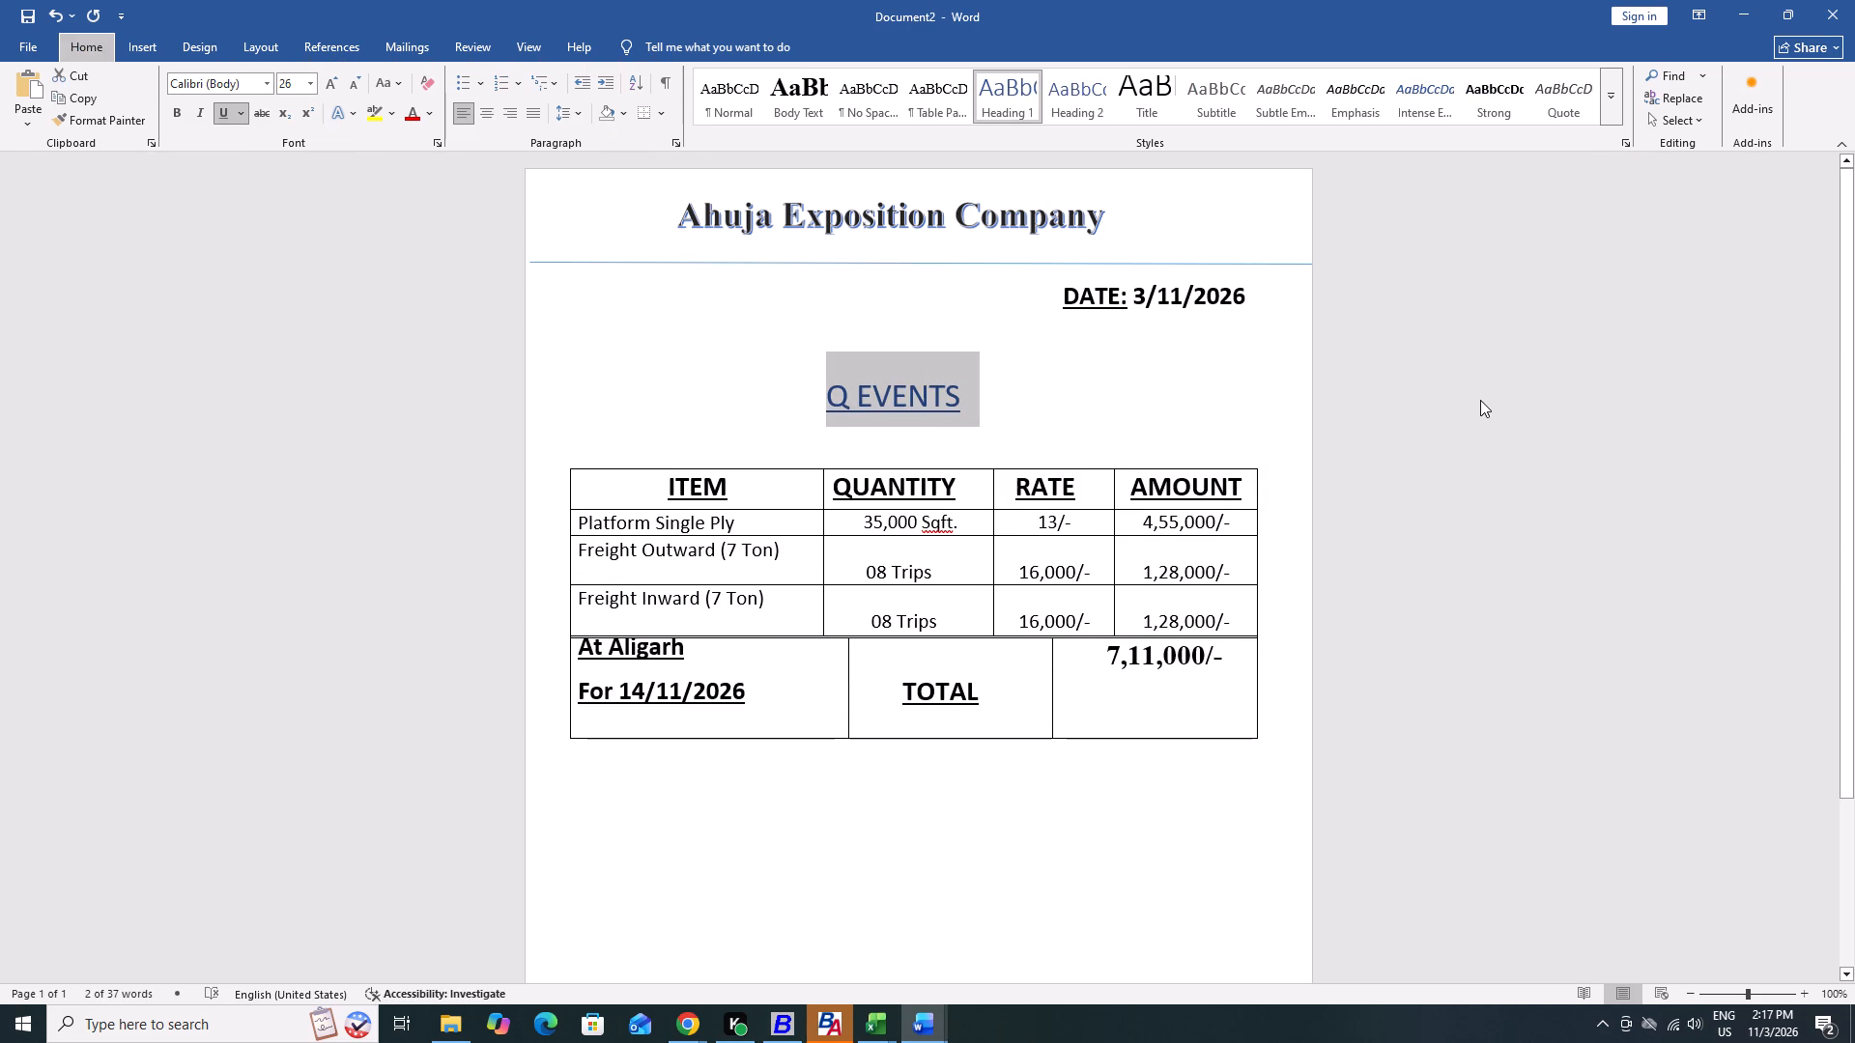
{"action": "left_click", "coordinate": [357, 112]}
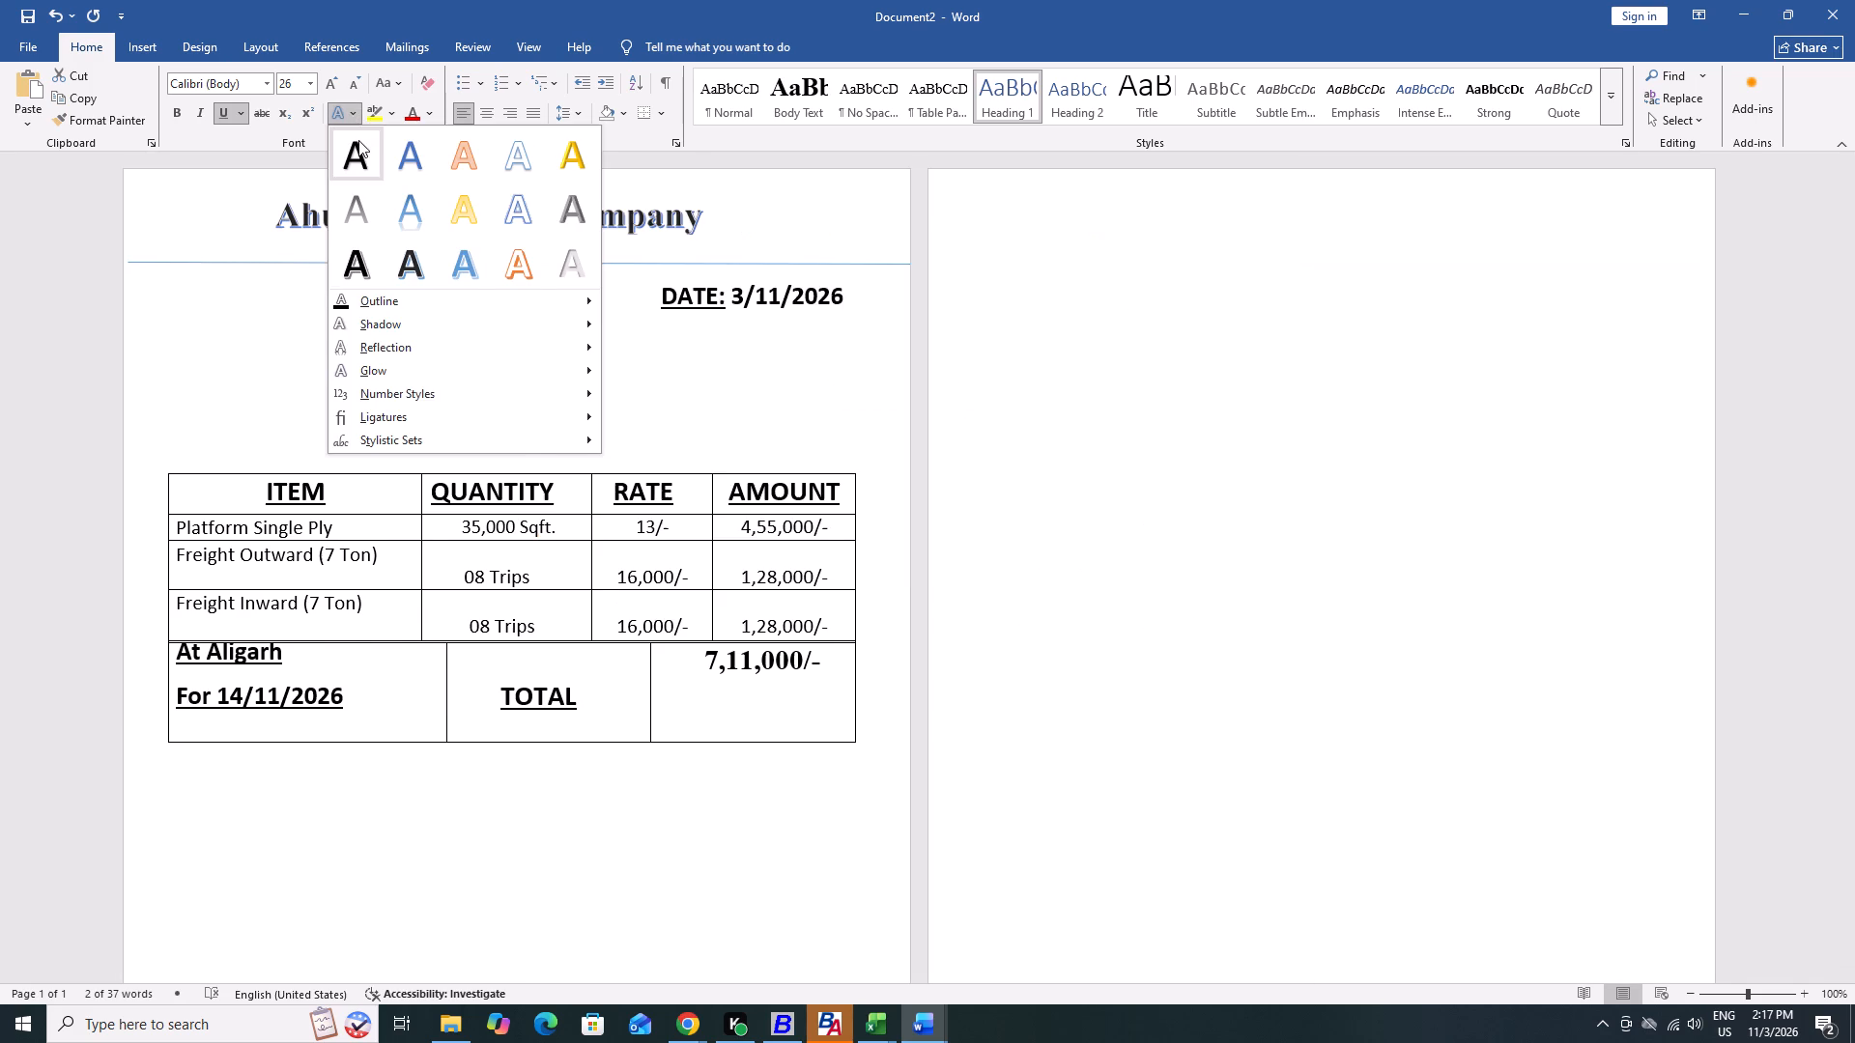
{"action": "left_click", "coordinate": [219, 170]}
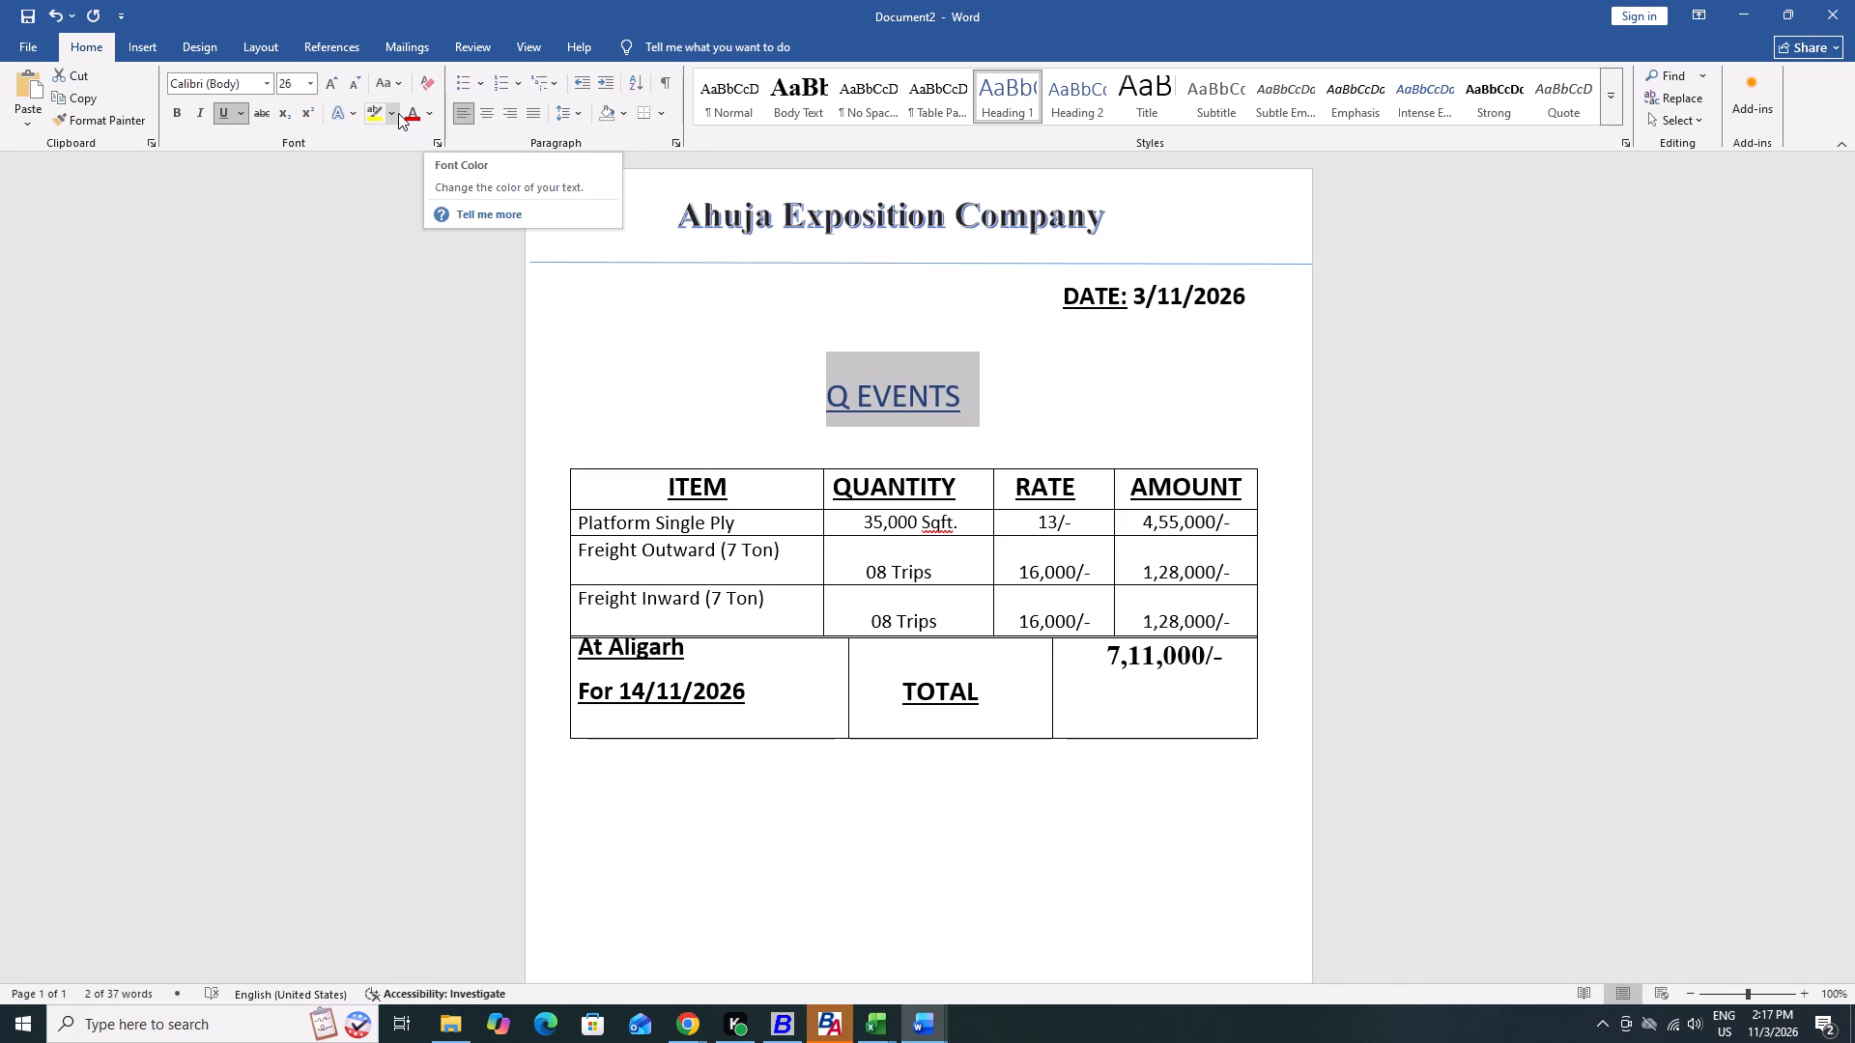
{"action": "left_click", "coordinate": [422, 116]}
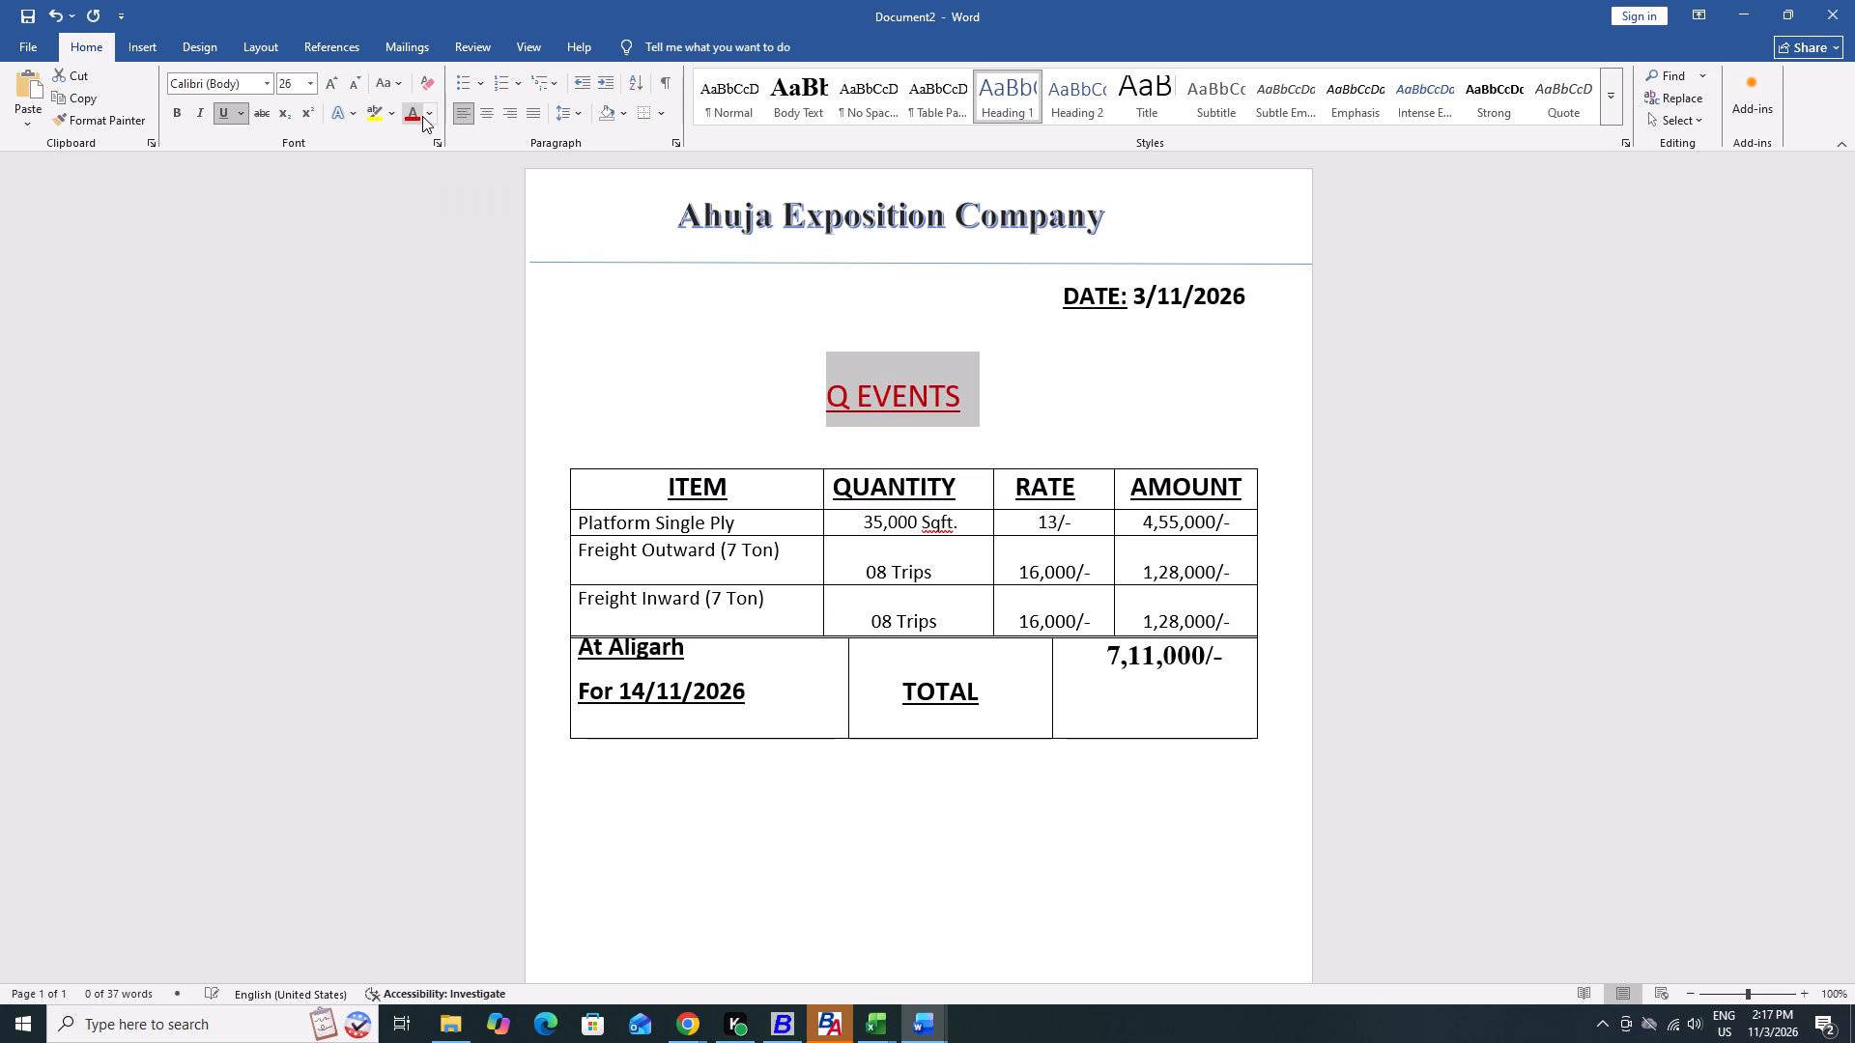
{"action": "left_click", "coordinate": [422, 116]}
{"action": "left_click", "coordinate": [426, 115]}
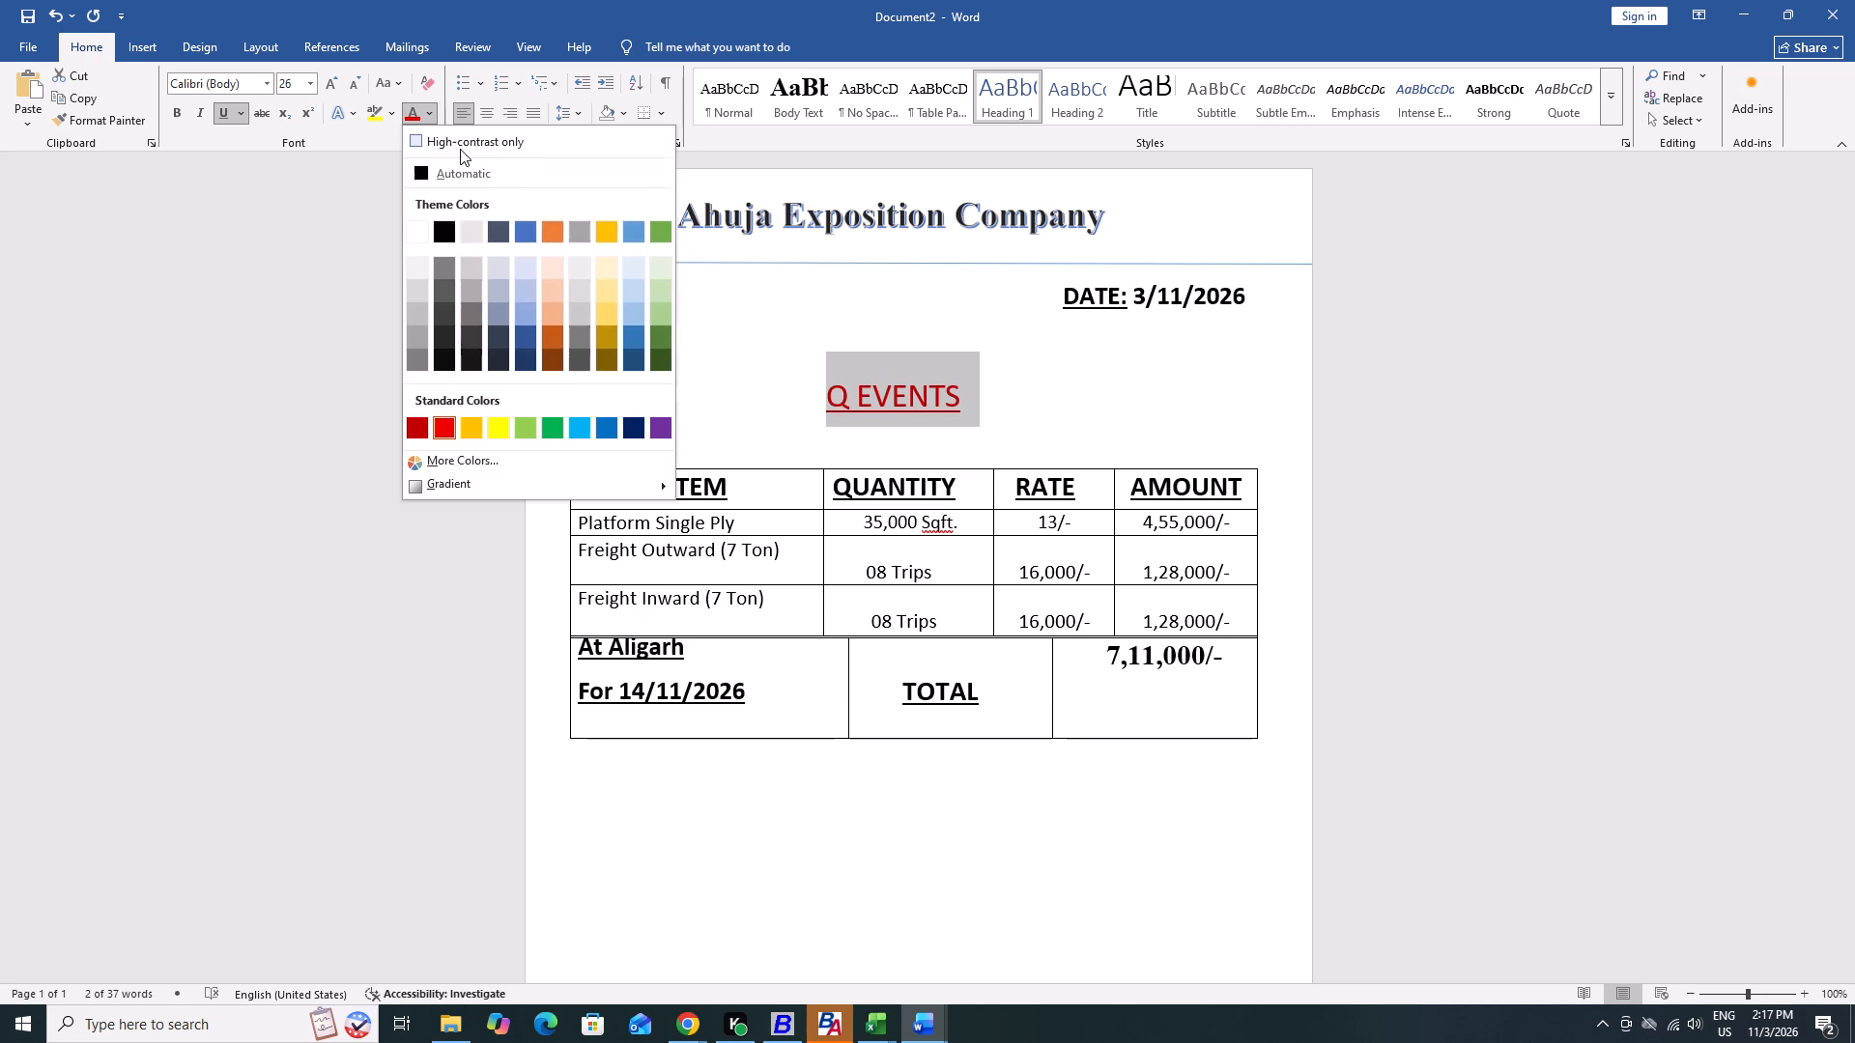
{"action": "left_click", "coordinate": [438, 231]}
{"action": "left_click", "coordinate": [352, 271]}
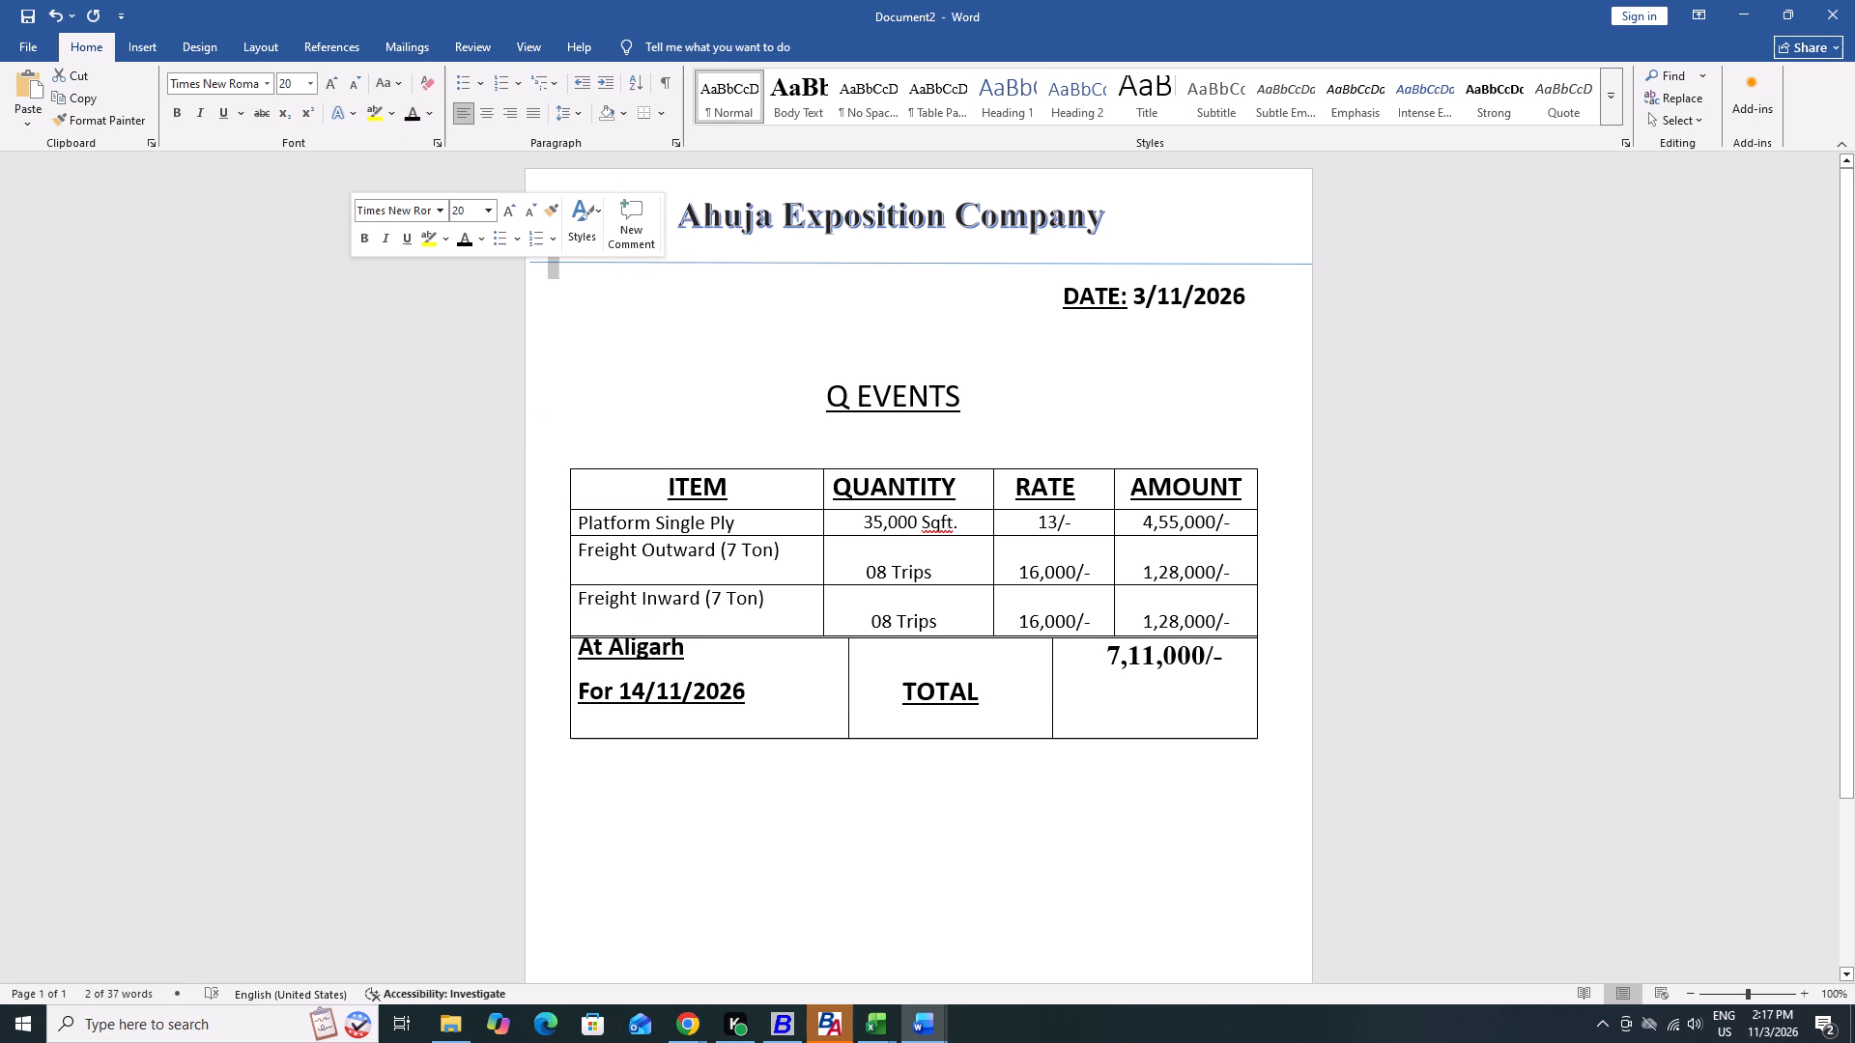
Make the Q EVENTS heading in the new document bold.
{"action": "key", "text": "alt+Tab"}
{"action": "key", "text": "alt+Tab"}
{"action": "key", "text": "Left"}
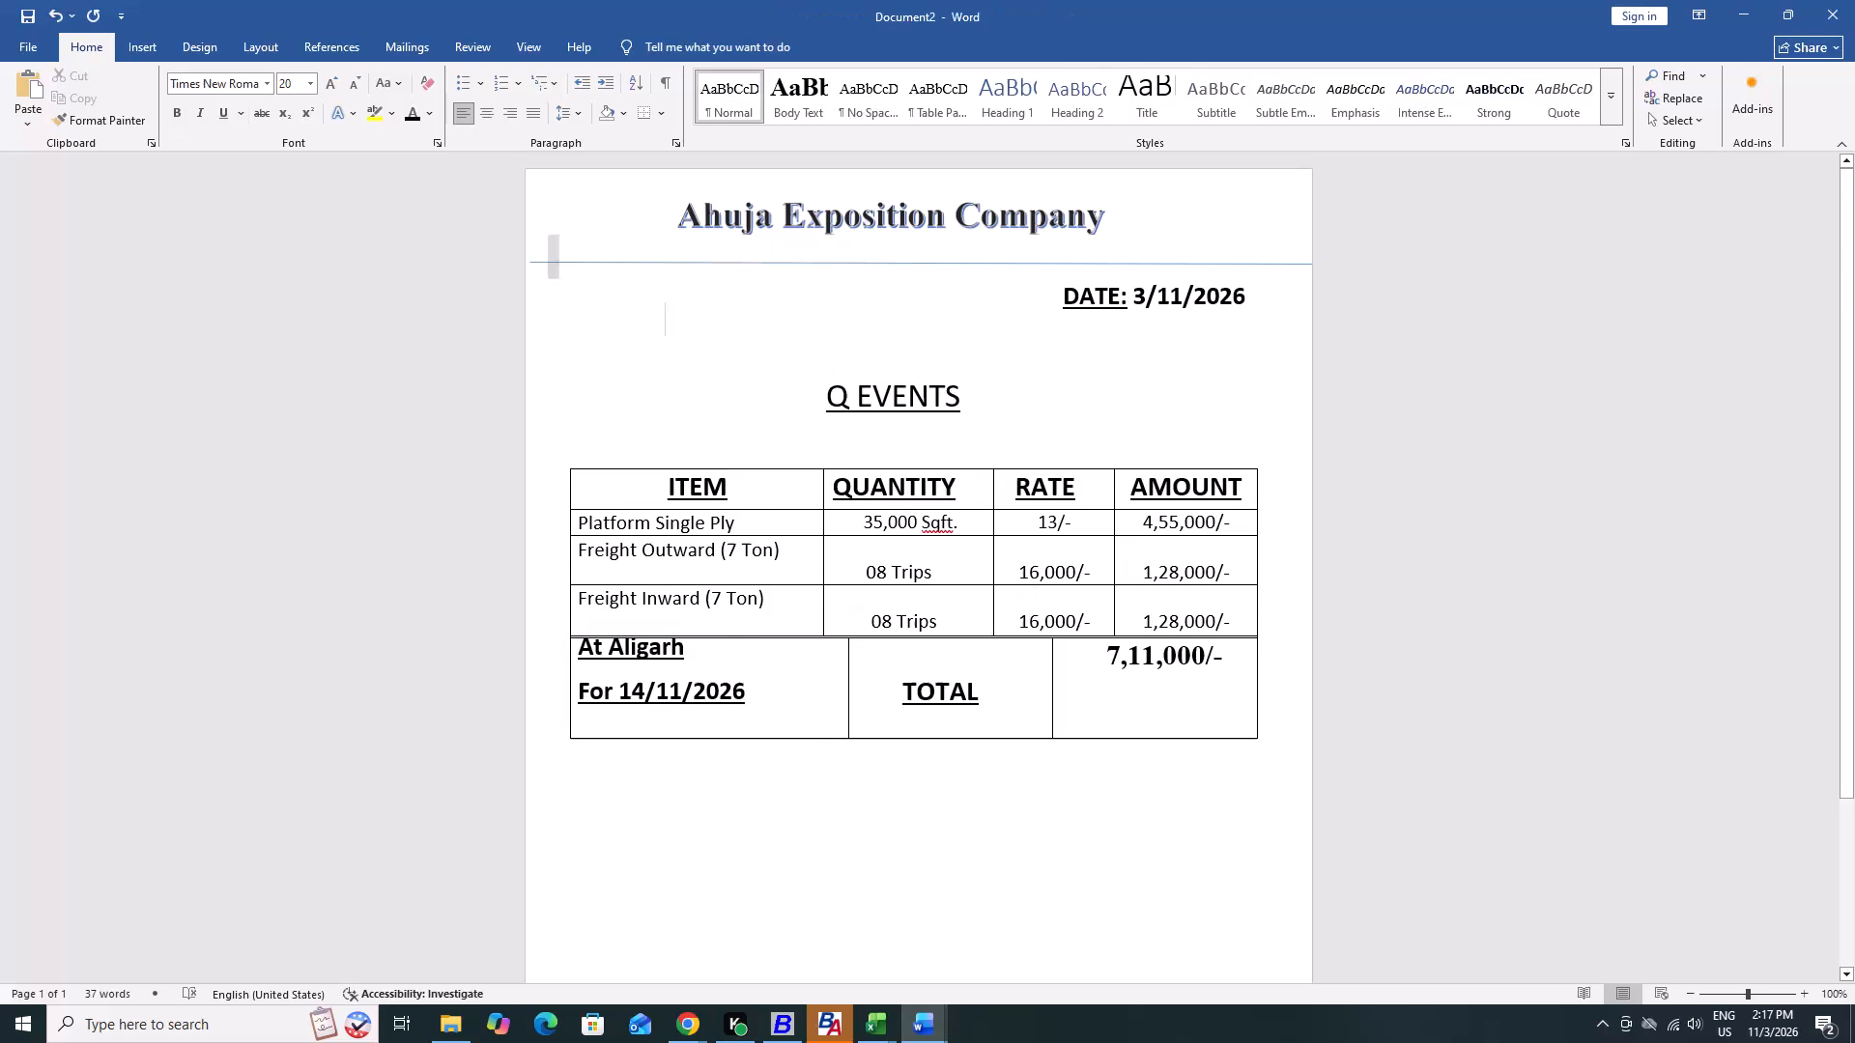
{"action": "key", "text": "Left"}
{"action": "key", "text": "Right"}
{"action": "key", "text": "Down"}
{"action": "key", "text": "Down"}
{"action": "key", "text": "Down"}
{"action": "key", "text": "Down"}
{"action": "key", "text": "Down"}
{"action": "key", "text": "Up"}
{"action": "key", "text": "Up"}
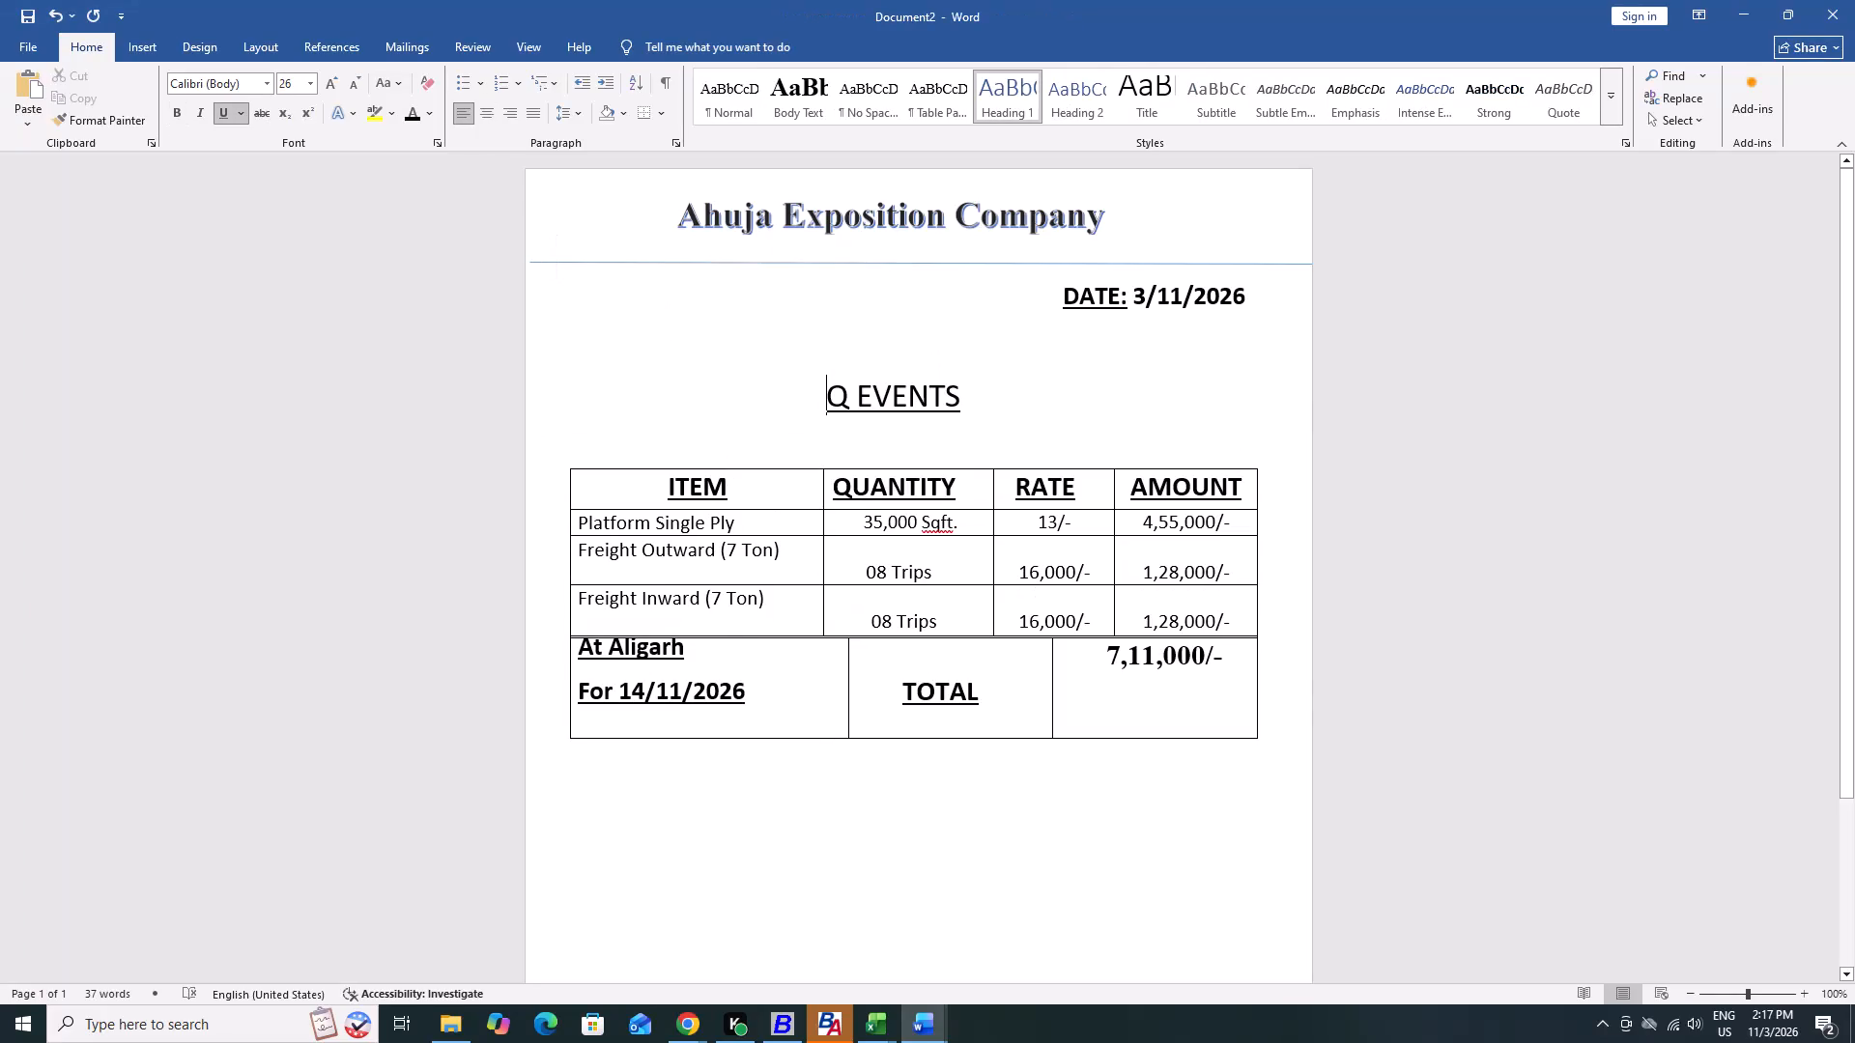
{"action": "key", "text": "ctrl+shift+Right"}
{"action": "key", "text": "ctrl+shift+Right"}
{"action": "key", "text": "ctrl+shift+Right"}
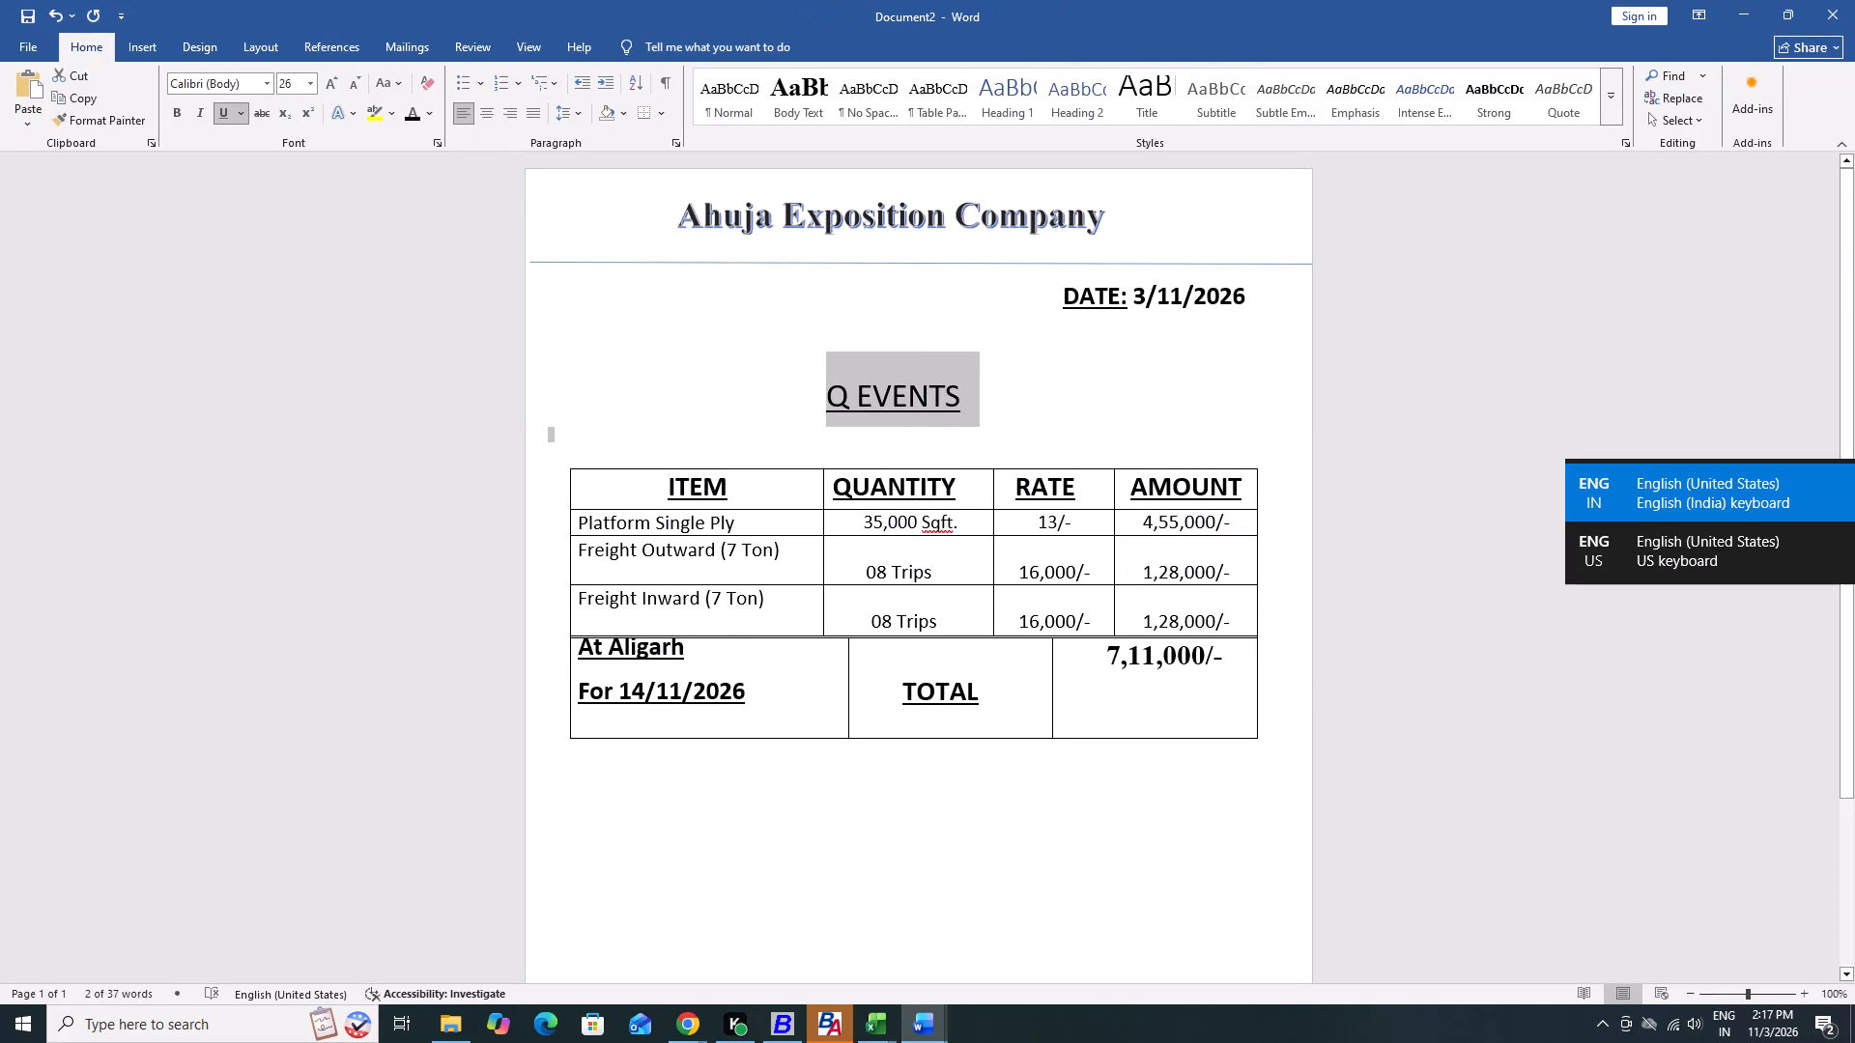
{"action": "key", "text": "ctrl+b"}
Delete the text Platform Single Ply from the first item cell of the new document's table.
{"action": "key", "text": "Down"}
{"action": "key", "text": "Down"}
{"action": "key", "text": "Down"}
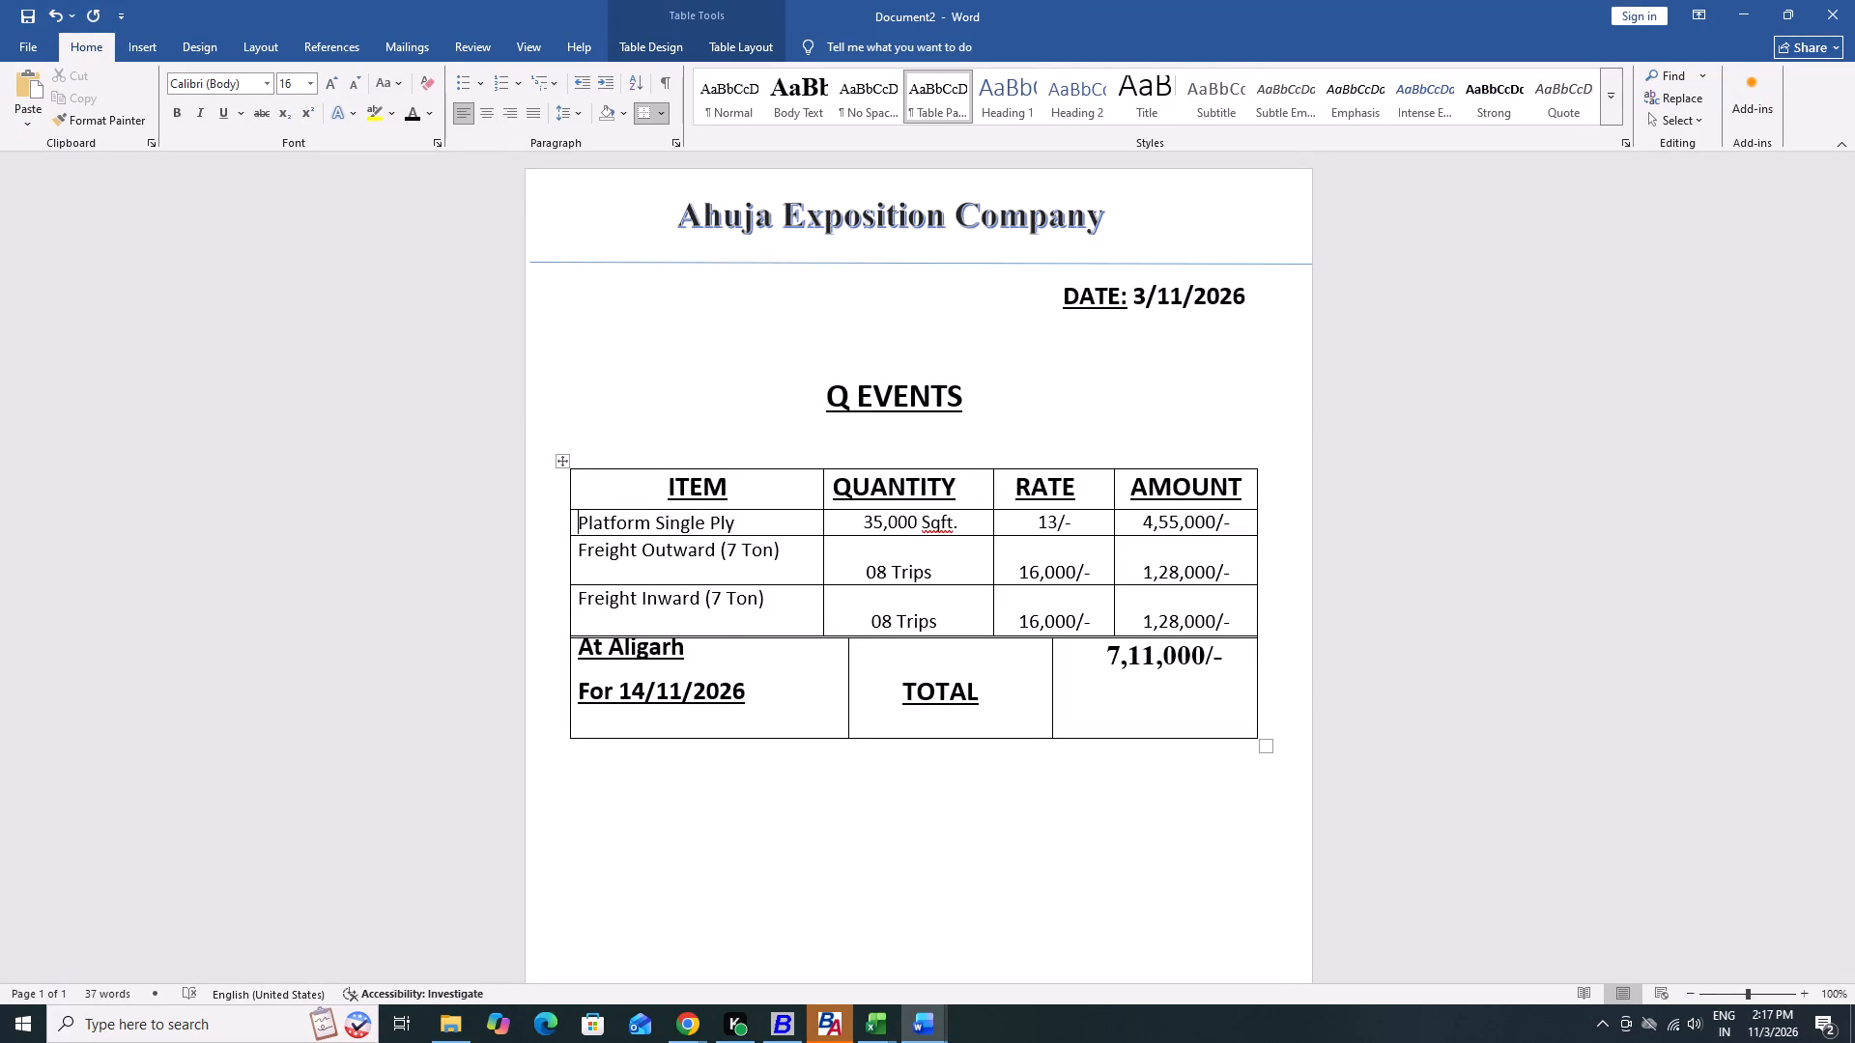
{"action": "key", "text": "ctrl+shift+Right"}
{"action": "key", "text": "ctrl+shift+Right"}
{"action": "key", "text": "ctrl+shift+Right"}
{"action": "key", "text": "BackSpace"}
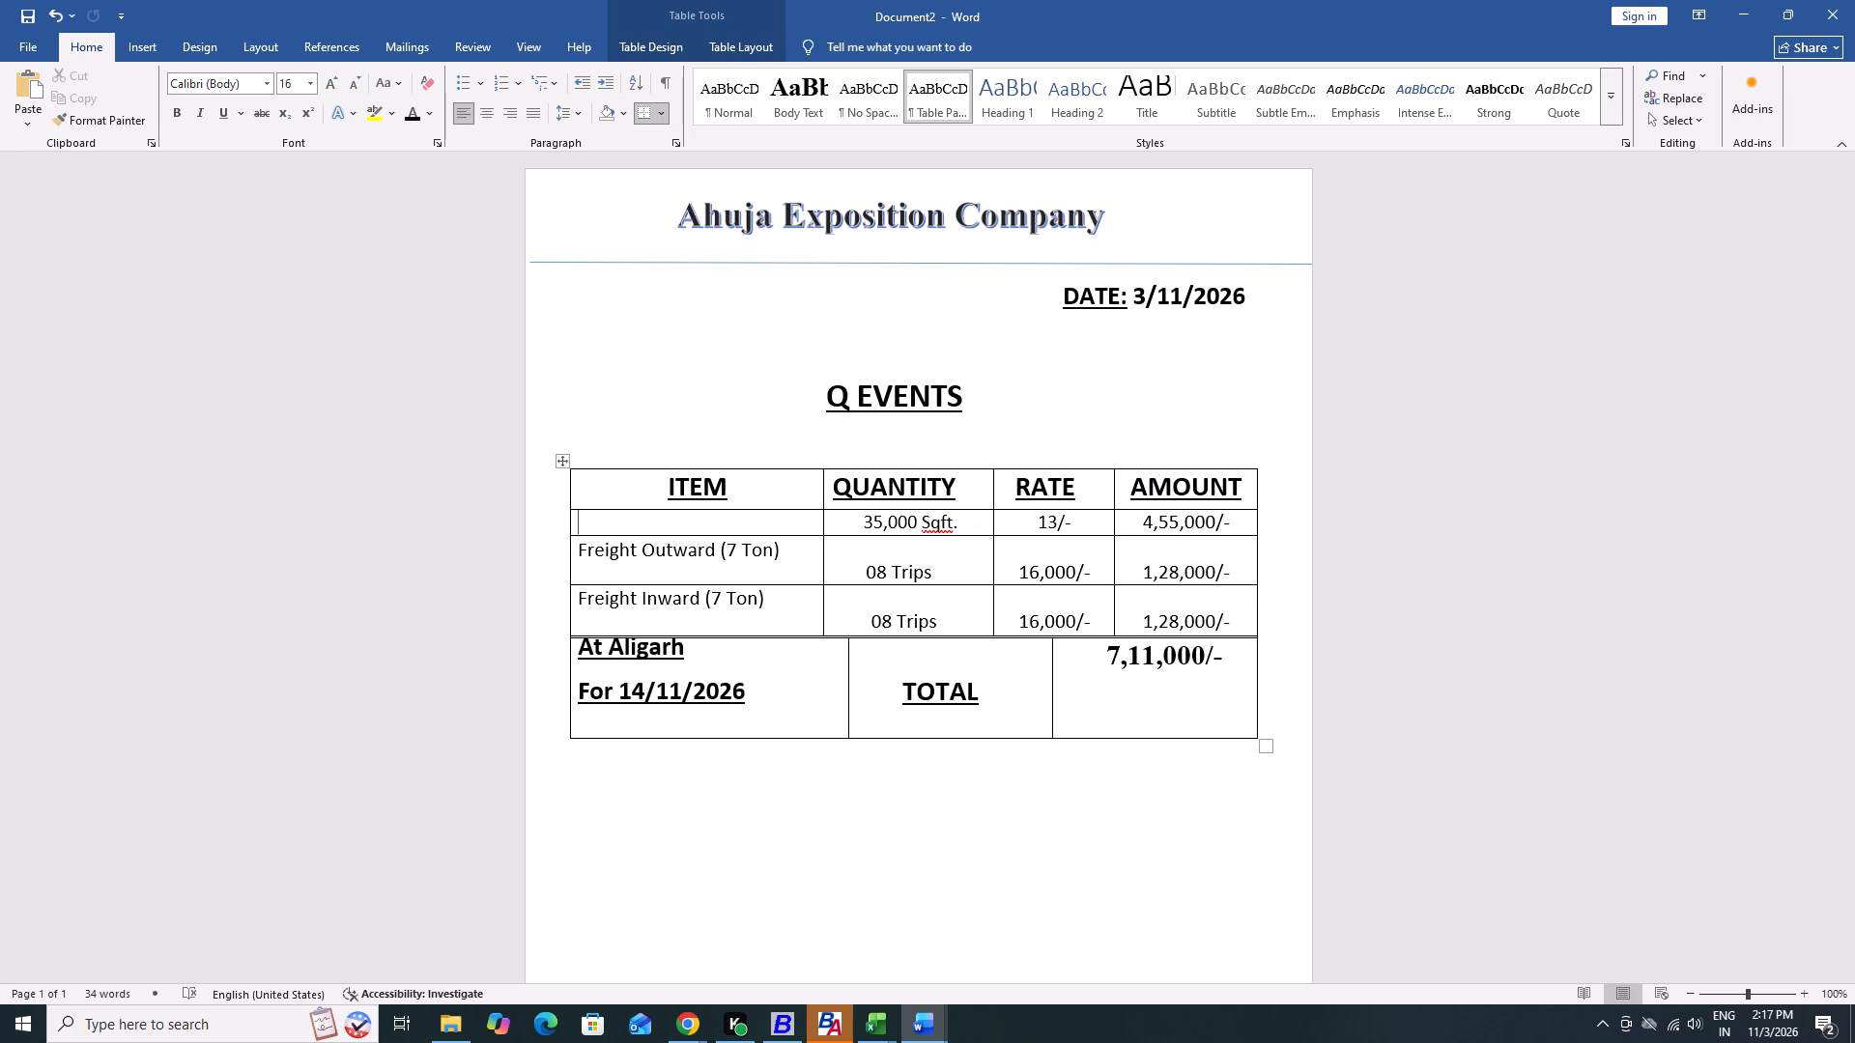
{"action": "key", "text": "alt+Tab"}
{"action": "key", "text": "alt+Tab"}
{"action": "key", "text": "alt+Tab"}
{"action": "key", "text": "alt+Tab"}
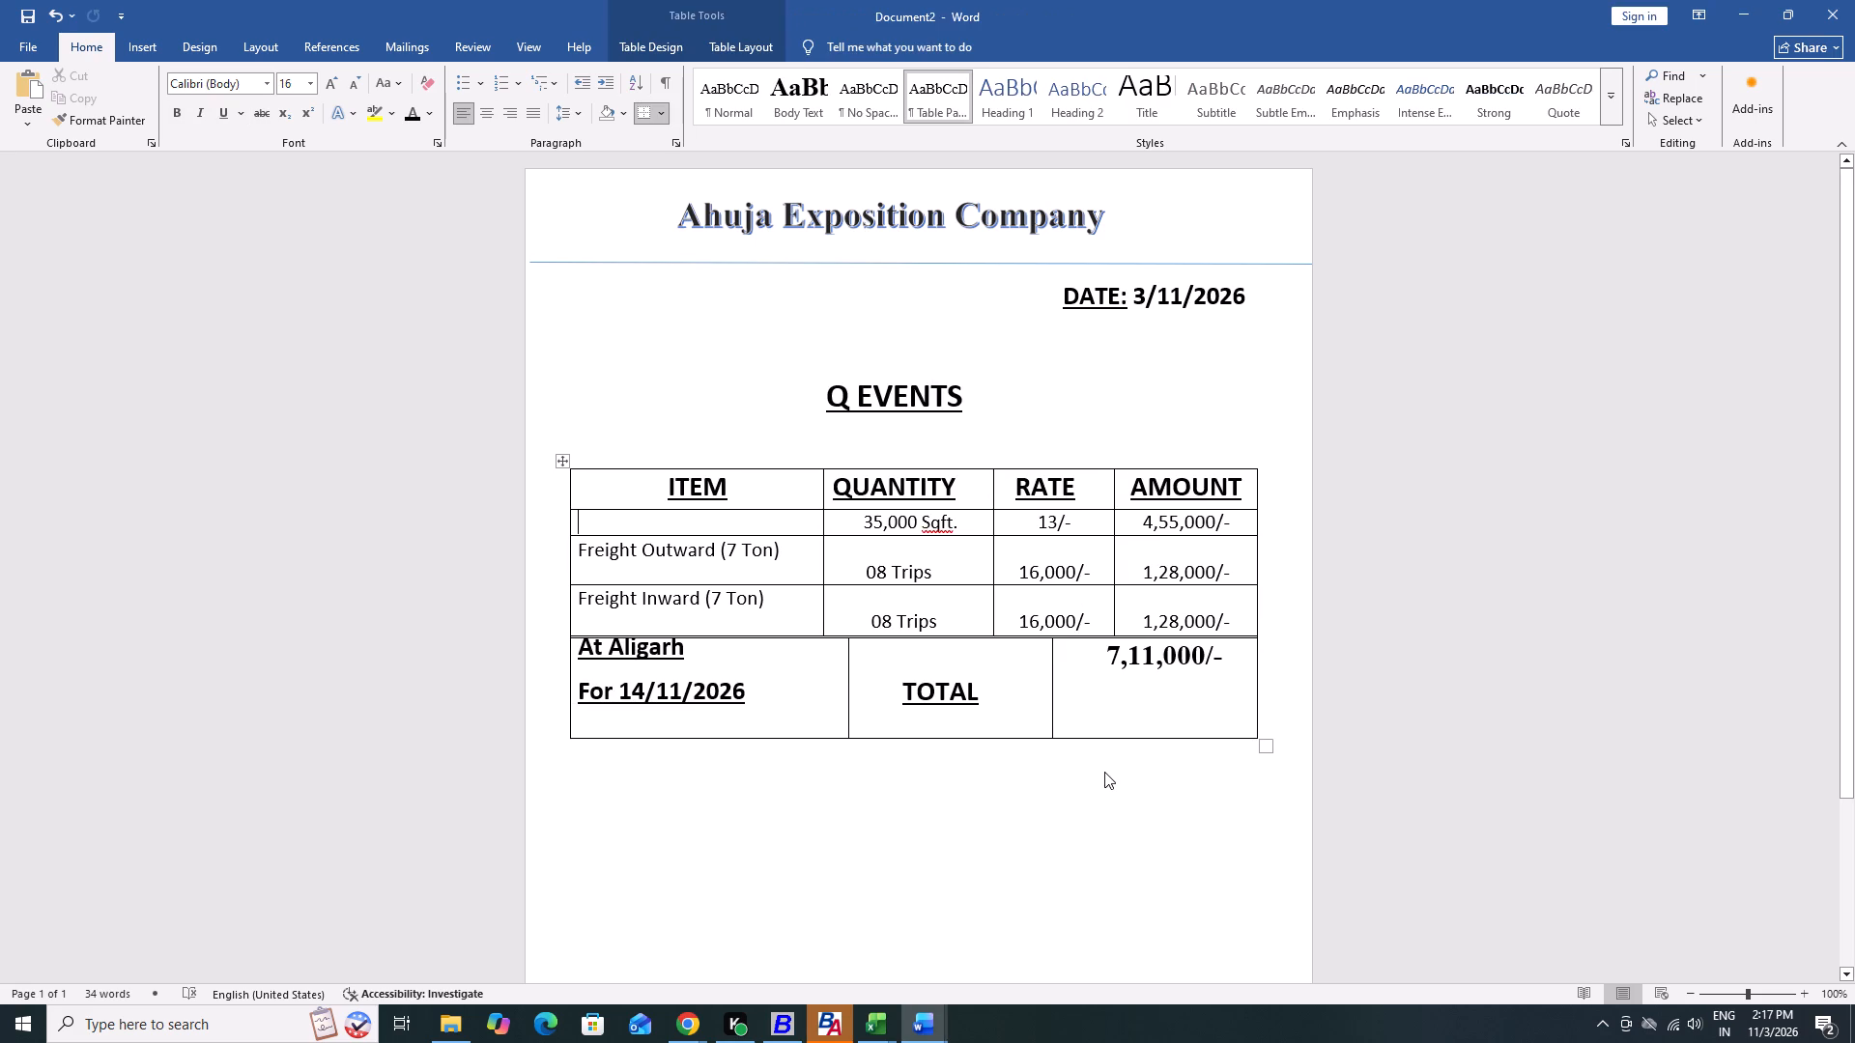
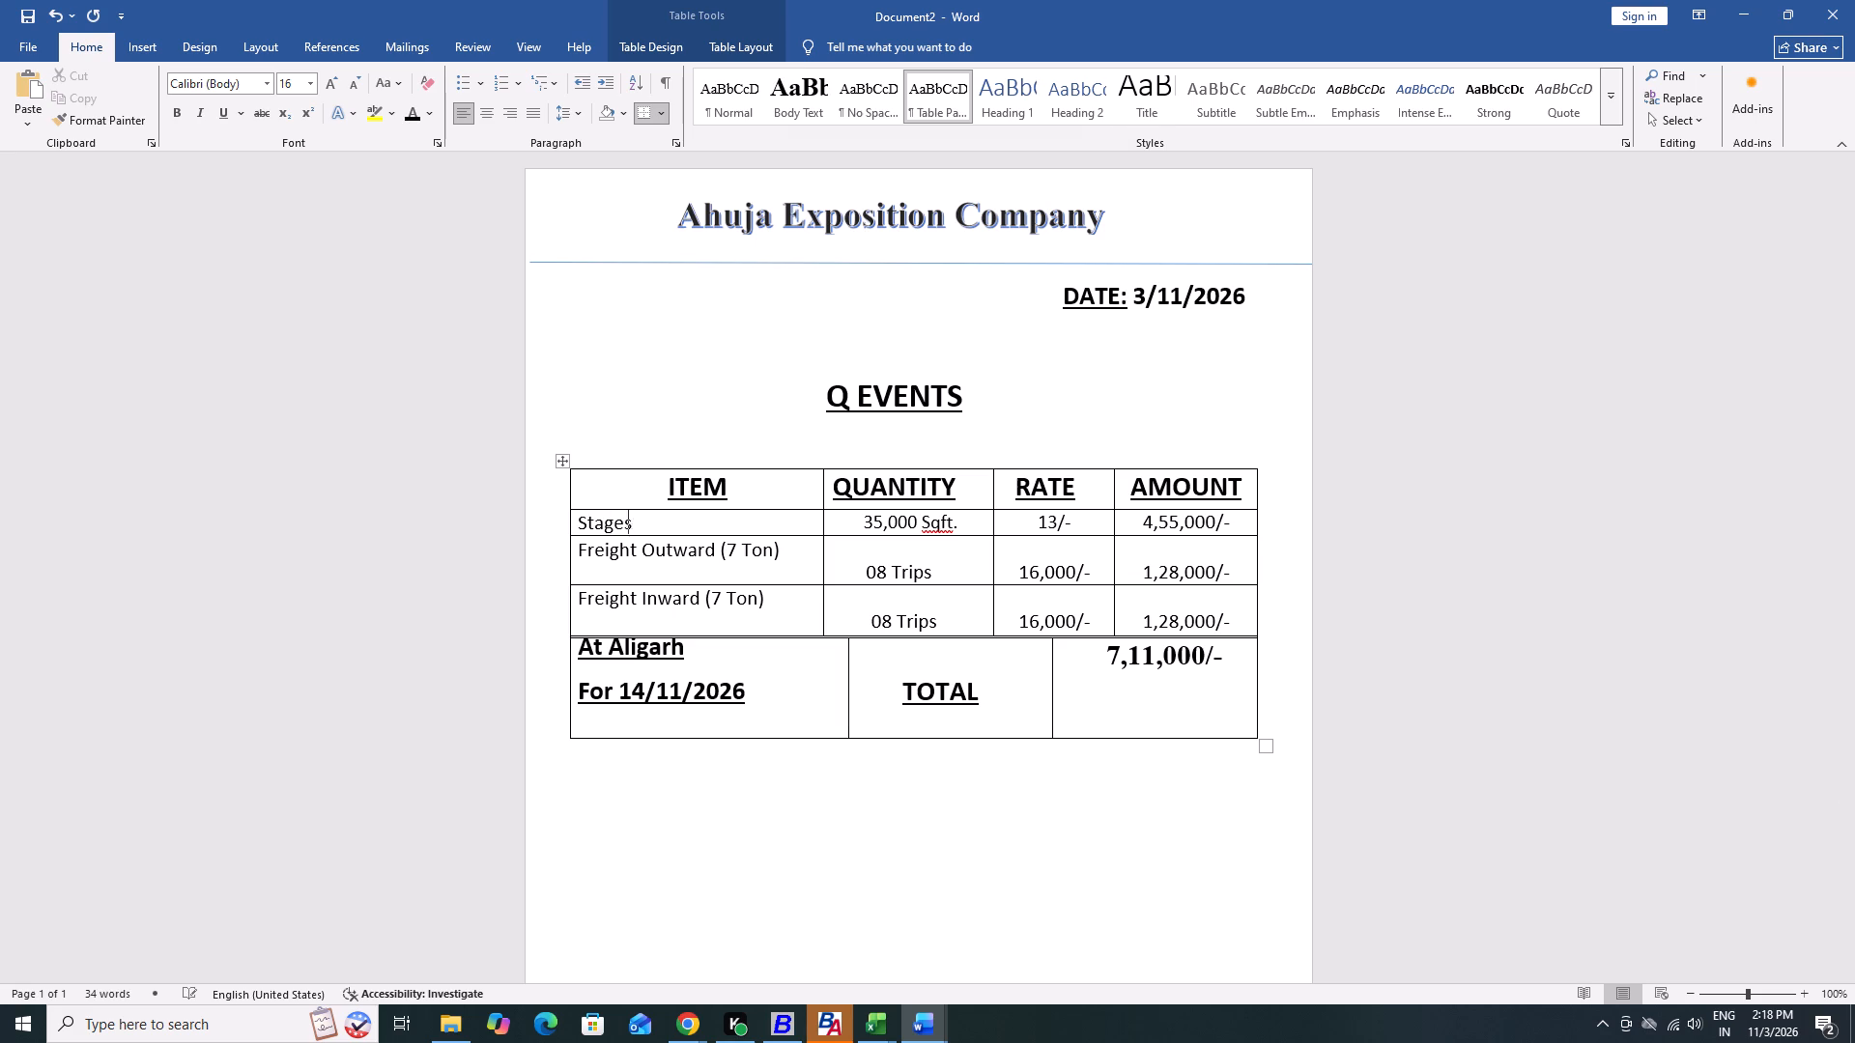
Add the height (4') in brackets after Stages in the first item cell, with extra spacing before the bracket.
{"action": "key", "text": "space"}
{"action": "key", "text": "4"}
{"action": "type", "text": "')"}
{"action": "key", "text": "Left"}
{"action": "key", "text": "Left"}
{"action": "key", "text": "Left"}
{"action": "key", "text": "Left"}
{"action": "key", "text": "Right"}
{"action": "key", "text": "shift+parenleft"}
{"action": "key", "text": "Left"}
{"action": "key", "text": "space"}
Set the quantity of the Stages (4') row to 2,880, keeping the Sqft. unit.
{"action": "key", "text": "Down"}
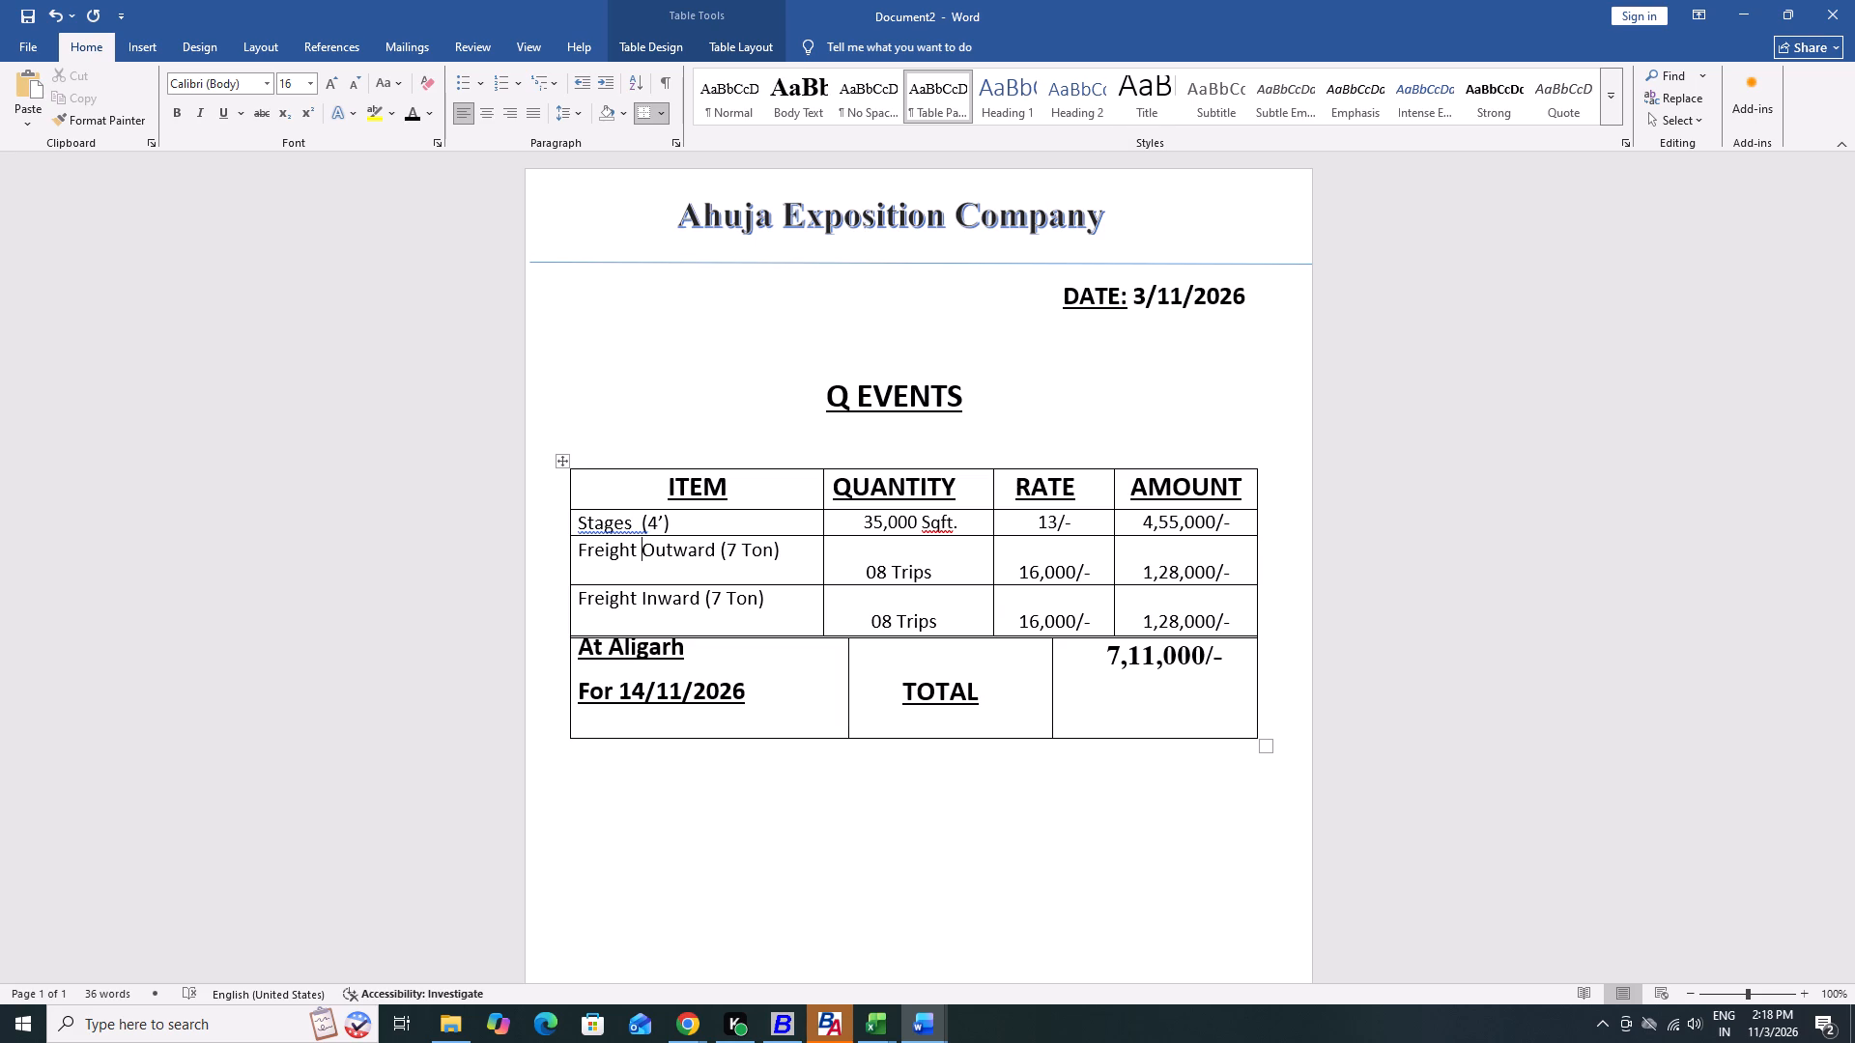
{"action": "key", "text": "Right"}
{"action": "key", "text": "Right"}
{"action": "key", "text": "Right"}
{"action": "key", "text": "Right"}
{"action": "key", "text": "Right"}
{"action": "key", "text": "Up"}
{"action": "key", "text": "Right"}
{"action": "key", "text": "Right"}
{"action": "key", "text": "Right"}
{"action": "key", "text": "Right"}
{"action": "key", "text": "Right"}
{"action": "key", "text": "Right"}
{"action": "key", "text": "Right"}
{"action": "key", "text": "Right"}
{"action": "key", "text": "Right"}
{"action": "key", "text": "Right"}
{"action": "key", "text": "ctrl+shift+Right"}
{"action": "key", "text": "ctrl+shift+Right"}
{"action": "key", "text": "ctrl+shift+Right"}
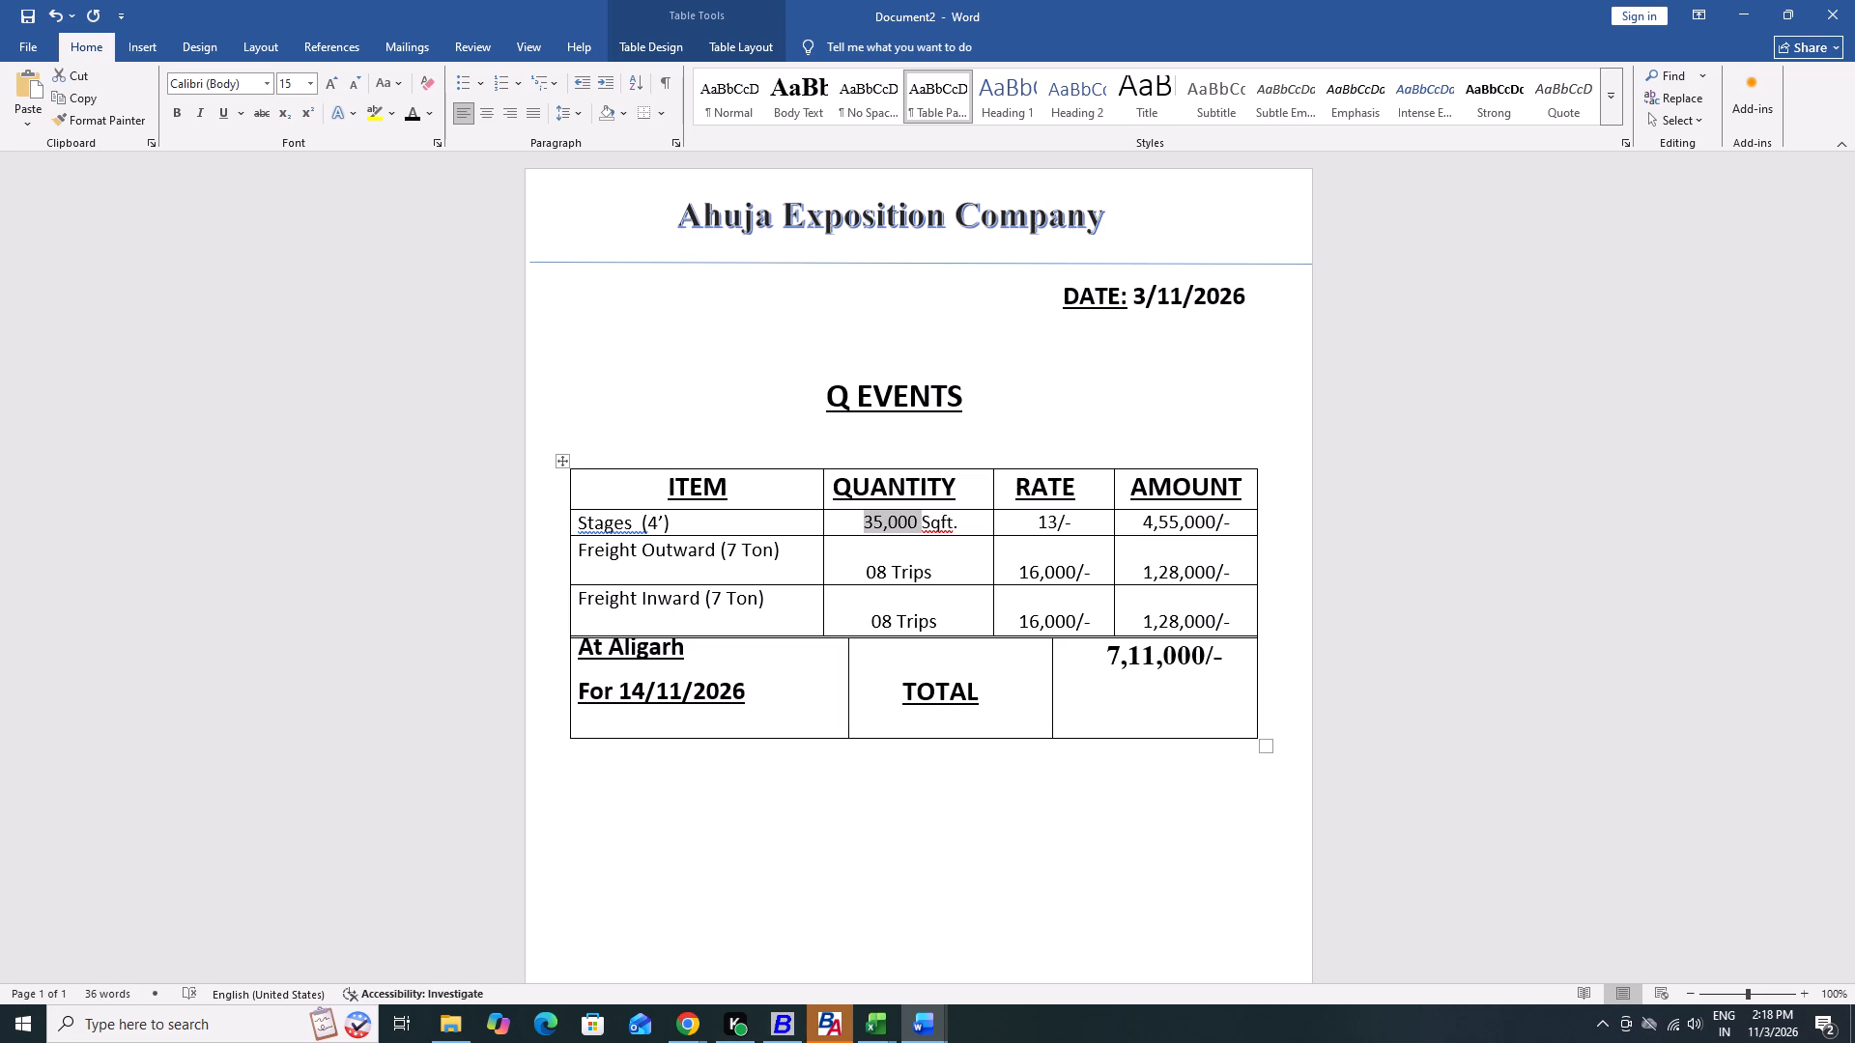
{"action": "key", "text": "ctrl+shift+Right"}
{"action": "key", "text": "ctrl+shift+Left"}
{"action": "key", "text": "BackSpace"}
{"action": "type", "text": "2,880"}
{"action": "key", "text": "space"}
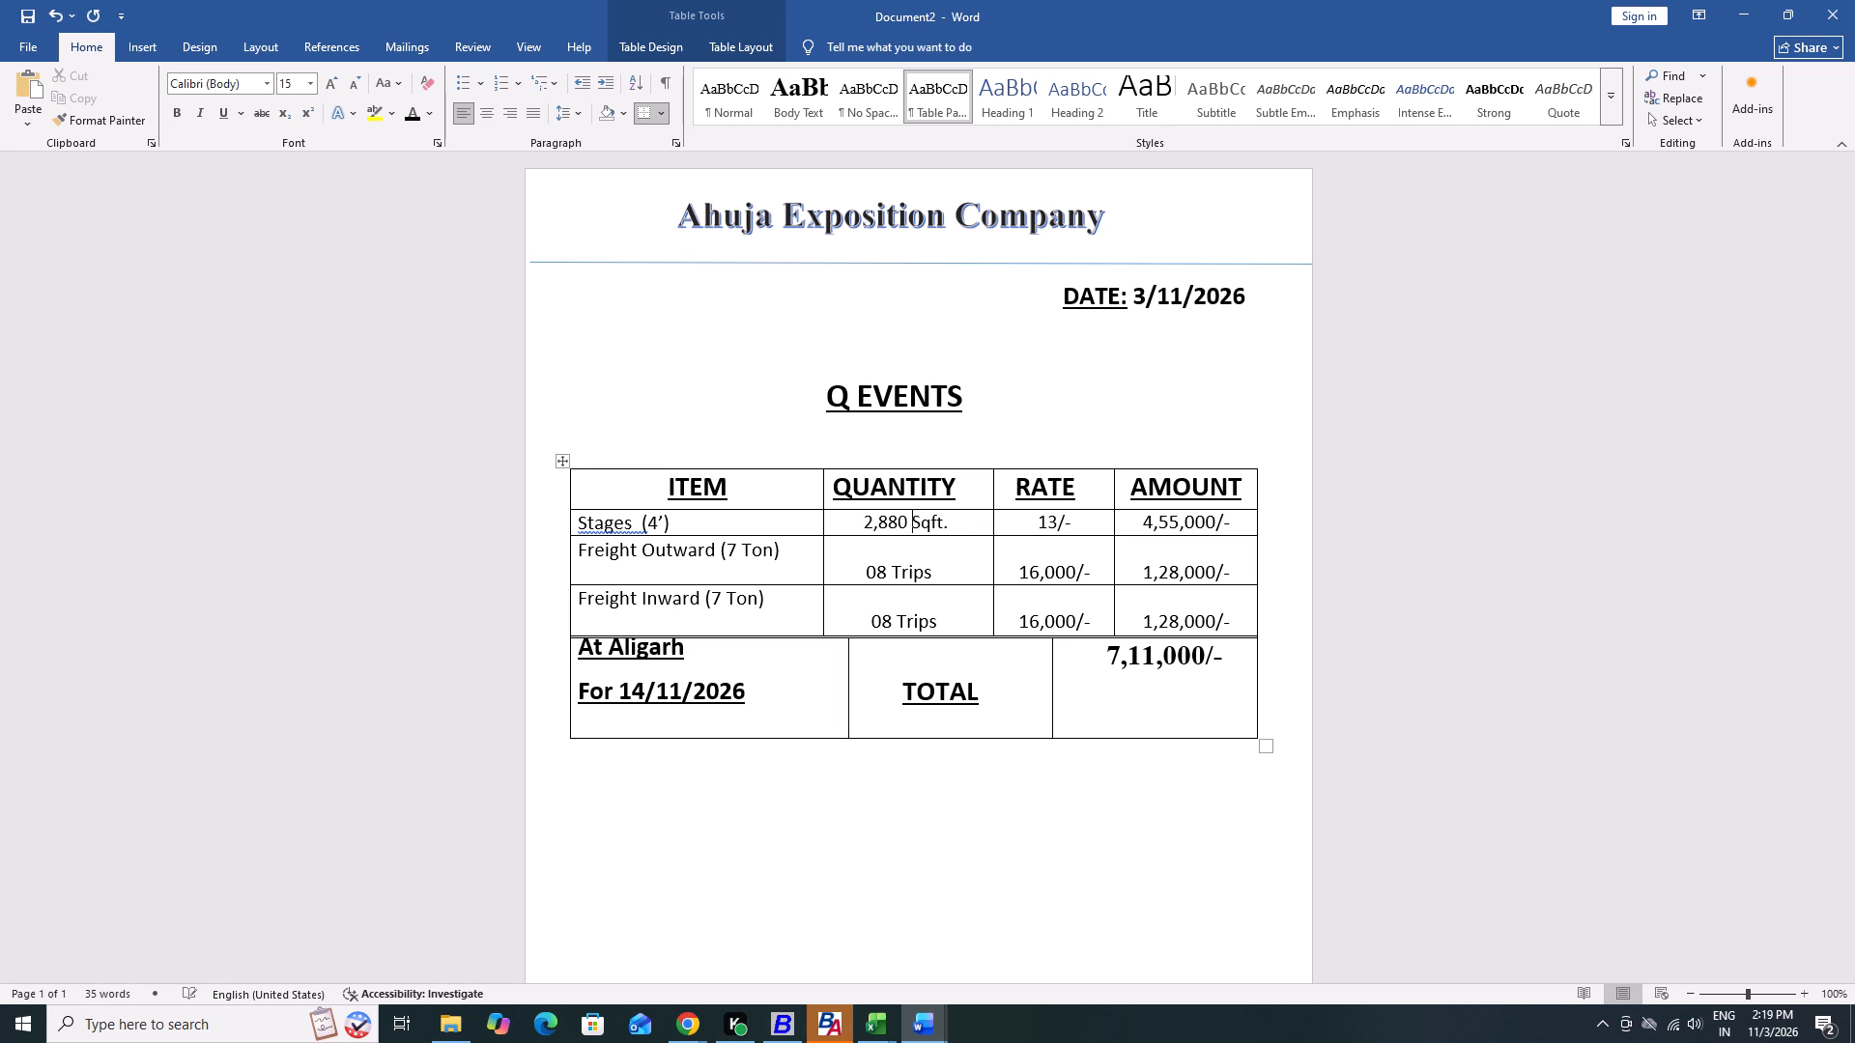
Set the rate of the Stages (4') row to 60/-.
{"action": "key", "text": "Tab"}
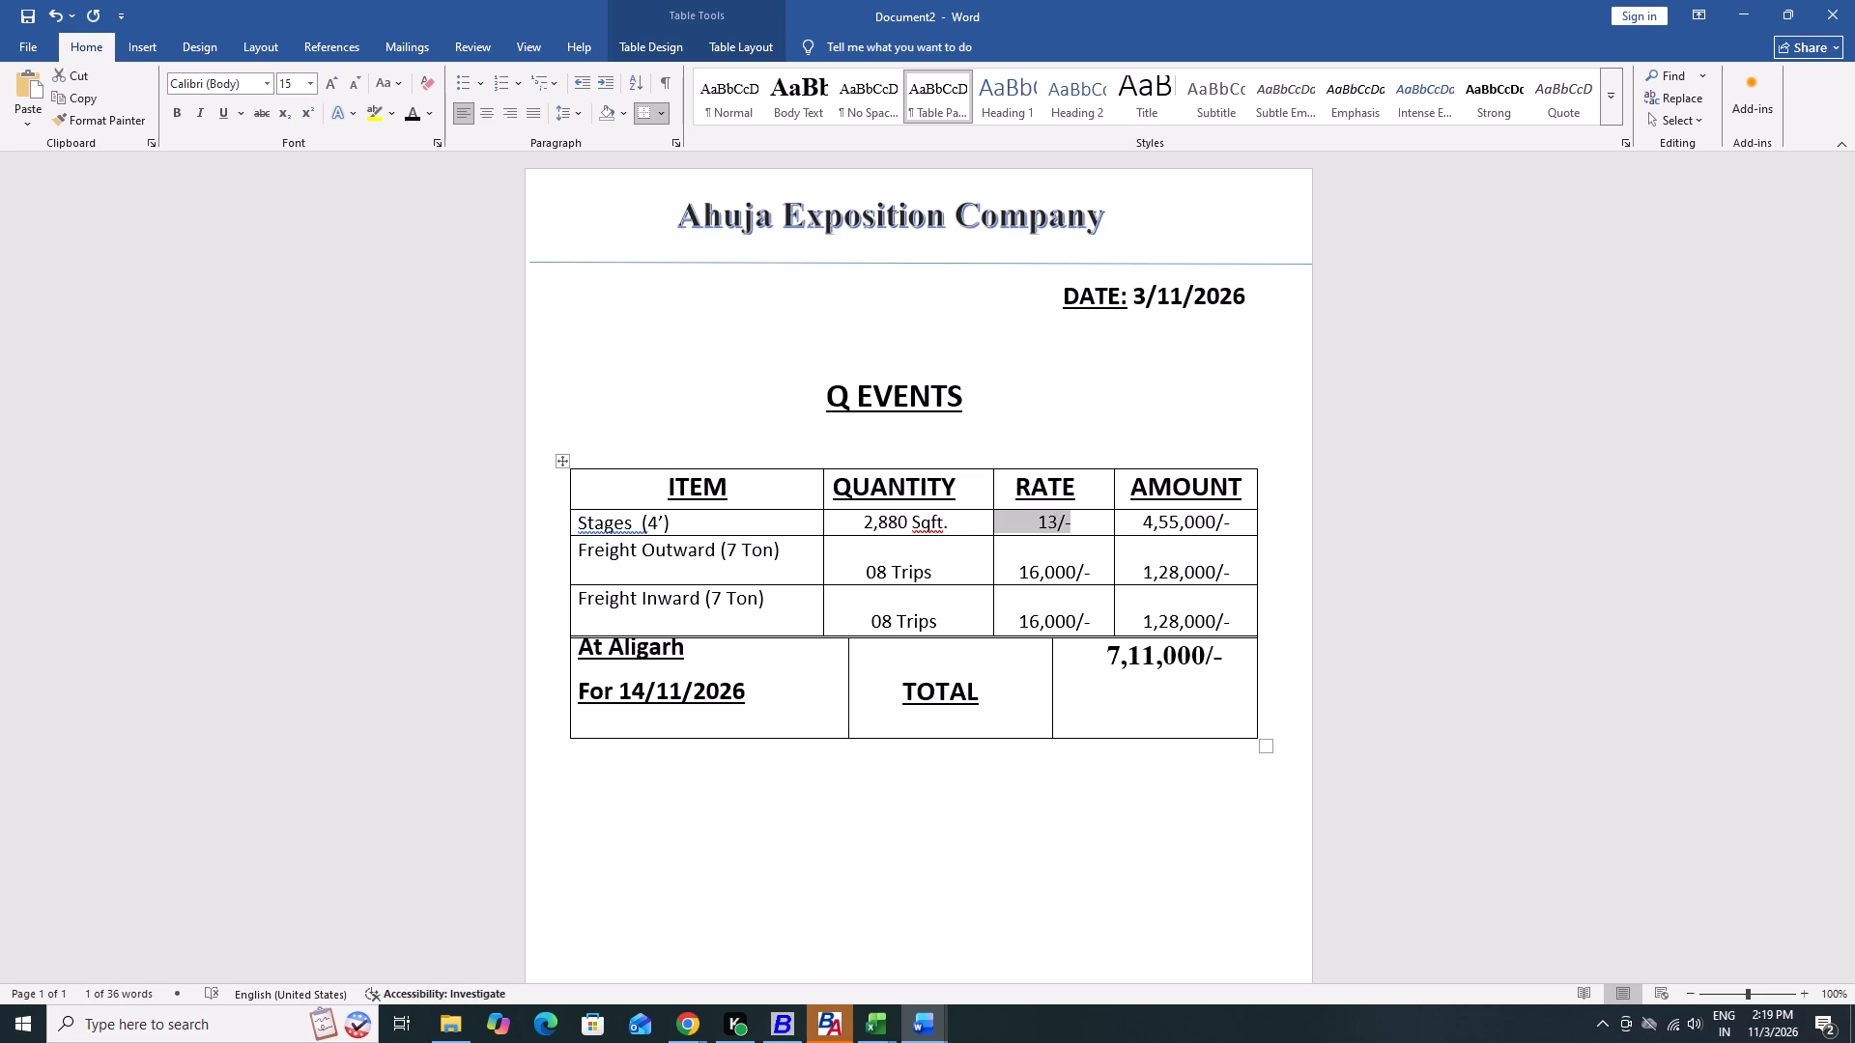
{"action": "key", "text": "Right"}
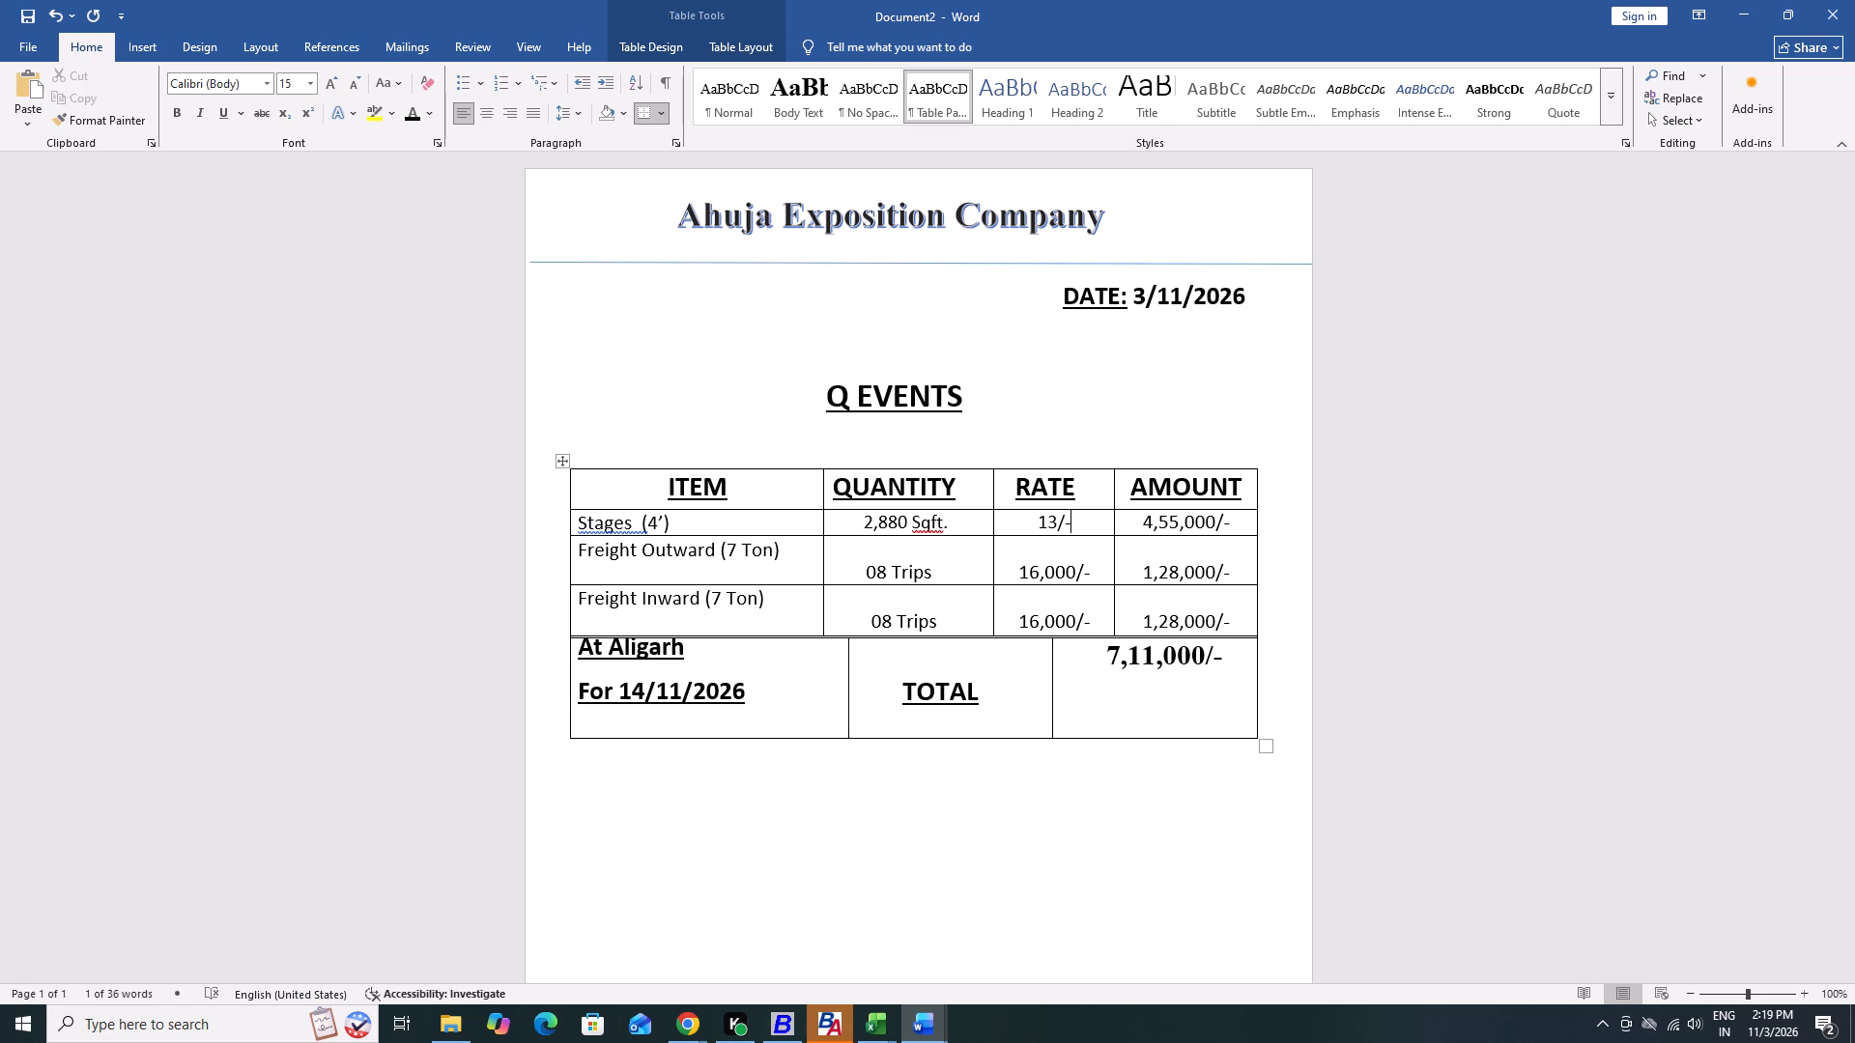
{"action": "key", "text": "Left"}
{"action": "key", "text": "Left"}
{"action": "key", "text": "BackSpace"}
{"action": "key", "text": "BackSpace"}
{"action": "type", "text": "60"}
Set the amount of the Stages (4') row to 1,72,800/-.
{"action": "key", "text": "Tab"}
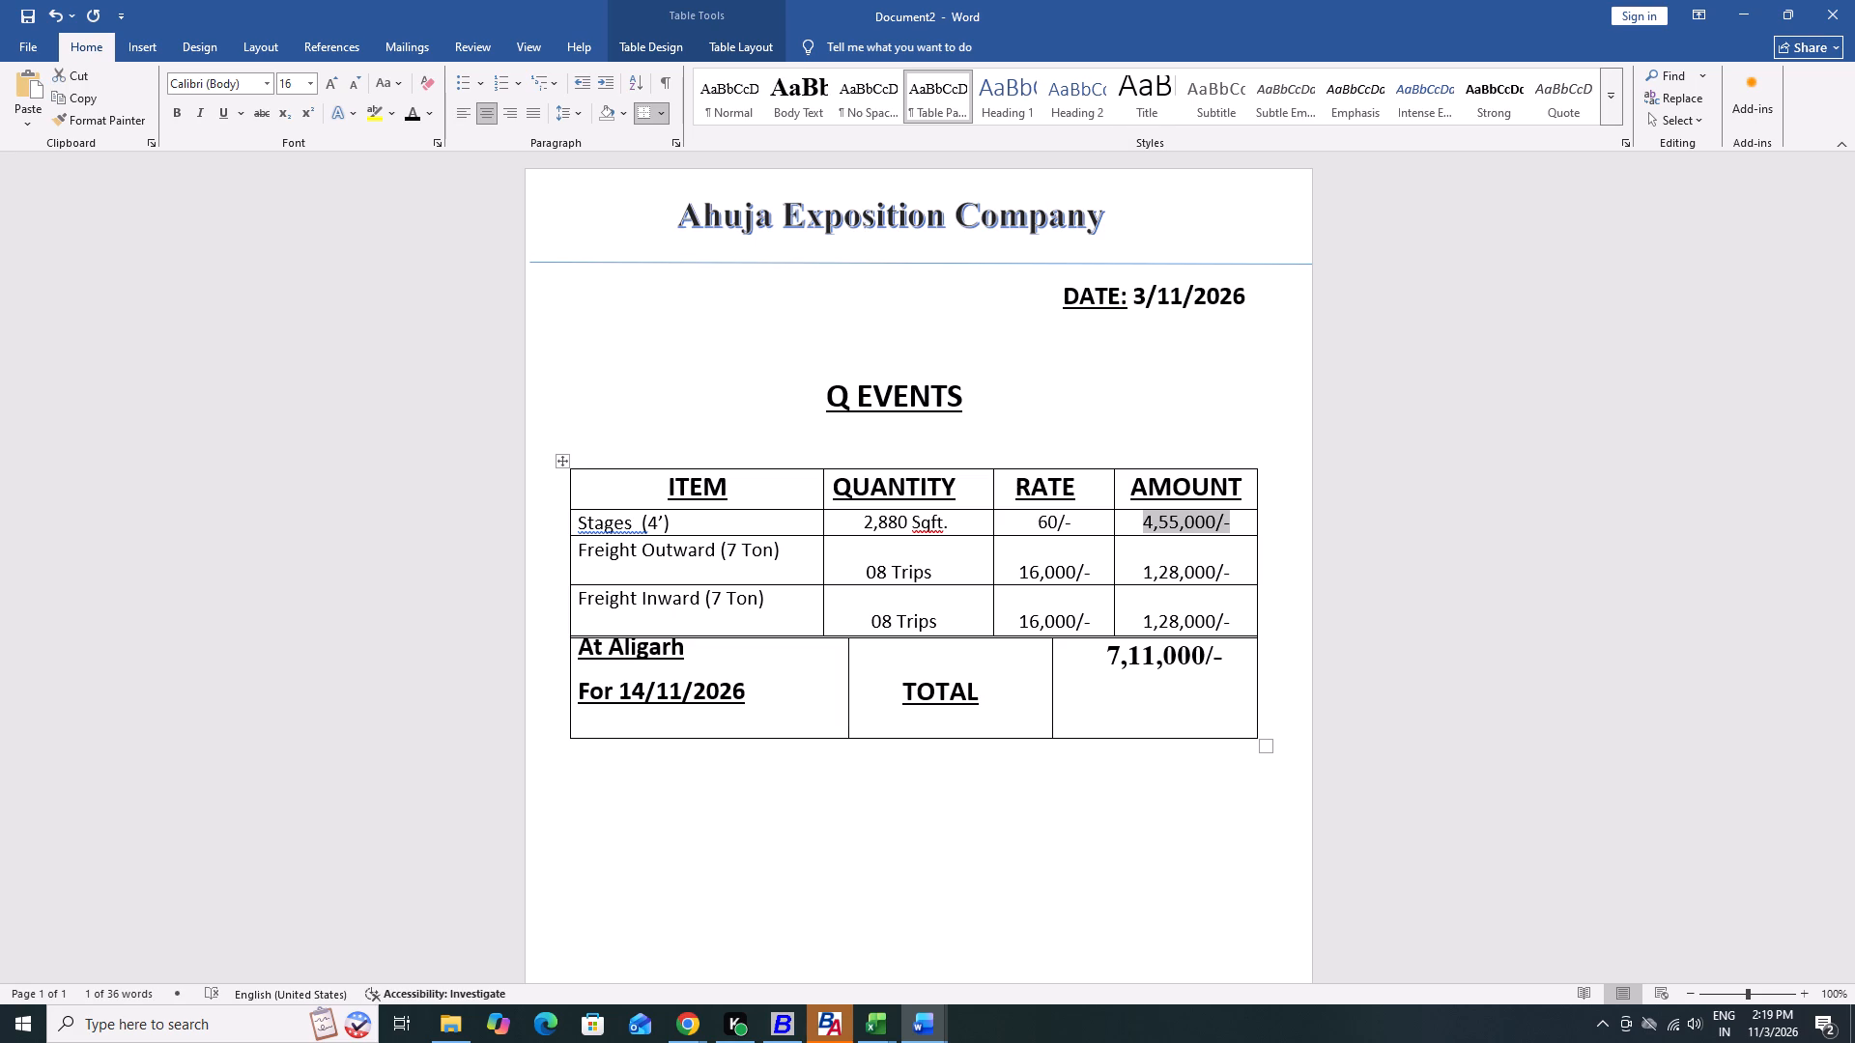
{"action": "key", "text": "Right"}
{"action": "key", "text": "Left"}
{"action": "key", "text": "Left"}
{"action": "key", "text": "Left"}
{"action": "key", "text": "Right"}
{"action": "key", "text": "ctrl+shift+Left"}
{"action": "key", "text": "ctrl+shift+Left"}
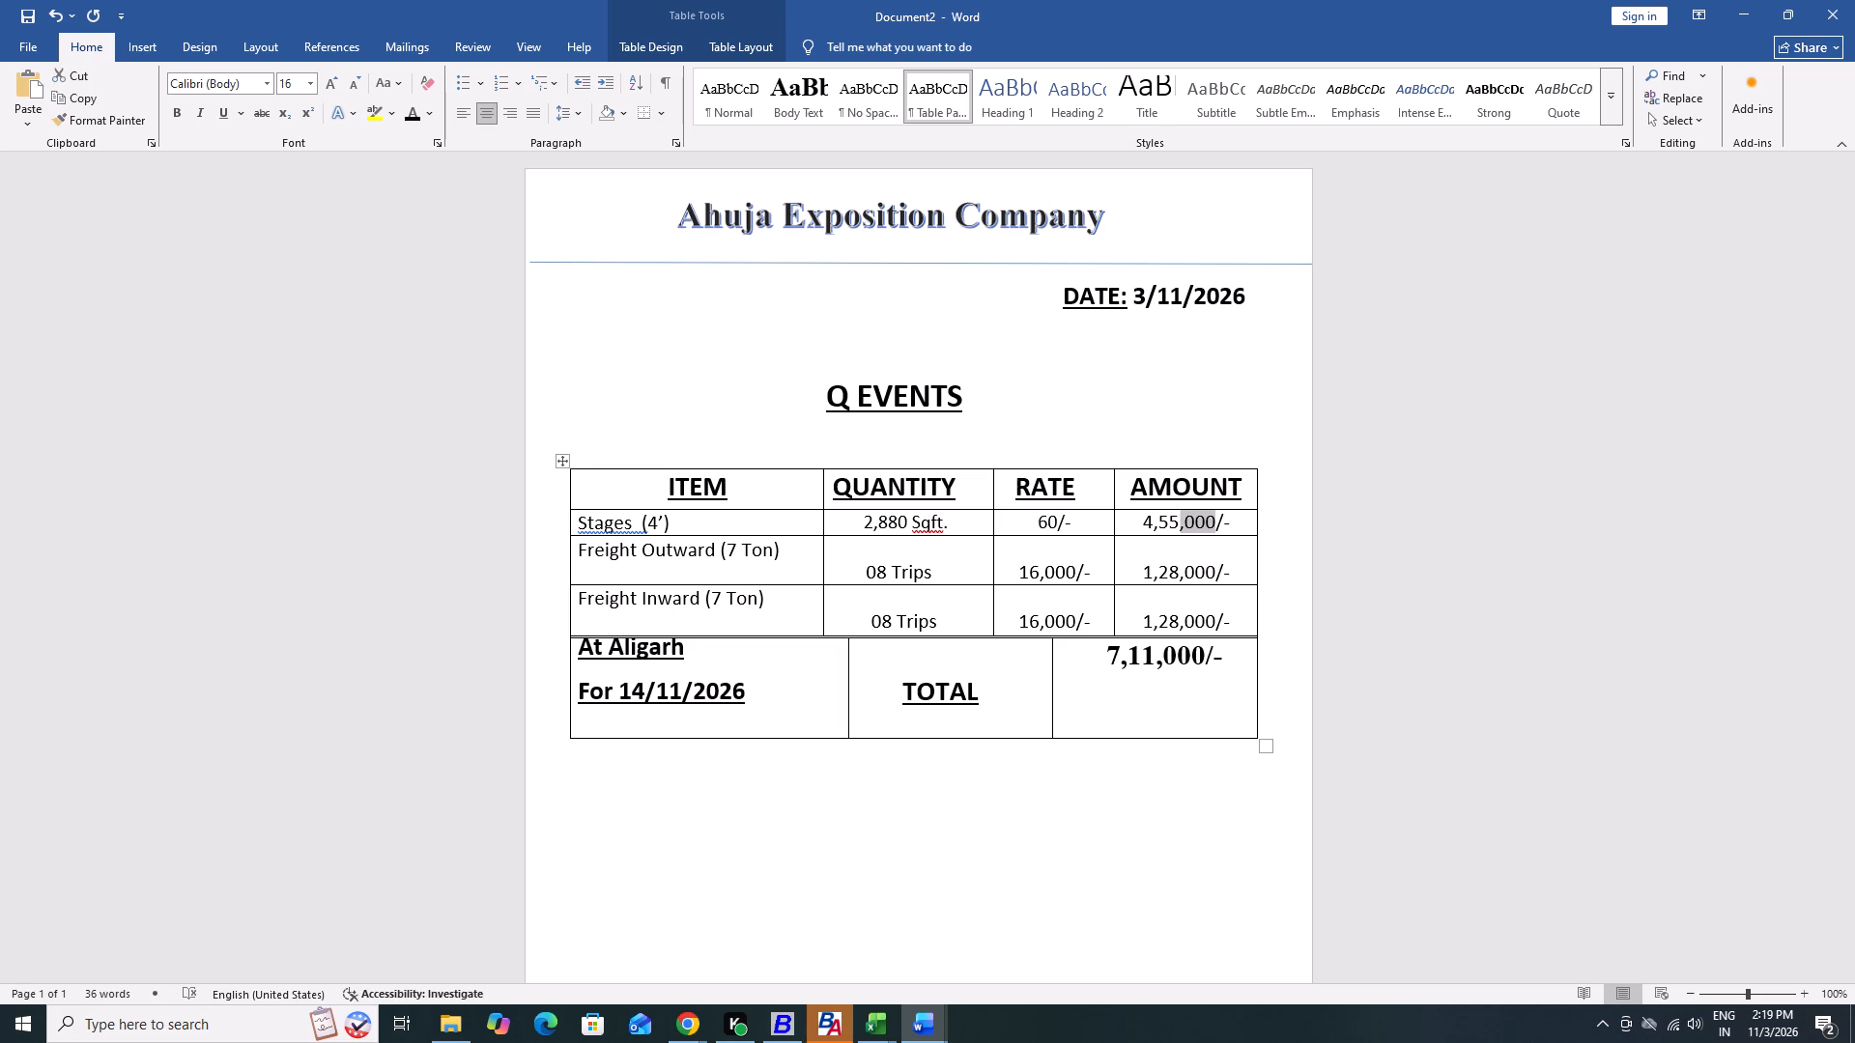
{"action": "key", "text": "ctrl+shift+Left"}
{"action": "key", "text": "ctrl+shift+Left"}
{"action": "key", "text": "ctrl+shift+Left"}
{"action": "key", "text": "BackSpace"}
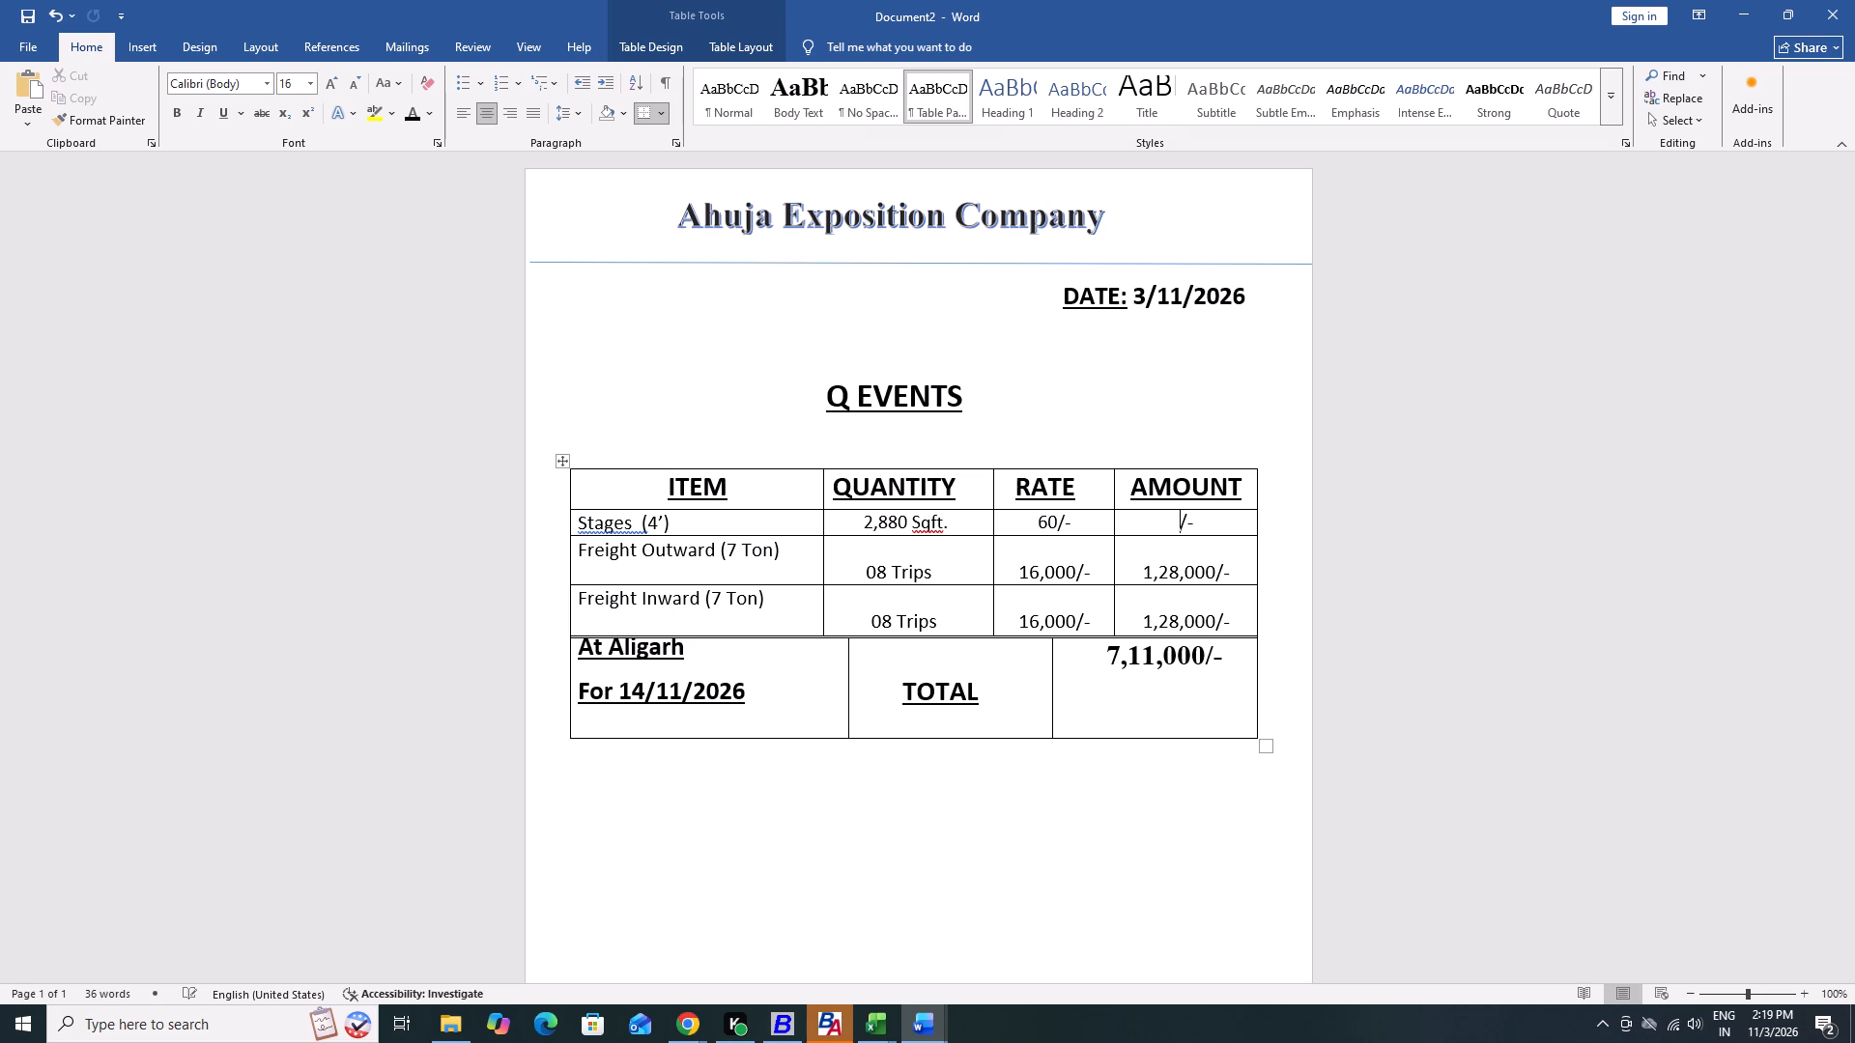
{"action": "type", "text": "1,72,"}
{"action": "type", "text": "800"}
Replace the words Freight Outward in the second item cell with Stages.
{"action": "key", "text": "Down"}
{"action": "key", "text": "Left"}
{"action": "key", "text": "Left"}
{"action": "key", "text": "Left"}
{"action": "key", "text": "Left"}
{"action": "key", "text": "Left"}
{"action": "key", "text": "Left"}
{"action": "key", "text": "Down"}
{"action": "key", "text": "Left"}
{"action": "key", "text": "Up"}
{"action": "key", "text": "Left"}
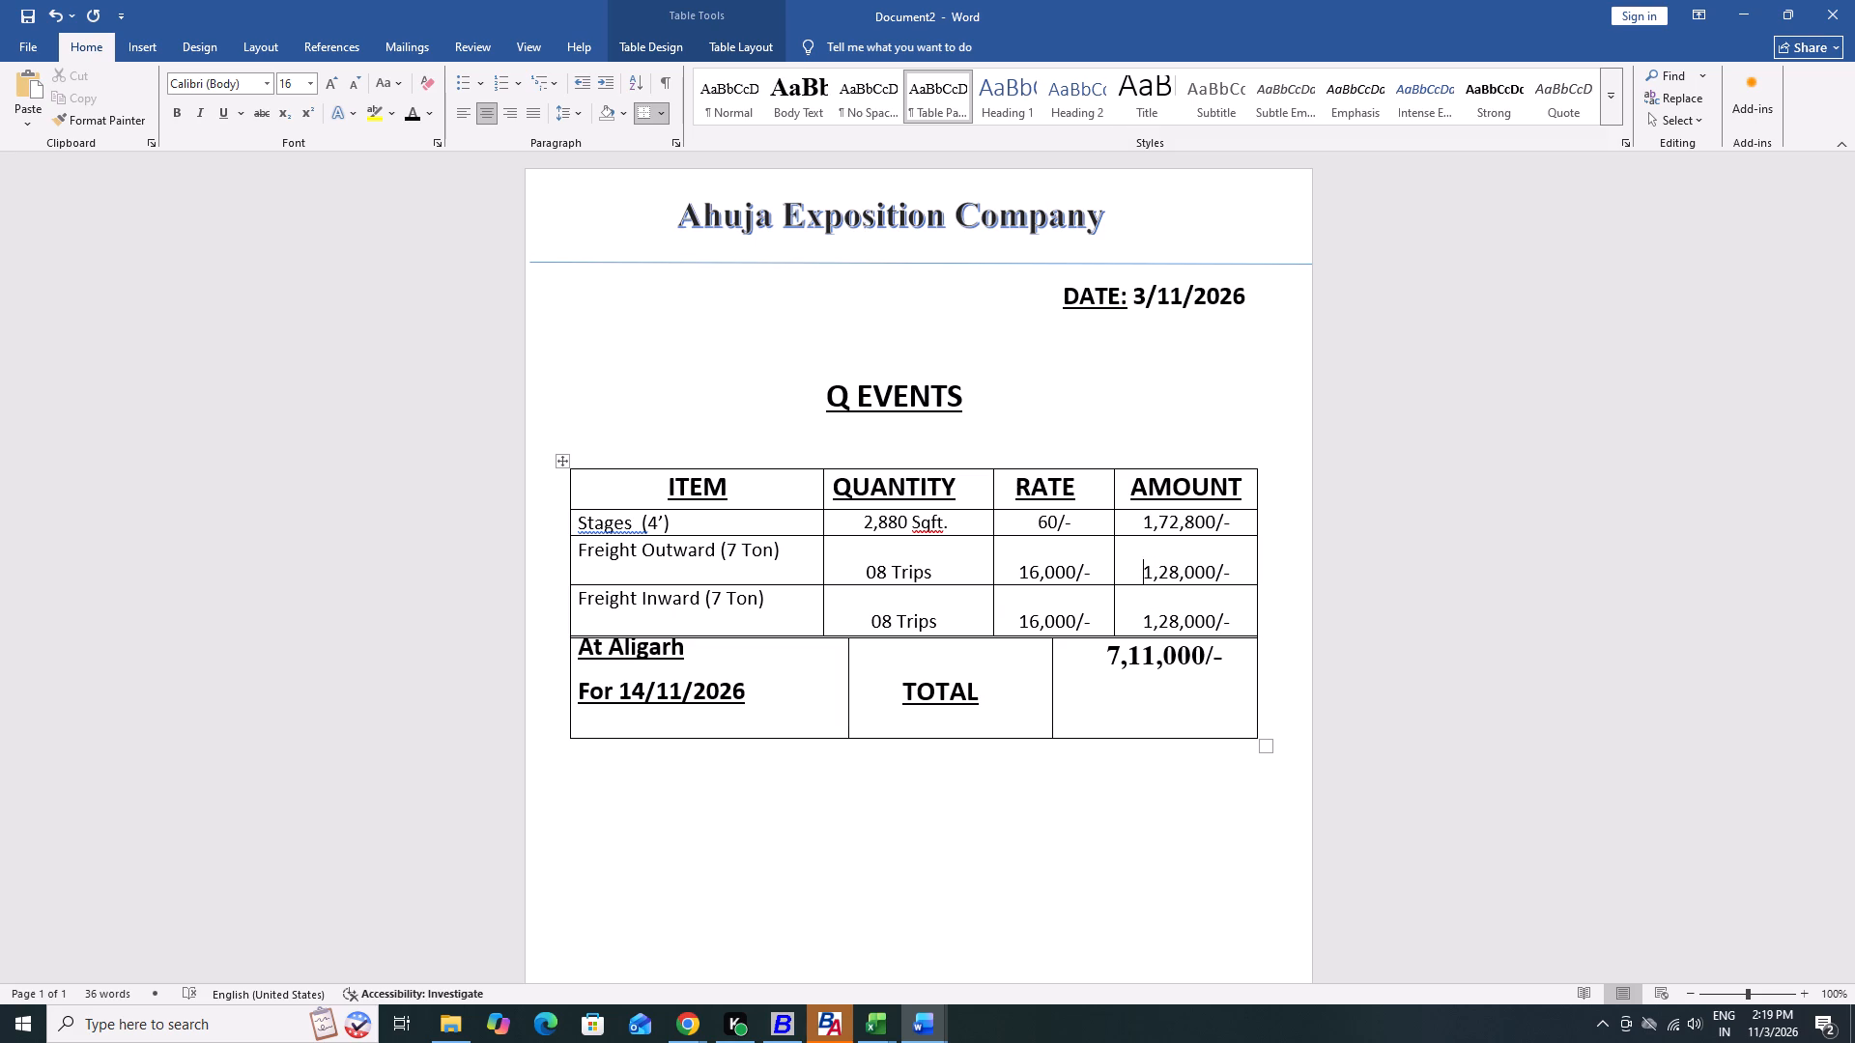
{"action": "key", "text": "Left"}
{"action": "key", "text": "Left"}
{"action": "key", "text": "Left"}
{"action": "key", "text": "Left"}
{"action": "key", "text": "Left"}
{"action": "key", "text": "Left"}
{"action": "key", "text": "Left"}
{"action": "key", "text": "ctrl+Left"}
{"action": "key", "text": "ctrl+Left"}
{"action": "key", "text": "ctrl+Left"}
{"action": "key", "text": "ctrl+Left"}
{"action": "key", "text": "ctrl+Left"}
{"action": "key", "text": "ctrl+Left"}
{"action": "key", "text": "Left"}
{"action": "key", "text": "Left"}
{"action": "key", "text": "Left"}
{"action": "key", "text": "Left"}
{"action": "key", "text": "Left"}
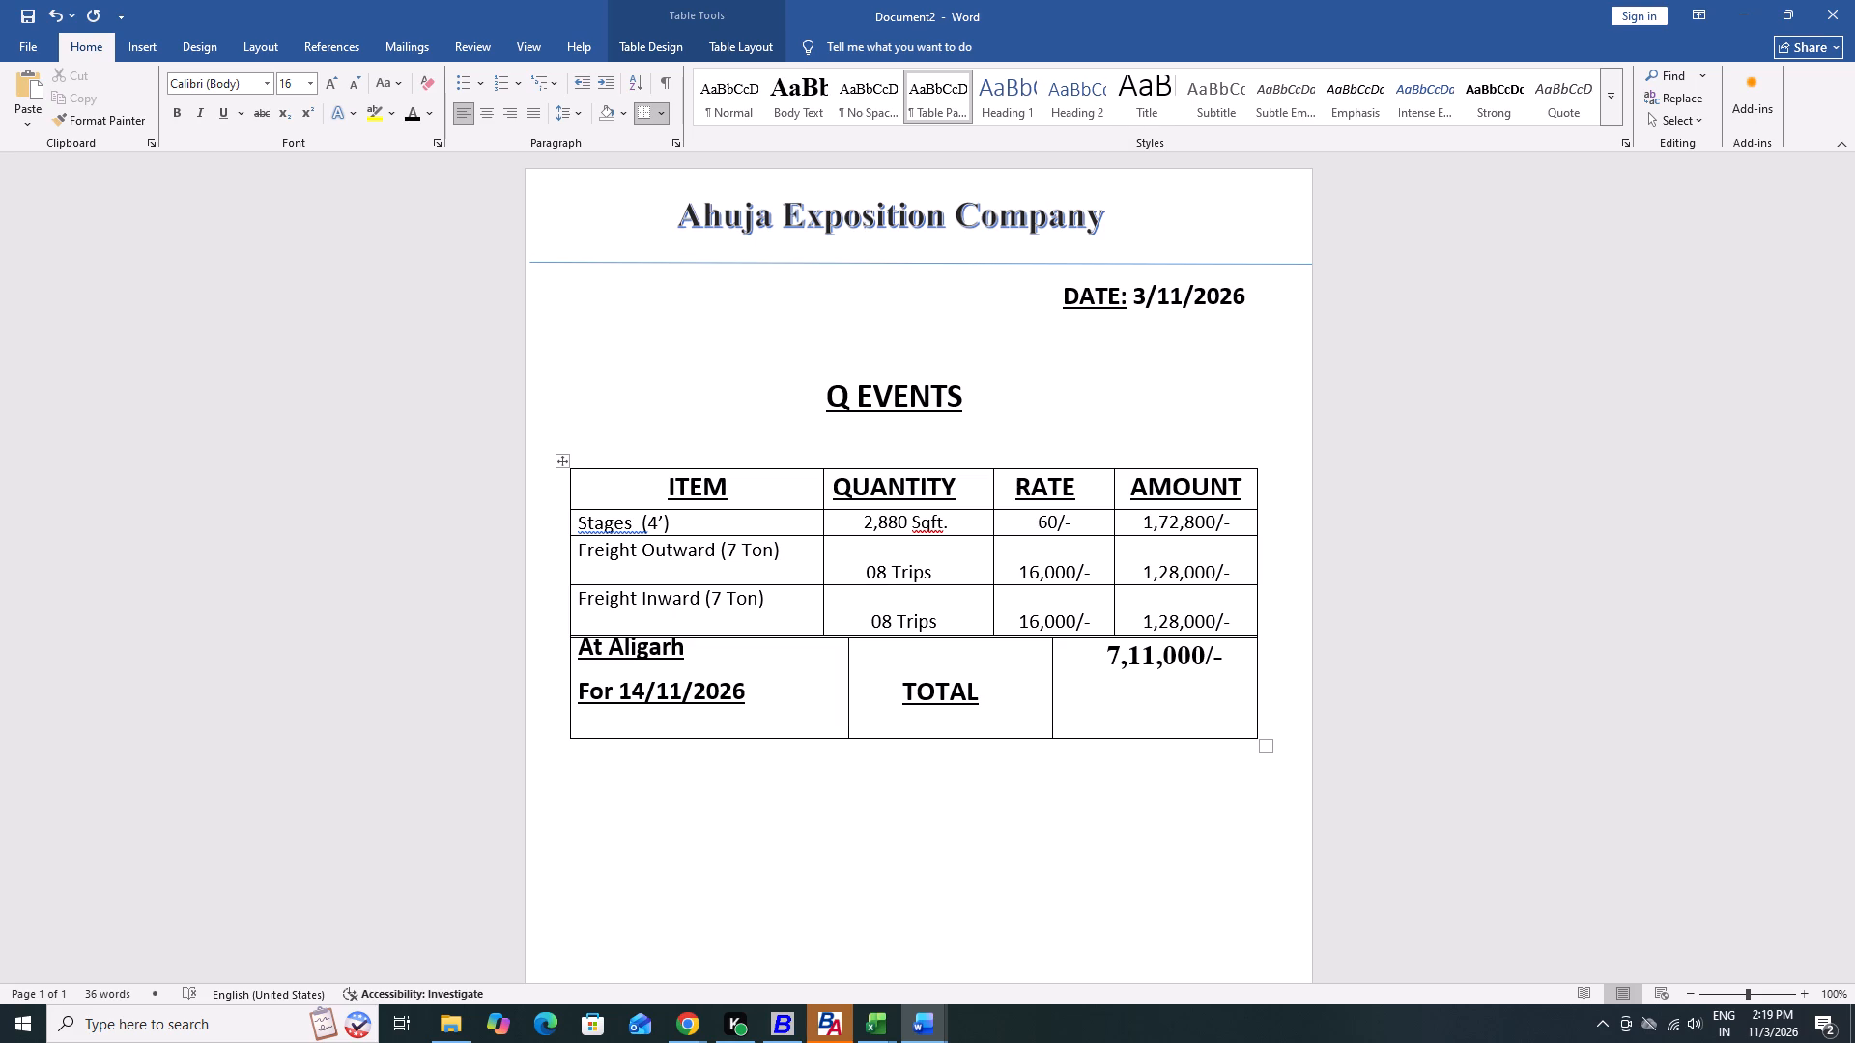
{"action": "key", "text": "Left"}
{"action": "key", "text": "Left"}
{"action": "key", "text": "ctrl+shift+Left"}
{"action": "key", "text": "ctrl+shift+Left"}
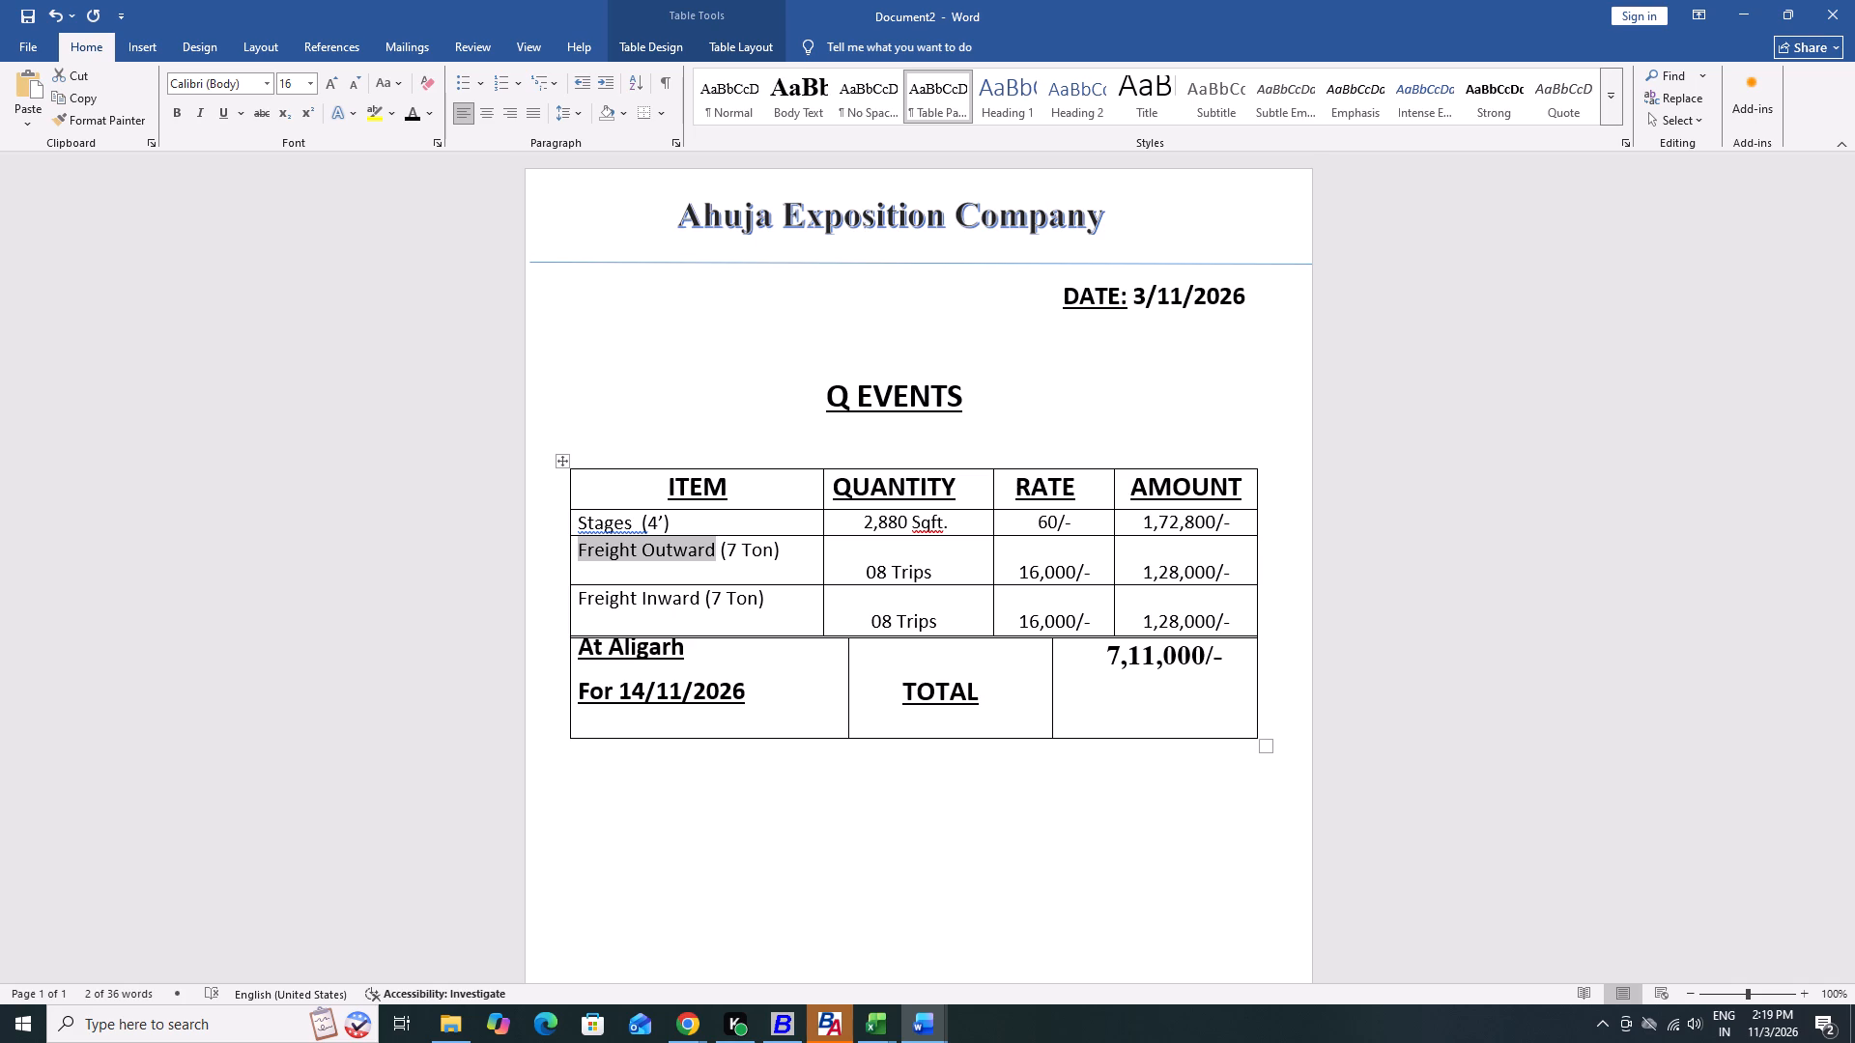
{"action": "key", "text": "BackSpace"}
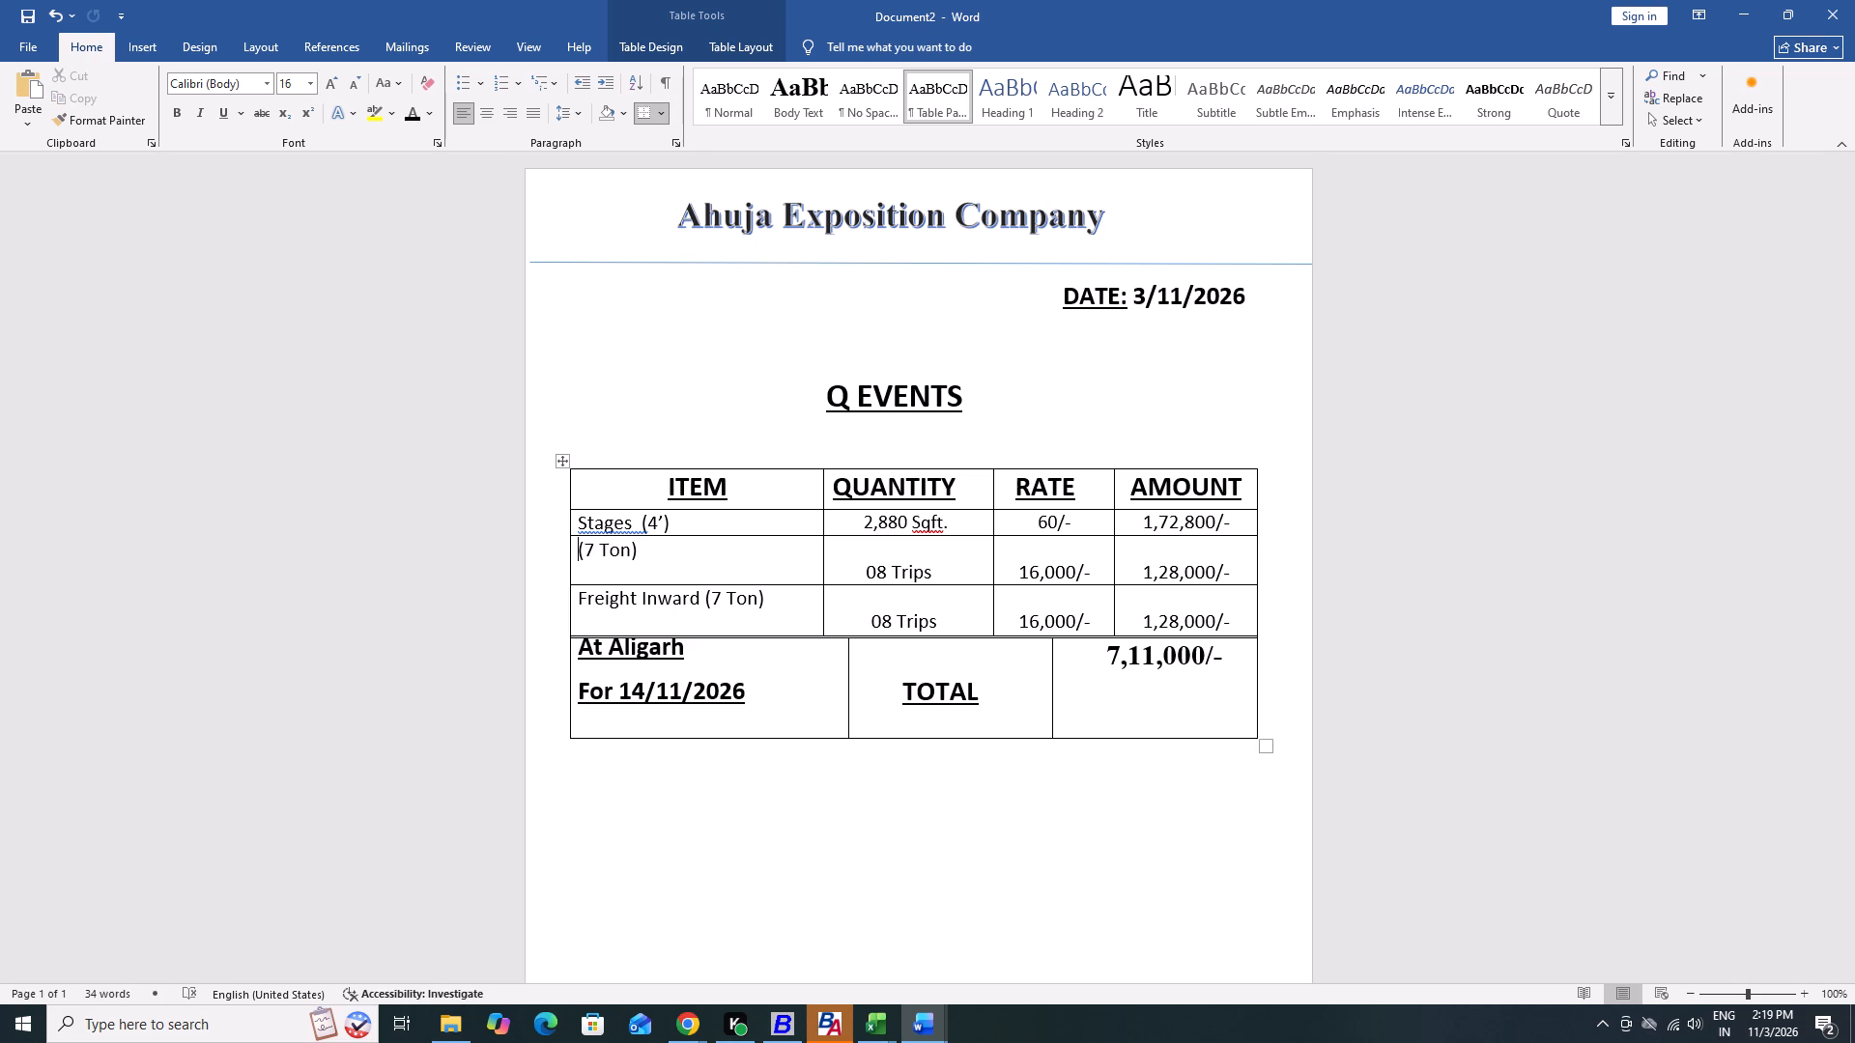
{"action": "key", "text": "s"}
{"action": "key", "text": "BackSpace"}
{"action": "type", "text": "Stags"}
{"action": "key", "text": "BackSpace"}
{"action": "type", "text": "es"}
{"action": "key", "text": "space"}
Replace the bracketed 7 Ton in the second item cell with 2.5' so the item reads Stages (2.5').
{"action": "key", "text": "Right"}
{"action": "key", "text": "Right"}
{"action": "key", "text": "BackSpace"}
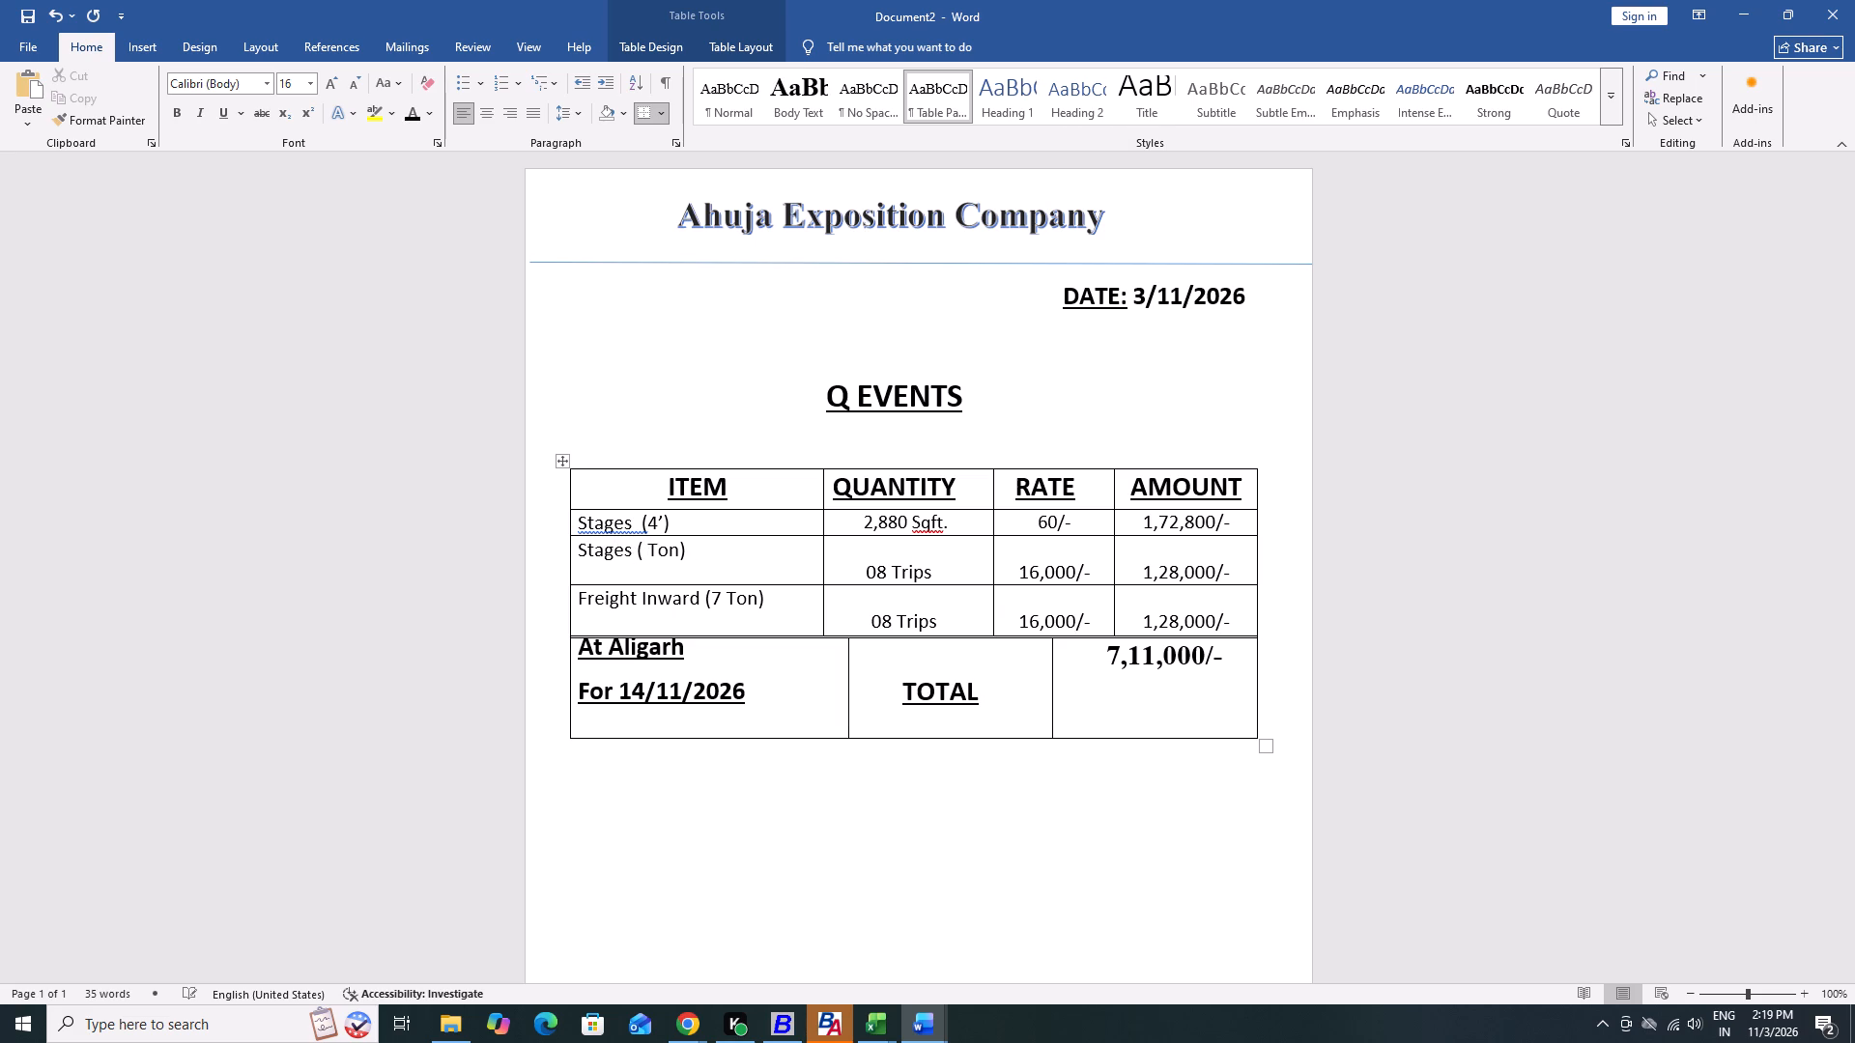
{"action": "type", "text": "2.5"}
{"action": "key", "text": "Right"}
{"action": "key", "text": "Right"}
{"action": "key", "text": "Left"}
{"action": "key", "text": "ctrl+shift+Right"}
{"action": "key", "text": "BackSpace"}
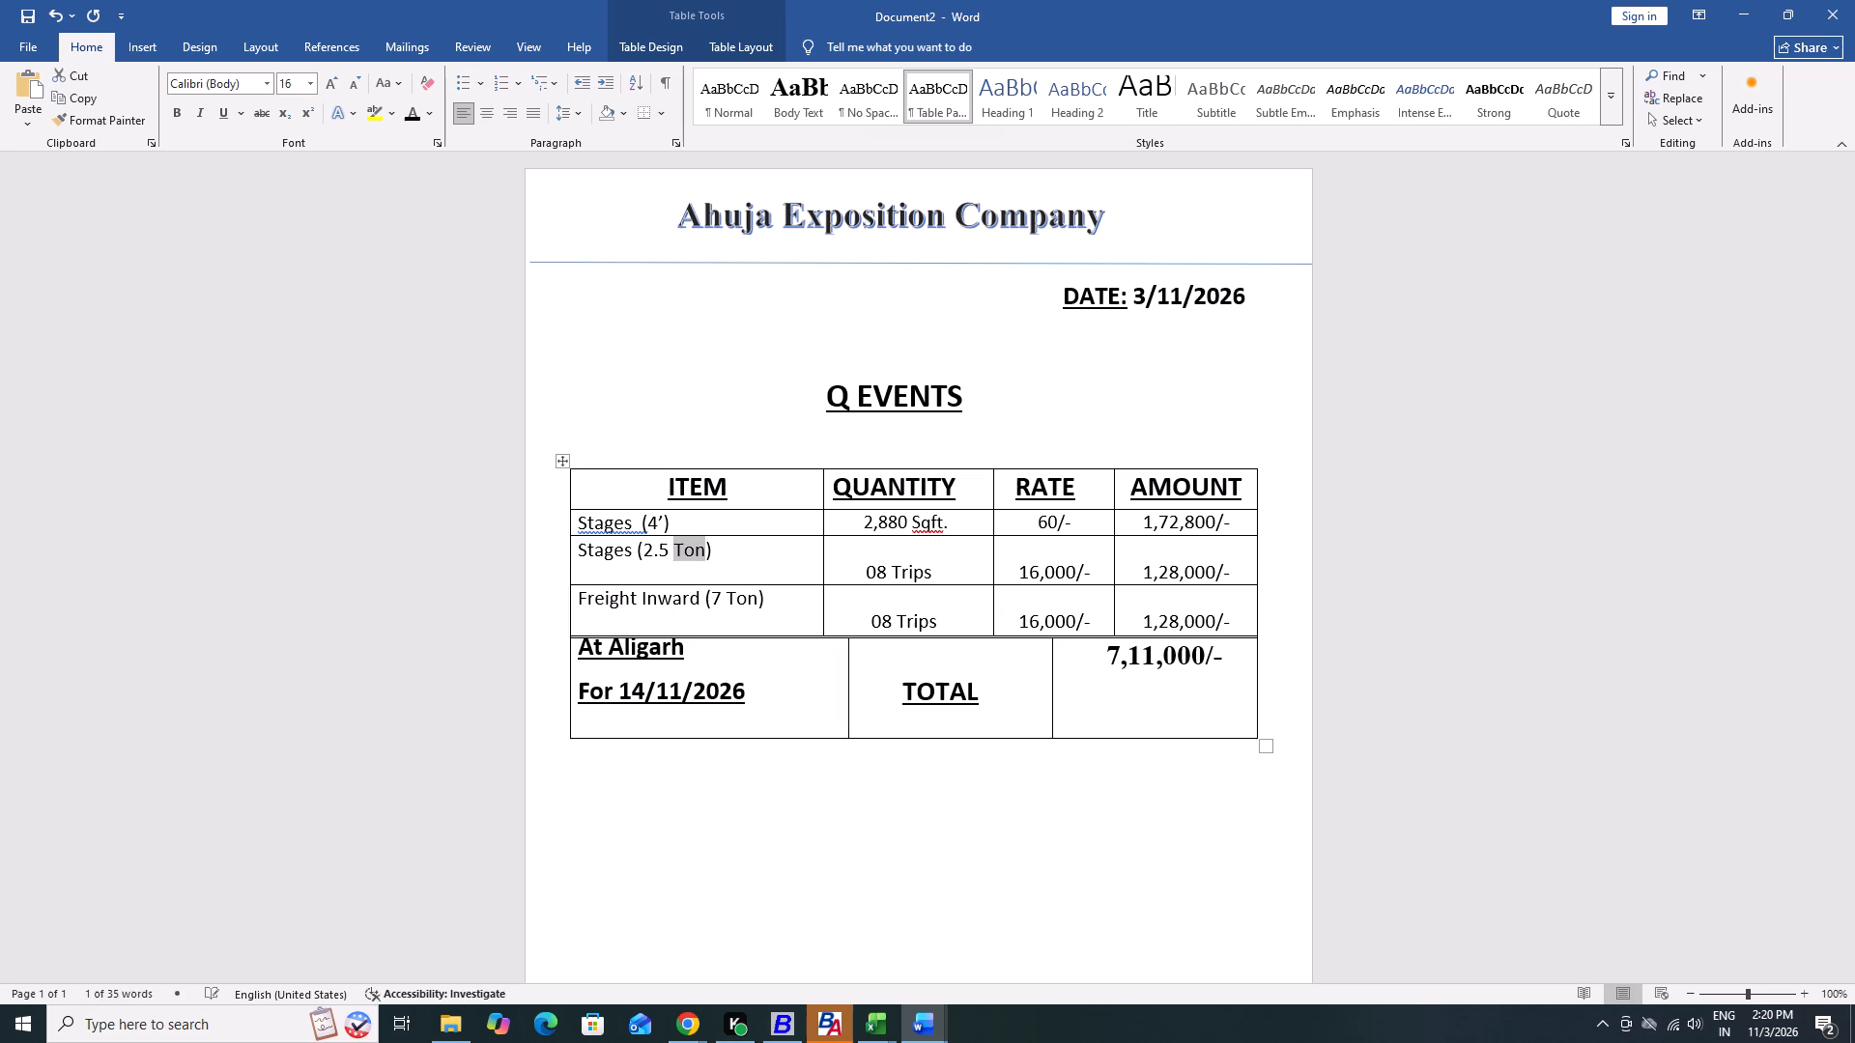
{"action": "key", "text": "apostrophe"}
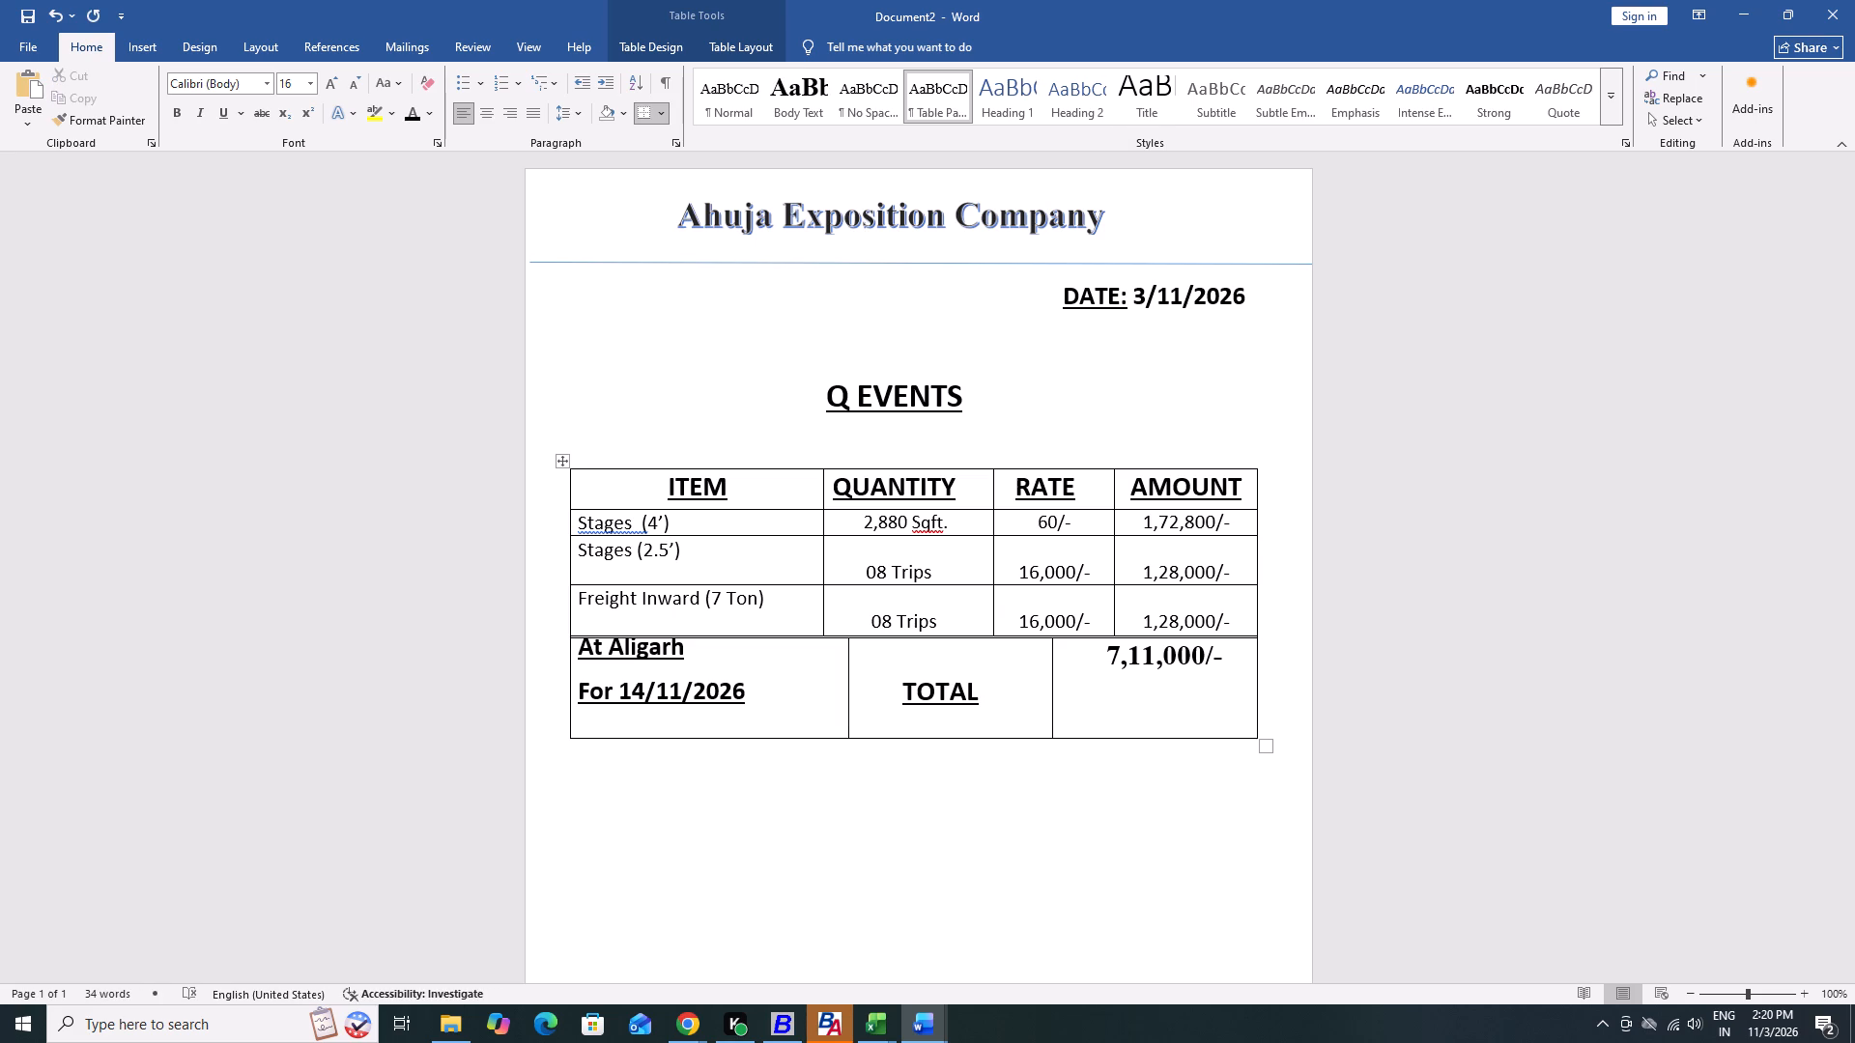
{"action": "key", "text": "Right"}
Set the number in the Stages (2.5') row's quantity cell to 1,328.
{"action": "key", "text": "Tab"}
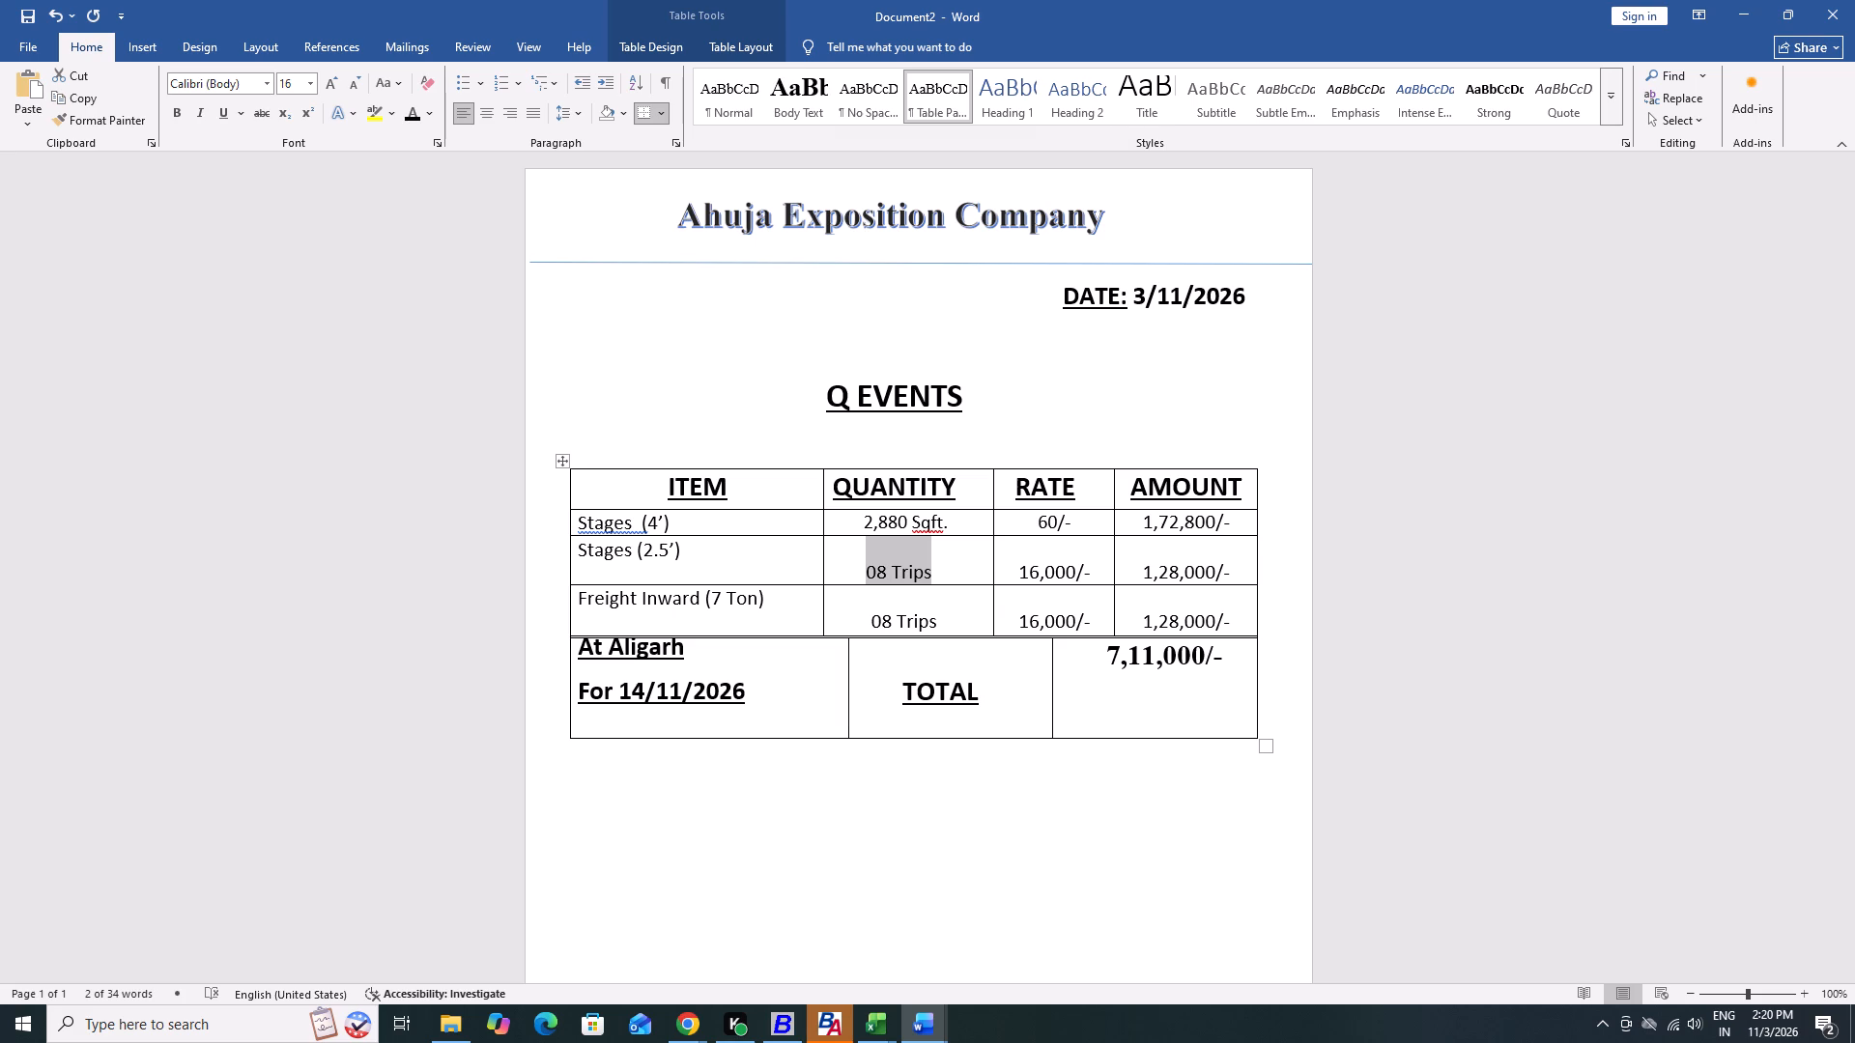
{"action": "key", "text": "Left"}
{"action": "key", "text": "Right"}
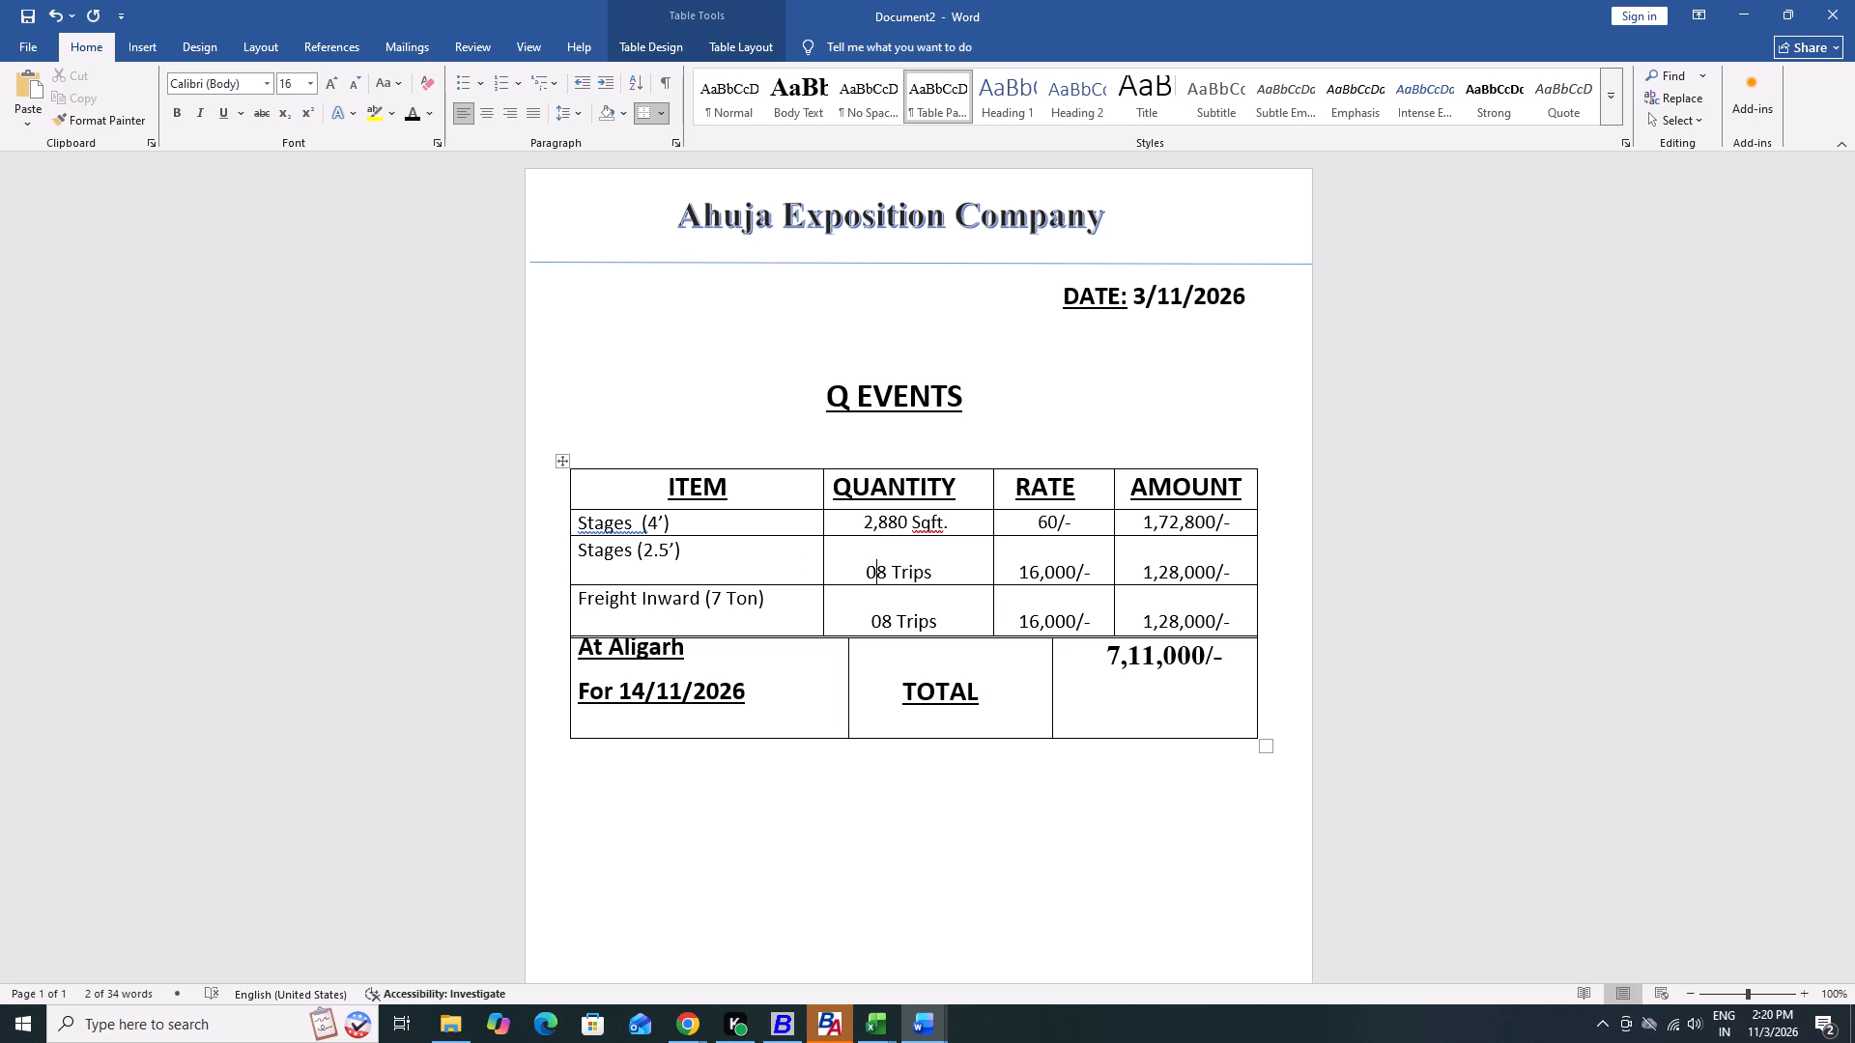
{"action": "key", "text": "Right"}
{"action": "key", "text": "Left"}
{"action": "key", "text": "Right"}
{"action": "key", "text": "ctrl+shift+Left"}
{"action": "key", "text": "BackSpace"}
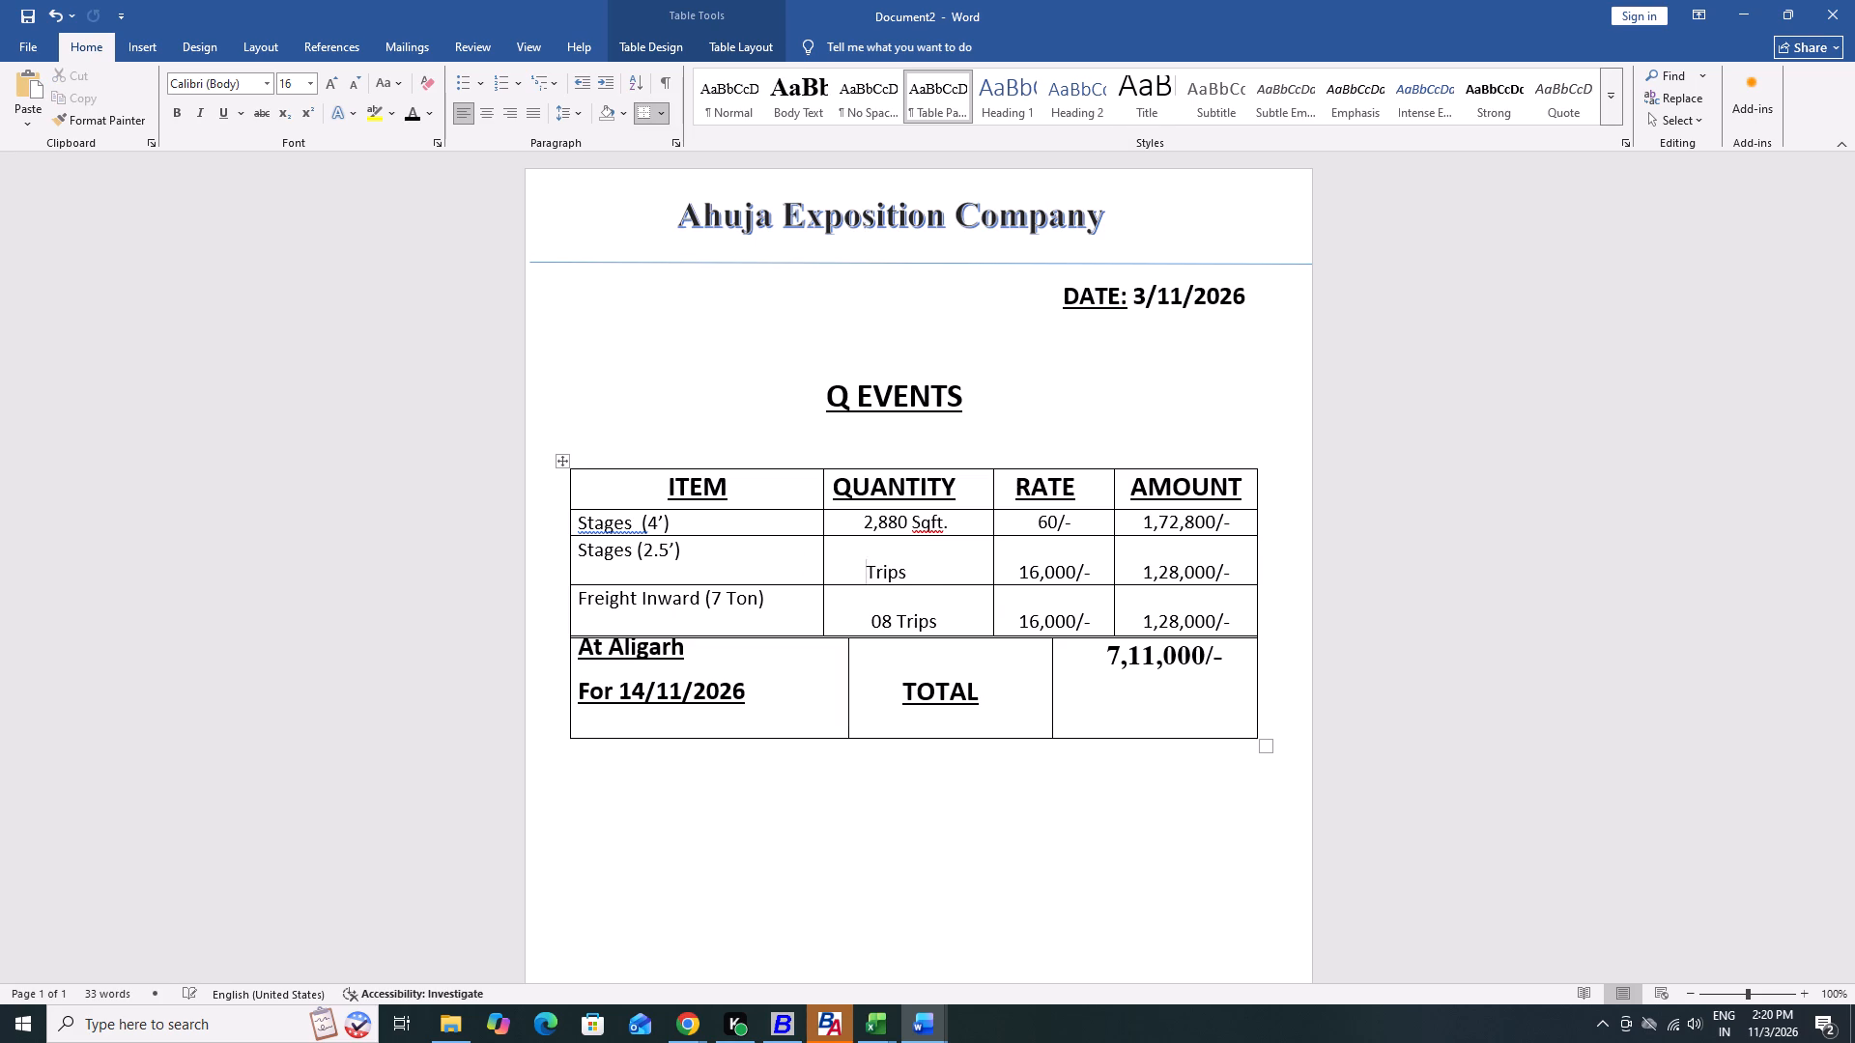
{"action": "type", "text": "13"}
{"action": "key", "text": "BackSpace"}
{"action": "type", "text": ",328"}
{"action": "key", "text": "space"}
Replace the unit Trips with Sqft. in the Stages (2.5') row's quantity cell.
{"action": "key", "text": "Right"}
{"action": "key", "text": "ctrl+shift+Left"}
{"action": "key", "text": "Left"}
{"action": "key", "text": "ctrl+shift+Right"}
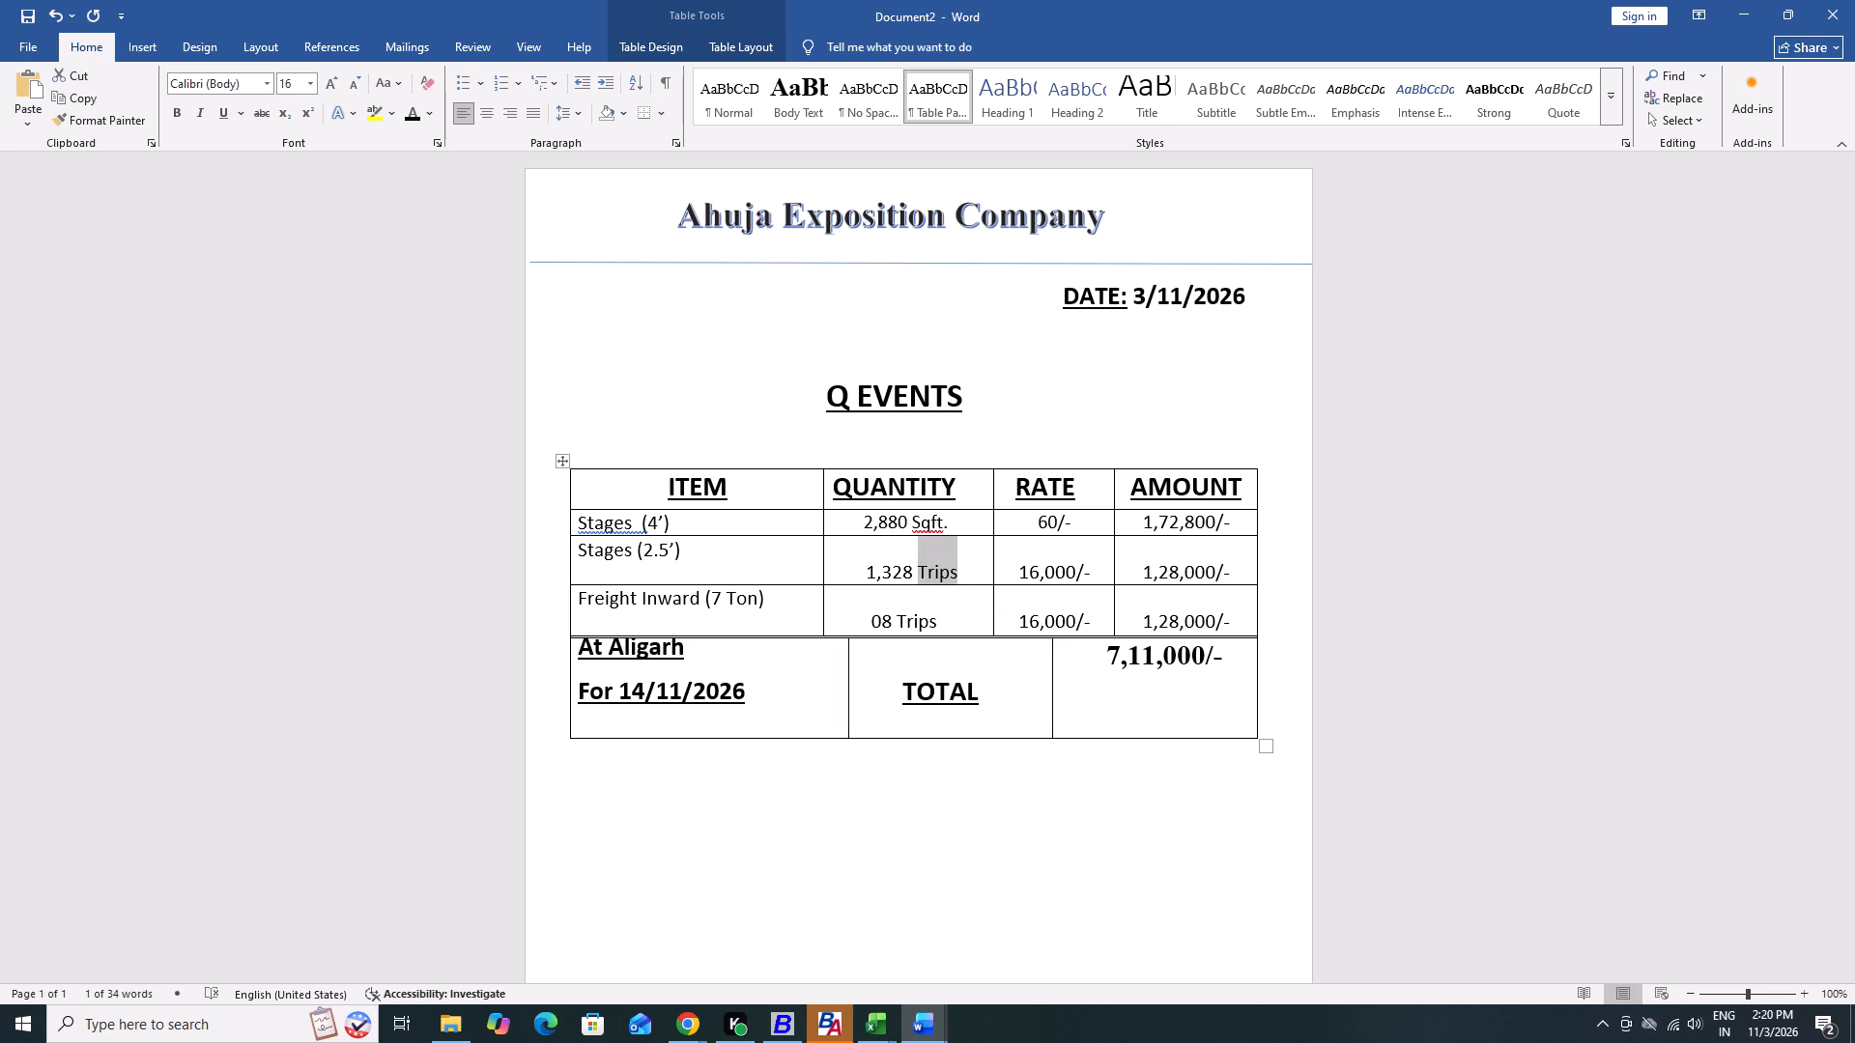
{"action": "key", "text": "BackSpace"}
{"action": "type", "text": "Sq"}
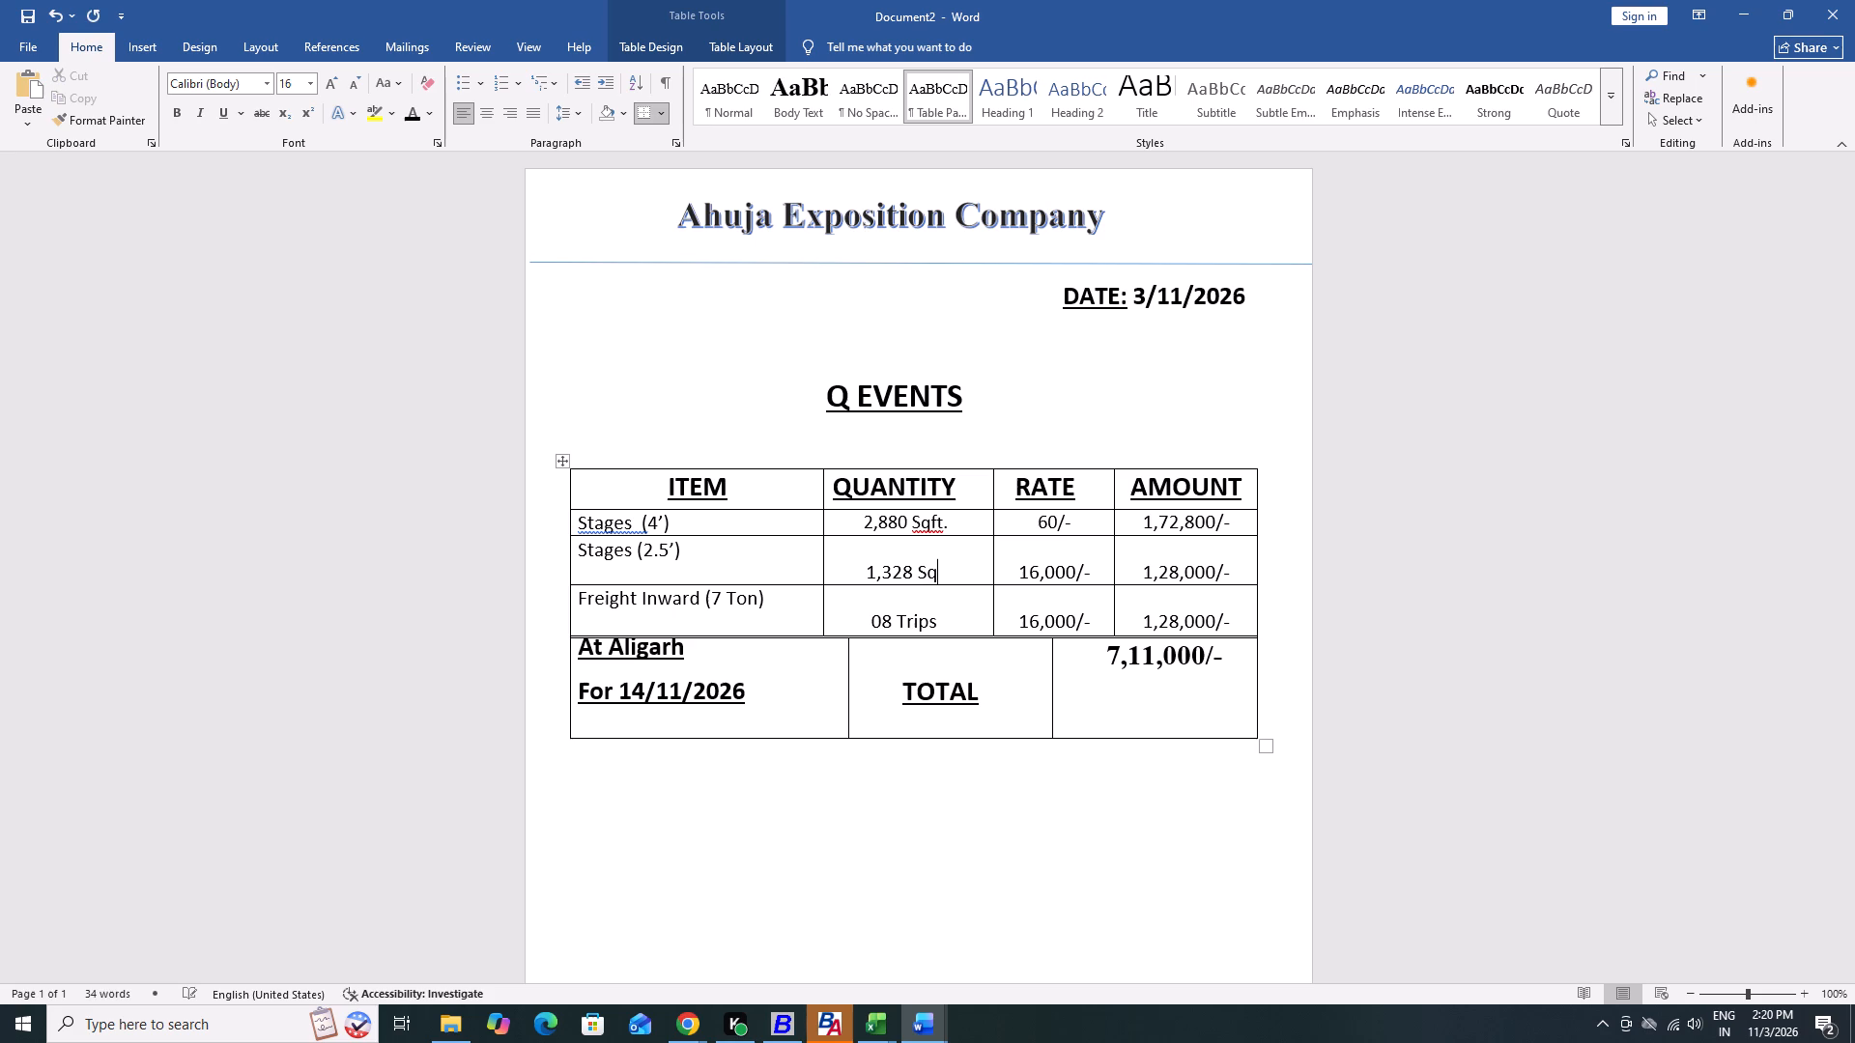
{"action": "type", "text": "ft."}
Set the rate of the Stages (2.5') row to 35/-.
{"action": "key", "text": "Tab"}
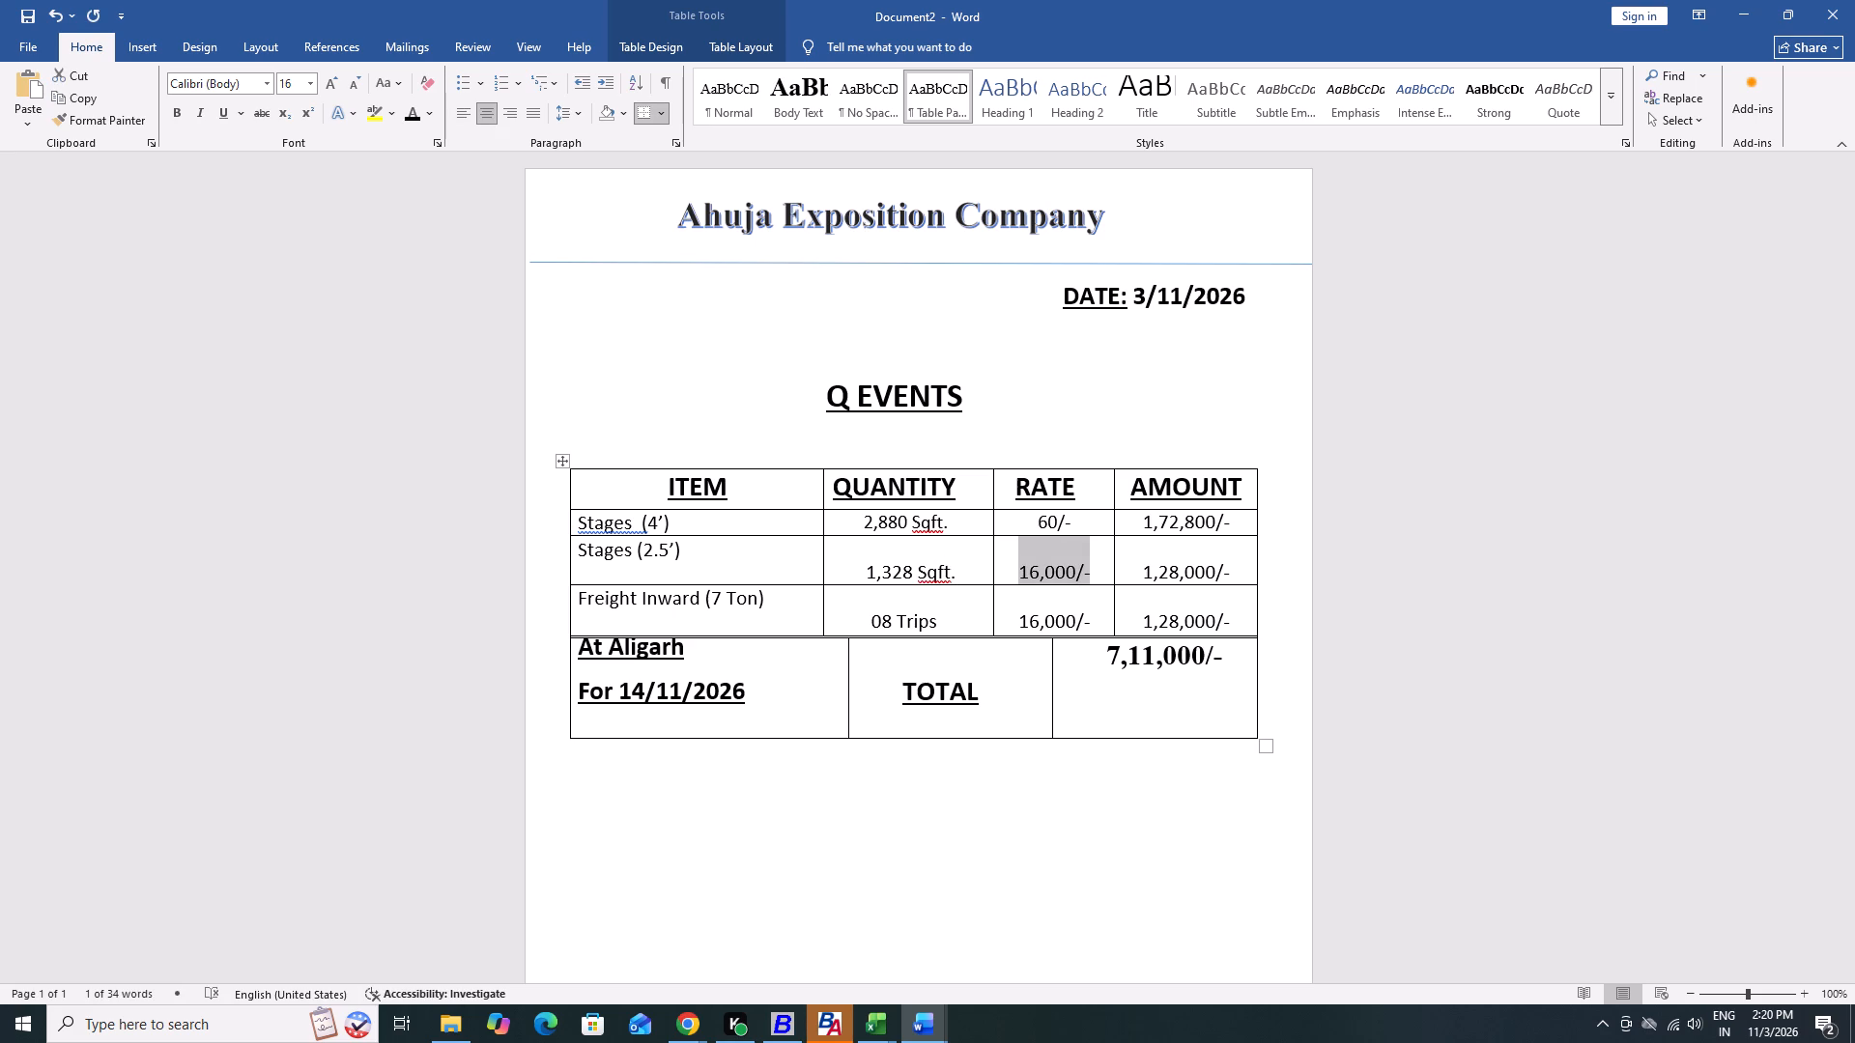
{"action": "key", "text": "Right"}
{"action": "key", "text": "Left"}
{"action": "key", "text": "Left"}
{"action": "key", "text": "Left"}
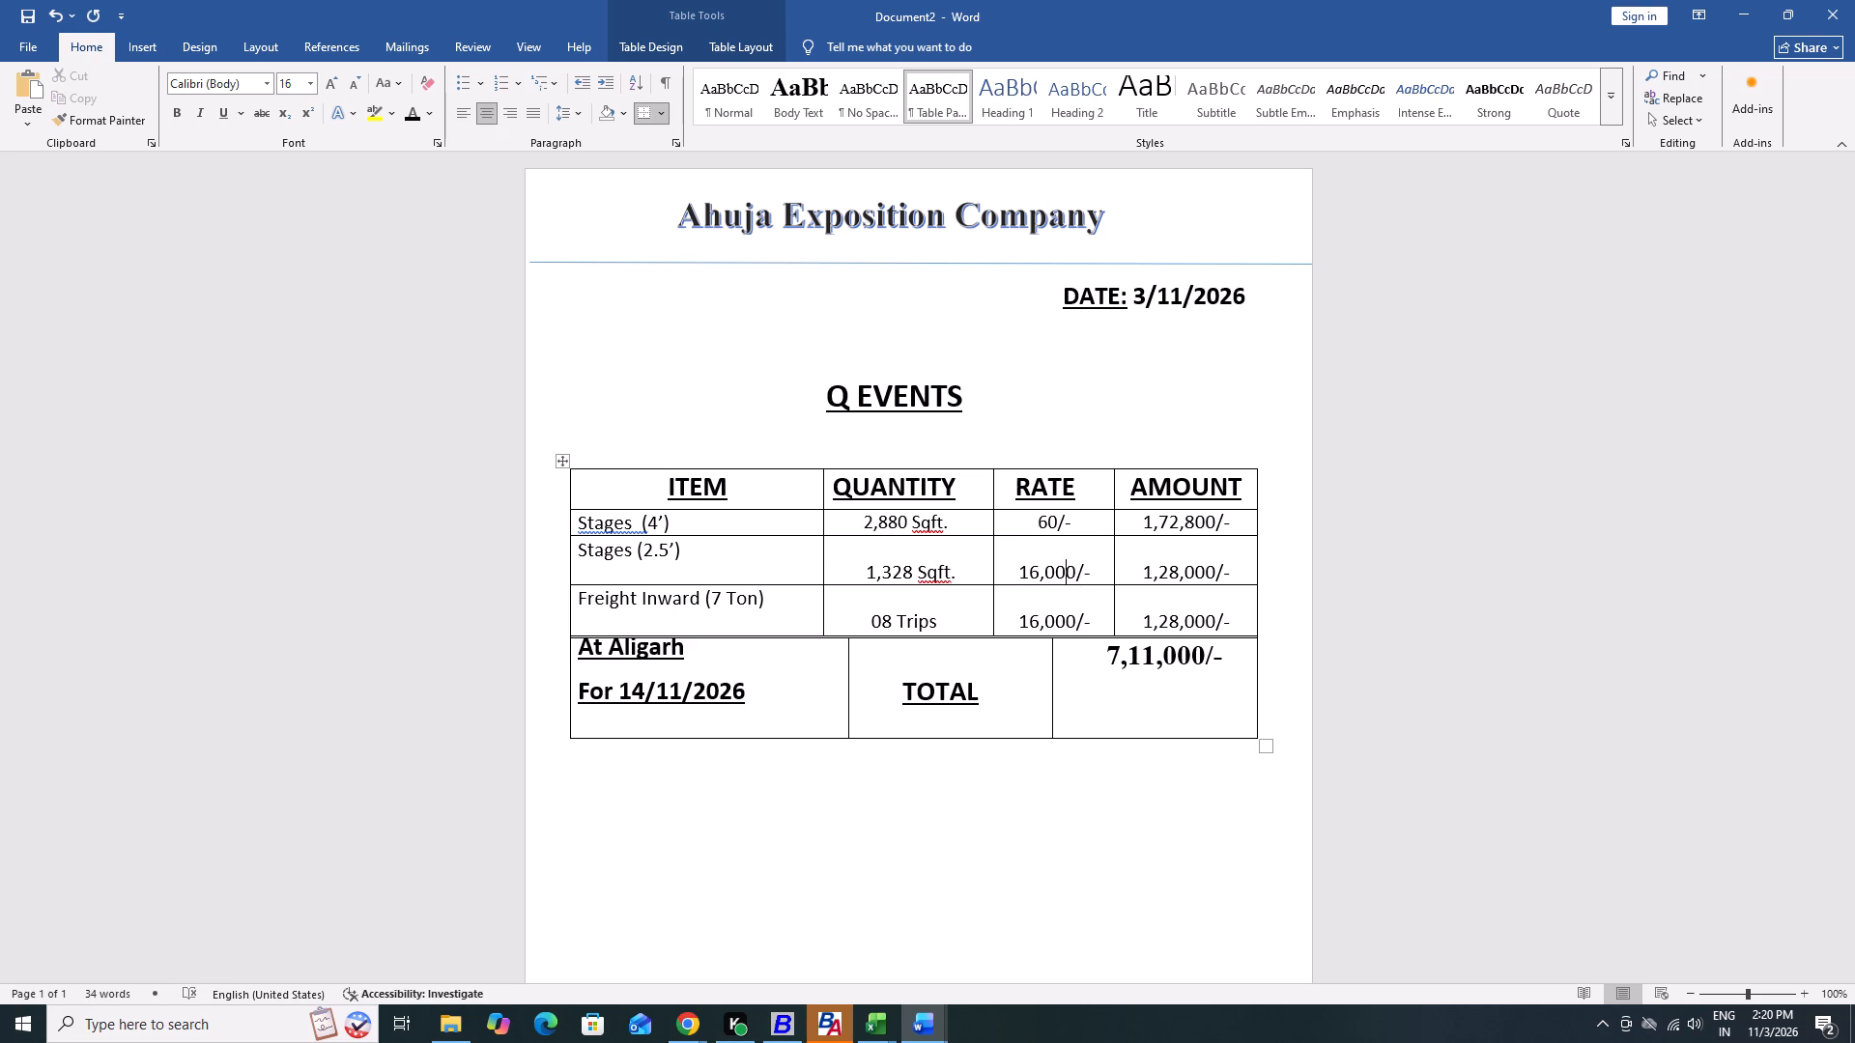
{"action": "key", "text": "Left"}
{"action": "key", "text": "Right"}
{"action": "key", "text": "Right"}
{"action": "key", "text": "ctrl+shift+Left"}
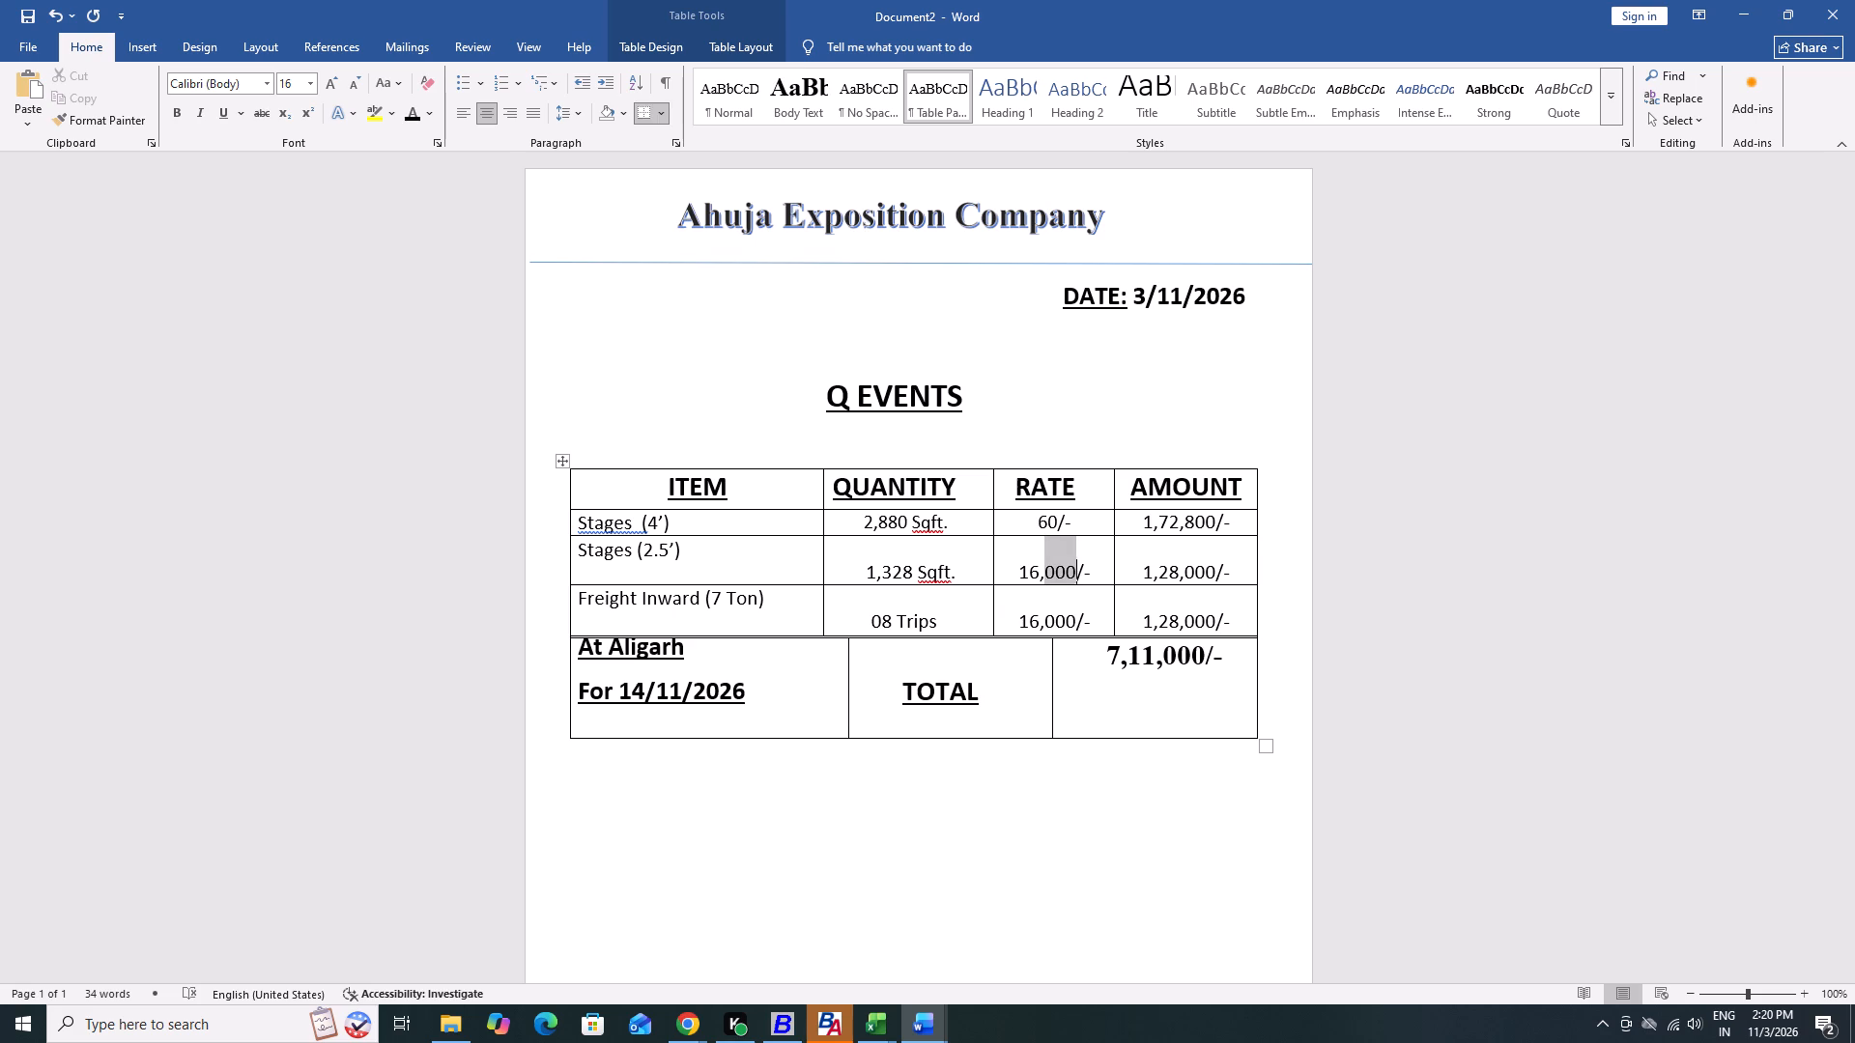
{"action": "key", "text": "ctrl+shift+Left"}
{"action": "key", "text": "ctrl+shift+Left"}
{"action": "key", "text": "BackSpace"}
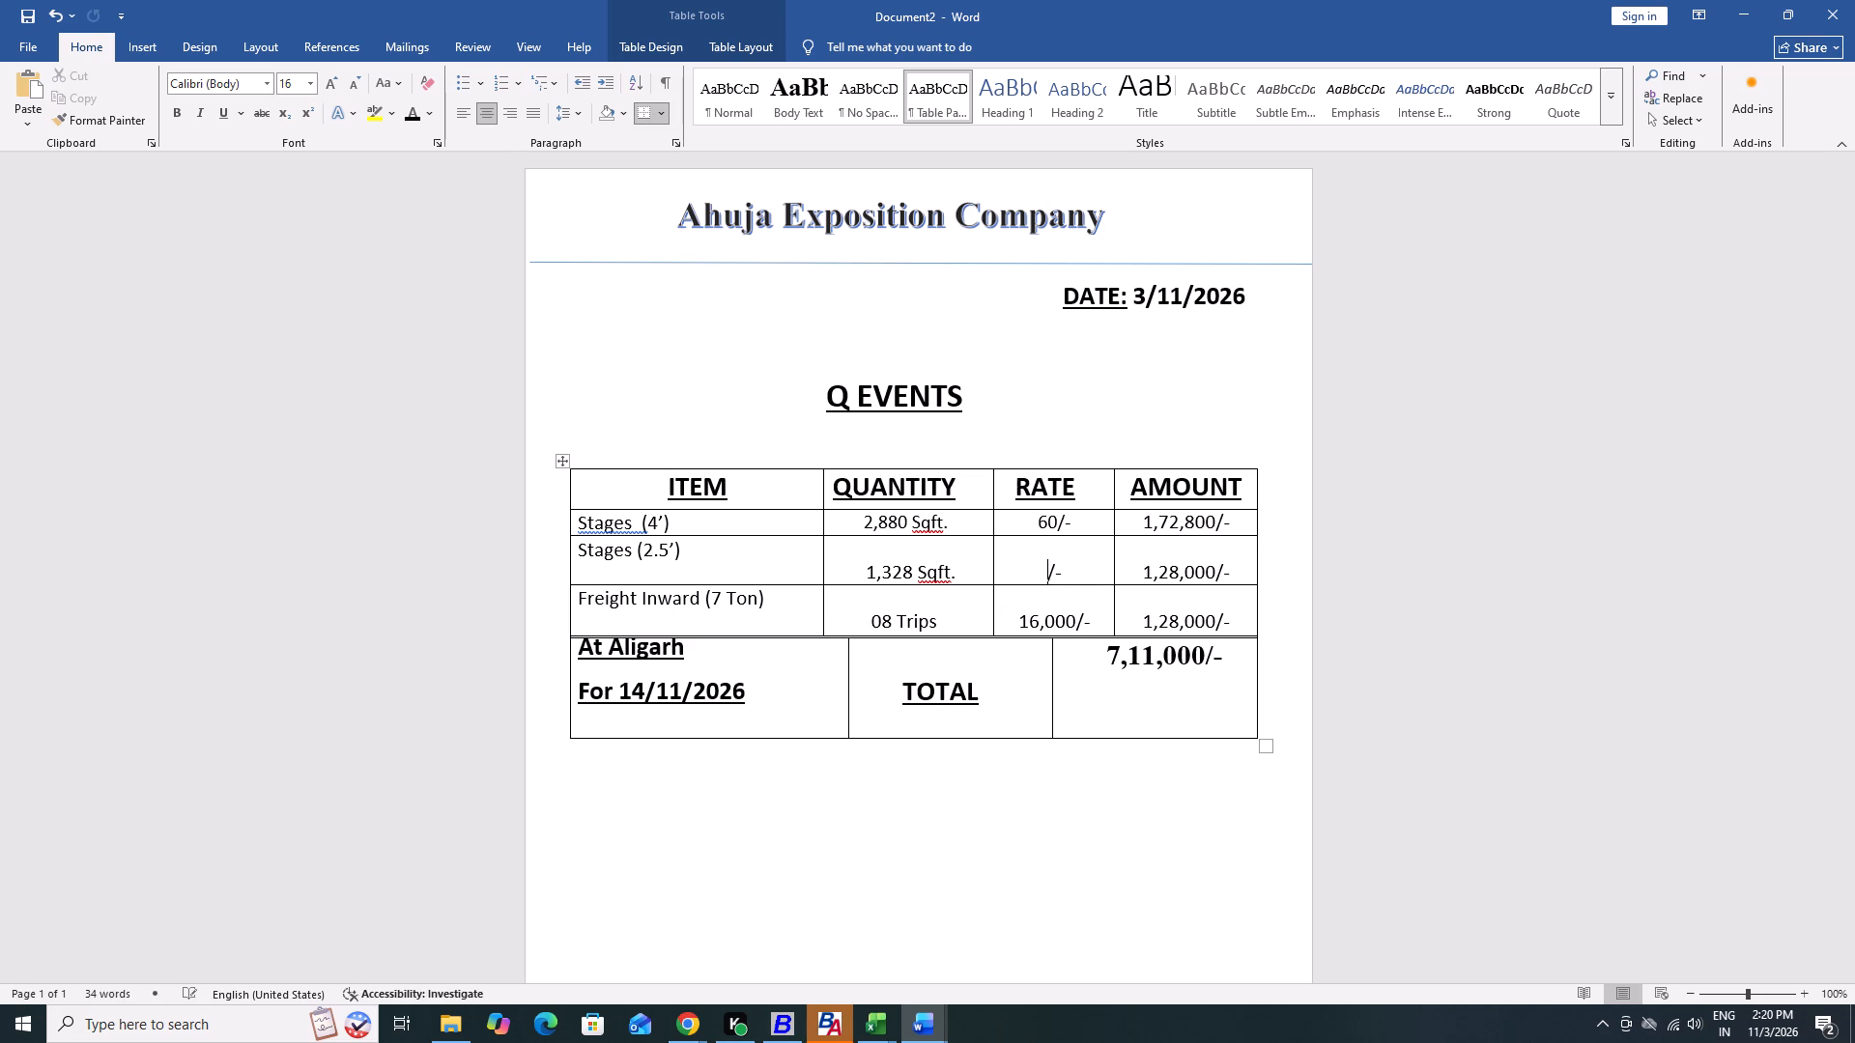
{"action": "type", "text": "35"}
Set the amount of the Stages (2.5') row to 46,480/-.
{"action": "key", "text": "Tab"}
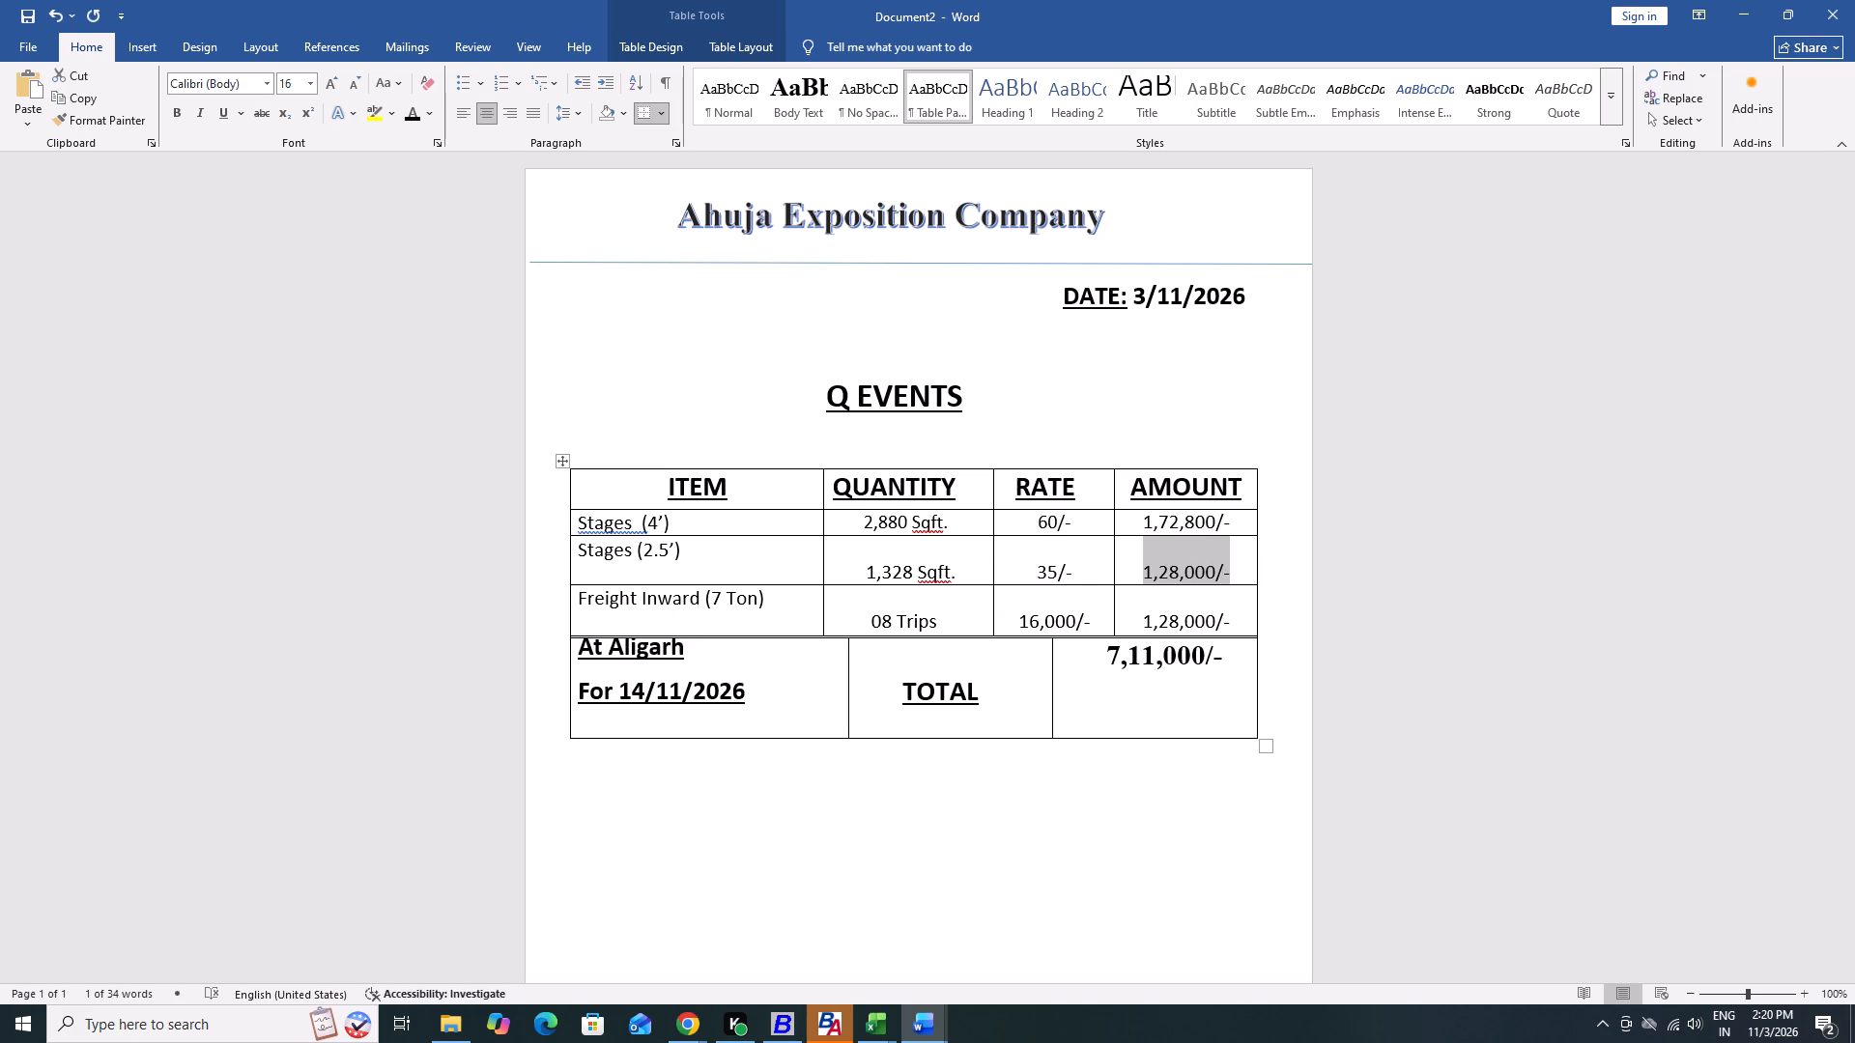
{"action": "key", "text": "Left"}
{"action": "key", "text": "Right"}
{"action": "key", "text": "Right"}
{"action": "key", "text": "Left"}
{"action": "key", "text": "Left"}
{"action": "key", "text": "ctrl+shift+Right"}
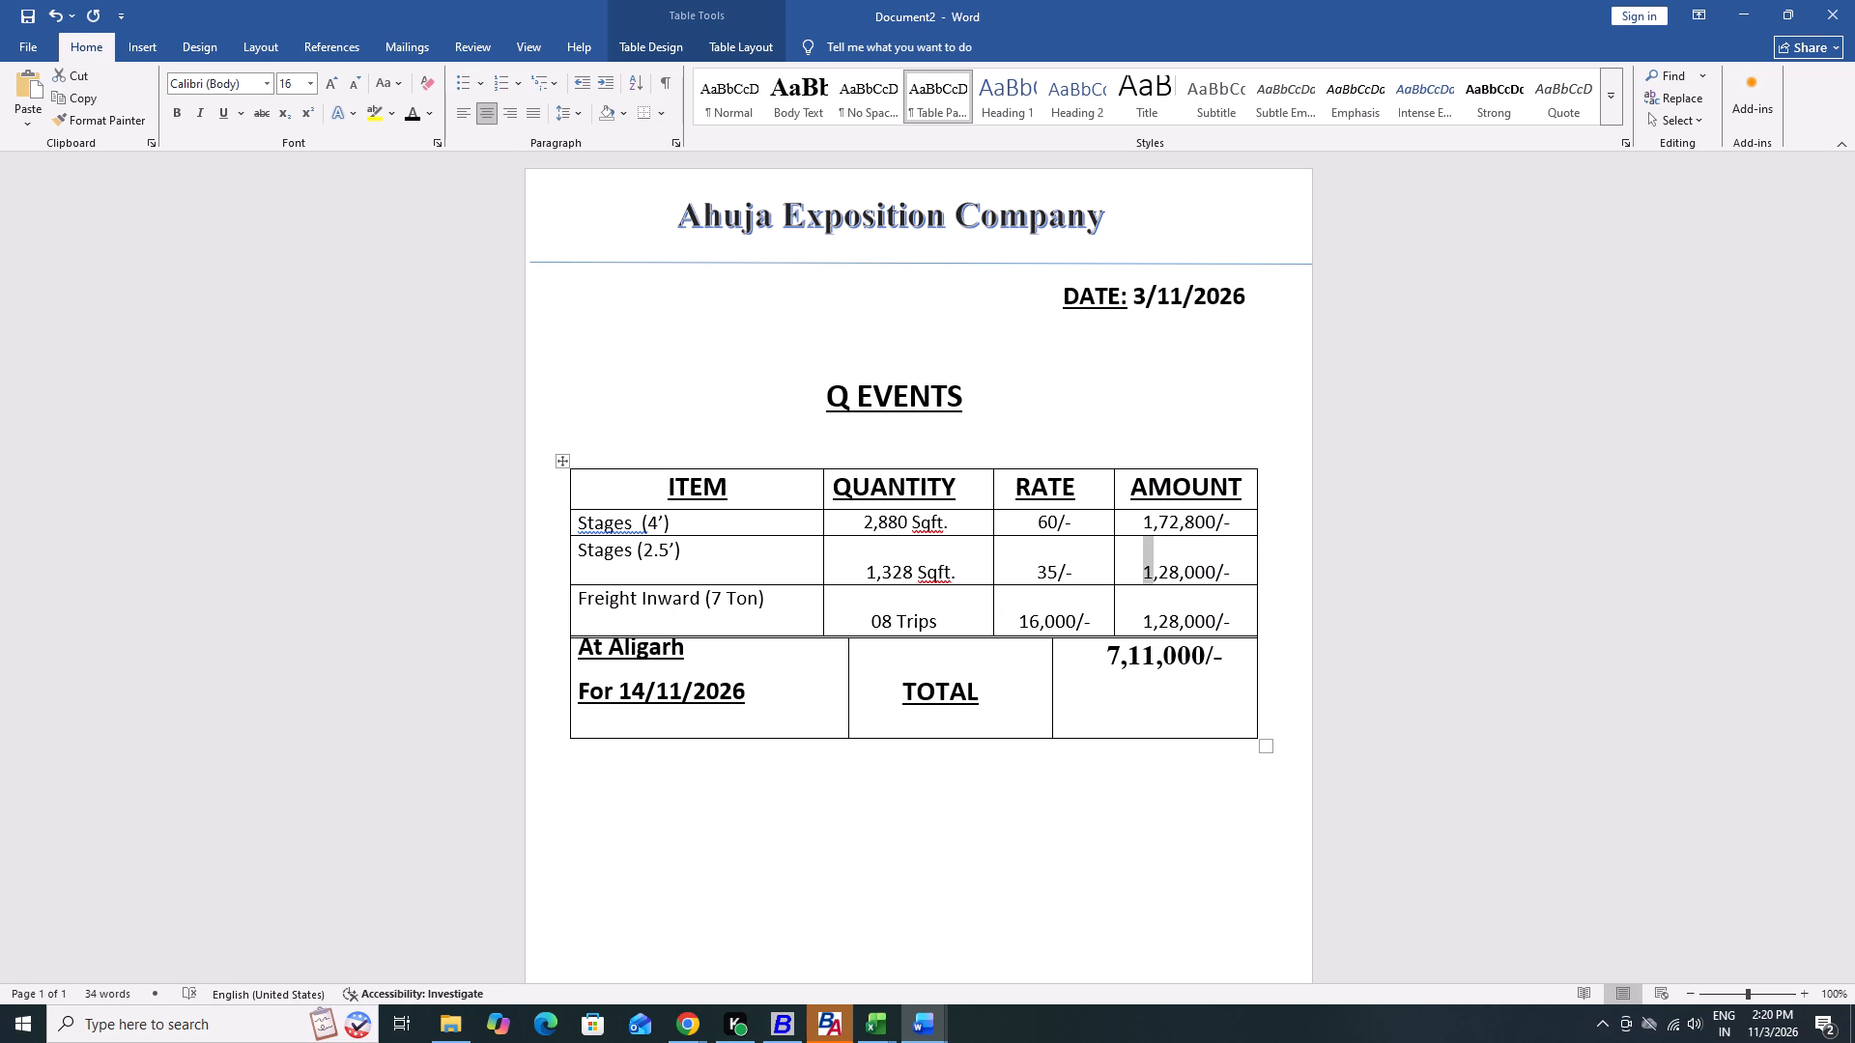
{"action": "key", "text": "shift+Right"}
{"action": "key", "text": "shift+Right"}
{"action": "key", "text": "shift+Right"}
{"action": "key", "text": "shift+Right"}
{"action": "key", "text": "shift+Right"}
{"action": "key", "text": "shift+Right"}
{"action": "key", "text": "shift+Right"}
{"action": "key", "text": "BackSpace"}
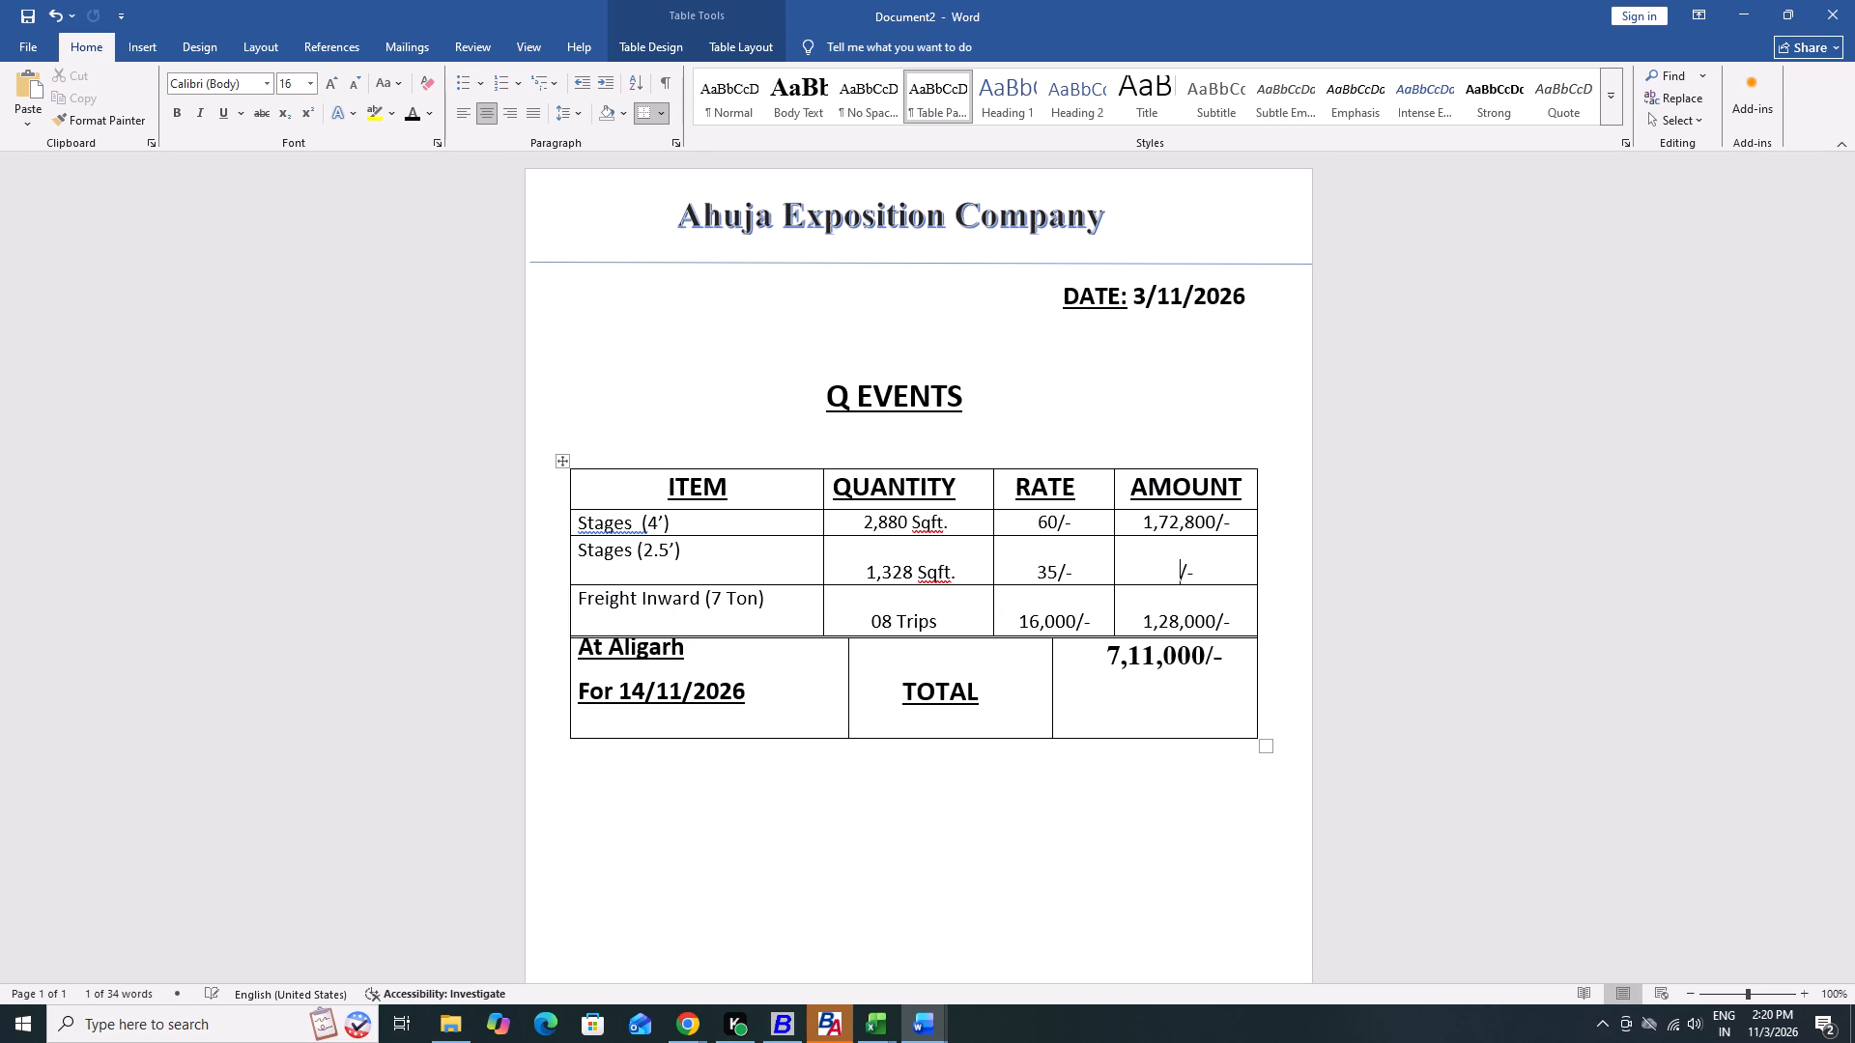
{"action": "type", "text": "46,480"}
Replace the Freight Inward (7 Ton) item text in the third item row with Stages (1'-2').
{"action": "key", "text": "Down"}
{"action": "key", "text": "Home"}
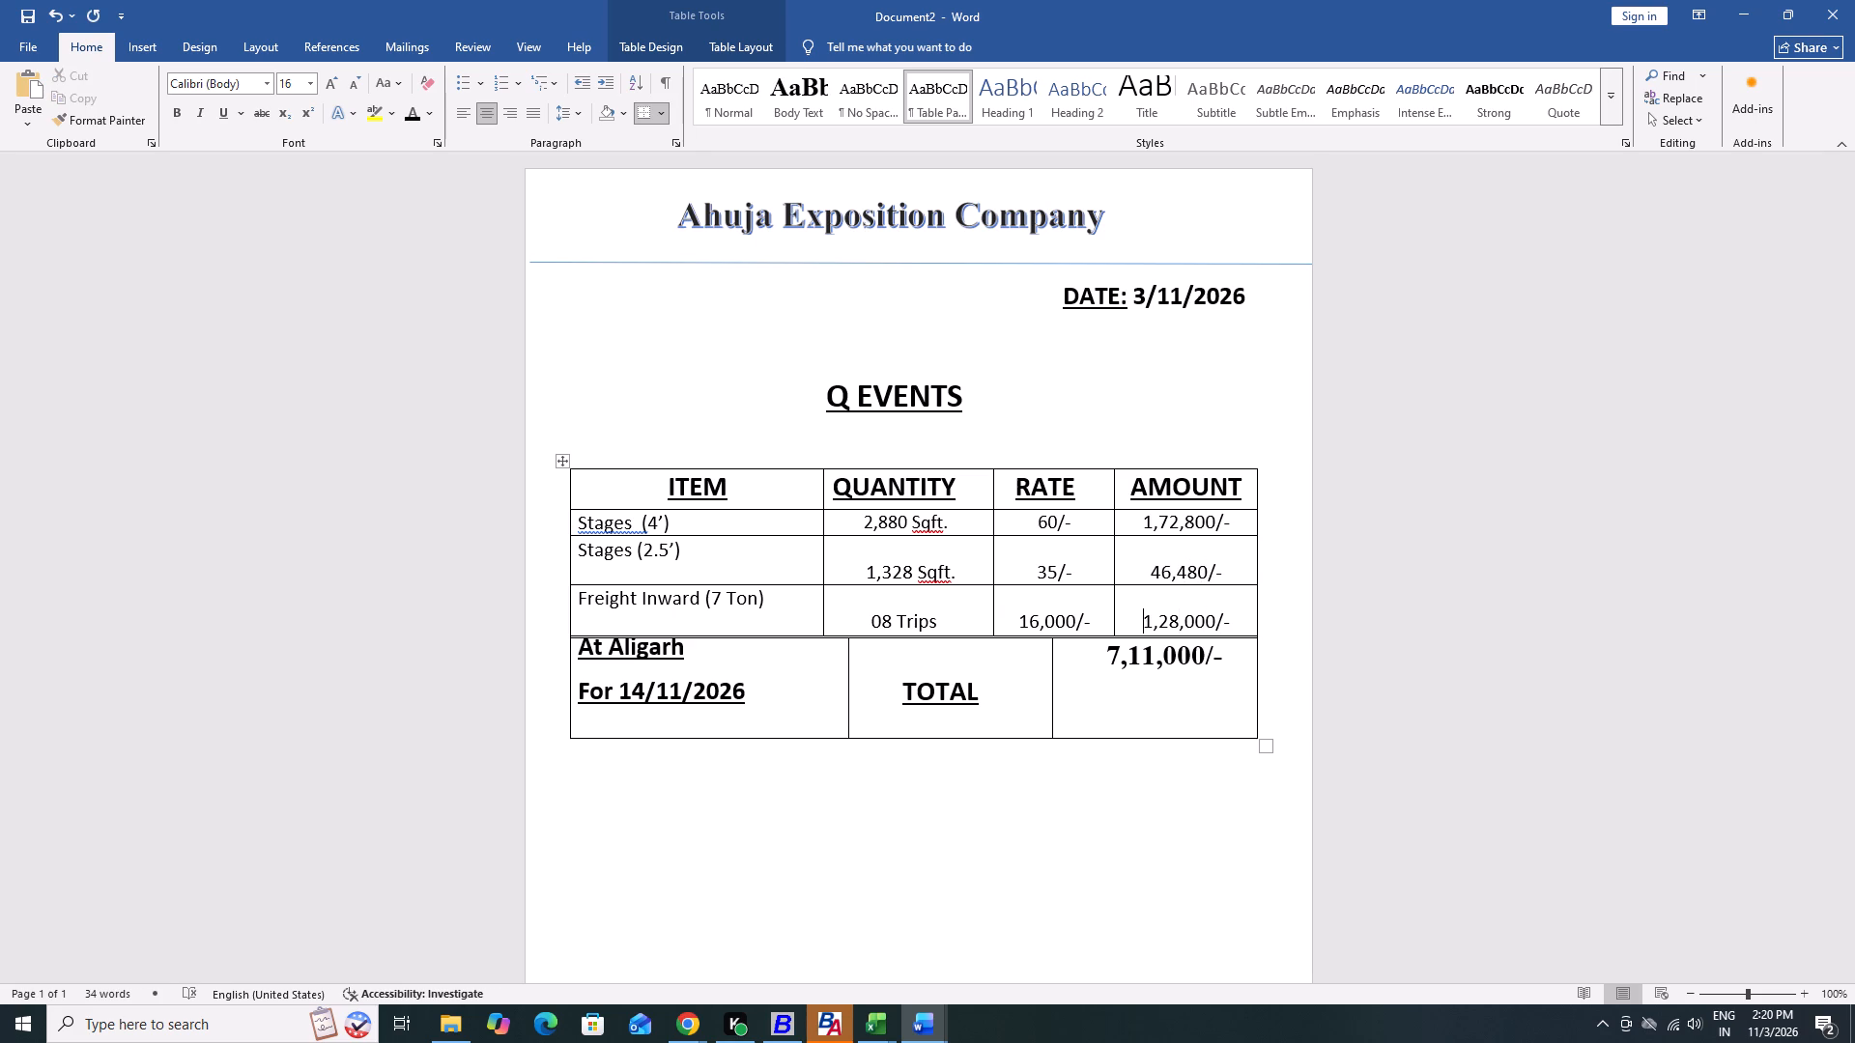
{"action": "key", "text": "Home"}
{"action": "key", "text": "Left"}
{"action": "key", "text": "Left"}
{"action": "key", "text": "Left"}
{"action": "key", "text": "Left"}
{"action": "key", "text": "Left"}
{"action": "key", "text": "Left"}
{"action": "key", "text": "Left"}
{"action": "key", "text": "Left"}
{"action": "key", "text": "Left"}
{"action": "key", "text": "Left"}
{"action": "key", "text": "Left"}
{"action": "key", "text": "Left"}
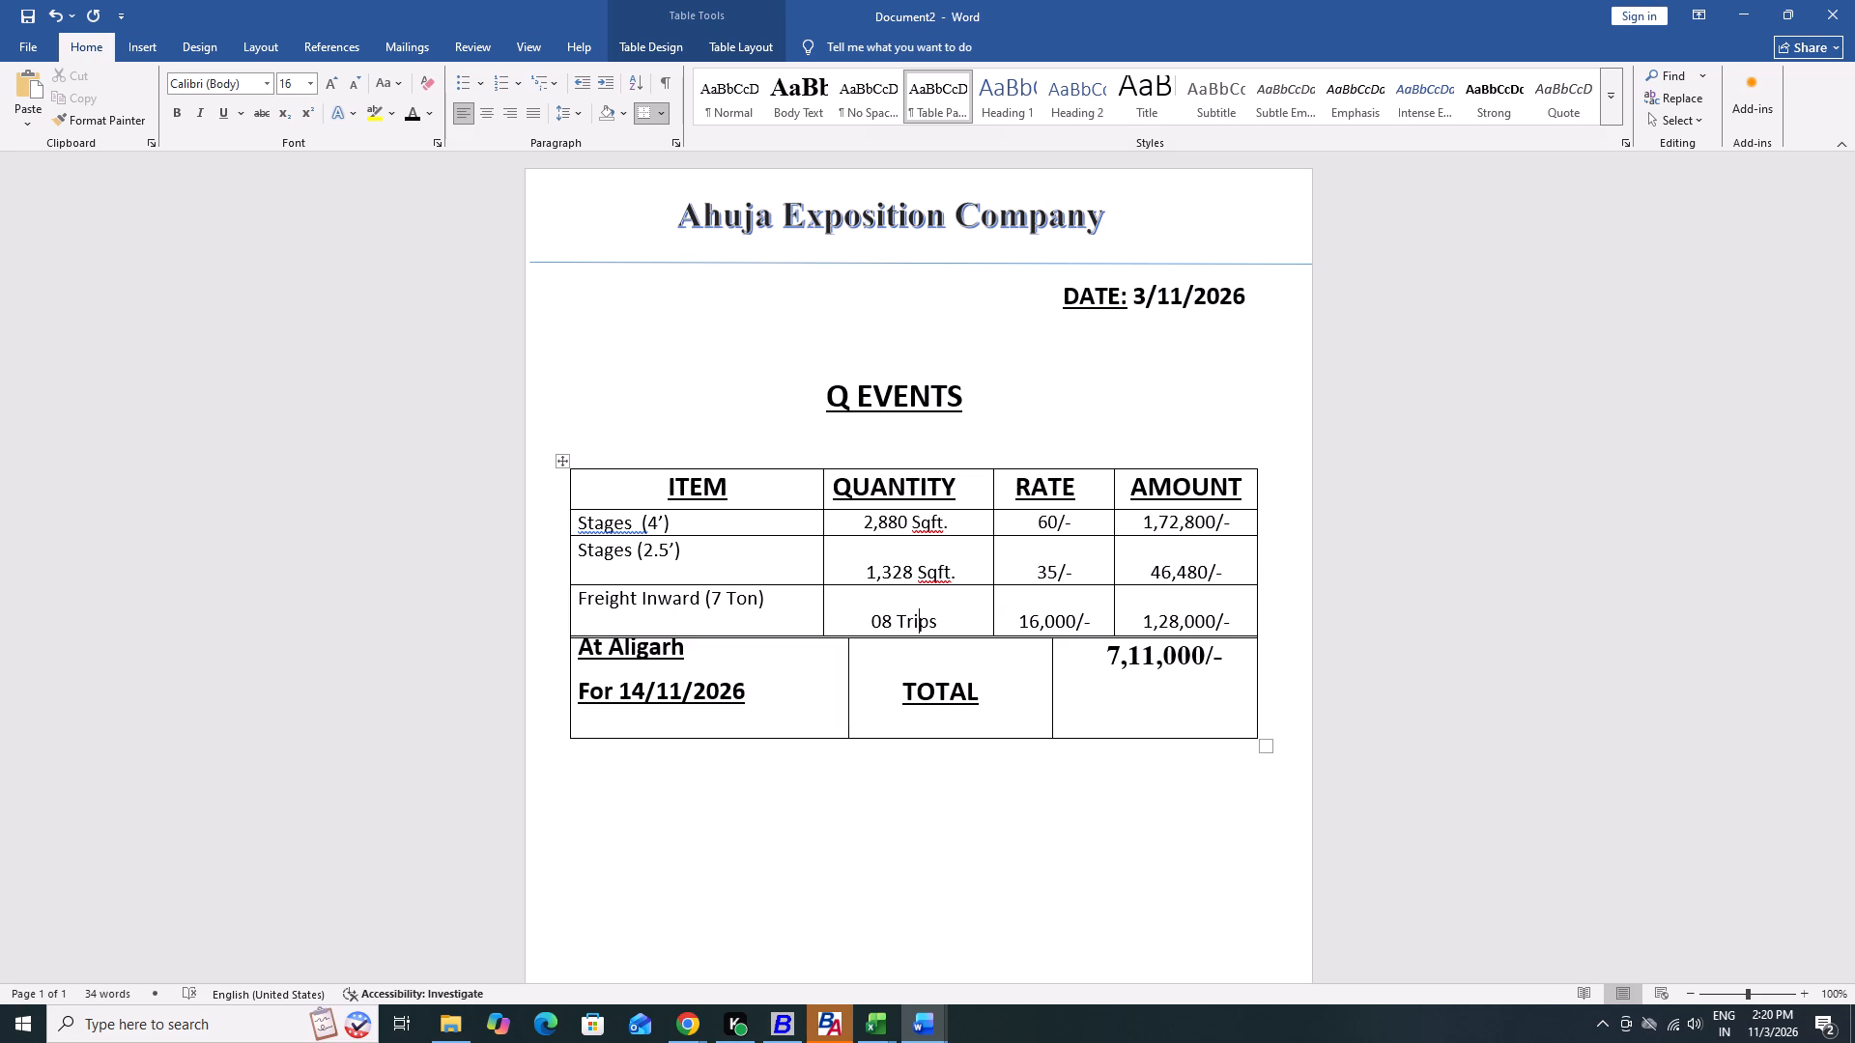
{"action": "key", "text": "Left"}
{"action": "key", "text": "Left"}
{"action": "key", "text": "Left"}
{"action": "key", "text": "Left"}
{"action": "key", "text": "Left"}
{"action": "key", "text": "Left"}
{"action": "key", "text": "Left"}
{"action": "key", "text": "Left"}
{"action": "key", "text": "Right"}
{"action": "key", "text": "Left"}
{"action": "key", "text": "Left"}
{"action": "key", "text": "Left"}
{"action": "key", "text": "Left"}
{"action": "key", "text": "Left"}
{"action": "key", "text": "Left"}
{"action": "key", "text": "Left"}
{"action": "key", "text": "Left"}
{"action": "key", "text": "Left"}
{"action": "key", "text": "Left"}
{"action": "key", "text": "Left"}
{"action": "key", "text": "Left"}
{"action": "key", "text": "Left"}
{"action": "key", "text": "Left"}
{"action": "key", "text": "Left"}
{"action": "key", "text": "Left"}
{"action": "key", "text": "Left"}
{"action": "key", "text": "Left"}
{"action": "key", "text": "Left"}
{"action": "key", "text": "Left"}
{"action": "key", "text": "Left"}
{"action": "key", "text": "Left"}
{"action": "key", "text": "ctrl+shift+Right"}
{"action": "key", "text": "ctrl+shift+Right"}
{"action": "key", "text": "ctrl+shift+Right"}
{"action": "key", "text": "ctrl+shift+Right"}
{"action": "key", "text": "ctrl+shift+Right"}
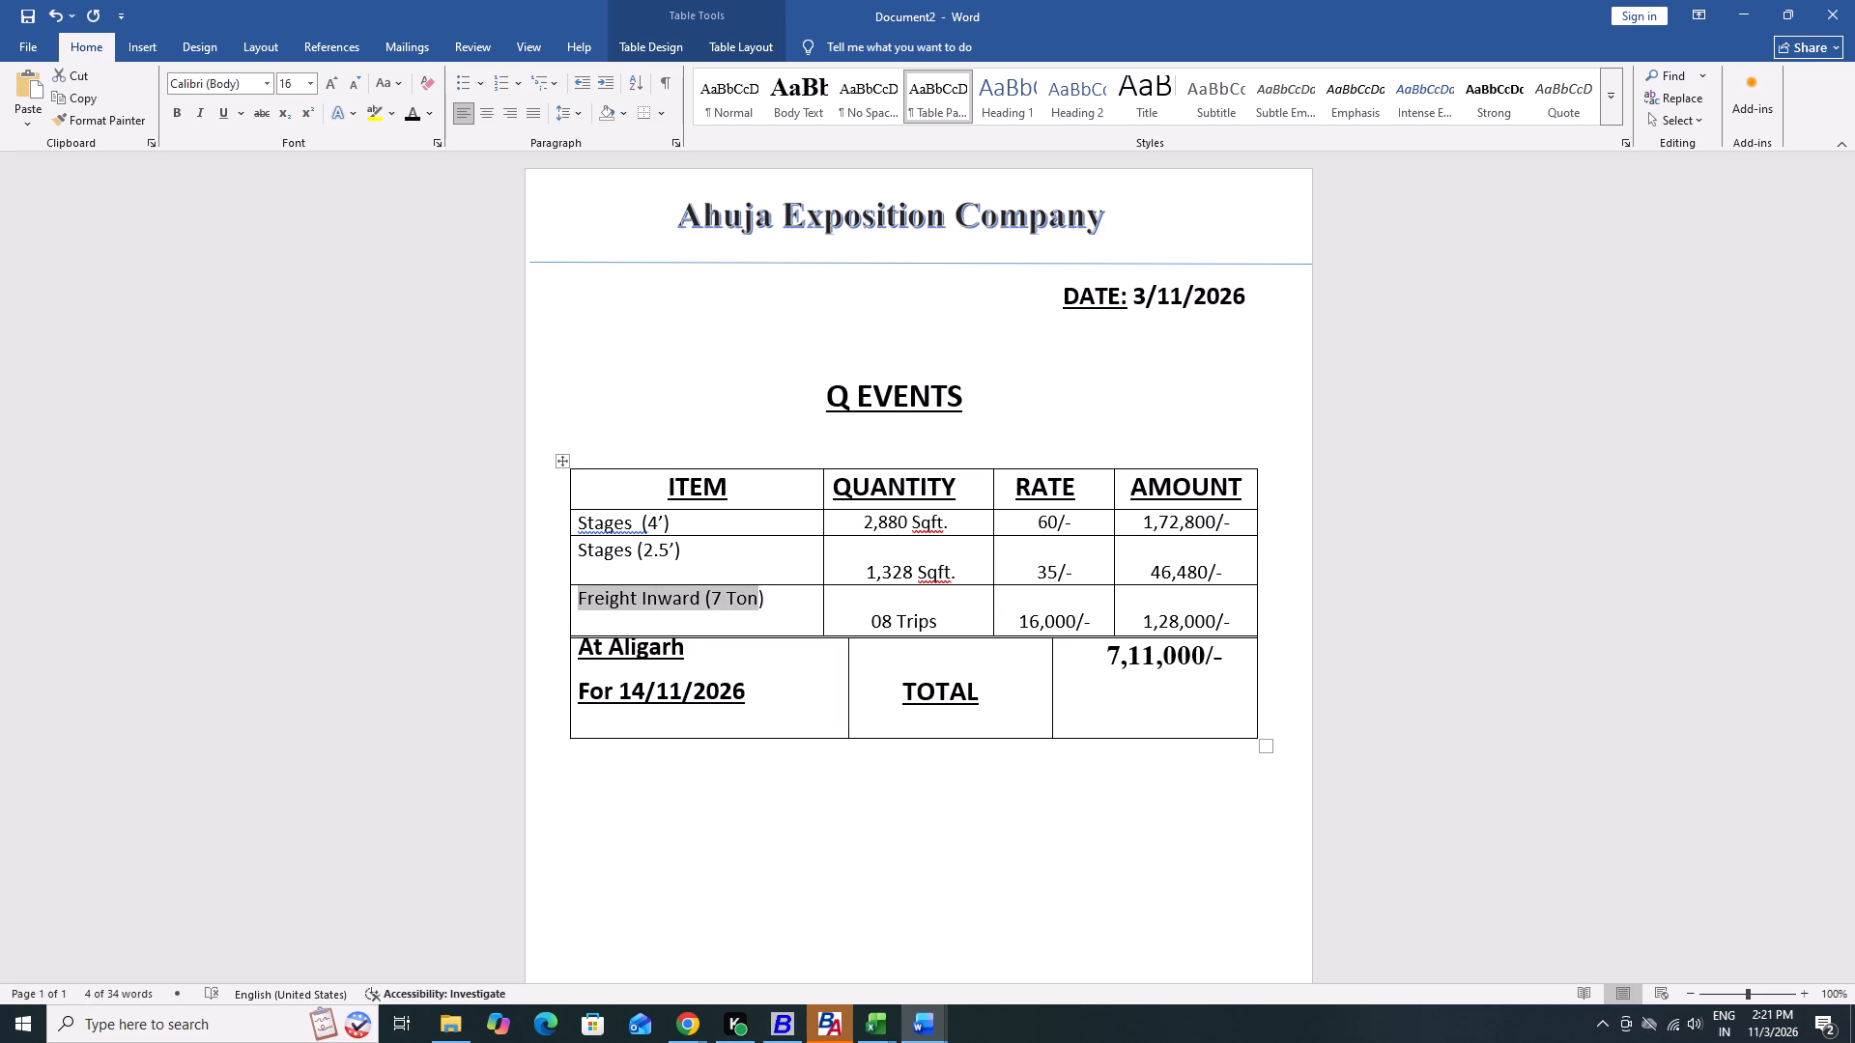
{"action": "key", "text": "ctrl+shift+Right"}
{"action": "key", "text": "BackSpace"}
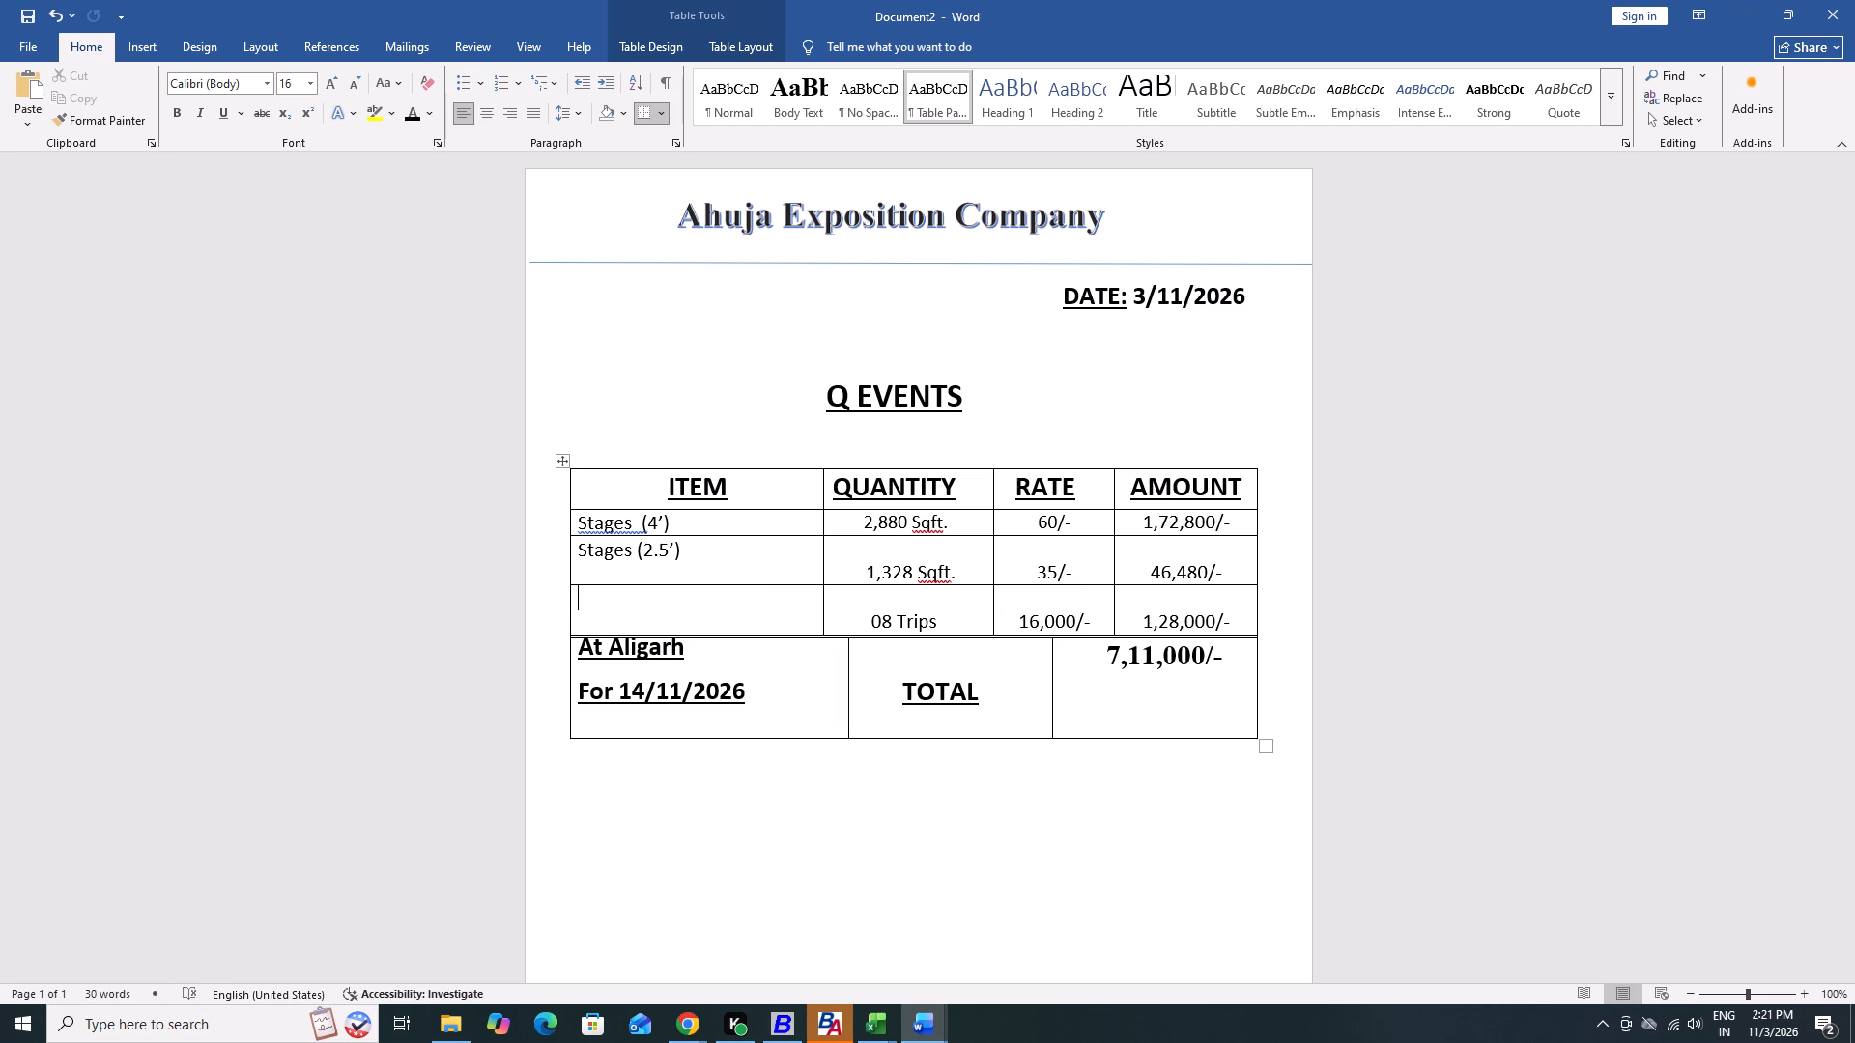
{"action": "key", "text": "s"}
{"action": "key", "text": "BackSpace"}
{"action": "type", "text": "Stages"}
{"action": "key", "text": "space"}
{"action": "key", "text": "shift+parenleft"}
{"action": "key", "text": "1"}
{"action": "key", "text": "apostrophe"}
{"action": "type", "text": "-2'"}
{"action": "key", "text": "shift+parenright"}
Set the quantity of the Stages (1'-2') row to 1,672 Sqft.
{"action": "key", "text": "Right"}
{"action": "key", "text": "Right"}
{"action": "key", "text": "Right"}
{"action": "key", "text": "Left"}
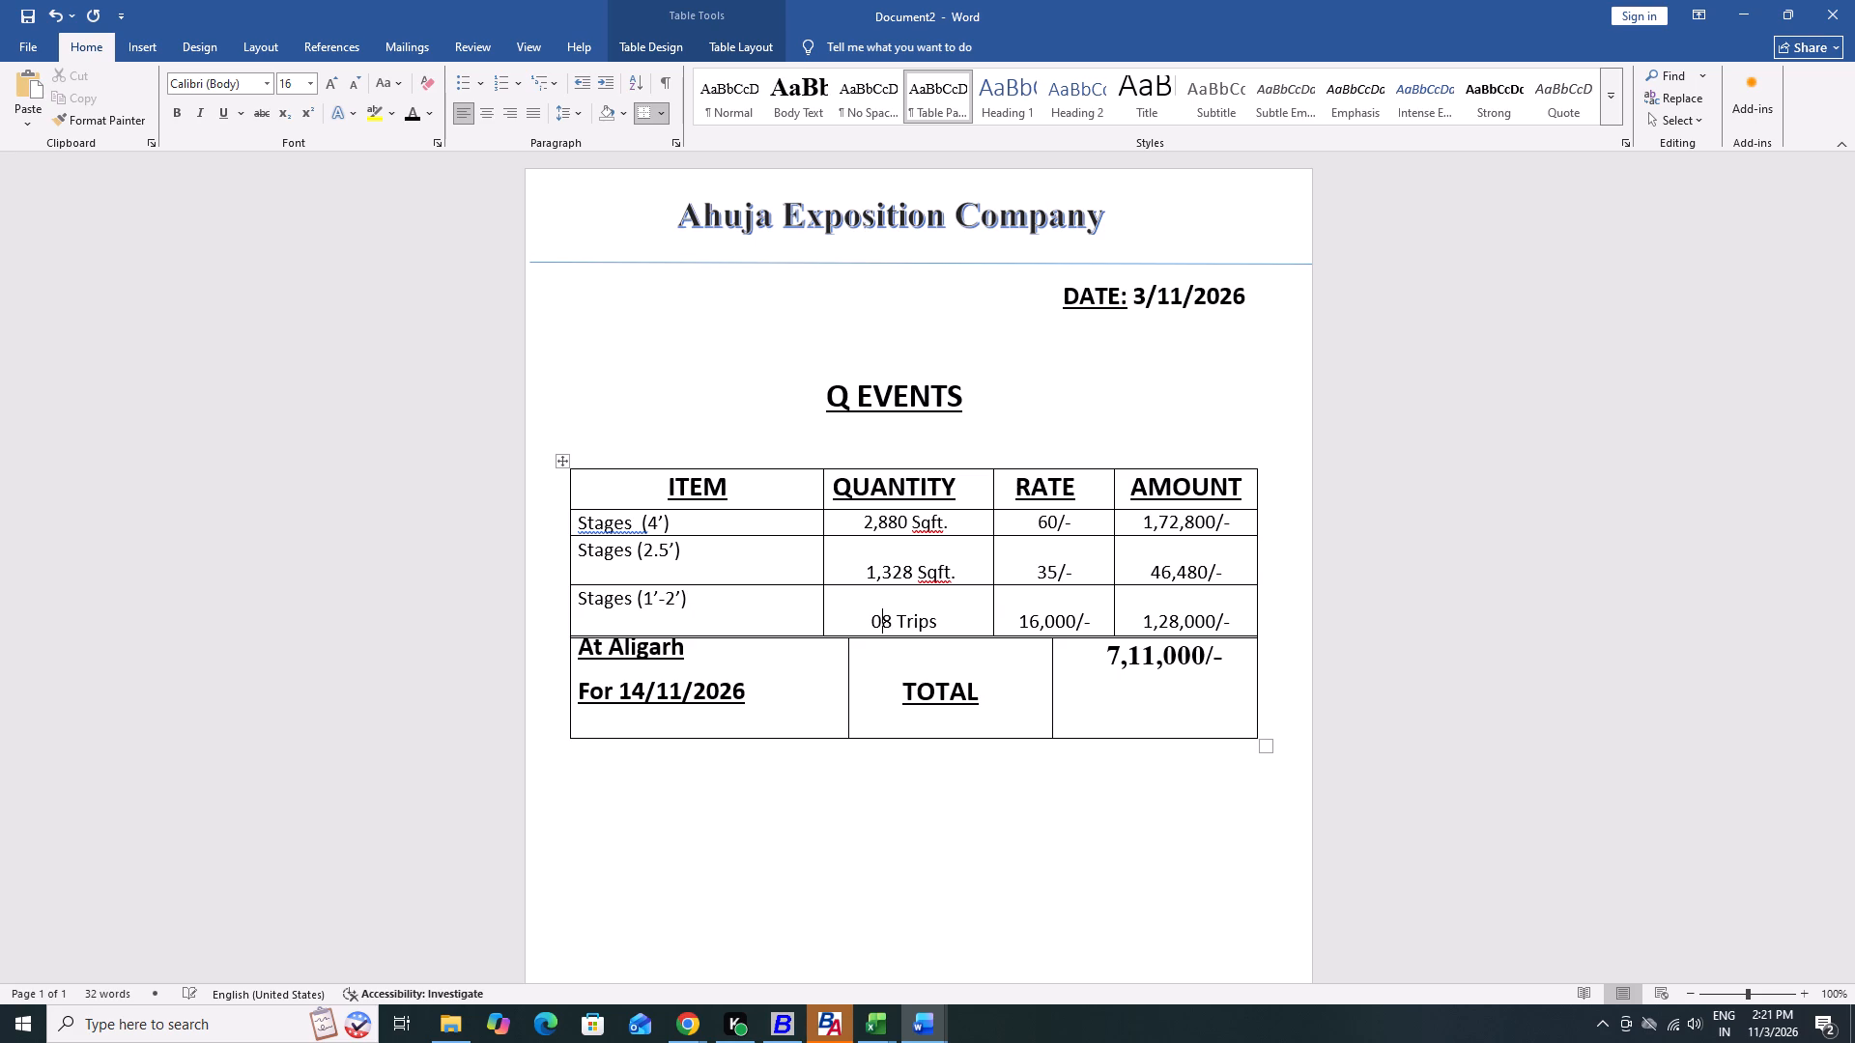
{"action": "key", "text": "Left"}
{"action": "key", "text": "Right"}
{"action": "key", "text": "Right"}
{"action": "key", "text": "ctrl+shift+Left"}
{"action": "key", "text": "BackSpace"}
{"action": "type", "text": "1,672"}
{"action": "key", "text": "space"}
{"action": "key", "text": "ctrl+shift+Right"}
{"action": "key", "text": "BackSpace"}
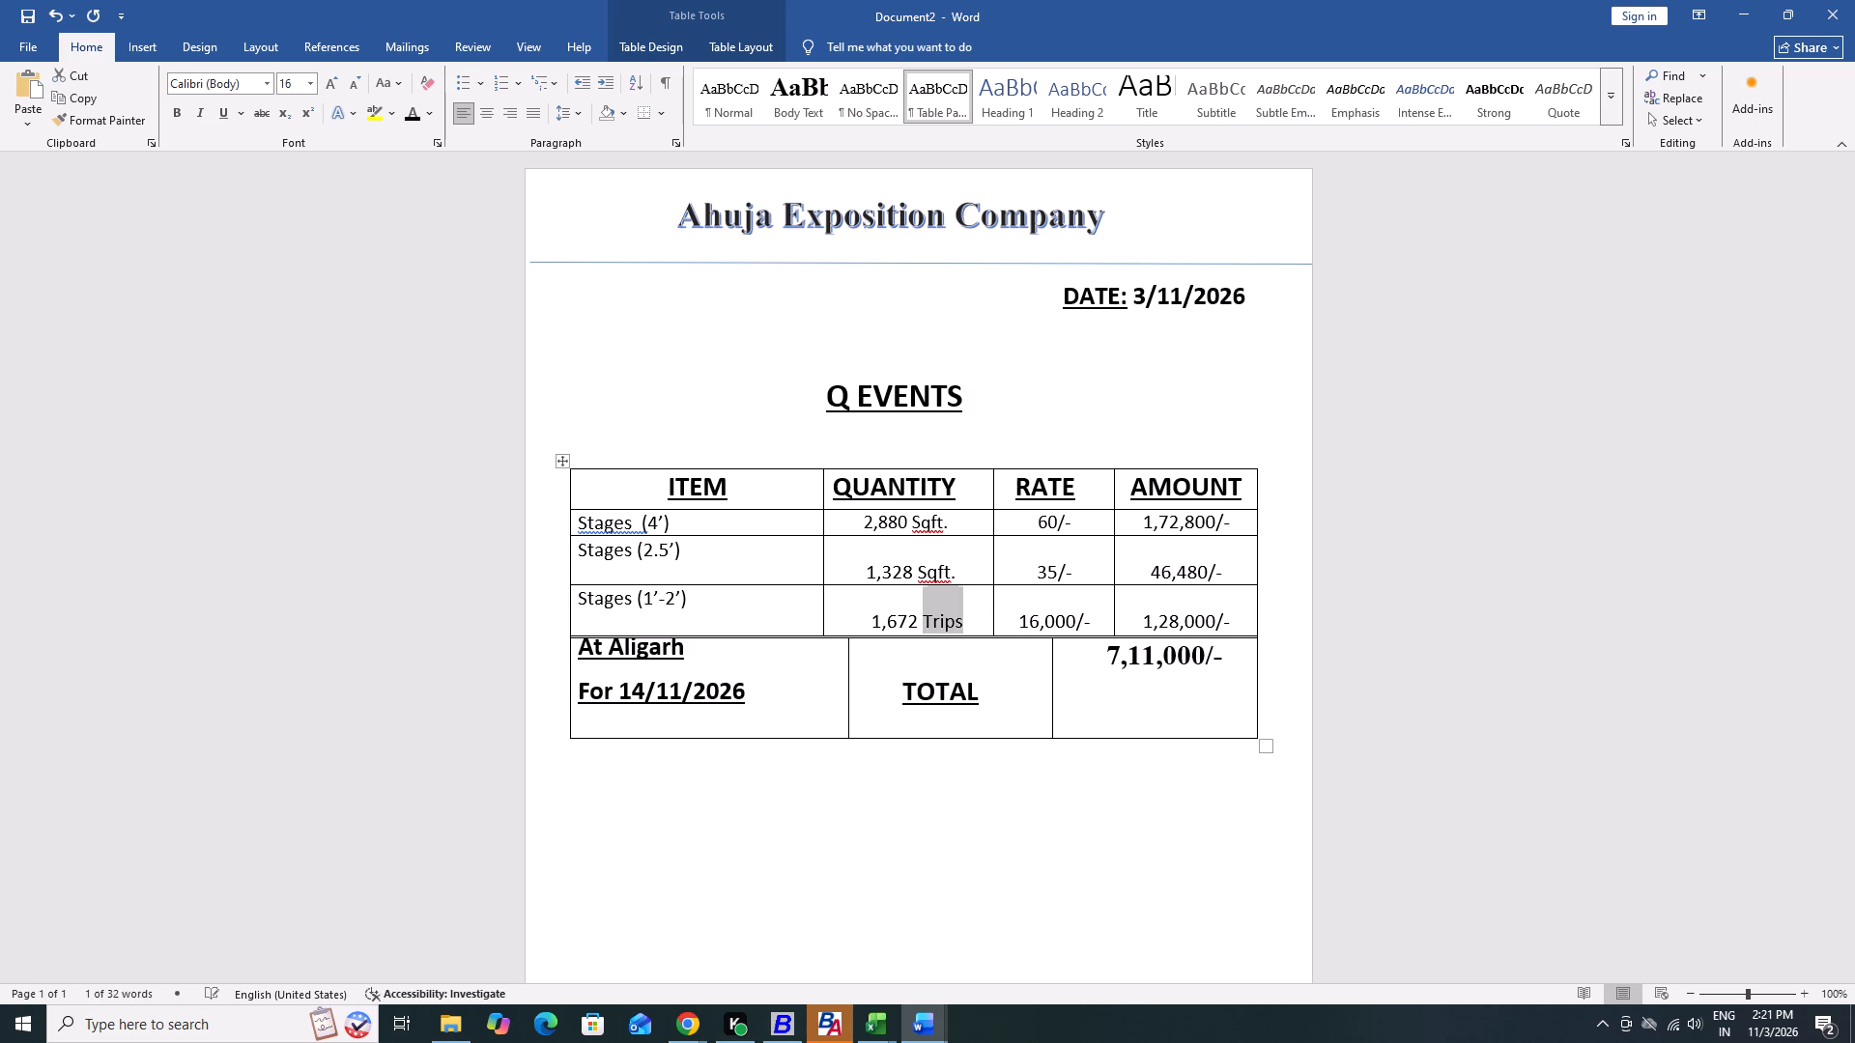
{"action": "type", "text": "Sq"}
{"action": "type", "text": "ft."}
Adjust the spacing before 1,672 Sqft. so it lines up beneath the Stages (2.5') row's quantity.
{"action": "key", "text": "Left"}
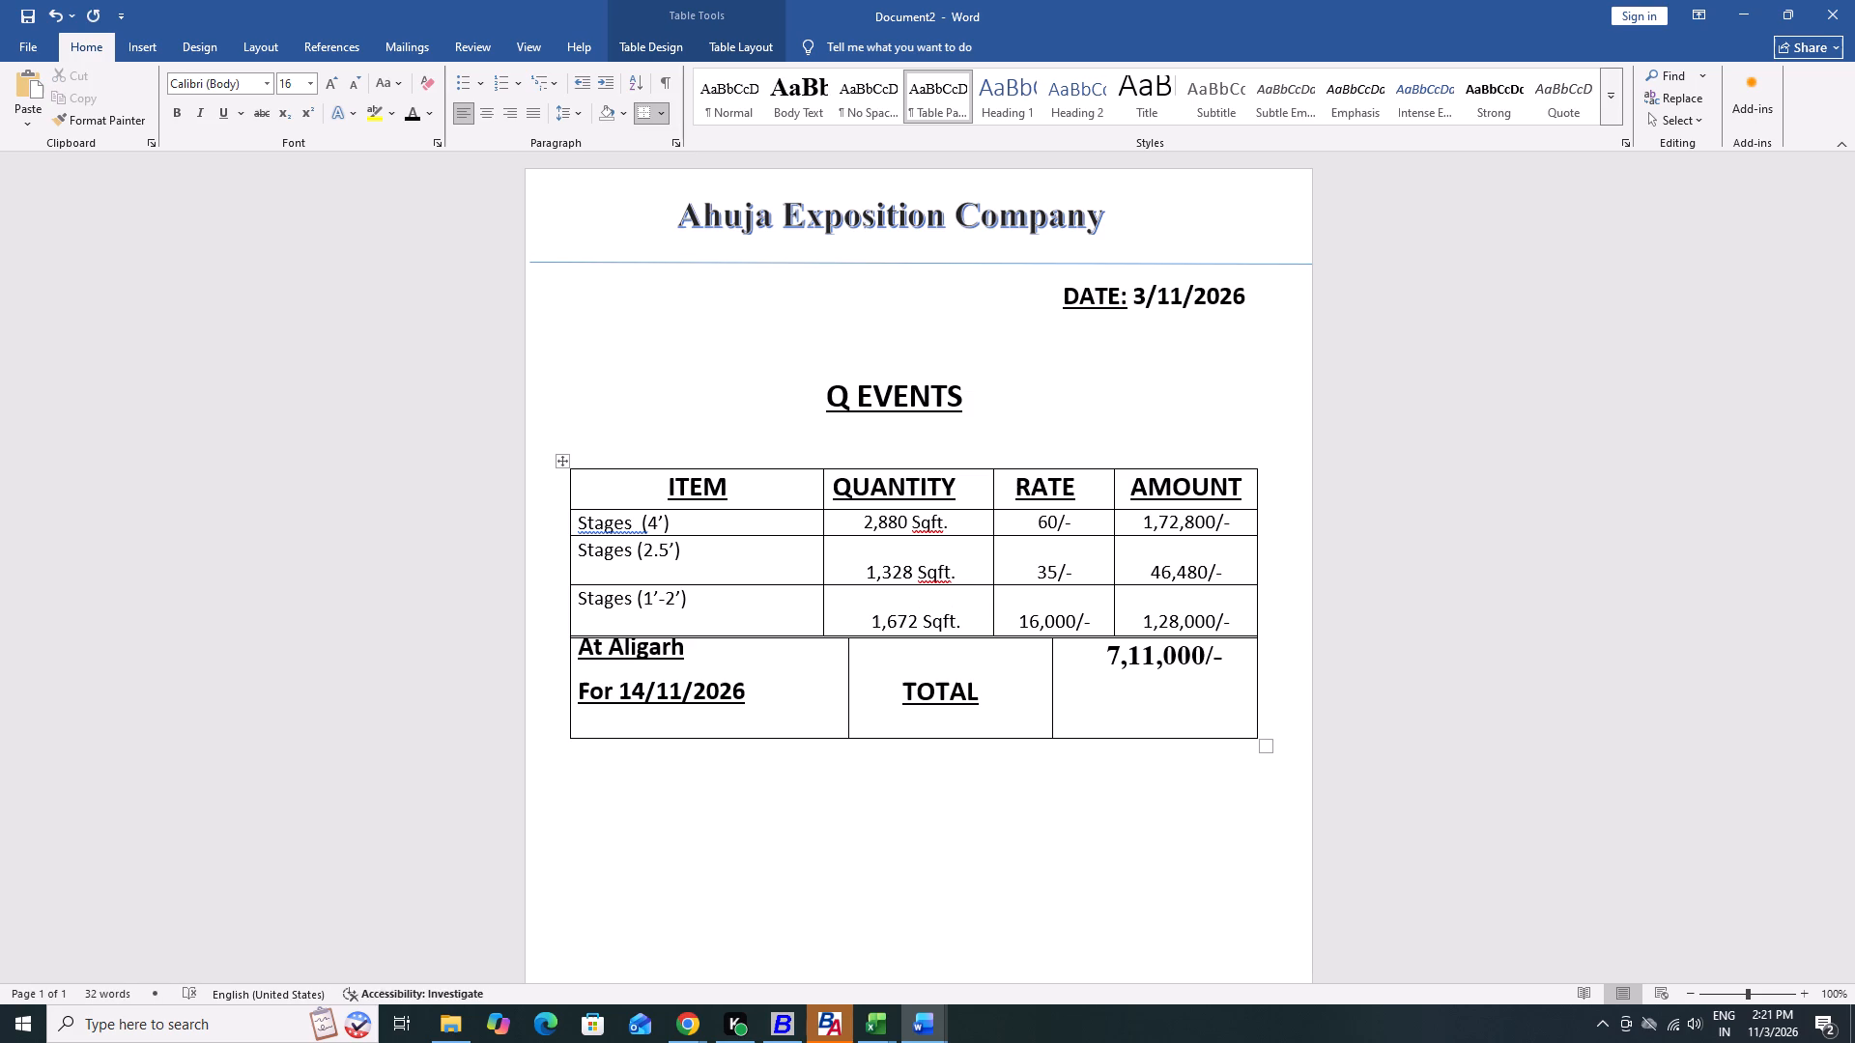
{"action": "key", "text": "Left"}
{"action": "key", "text": "Left"}
{"action": "key", "text": "Left"}
{"action": "key", "text": "Left"}
{"action": "key", "text": "Left"}
{"action": "key", "text": "Left"}
{"action": "key", "text": "Left"}
{"action": "key", "text": "Left"}
{"action": "key", "text": "Left"}
{"action": "key", "text": "Left"}
{"action": "key", "text": "BackSpace"}
{"action": "key", "text": "space"}
{"action": "key", "text": "space"}
{"action": "key", "text": "space"}
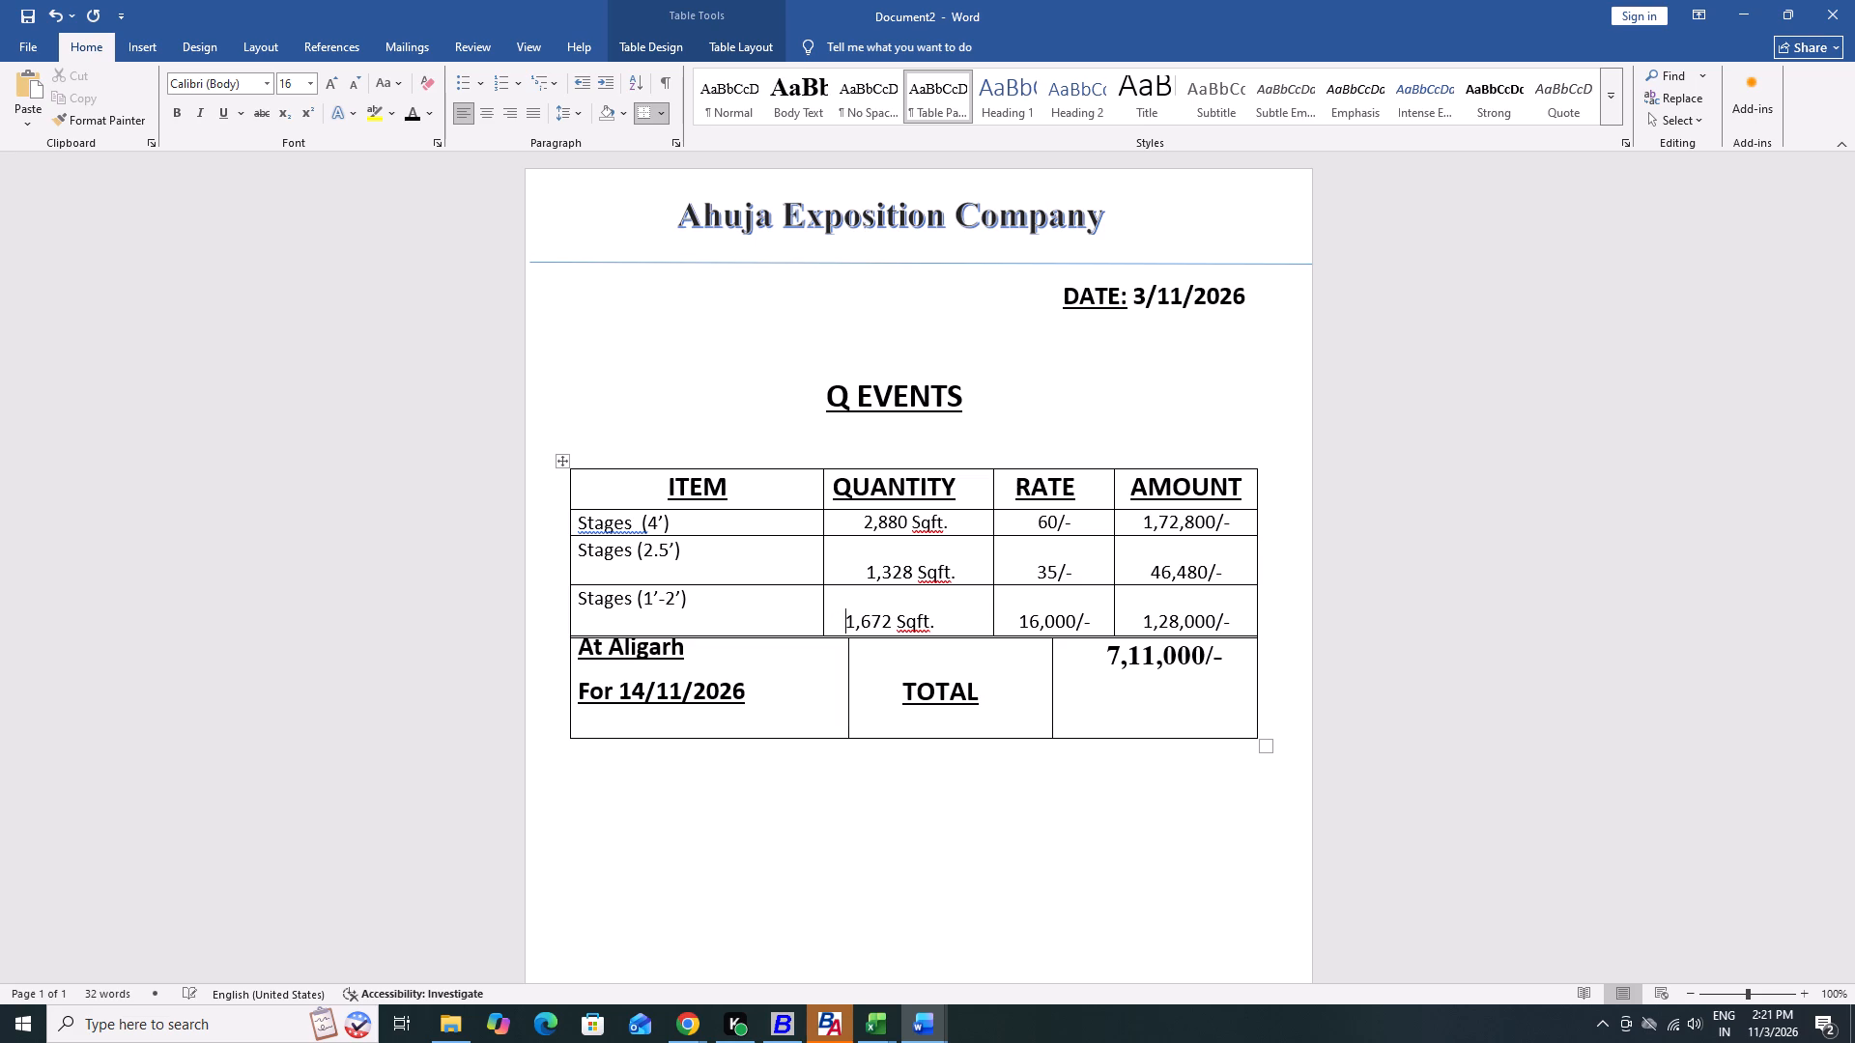
{"action": "key", "text": "space"}
{"action": "key", "text": "space"}
{"action": "key", "text": "space"}
{"action": "key", "text": "space"}
{"action": "key", "text": "space"}
{"action": "key", "text": "Up"}
{"action": "key", "text": "Down"}
{"action": "key", "text": "BackSpace"}
{"action": "key", "text": "Up"}
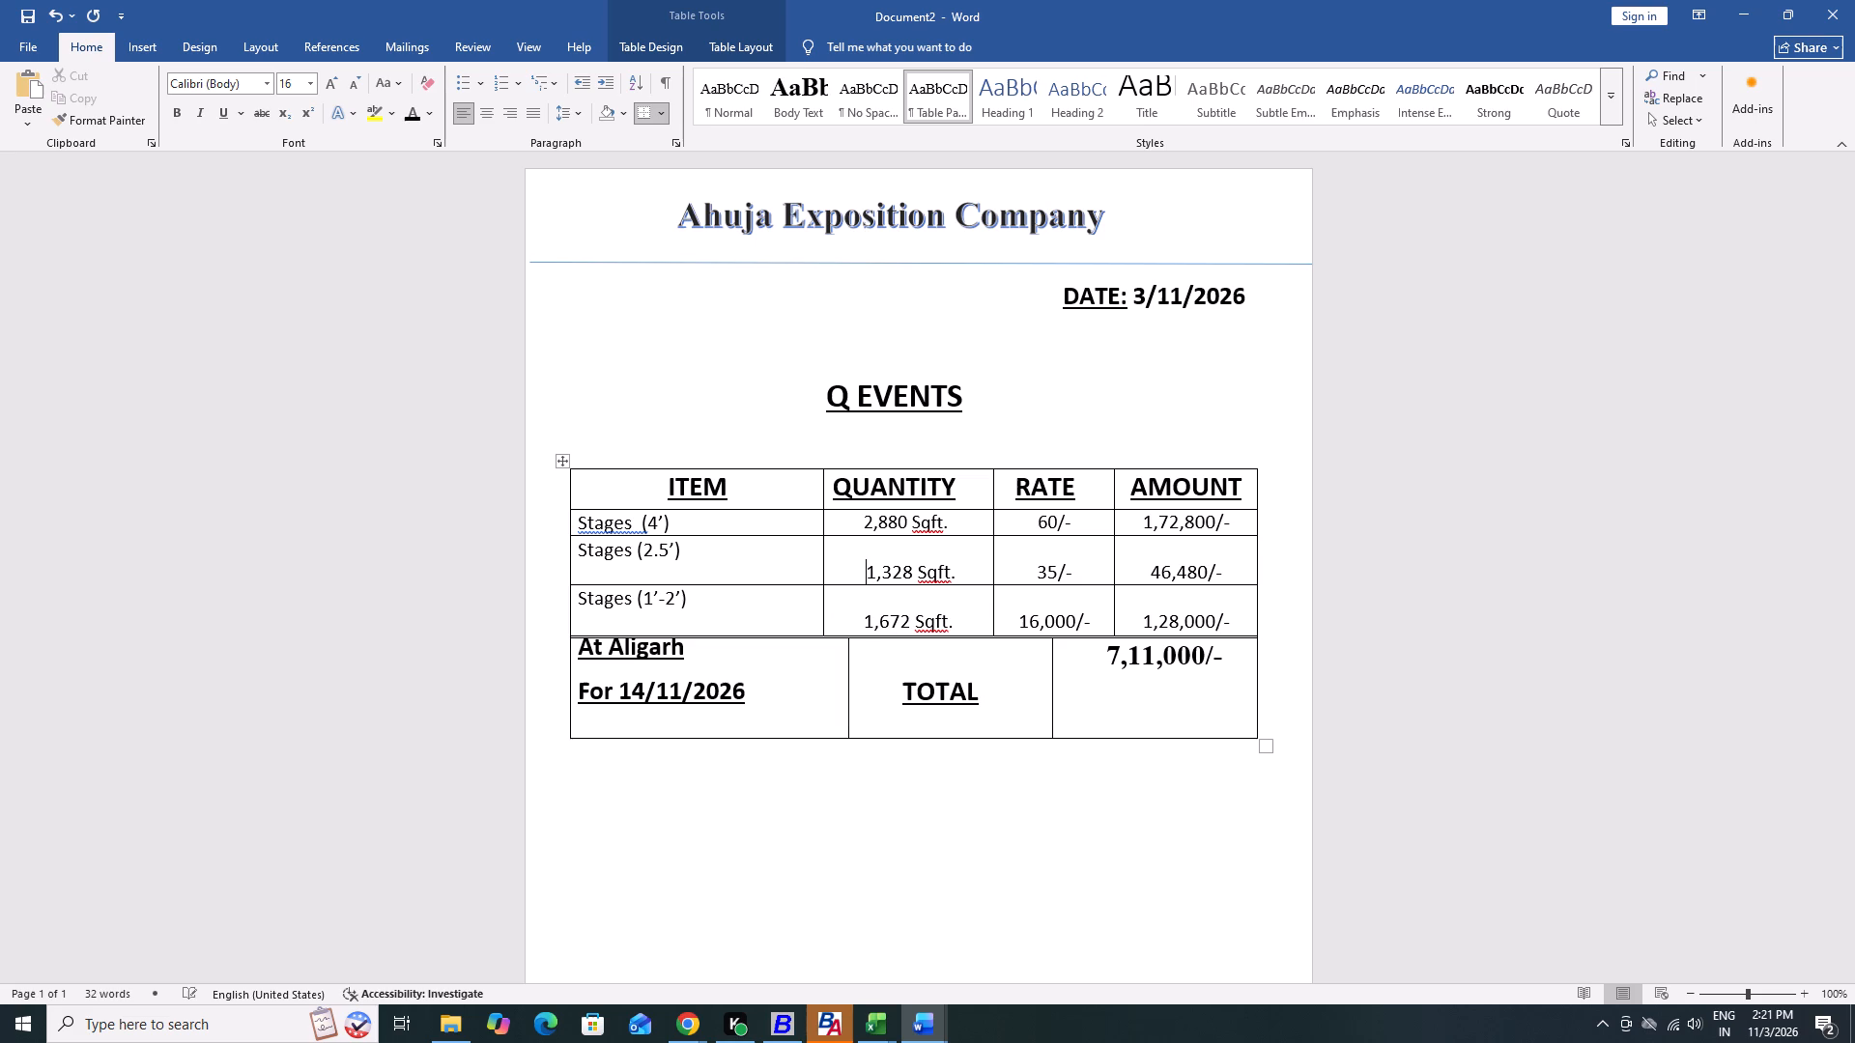
{"action": "key", "text": "Down"}
{"action": "key", "text": "space"}
{"action": "key", "text": "Up"}
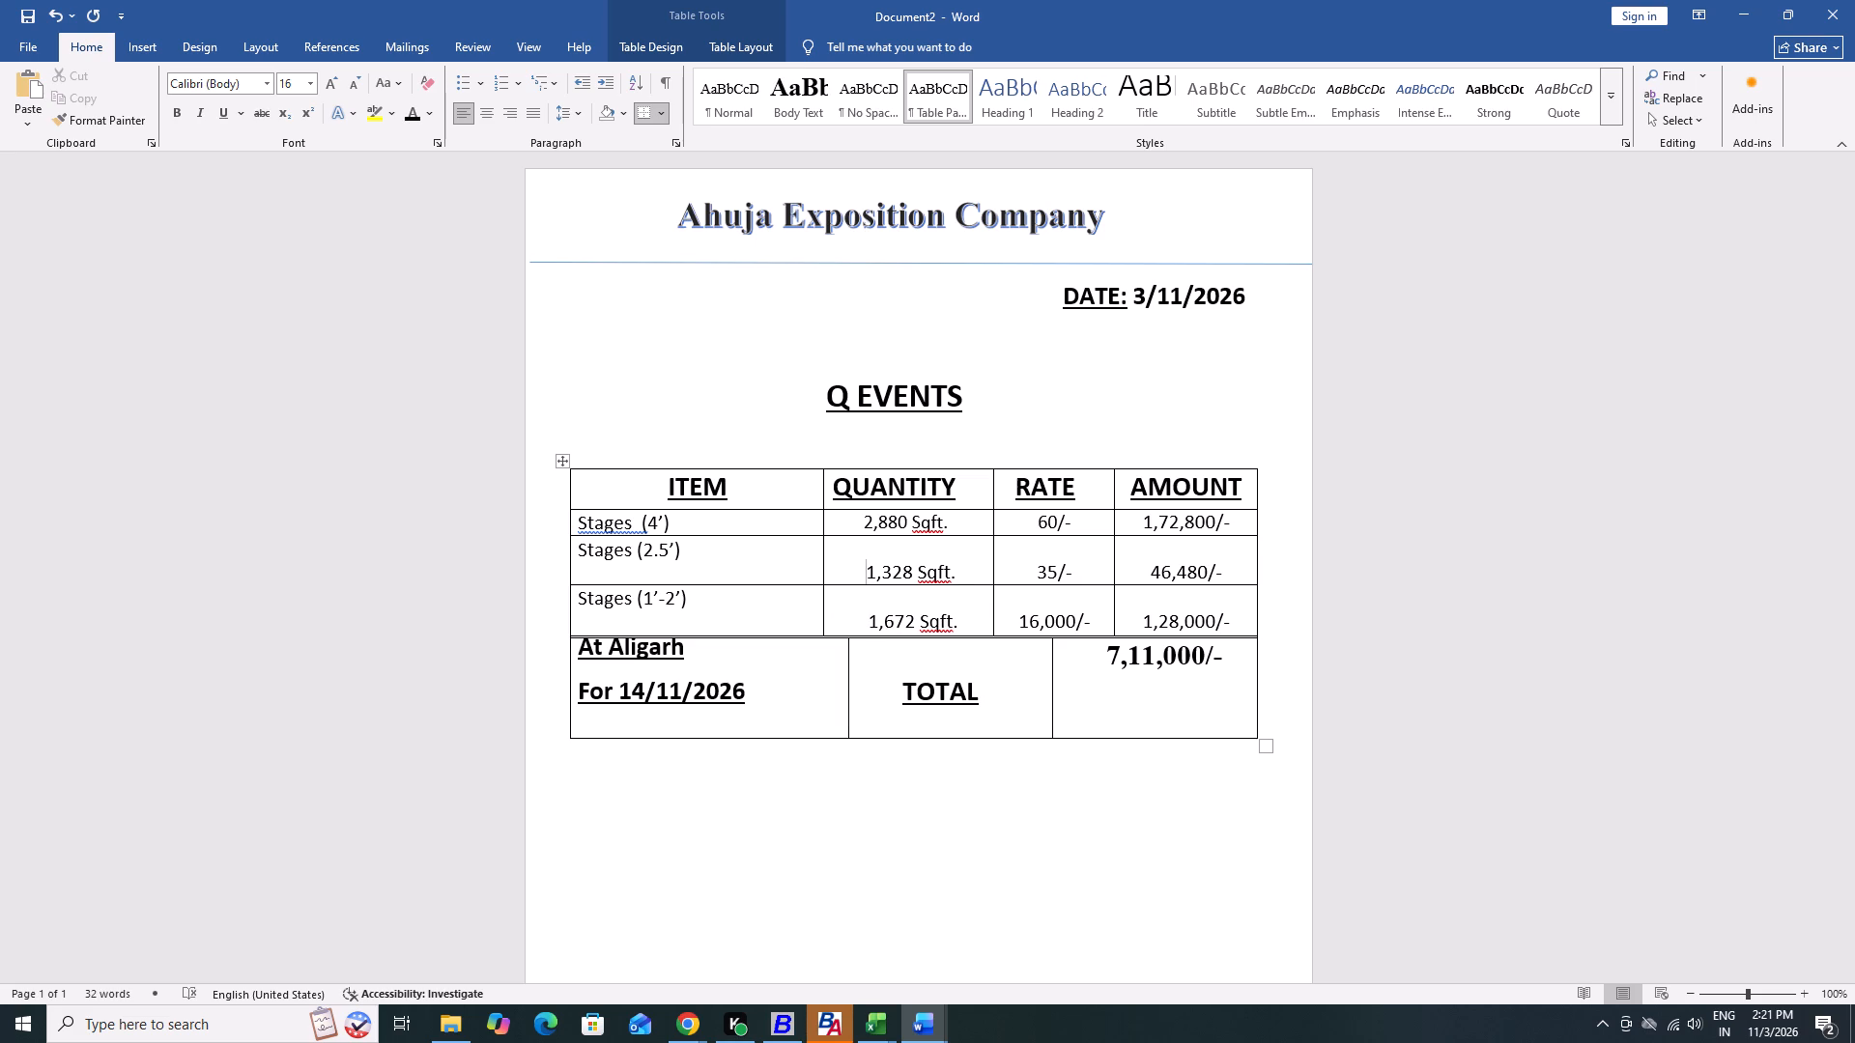
Adjust the spacing before the Stages (4') and Stages (2.5') quantities so 2,880 Sqft. and 1,328 Sqft. line up.
{"action": "key", "text": "space"}
{"action": "key", "text": "Down"}
{"action": "key", "text": "Up"}
{"action": "key", "text": "Up"}
{"action": "key", "text": "Left"}
{"action": "key", "text": "space"}
{"action": "key", "text": "Down"}
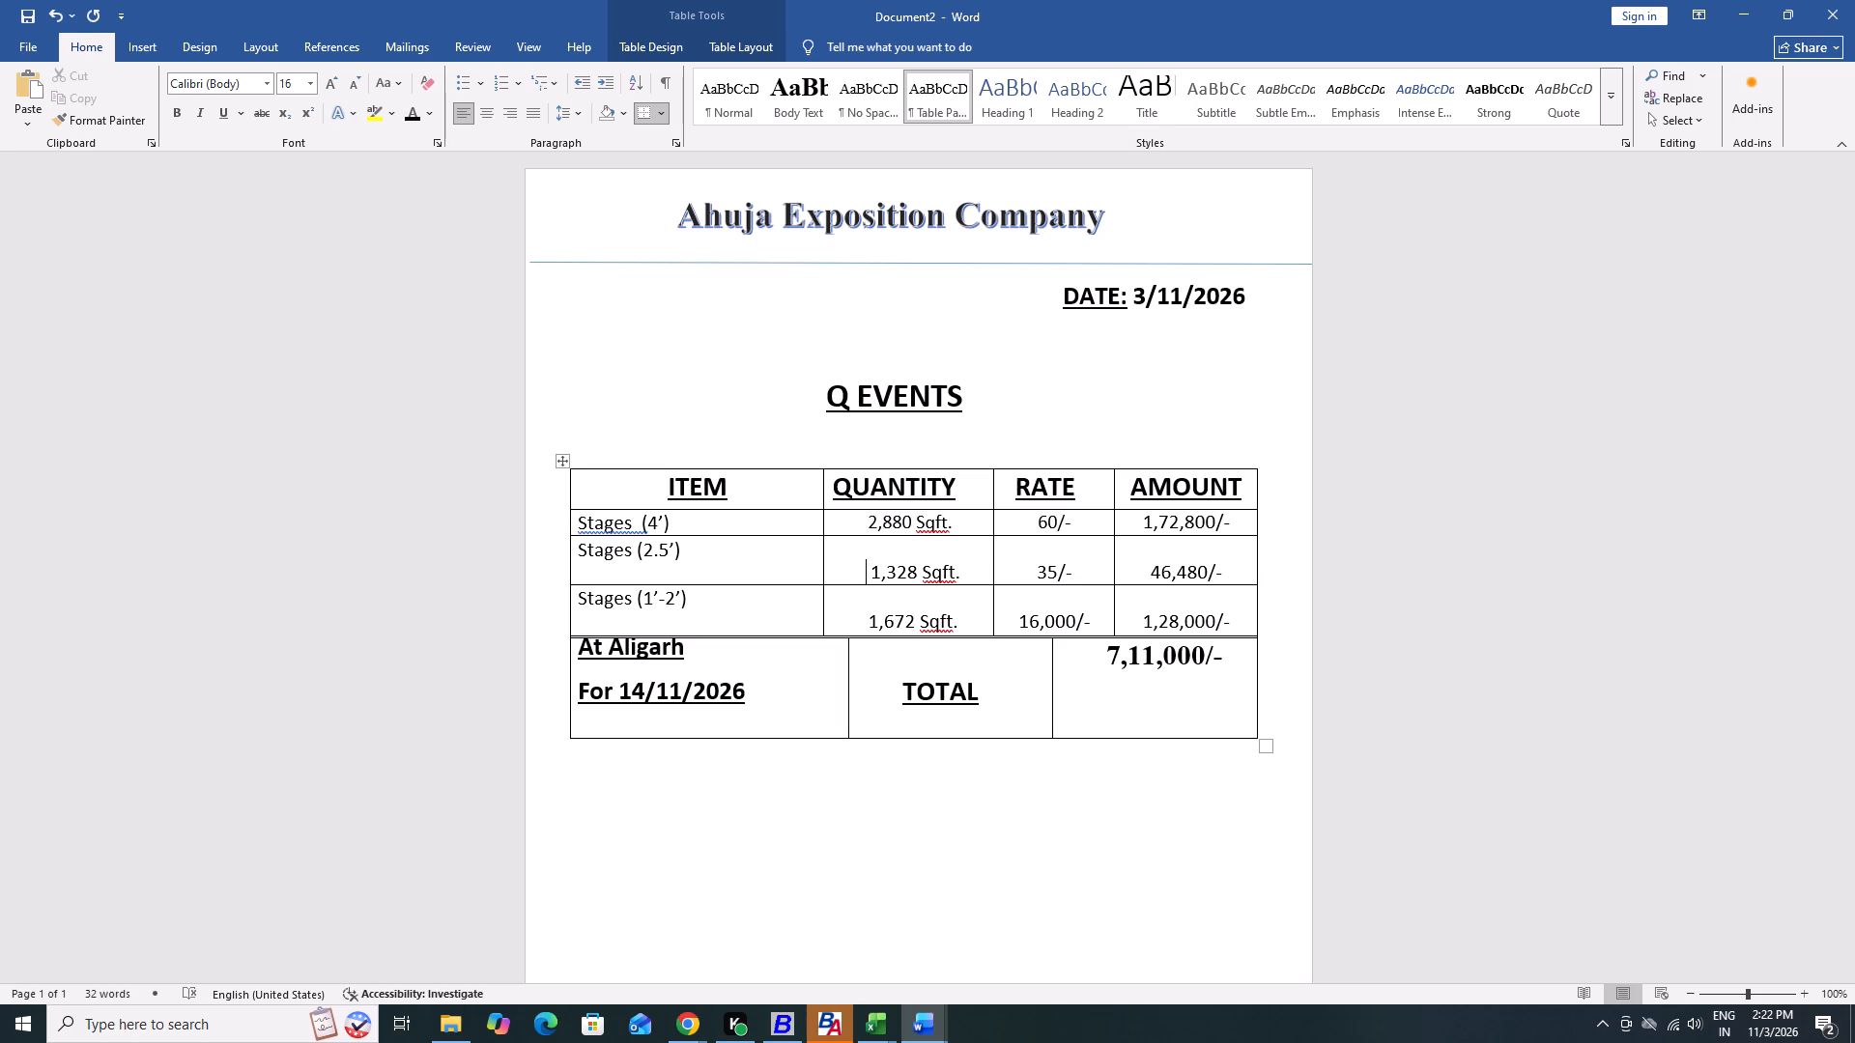
{"action": "key", "text": "BackSpace"}
{"action": "key", "text": "space"}
{"action": "key", "text": "space"}
{"action": "key", "text": "space"}
{"action": "key", "text": "space"}
{"action": "key", "text": "space"}
{"action": "key", "text": "space"}
{"action": "key", "text": "space"}
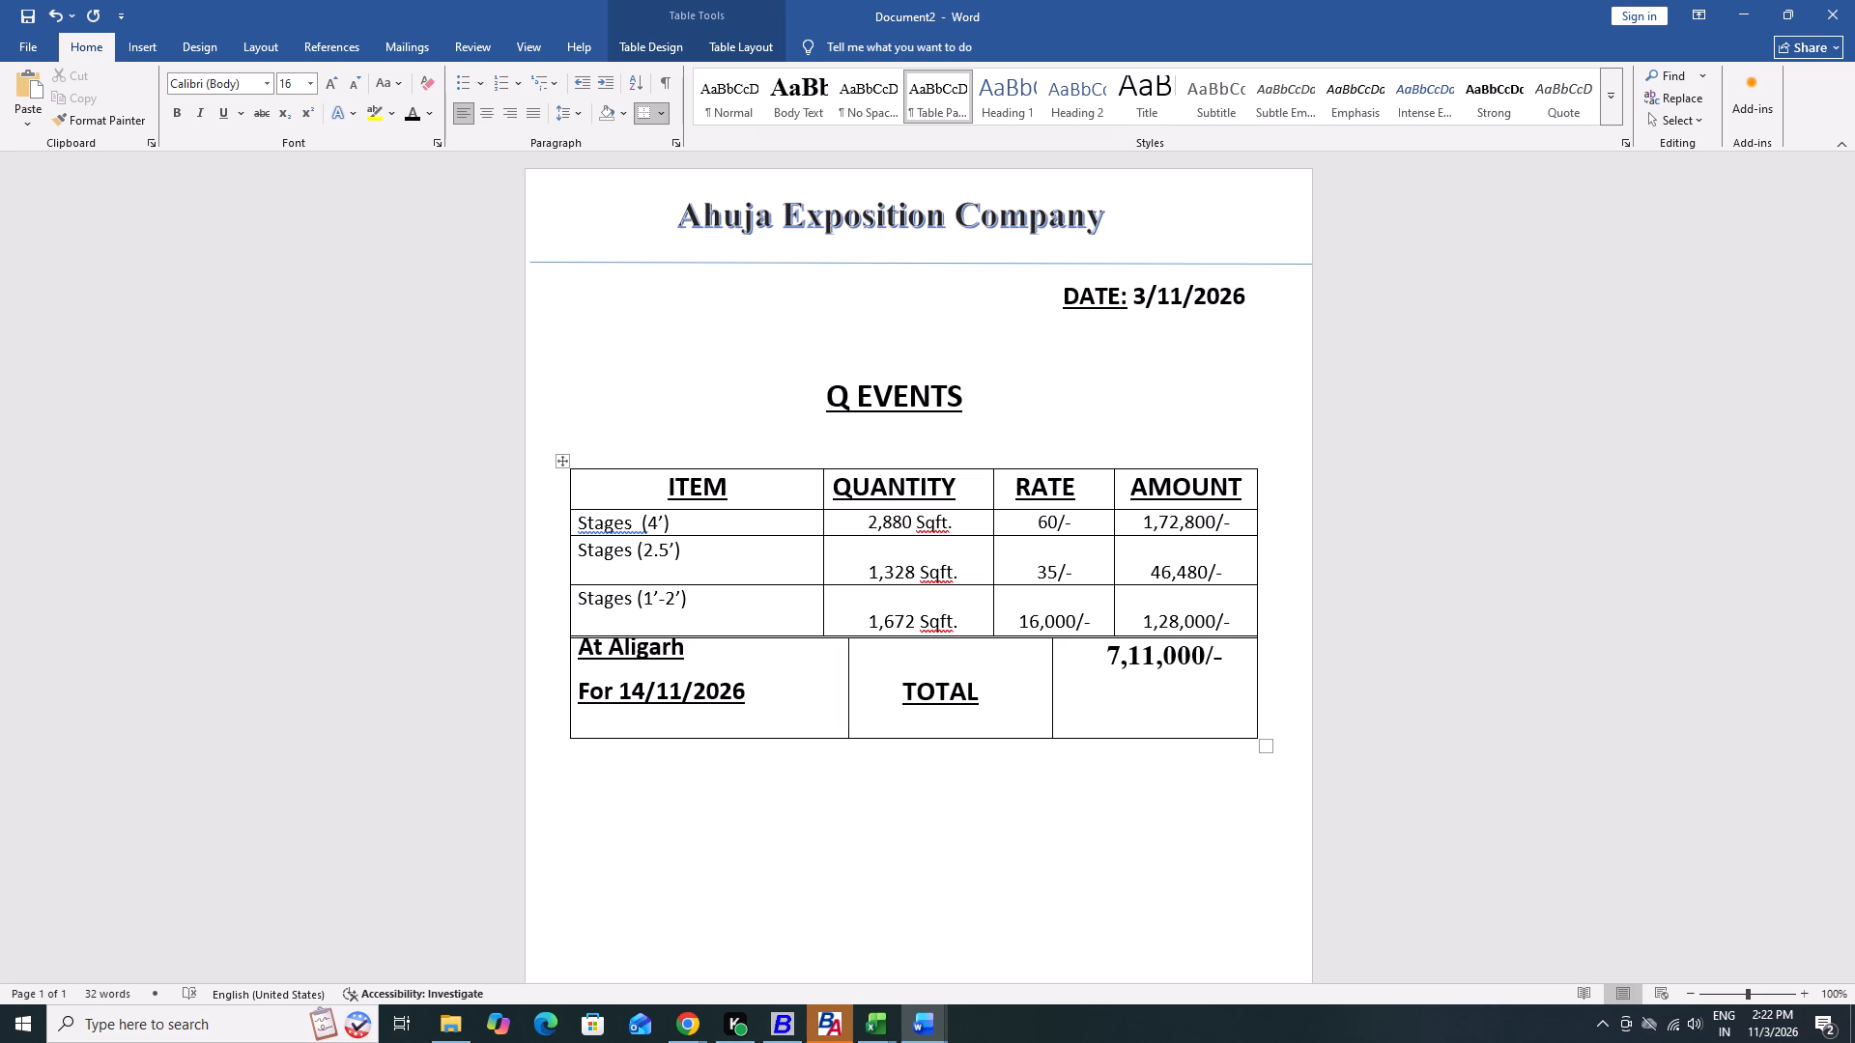
{"action": "key", "text": "BackSpace"}
{"action": "key", "text": "Up"}
{"action": "key", "text": "Down"}
Remove one space before 2,880 Sqft. and one before 1,672 Sqft. so all three Stages quantities line up.
{"action": "key", "text": "Right"}
{"action": "key", "text": "Up"}
{"action": "key", "text": "Right"}
{"action": "key", "text": "Left"}
{"action": "key", "text": "BackSpace"}
{"action": "key", "text": "Down"}
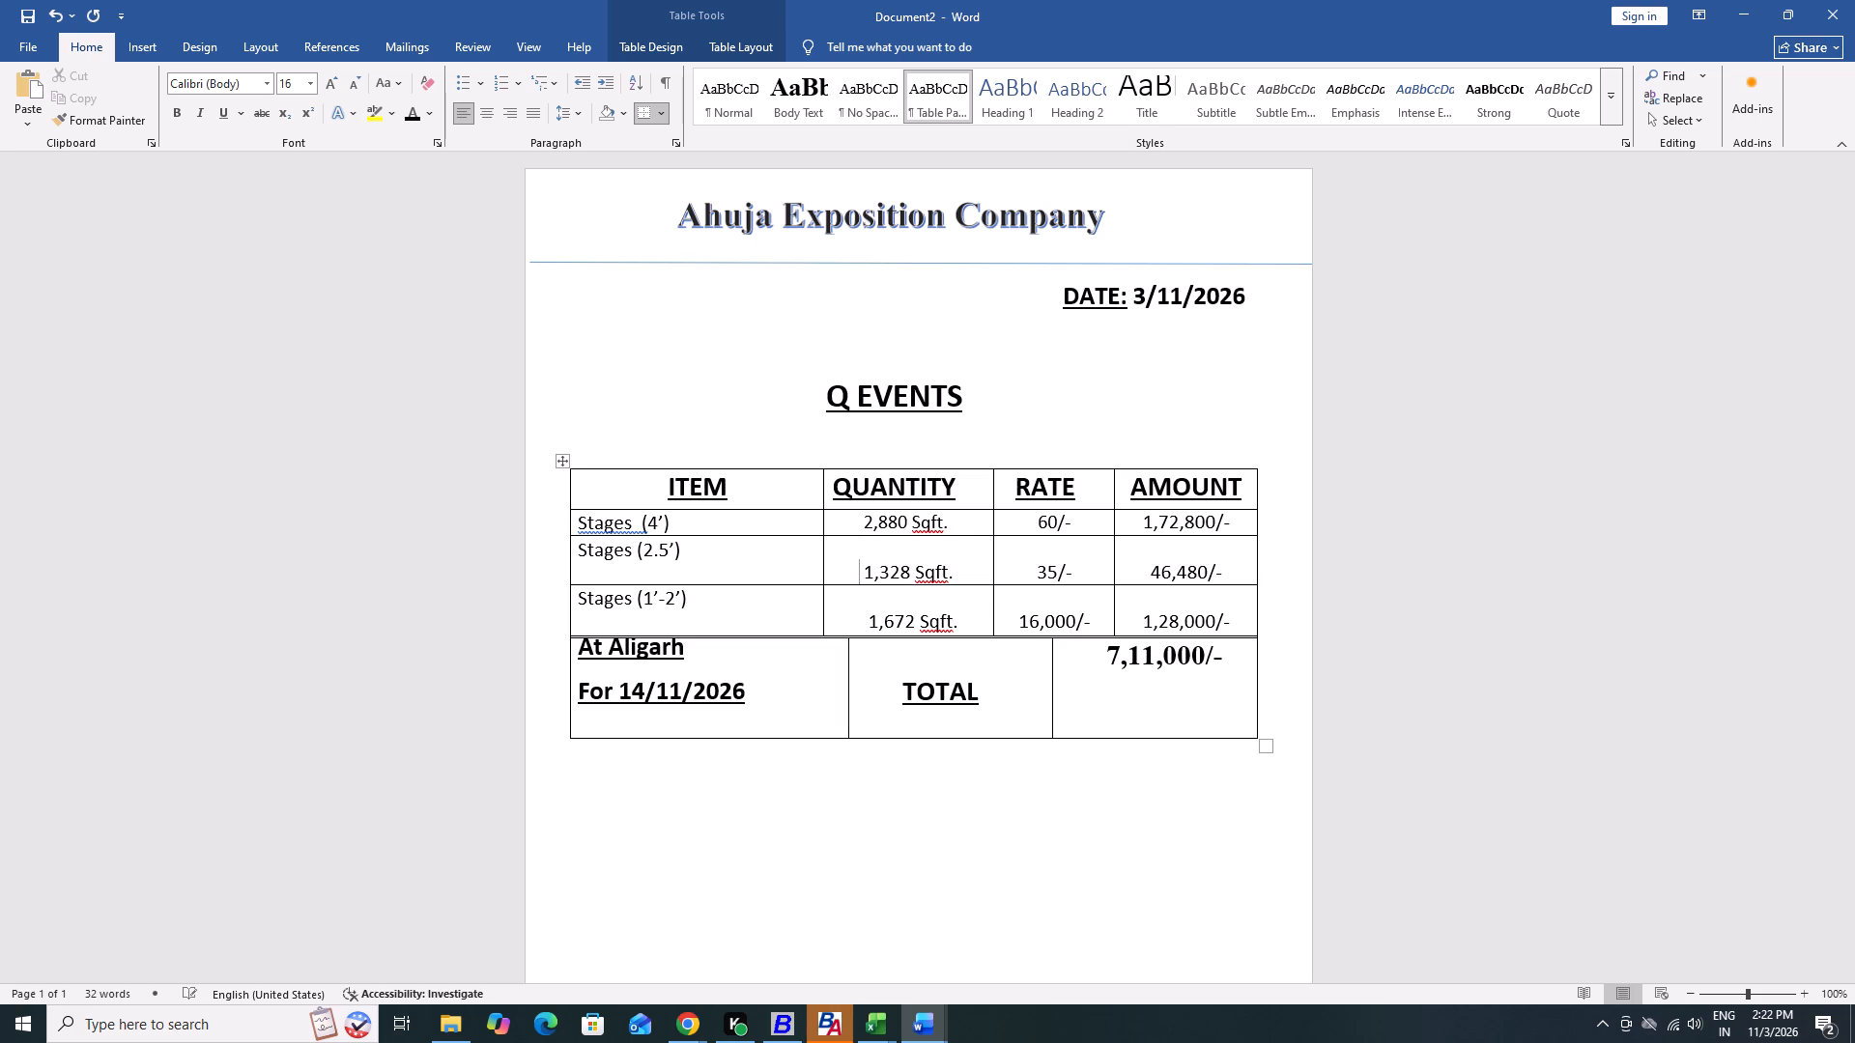
{"action": "key", "text": "Right"}
{"action": "key", "text": "Up"}
{"action": "key", "text": "Down"}
{"action": "key", "text": "Up"}
{"action": "key", "text": "Down"}
{"action": "key", "text": "Down"}
{"action": "key", "text": "BackSpace"}
{"action": "key", "text": "Right"}
Check the vertical alignment of the quantities across the three Stages rows.
{"action": "key", "text": "Up"}
{"action": "key", "text": "Up"}
{"action": "key", "text": "Down"}
{"action": "key", "text": "Down"}
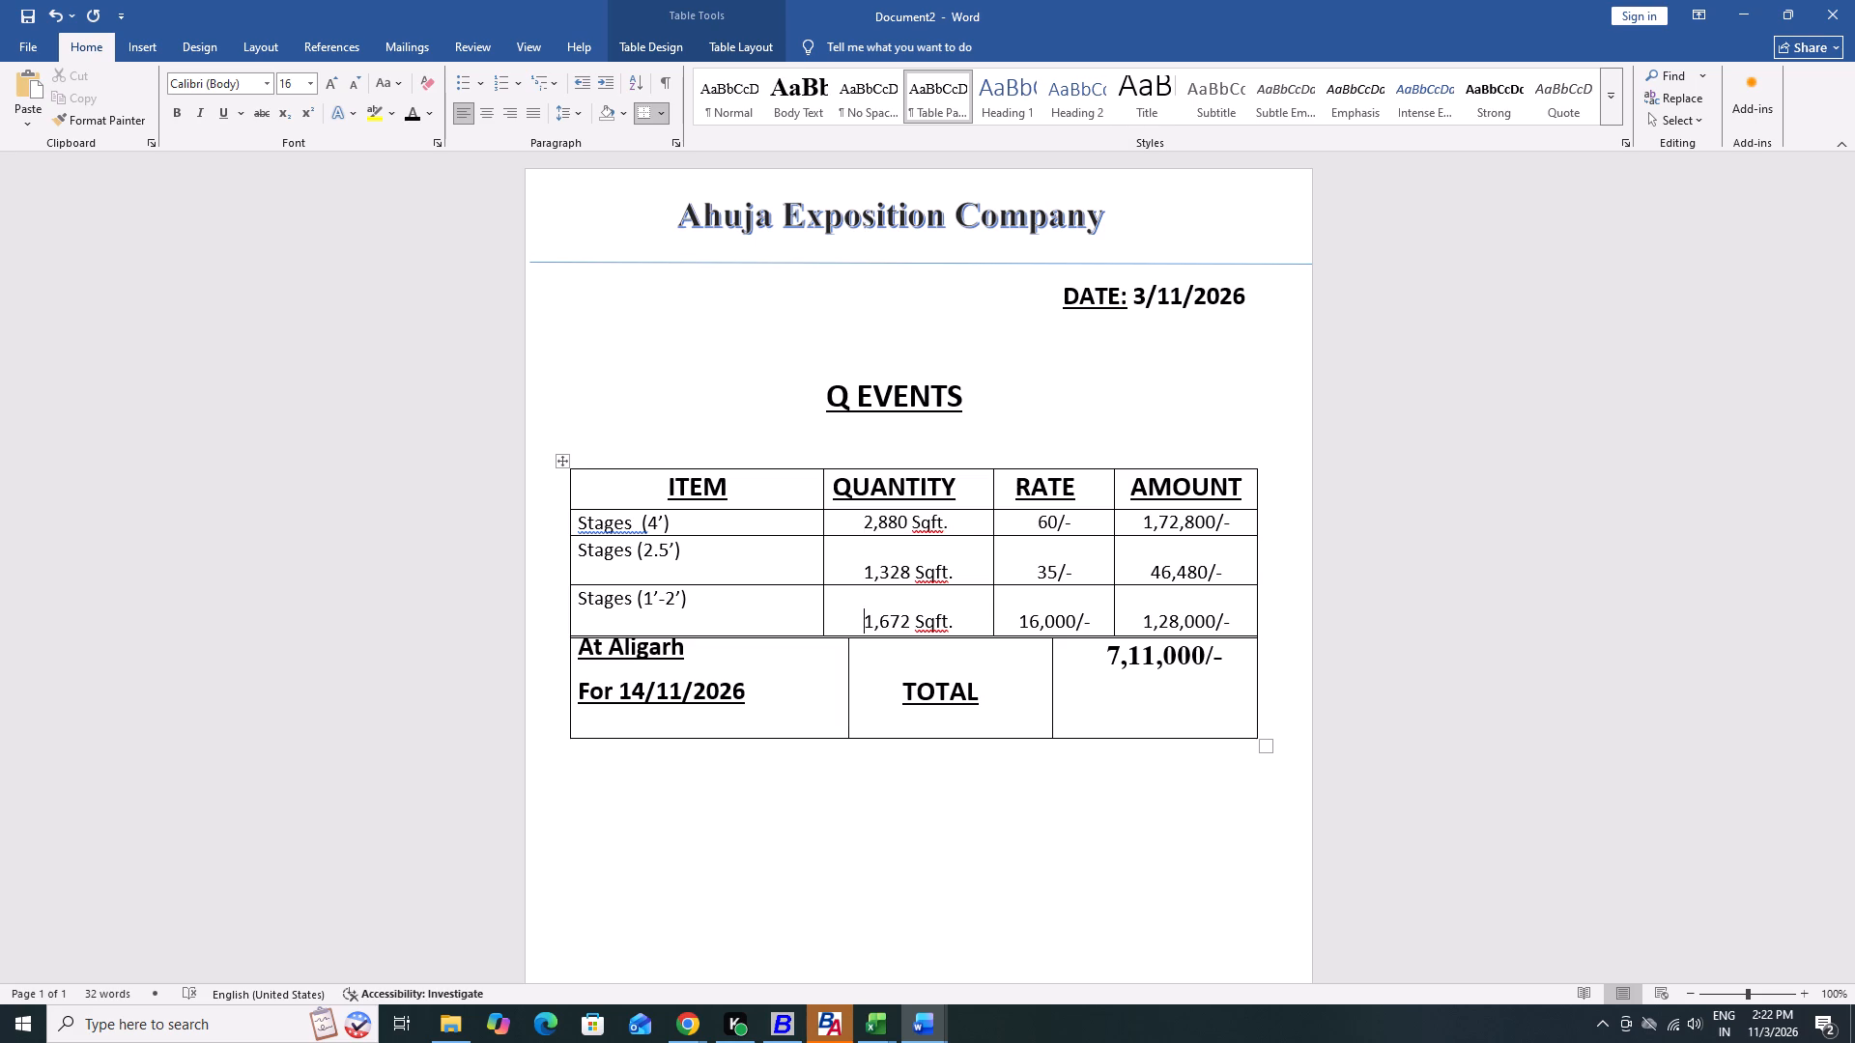
{"action": "key", "text": "Up"}
{"action": "key", "text": "Up"}
{"action": "key", "text": "Down"}
{"action": "key", "text": "Down"}
{"action": "key", "text": "Up"}
{"action": "key", "text": "Up"}
{"action": "key", "text": "Down"}
{"action": "key", "text": "Down"}
{"action": "key", "text": "Up"}
{"action": "key", "text": "Up"}
{"action": "key", "text": "Down"}
{"action": "key", "text": "Down"}
Set the rate of the Stages (1'-2') row to 25/-.
{"action": "left_click", "coordinate": [1079, 621]}
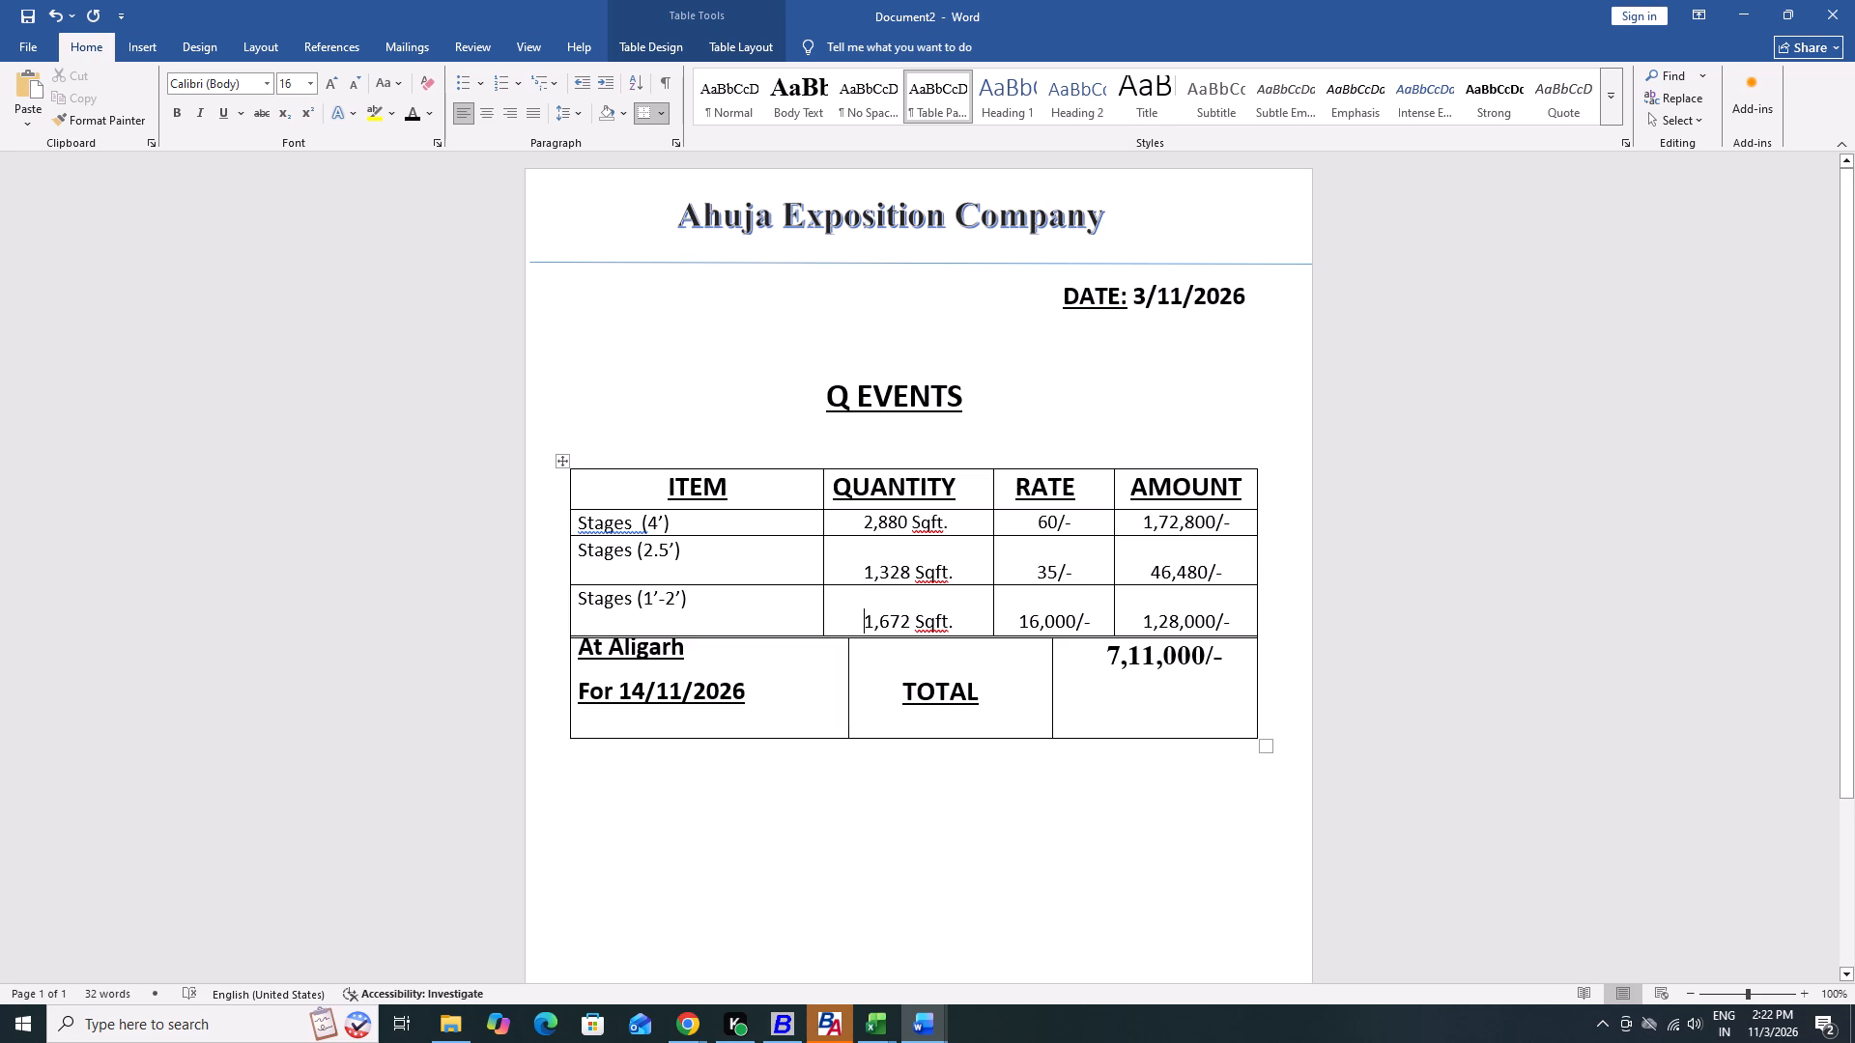
{"action": "key", "text": "BackSpace"}
{"action": "key", "text": "BackSpace"}
{"action": "key", "text": "BackSpace"}
{"action": "key", "text": "BackSpace"}
{"action": "key", "text": "BackSpace"}
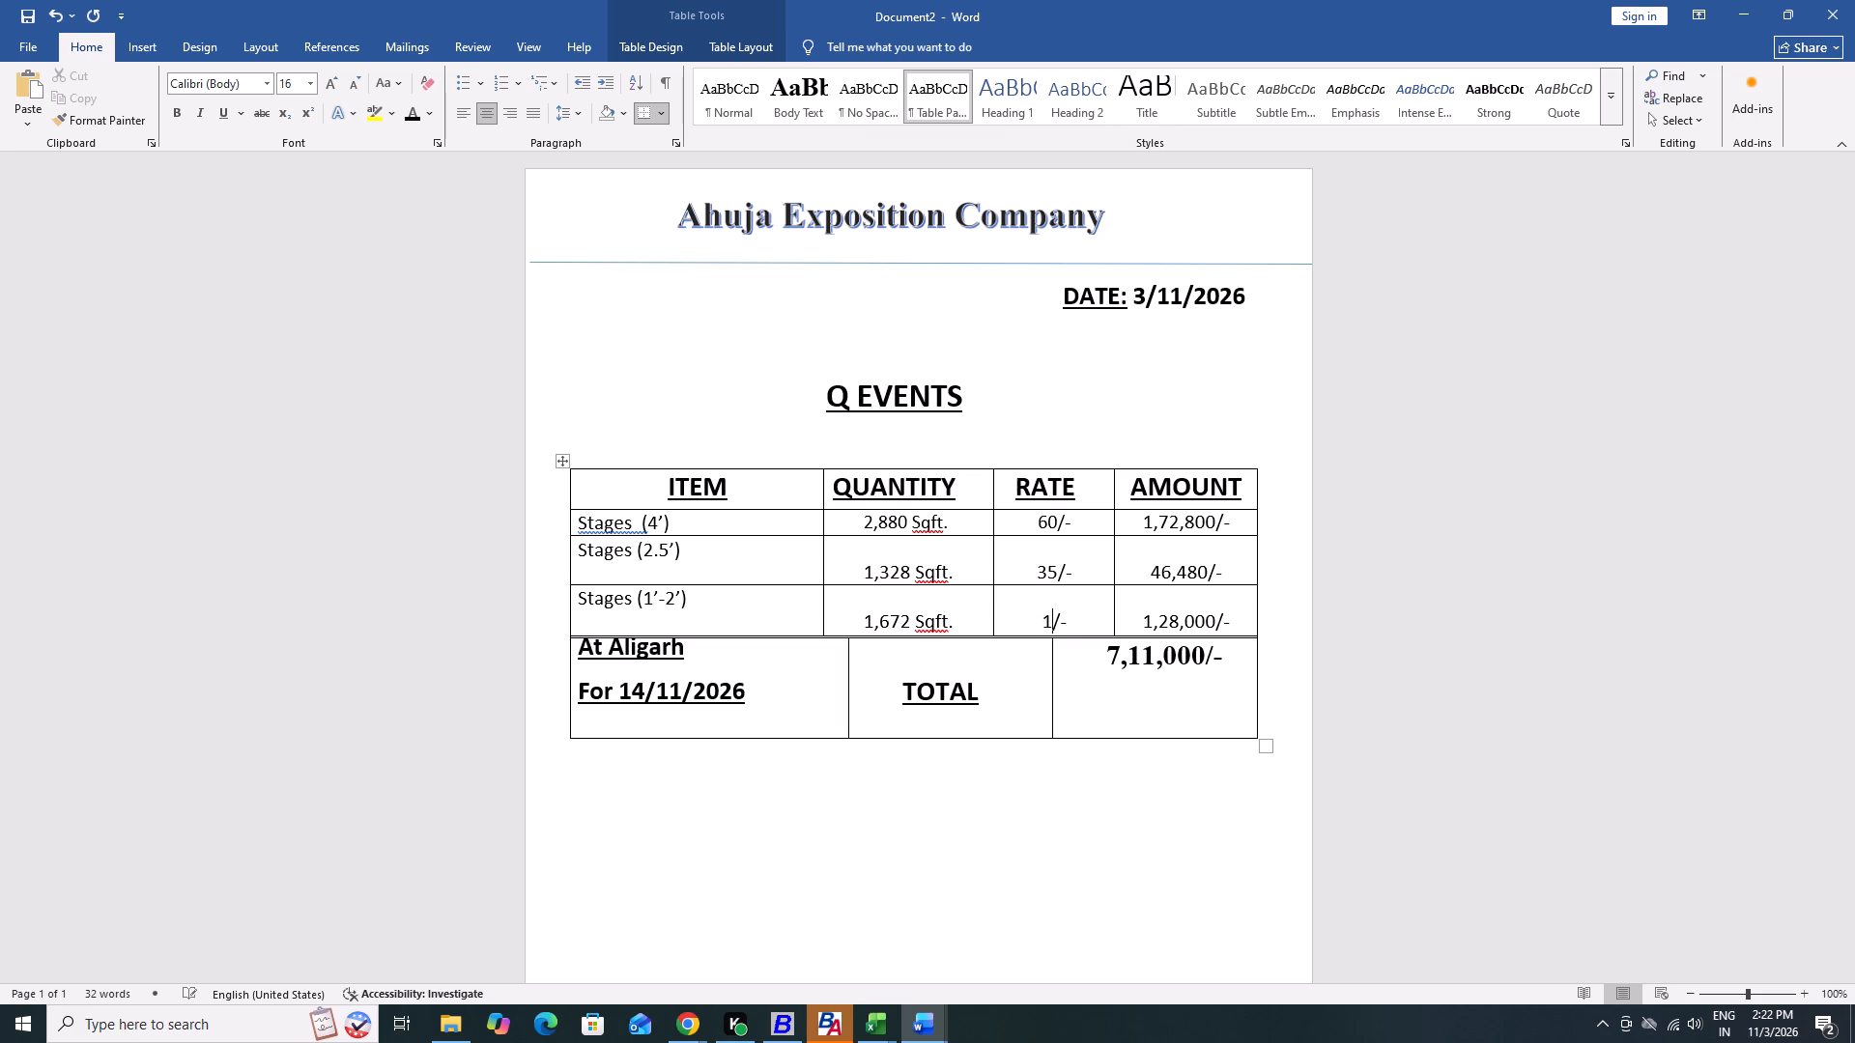
{"action": "key", "text": "BackSpace"}
{"action": "type", "text": "25"}
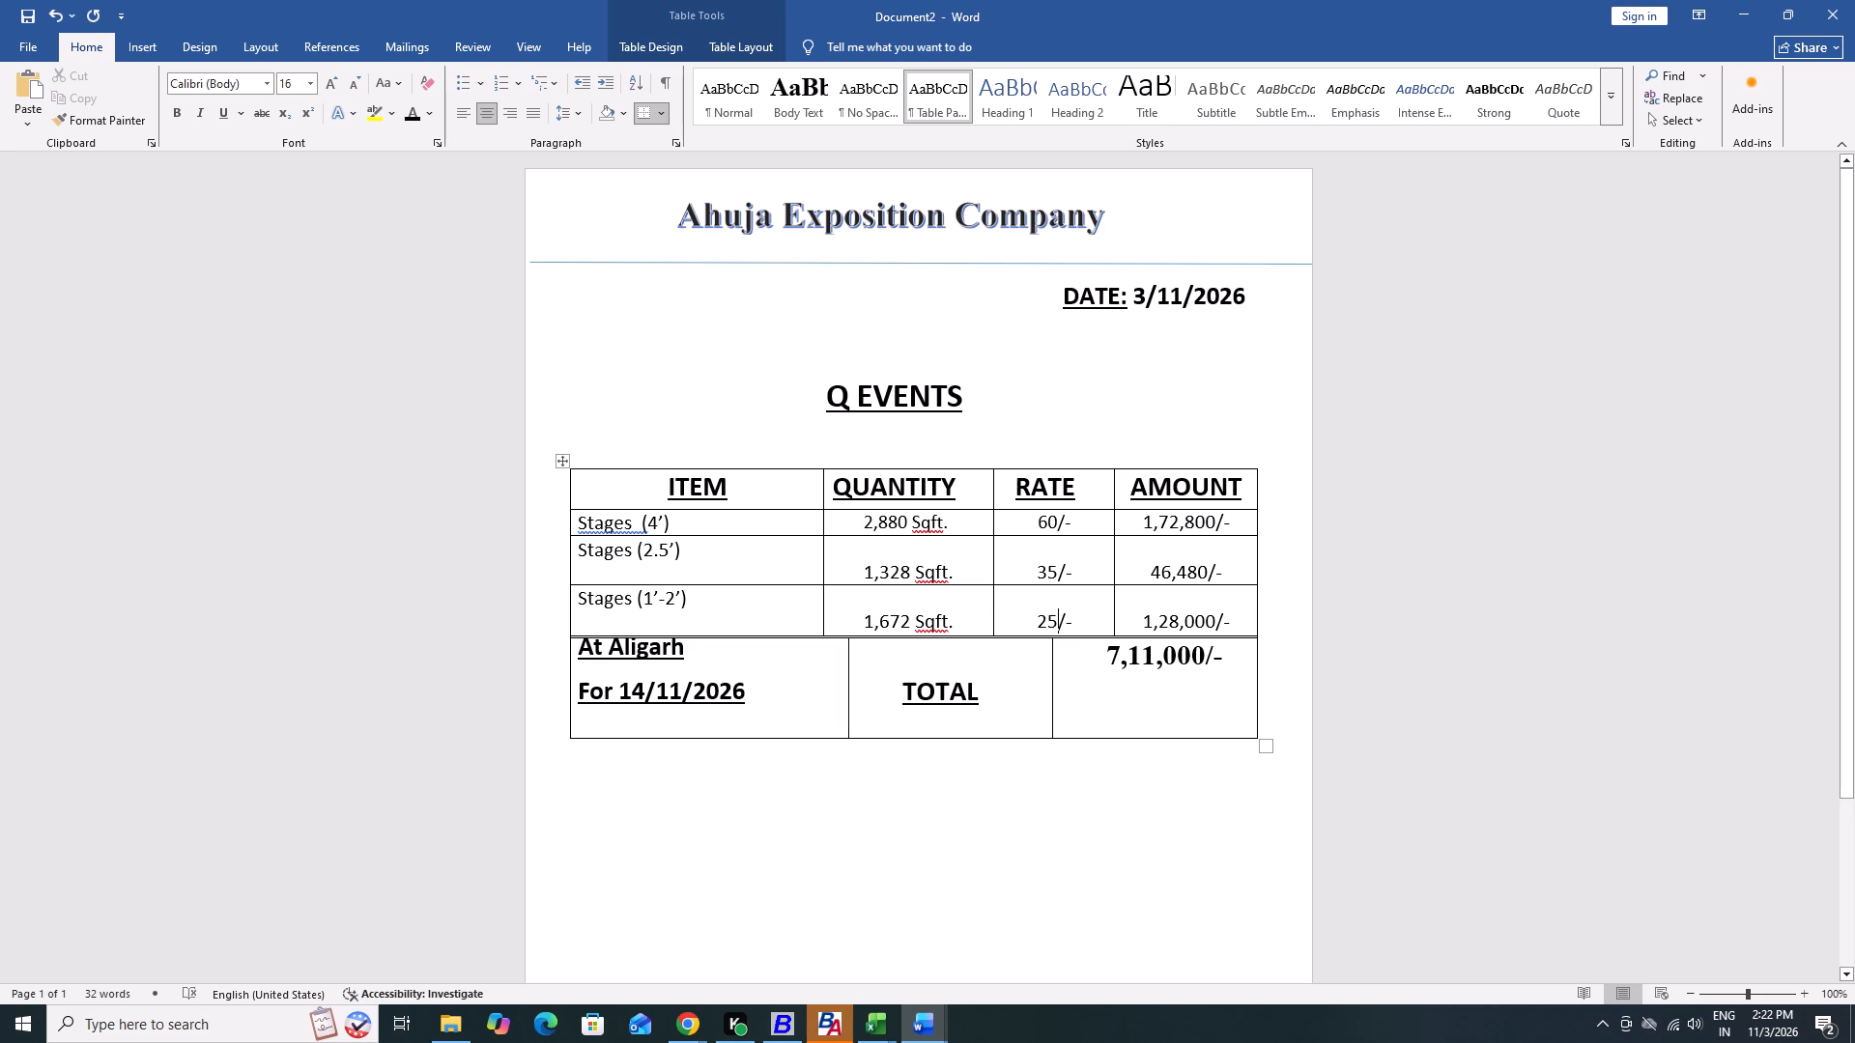
Set the amount of the Stages (1'-2') row to 41,800/-.
{"action": "left_click", "coordinate": [1214, 617]}
{"action": "key", "text": "BackSpace"}
{"action": "key", "text": "BackSpace"}
{"action": "key", "text": "BackSpace"}
{"action": "key", "text": "BackSpace"}
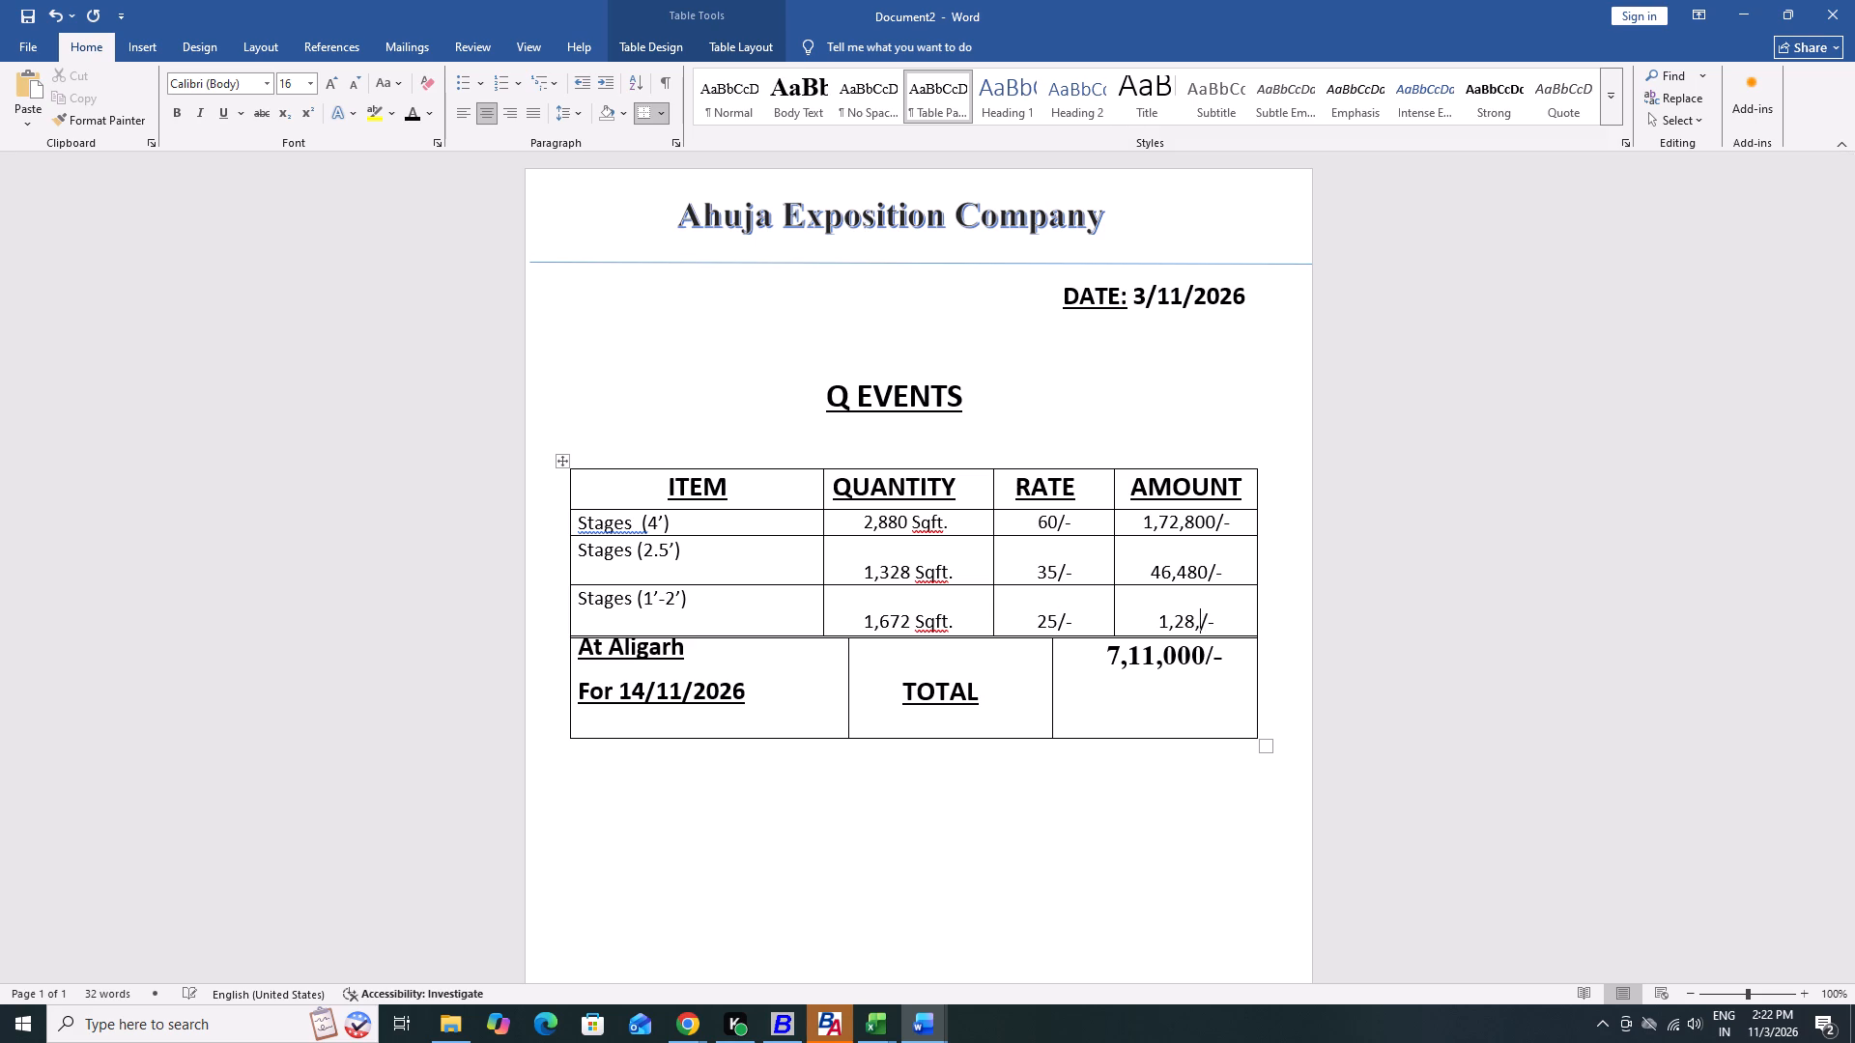
{"action": "key", "text": "BackSpace"}
{"action": "key", "text": "BackSpace"}
{"action": "key", "text": "BackSpace"}
{"action": "key", "text": "BackSpace"}
{"action": "type", "text": "41,800"}
Insert a blank table row below the At Aligarh and TOTAL row.
{"action": "key", "text": "Right"}
{"action": "key", "text": "Right"}
{"action": "key", "text": "Down"}
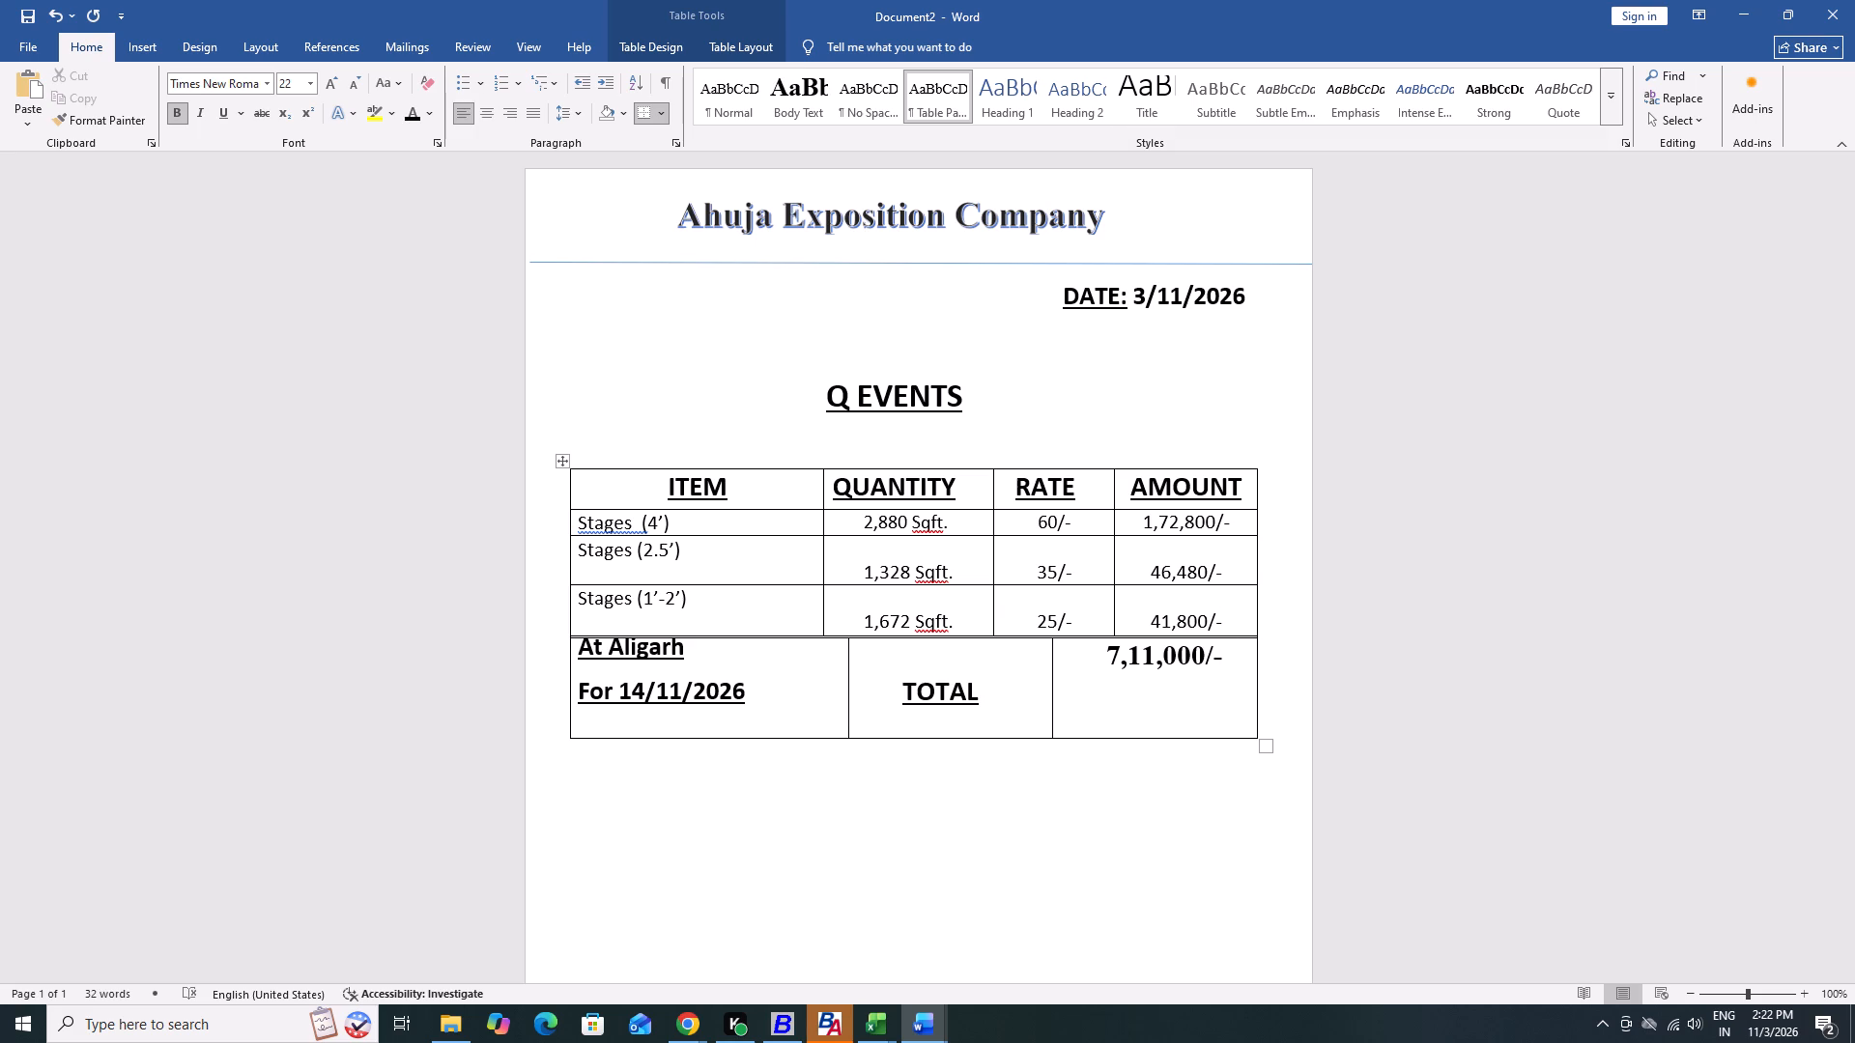
{"action": "key", "text": "Up"}
{"action": "key", "text": "ctrl+plus"}
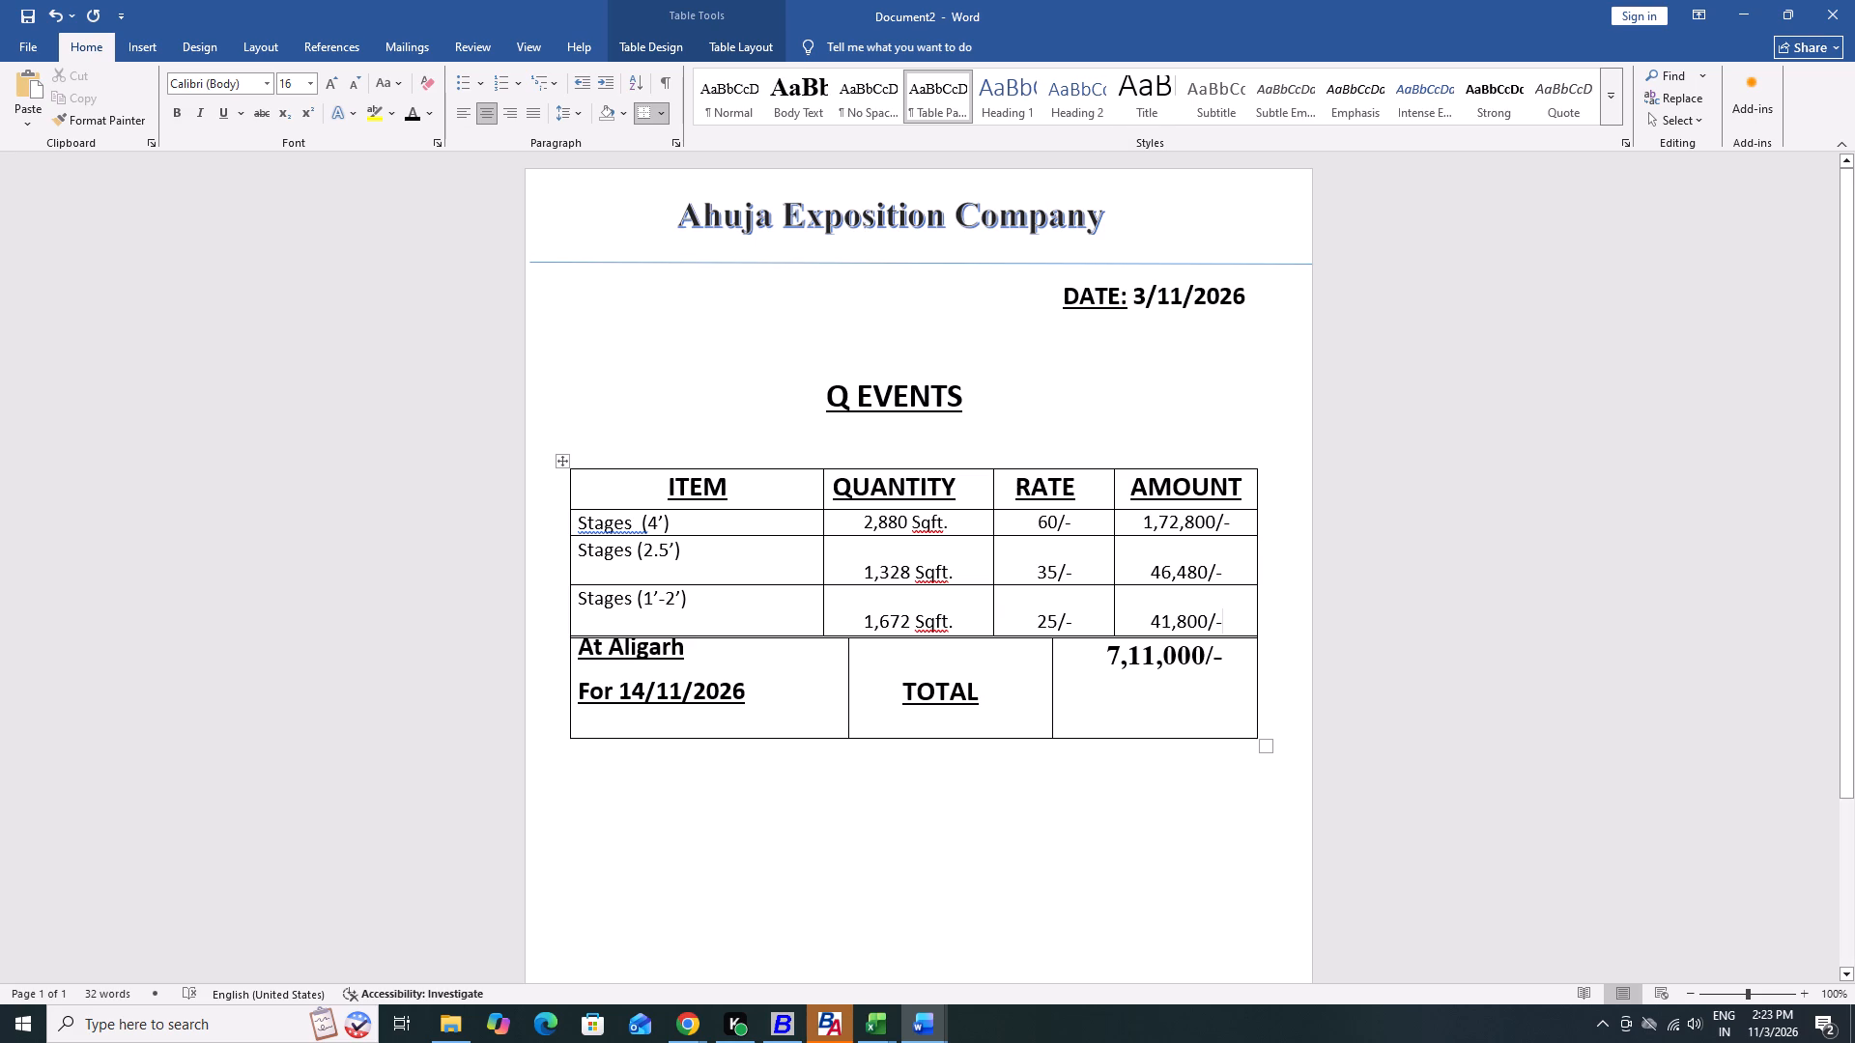
{"action": "left_click", "coordinate": [573, 636]}
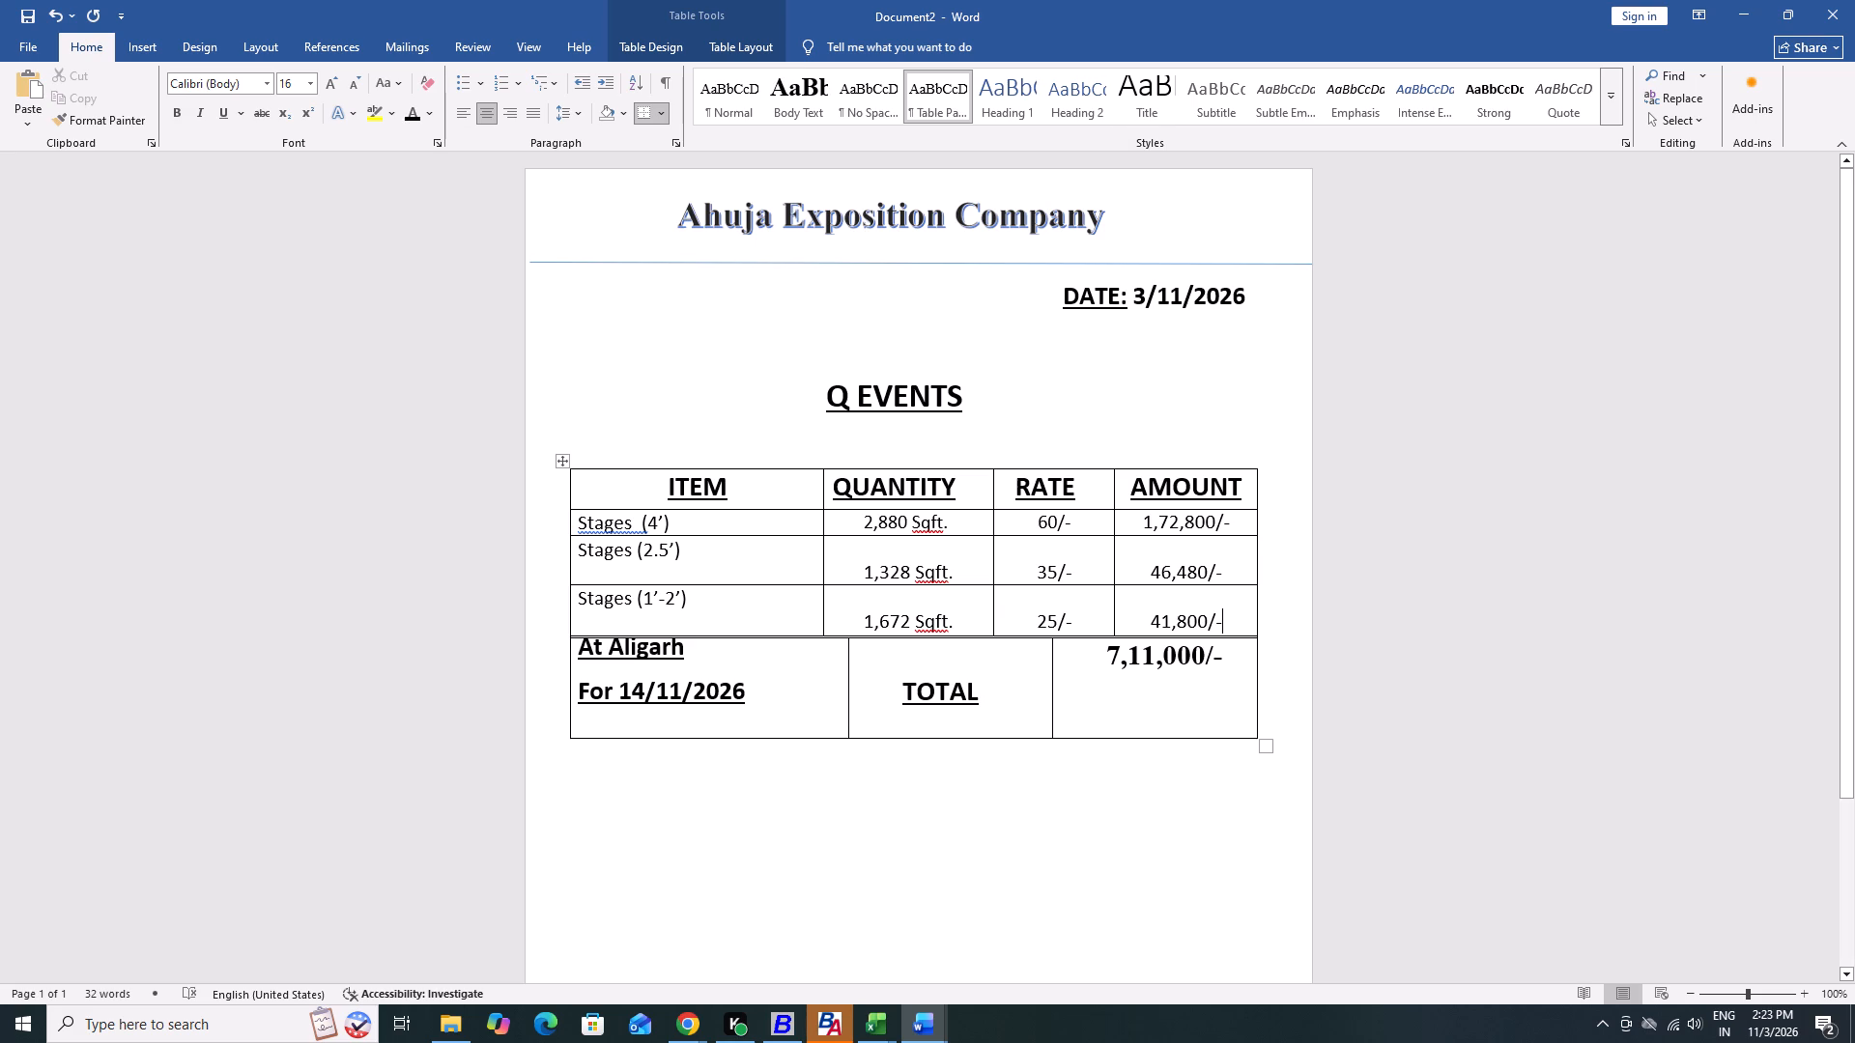
{"action": "triple_click", "coordinate": [573, 636]}
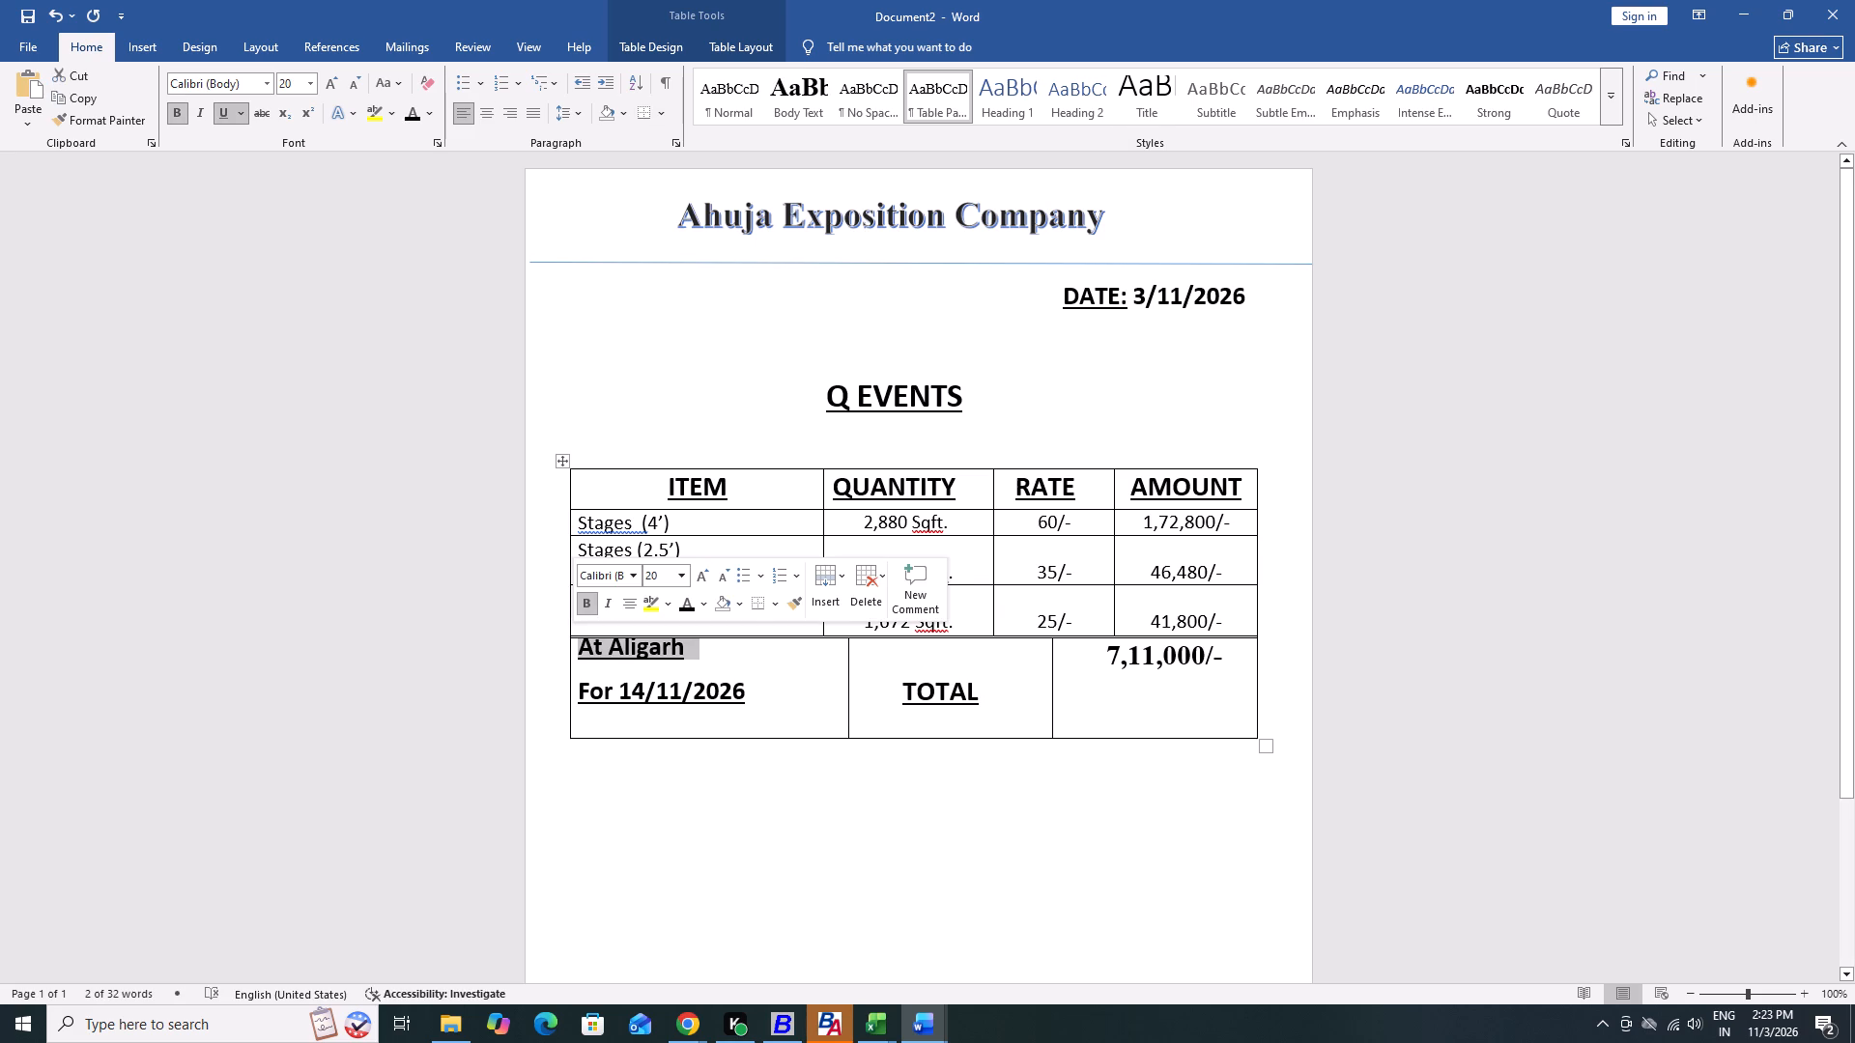
{"action": "left_click", "coordinate": [827, 596]}
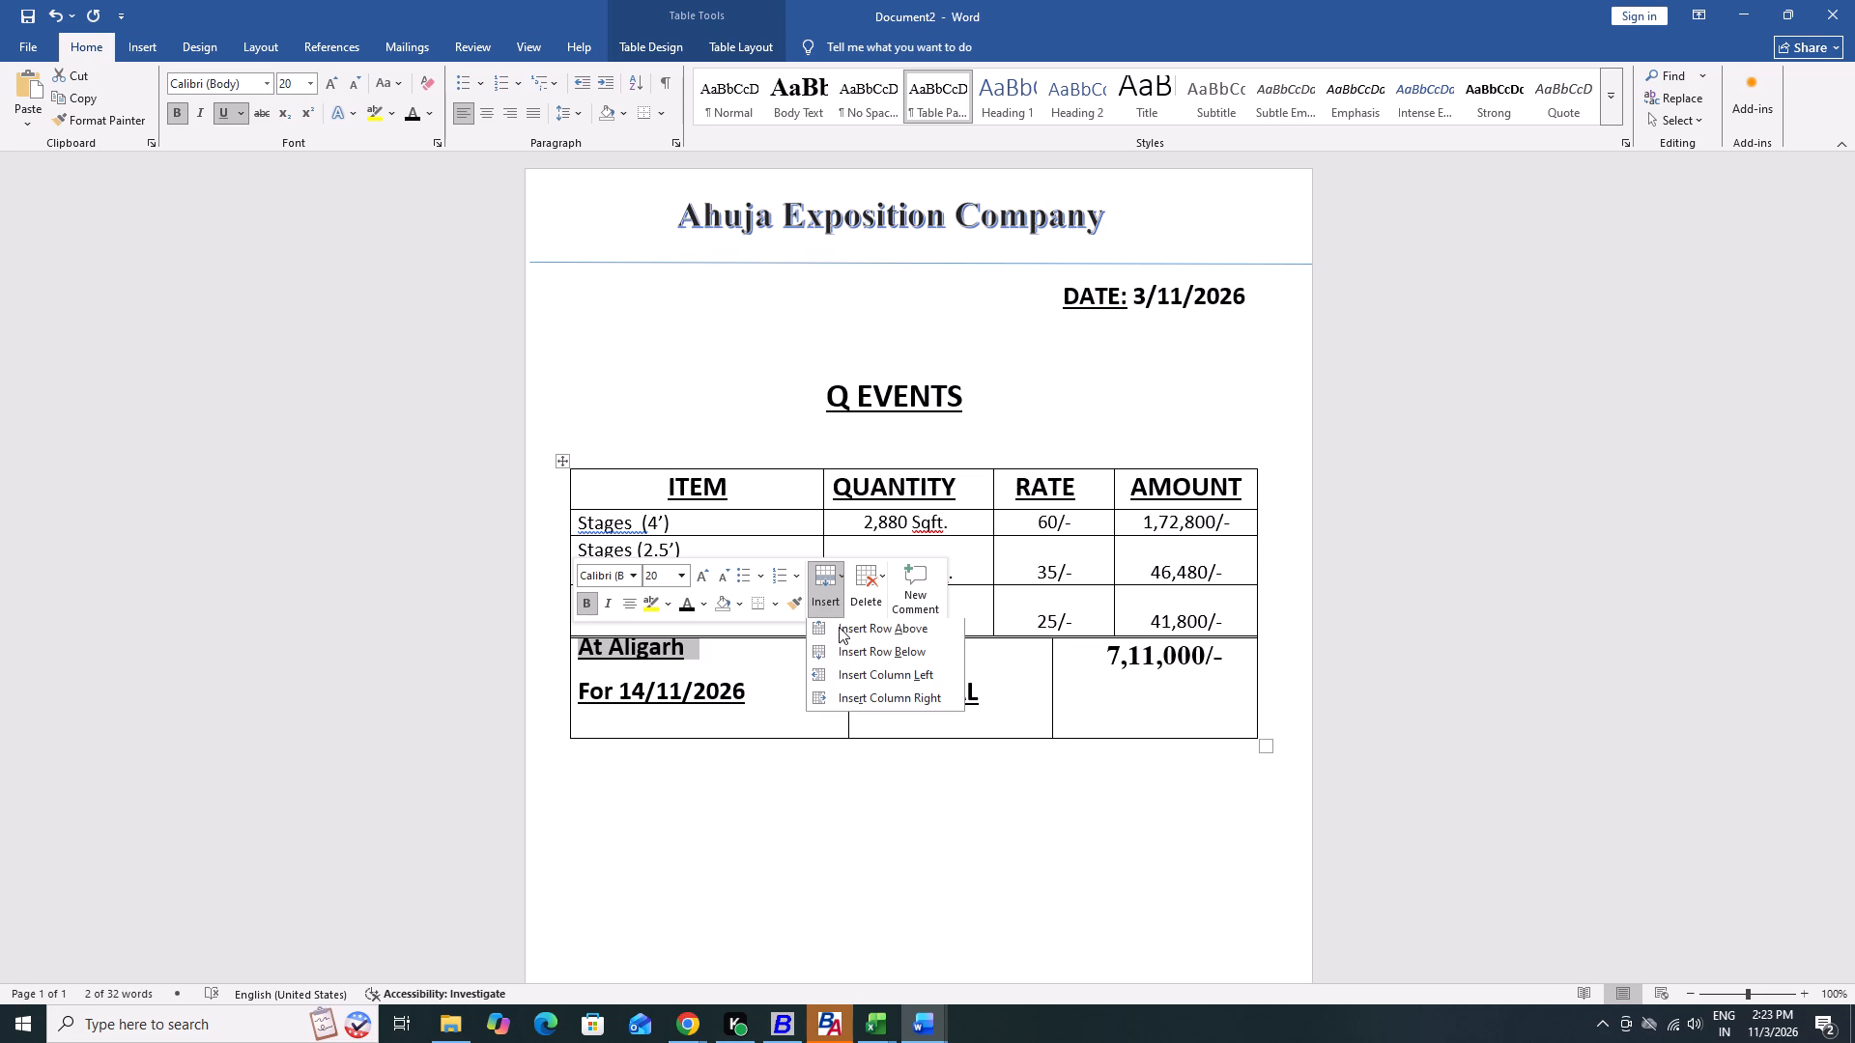
{"action": "left_click", "coordinate": [851, 656]}
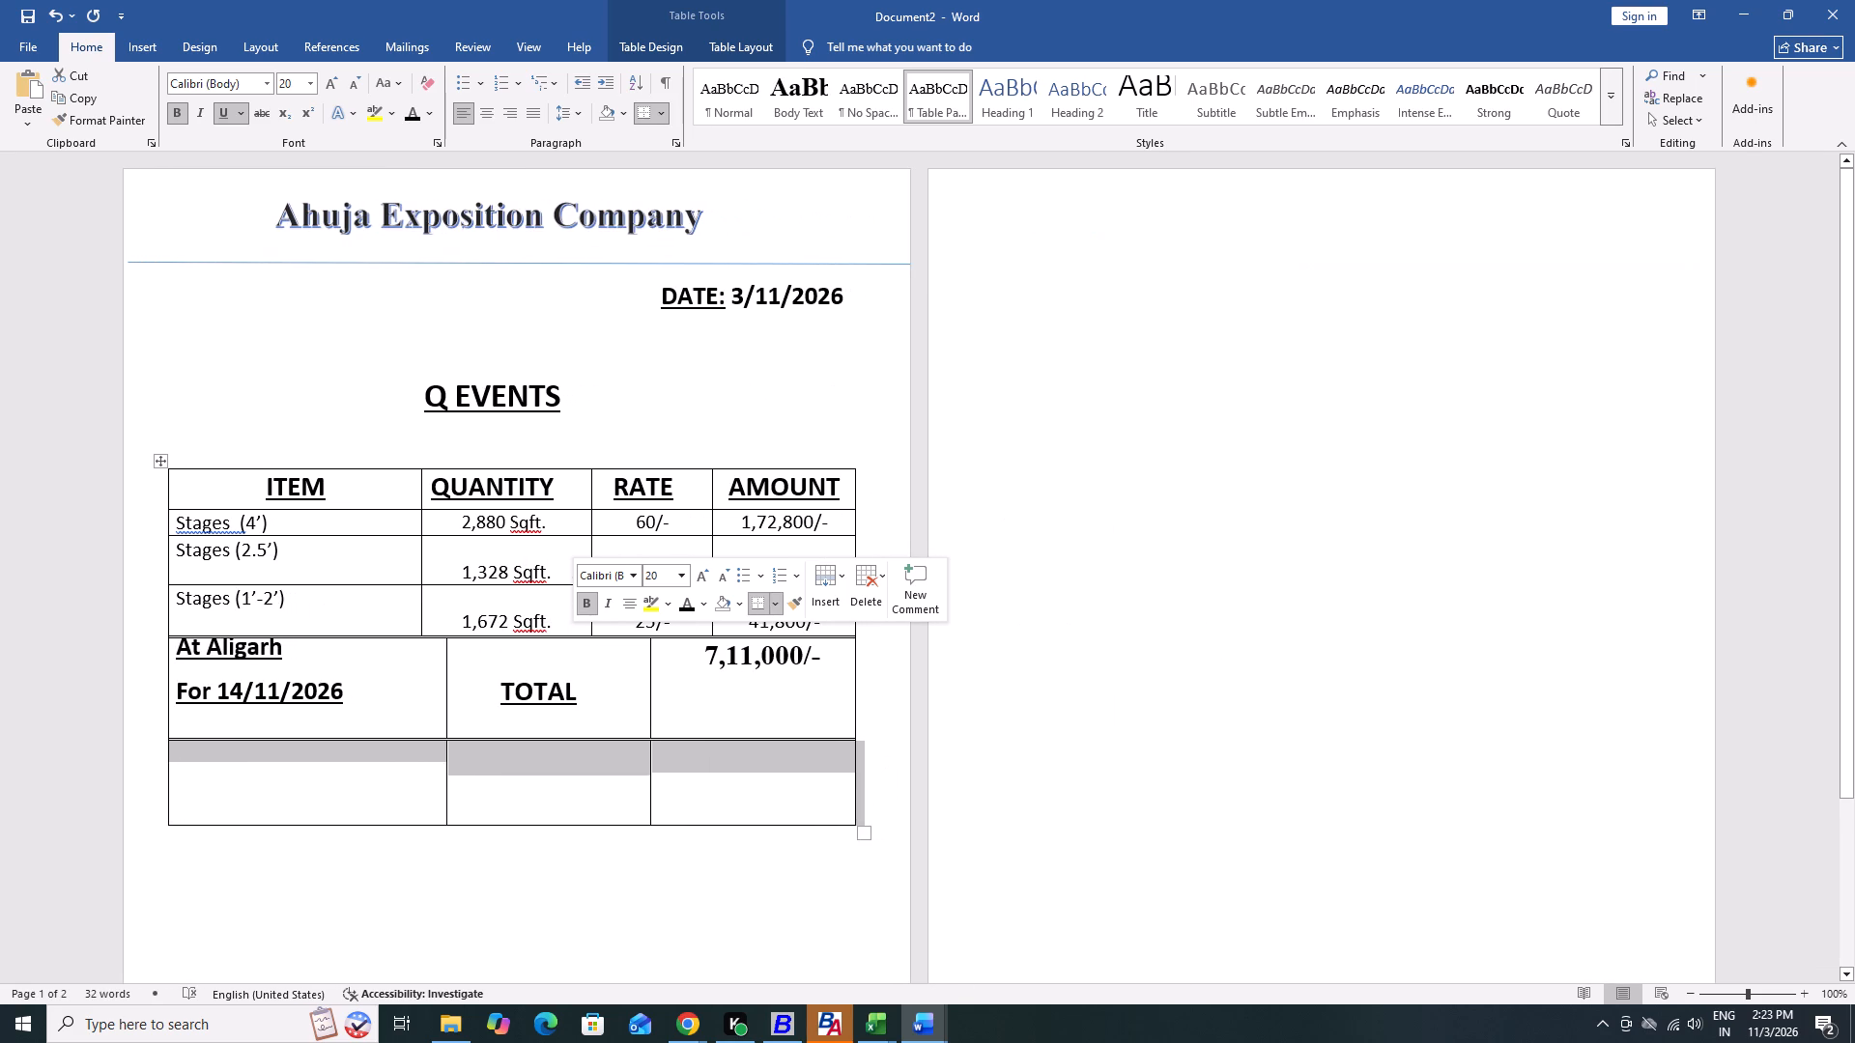
Delete the empty paragraphs on the blank second page so the document fits on one page.
{"action": "left_click", "coordinate": [1214, 463]}
{"action": "key", "text": "BackSpace"}
{"action": "key", "text": "BackSpace"}
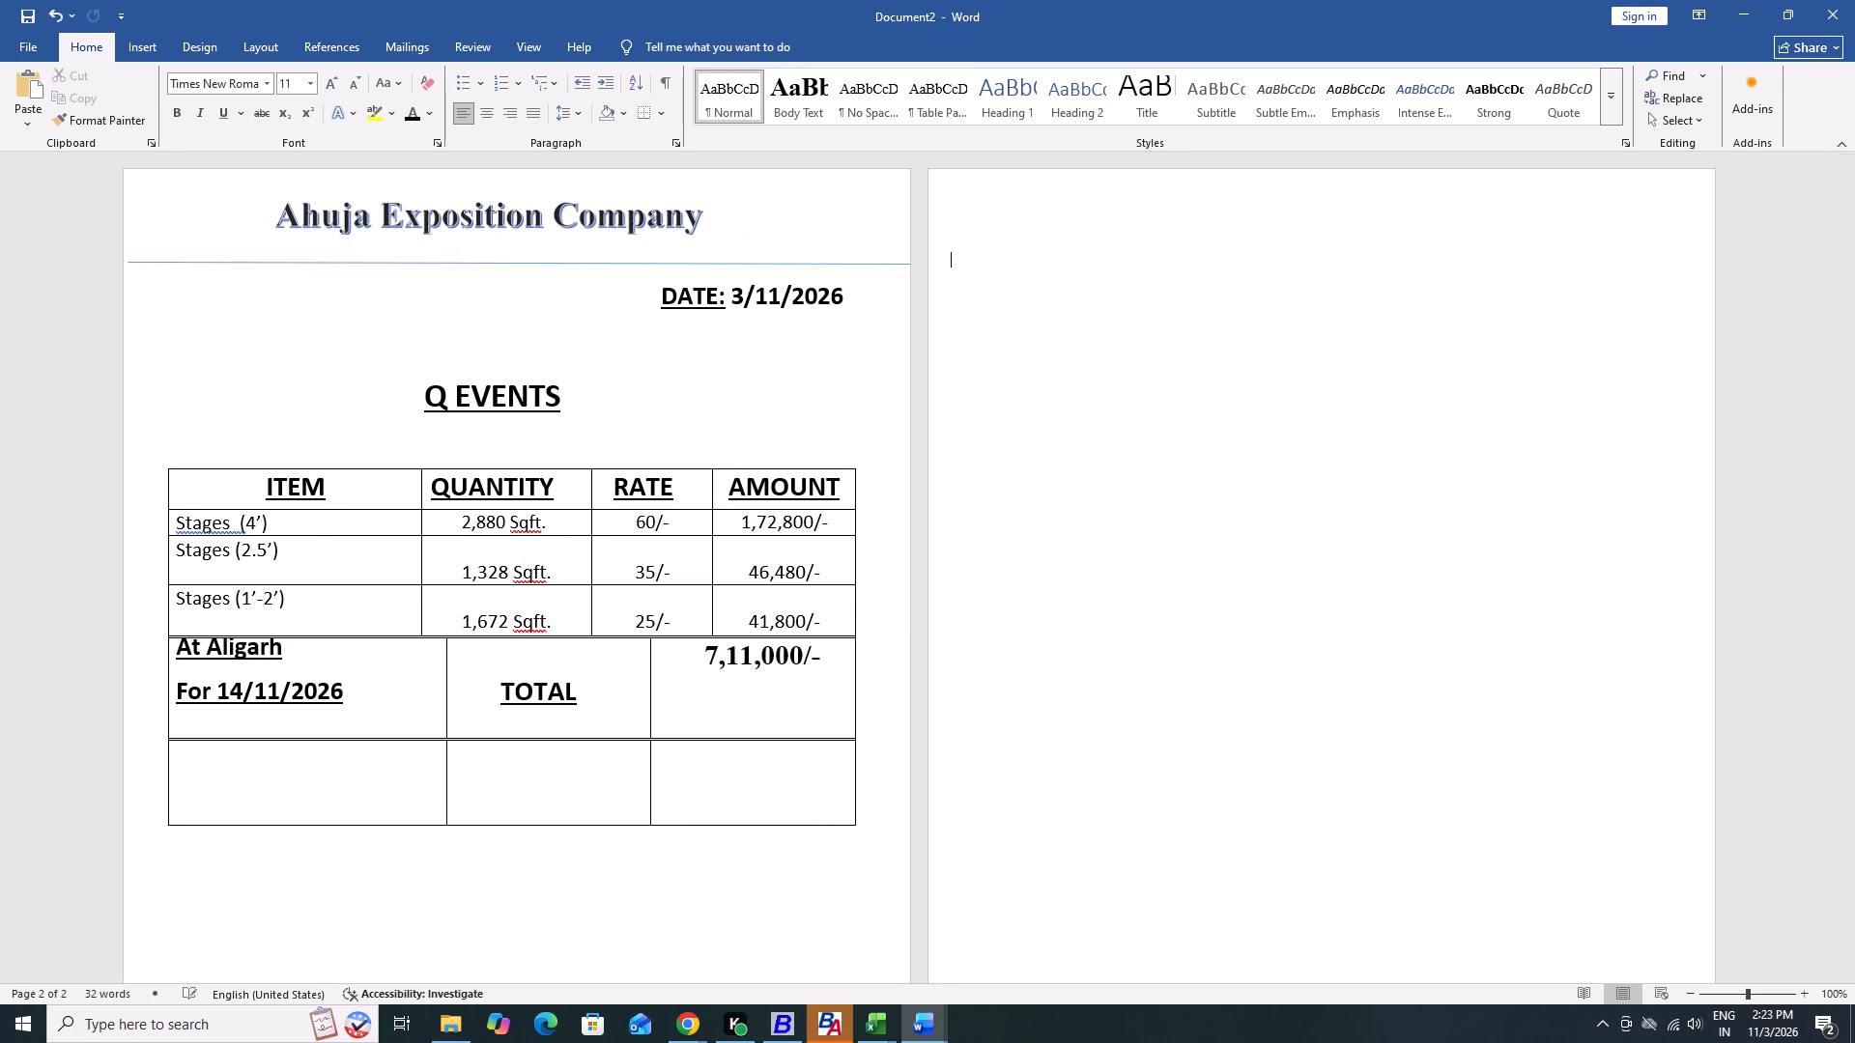
{"action": "key", "text": "BackSpace"}
{"action": "key", "text": "BackSpace"}
{"action": "key", "text": "BackSpace"}
{"action": "key", "text": "BackSpace"}
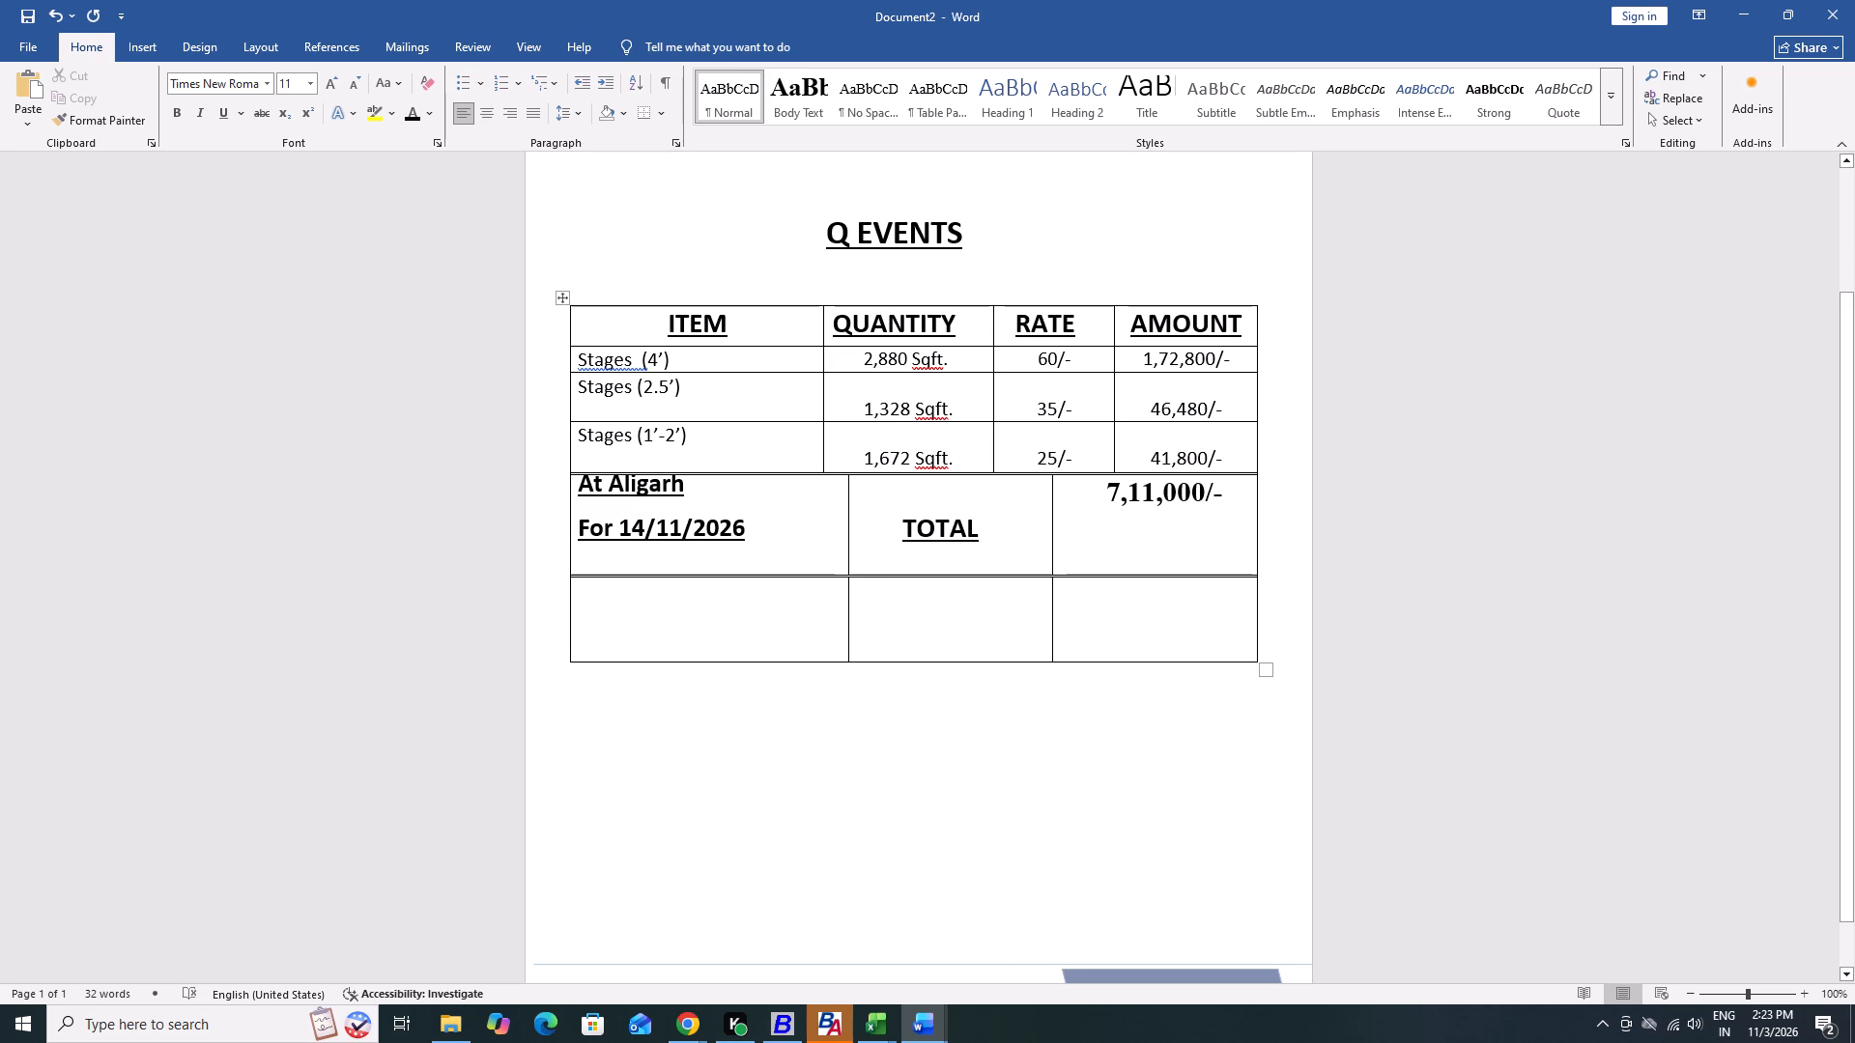
Move the At Aligarh and For 14/11/2026 text into the first cell of the blank bottom row.
{"action": "left_click_drag", "start_coordinate": [576, 486], "coordinate": [642, 511]}
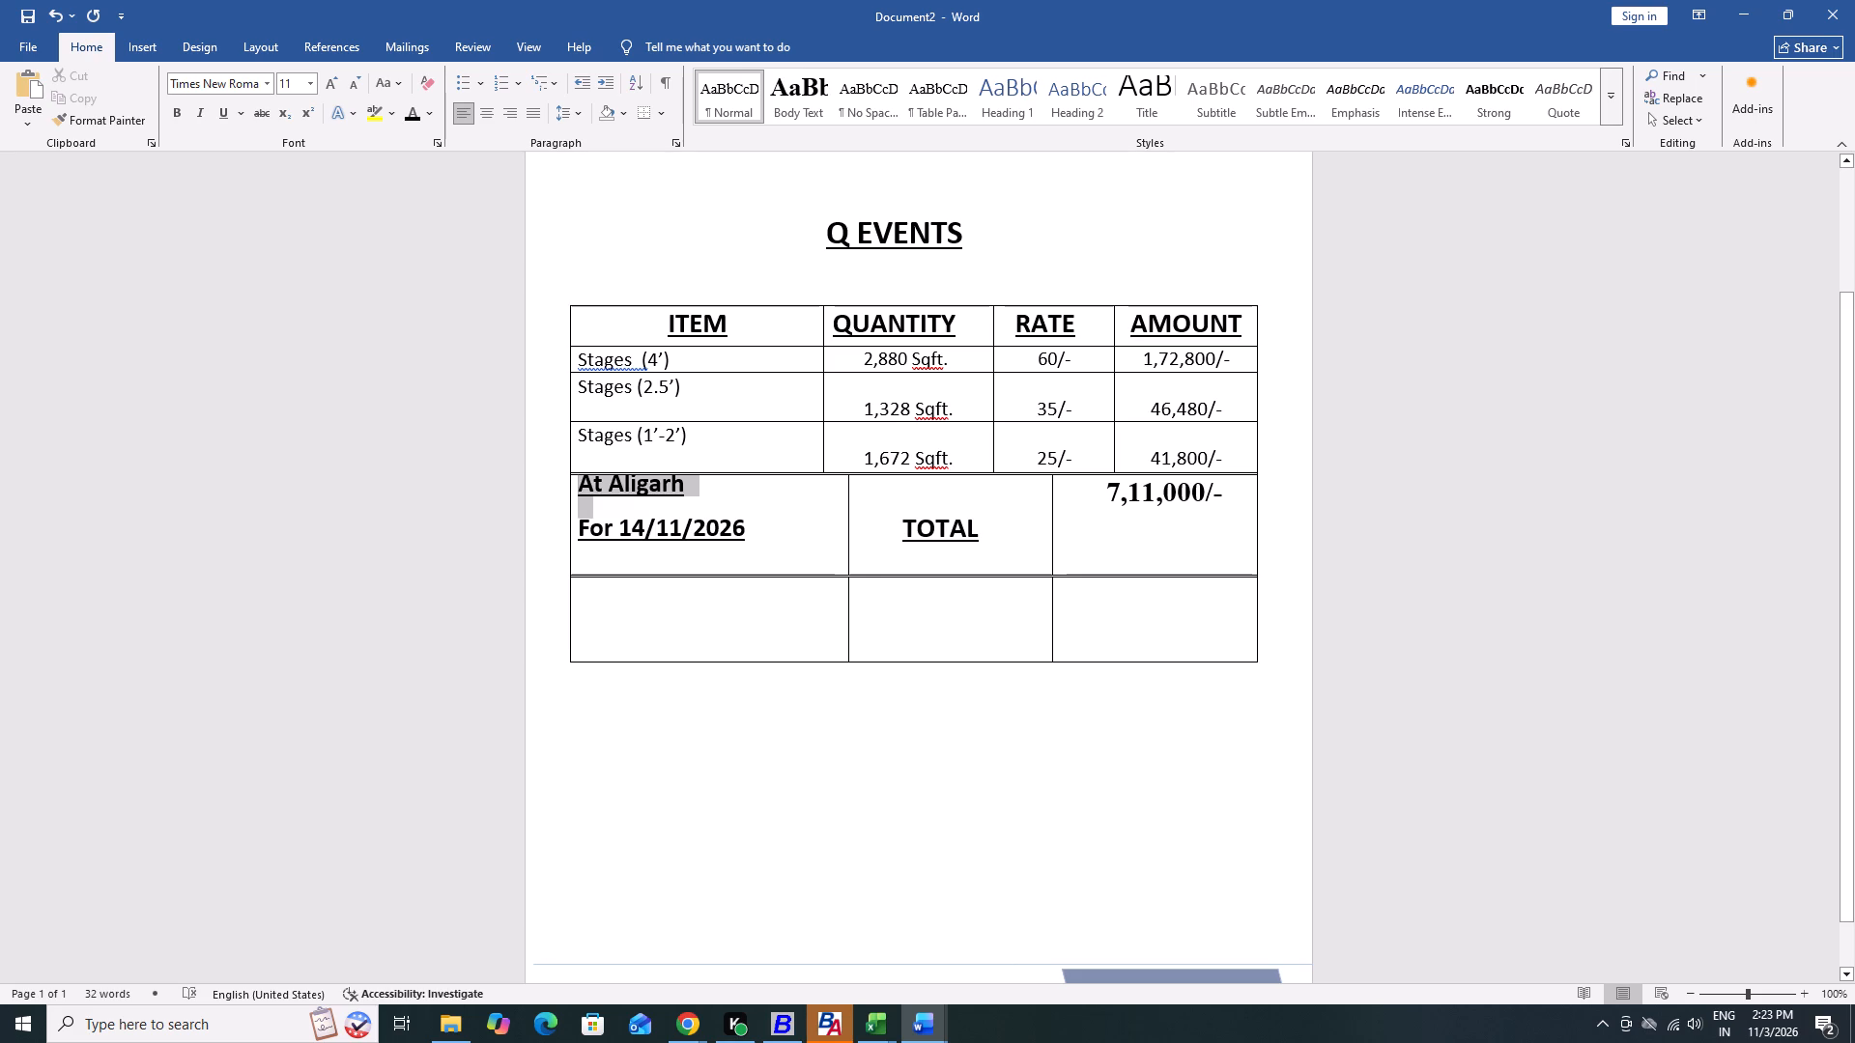
{"action": "left_click_drag", "start_coordinate": [642, 511], "coordinate": [763, 553]}
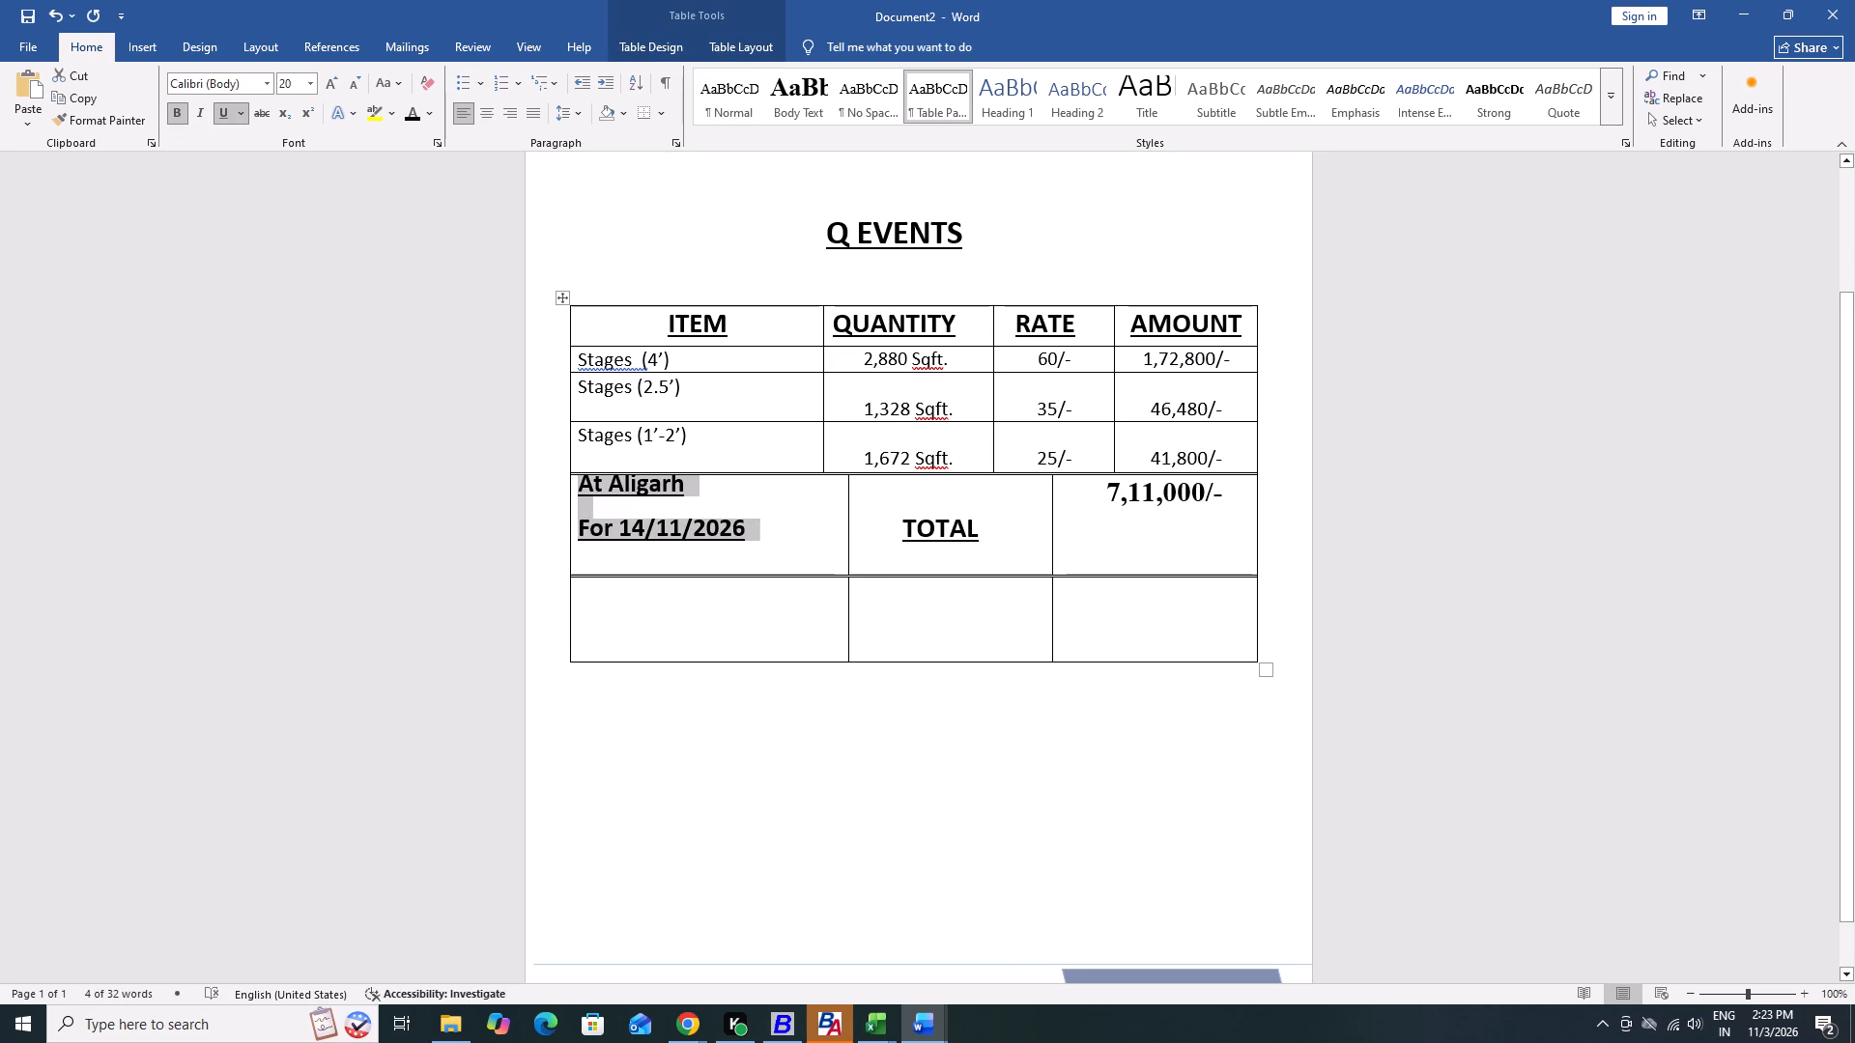
{"action": "key", "text": "ctrl+x"}
{"action": "left_click", "coordinate": [671, 587]}
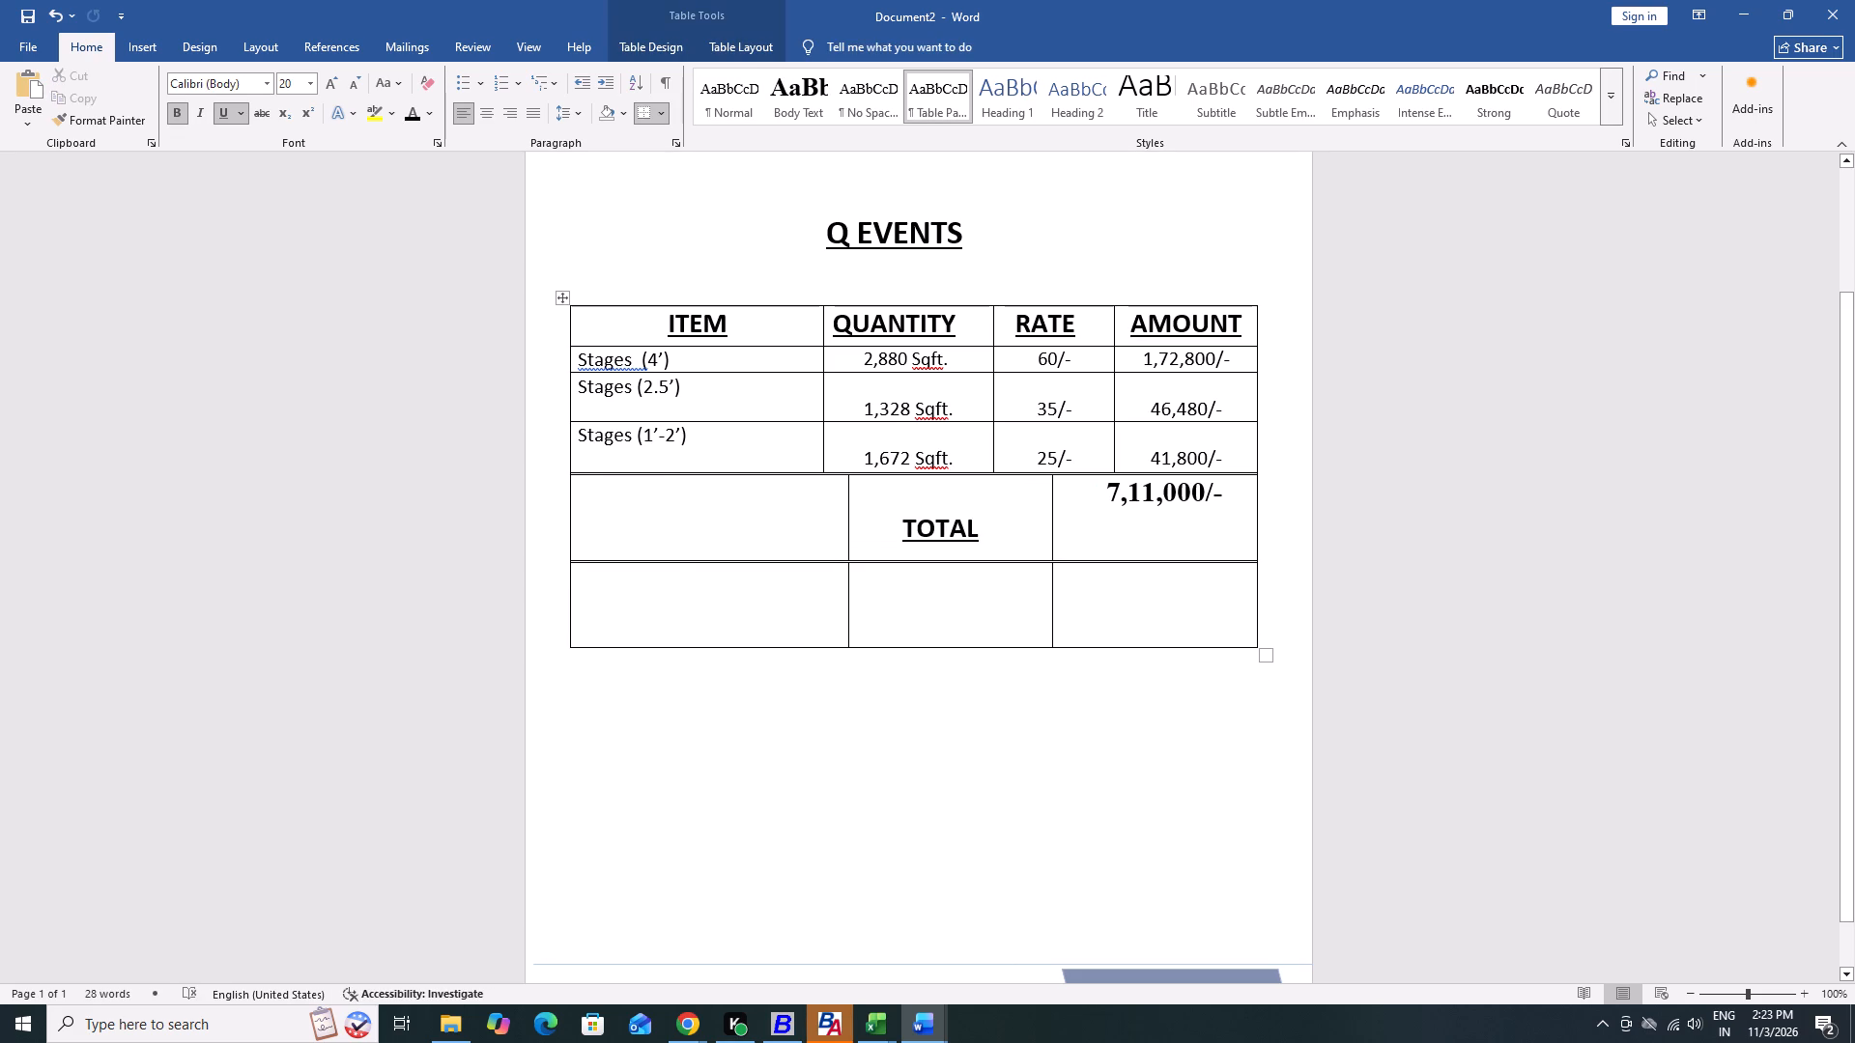
{"action": "key", "text": "ctrl+v"}
{"action": "left_click", "coordinate": [908, 604]}
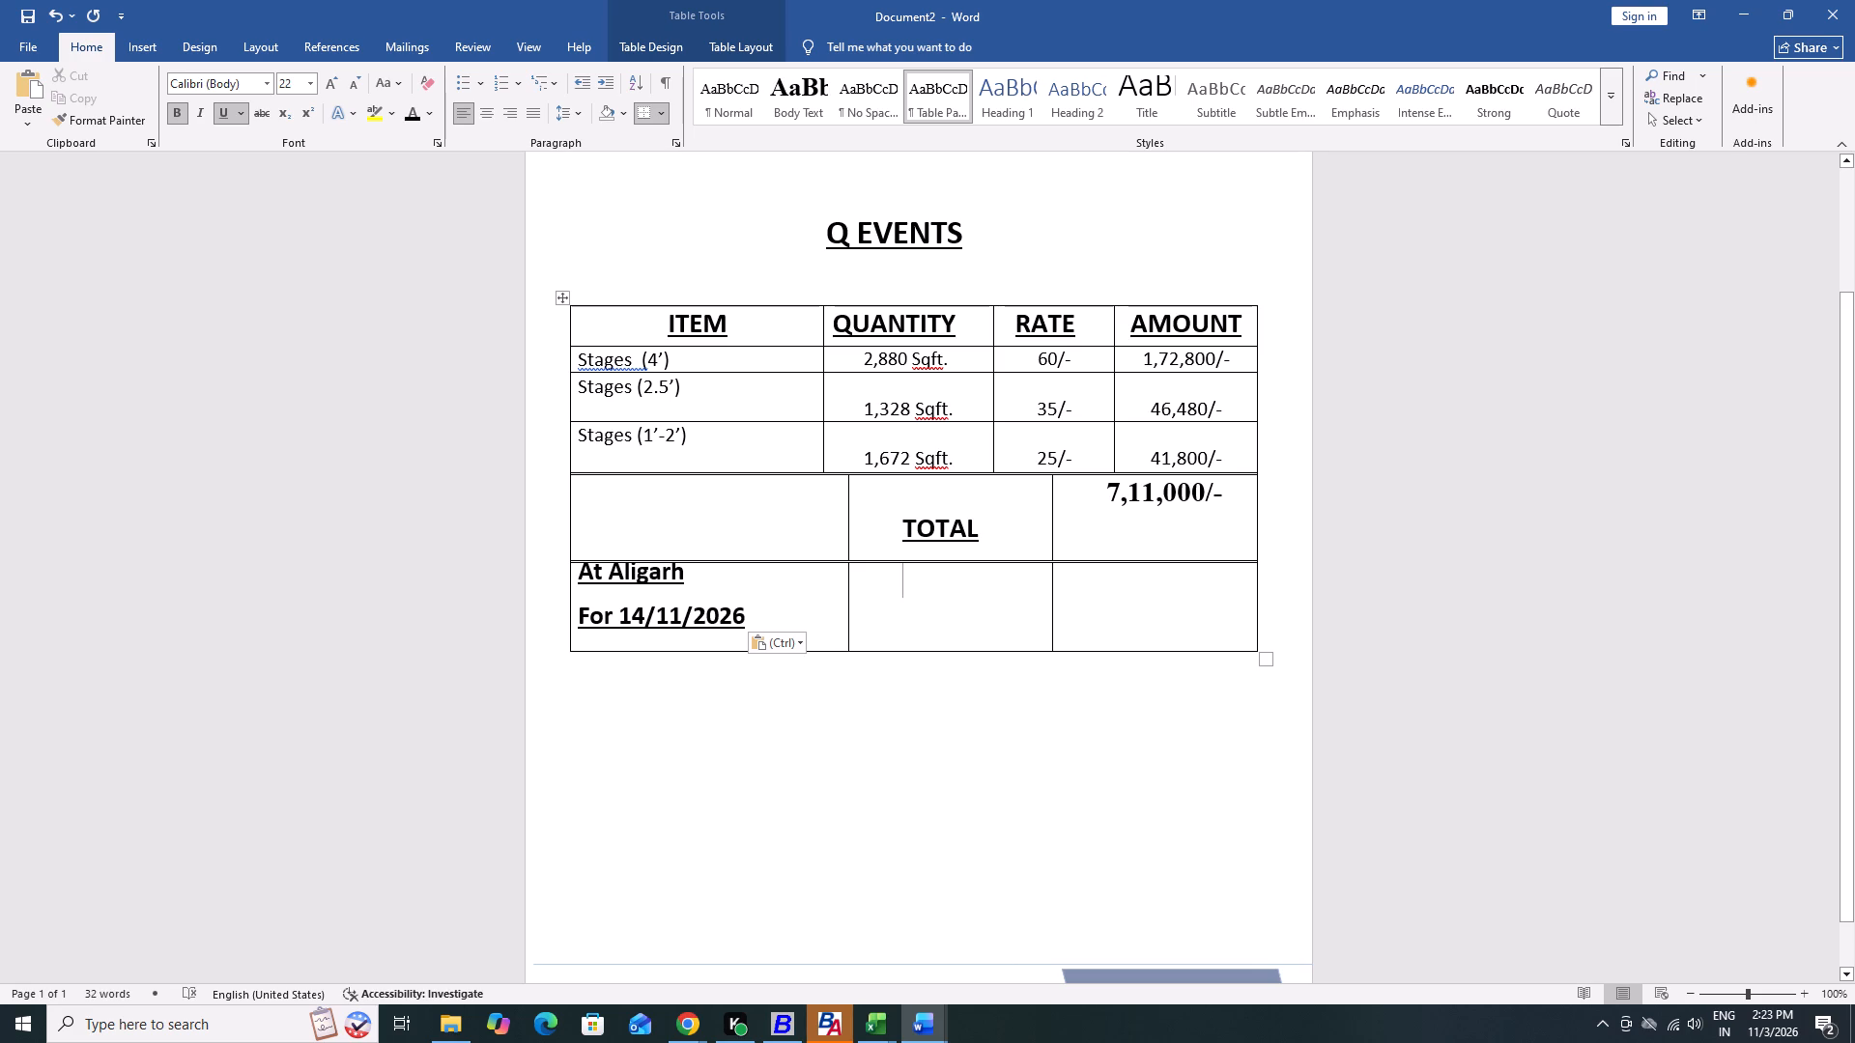
{"action": "key", "text": "Escape"}
Move TOTAL and the 7,11,000/- amount down into the matching cells of the bottom row.
{"action": "left_click_drag", "start_coordinate": [903, 534], "coordinate": [988, 528]}
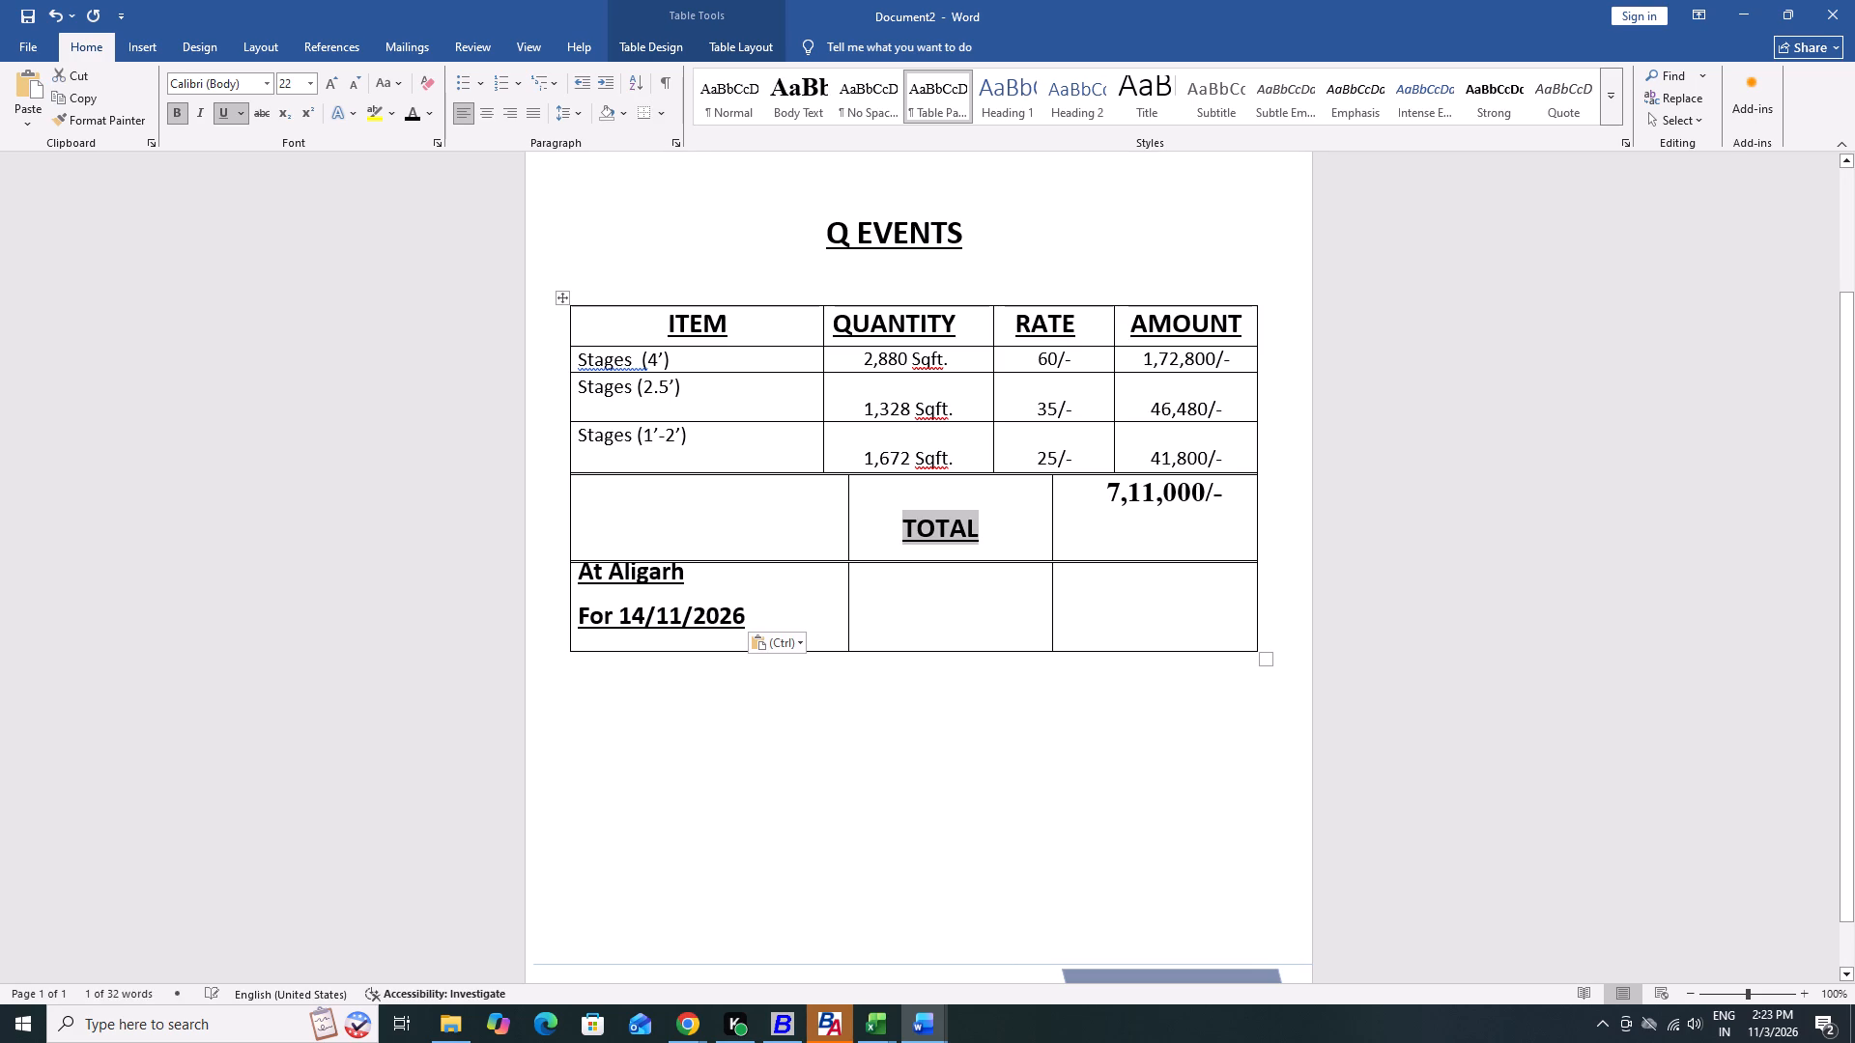
{"action": "key", "text": "ctrl+x"}
{"action": "left_click", "coordinate": [956, 581]}
{"action": "key", "text": "ctrl+v"}
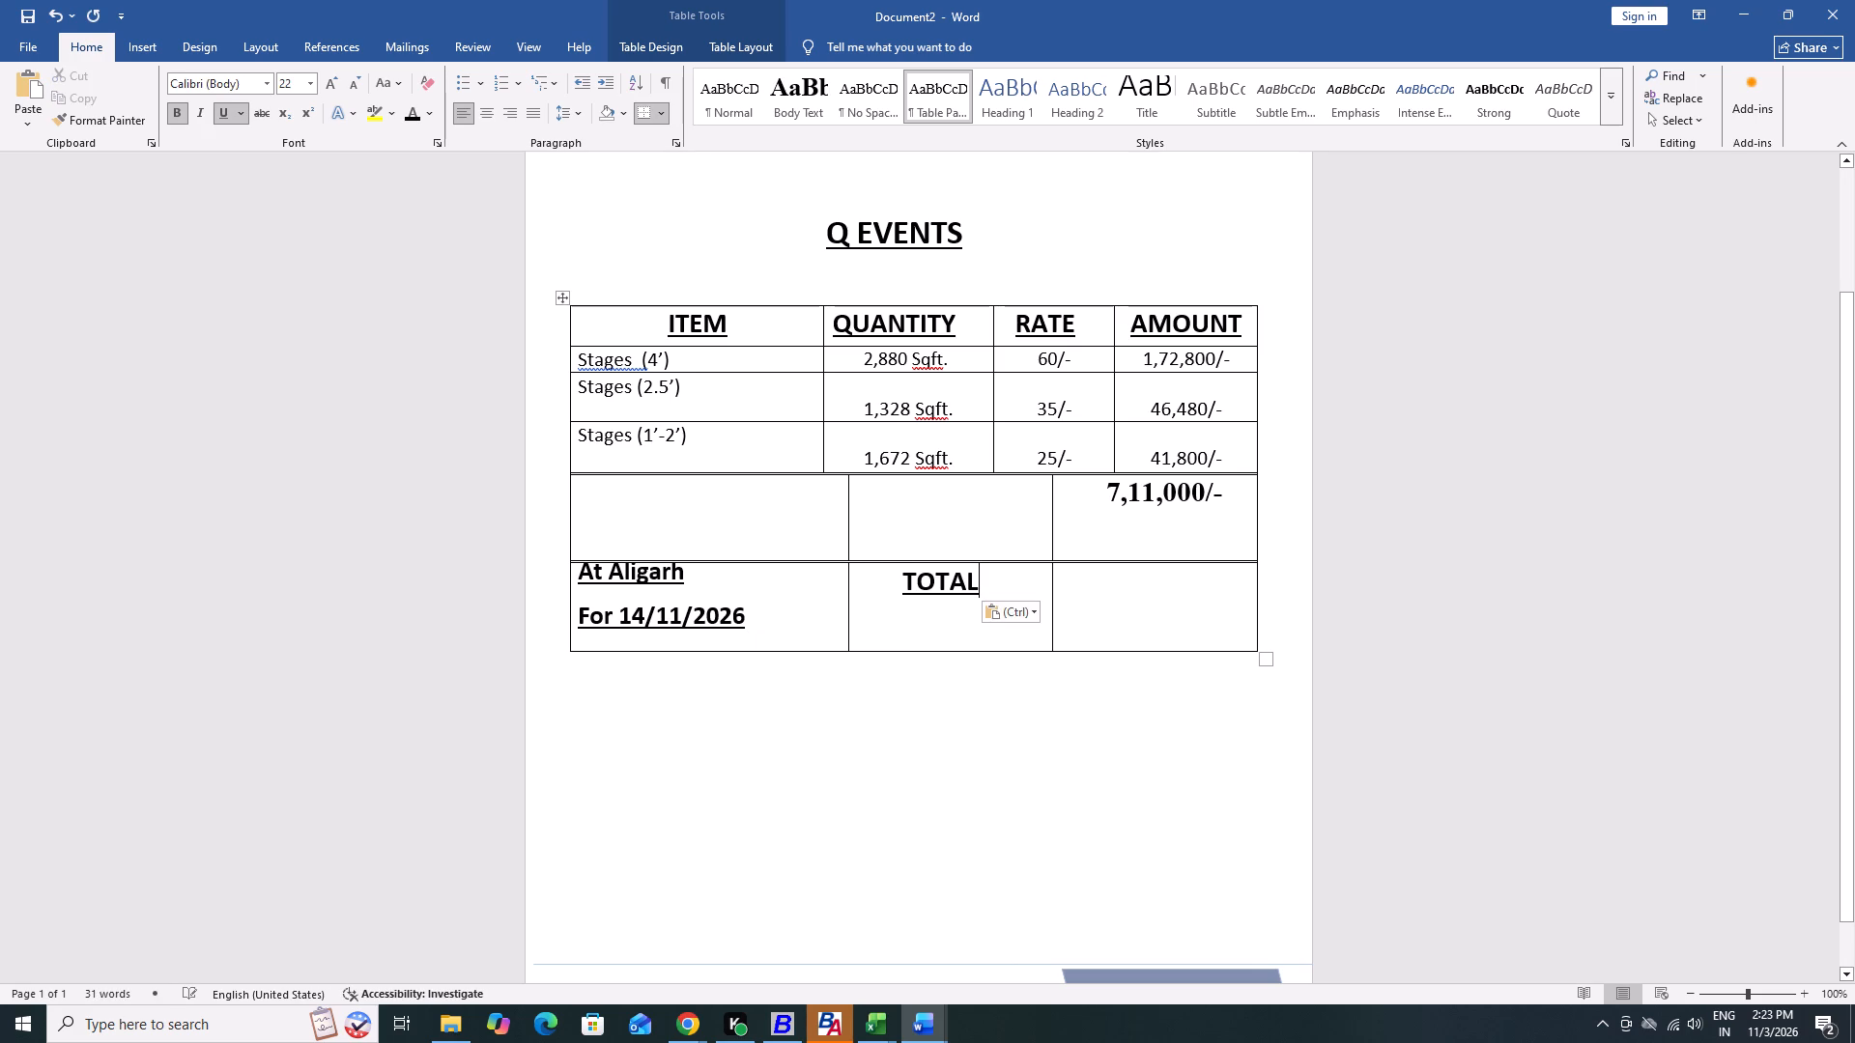
{"action": "key", "text": "Escape"}
{"action": "left_click_drag", "start_coordinate": [1083, 503], "coordinate": [1217, 503]}
{"action": "key", "text": "ctrl+x"}
{"action": "left_click", "coordinate": [1135, 579]}
{"action": "key", "text": "ctrl+v"}
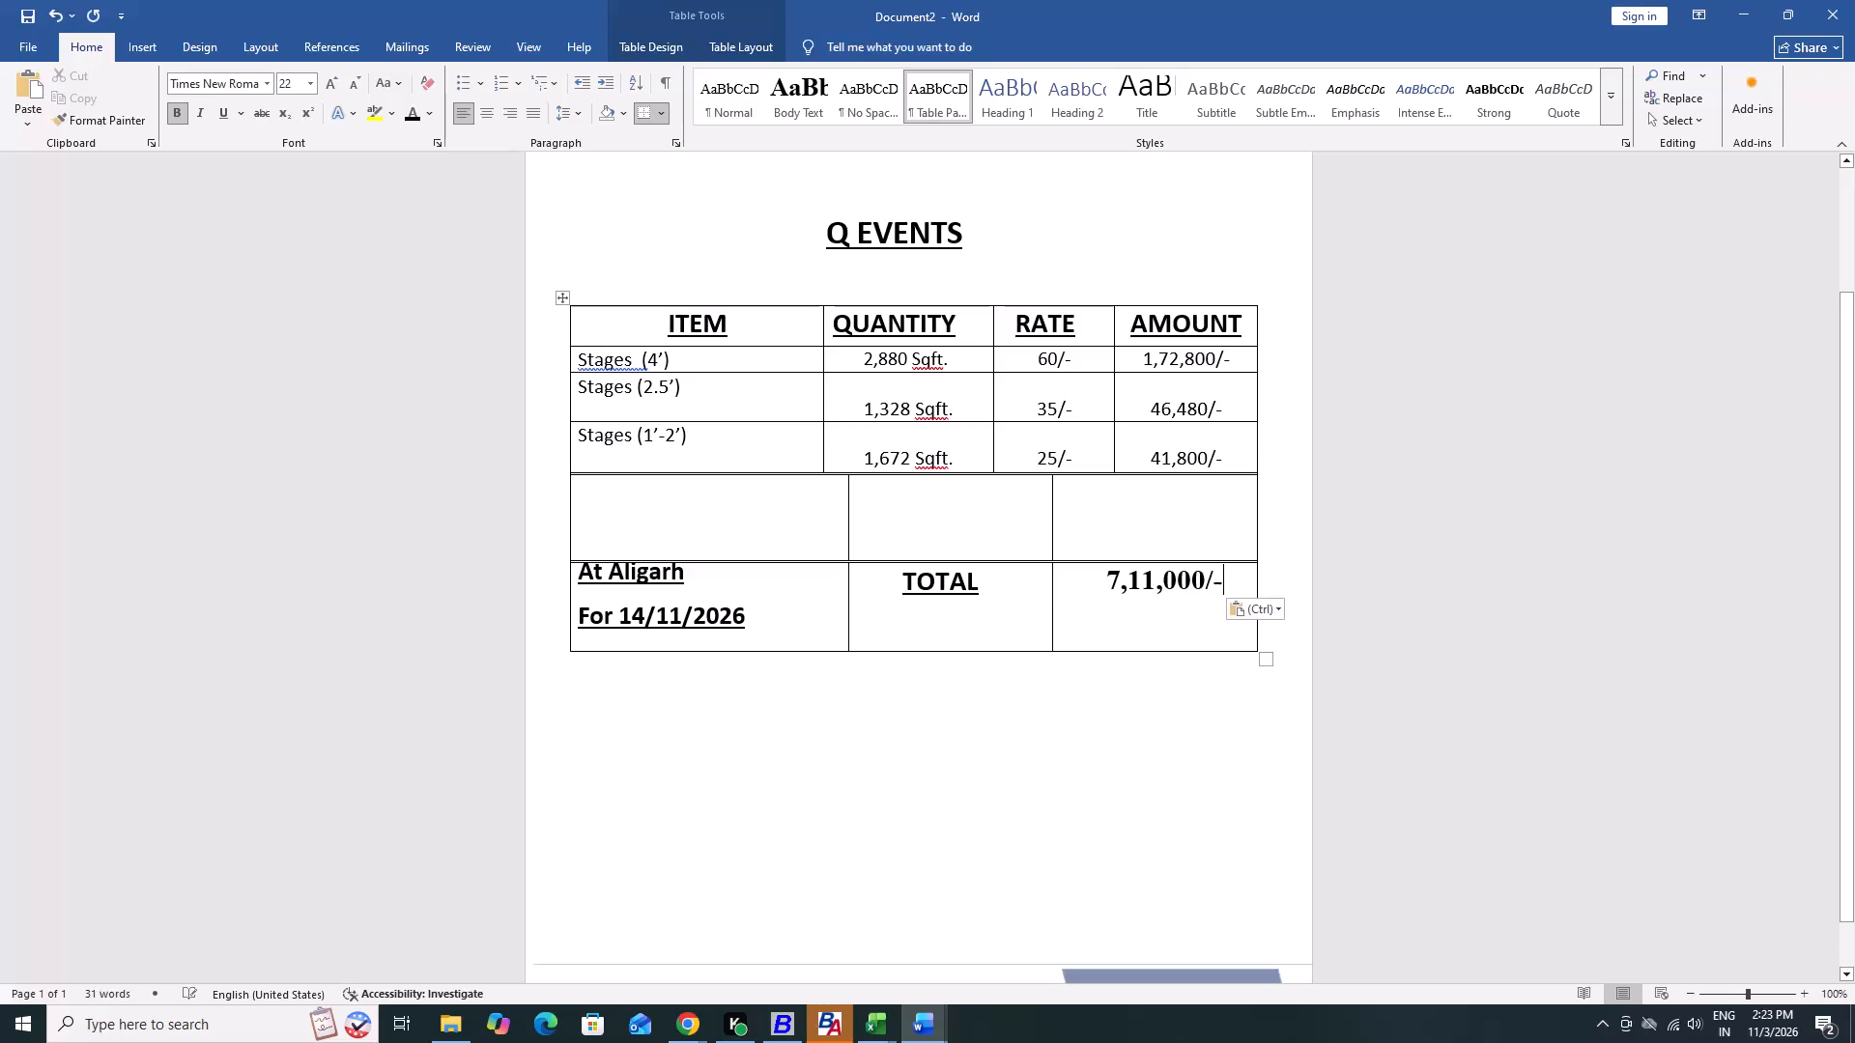
Line up the blank row's first vertical divider with the border between the ITEM and QUANTITY columns.
{"action": "key", "text": "Escape"}
{"action": "left_click", "coordinate": [710, 514]}
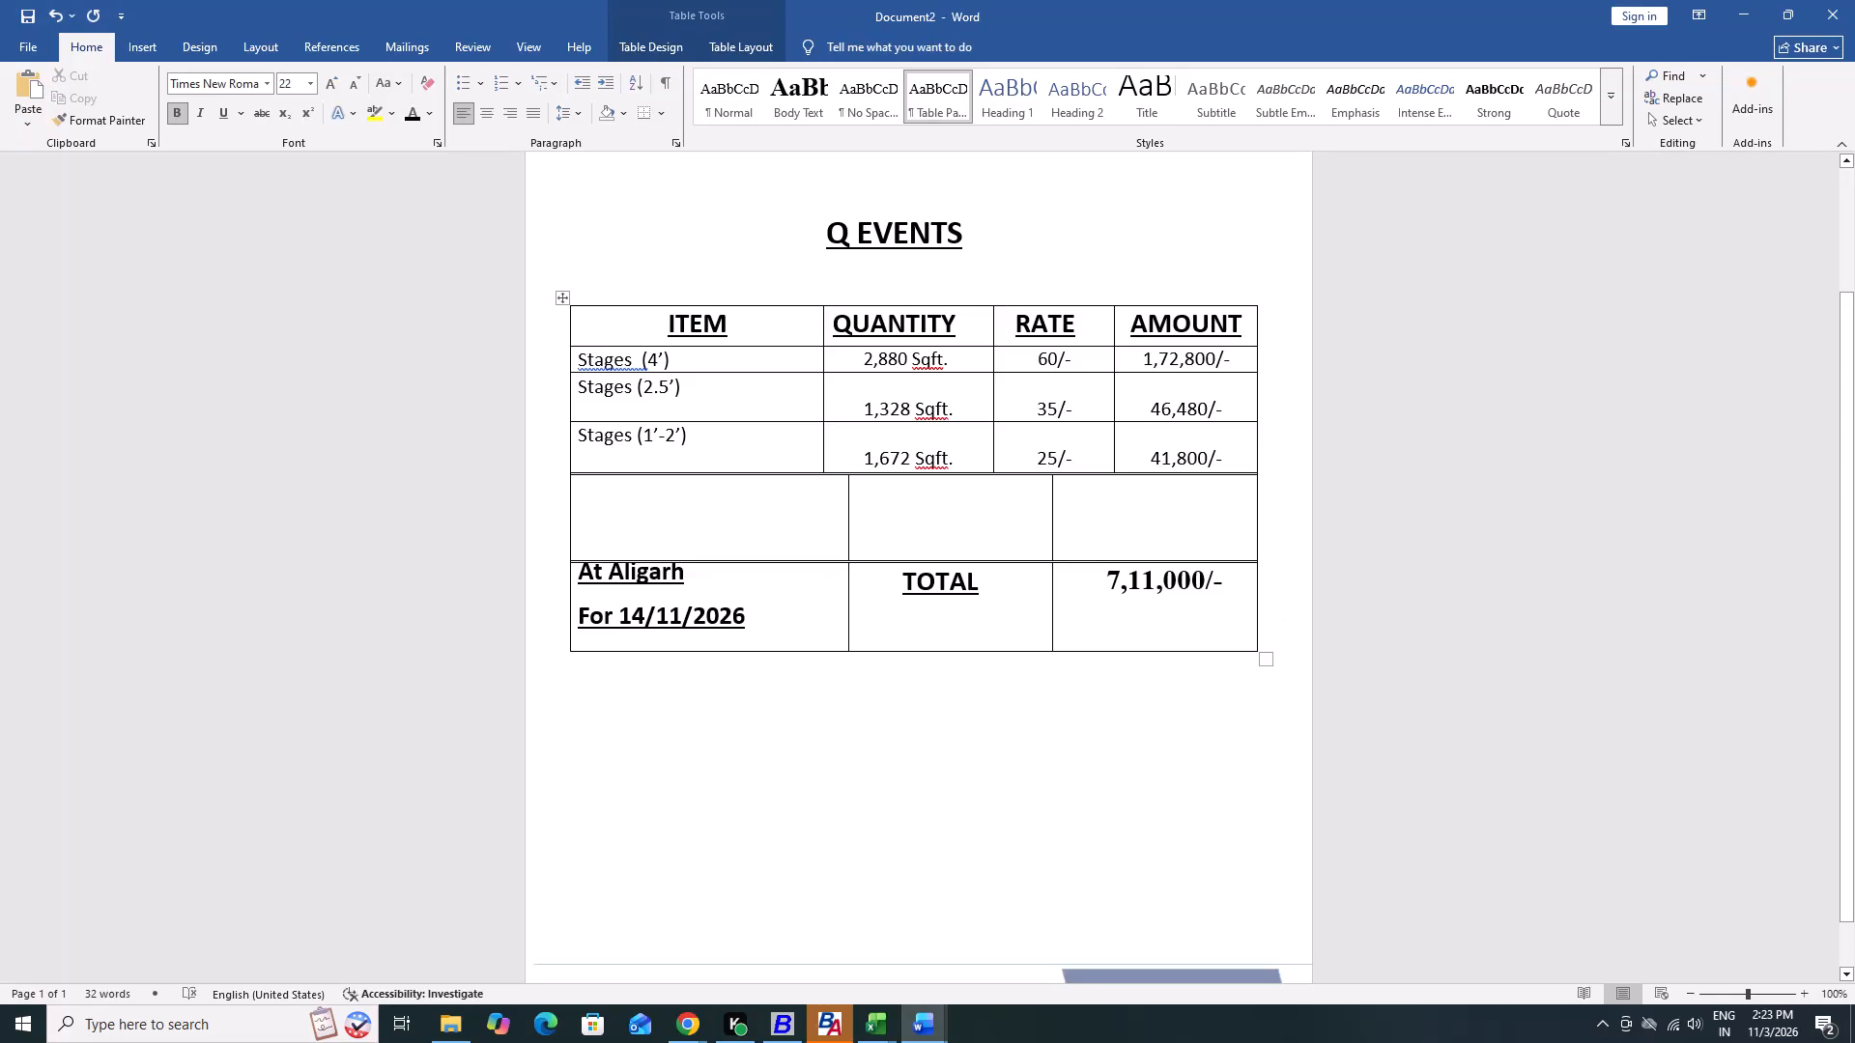
{"action": "left_click_drag", "start_coordinate": [580, 489], "coordinate": [1093, 489]}
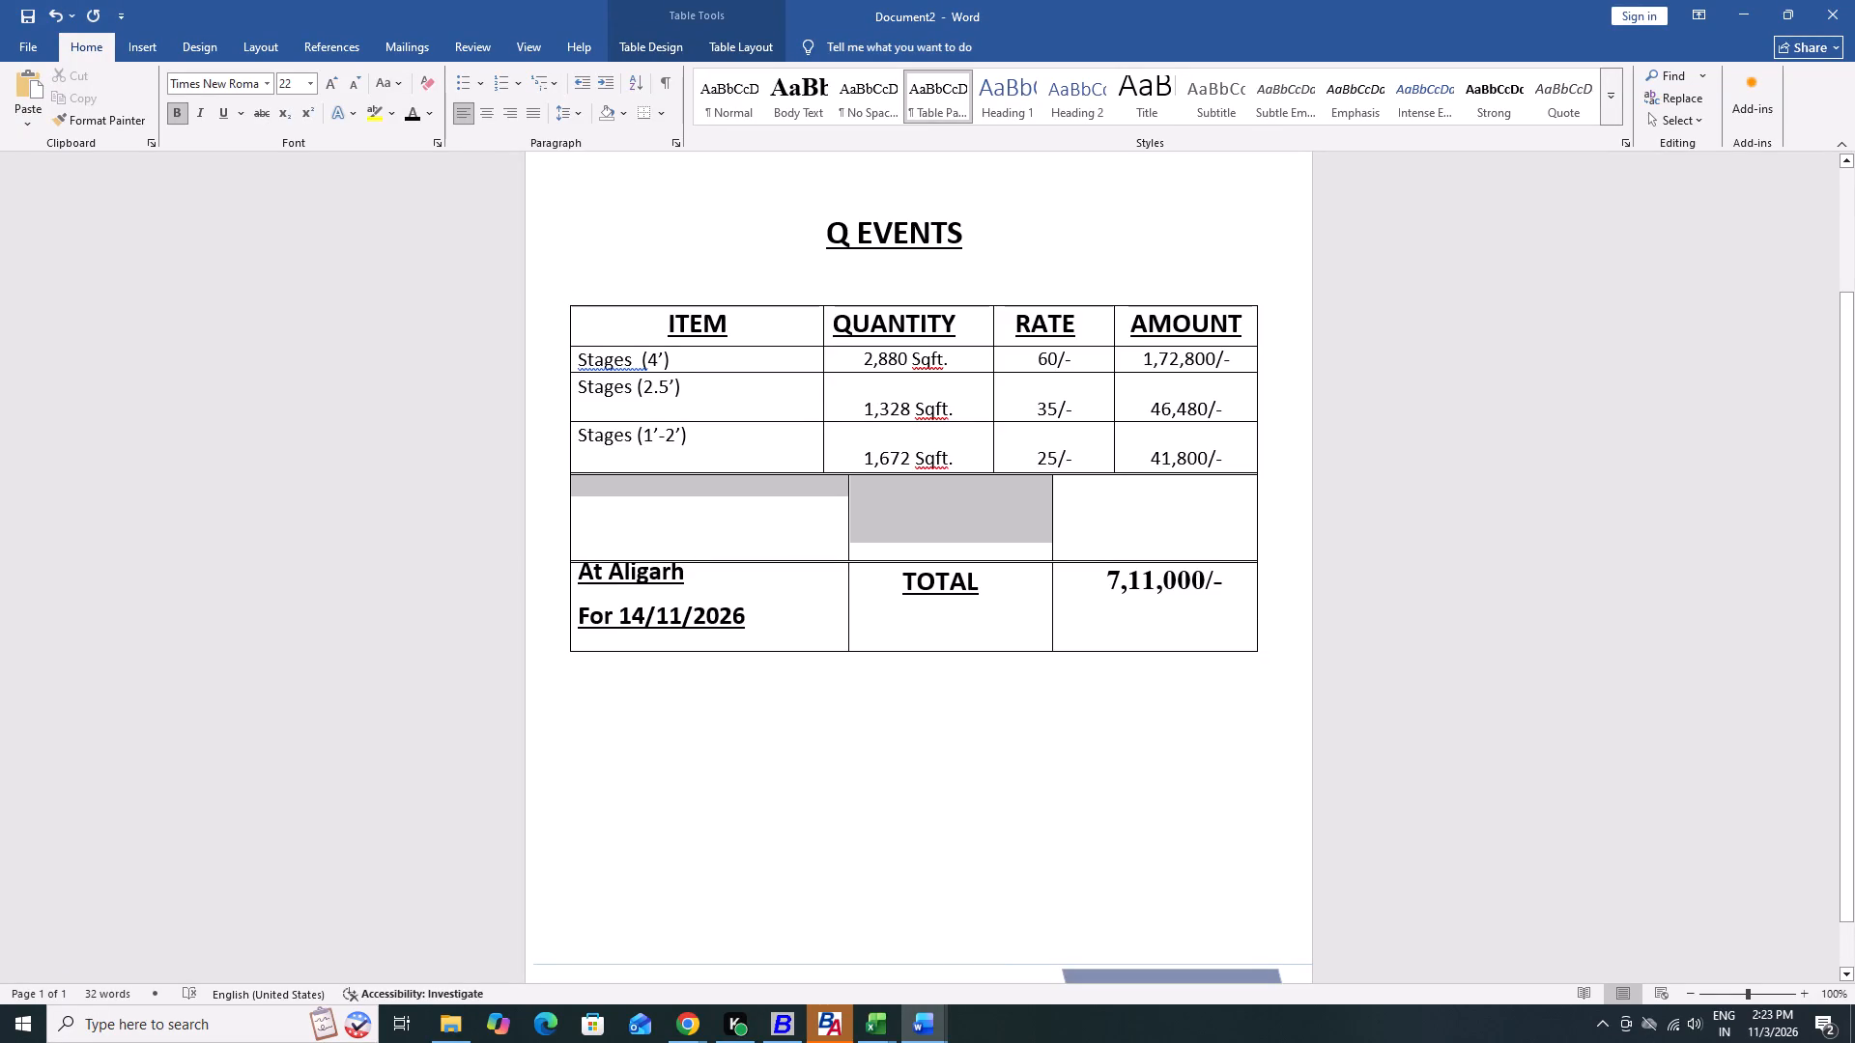
{"action": "left_click_drag", "start_coordinate": [1093, 489], "coordinate": [1162, 490]}
{"action": "right_click", "coordinate": [1173, 493]}
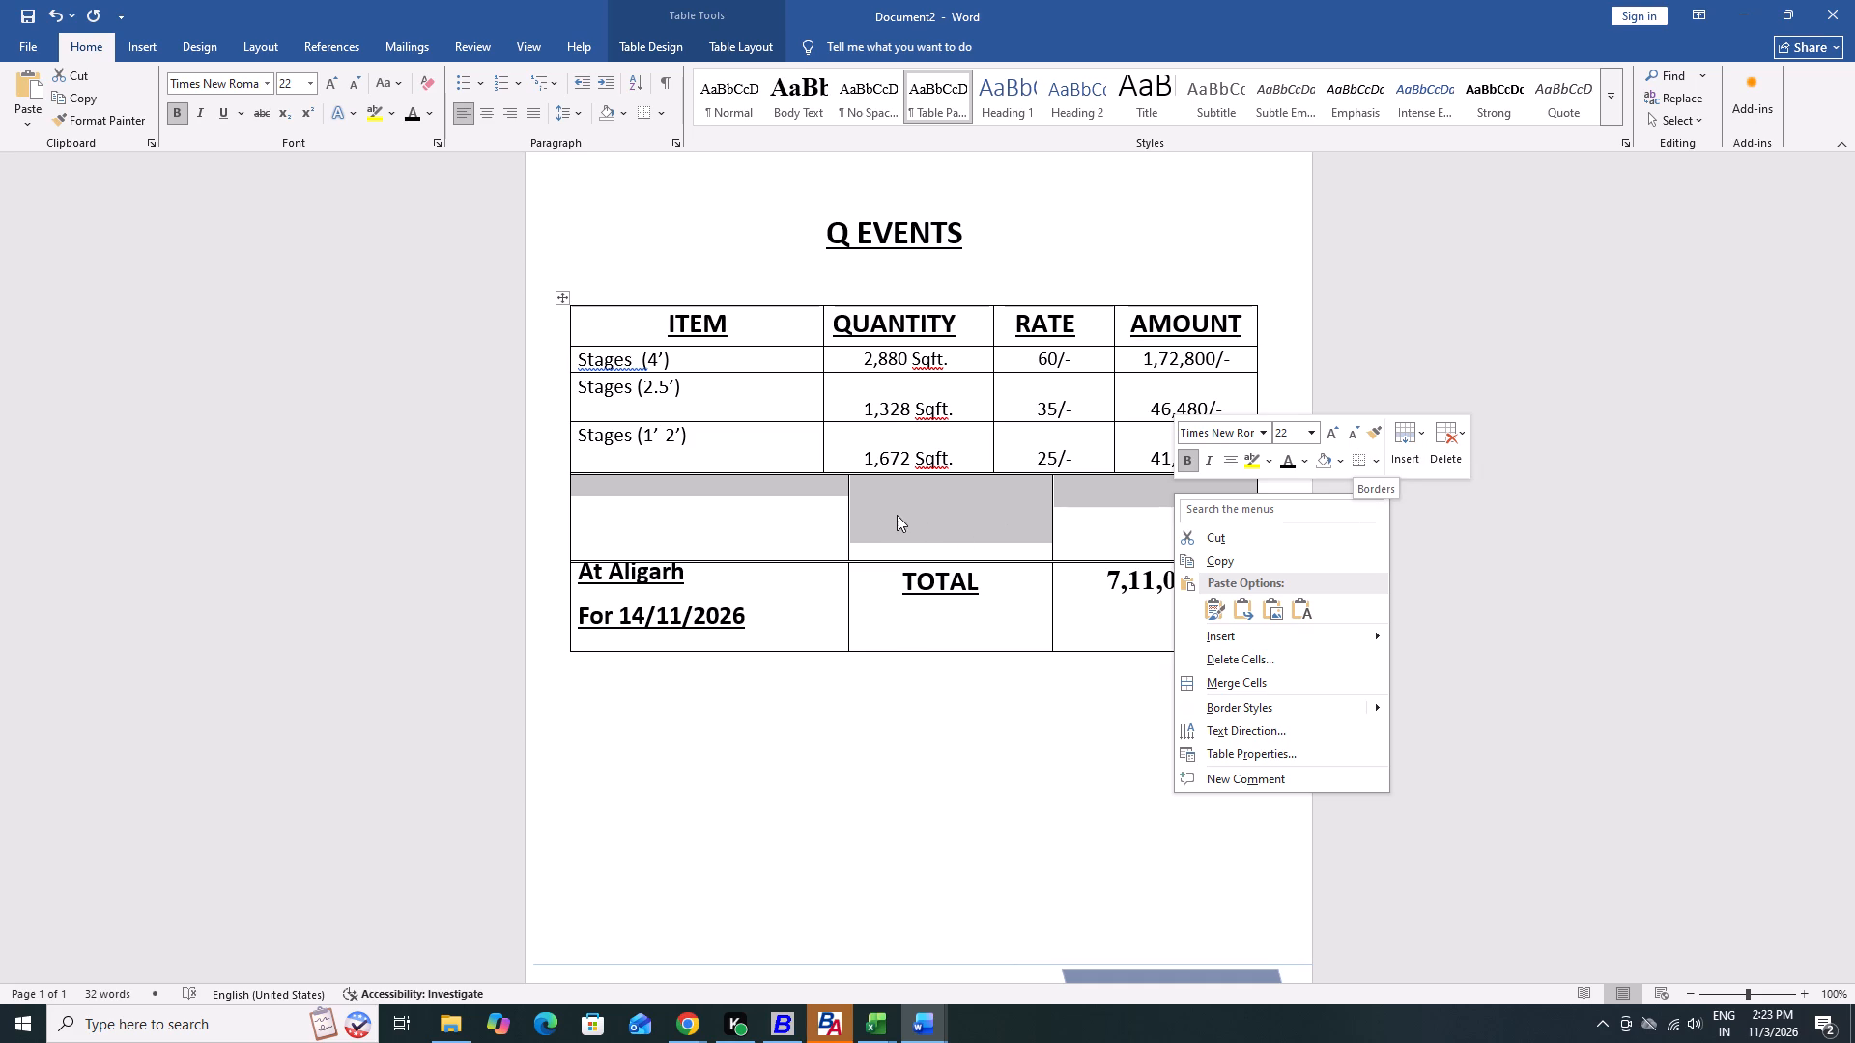
{"action": "left_click", "coordinate": [851, 509]}
{"action": "left_click_drag", "start_coordinate": [847, 509], "coordinate": [821, 503]}
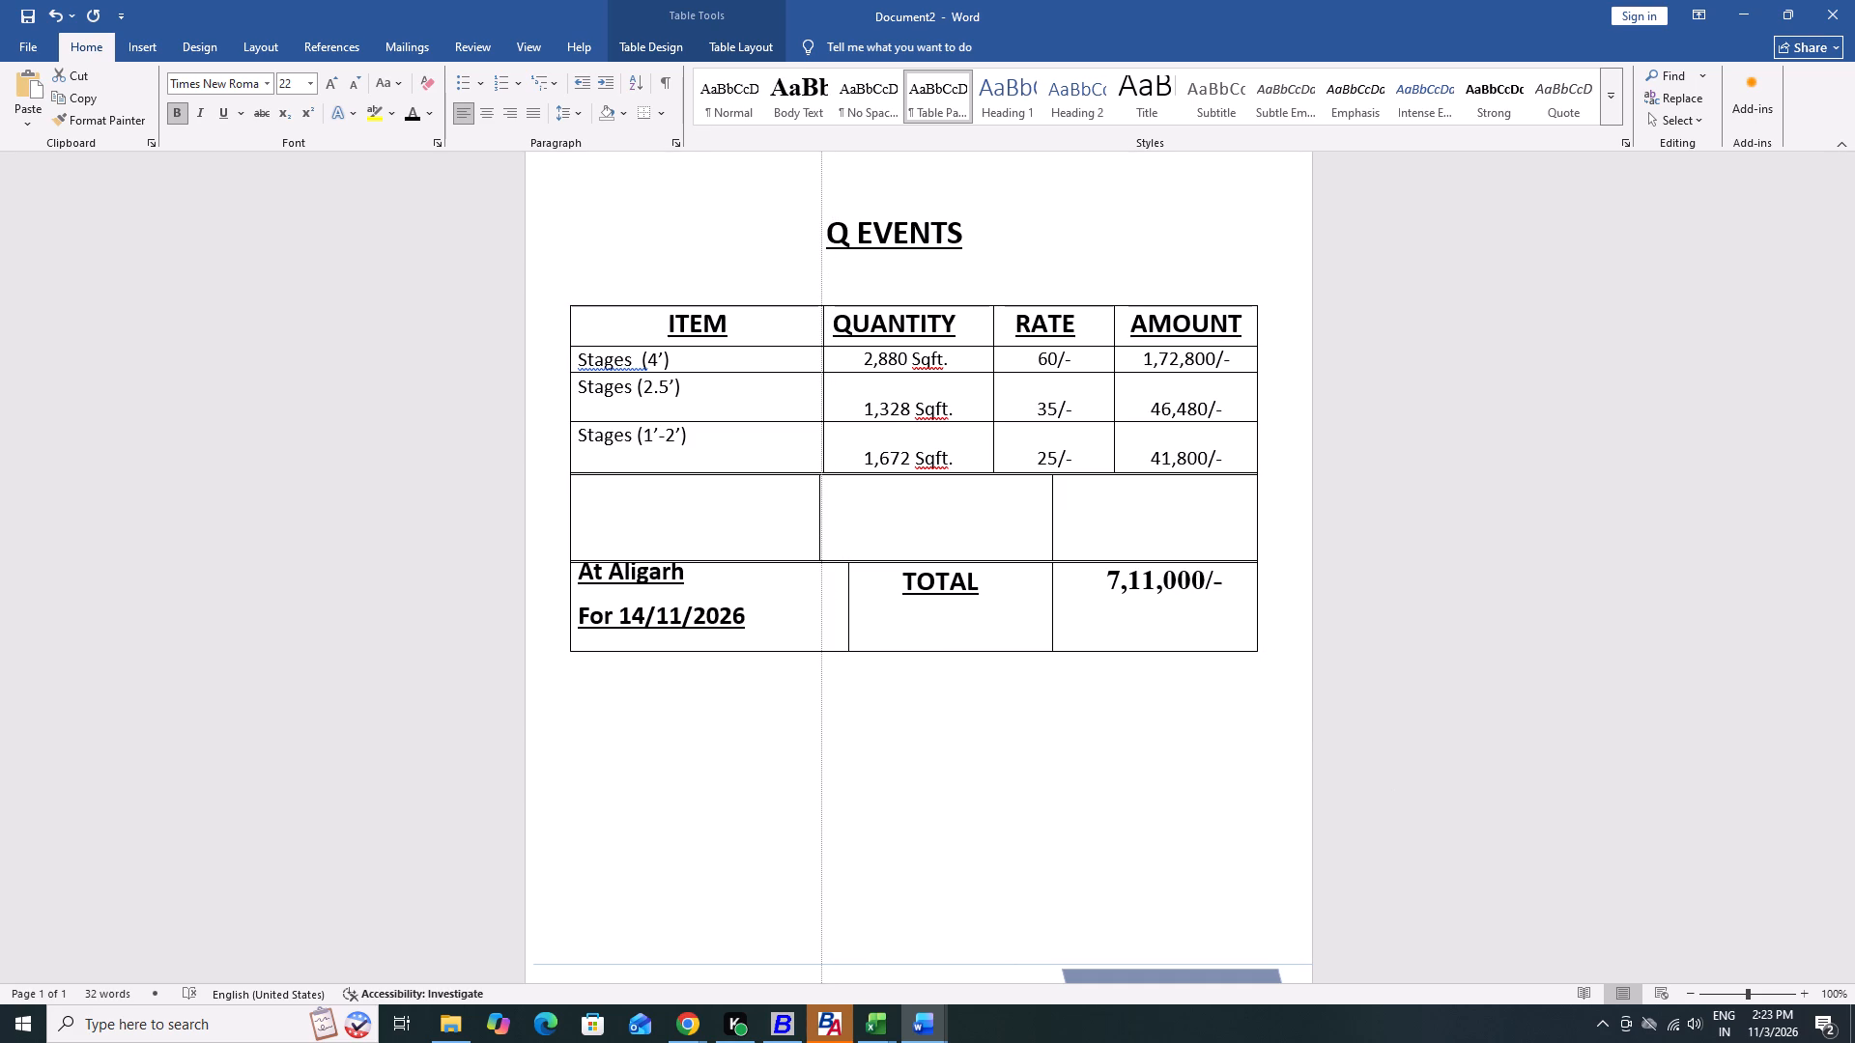
{"action": "left_click_drag", "start_coordinate": [821, 503], "coordinate": [824, 505]}
{"action": "left_click_drag", "start_coordinate": [824, 505], "coordinate": [822, 504]}
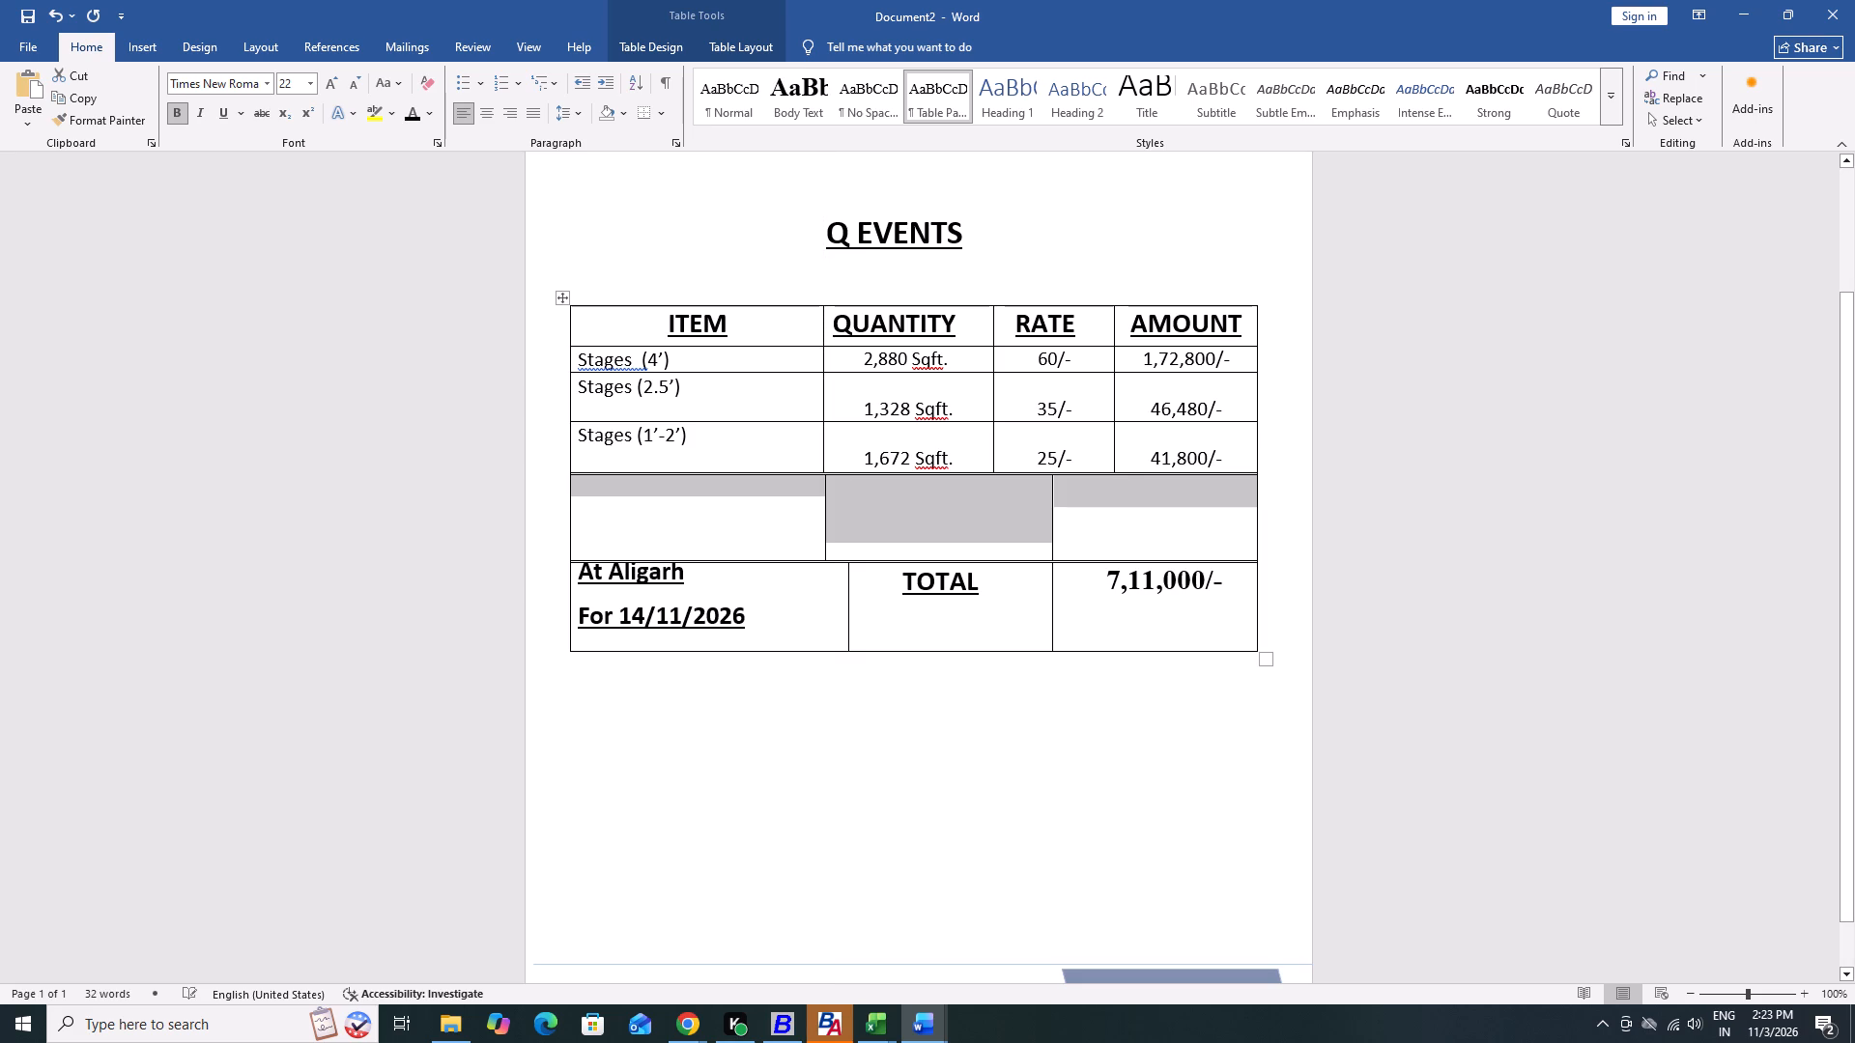
{"action": "left_click", "coordinate": [866, 533]}
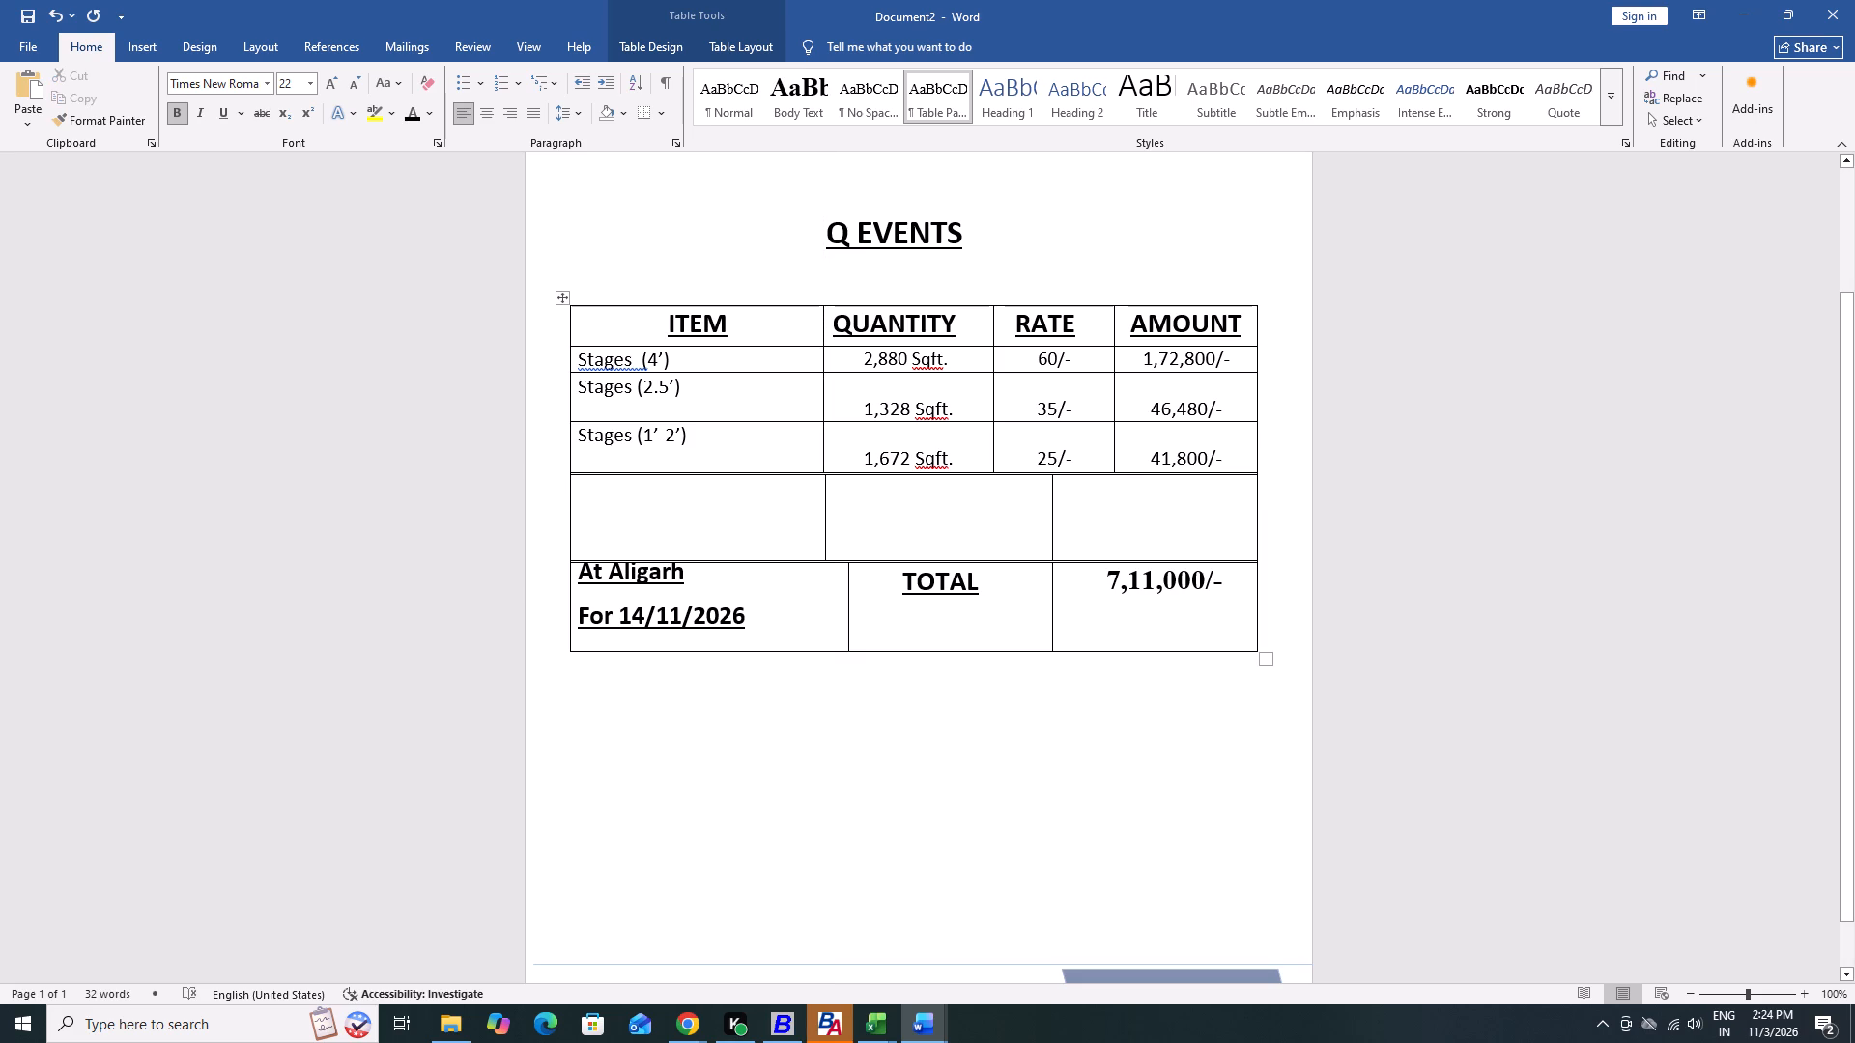
{"action": "left_click", "coordinate": [823, 515]}
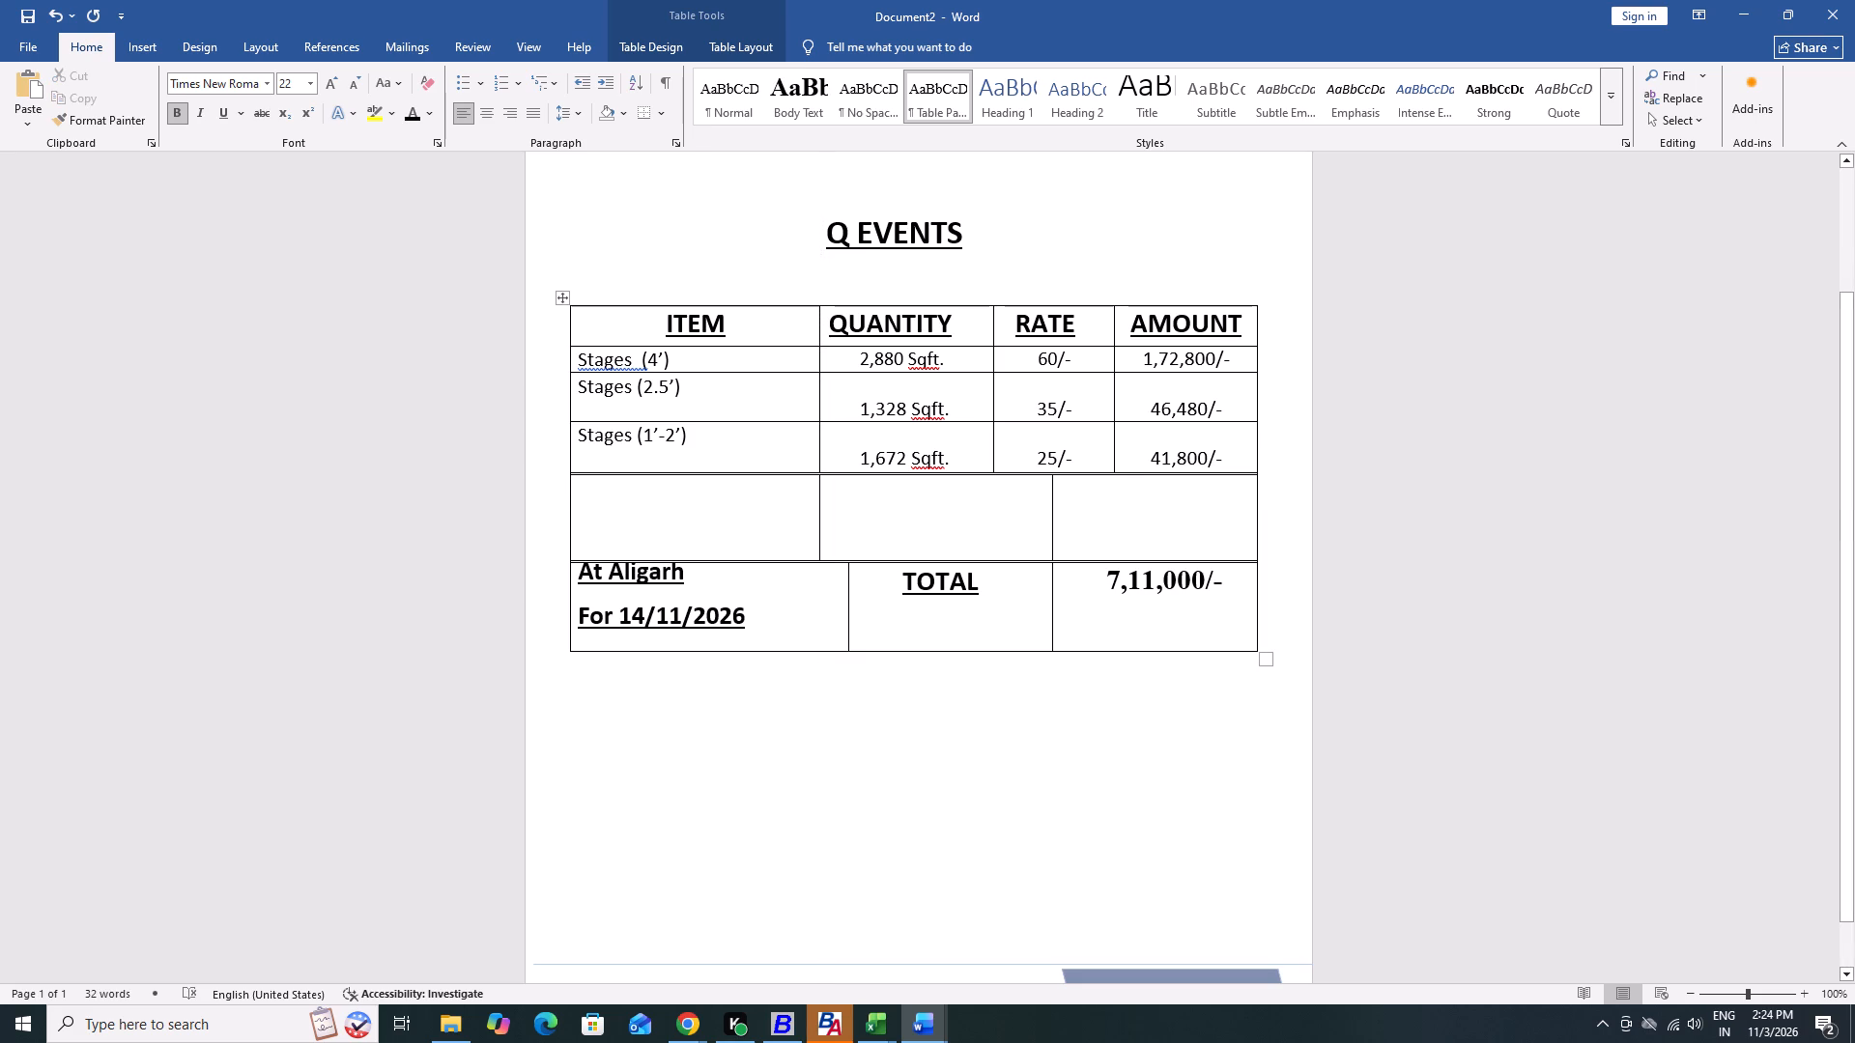
Line up the second vertical divider of the blank and TOTAL rows with the border between the QUANTITY and RATE columns.
{"action": "left_click_drag", "start_coordinate": [1050, 519], "coordinate": [999, 522]}
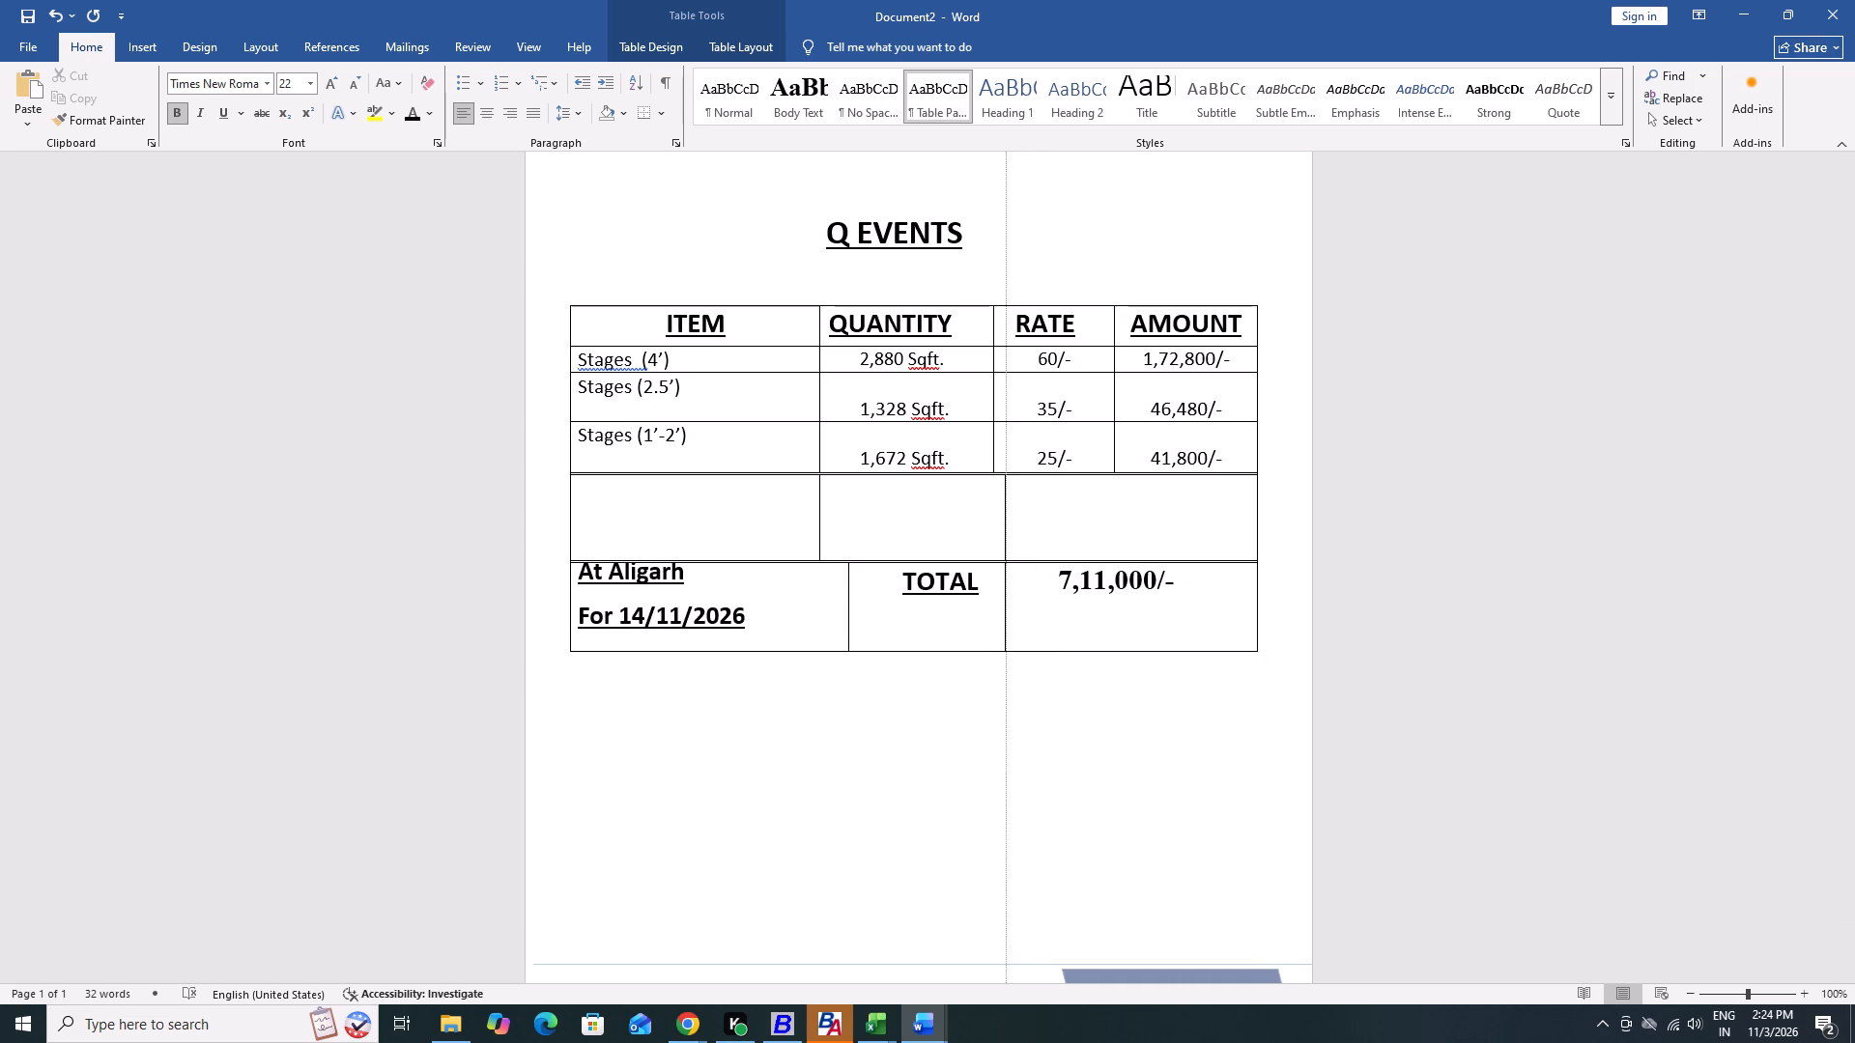
{"action": "left_click_drag", "start_coordinate": [999, 522], "coordinate": [993, 531]}
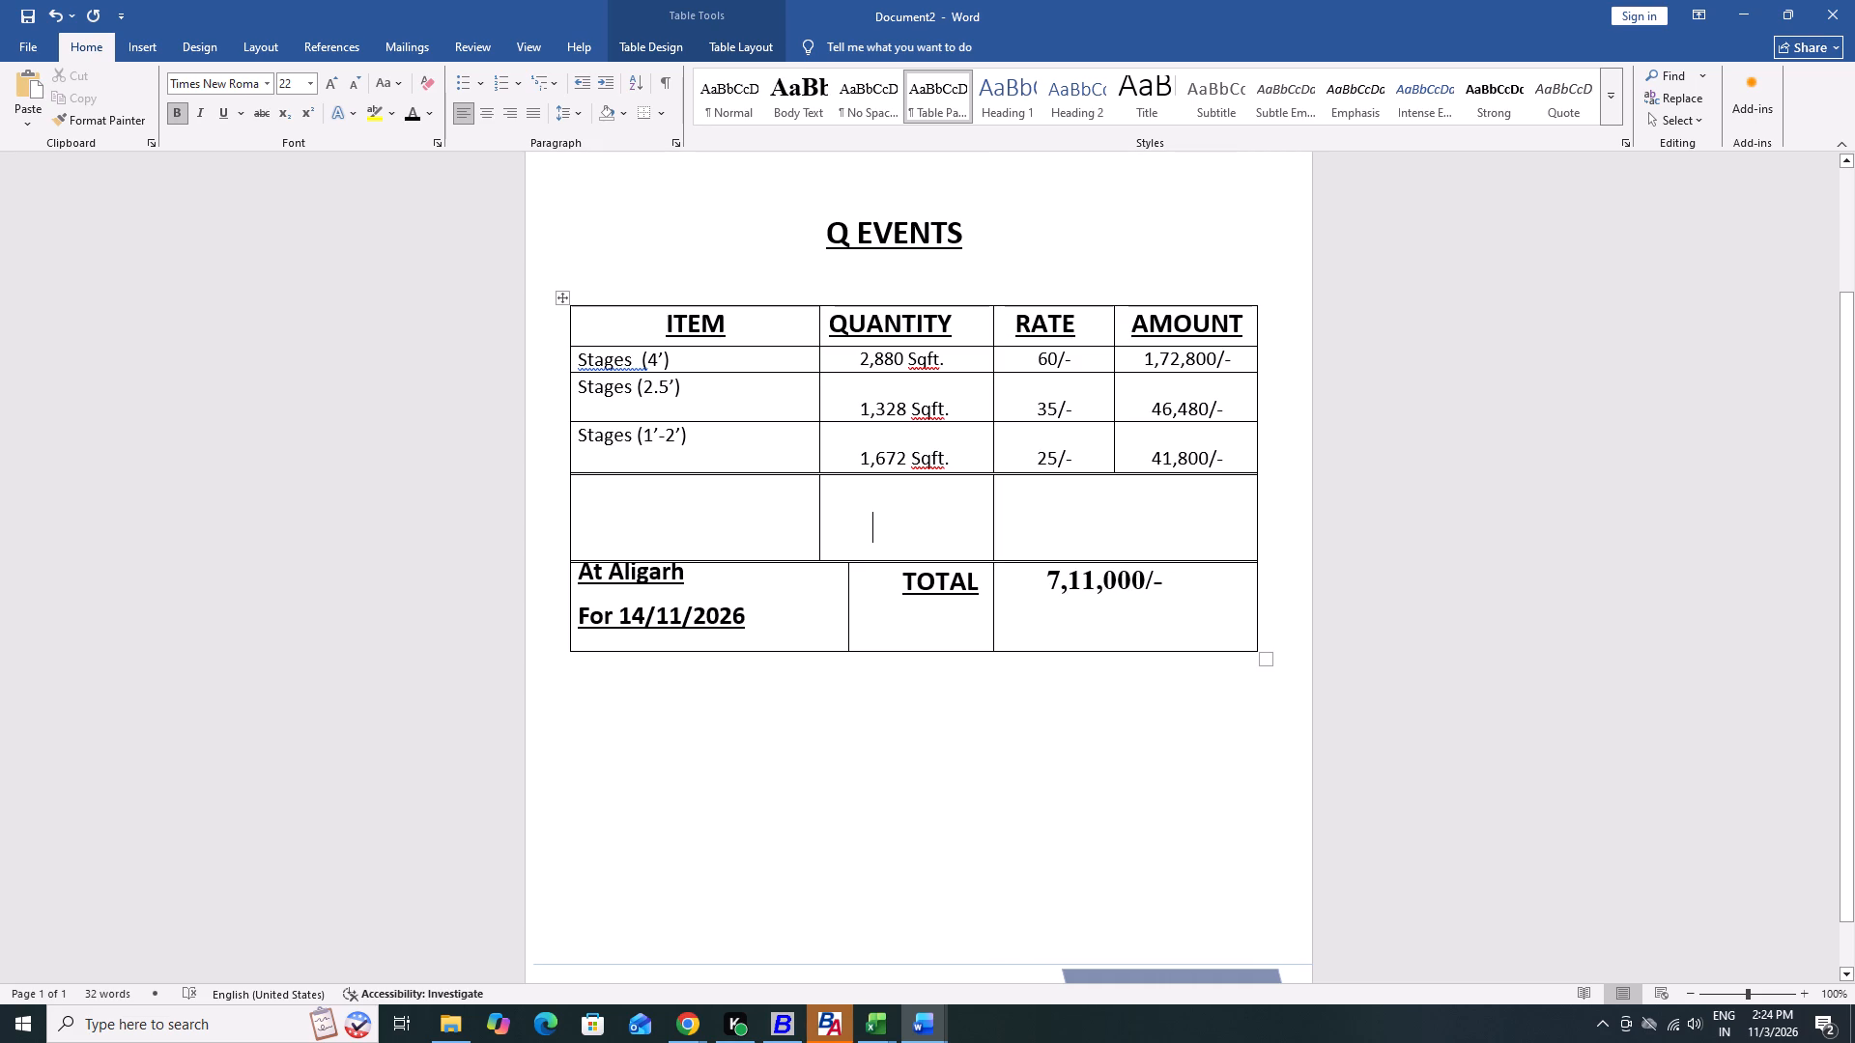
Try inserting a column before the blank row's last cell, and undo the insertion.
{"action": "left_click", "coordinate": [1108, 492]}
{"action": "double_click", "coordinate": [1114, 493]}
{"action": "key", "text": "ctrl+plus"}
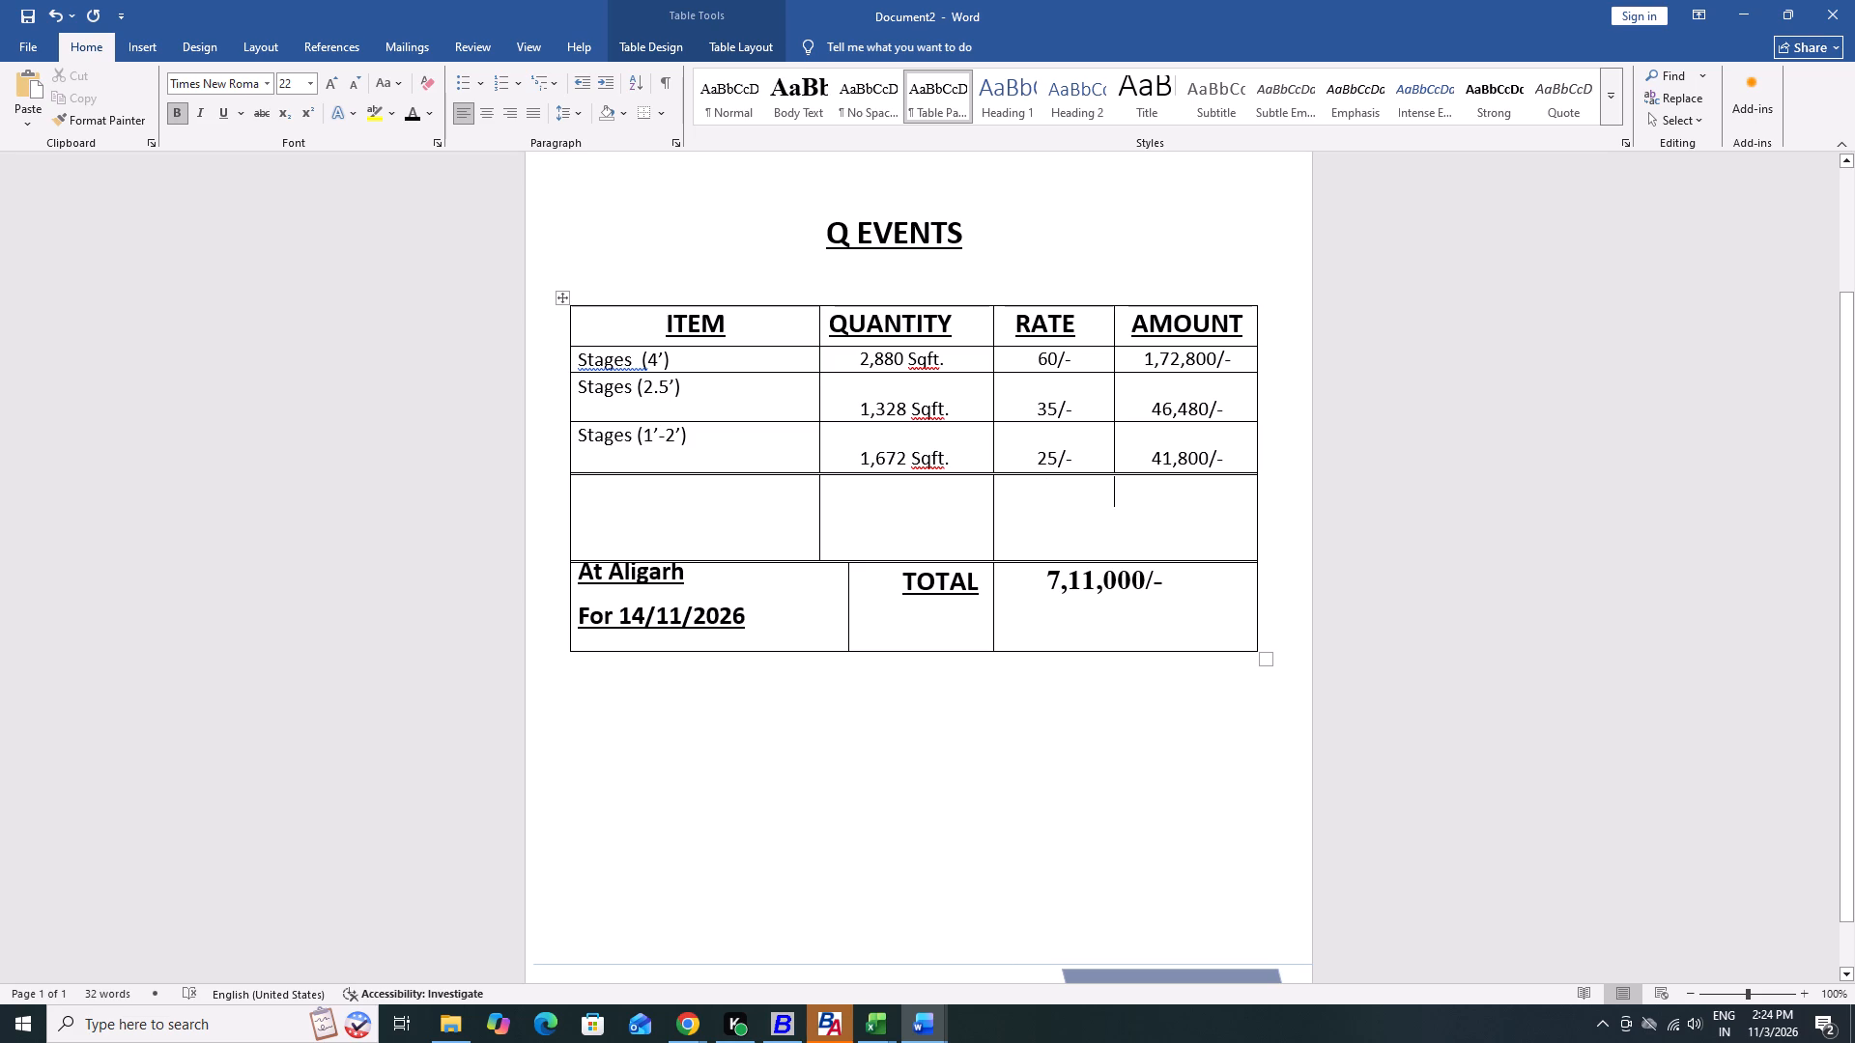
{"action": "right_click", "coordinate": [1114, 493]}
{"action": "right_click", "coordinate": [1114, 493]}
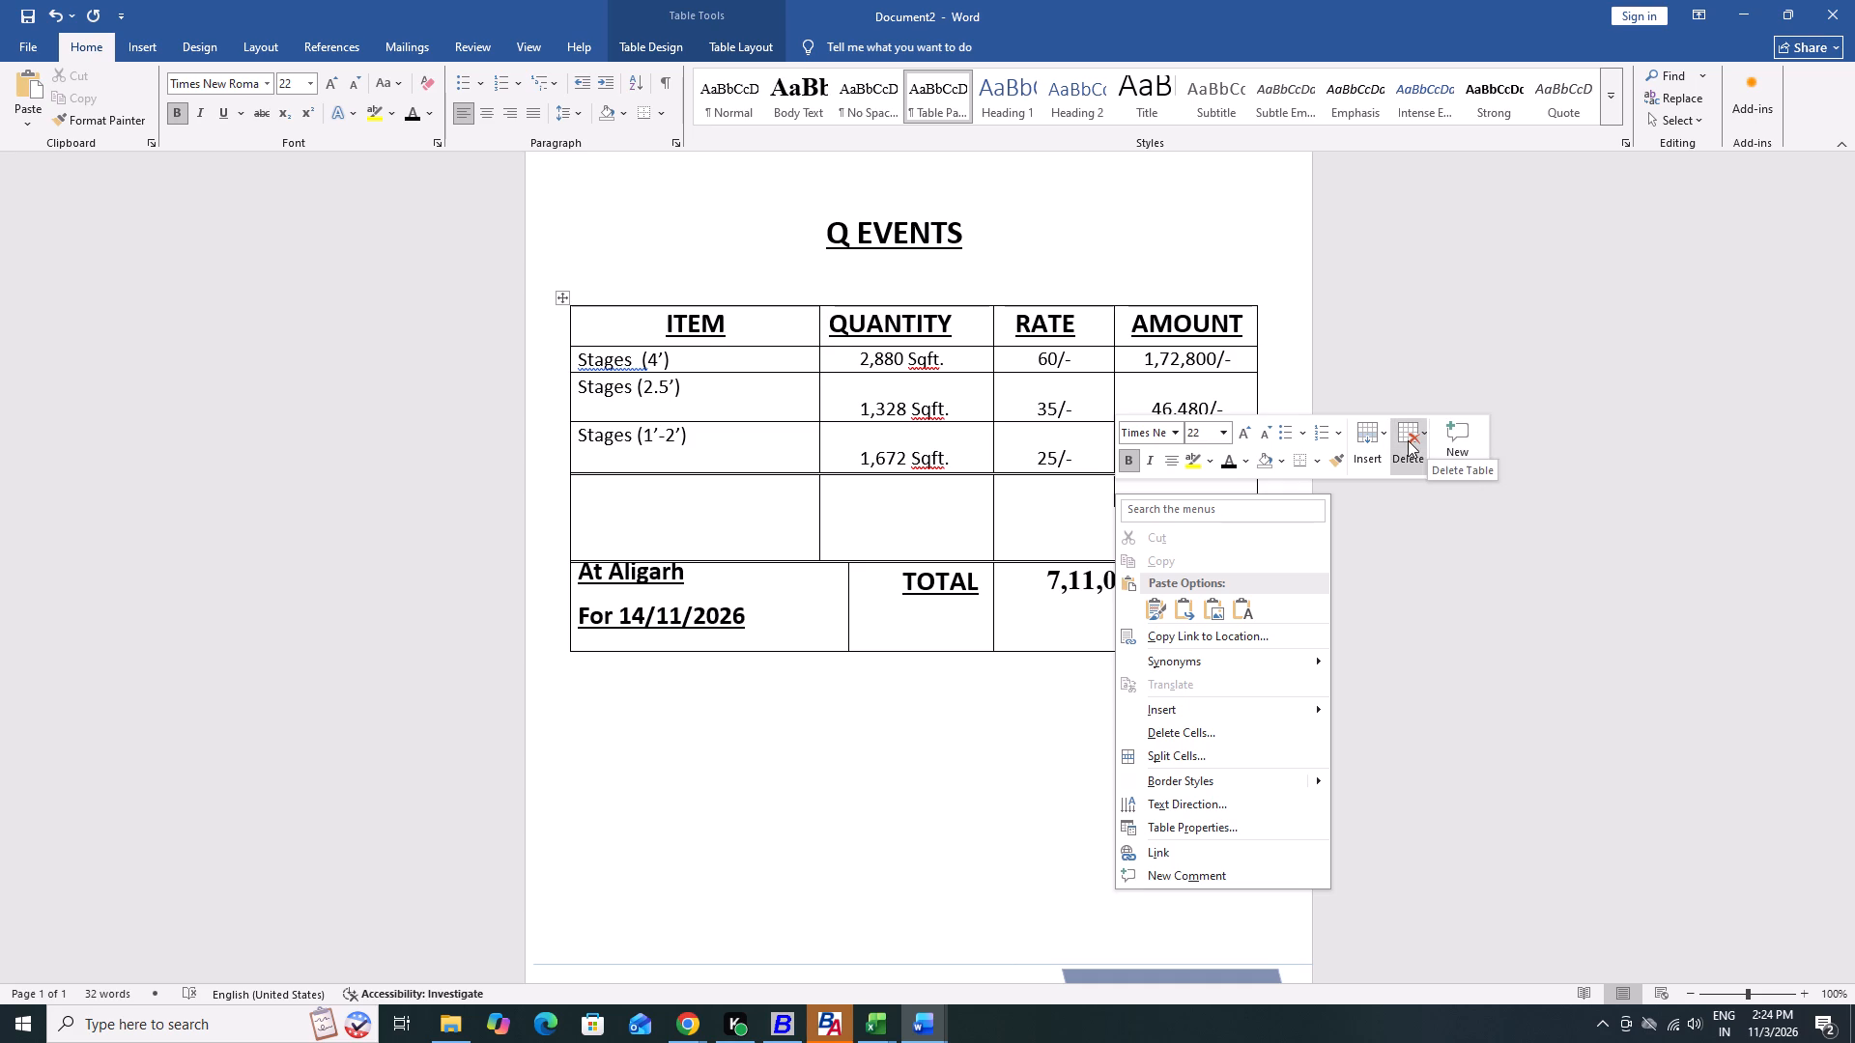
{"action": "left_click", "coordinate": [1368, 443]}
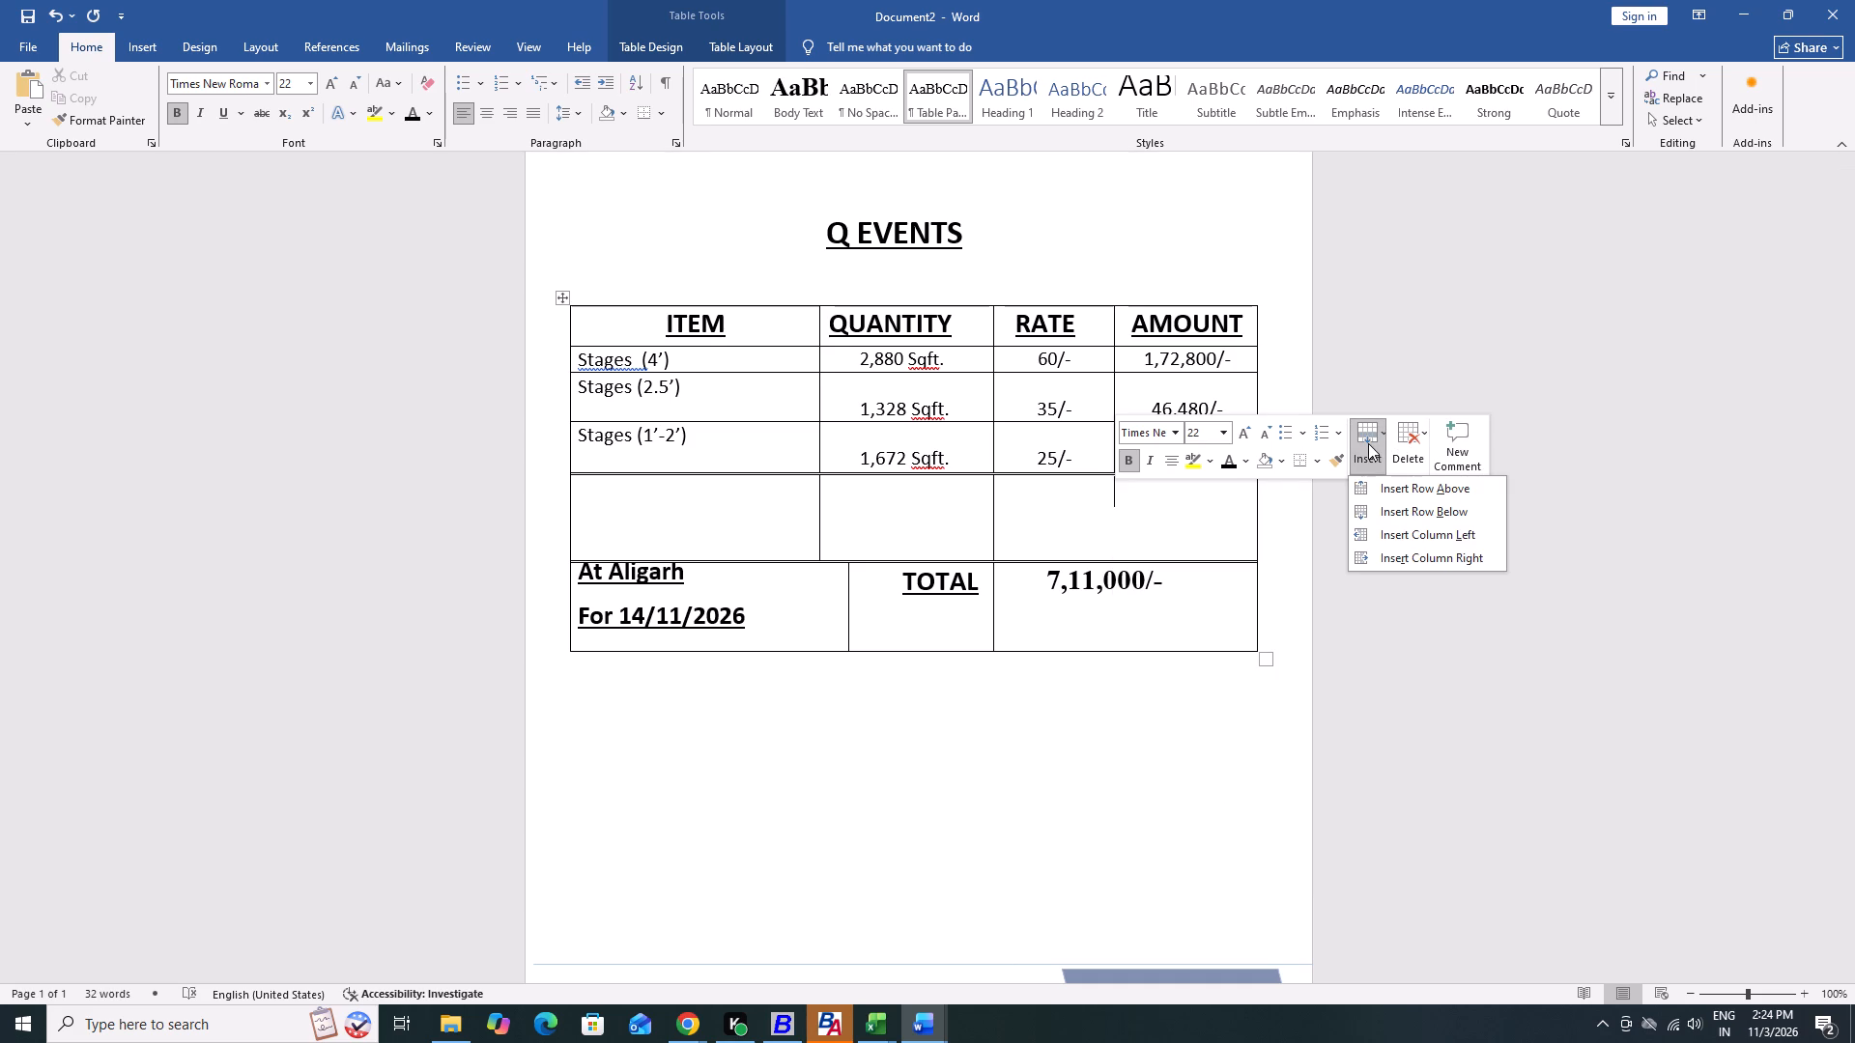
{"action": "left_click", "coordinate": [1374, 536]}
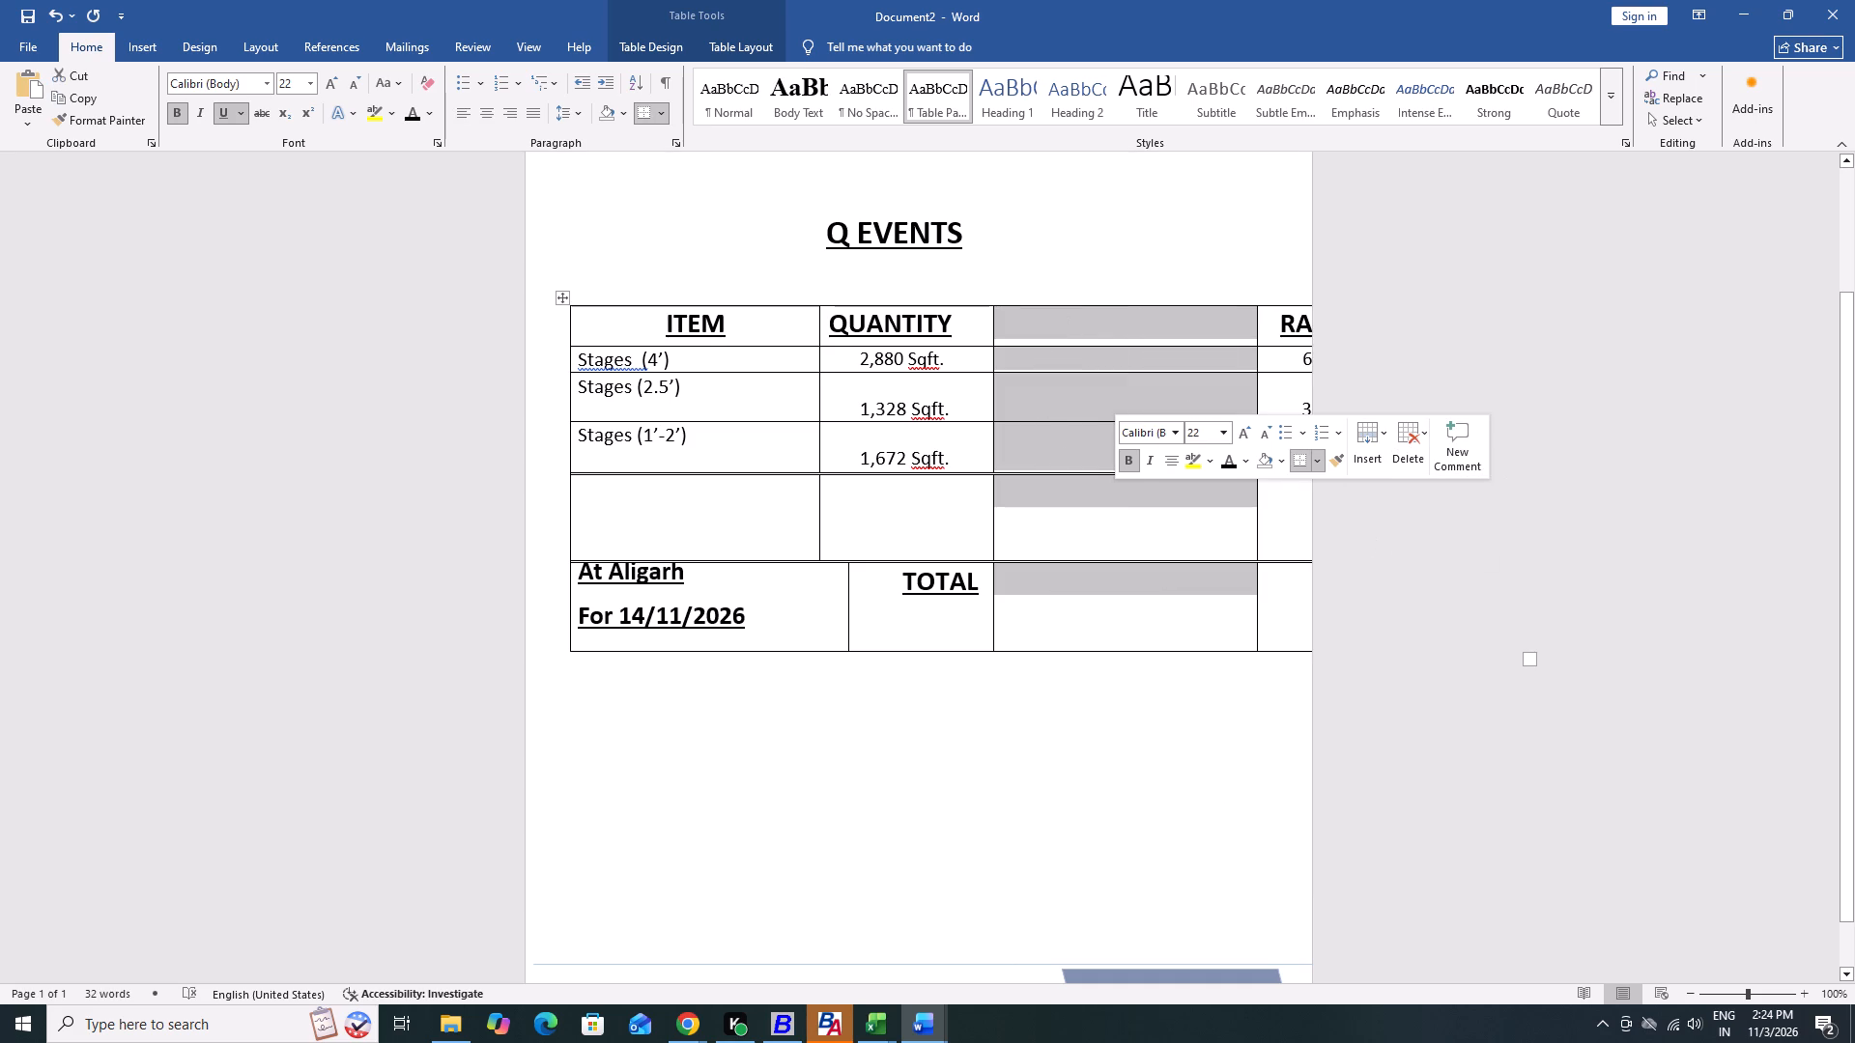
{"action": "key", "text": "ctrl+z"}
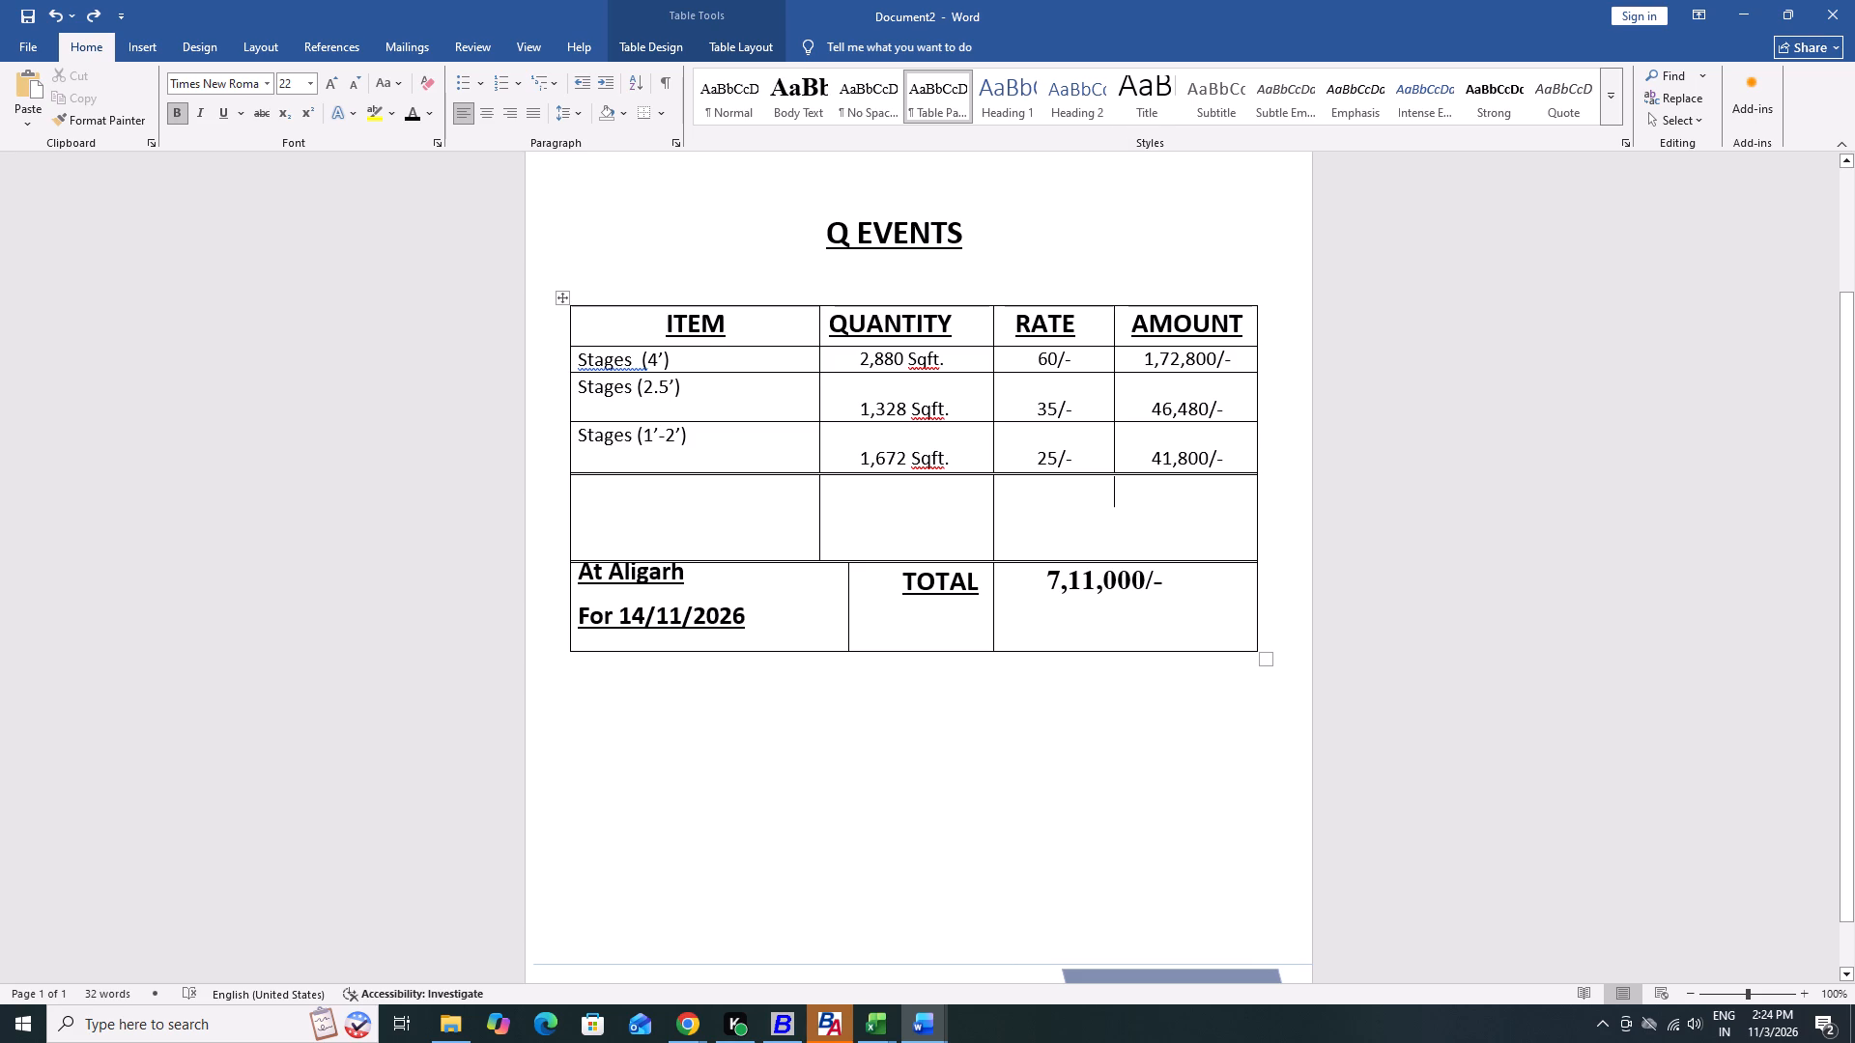
Try to extend the border between the RATE and AMOUNT columns down through the blank row's last cell.
{"action": "left_click_drag", "start_coordinate": [1115, 476], "coordinate": [1114, 529]}
{"action": "left_click_drag", "start_coordinate": [1114, 529], "coordinate": [1114, 534]}
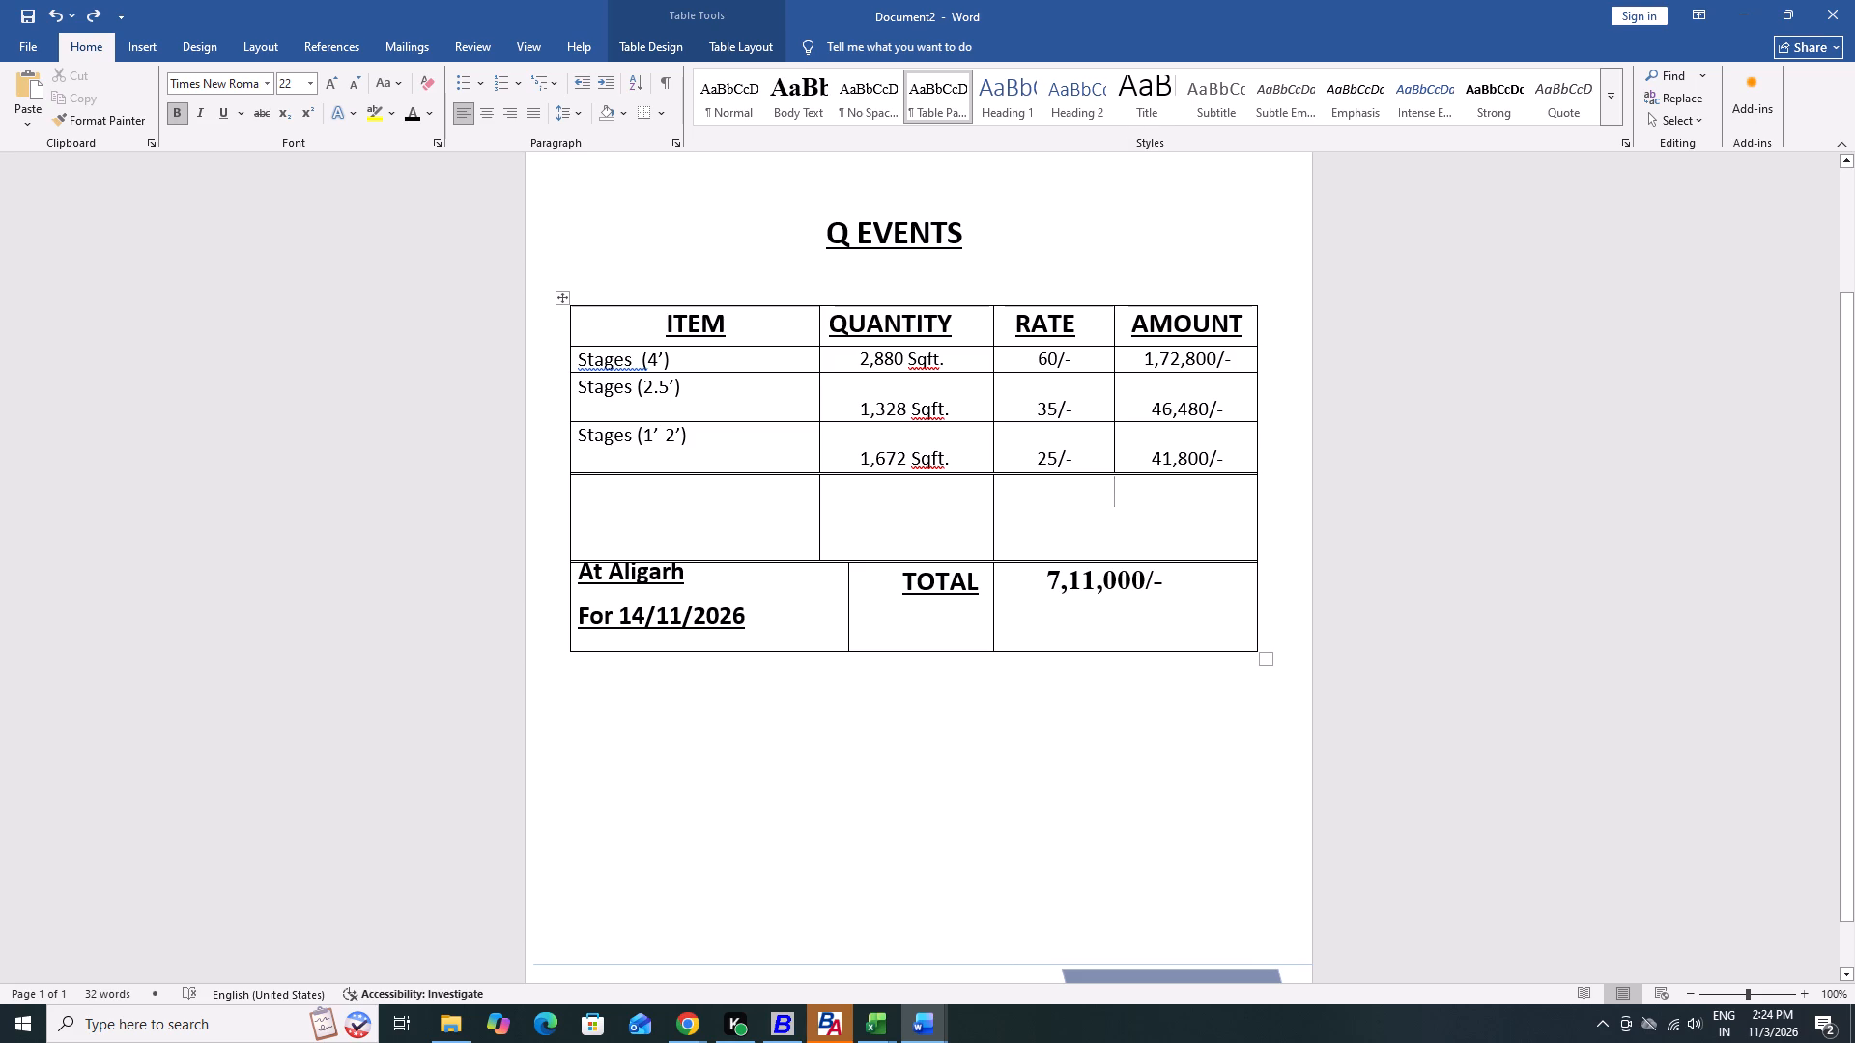
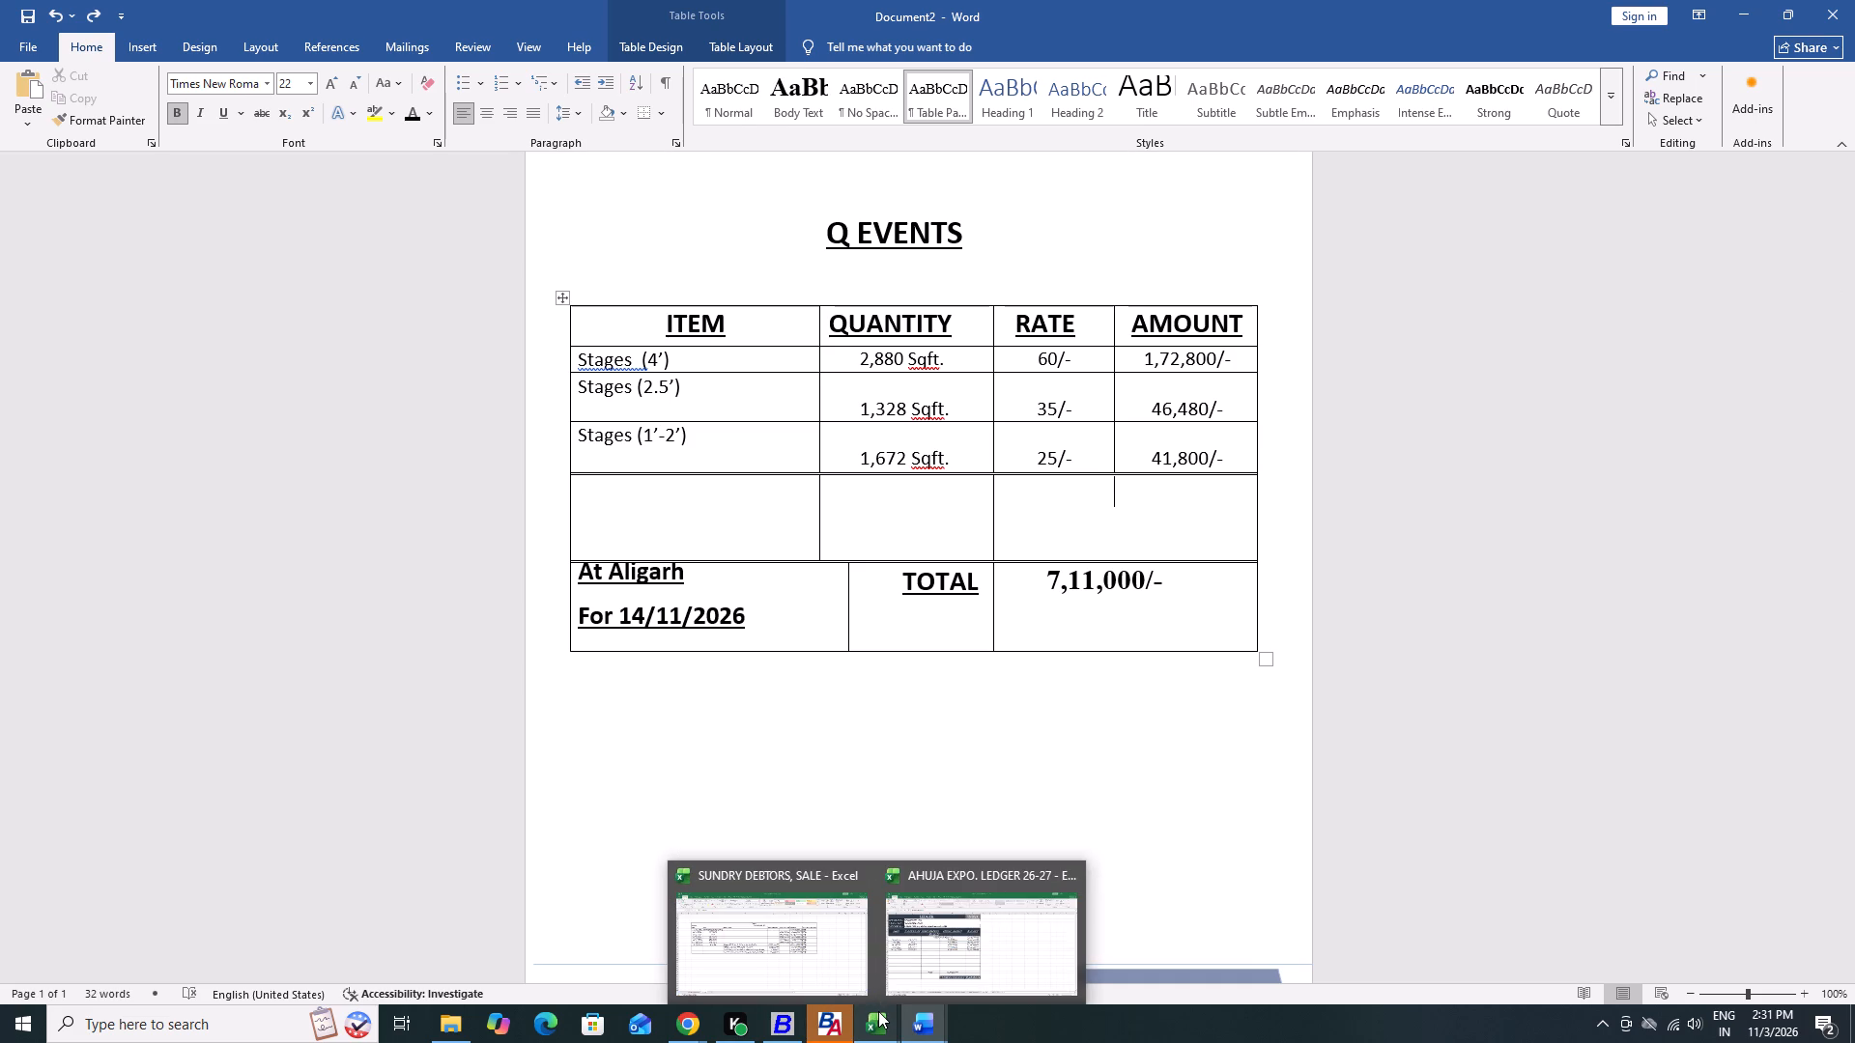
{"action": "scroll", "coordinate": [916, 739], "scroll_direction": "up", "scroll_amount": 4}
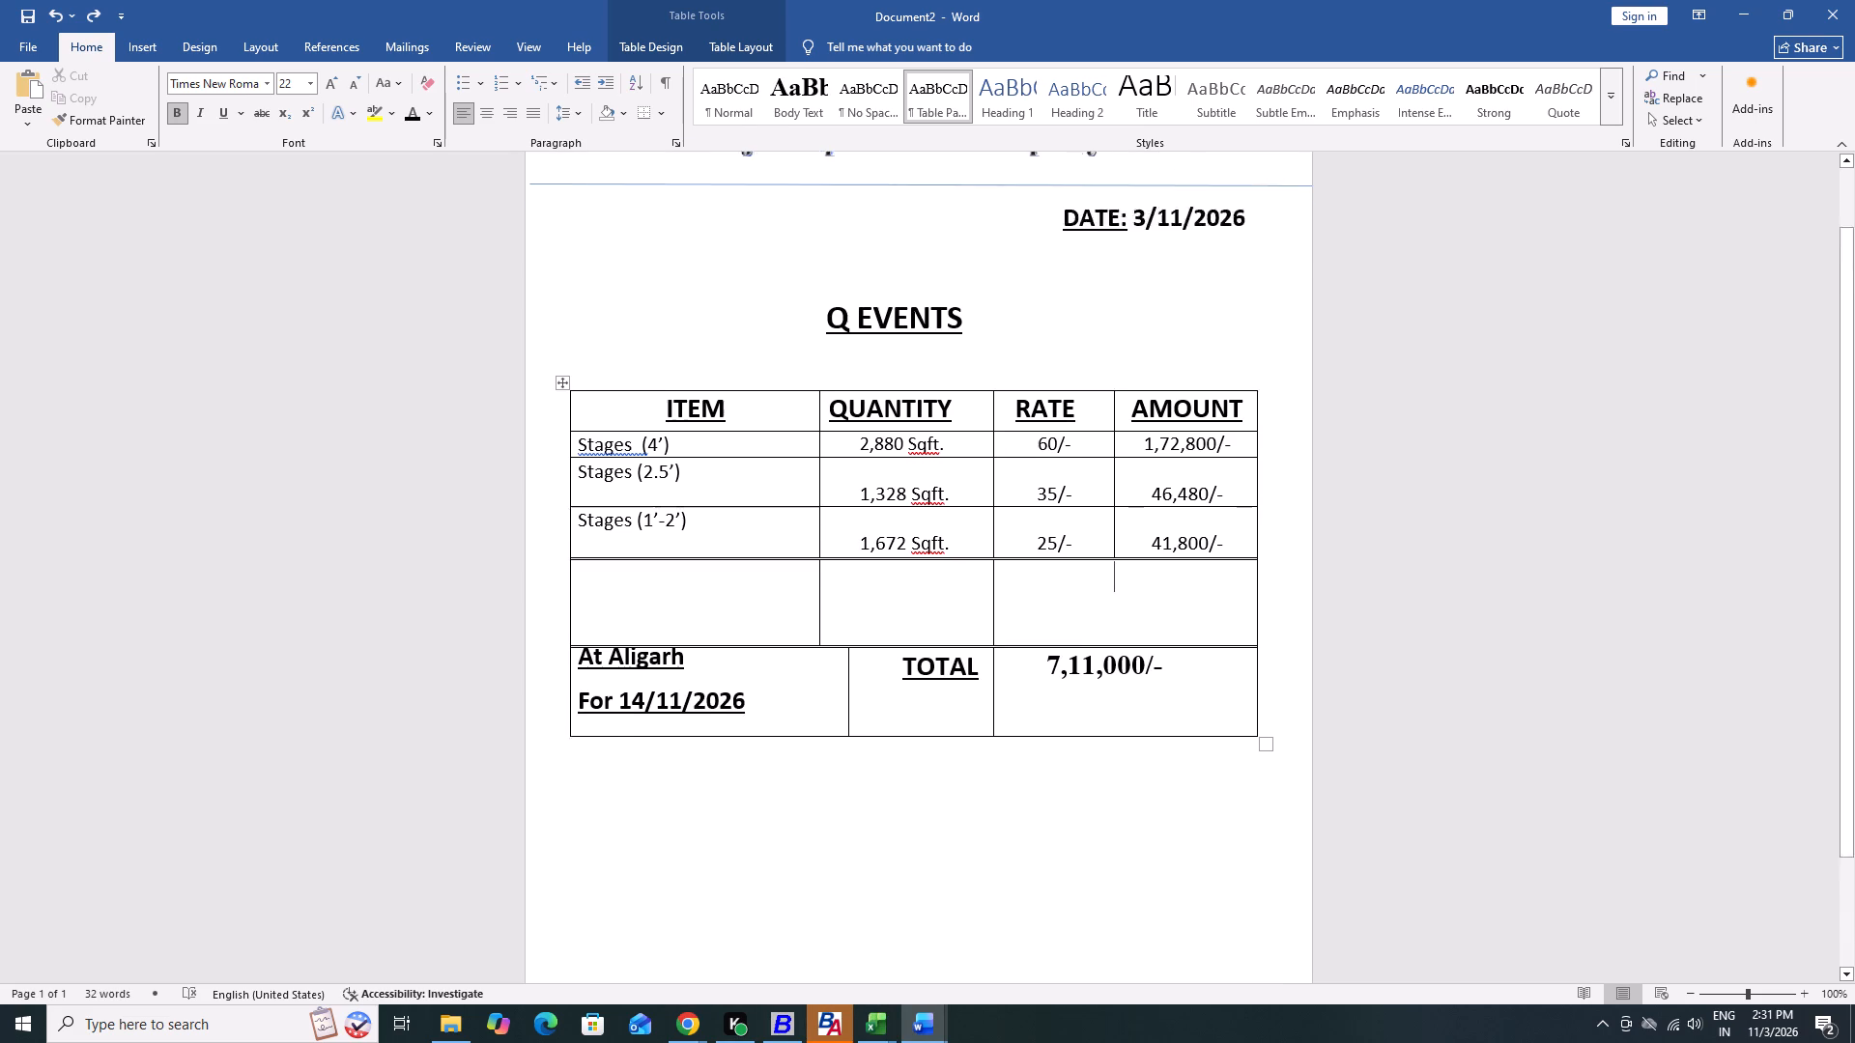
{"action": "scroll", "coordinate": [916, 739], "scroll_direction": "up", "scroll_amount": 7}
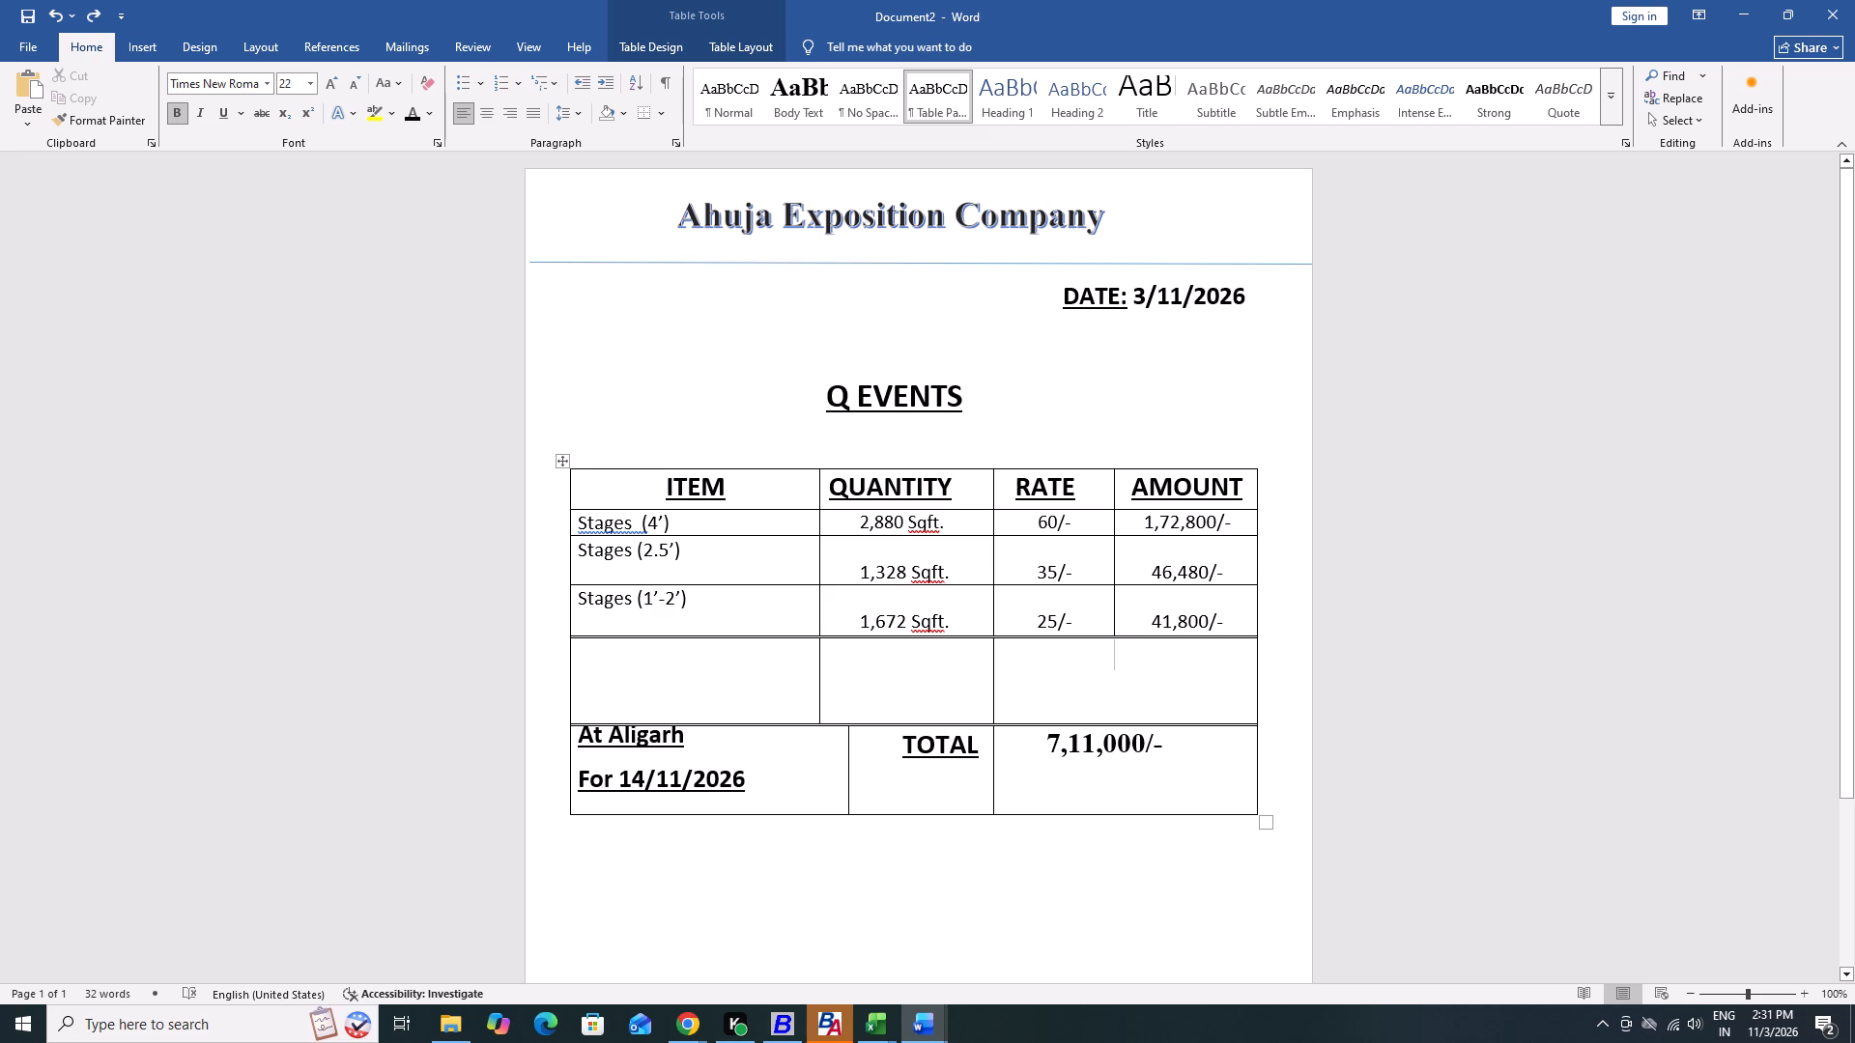
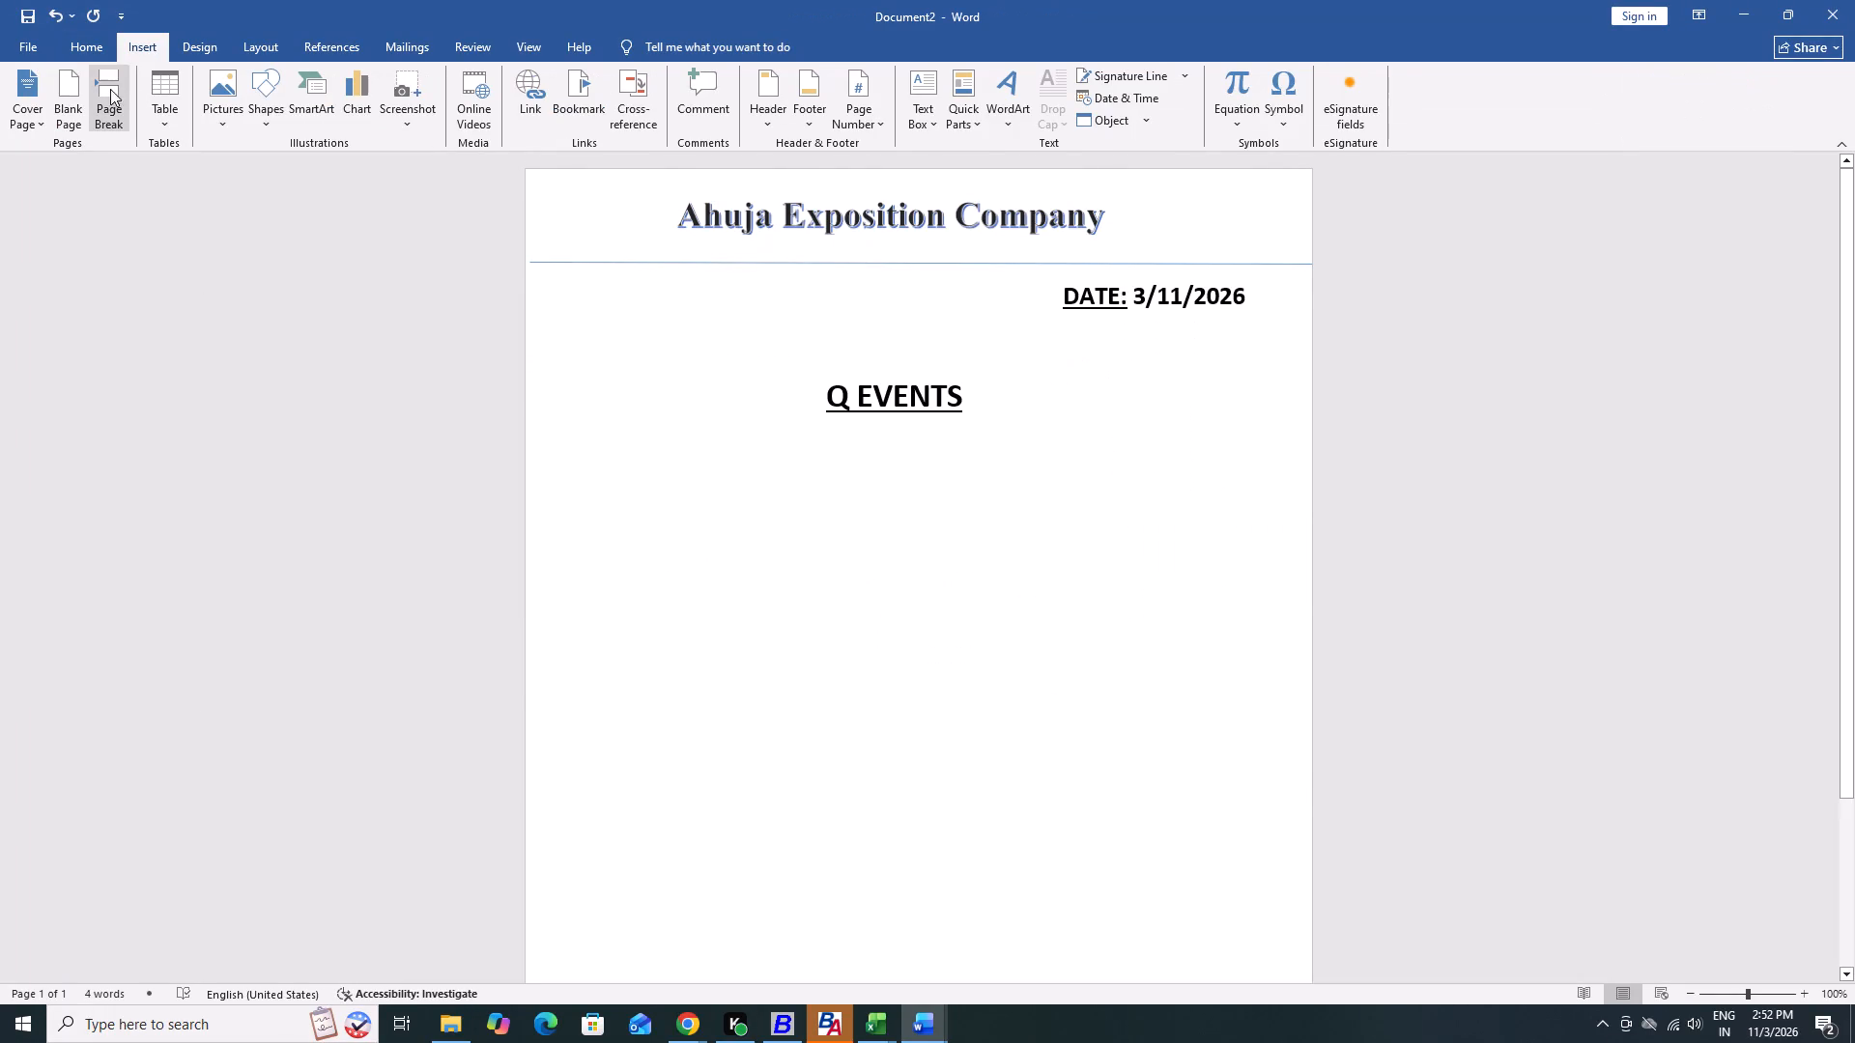
Insert a table of four columns and four rows below the Q EVENTS heading.
{"action": "left_click", "coordinate": [150, 98]}
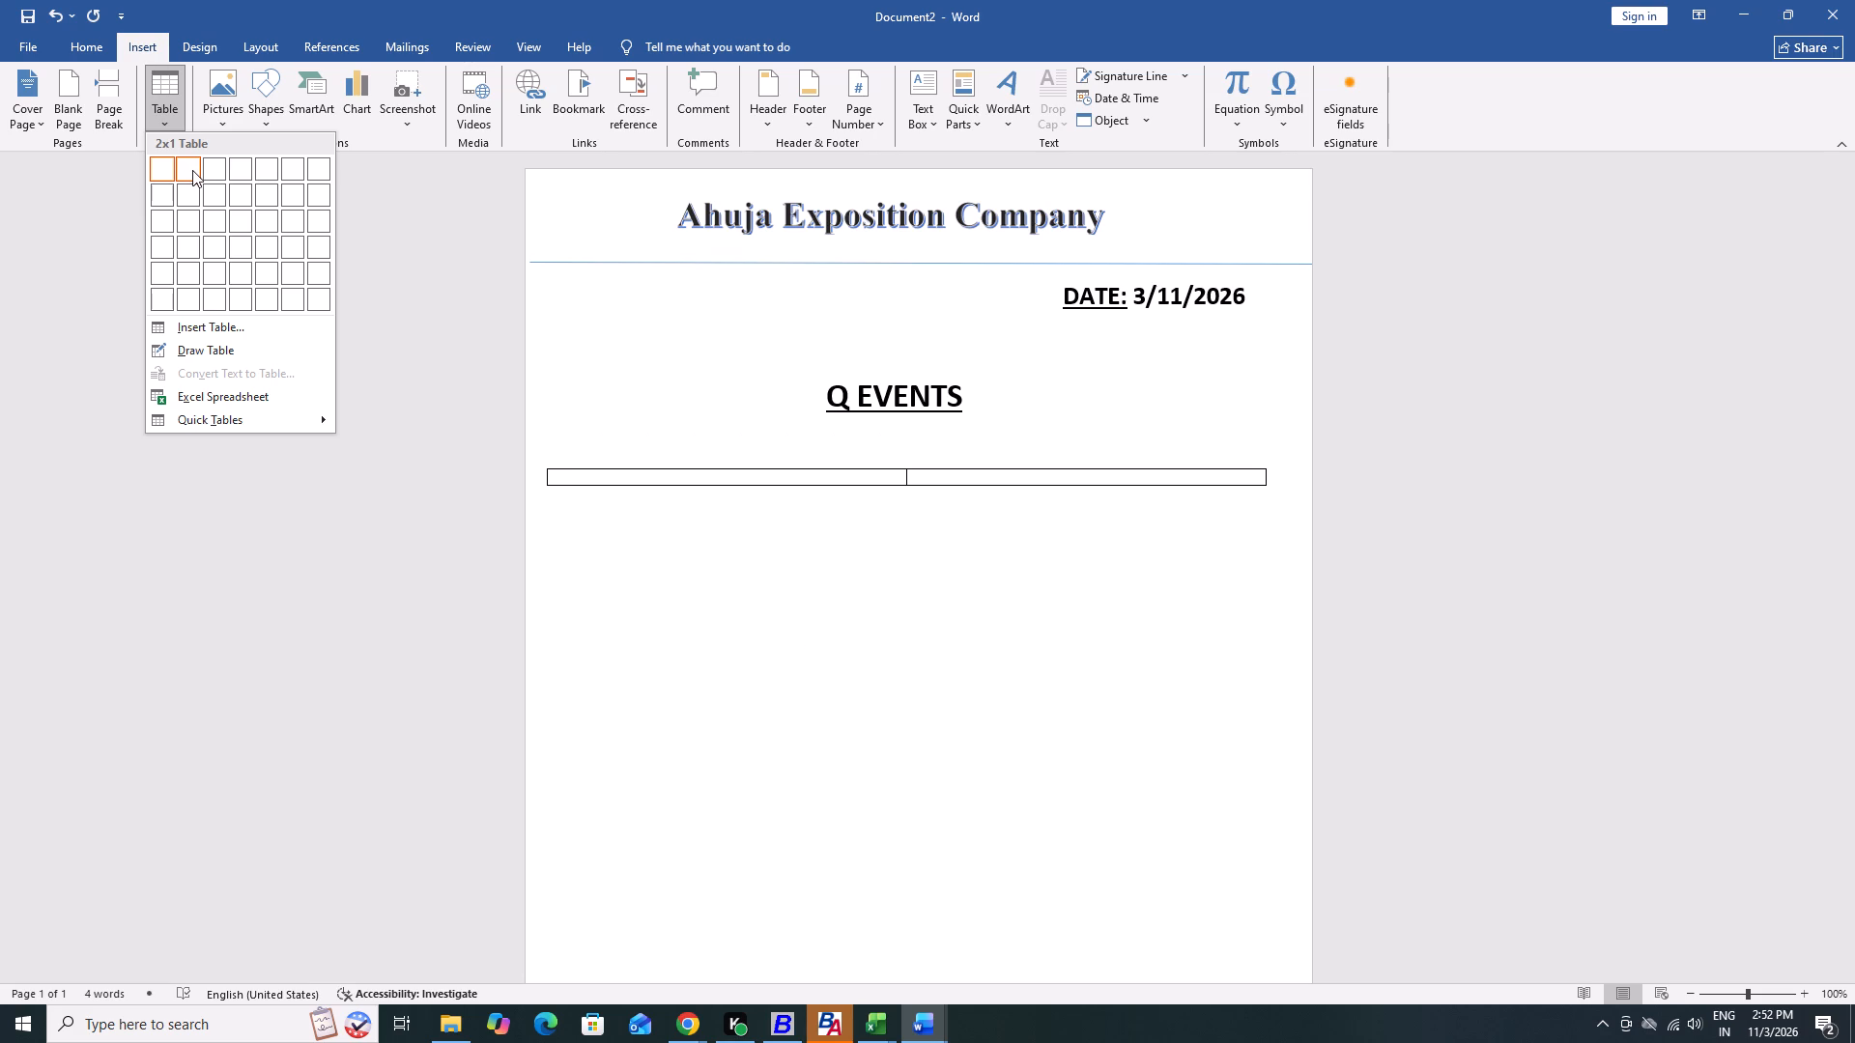
{"action": "left_click", "coordinate": [243, 239]}
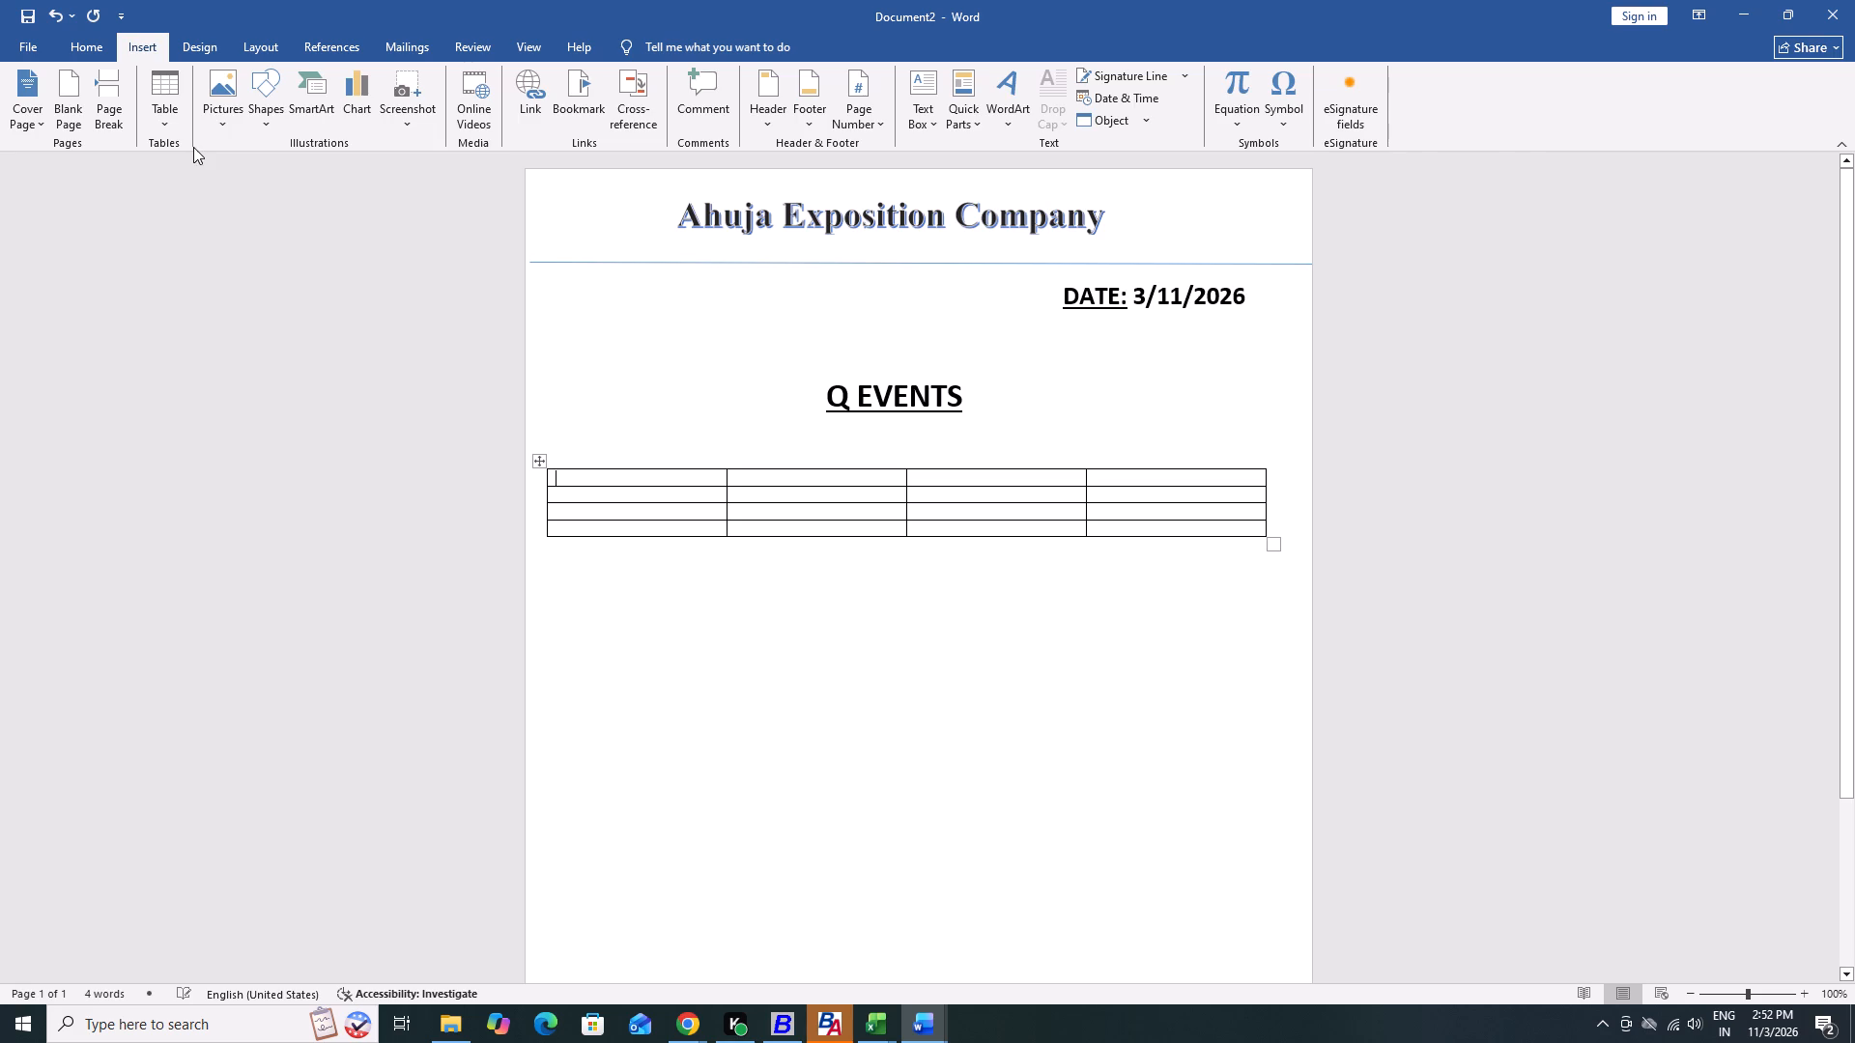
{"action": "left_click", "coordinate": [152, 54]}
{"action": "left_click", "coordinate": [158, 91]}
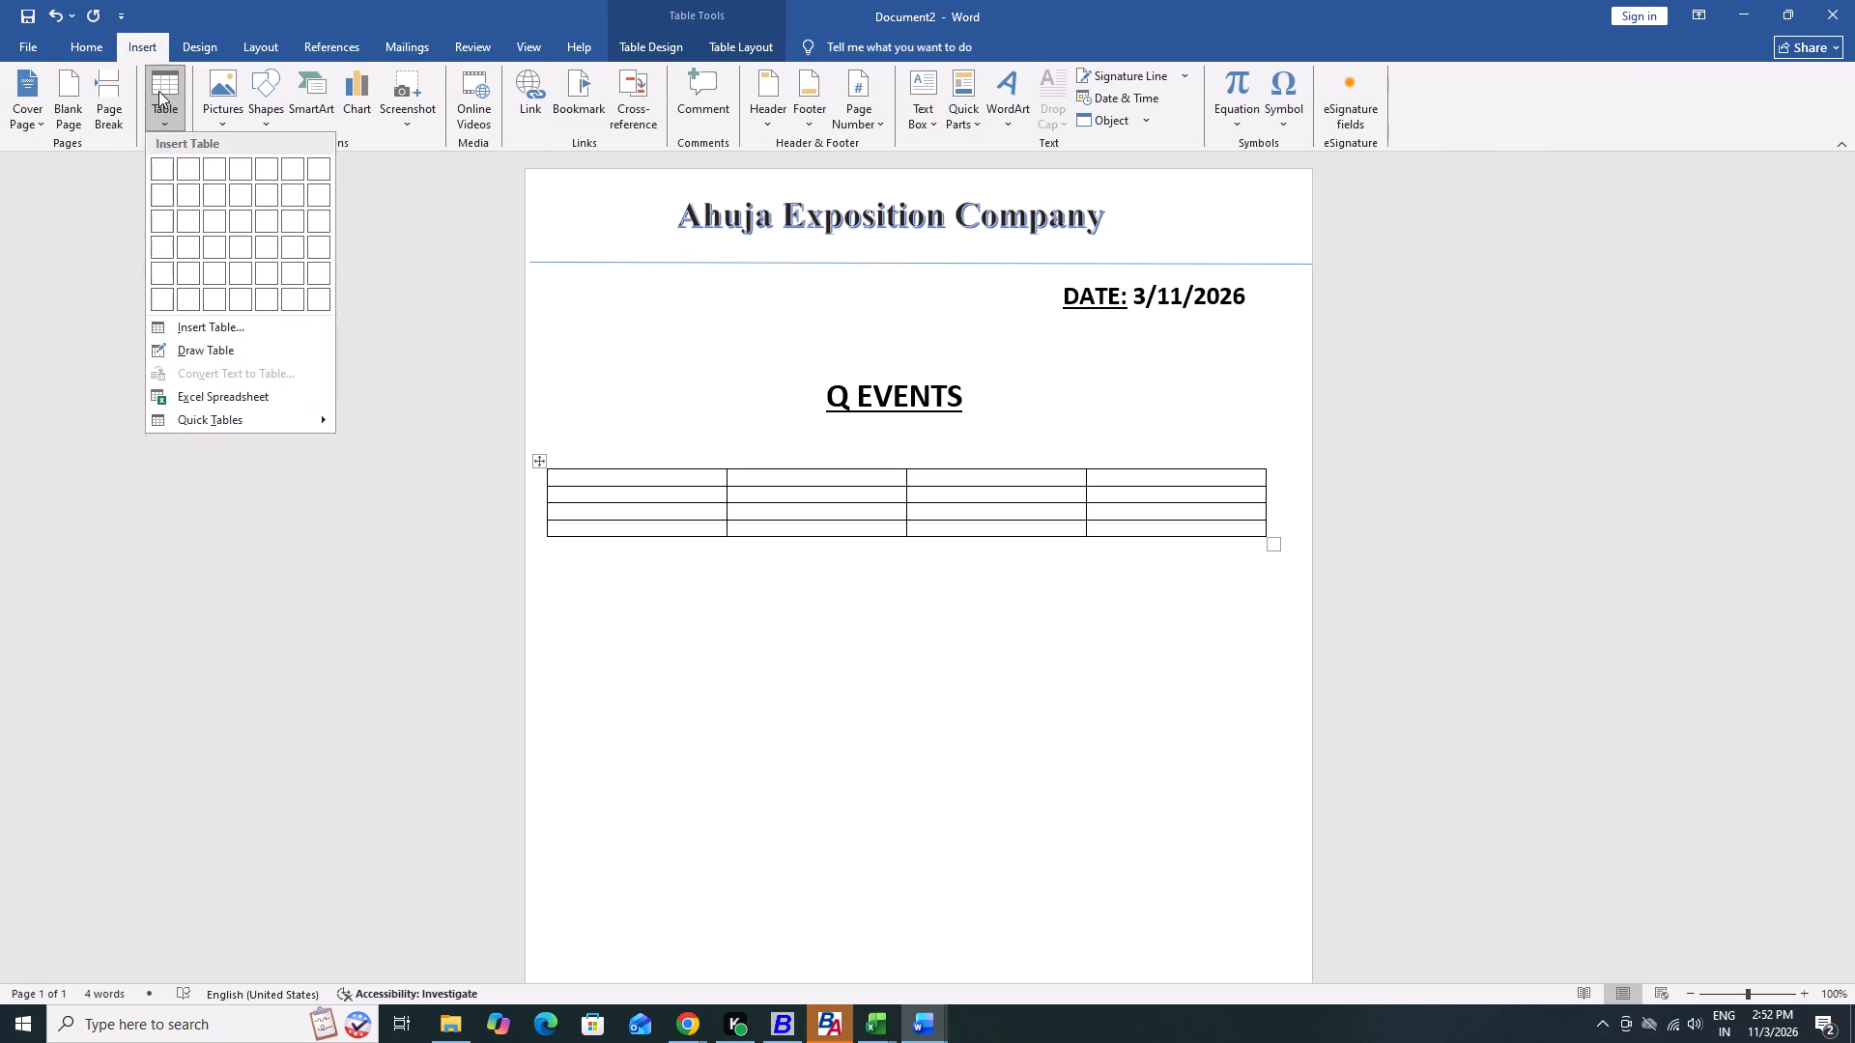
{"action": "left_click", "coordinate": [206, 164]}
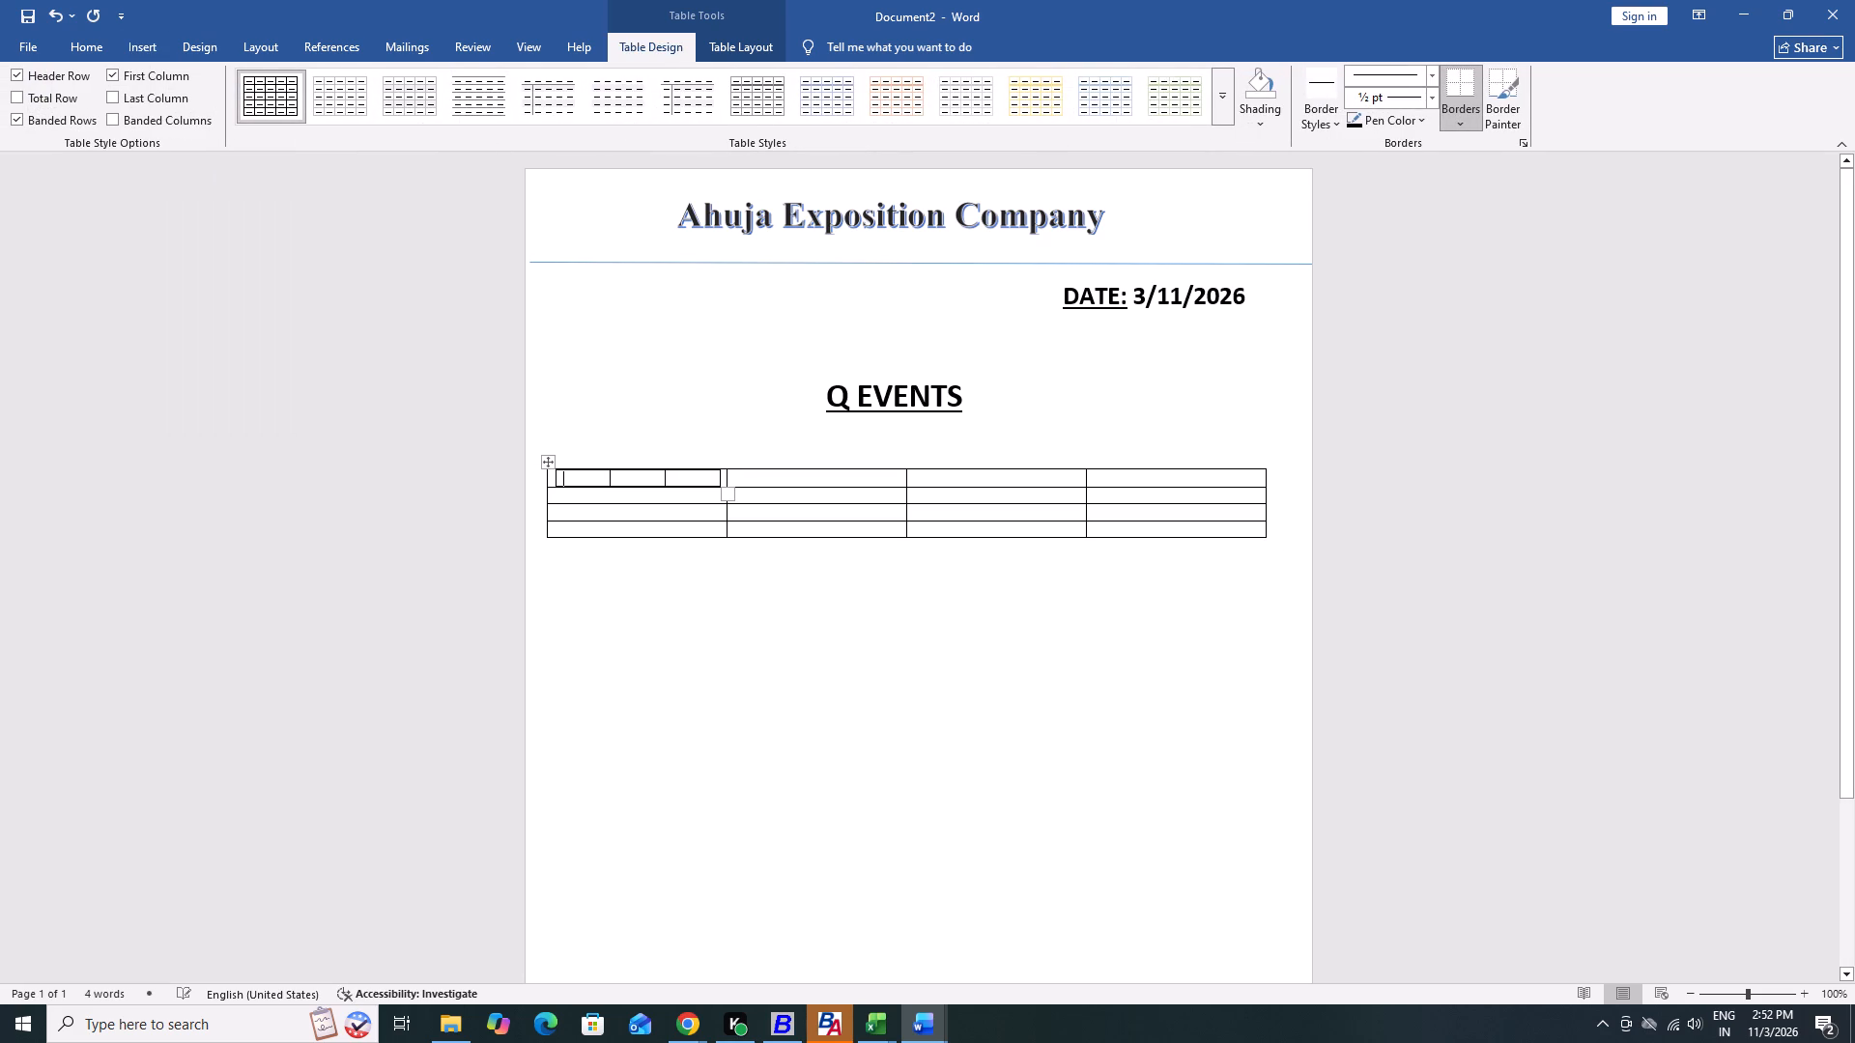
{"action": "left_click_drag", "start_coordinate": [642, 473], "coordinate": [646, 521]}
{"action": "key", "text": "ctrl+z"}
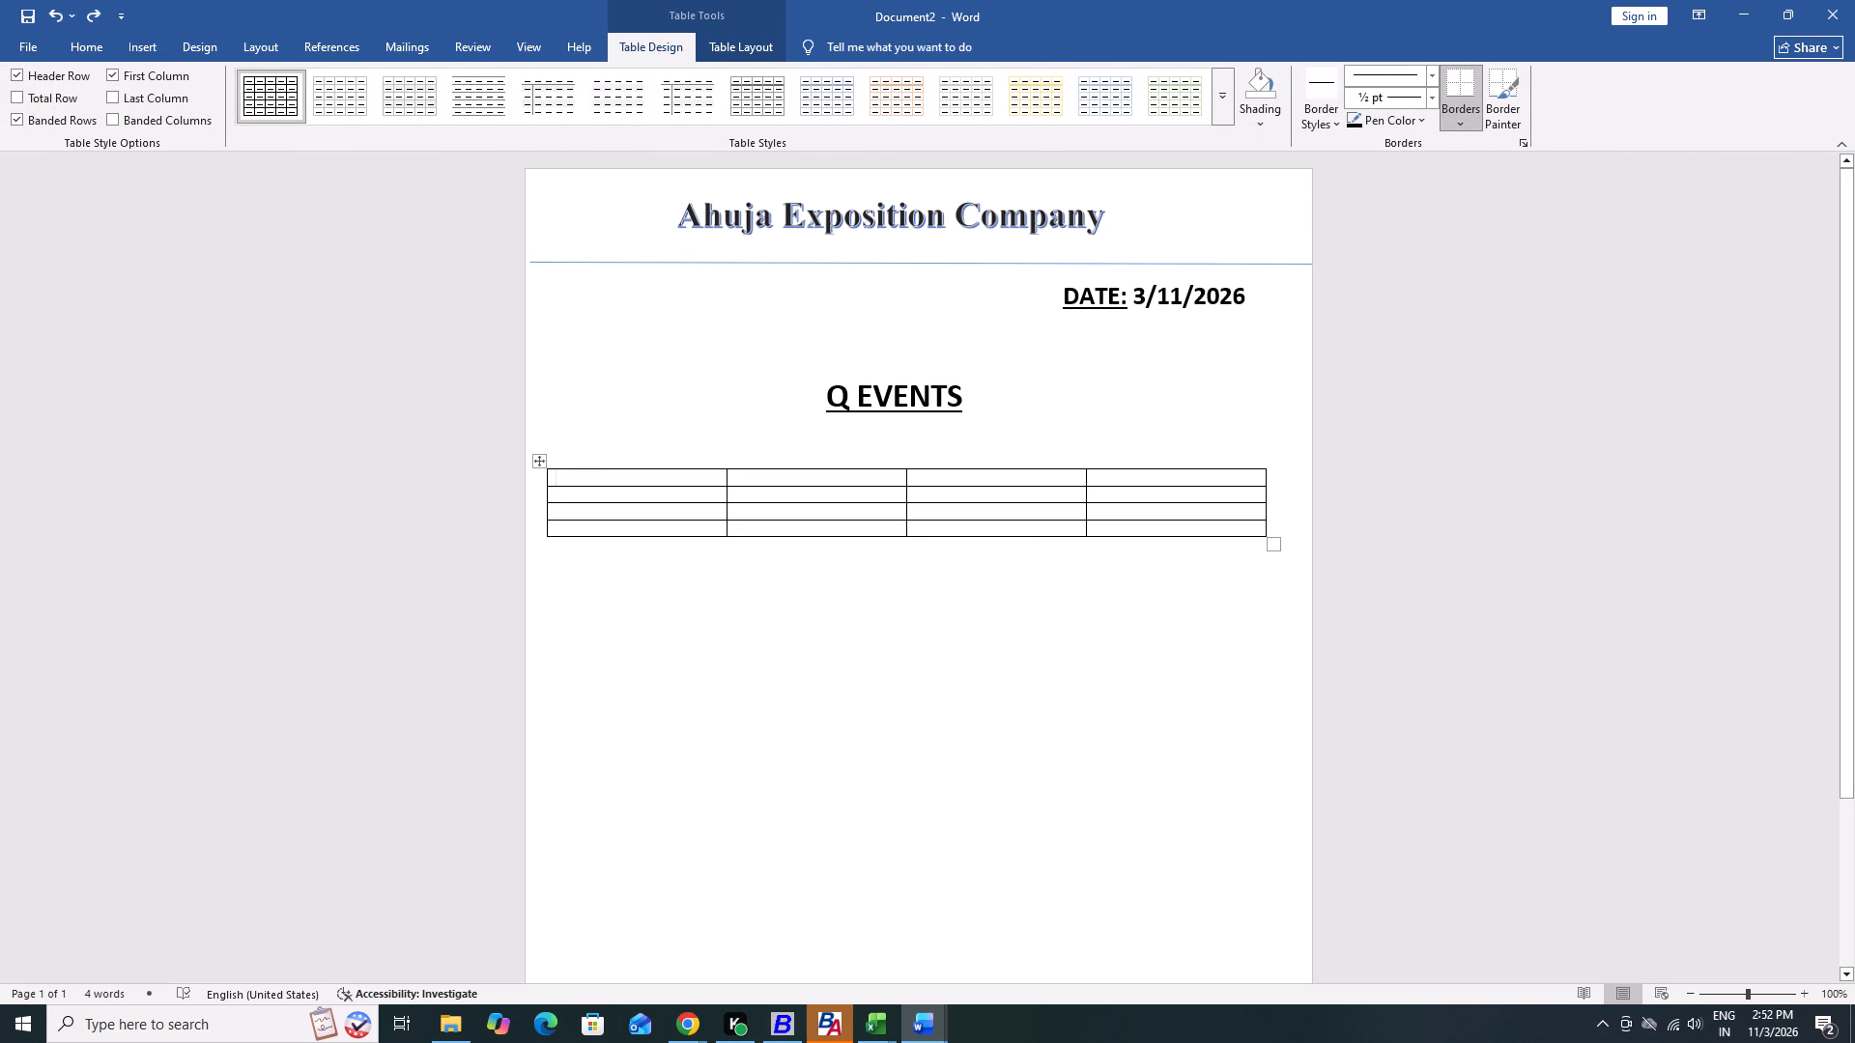
Insert a separate table of three columns and one row below the four-column table, leaving a gap between them.
{"action": "left_click", "coordinate": [647, 601]}
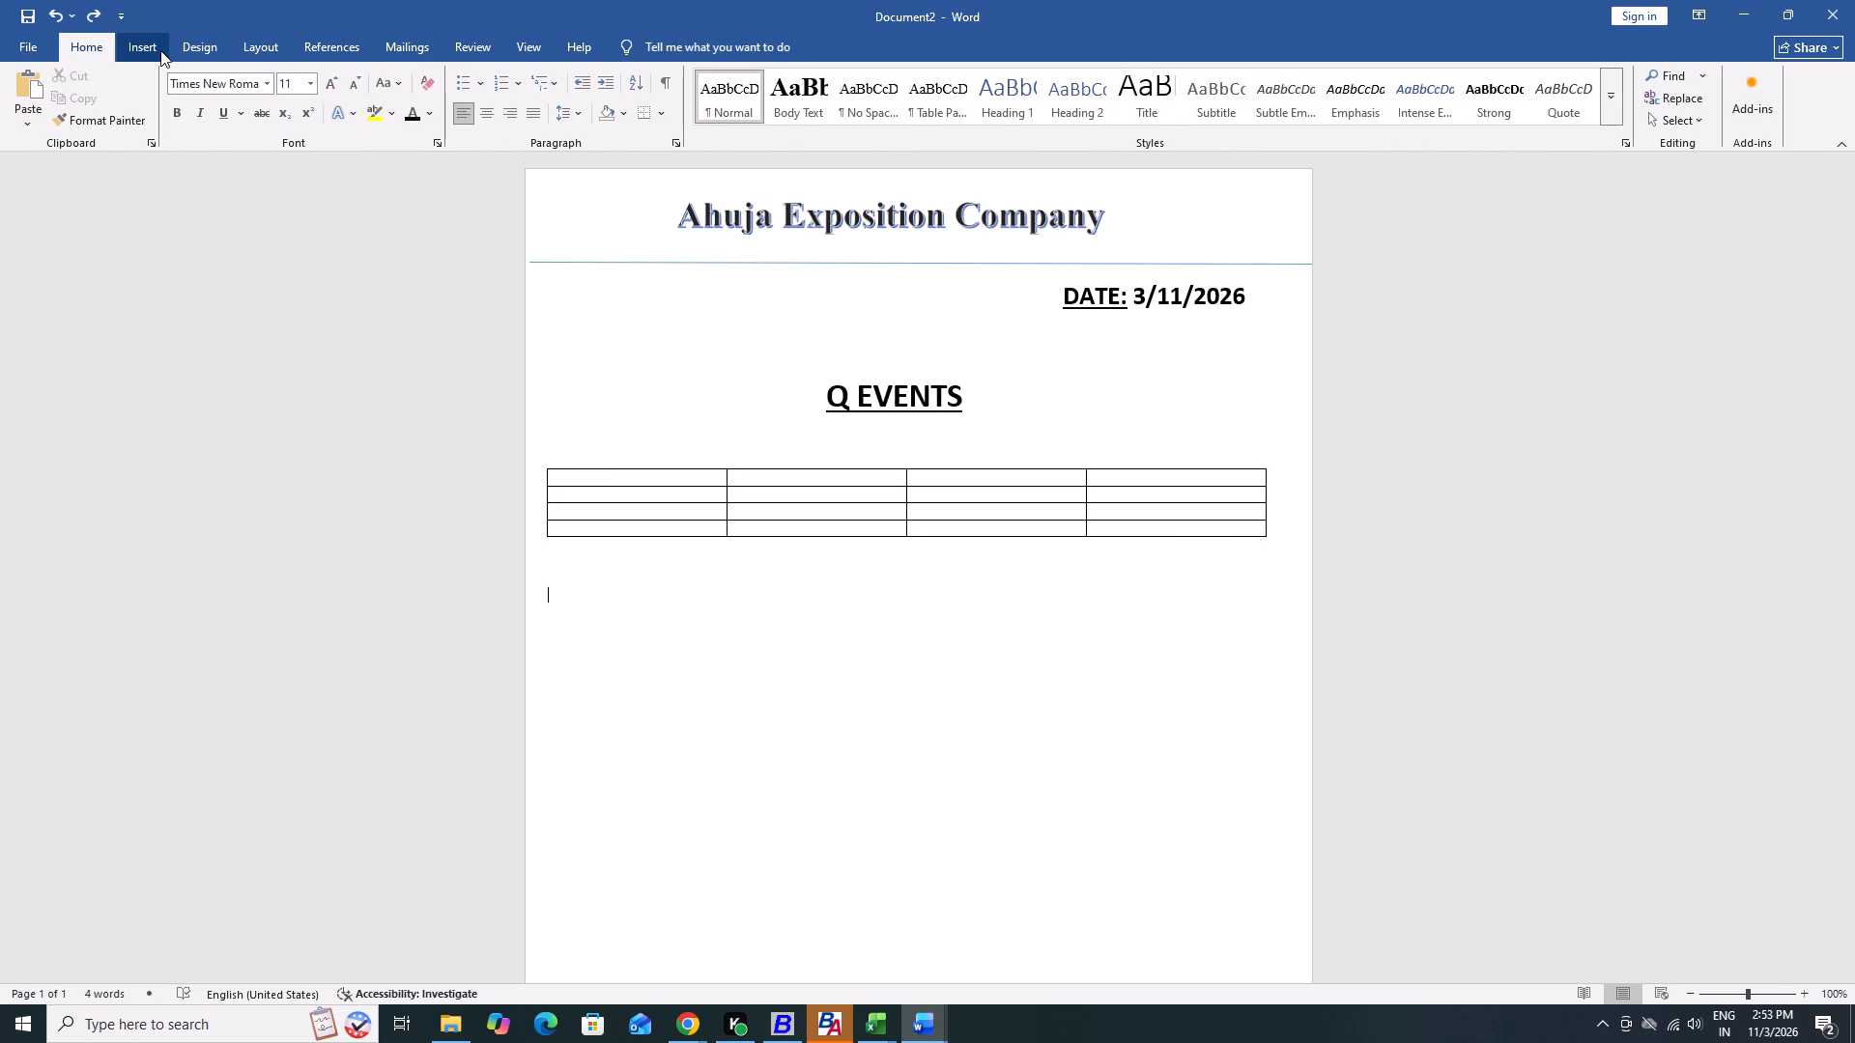
{"action": "left_click", "coordinate": [160, 50]}
{"action": "left_click", "coordinate": [179, 102]}
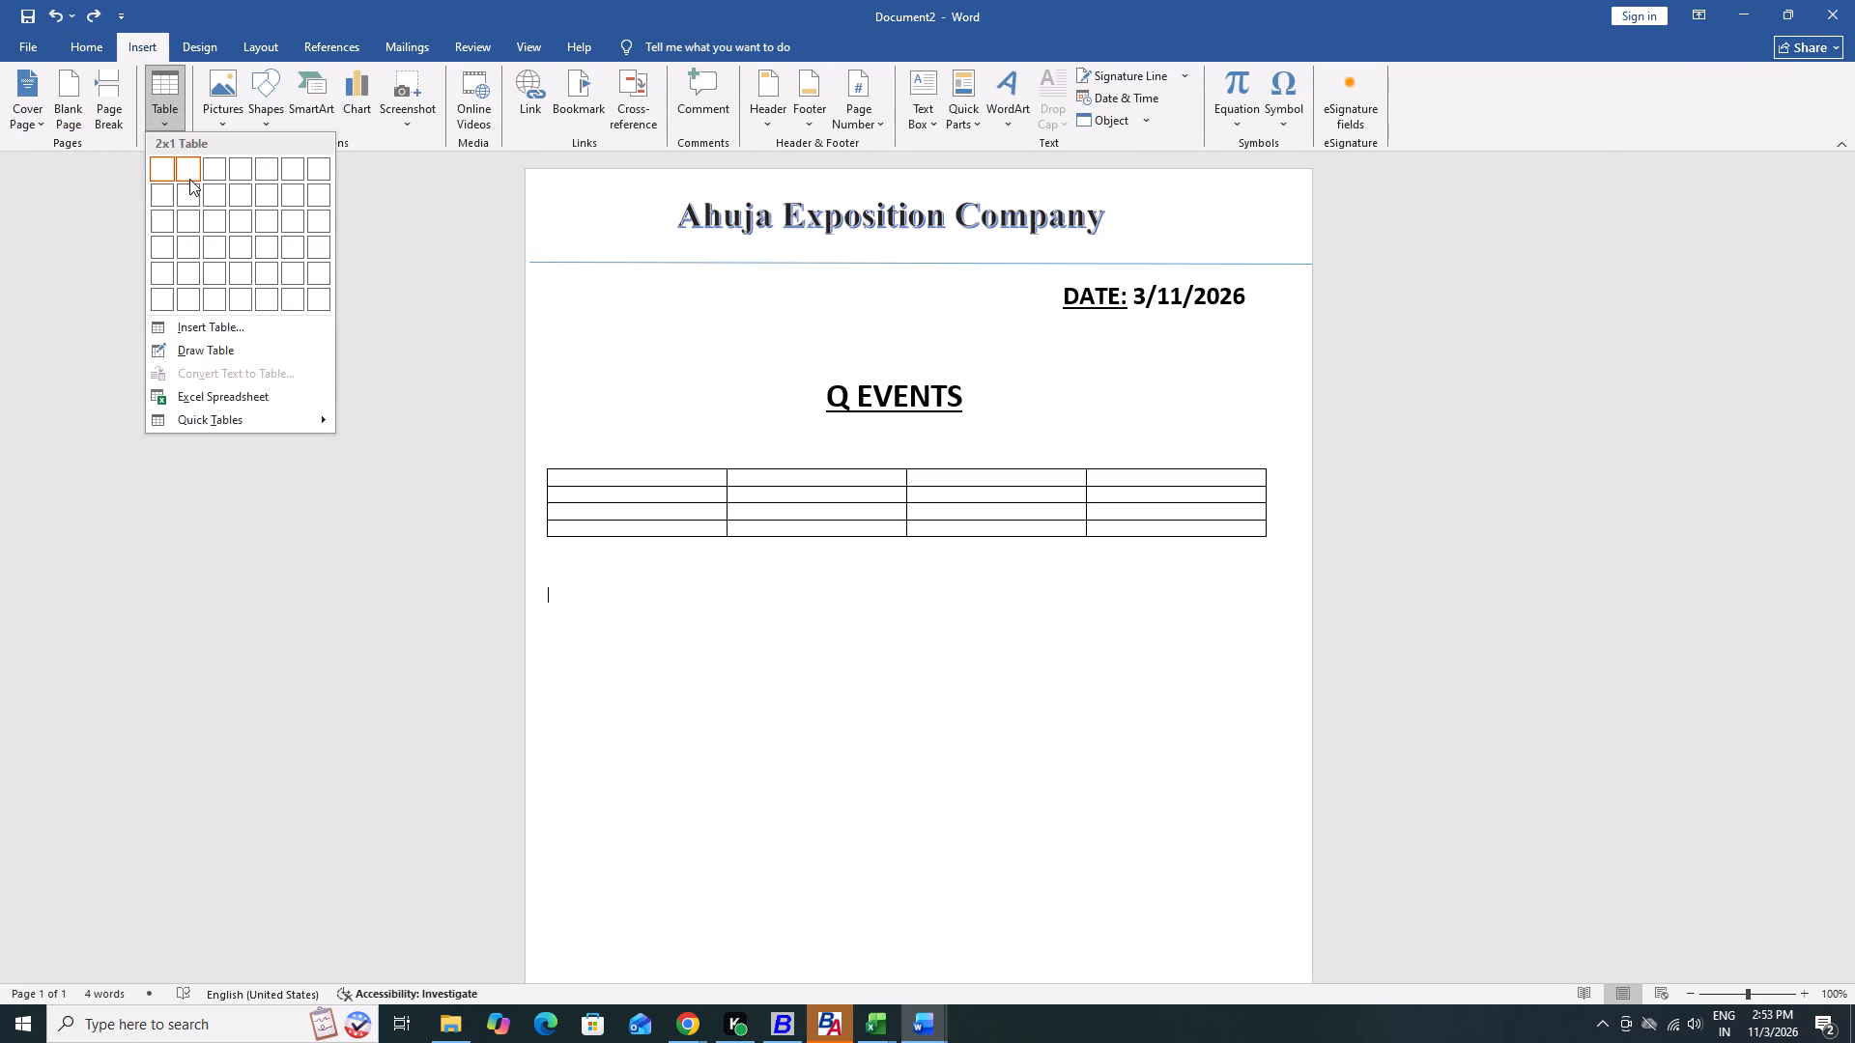
{"action": "left_click", "coordinate": [214, 170]}
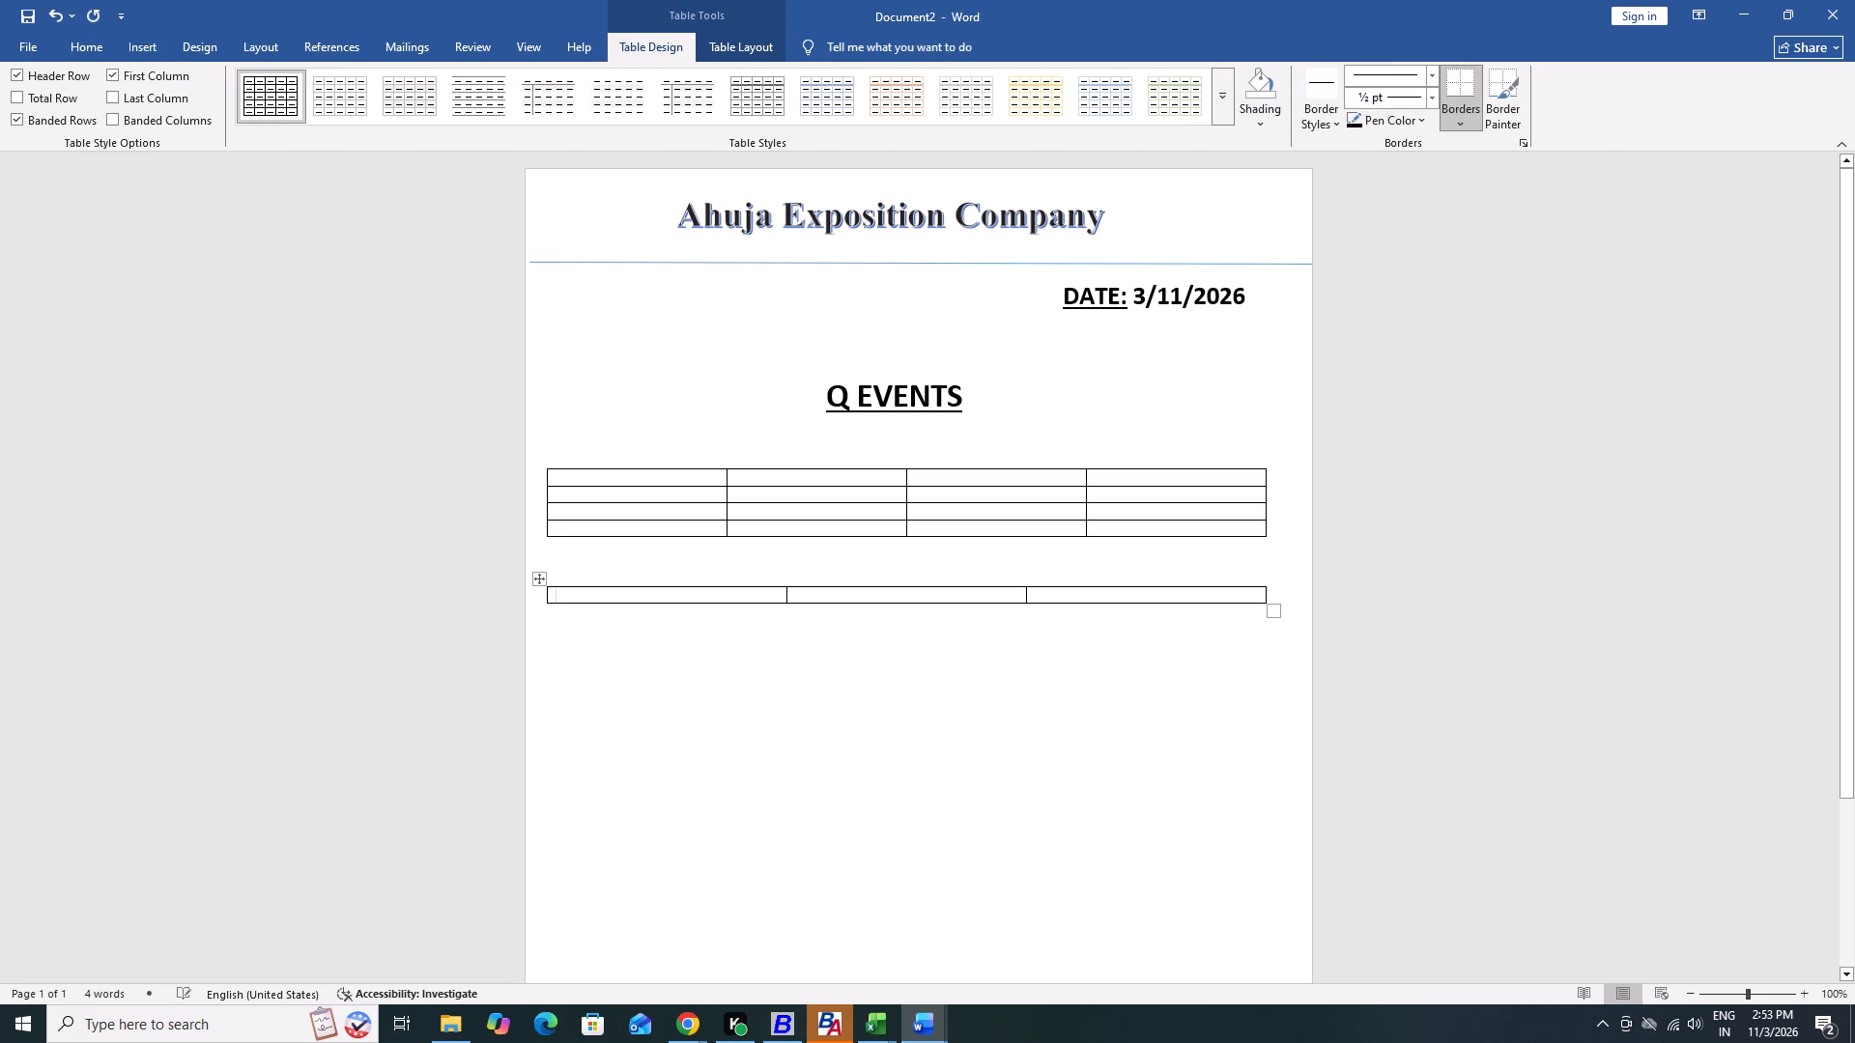
Copy the ITEM heading from the Q EVENTS ESTIMATE 7.9.26 document into the first header cell of the new four-column table.
{"action": "left_click", "coordinate": [656, 524]}
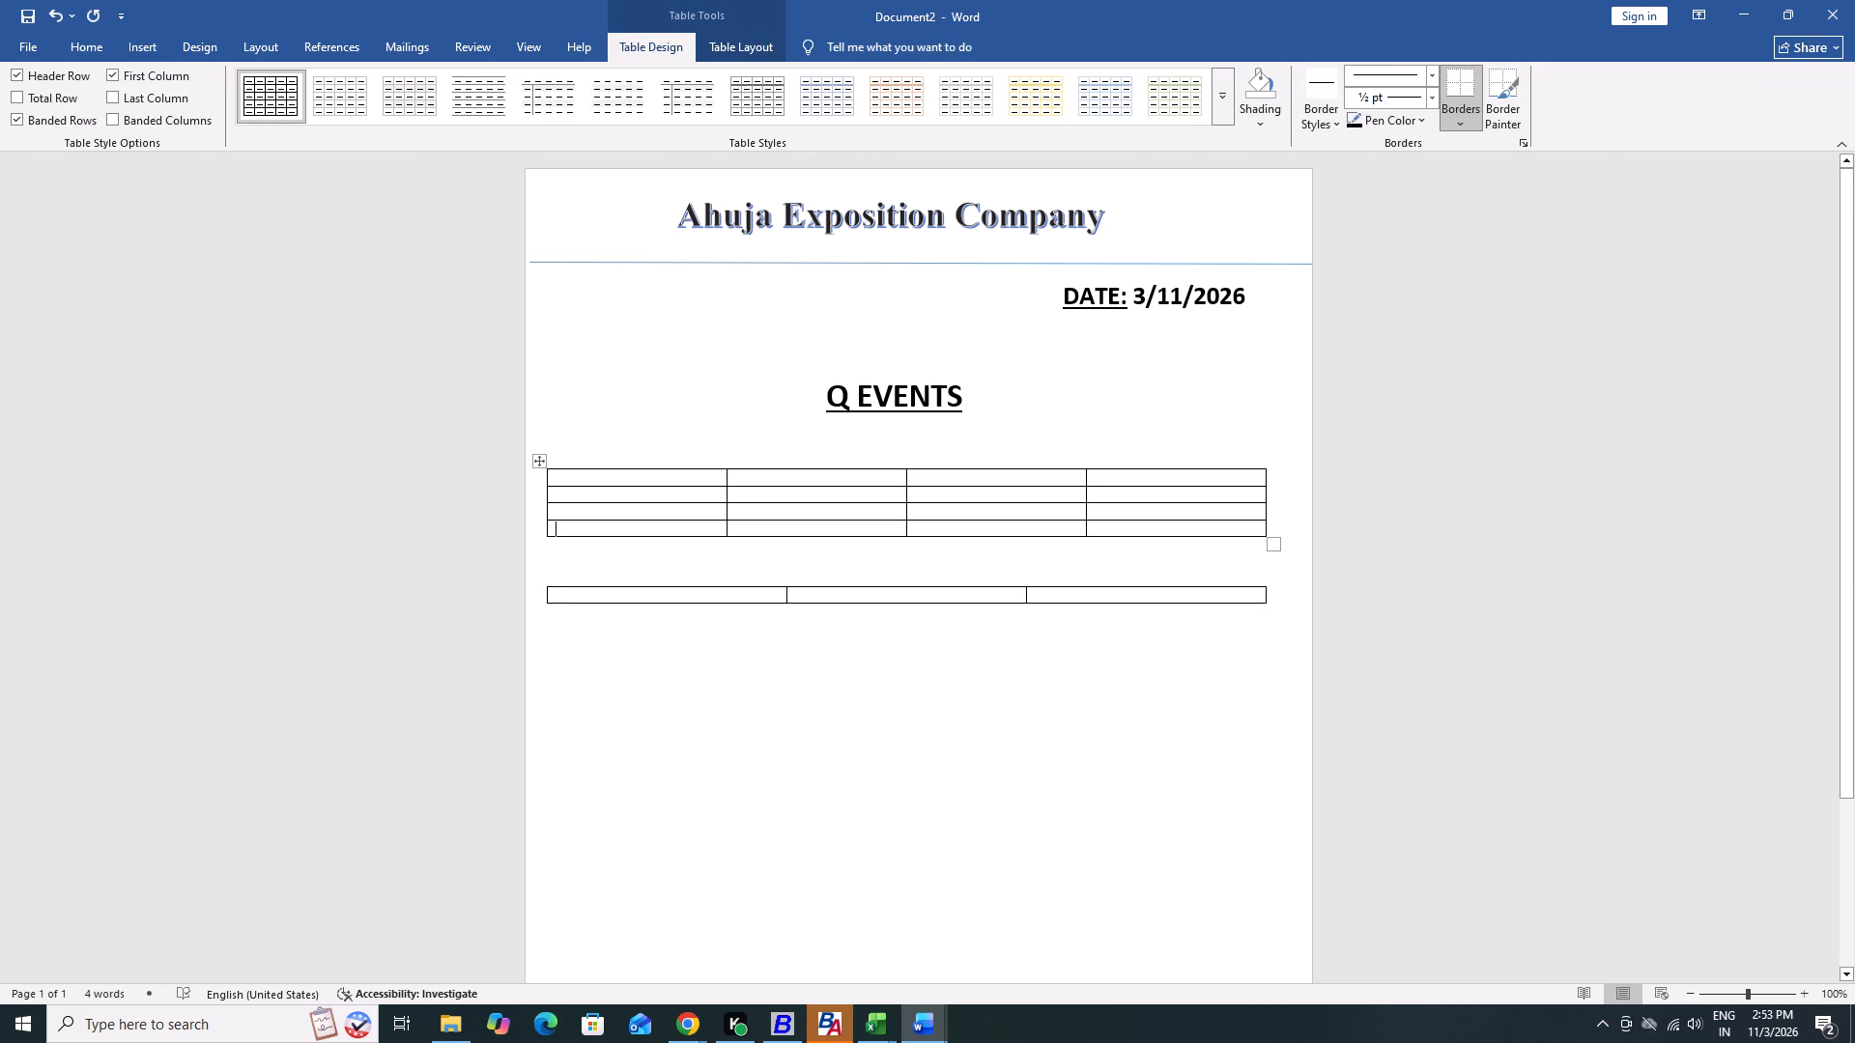
{"action": "left_click", "coordinate": [624, 482]}
{"action": "key", "text": "alt+Tab"}
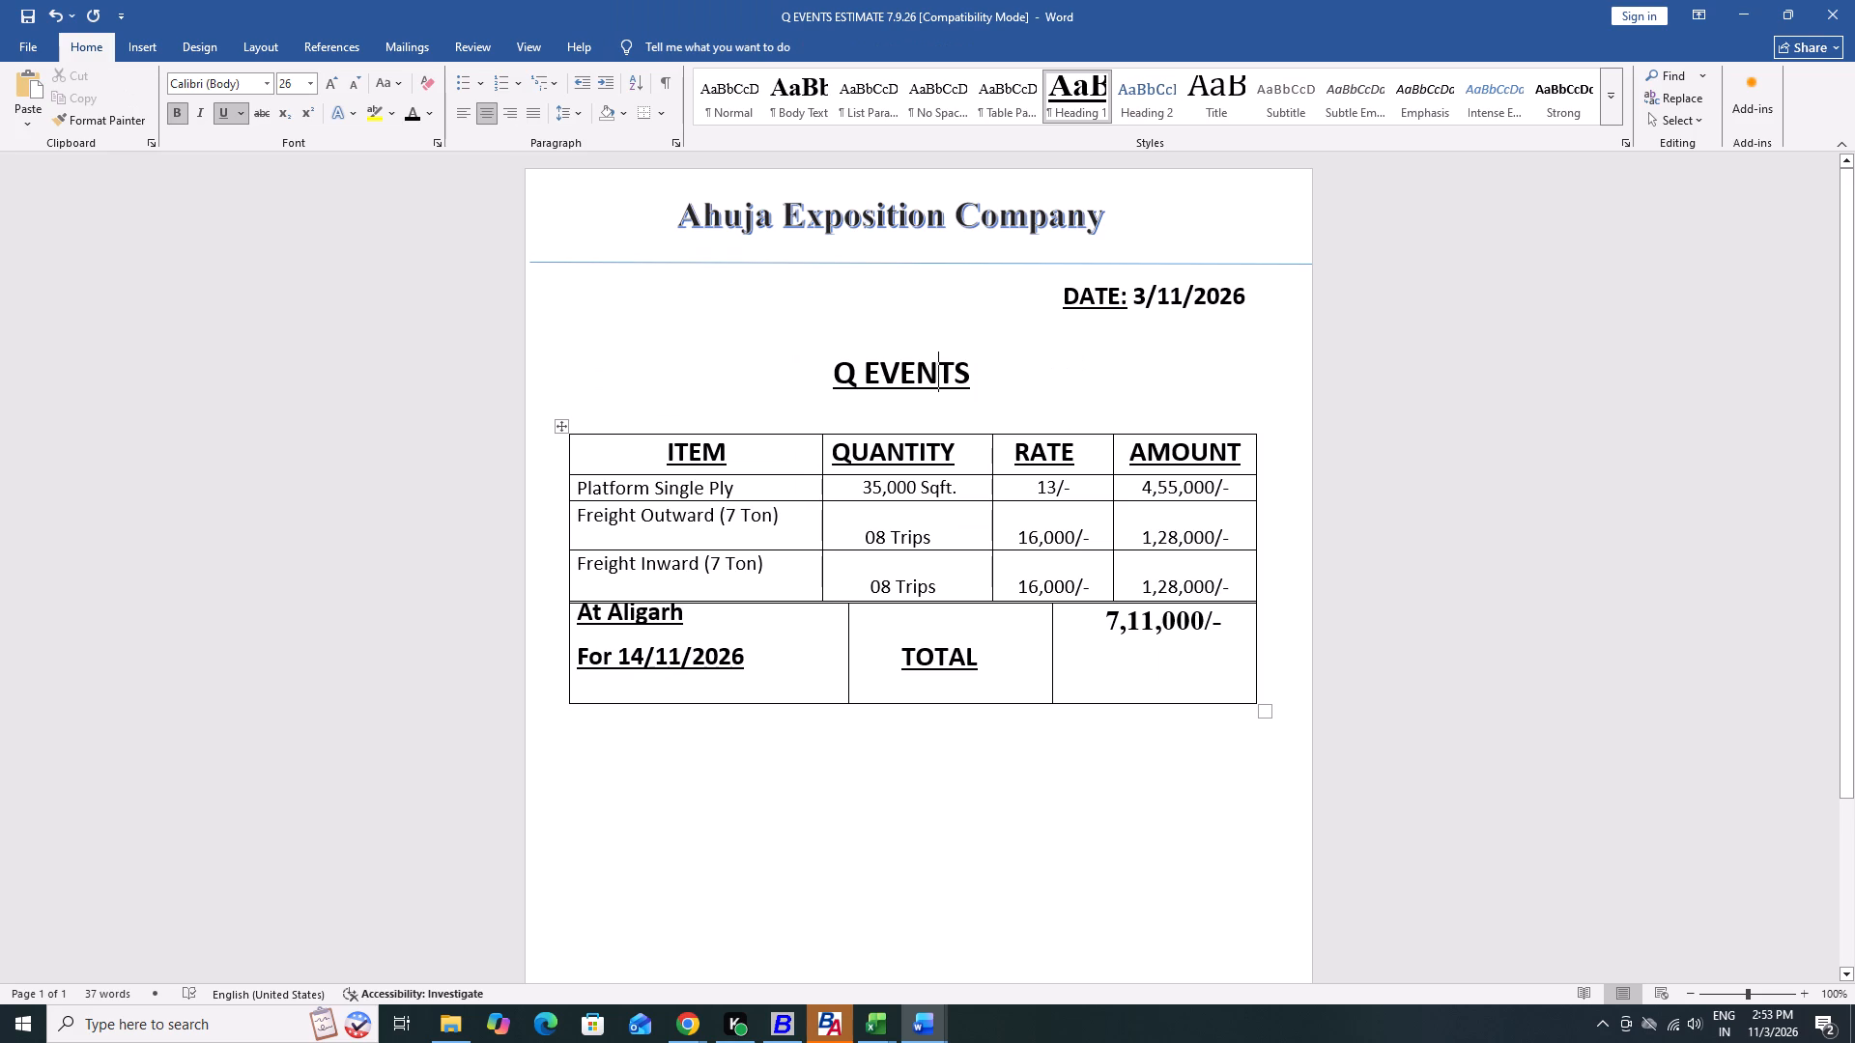
{"action": "key", "text": "Up"}
{"action": "key", "text": "Down"}
{"action": "key", "text": "Down"}
{"action": "key", "text": "Down"}
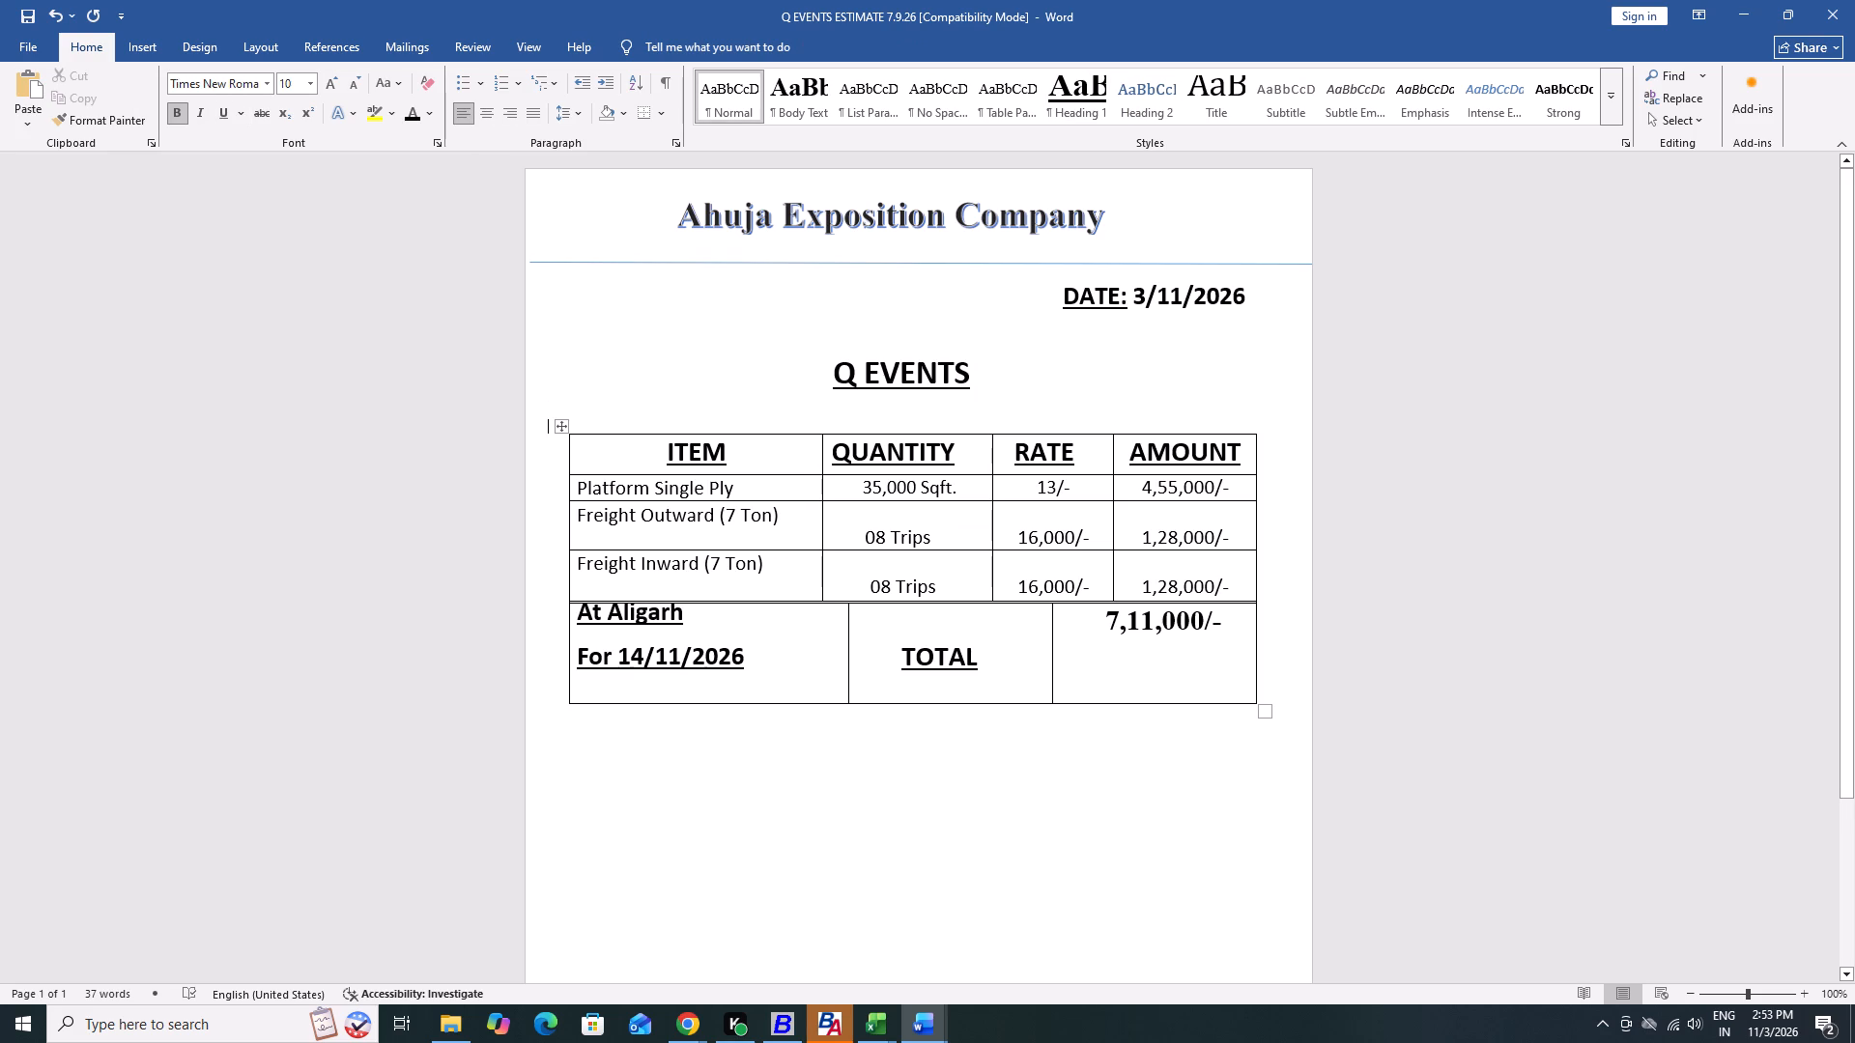
{"action": "key", "text": "Down"}
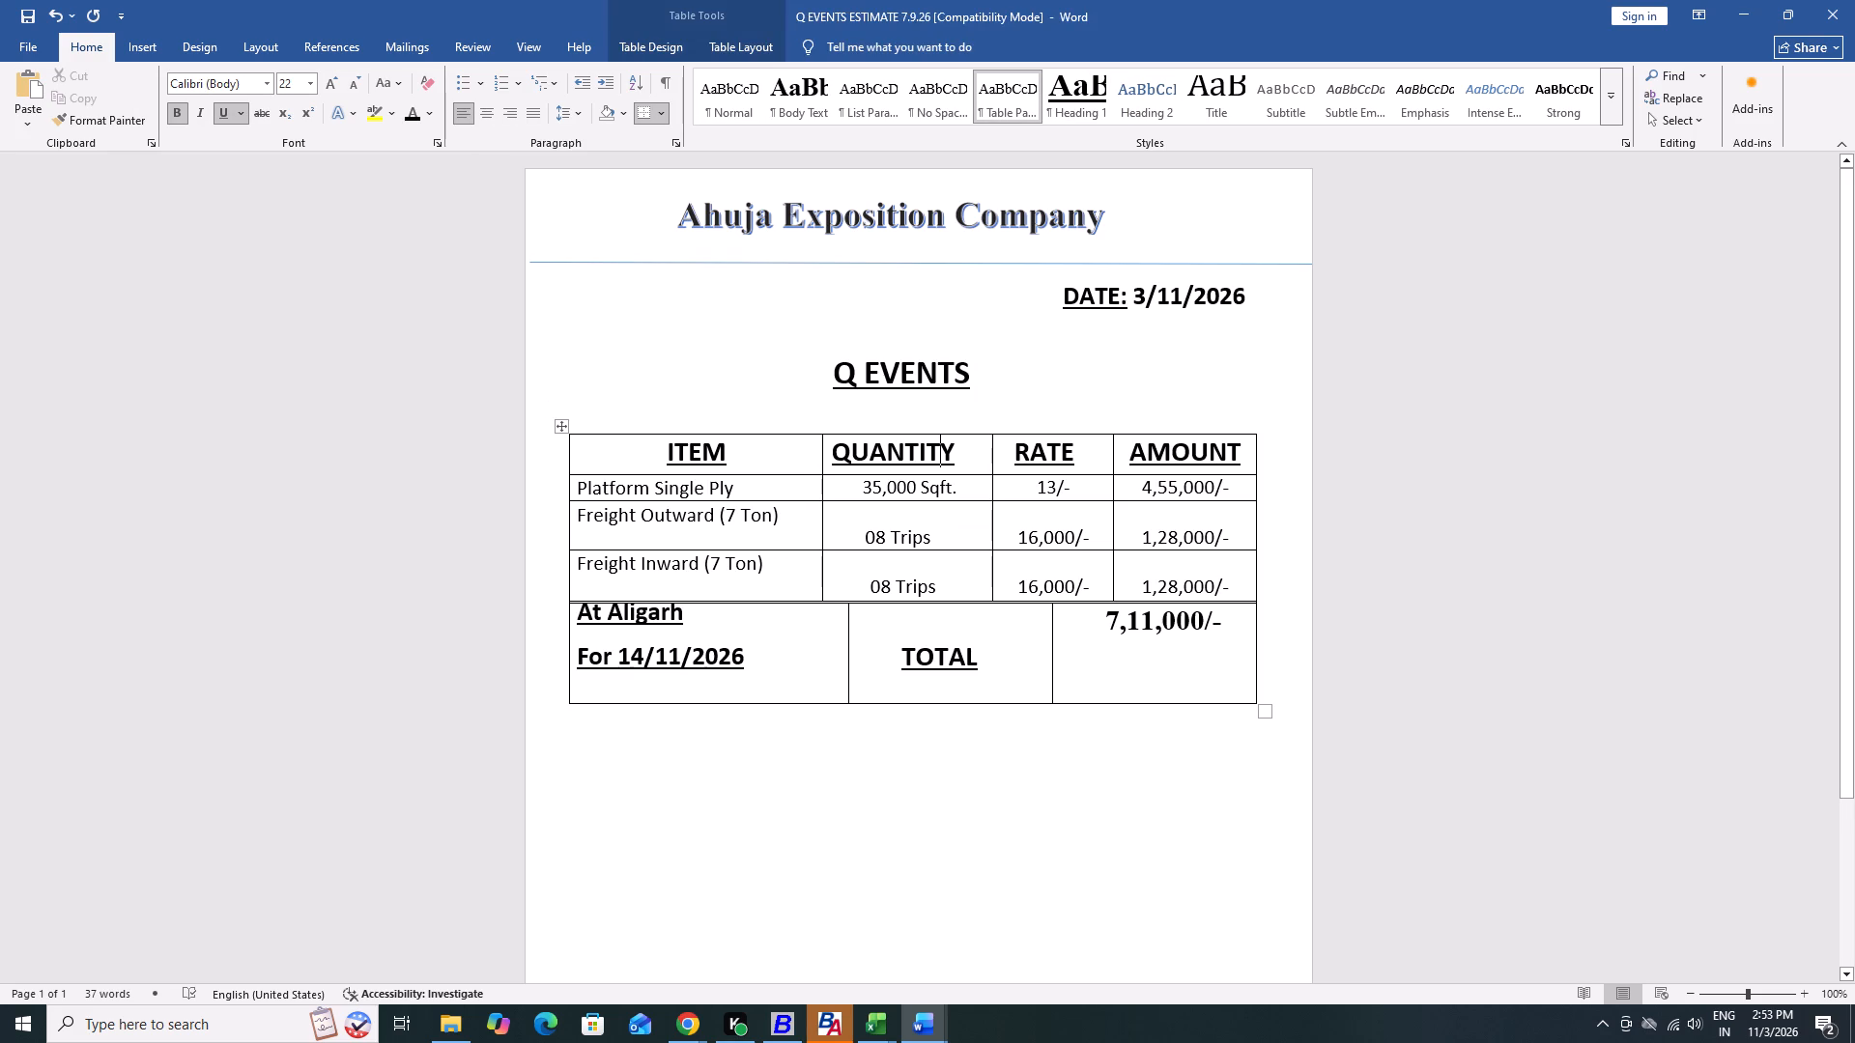
{"action": "key", "text": "Left"}
{"action": "key", "text": "Left"}
{"action": "key", "text": "Left"}
{"action": "key", "text": "ctrl+Left"}
{"action": "key", "text": "Left"}
{"action": "key", "text": "ctrl+shift+Left"}
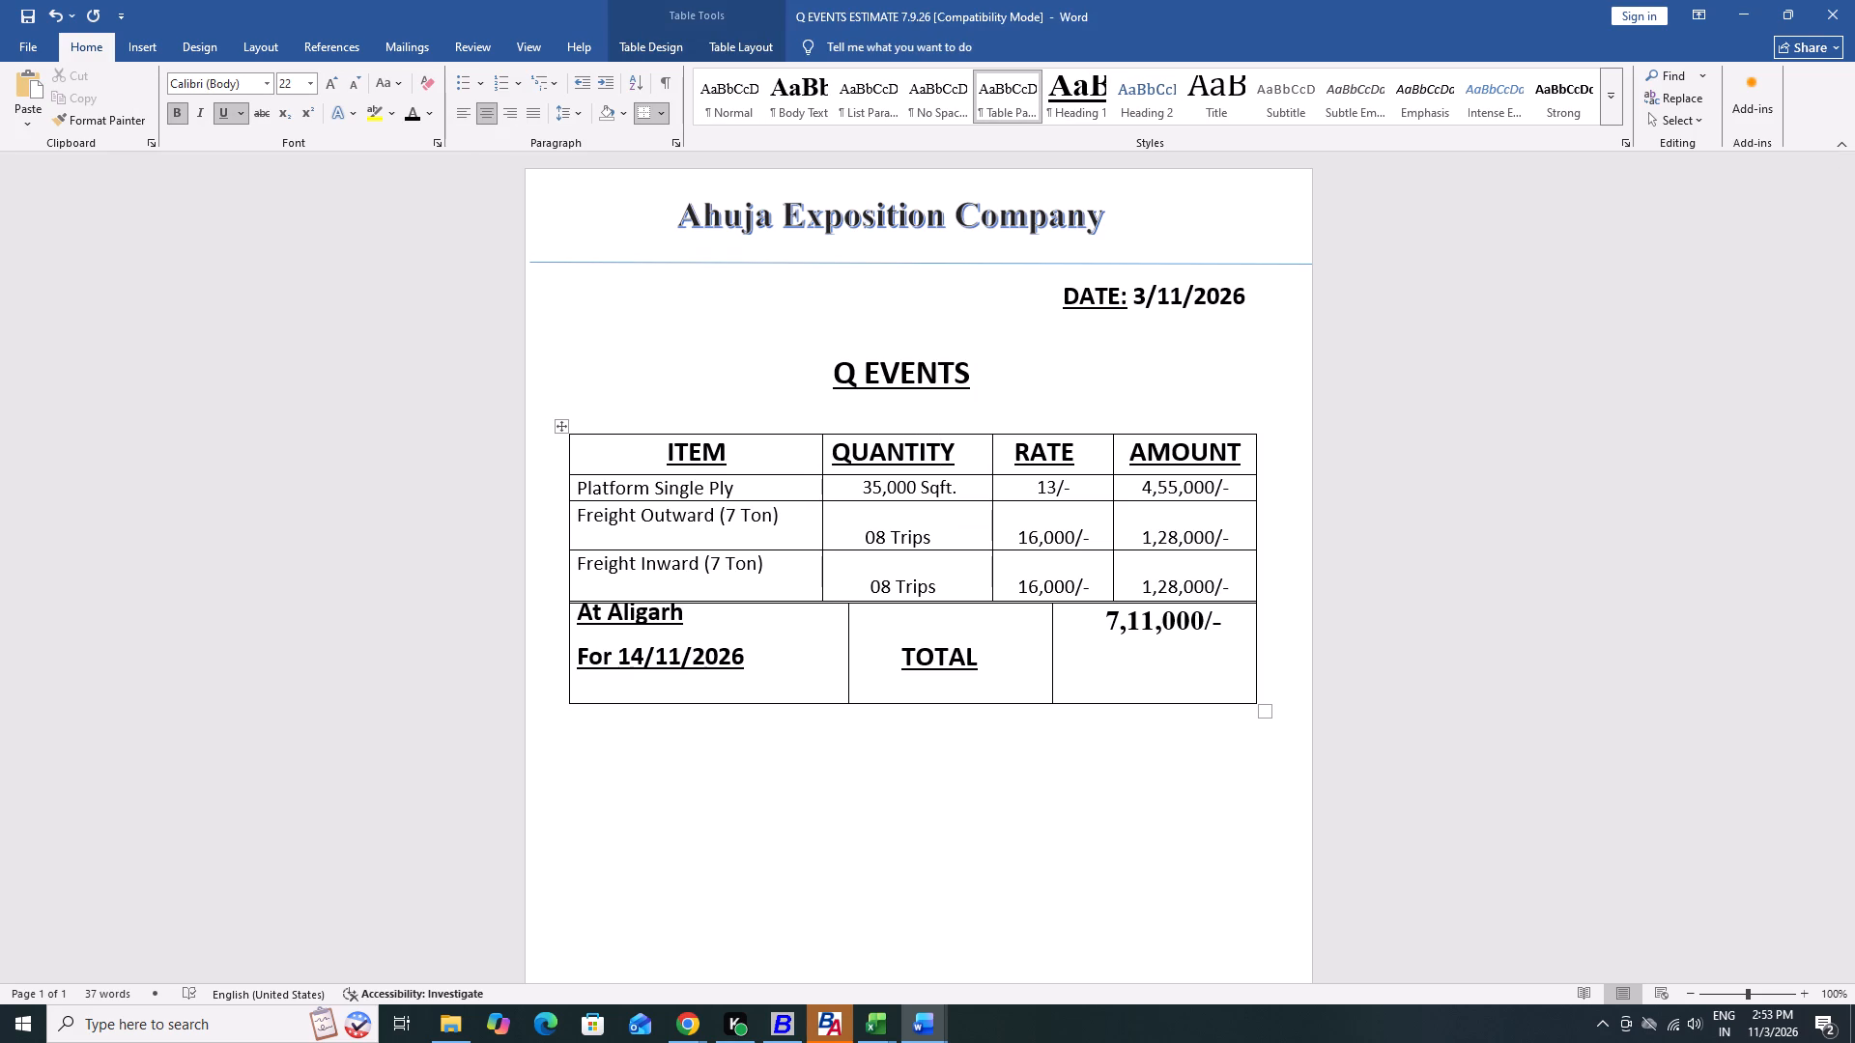
{"action": "key", "text": "ctrl+c"}
{"action": "key", "text": "alt+Tab"}
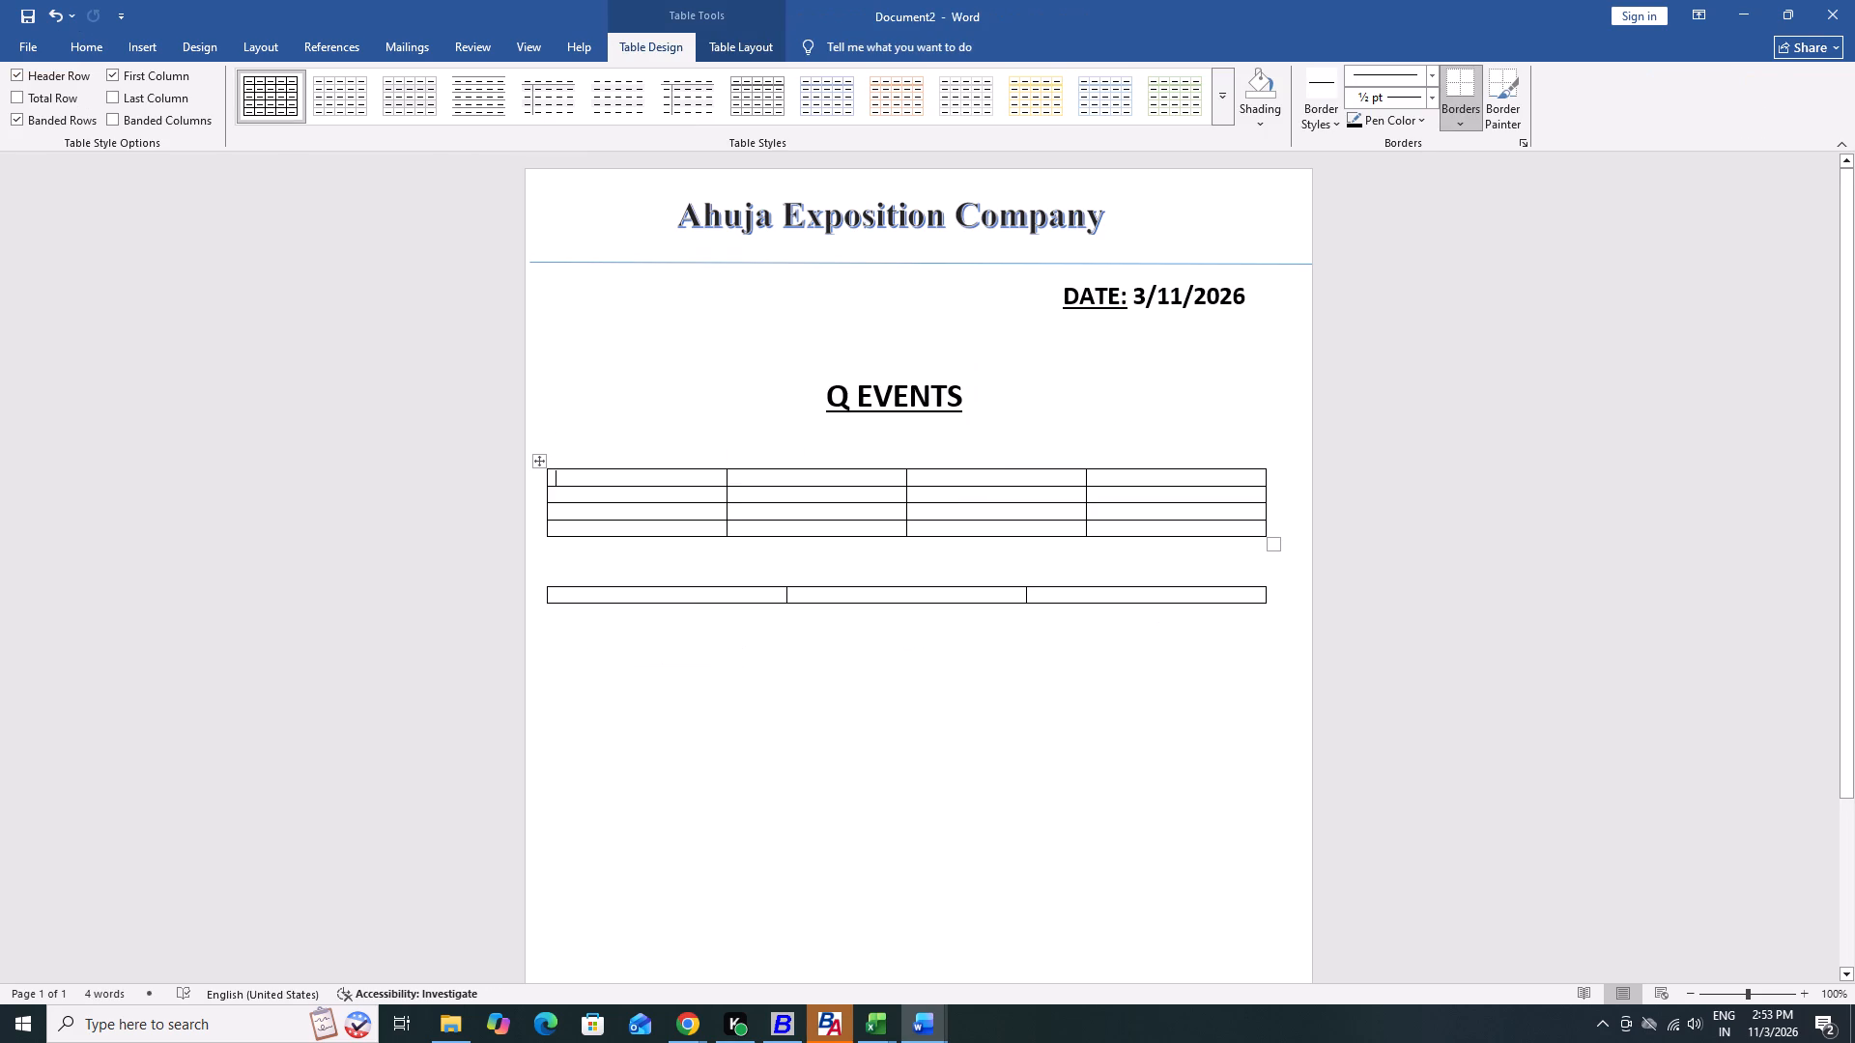
{"action": "key", "text": "ctrl+v"}
{"action": "key", "text": "Tab"}
Copy the QUANTITY heading from the Q EVENTS ESTIMATE 7.9.26 document into the second header cell of the new table.
{"action": "key", "text": "alt+Tab"}
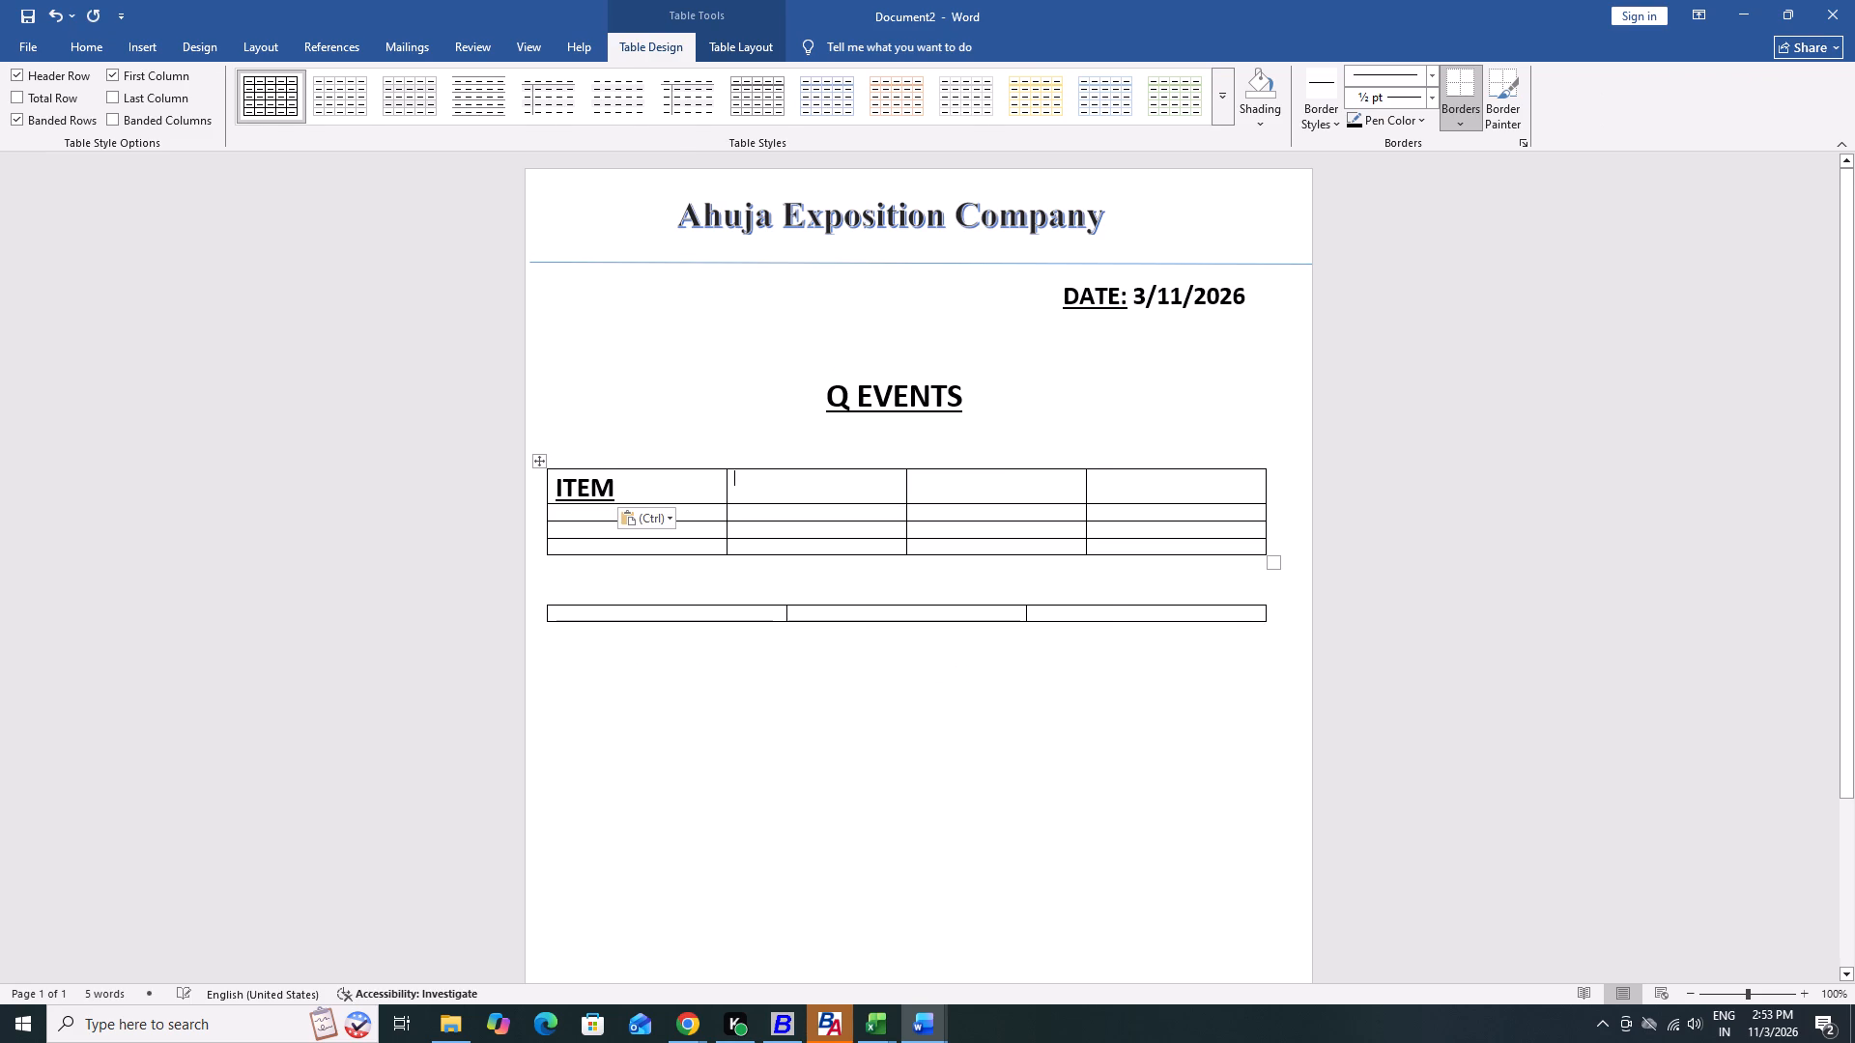
{"action": "key", "text": "Right"}
{"action": "key", "text": "Right"}
{"action": "key", "text": "Right"}
{"action": "key", "text": "Left"}
{"action": "key", "text": "ctrl+shift+Right"}
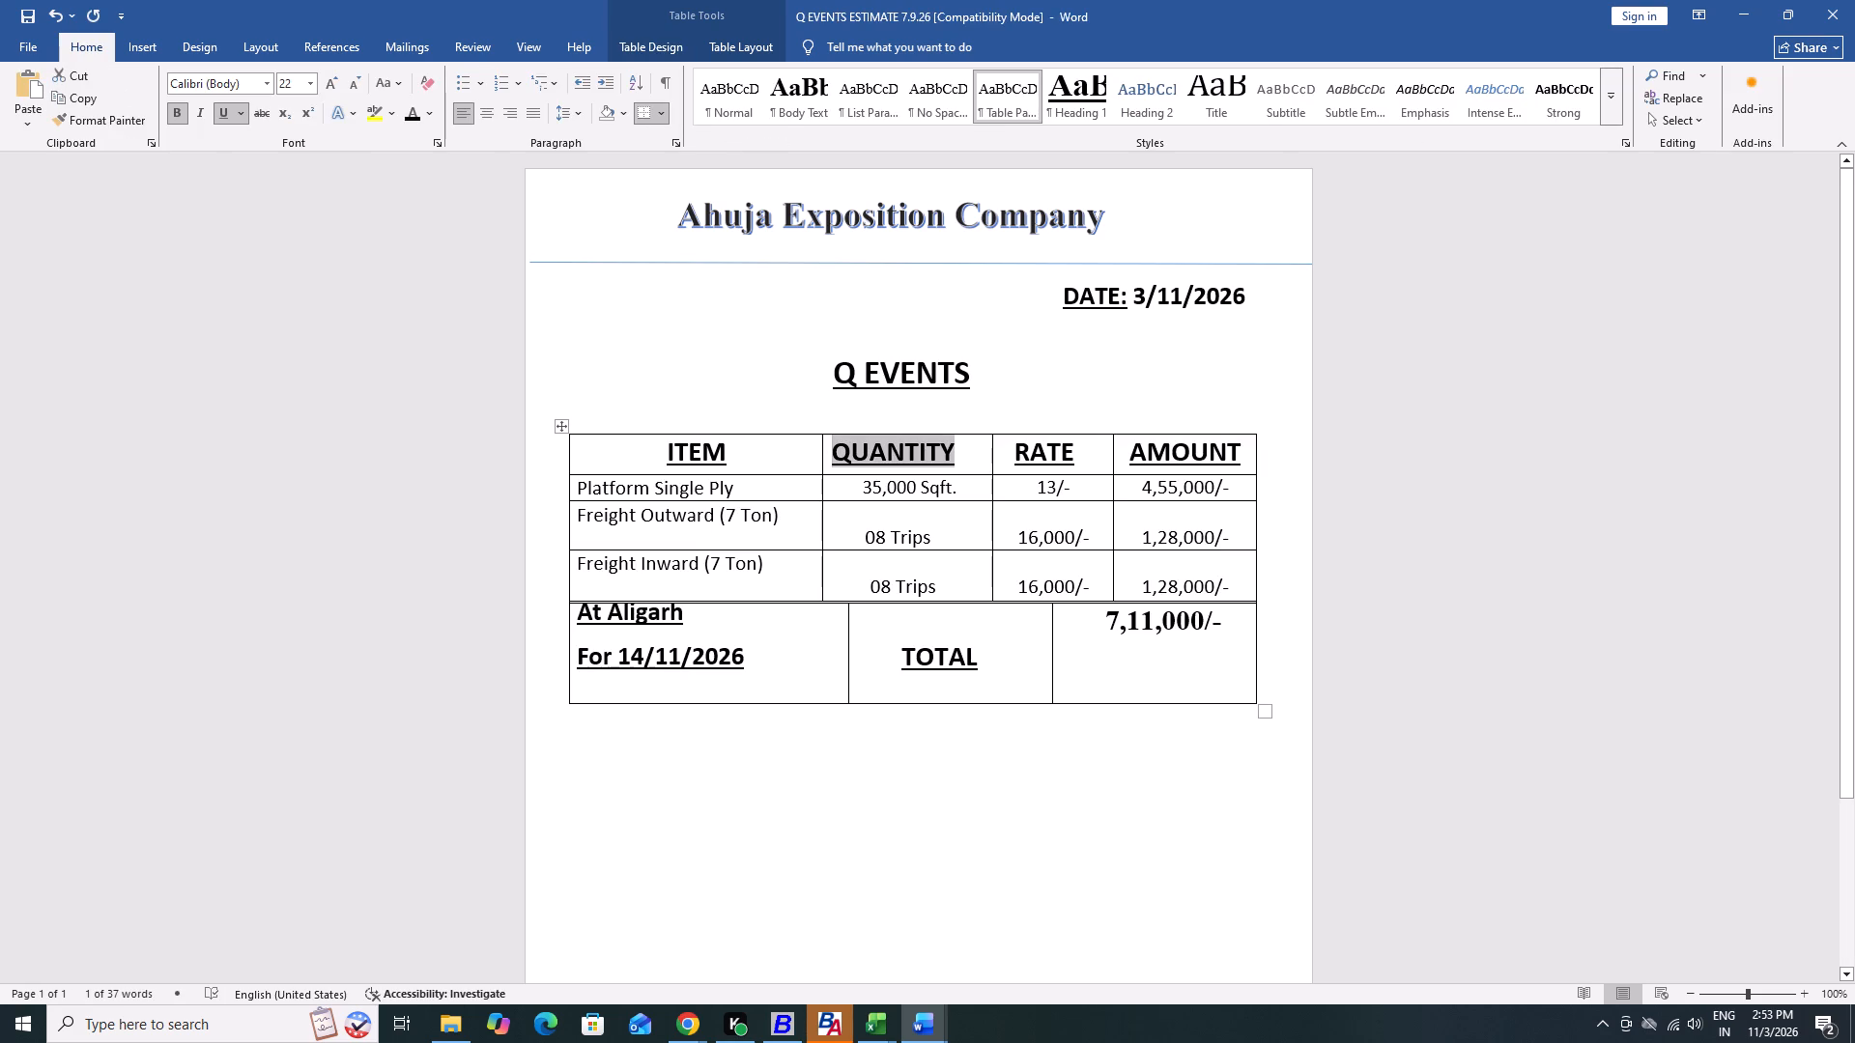
{"action": "key", "text": "ctrl+c"}
{"action": "key", "text": "alt+Tab"}
{"action": "key", "text": "ctrl+v"}
{"action": "key", "text": "Tab"}
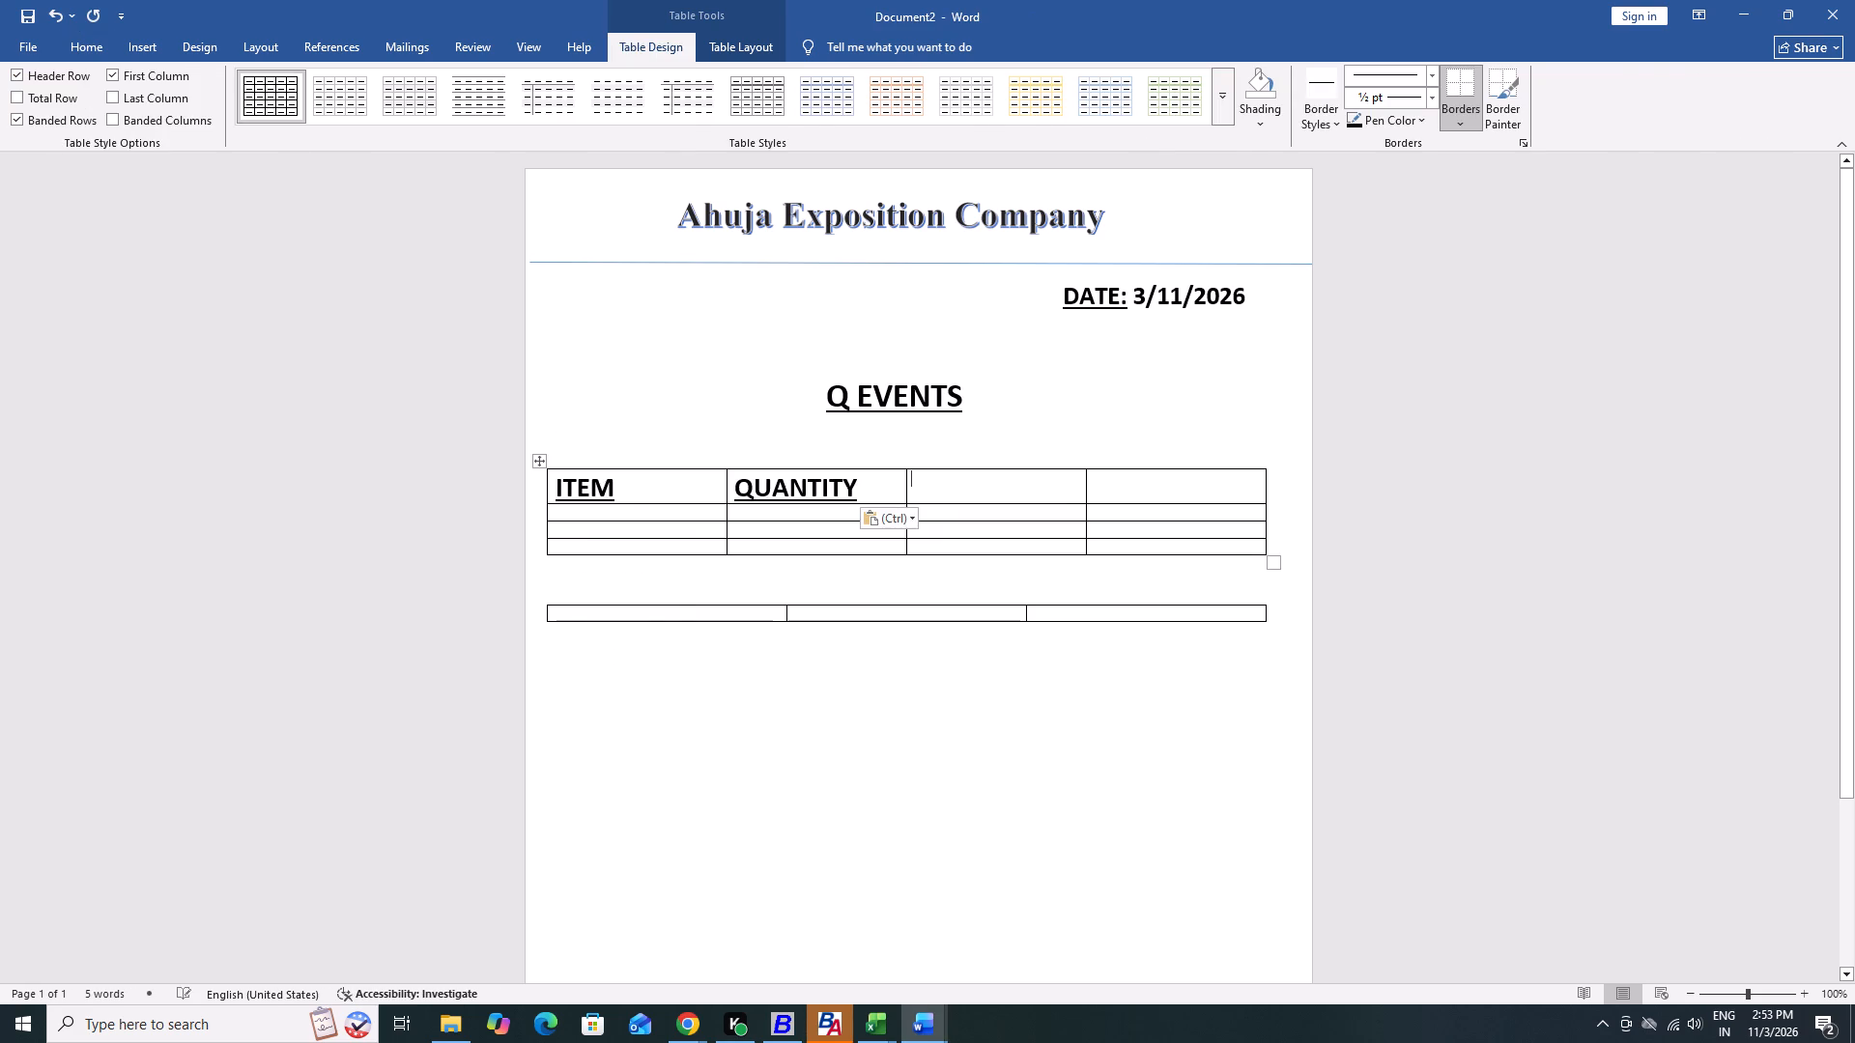
Copy the RATE heading from the Q EVENTS ESTIMATE 7.9.26 document into the third header cell of the new table.
{"action": "key", "text": "alt+Tab"}
{"action": "key", "text": "Right"}
{"action": "key", "text": "Right"}
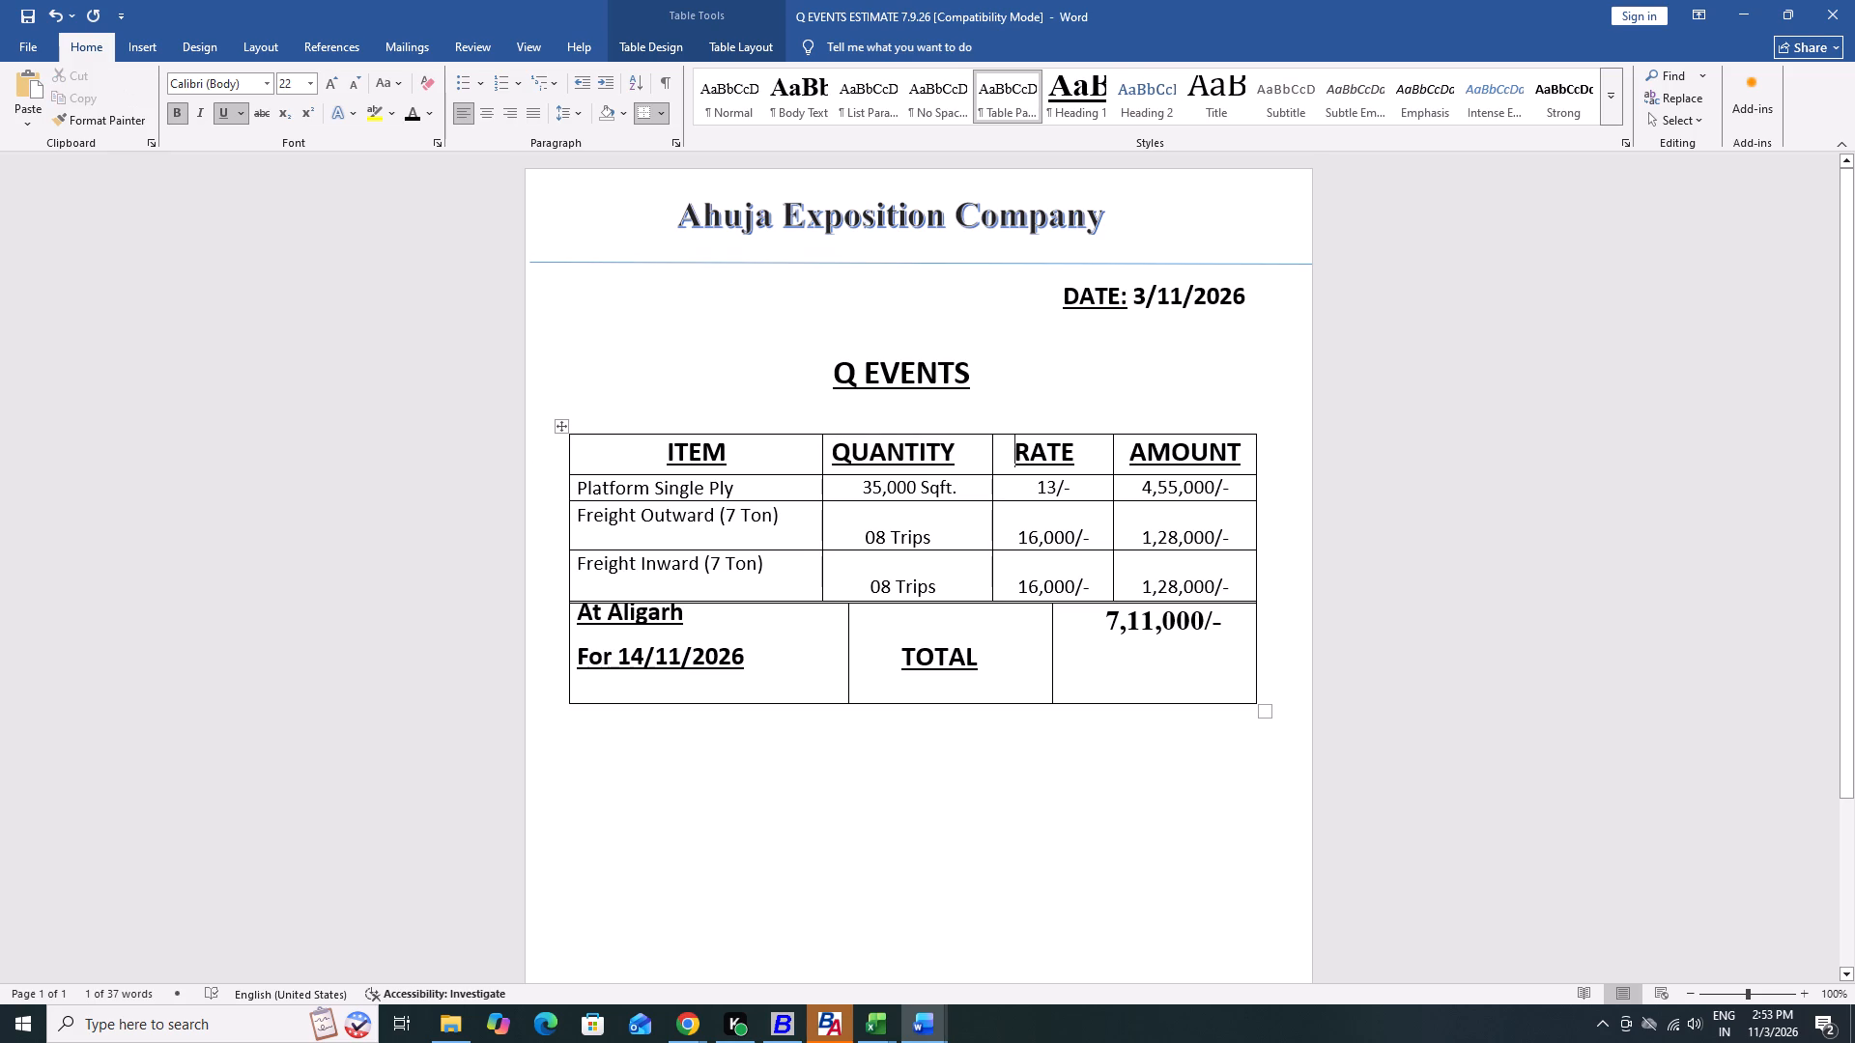
{"action": "key", "text": "ctrl+shift+Right"}
{"action": "key", "text": "ctrl+c"}
{"action": "key", "text": "alt+Tab"}
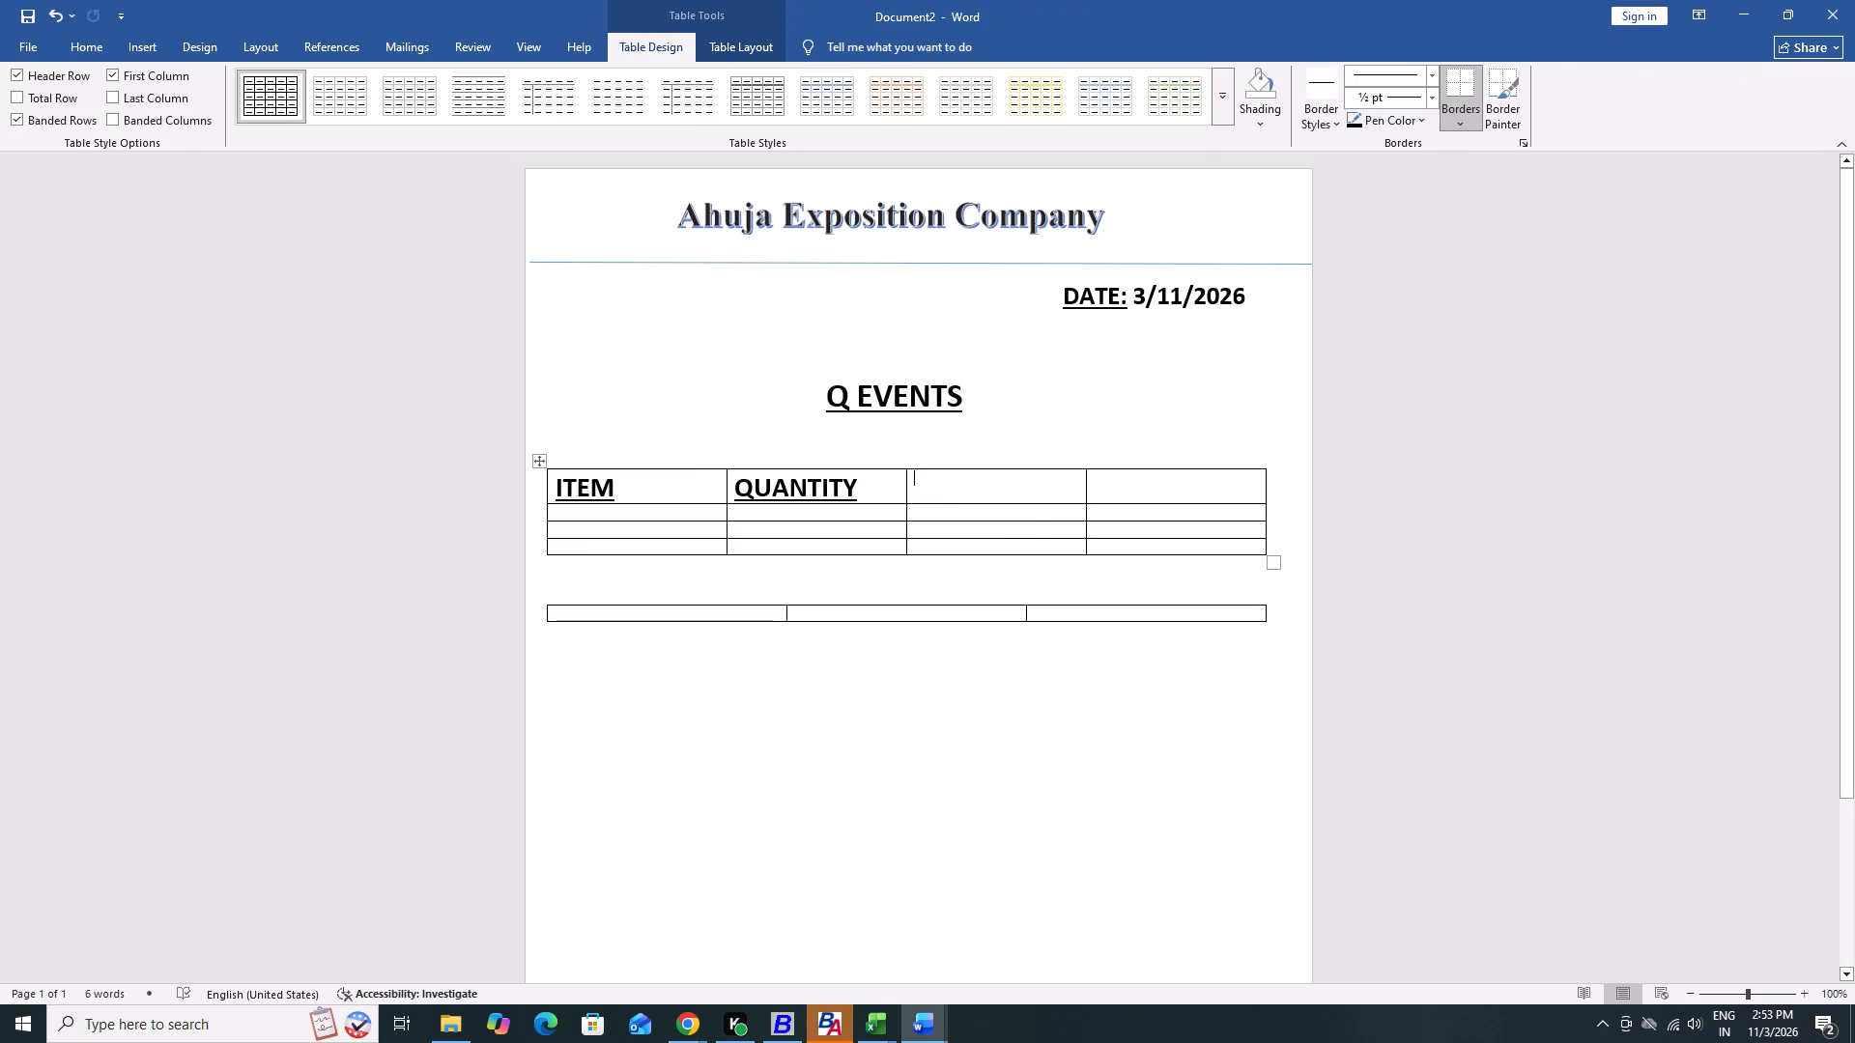
{"action": "key", "text": "ctrl+v"}
{"action": "key", "text": "Tab"}
Copy the AMOUNT heading from the Q EVENTS ESTIMATE 7.9.26 document into the fourth header cell of the new table.
{"action": "key", "text": "alt+Tab"}
{"action": "key", "text": "Right"}
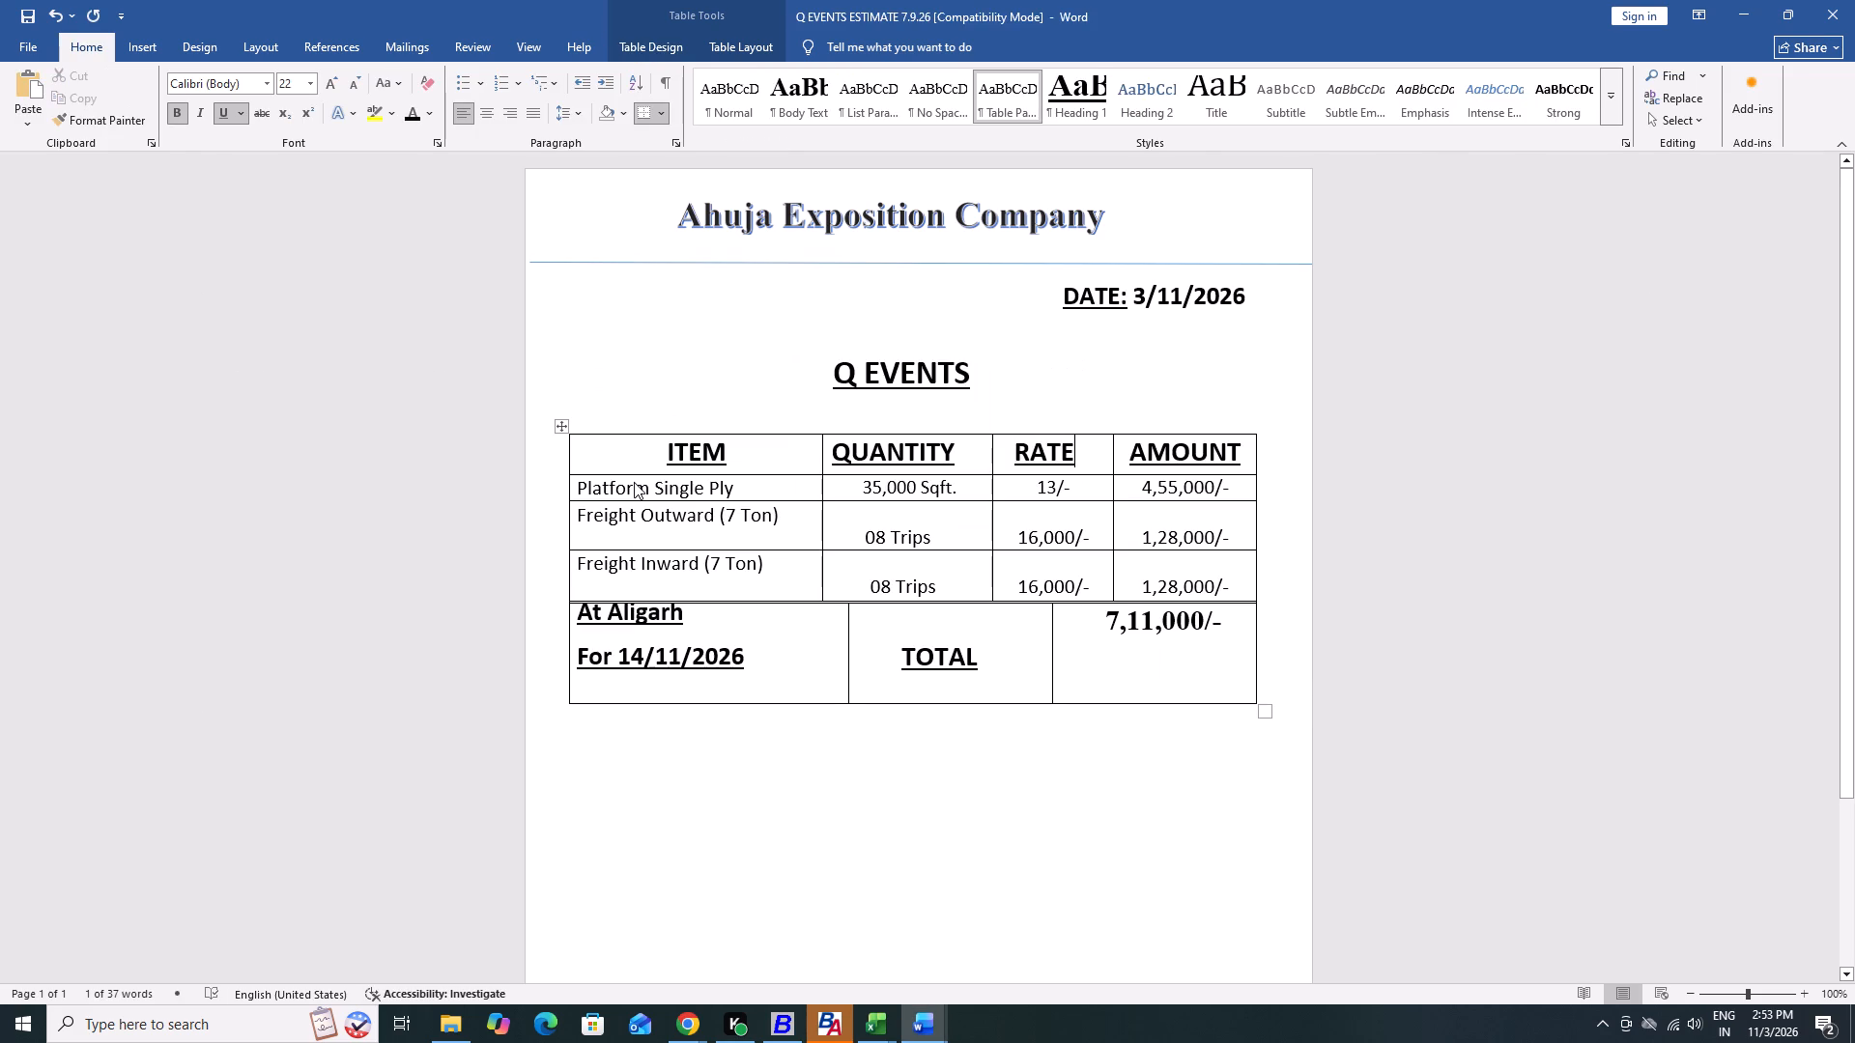
{"action": "key", "text": "Right"}
{"action": "key", "text": "ctrl+shift+Right"}
{"action": "key", "text": "ctrl+c"}
{"action": "key", "text": "alt+Tab"}
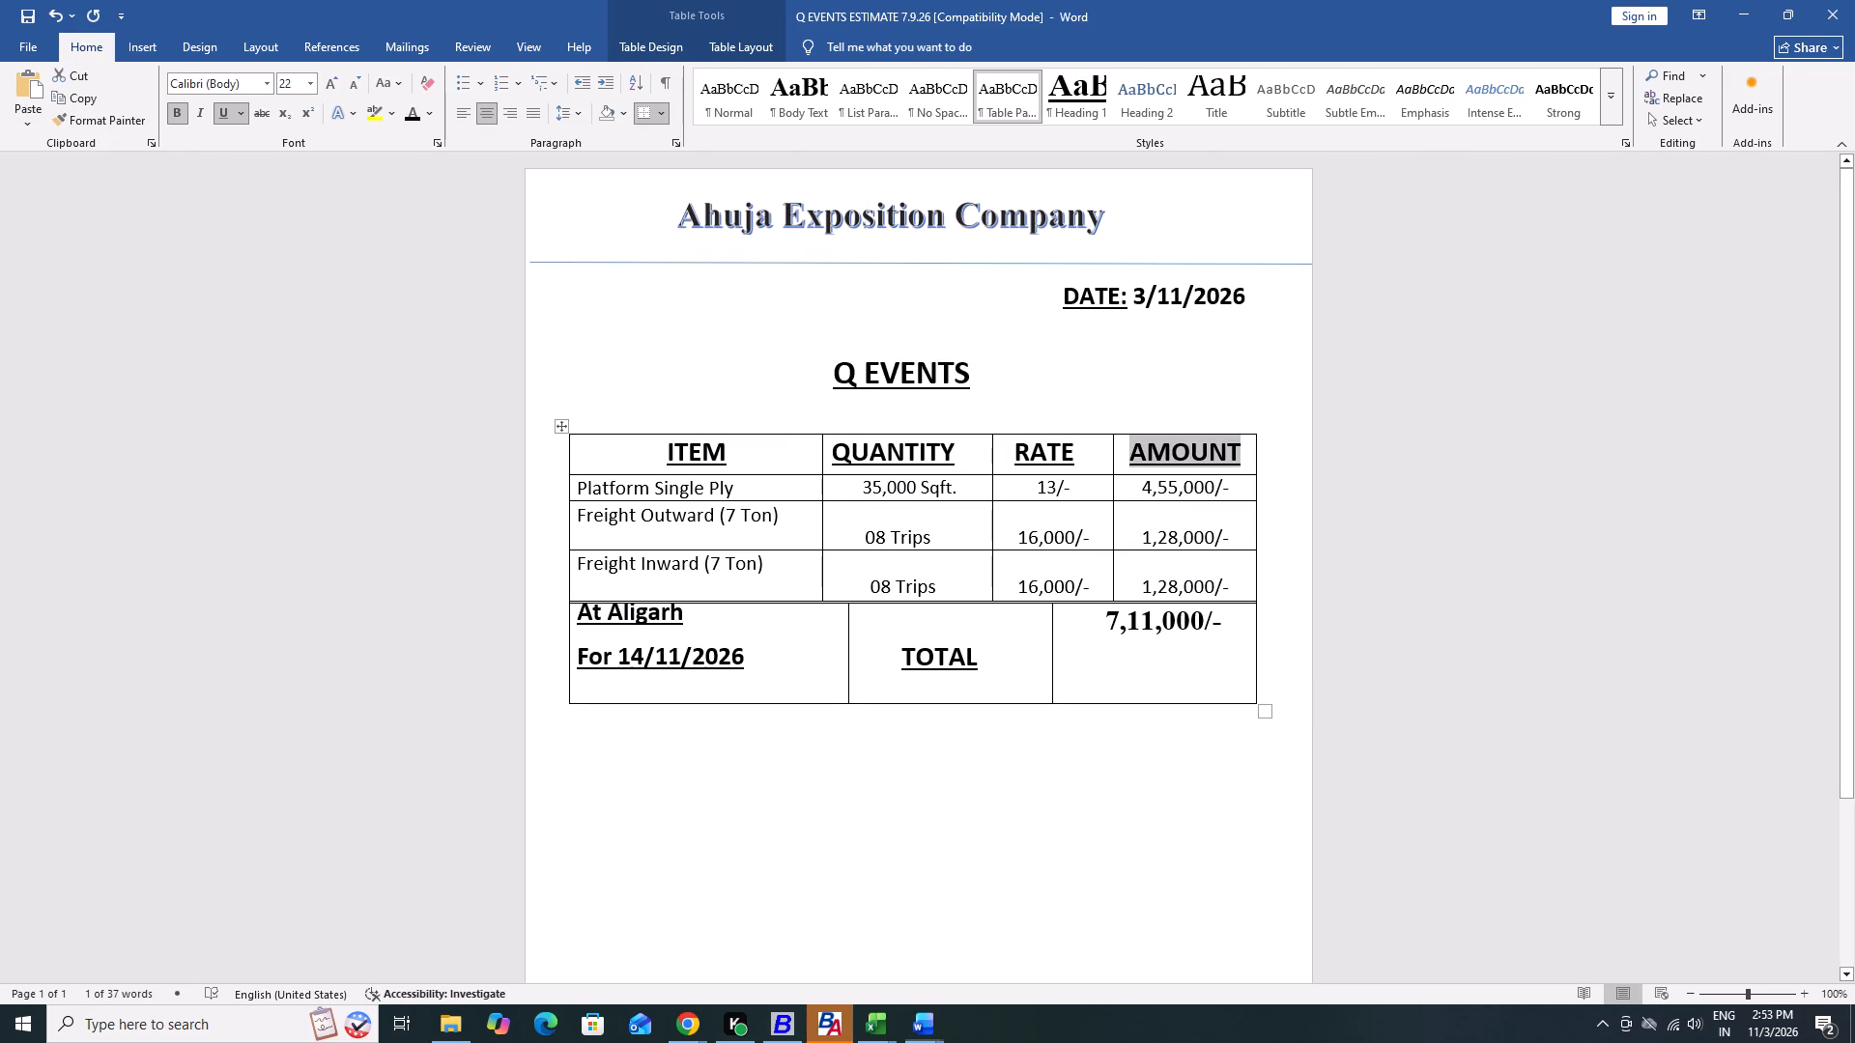
{"action": "key", "text": "ctrl+v"}
{"action": "key", "text": "Tab"}
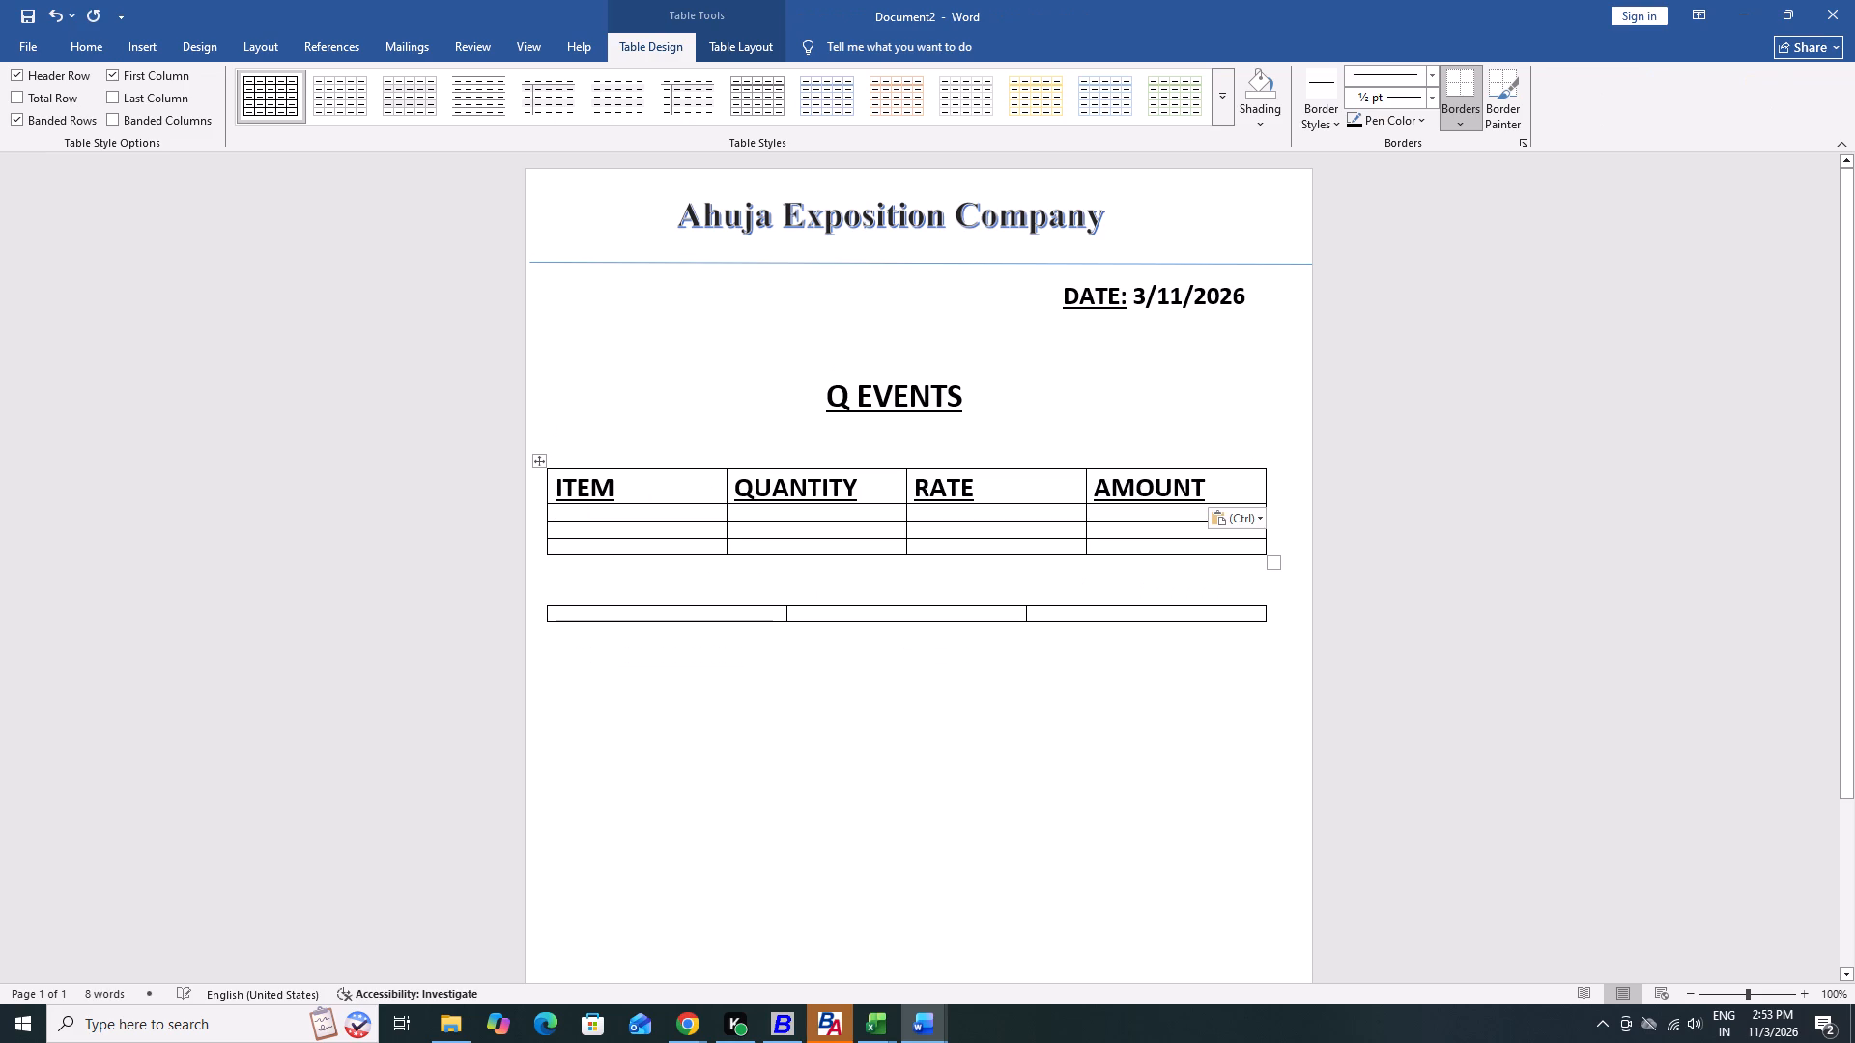
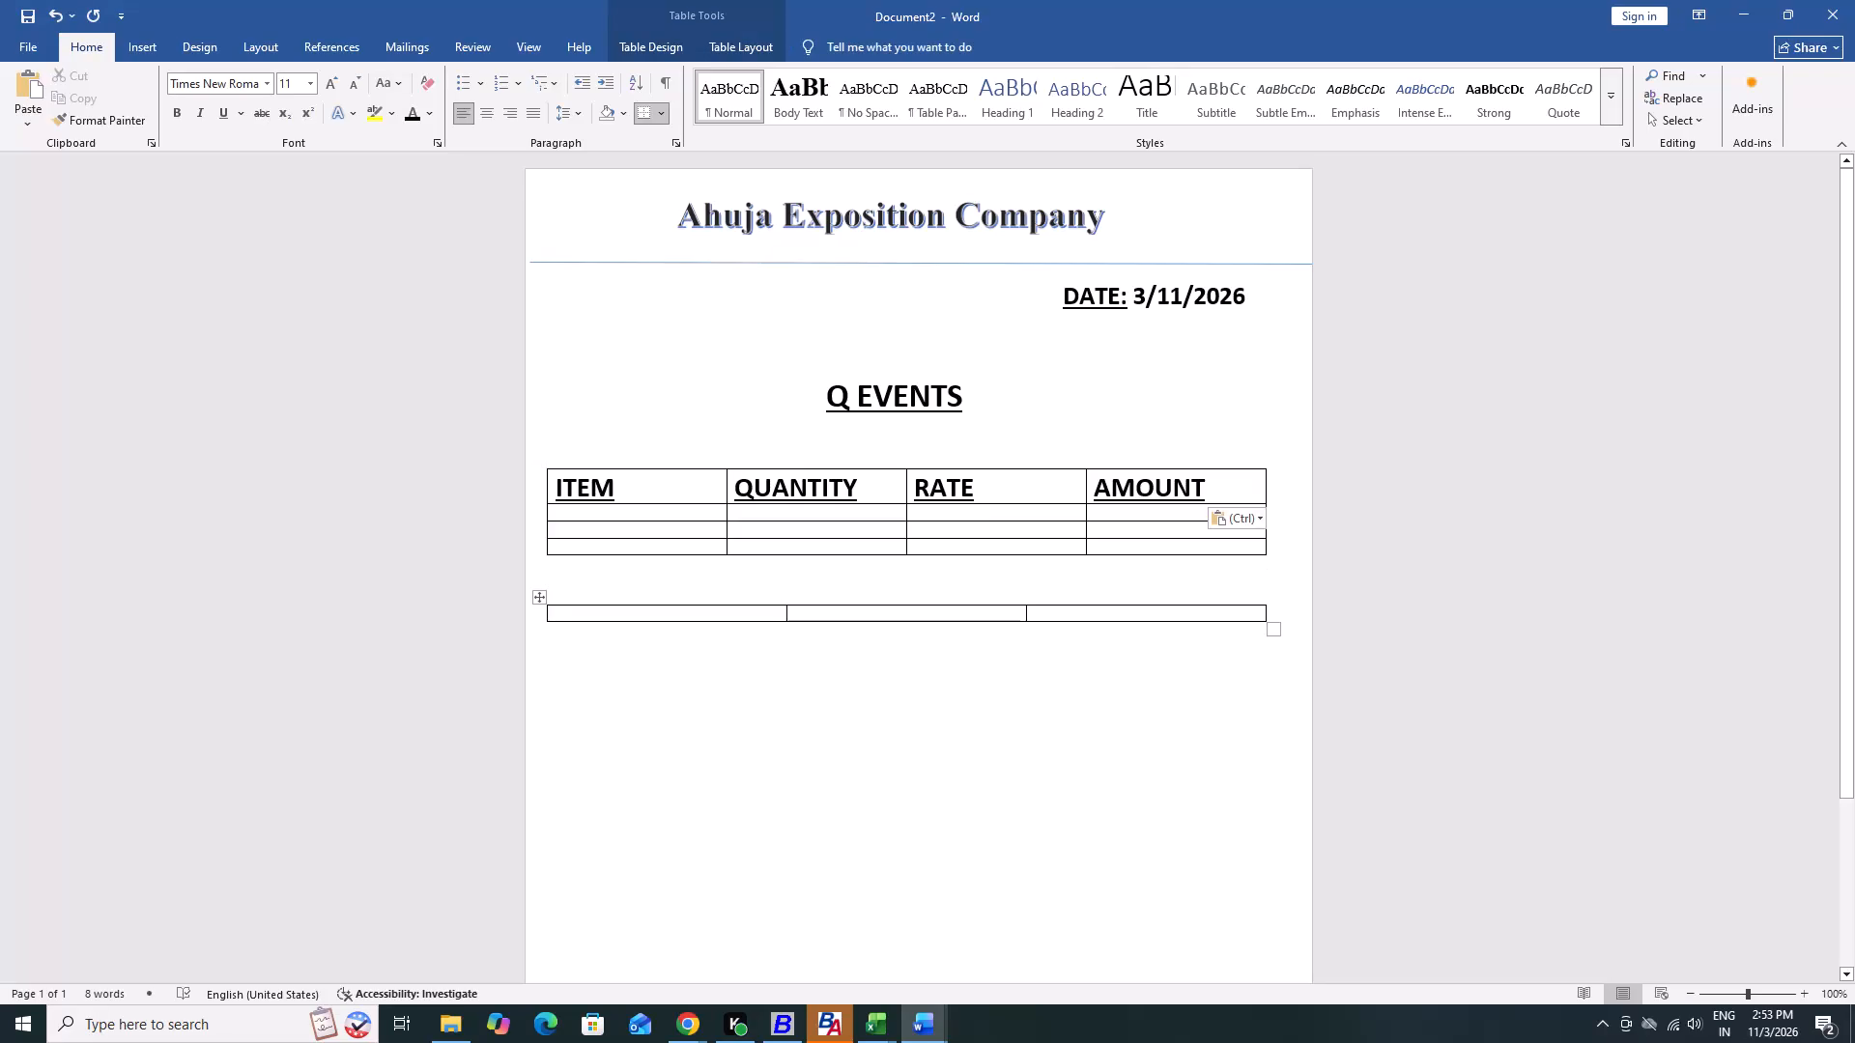
Enter TOTAL in the middle cell of the three-column table below the item table.
{"action": "key", "text": "Tab"}
{"action": "type", "text": "Tota"}
{"action": "key", "text": "BackSpace"}
{"action": "key", "text": "BackSpace"}
{"action": "key", "text": "BackSpace"}
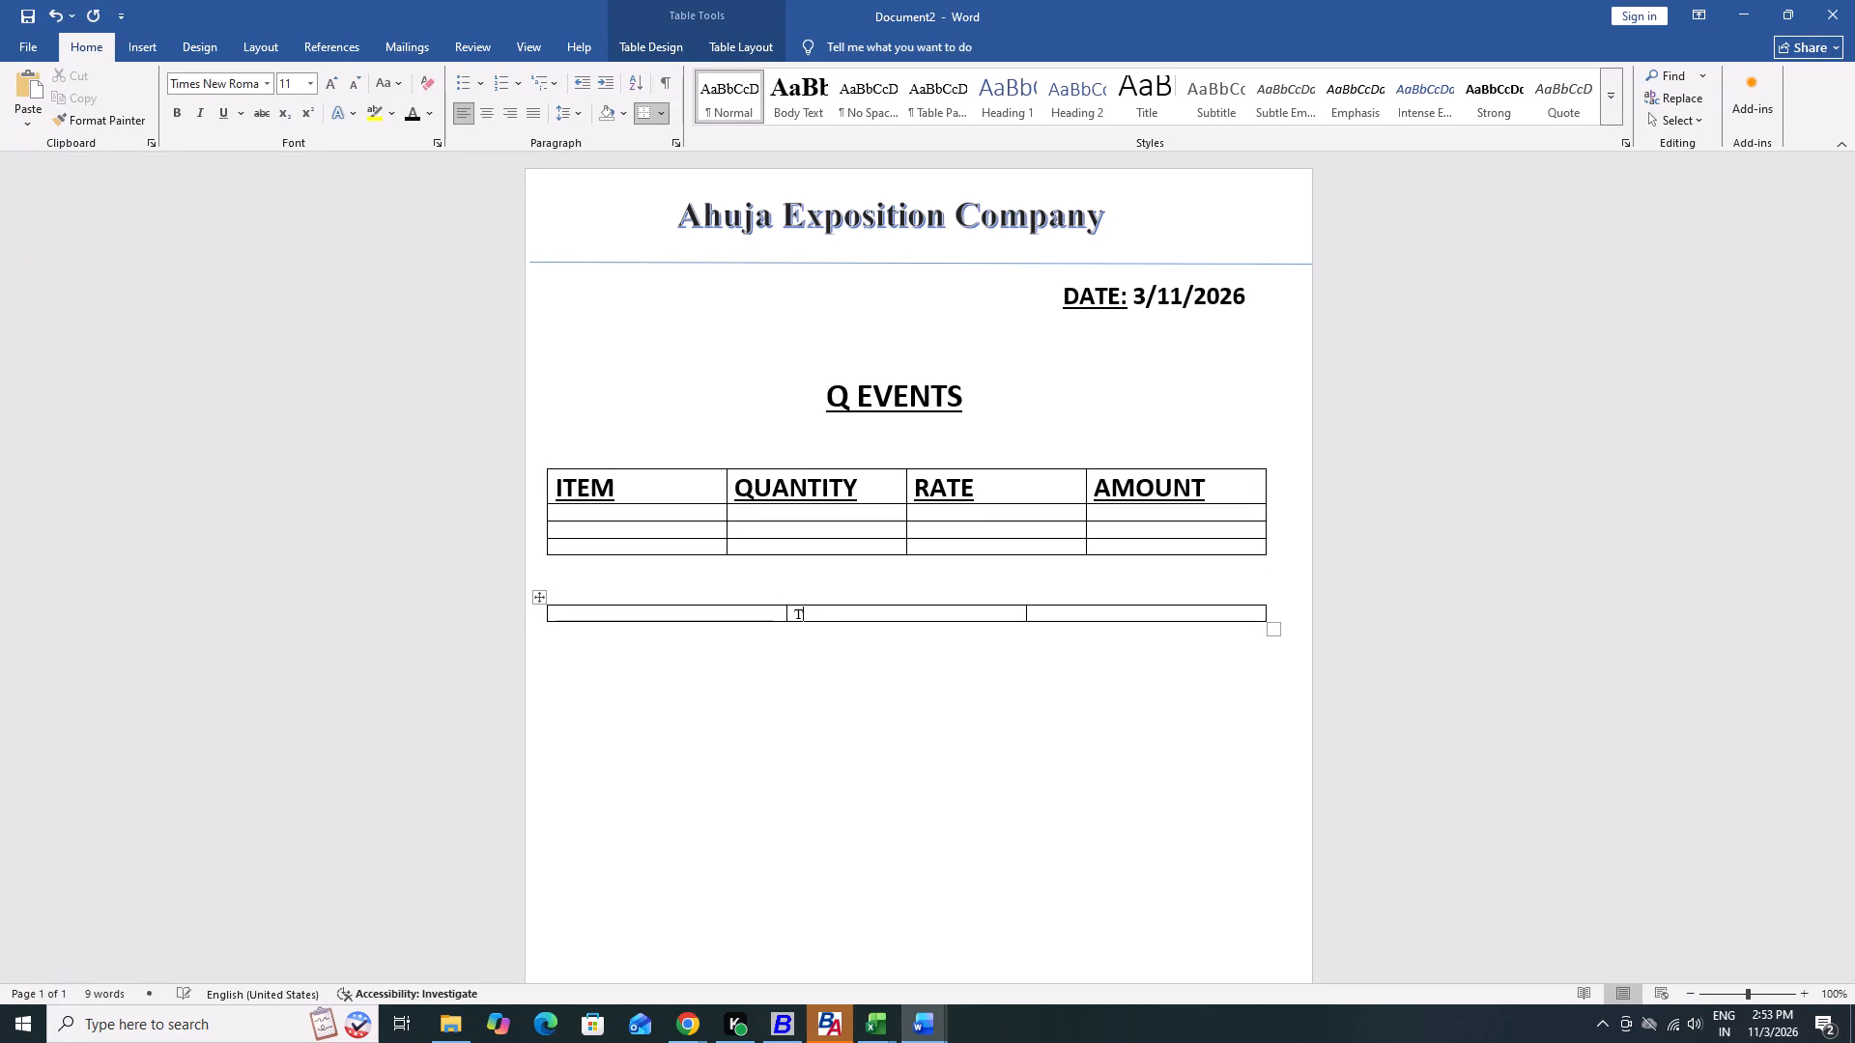
{"action": "key", "text": "Tab"}
Move the insertion point to the first blank row beneath the headings of the four-column item table.
{"action": "key", "text": "Up"}
{"action": "key", "text": "Up"}
{"action": "key", "text": "Up"}
{"action": "key", "text": "Up"}
{"action": "key", "text": "Up"}
{"action": "key", "text": "Up"}
{"action": "key", "text": "Left"}
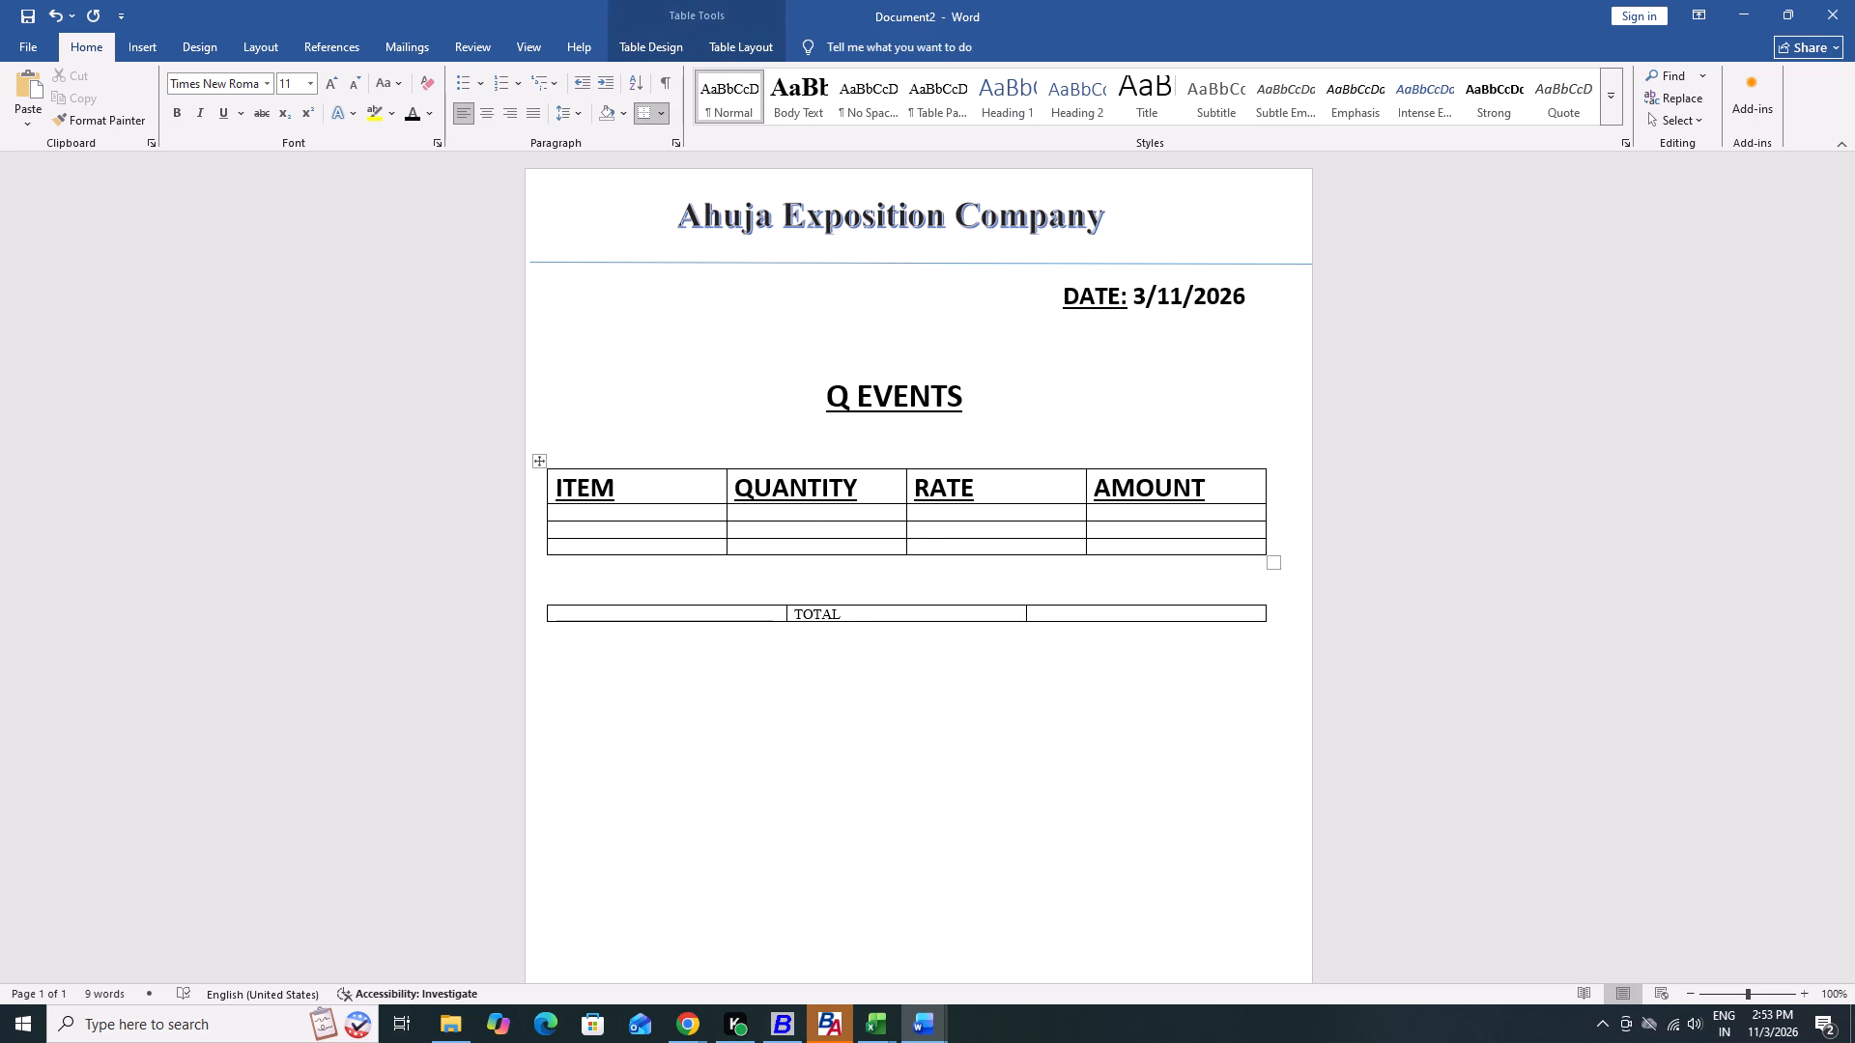
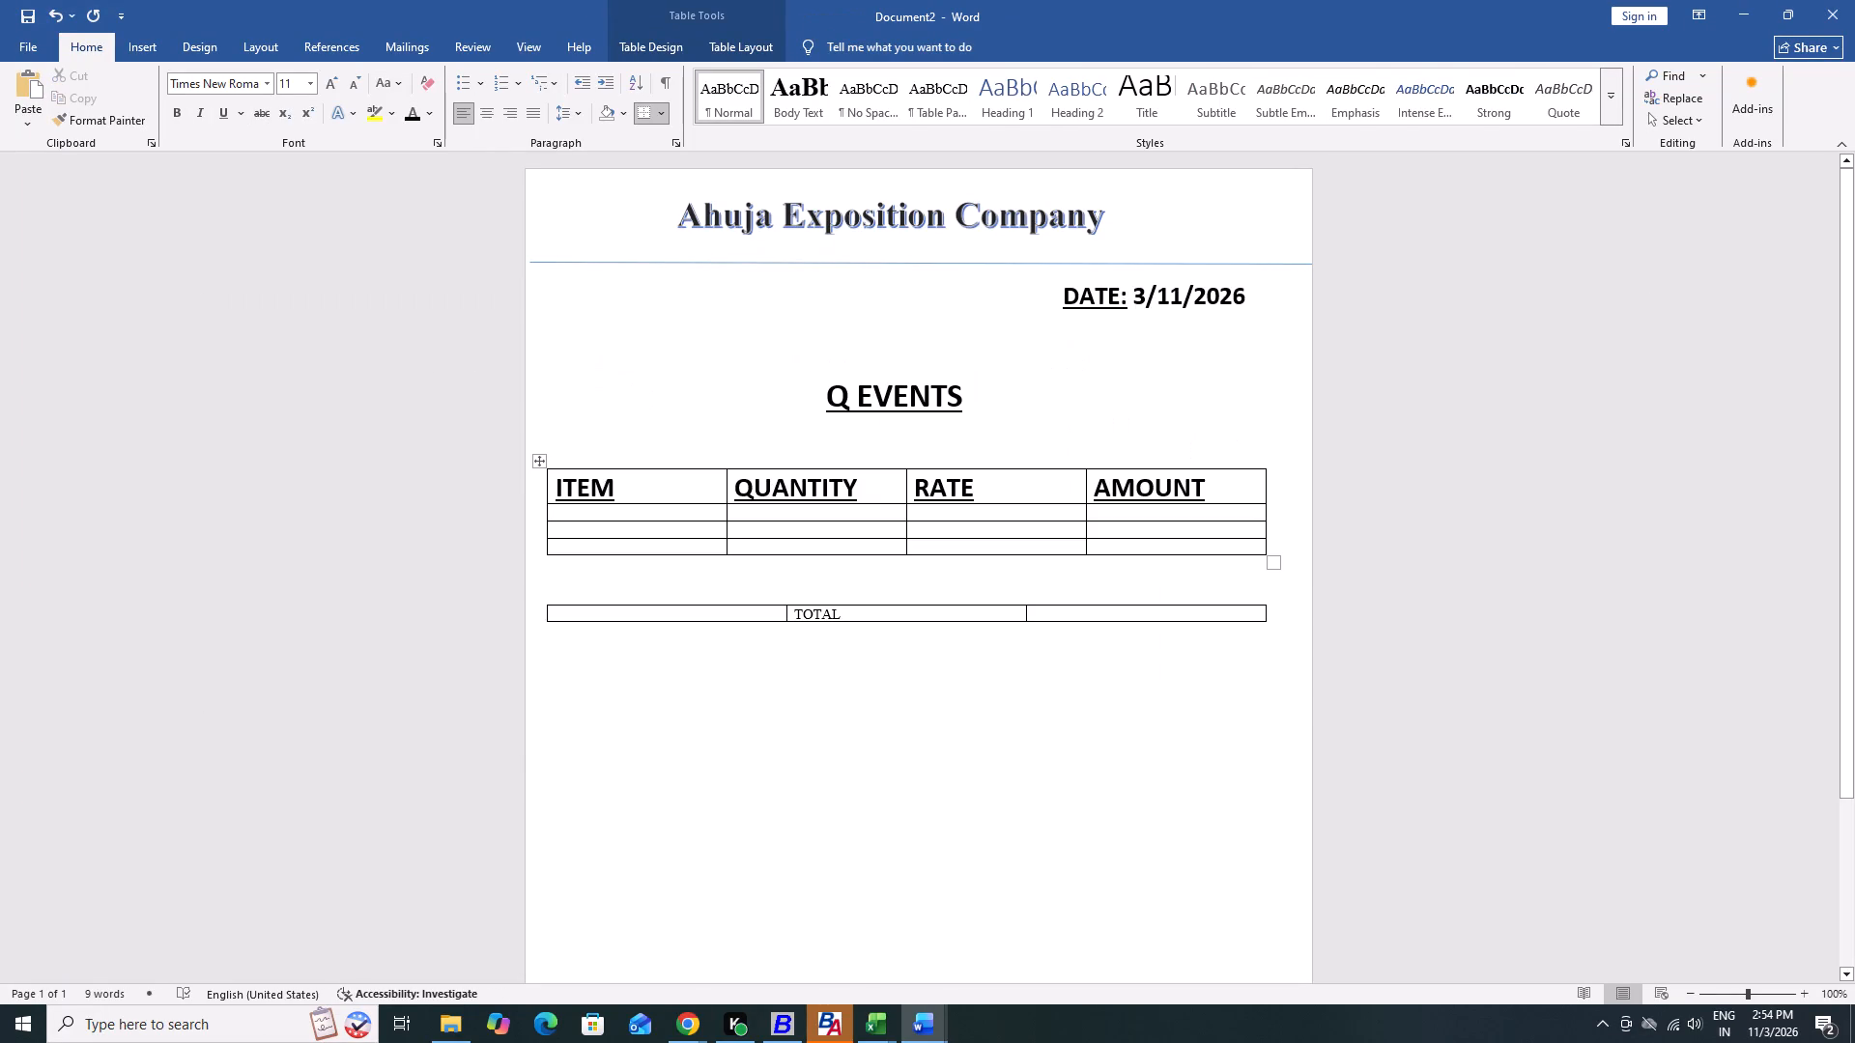
Enter Stages (4') as the first entry in the ITEM column and move to the blank item cell below it.
{"action": "key", "text": "shift+s"}
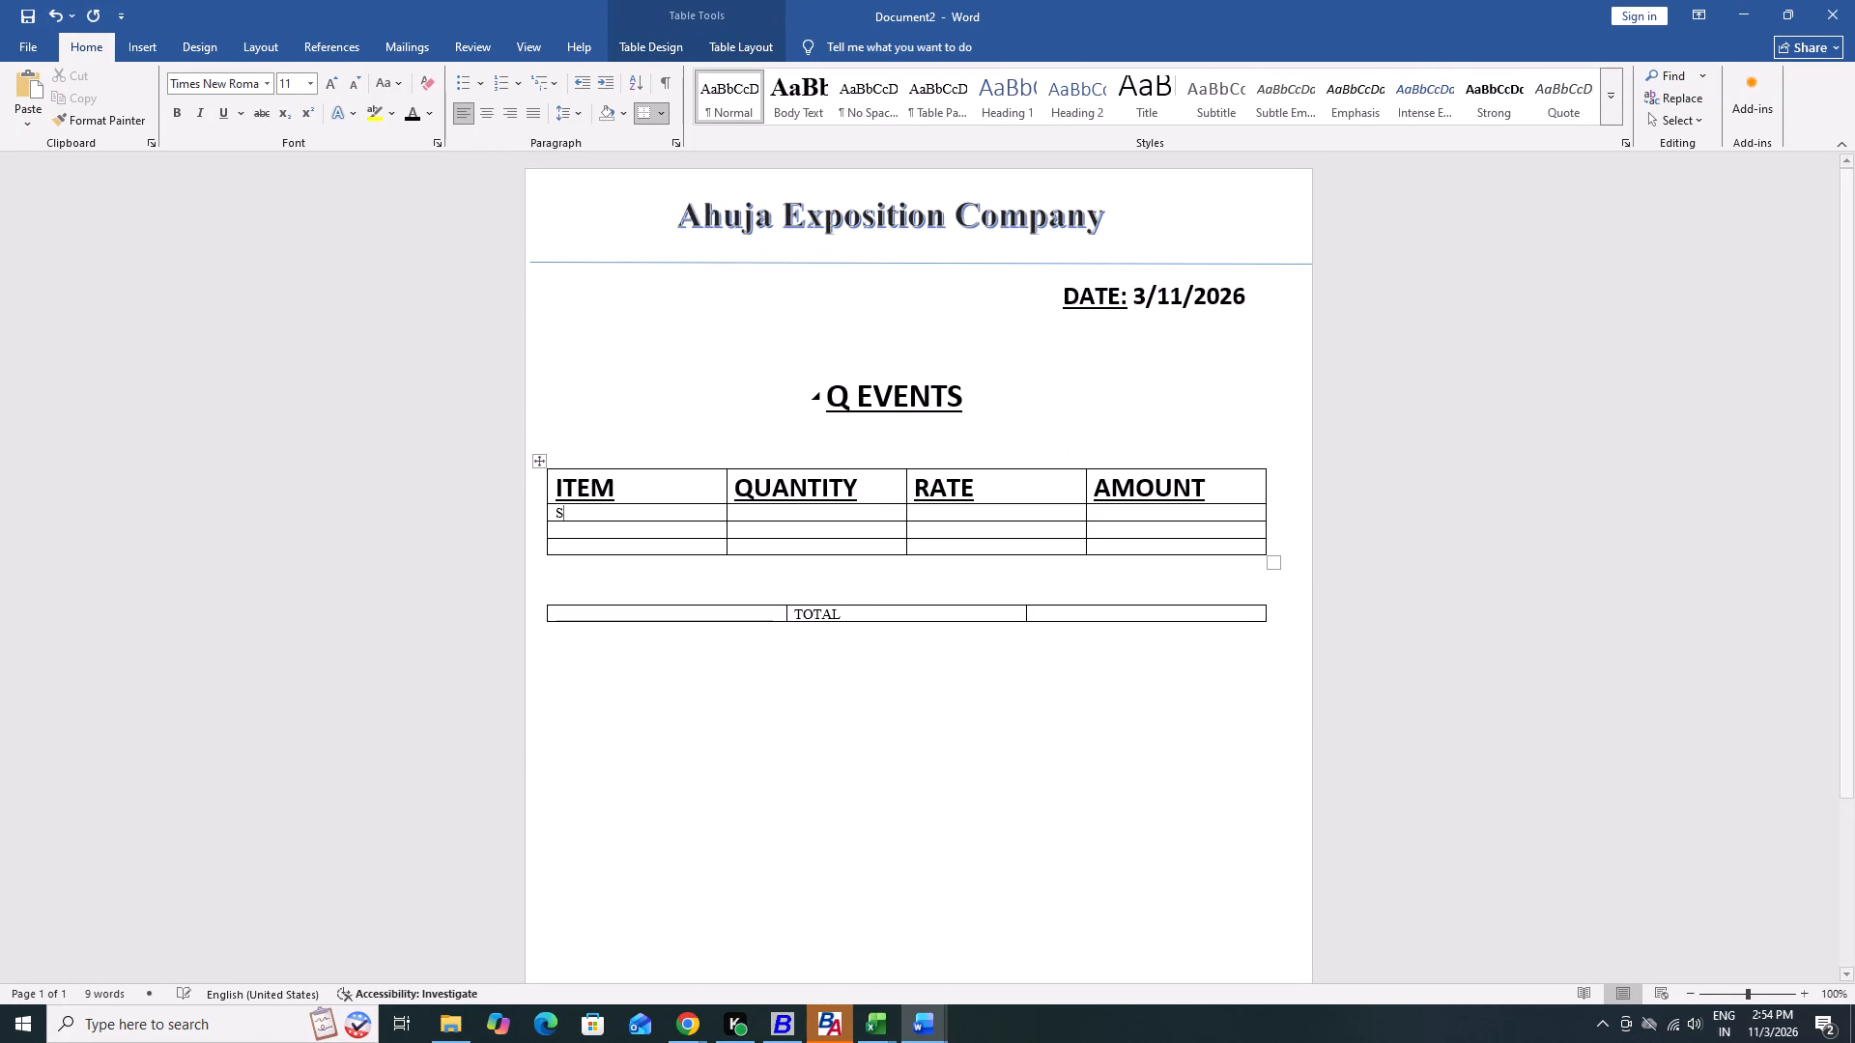
{"action": "type", "text": "tages ("}
{"action": "key", "text": "4"}
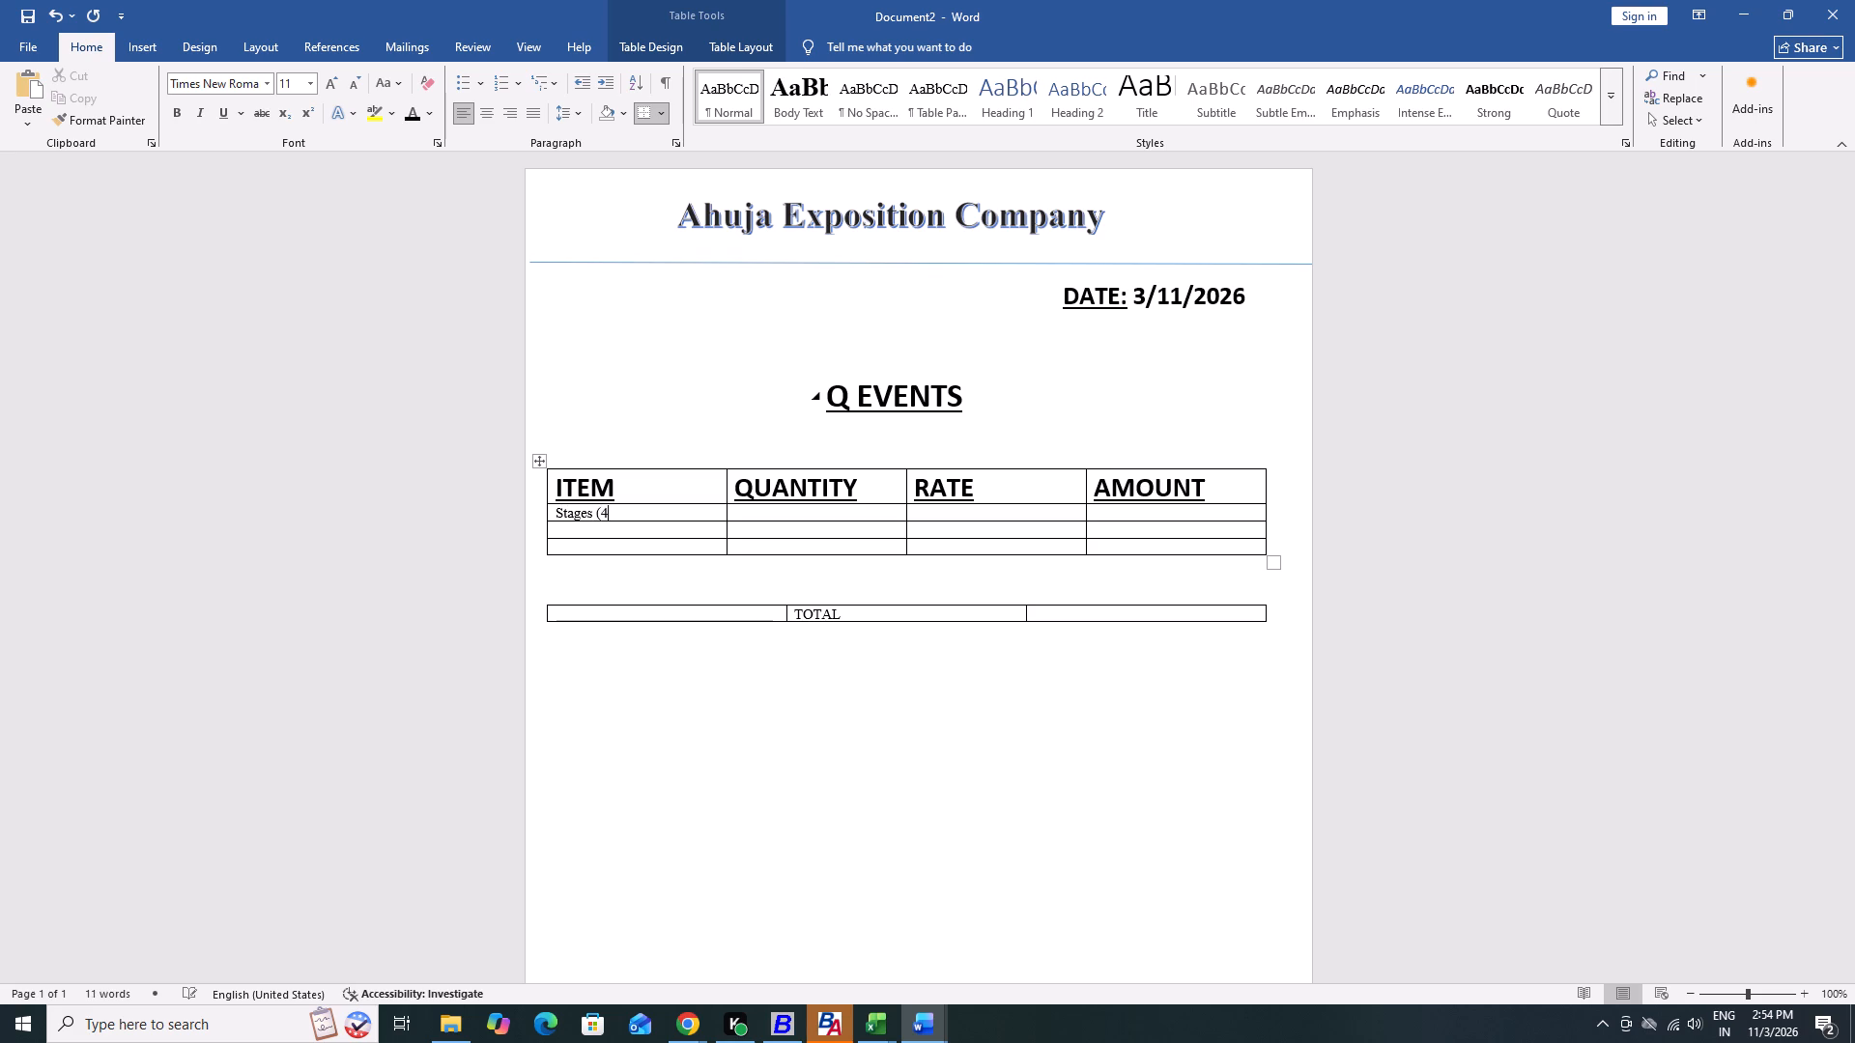
{"action": "type", "text": "')"}
{"action": "key", "text": "Down"}
{"action": "key", "text": "alt+Tab"}
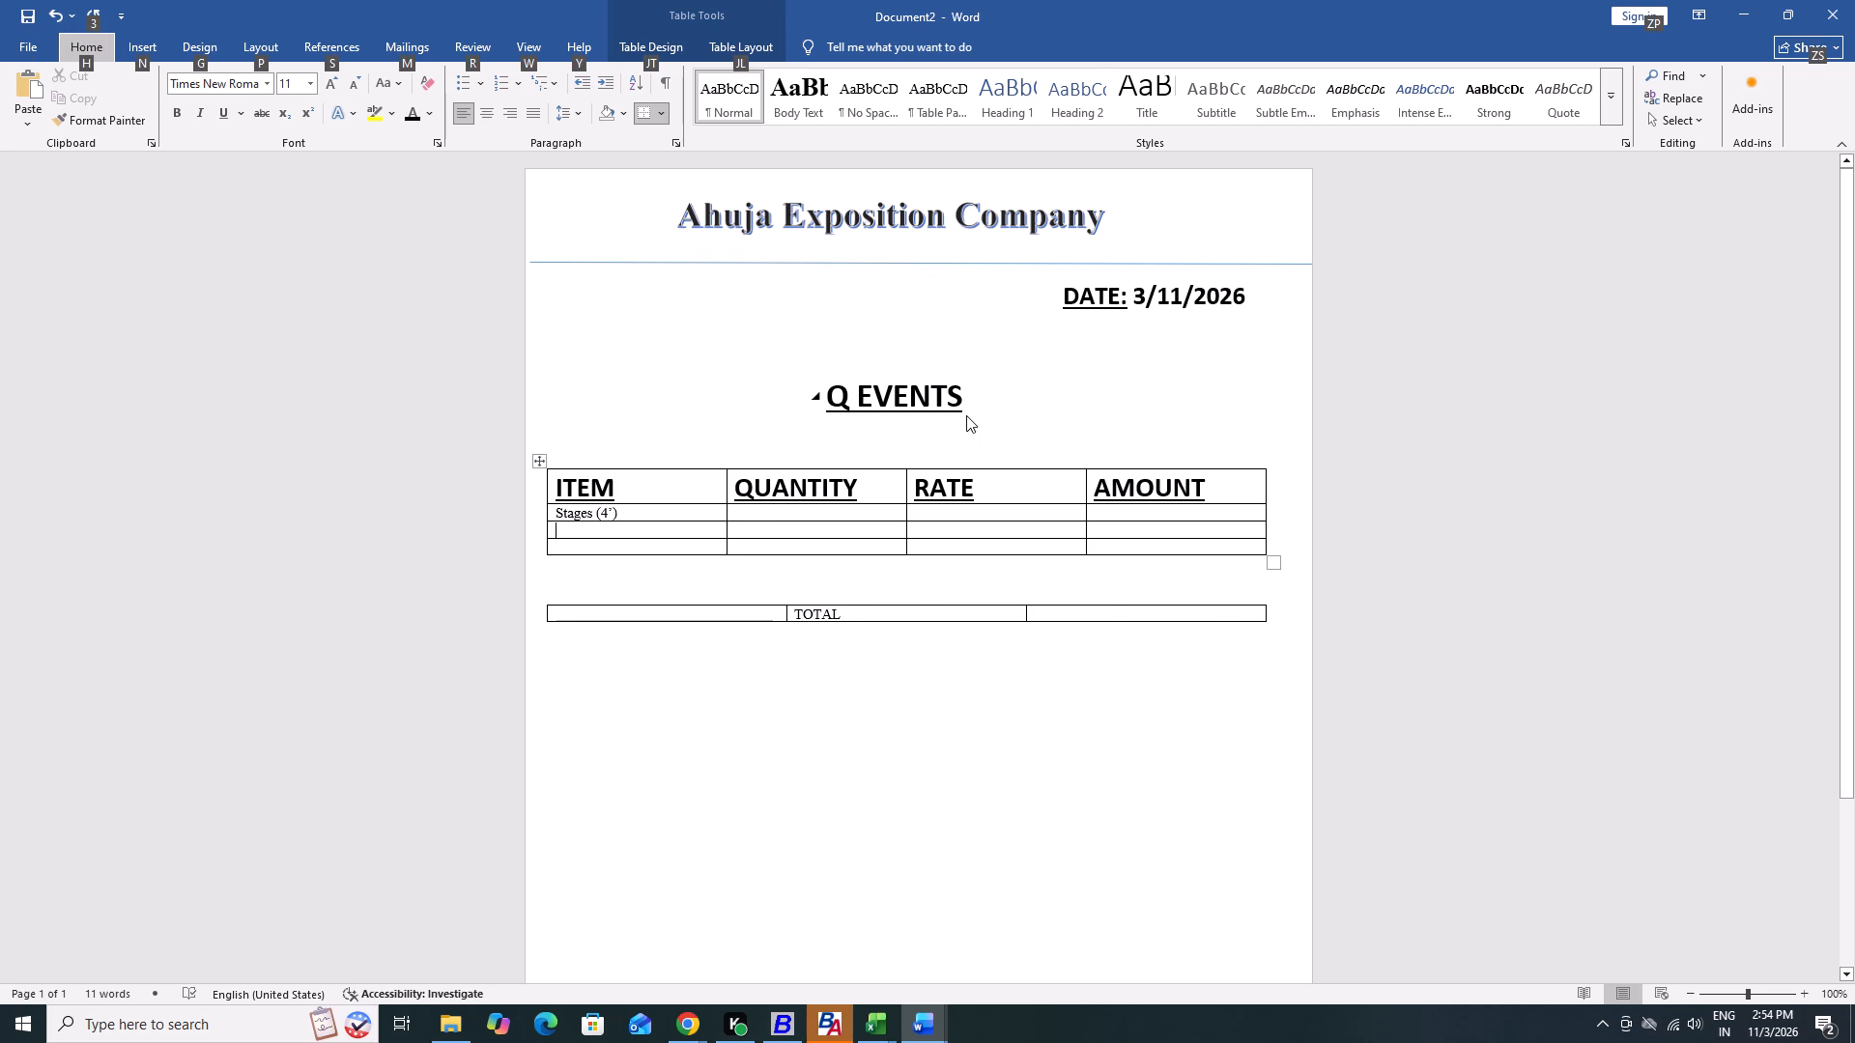
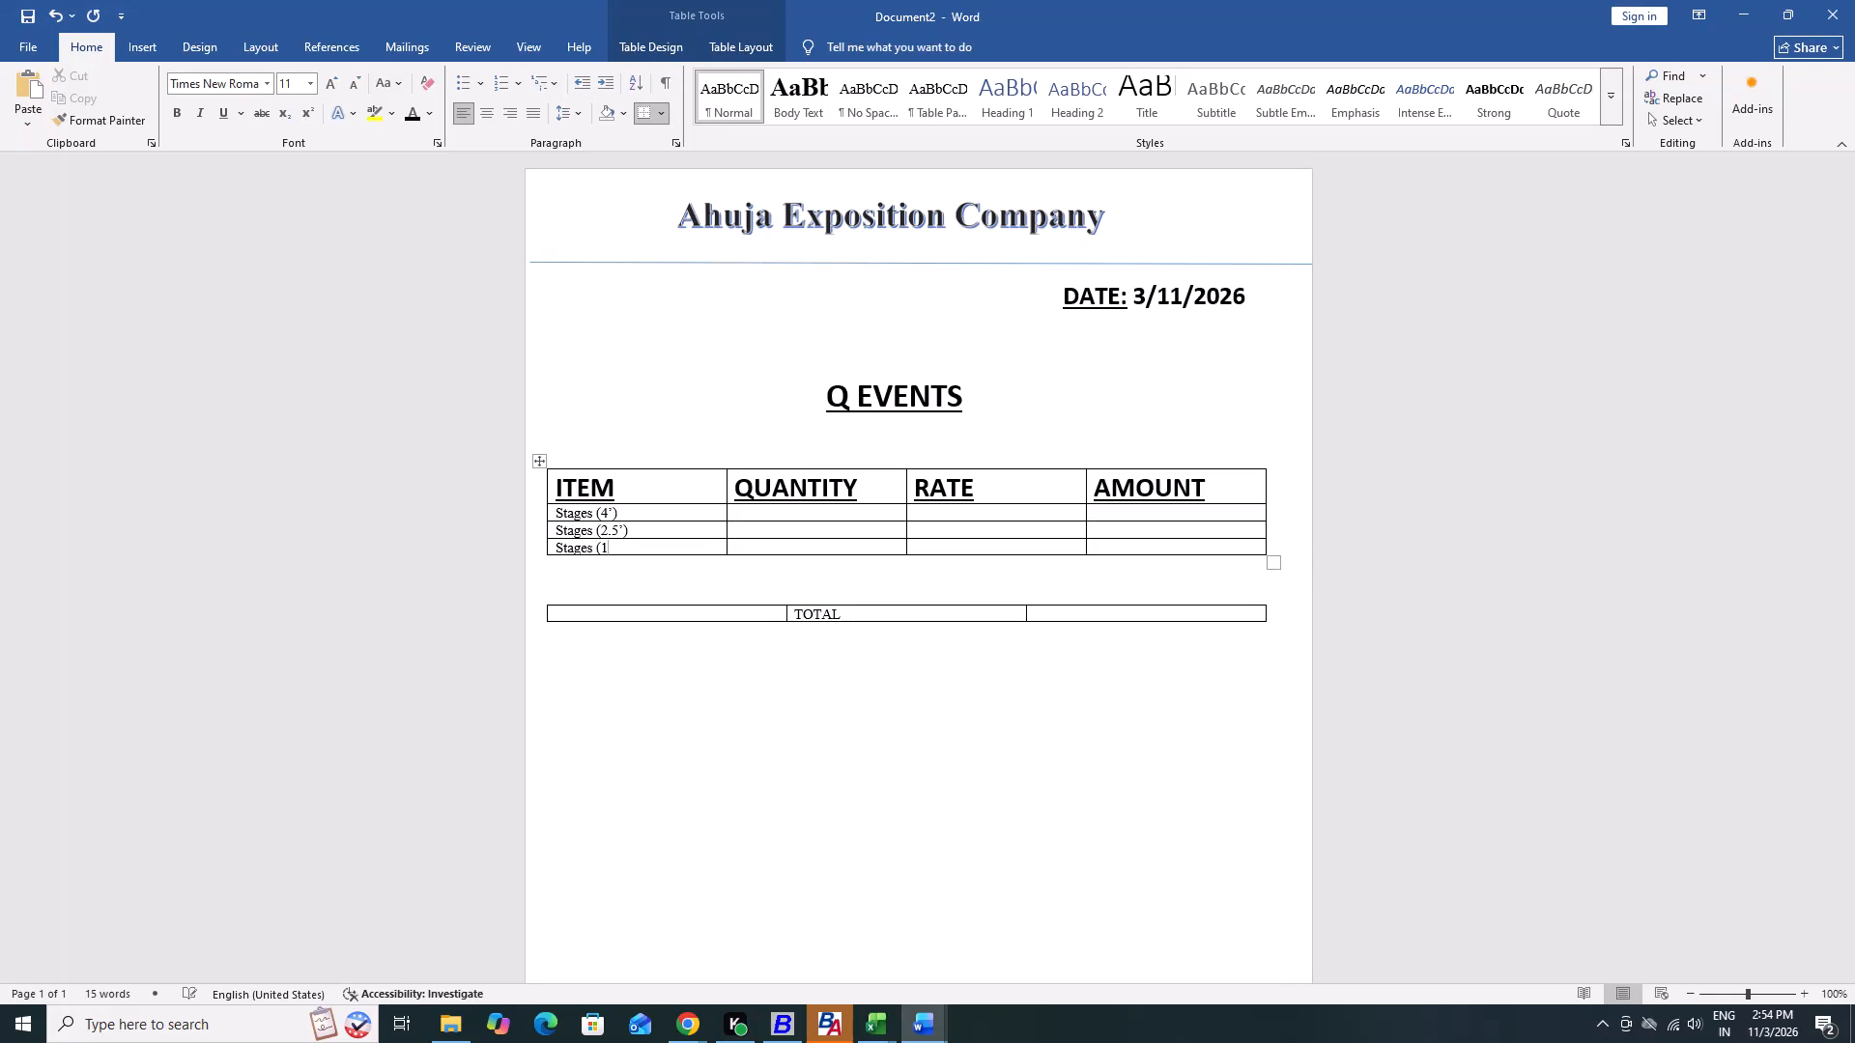
Complete the third entry in the ITEM column as Stages (1'-2').
{"action": "type", "text": "'-2'"}
{"action": "key", "text": "shift+parenright"}
{"action": "key", "text": "Down"}
{"action": "key", "text": "Up"}
Insert a blank row below the Stages (1'-2') row in the item table.
{"action": "right_click", "coordinate": [692, 546]}
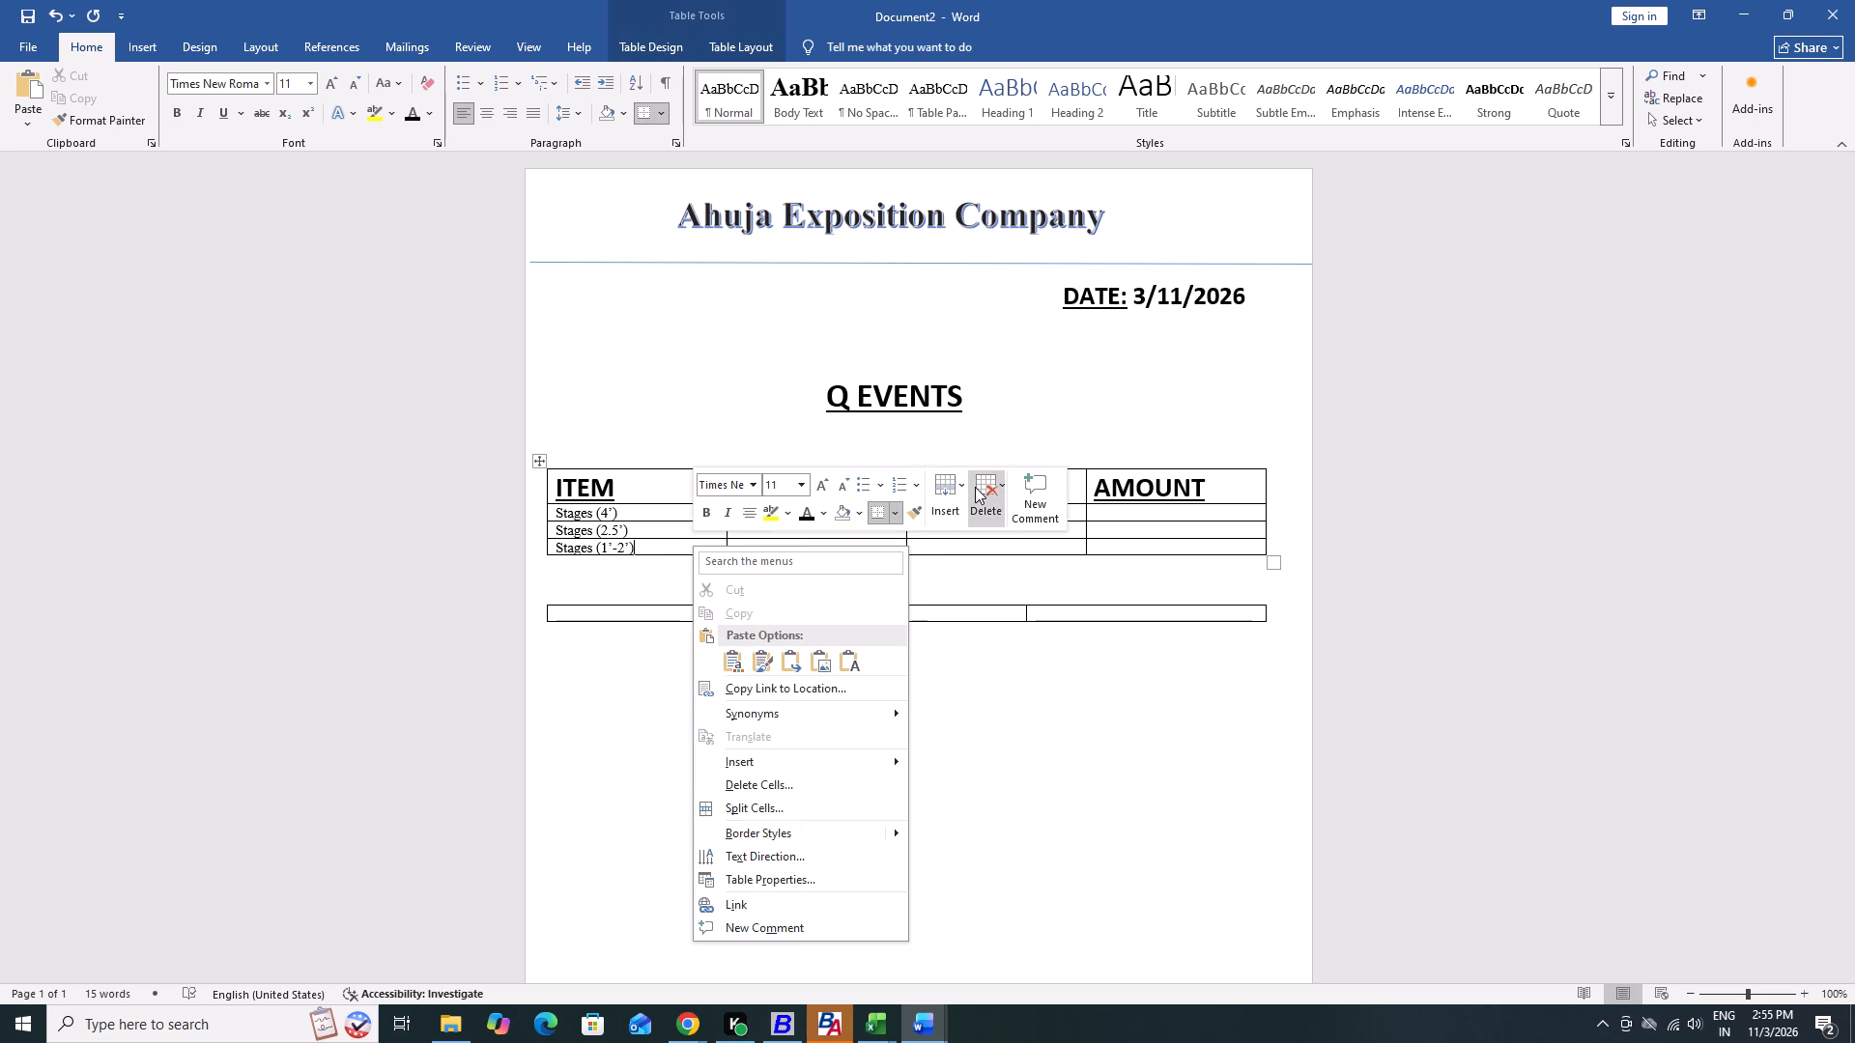
{"action": "left_click", "coordinate": [975, 486]}
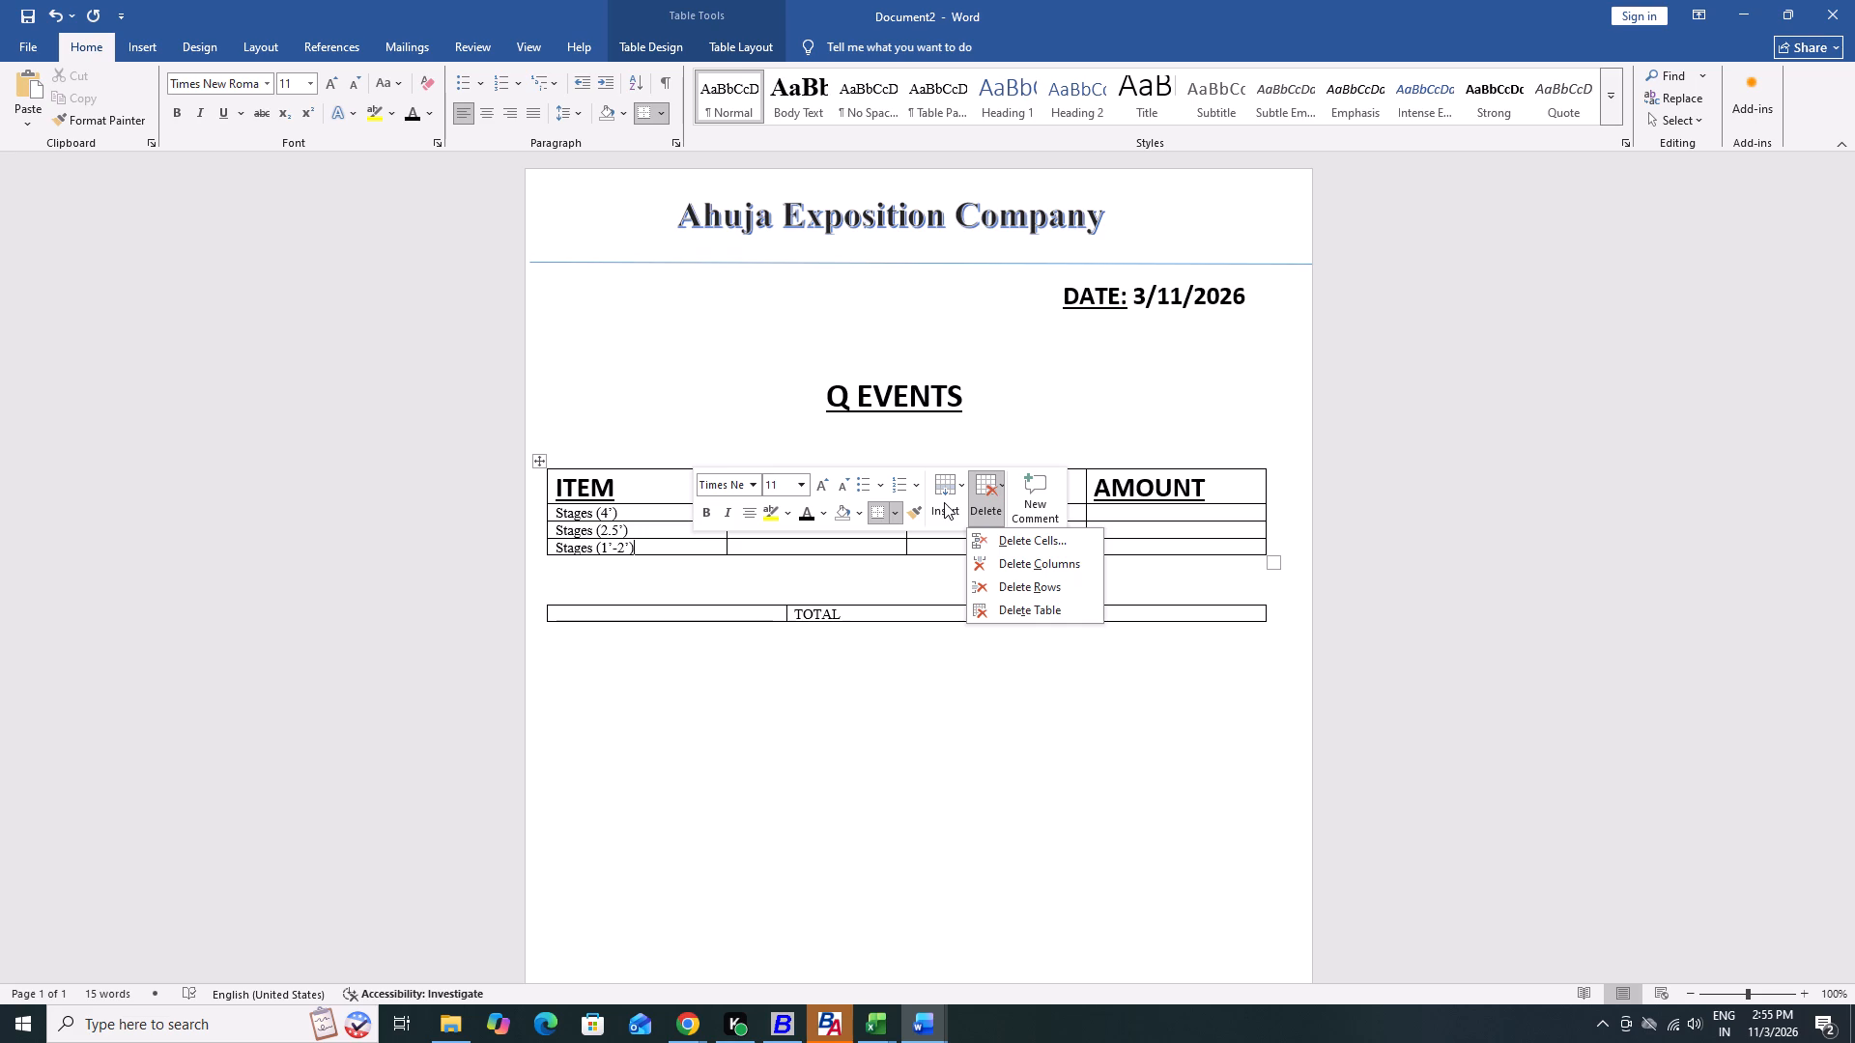
{"action": "left_click", "coordinate": [939, 475]}
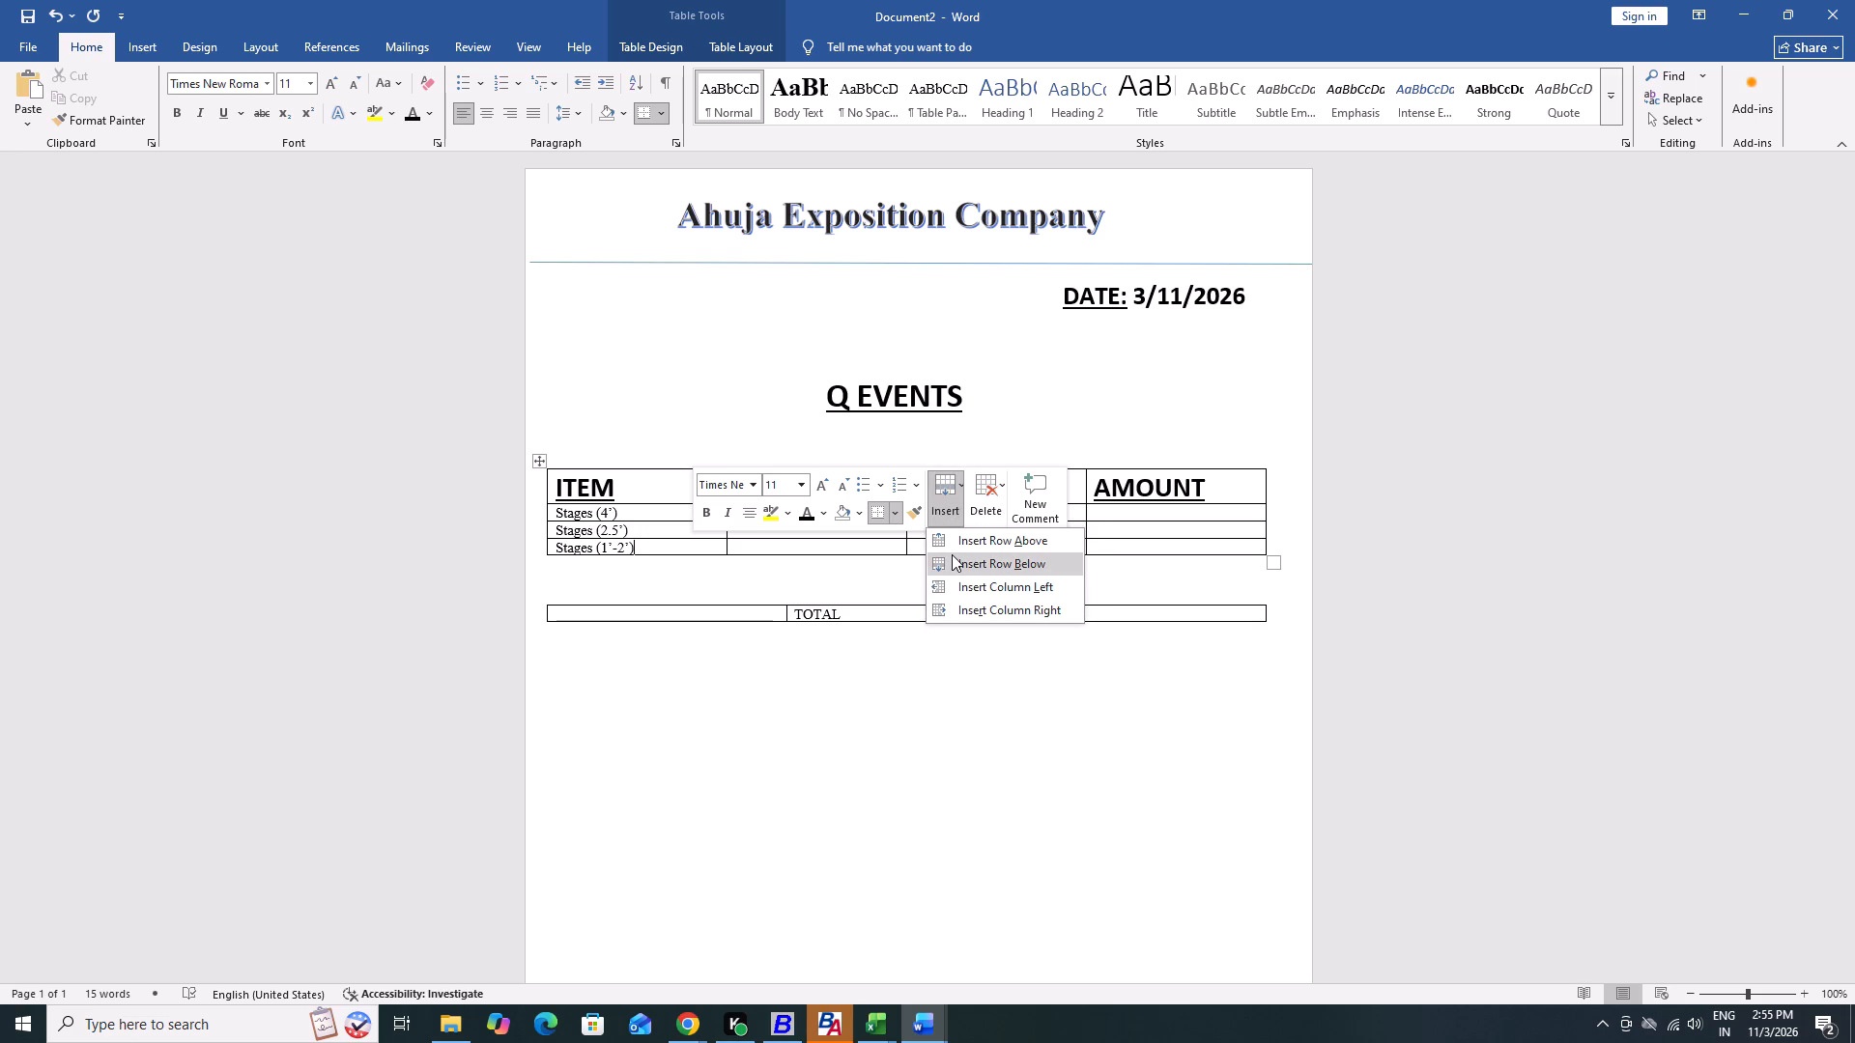
{"action": "left_click", "coordinate": [952, 555]}
{"action": "left_click", "coordinate": [866, 600]}
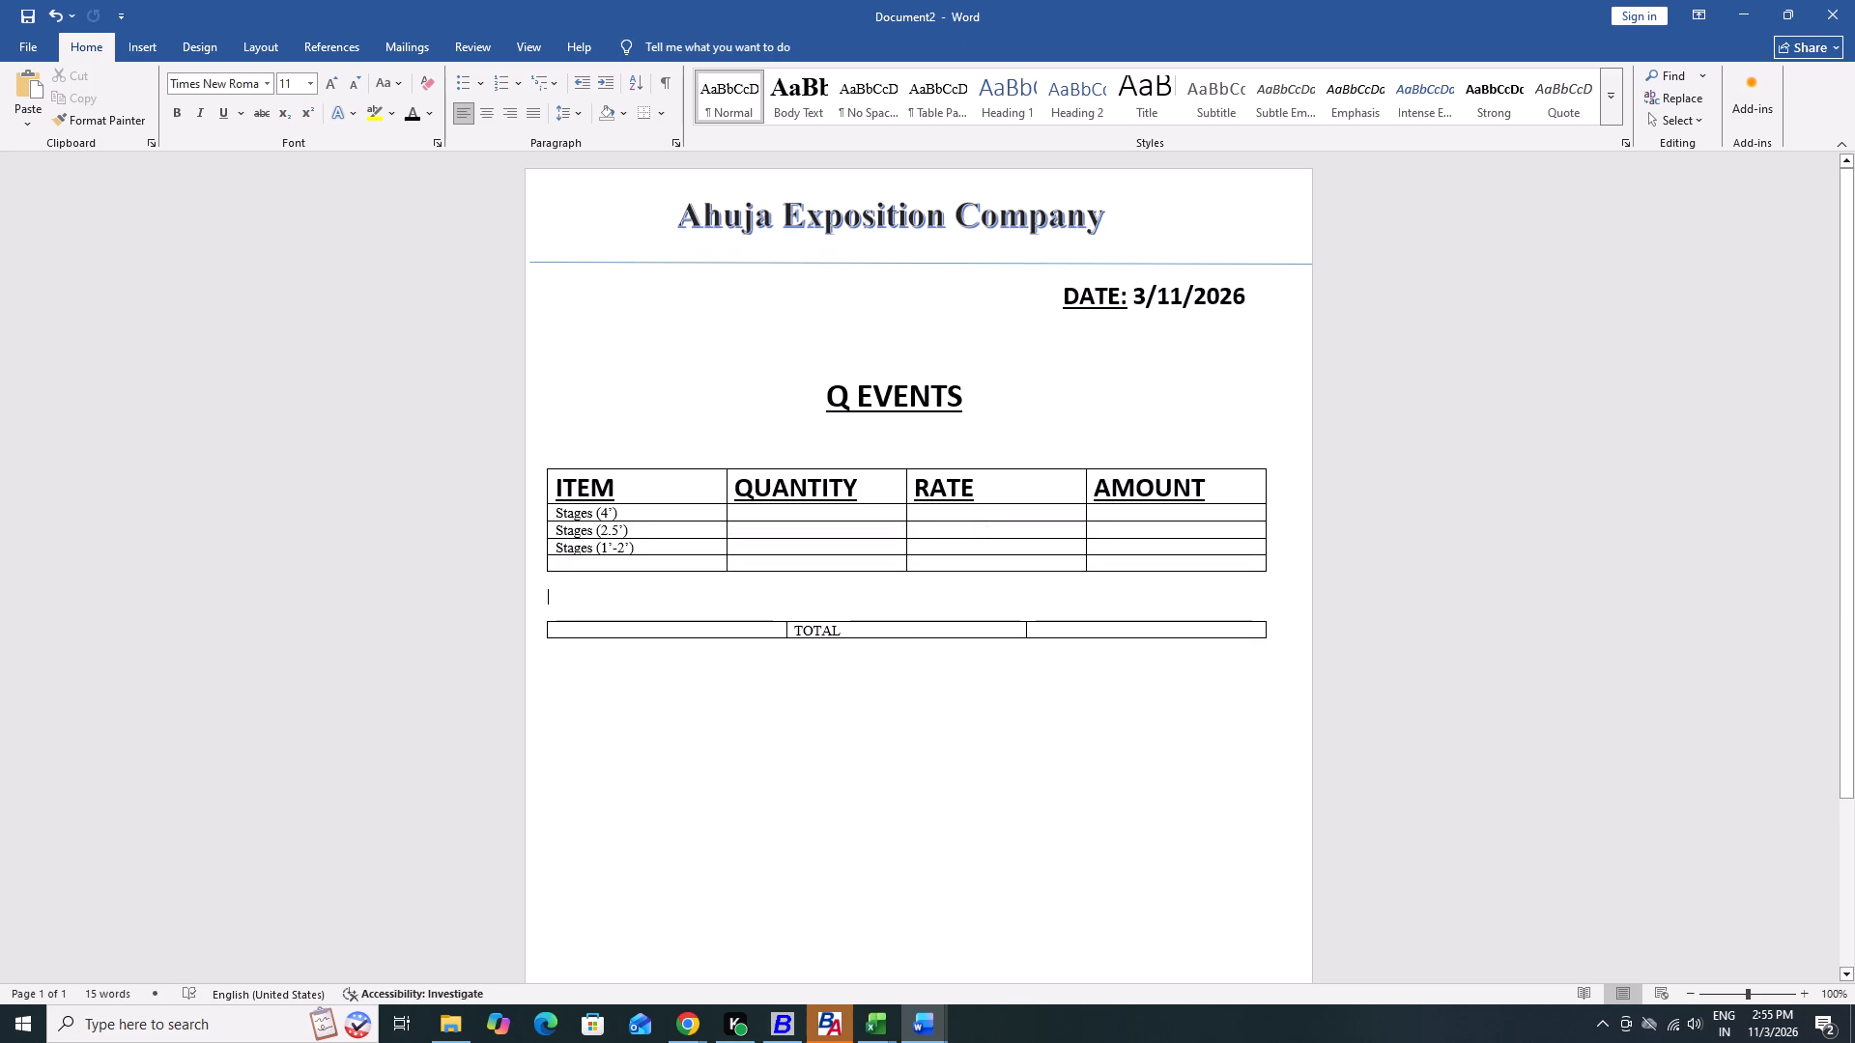
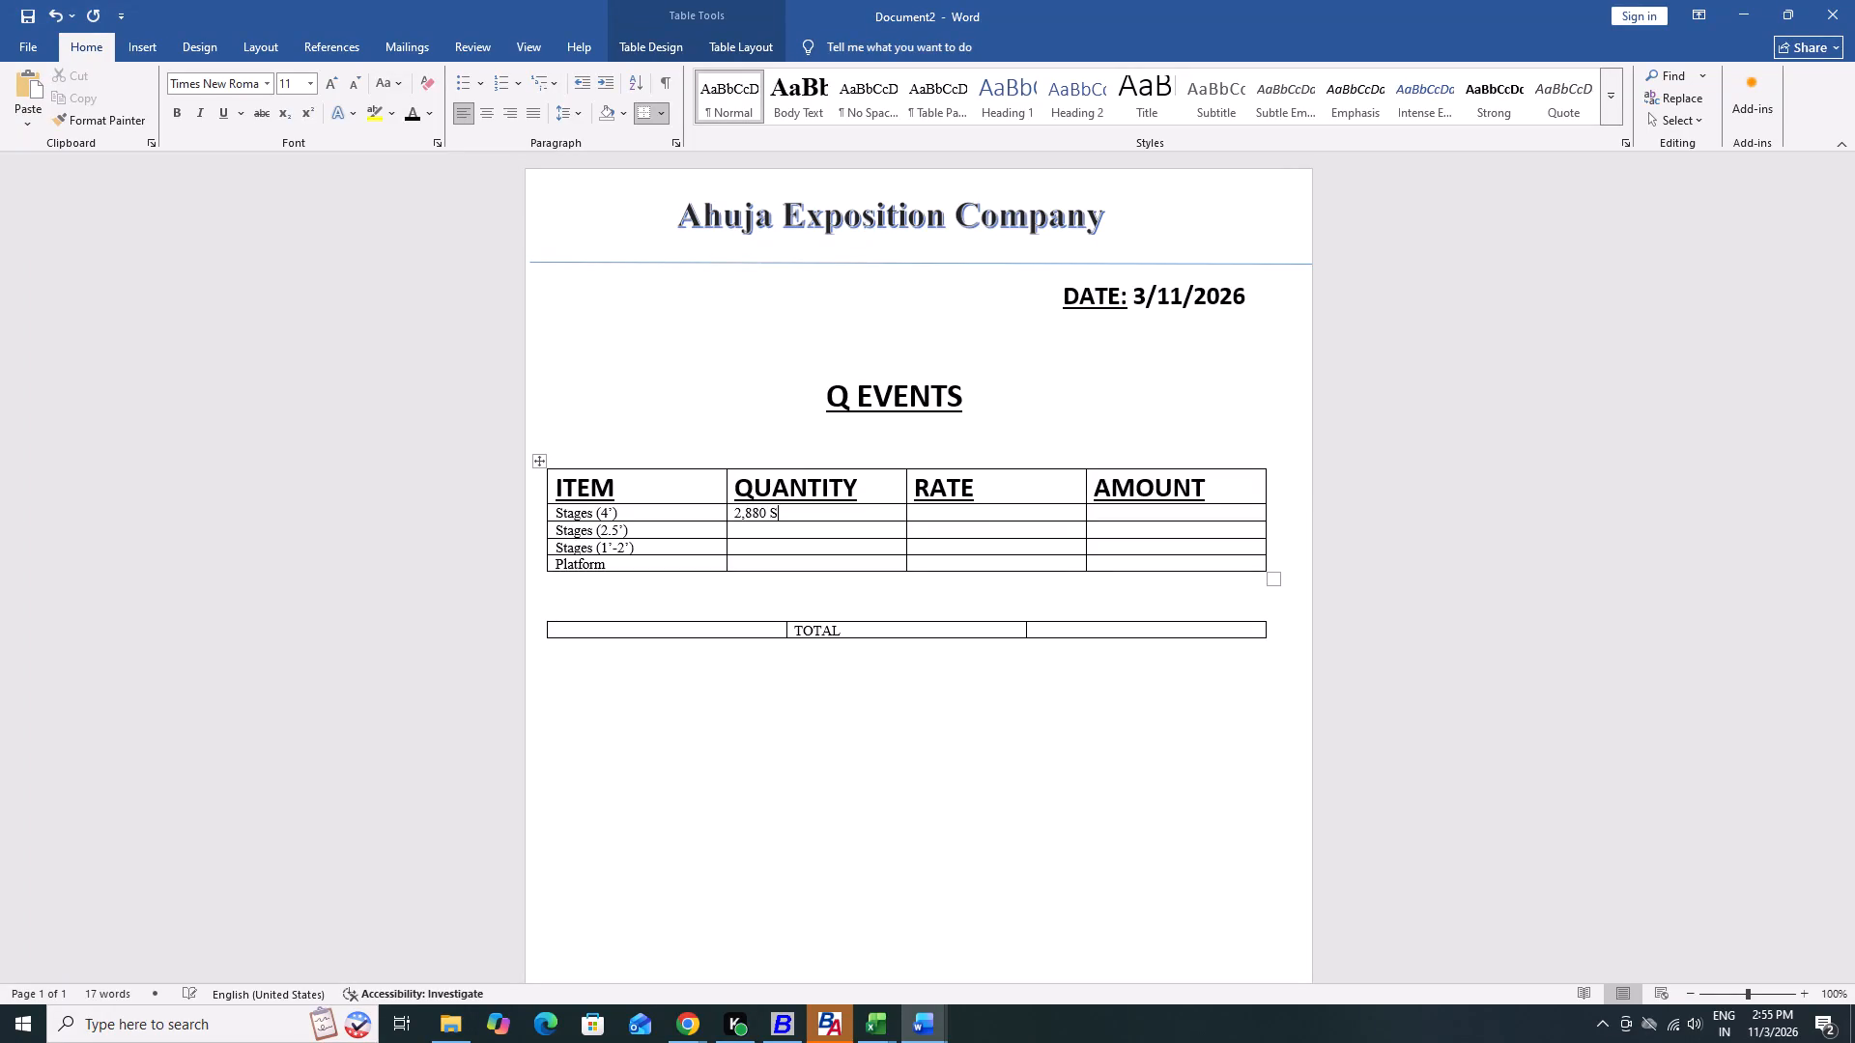
Complete the QUANTITY entry in the Stages (4') row as 2,880 Sqft.
{"action": "key", "text": "q"}
{"action": "type", "text": "ft."}
Indent the 2,880 Sqft. quantity in the Stages (4') row by inserting six spaces before it.
{"action": "key", "text": "Left"}
{"action": "key", "text": "Left"}
{"action": "key", "text": "Left"}
{"action": "key", "text": "Left"}
{"action": "key", "text": "Left"}
{"action": "key", "text": "Left"}
{"action": "key", "text": "Left"}
{"action": "key", "text": "Left"}
{"action": "key", "text": "Left"}
{"action": "key", "text": "Left"}
{"action": "key", "text": "Left"}
{"action": "key", "text": "space"}
{"action": "key", "text": "space"}
{"action": "key", "text": "space"}
{"action": "key", "text": "space"}
{"action": "key", "text": "space"}
{"action": "key", "text": "space"}
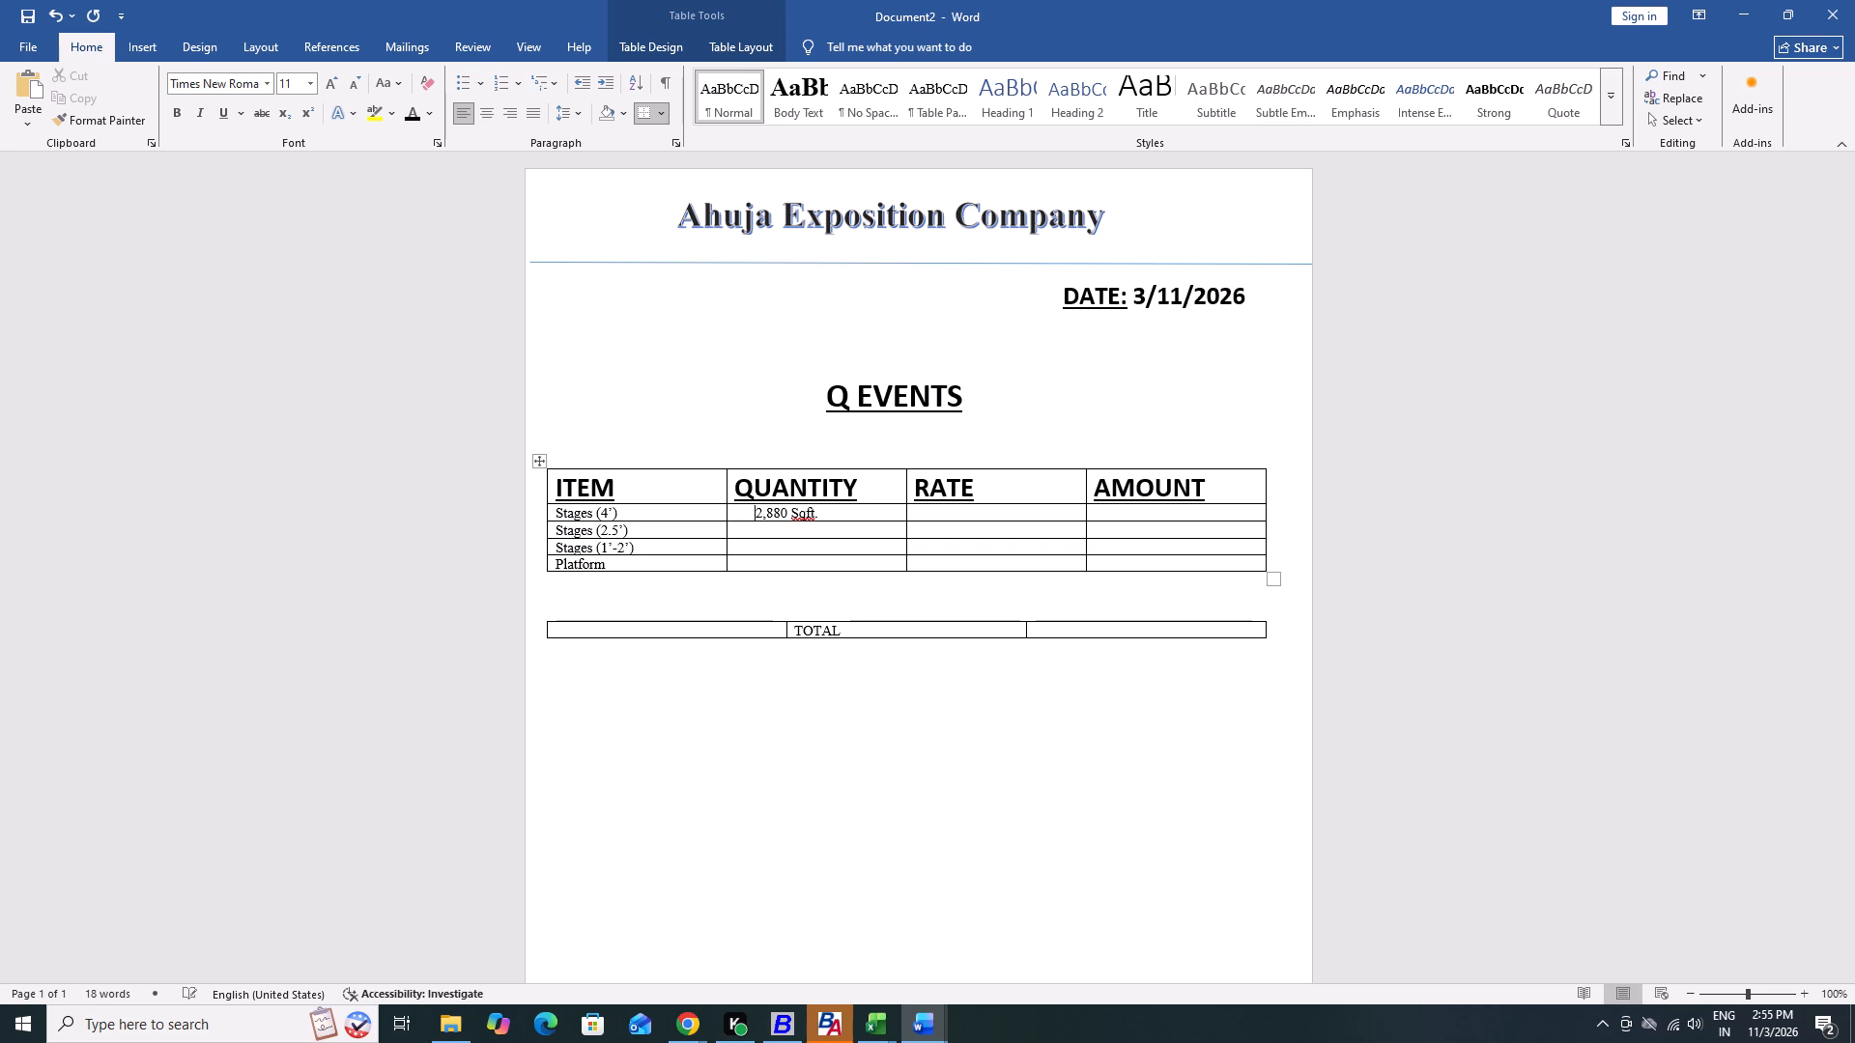
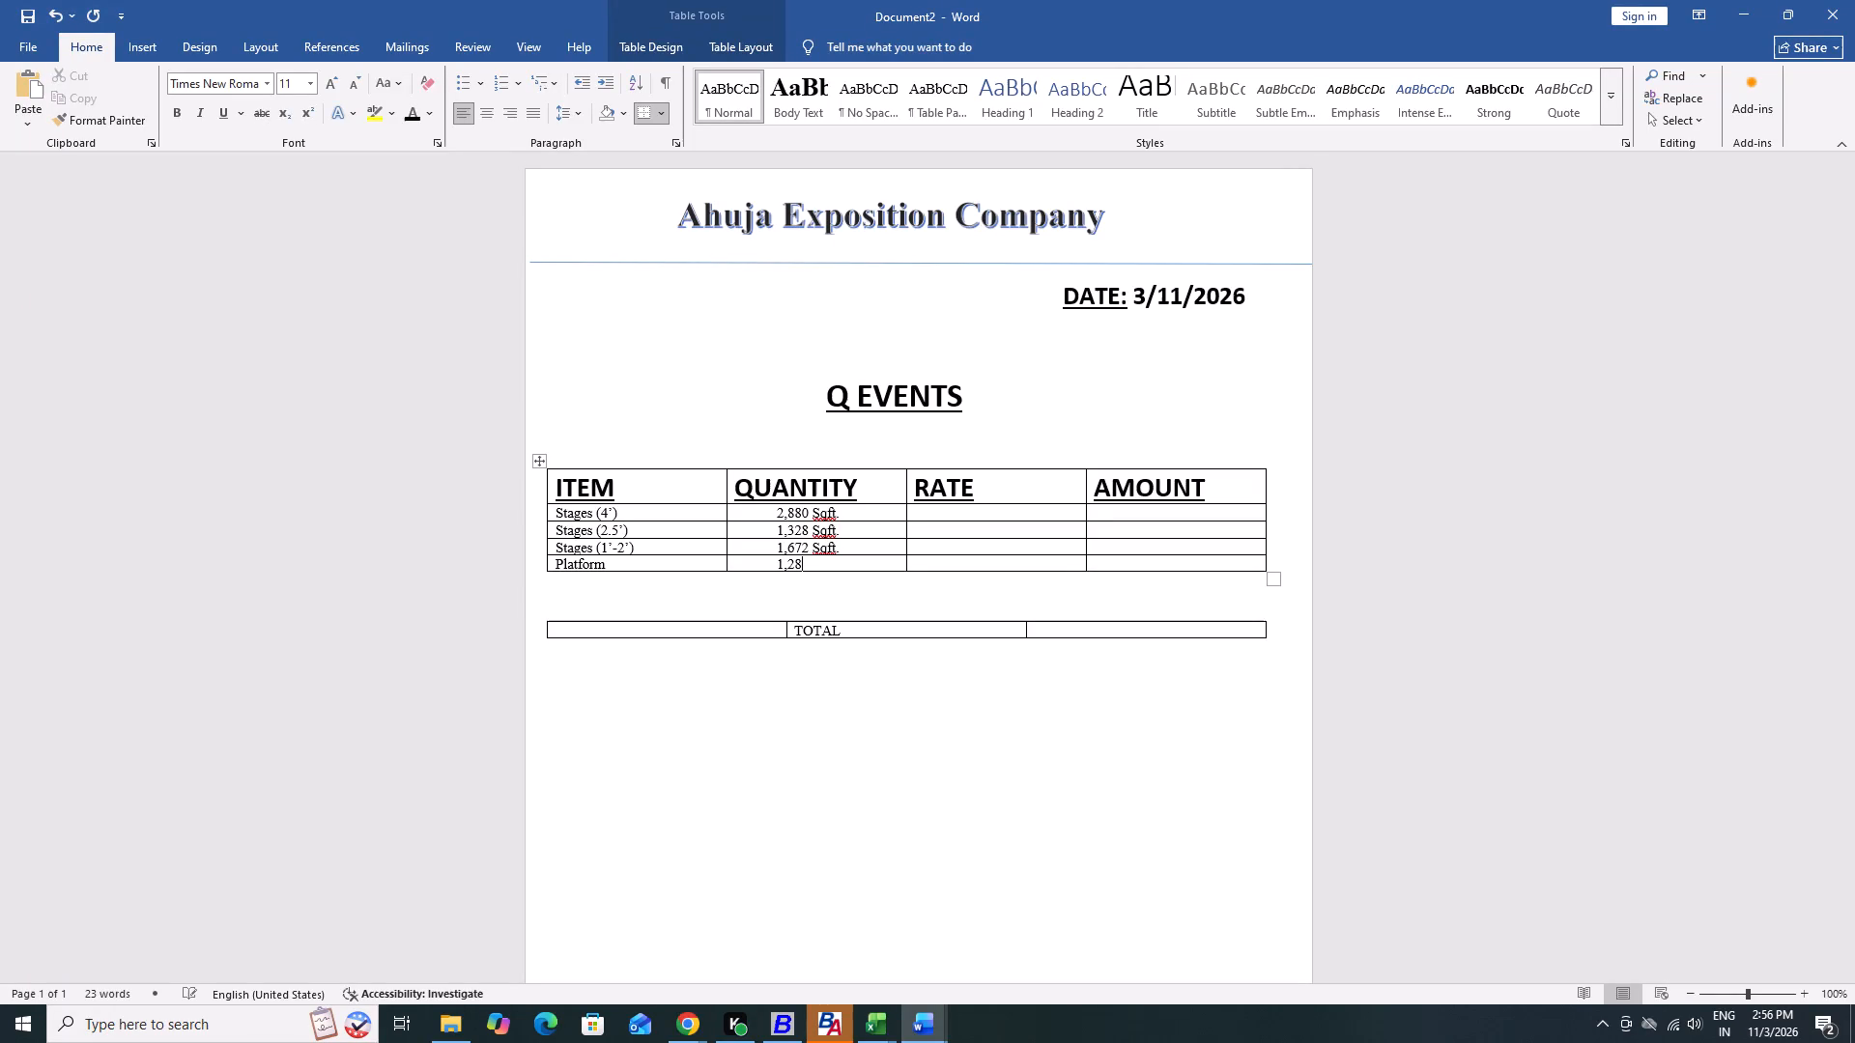
Complete the QUANTITY entry in the Platform row as 1,280 Sqft. and return to the Stages rows above.
{"action": "key", "text": "space"}
{"action": "type", "text": "Sqft."}
{"action": "key", "text": "Up"}
{"action": "key", "text": "Up"}
{"action": "key", "text": "Up"}
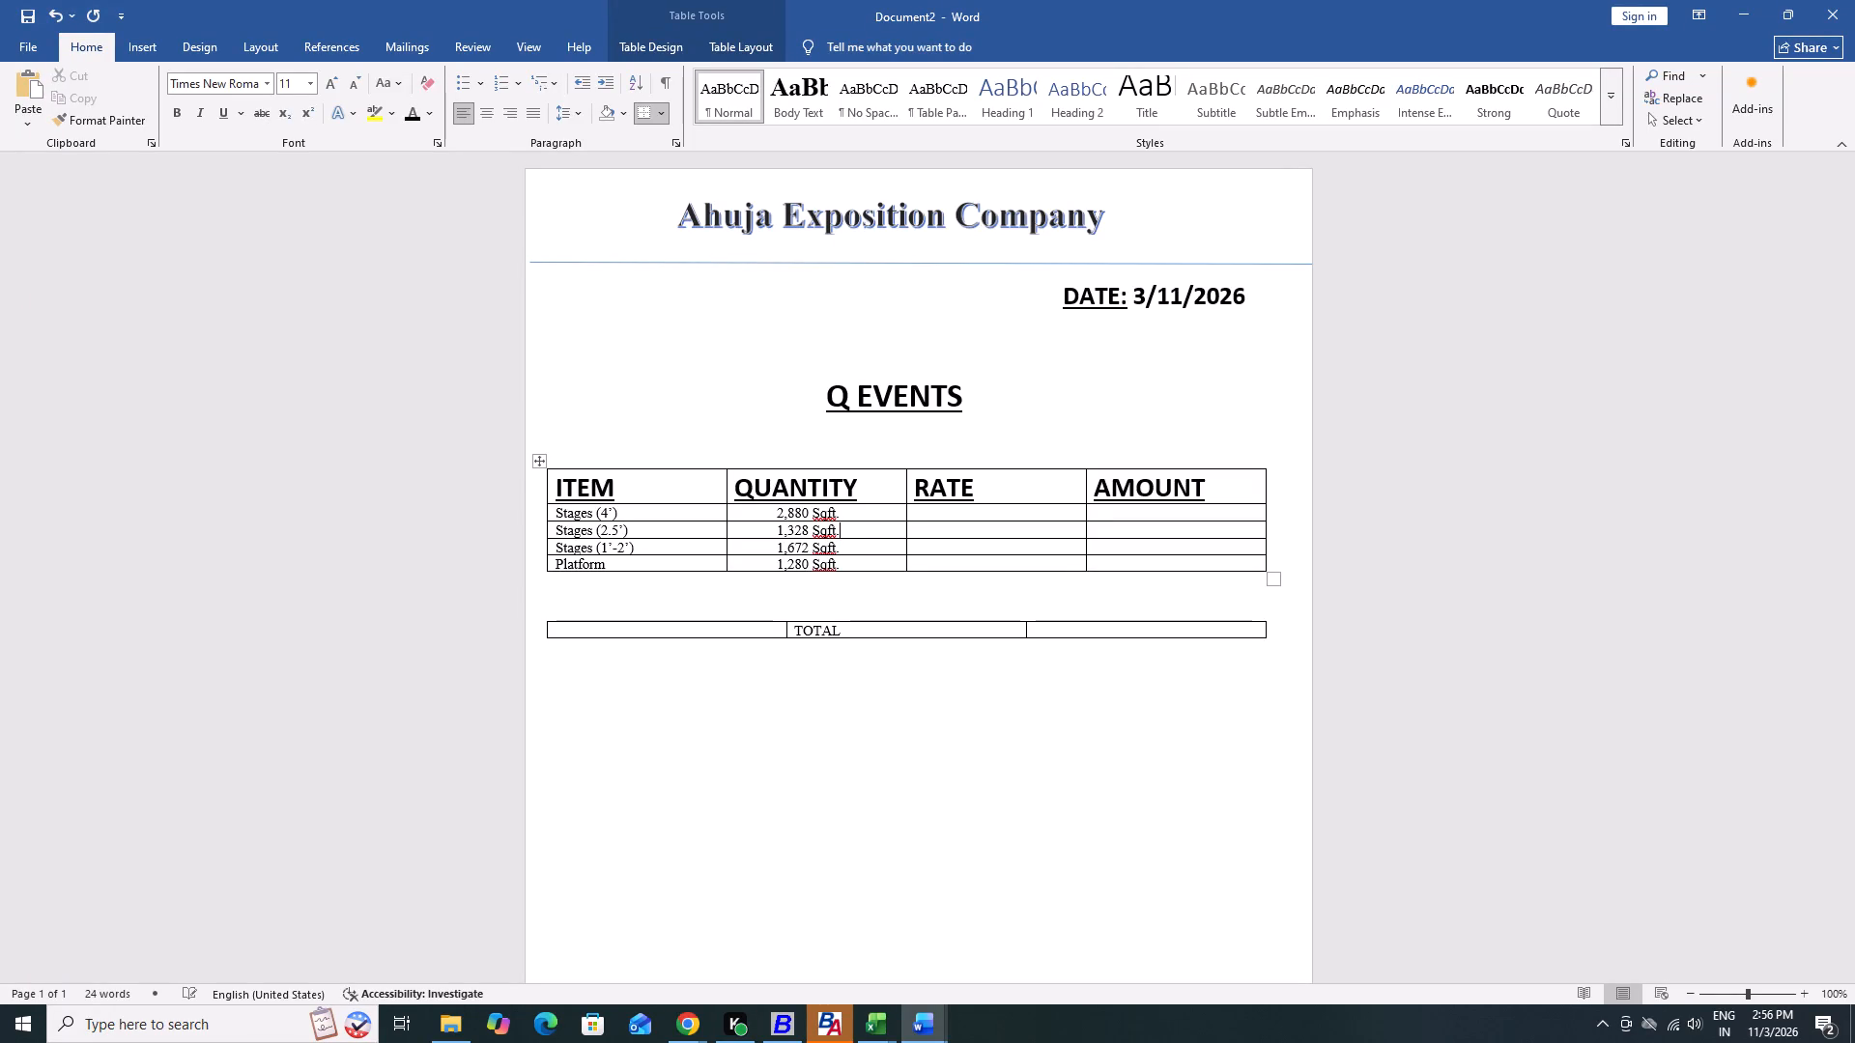
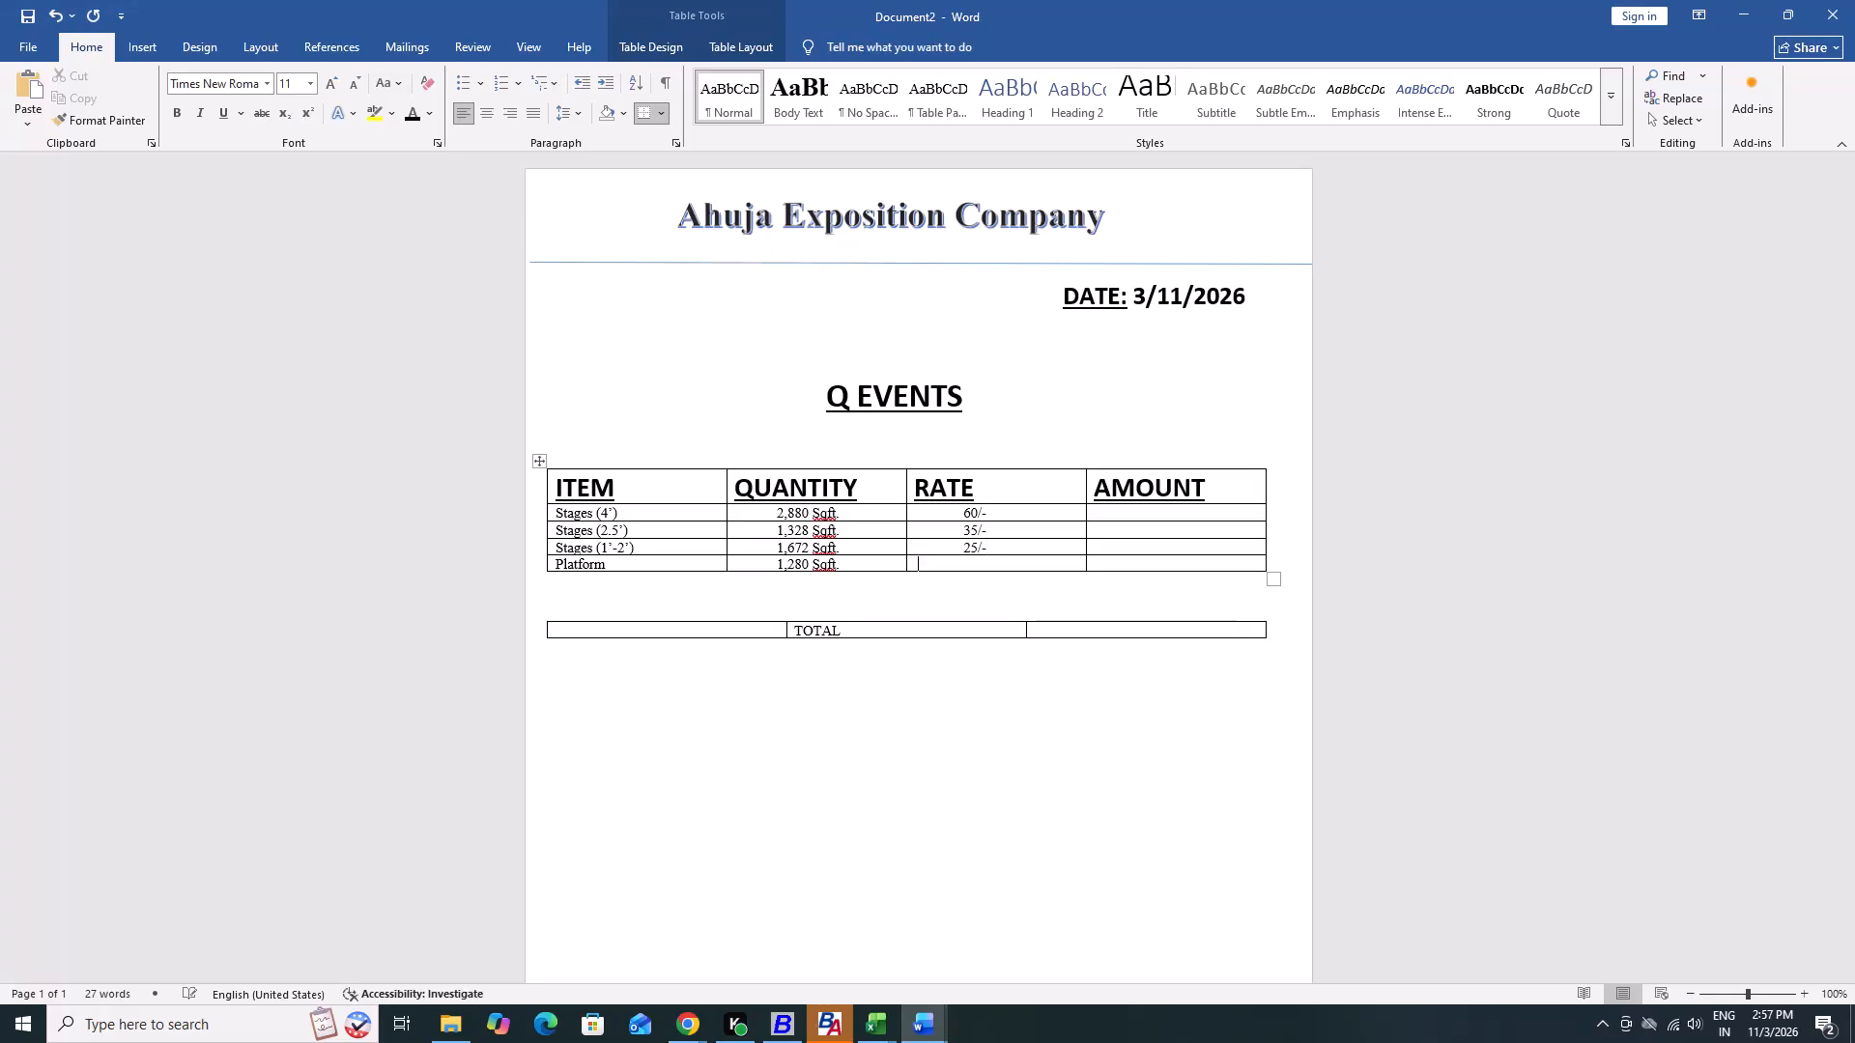
Enter 17.5 in the Platform row's RATE cell, indented in line with the rates above.
{"action": "key", "text": "space"}
{"action": "key", "text": "space"}
{"action": "key", "text": "space"}
{"action": "key", "text": "space"}
{"action": "key", "text": "Up"}
{"action": "key", "text": "Down"}
{"action": "type", "text": "17.5"}
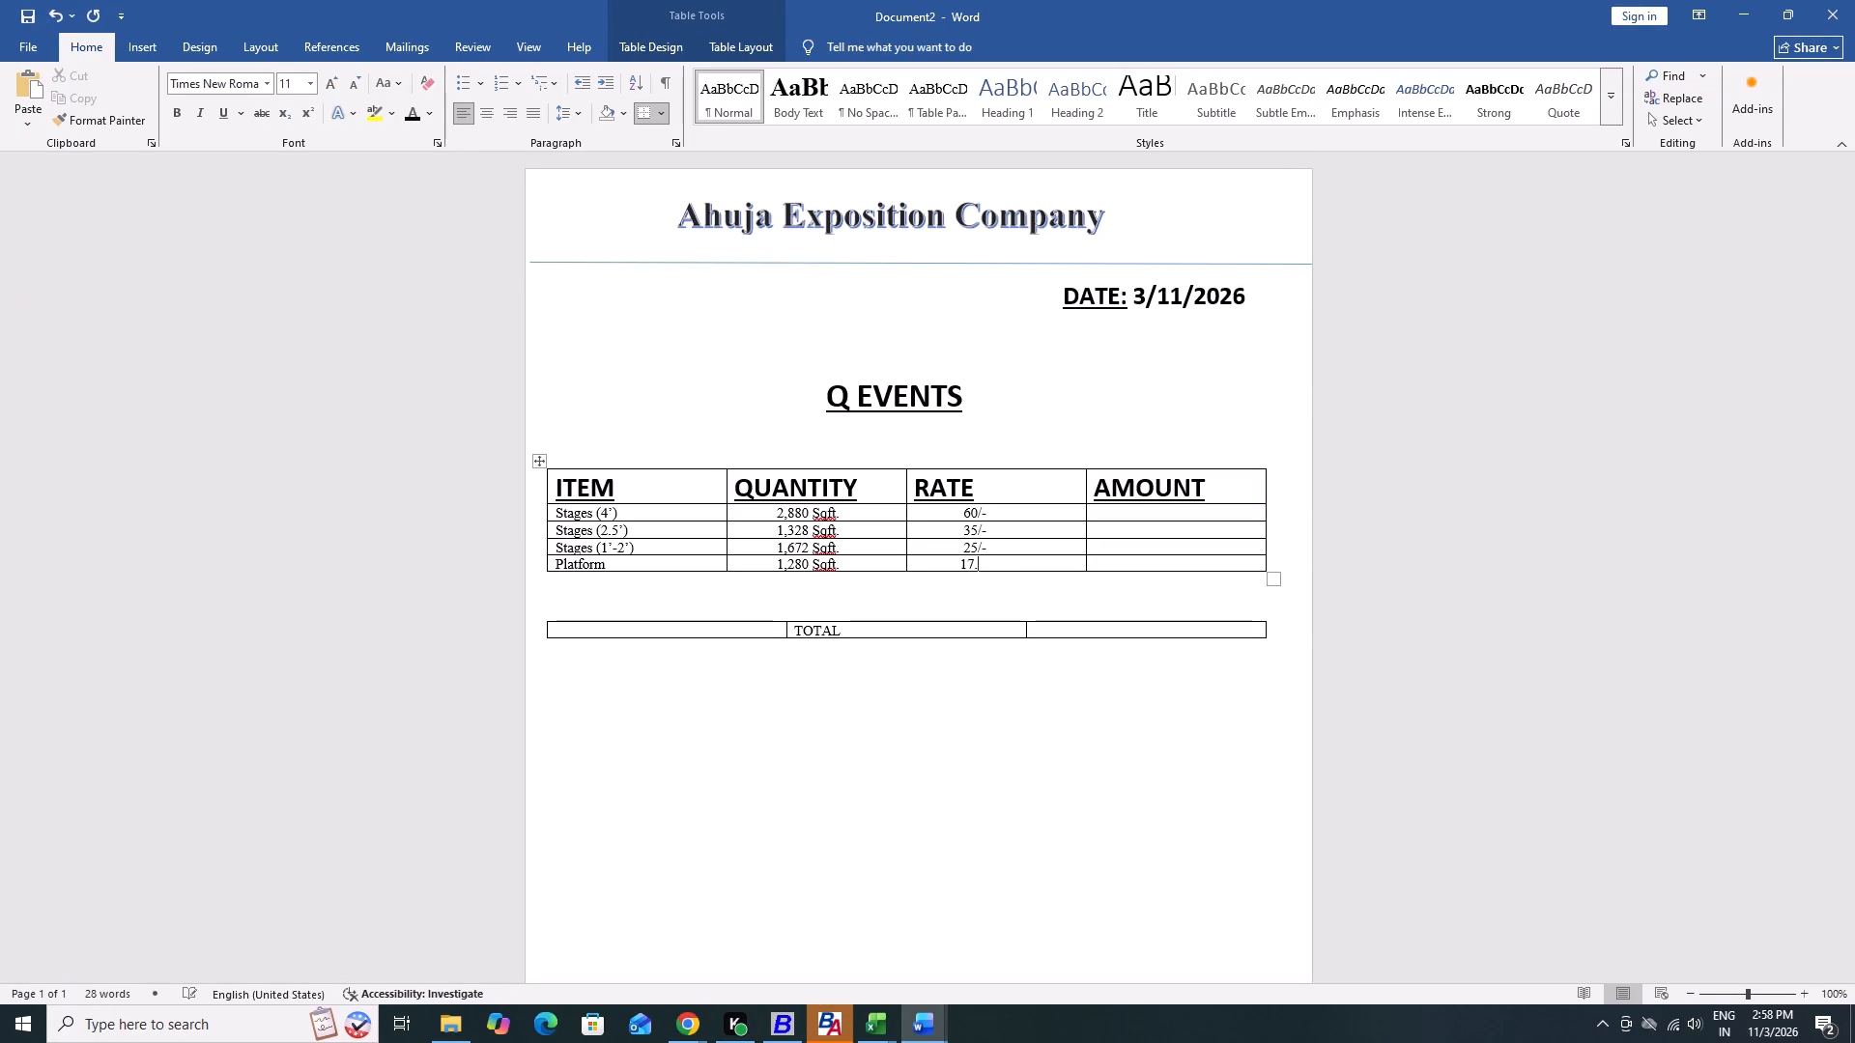
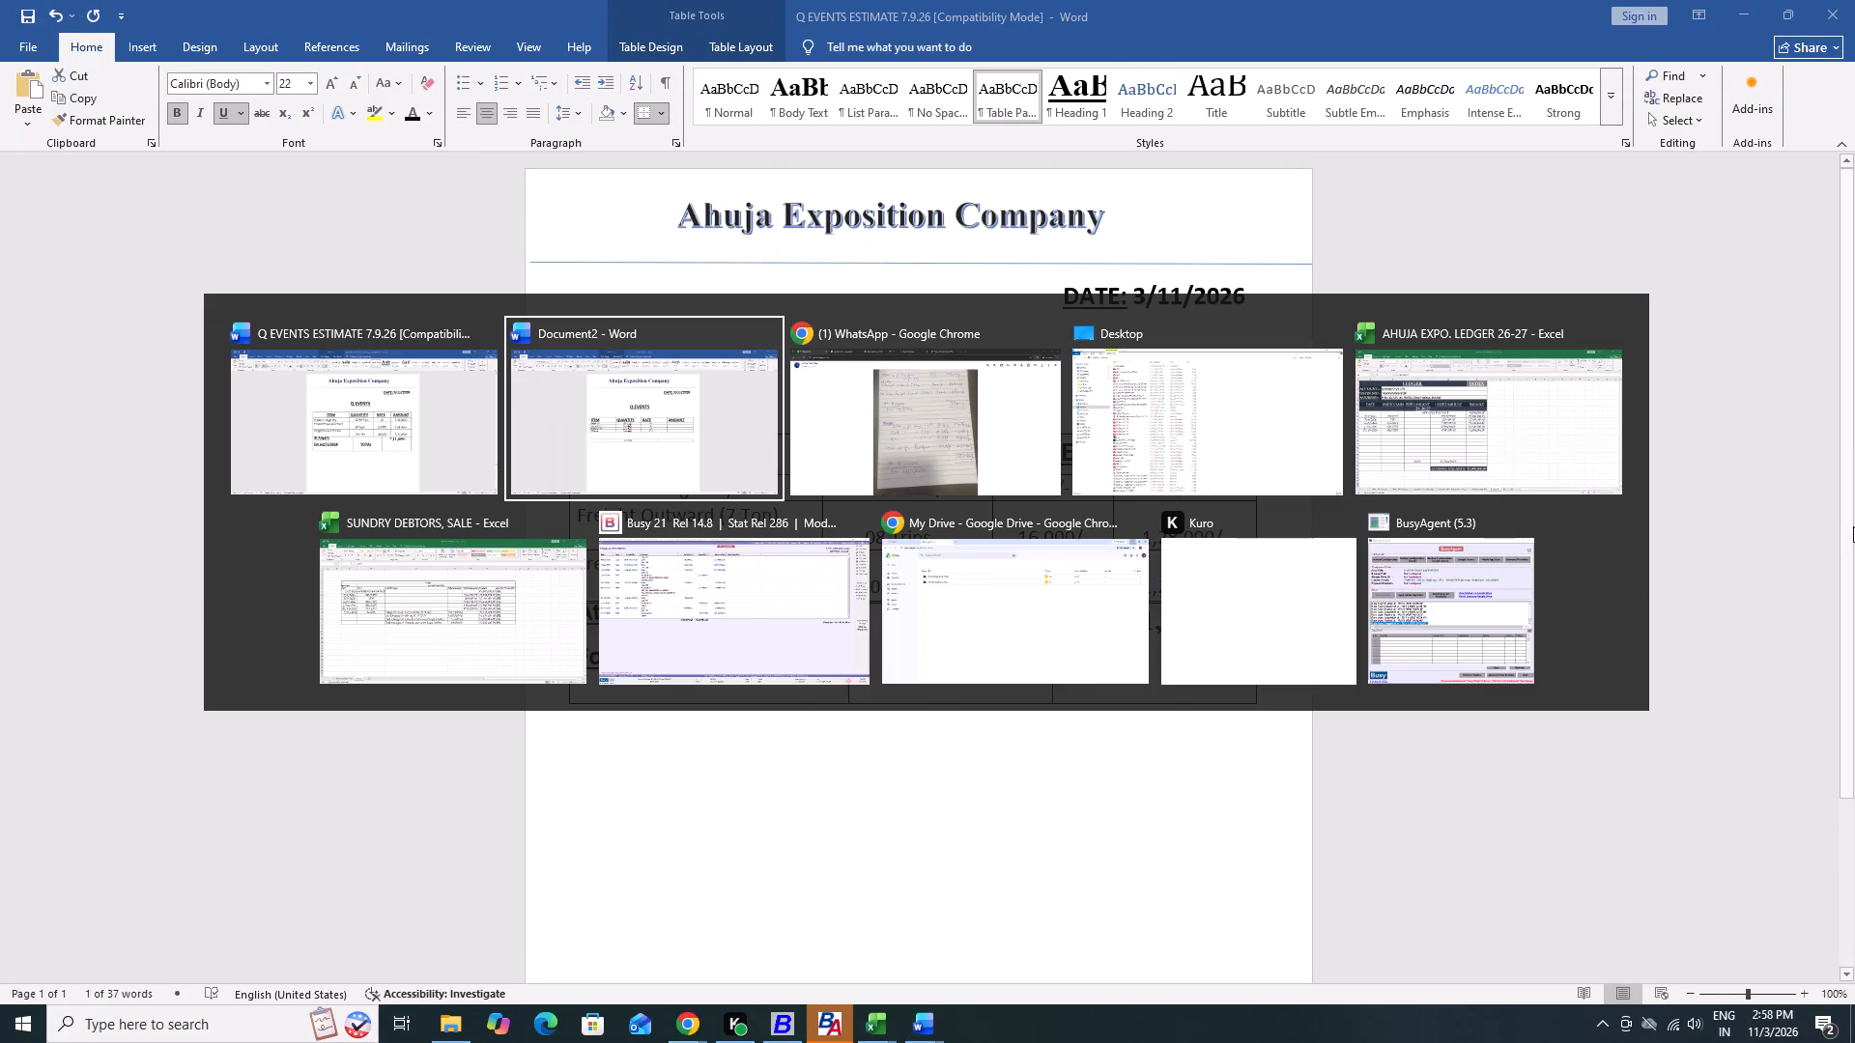
Enter 1,72,800/- in the AMOUNT cell of the Stages (4') row, indented from the cell's edge.
{"action": "key", "text": "space"}
{"action": "key", "text": "space"}
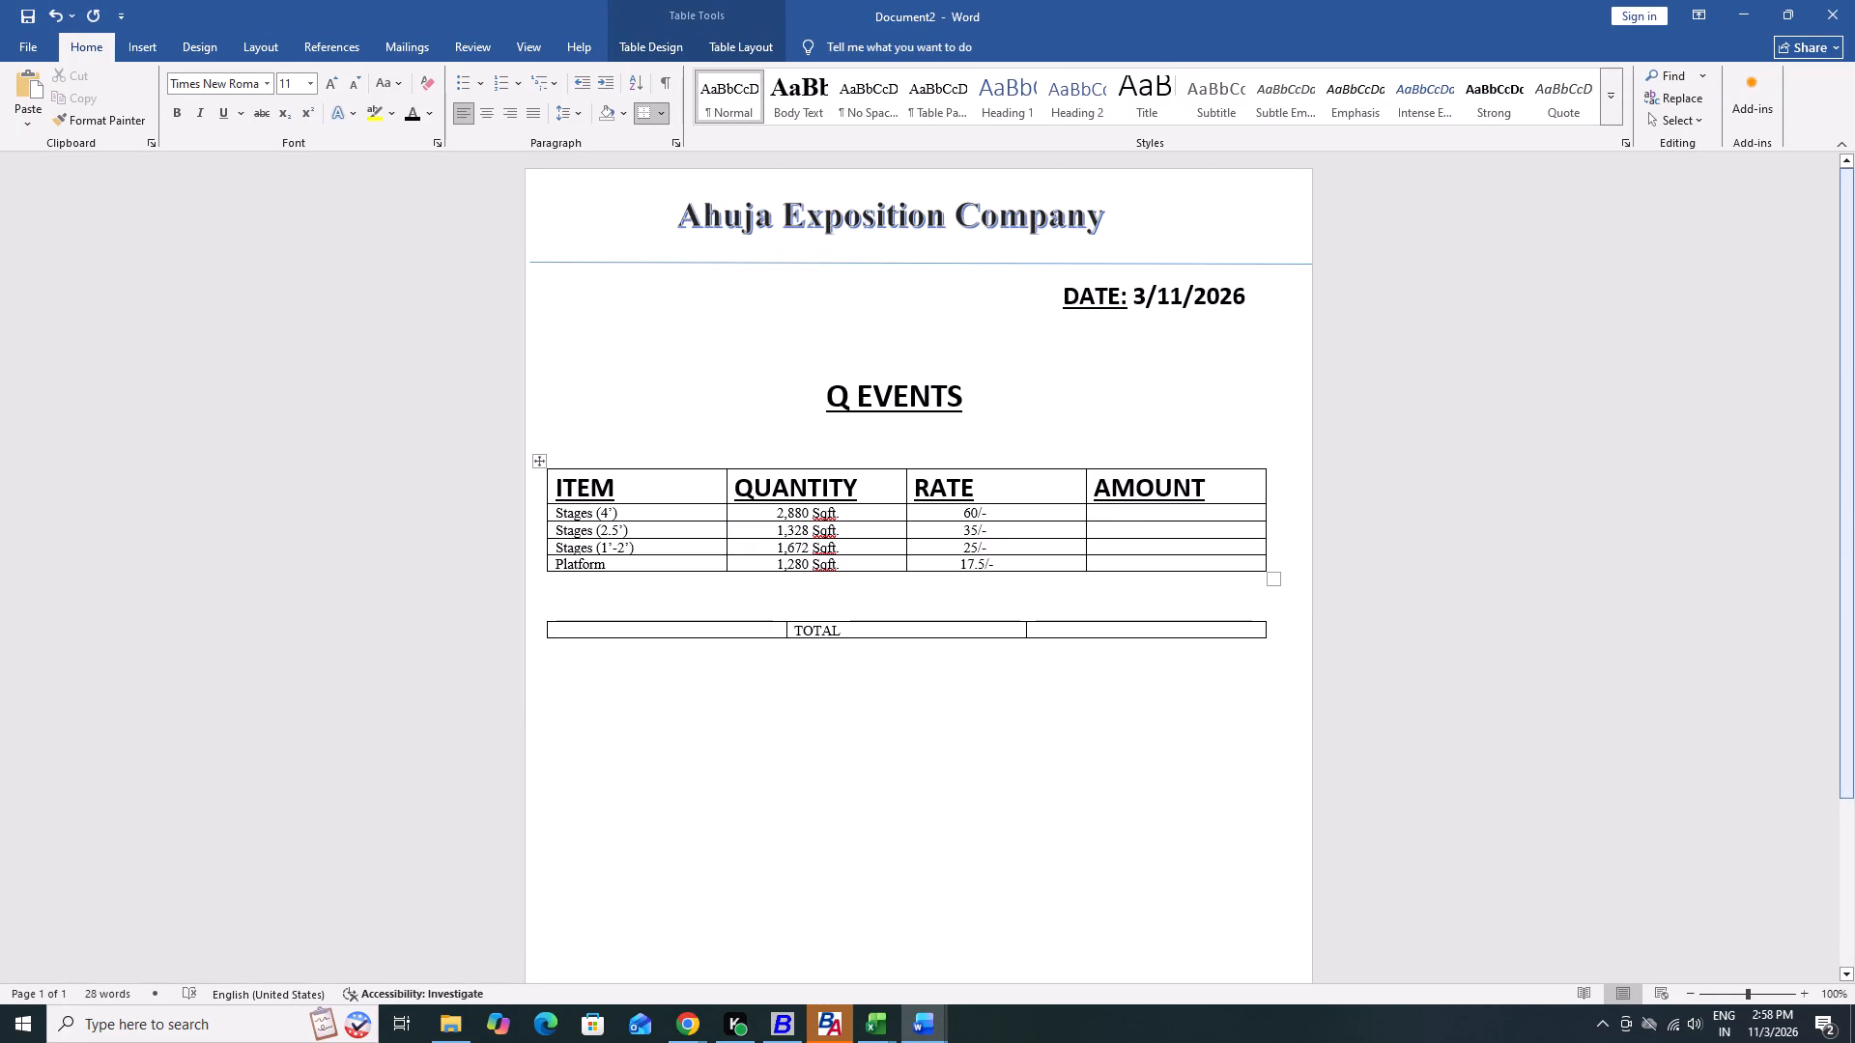
{"action": "type", "text": "1,72,"}
{"action": "type", "text": "800/-"}
{"action": "key", "text": "Down"}
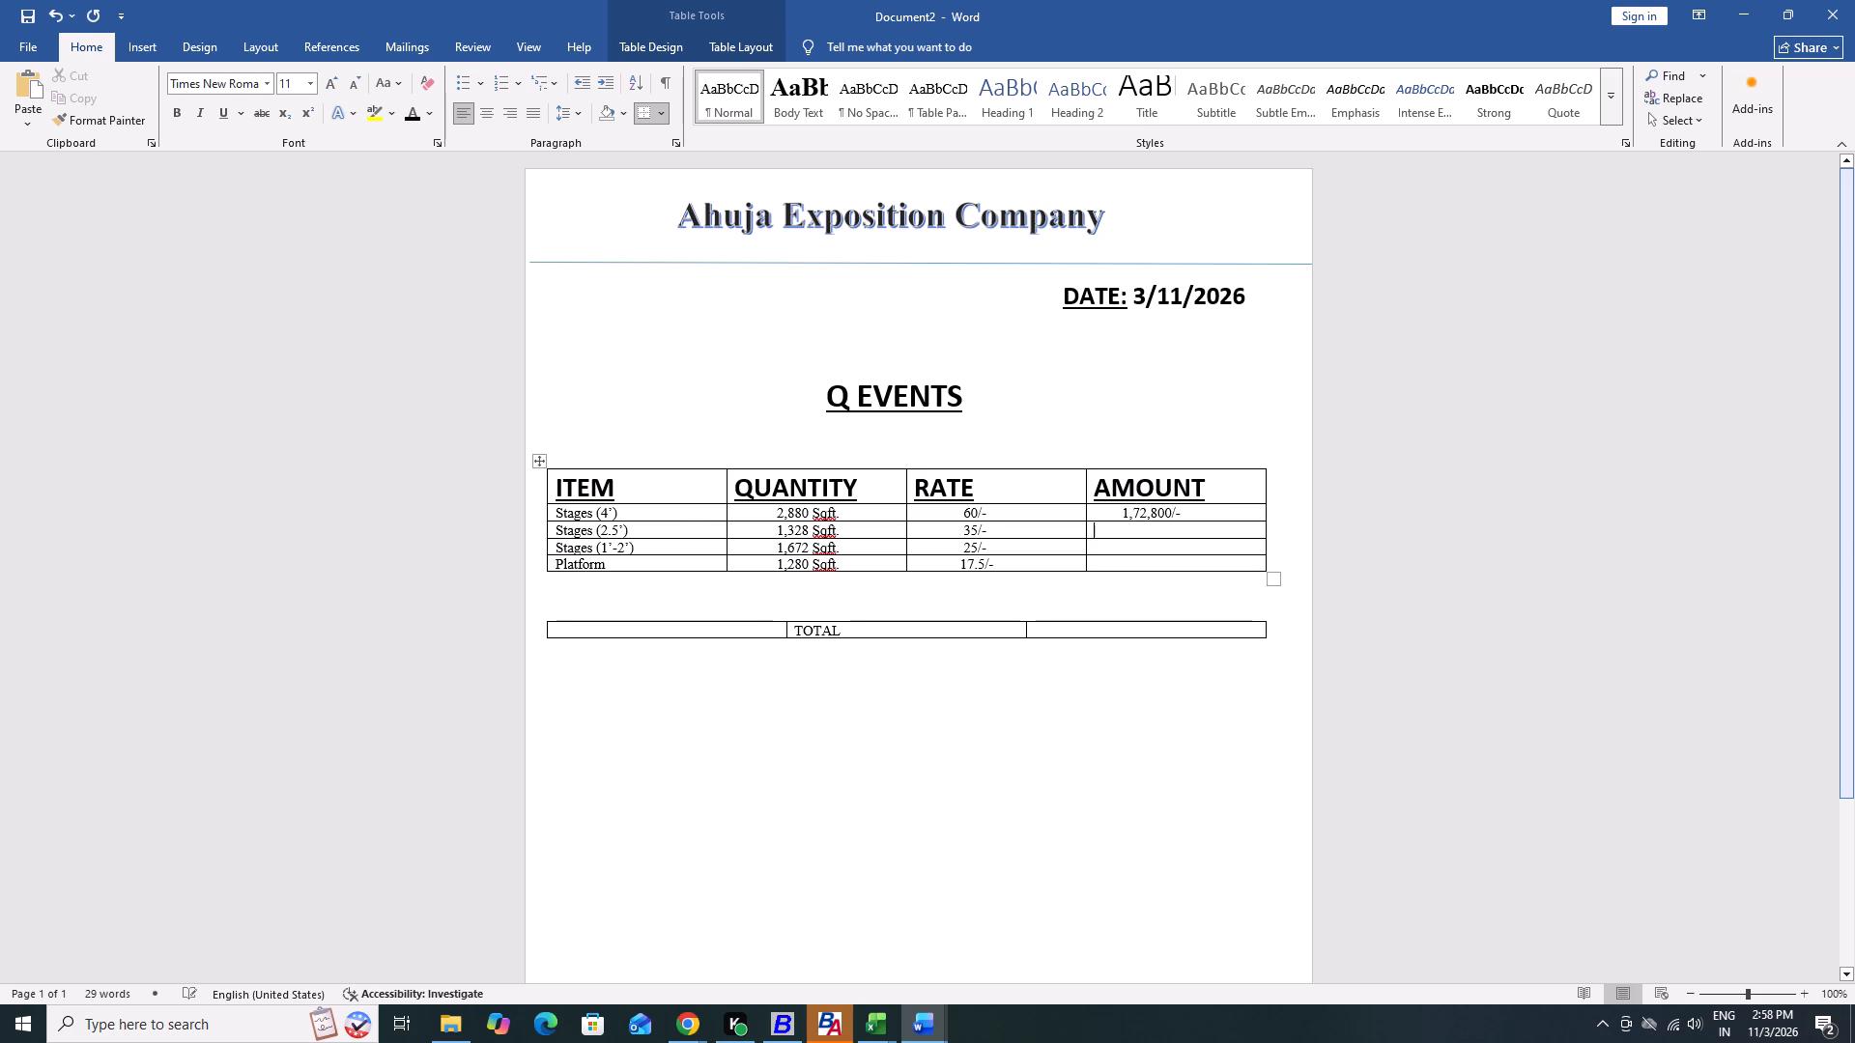
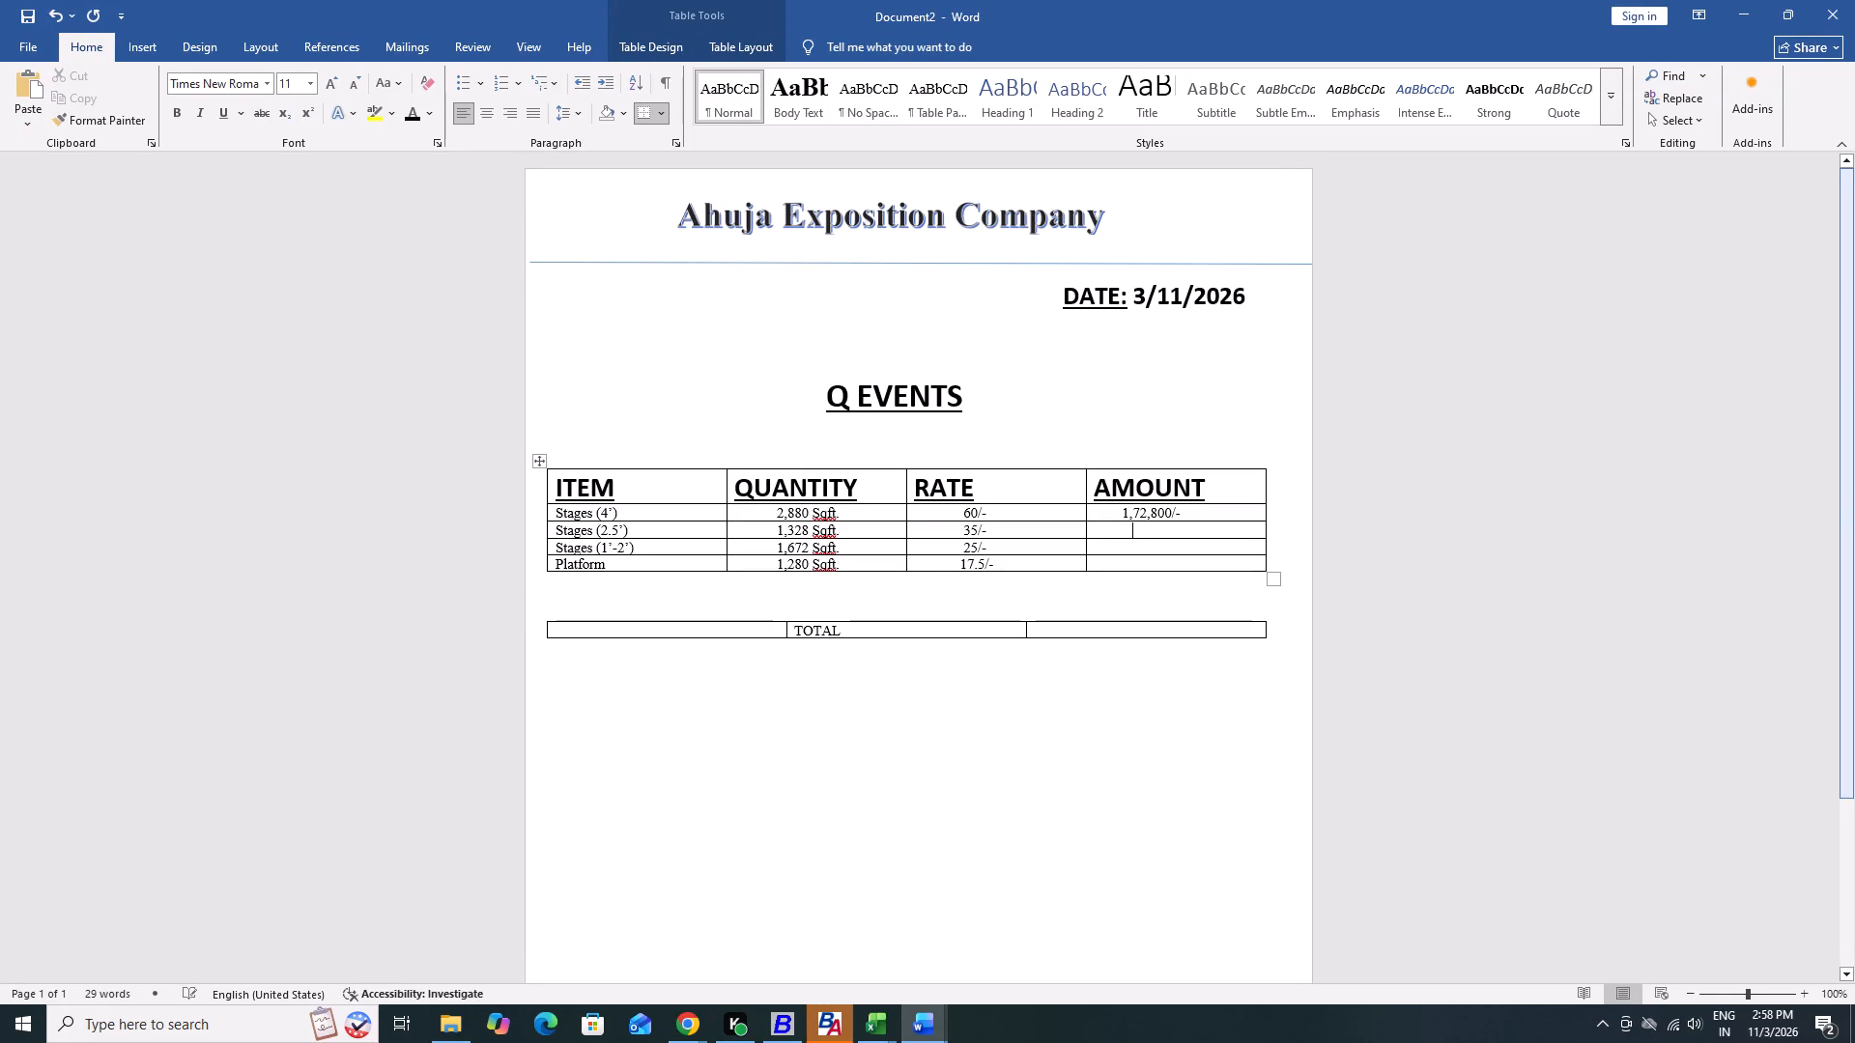
Enter 46,480/- in the AMOUNT cell of the Stages (2.5') row, indented in line with the amount above.
{"action": "key", "text": "Up"}
{"action": "key", "text": "Down"}
{"action": "key", "text": "BackSpace"}
{"action": "type", "text": "46,480"}
{"action": "type", "text": "/-"}
Indent the empty AMOUNT cell of the Stages (1'-2') row with leading spaces to line up with the amounts above.
{"action": "key", "text": "Up"}
{"action": "key", "text": "Down"}
{"action": "key", "text": "Down"}
{"action": "key", "text": "space"}
{"action": "key", "text": "space"}
{"action": "key", "text": "space"}
{"action": "key", "text": "space"}
{"action": "key", "text": "space"}
{"action": "key", "text": "space"}
{"action": "key", "text": "space"}
{"action": "key", "text": "space"}
{"action": "key", "text": "space"}
{"action": "key", "text": "space"}
{"action": "key", "text": "Left"}
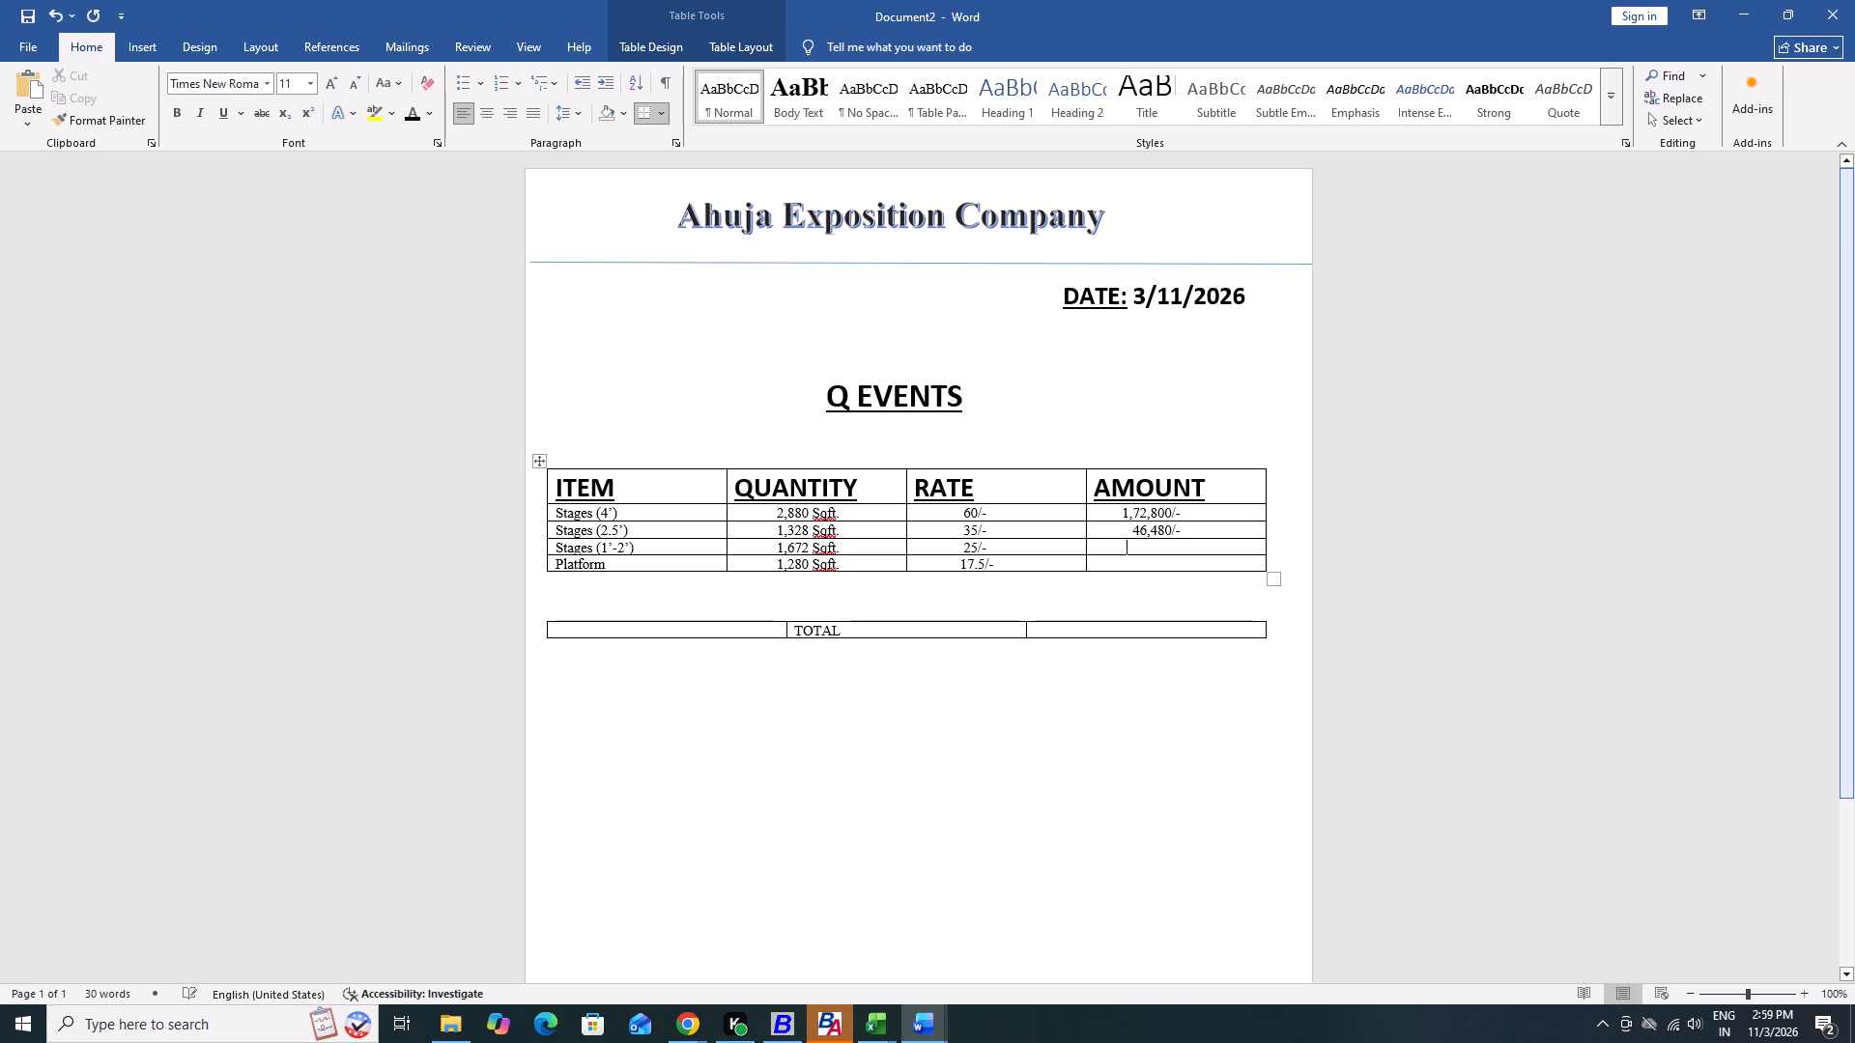
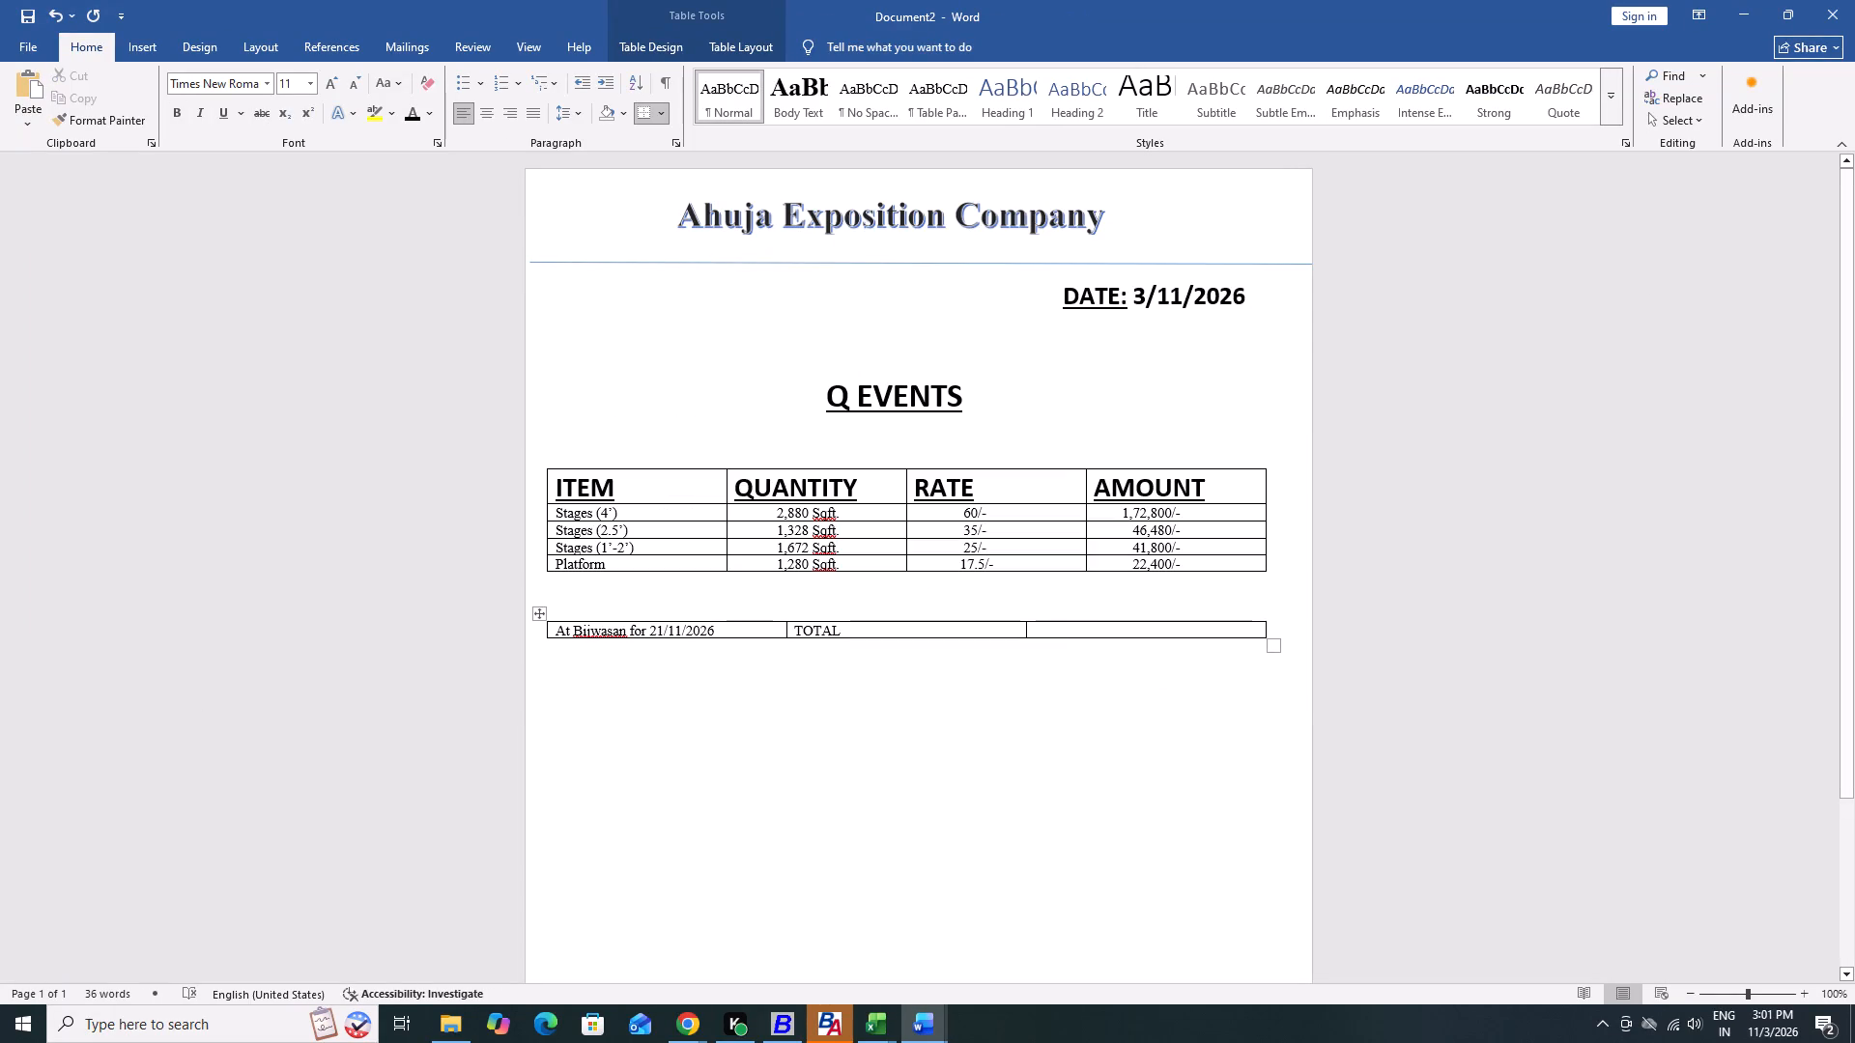
Enter 2,83,480/- in the last cell of the TOTAL row, preceded by leading spaces.
{"action": "key", "text": "space"}
{"action": "key", "text": "space"}
{"action": "type", "text": "2,83"}
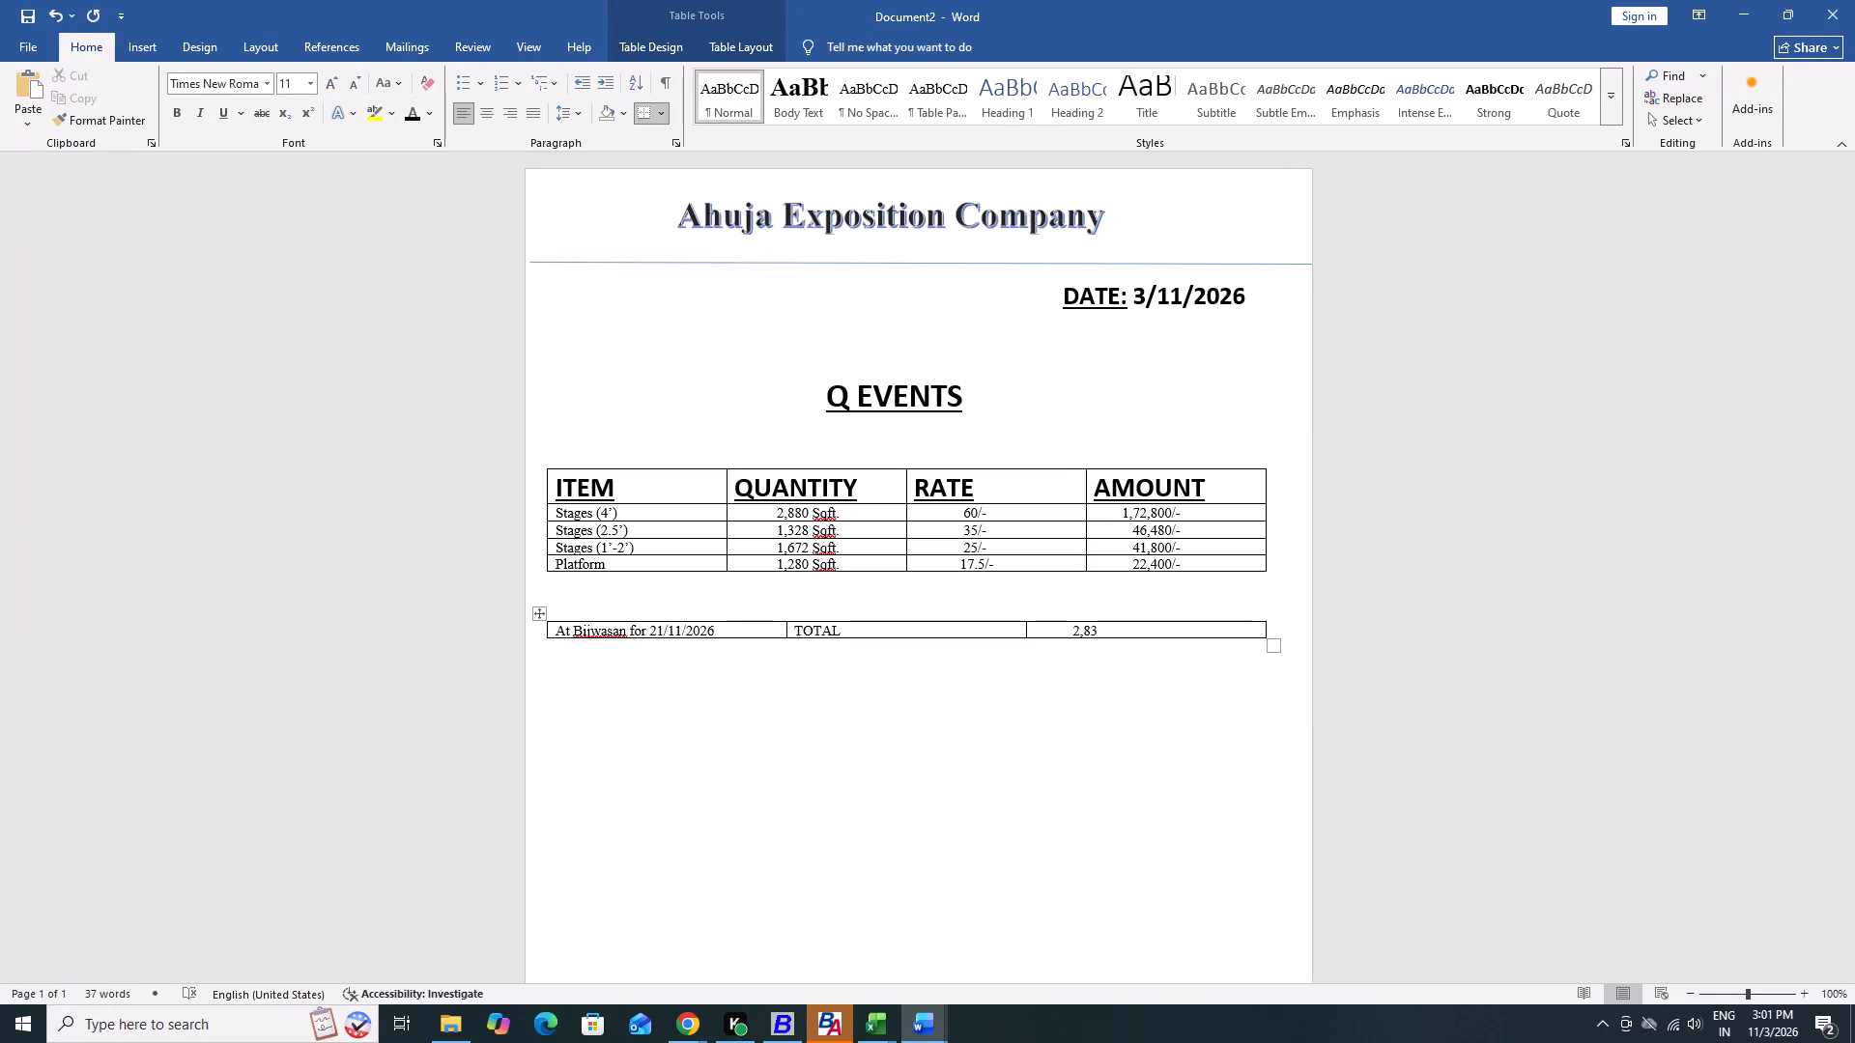
{"action": "type", "text": ",480"}
{"action": "type", "text": "/-"}
Indent the total amount further with about five extra leading spaces to bring it closer to the amounts above.
{"action": "key", "text": "Left"}
{"action": "key", "text": "Left"}
{"action": "key", "text": "Left"}
{"action": "key", "text": "Left"}
{"action": "key", "text": "Left"}
{"action": "key", "text": "Left"}
{"action": "key", "text": "Left"}
{"action": "key", "text": "Left"}
{"action": "key", "text": "Left"}
{"action": "key", "text": "Left"}
{"action": "key", "text": "Left"}
{"action": "key", "text": "Right"}
{"action": "key", "text": "space"}
{"action": "key", "text": "space"}
{"action": "key", "text": "space"}
{"action": "key", "text": "space"}
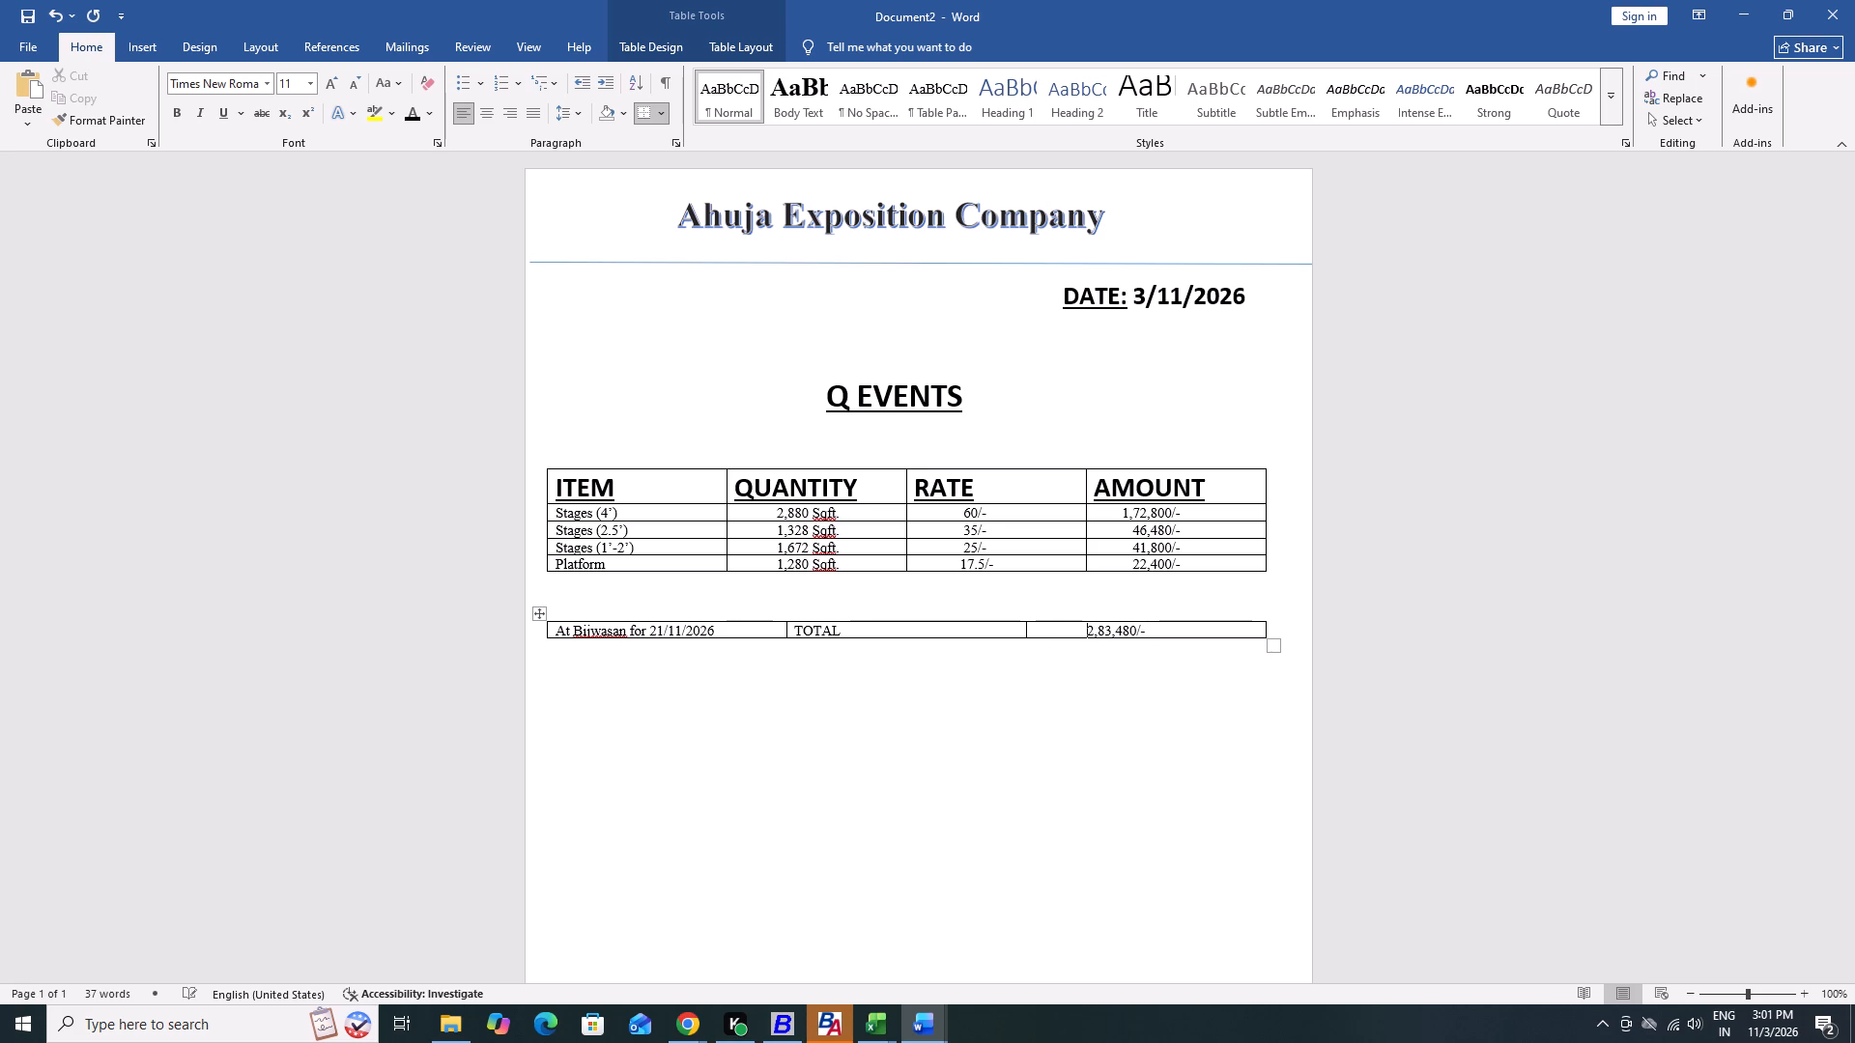
{"action": "key", "text": "space"}
Check the font and size of the header and item rows in the original Q EVENTS estimate against the new document.
{"action": "key", "text": "Left"}
{"action": "key", "text": "Left"}
{"action": "key", "text": "Left"}
{"action": "key", "text": "Left"}
{"action": "key", "text": "Left"}
{"action": "key", "text": "Left"}
{"action": "key", "text": "Left"}
{"action": "key", "text": "Left"}
{"action": "key", "text": "Left"}
{"action": "key", "text": "Left"}
{"action": "key", "text": "Left"}
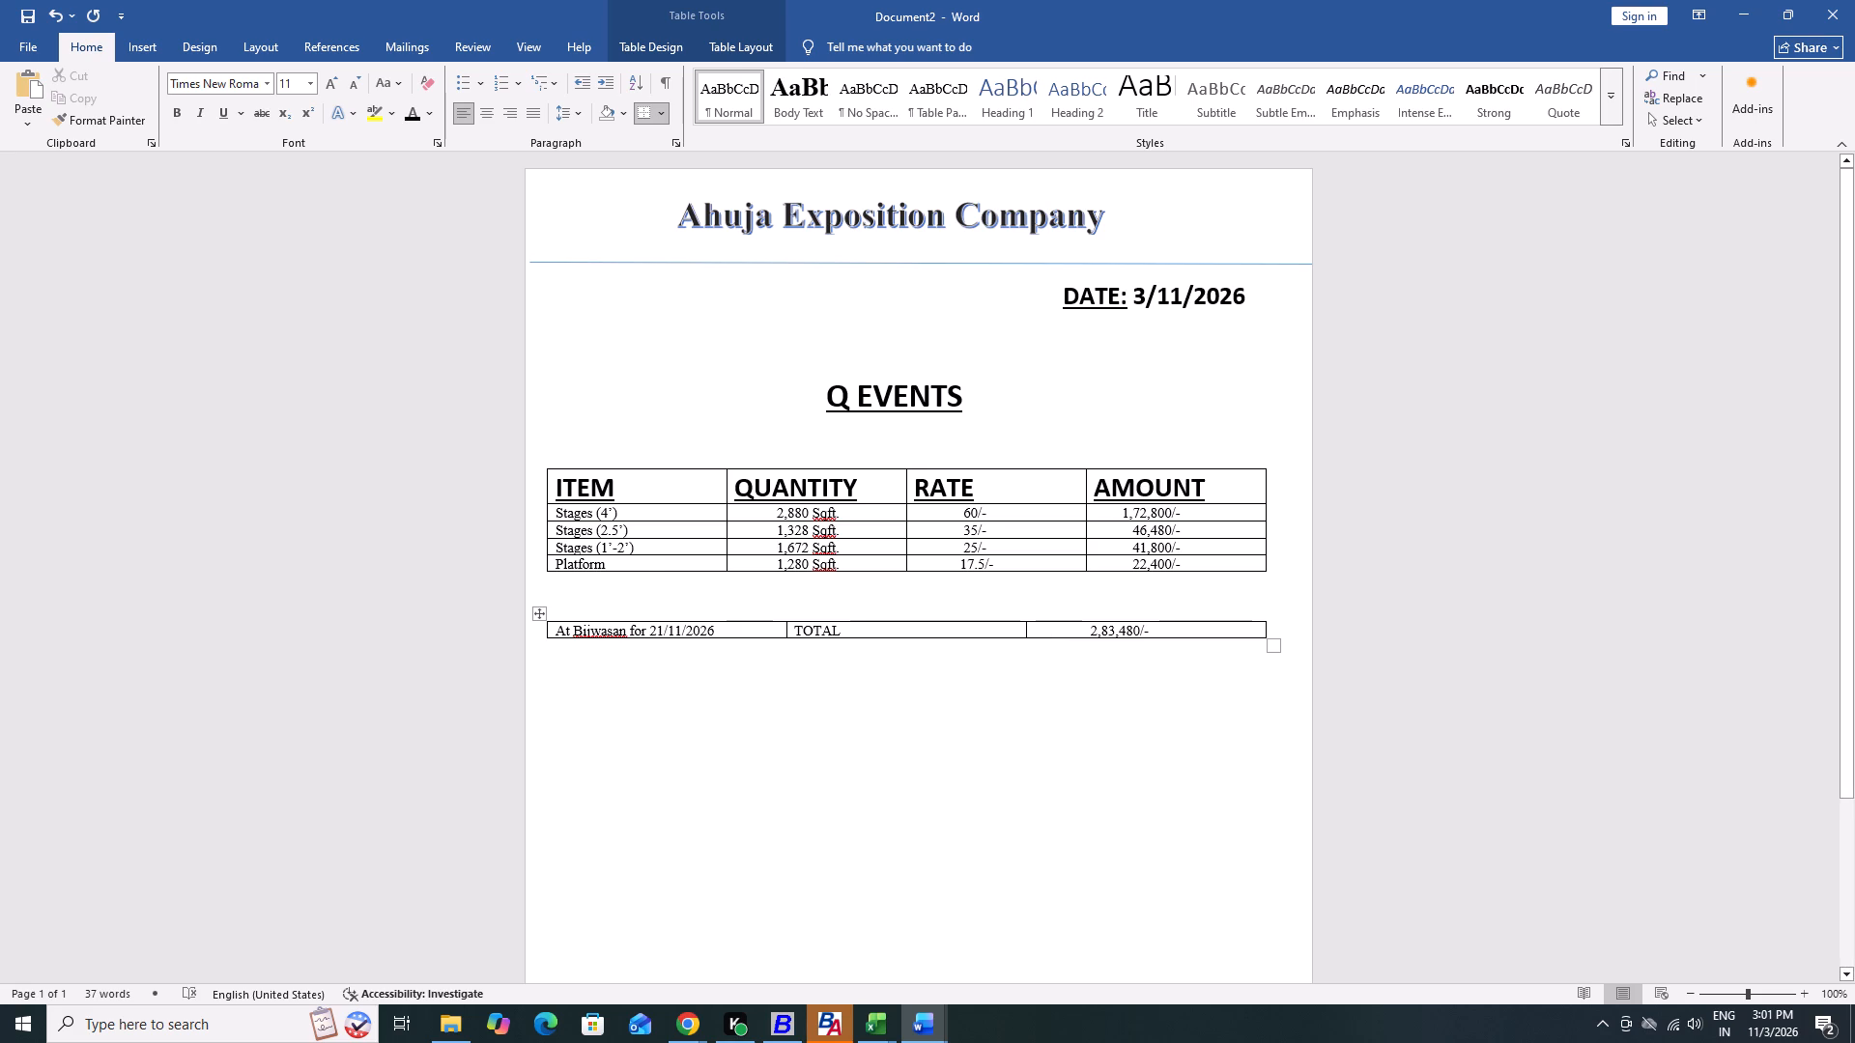
{"action": "key", "text": "alt+Tab"}
{"action": "key", "text": "Down"}
{"action": "key", "text": "Up"}
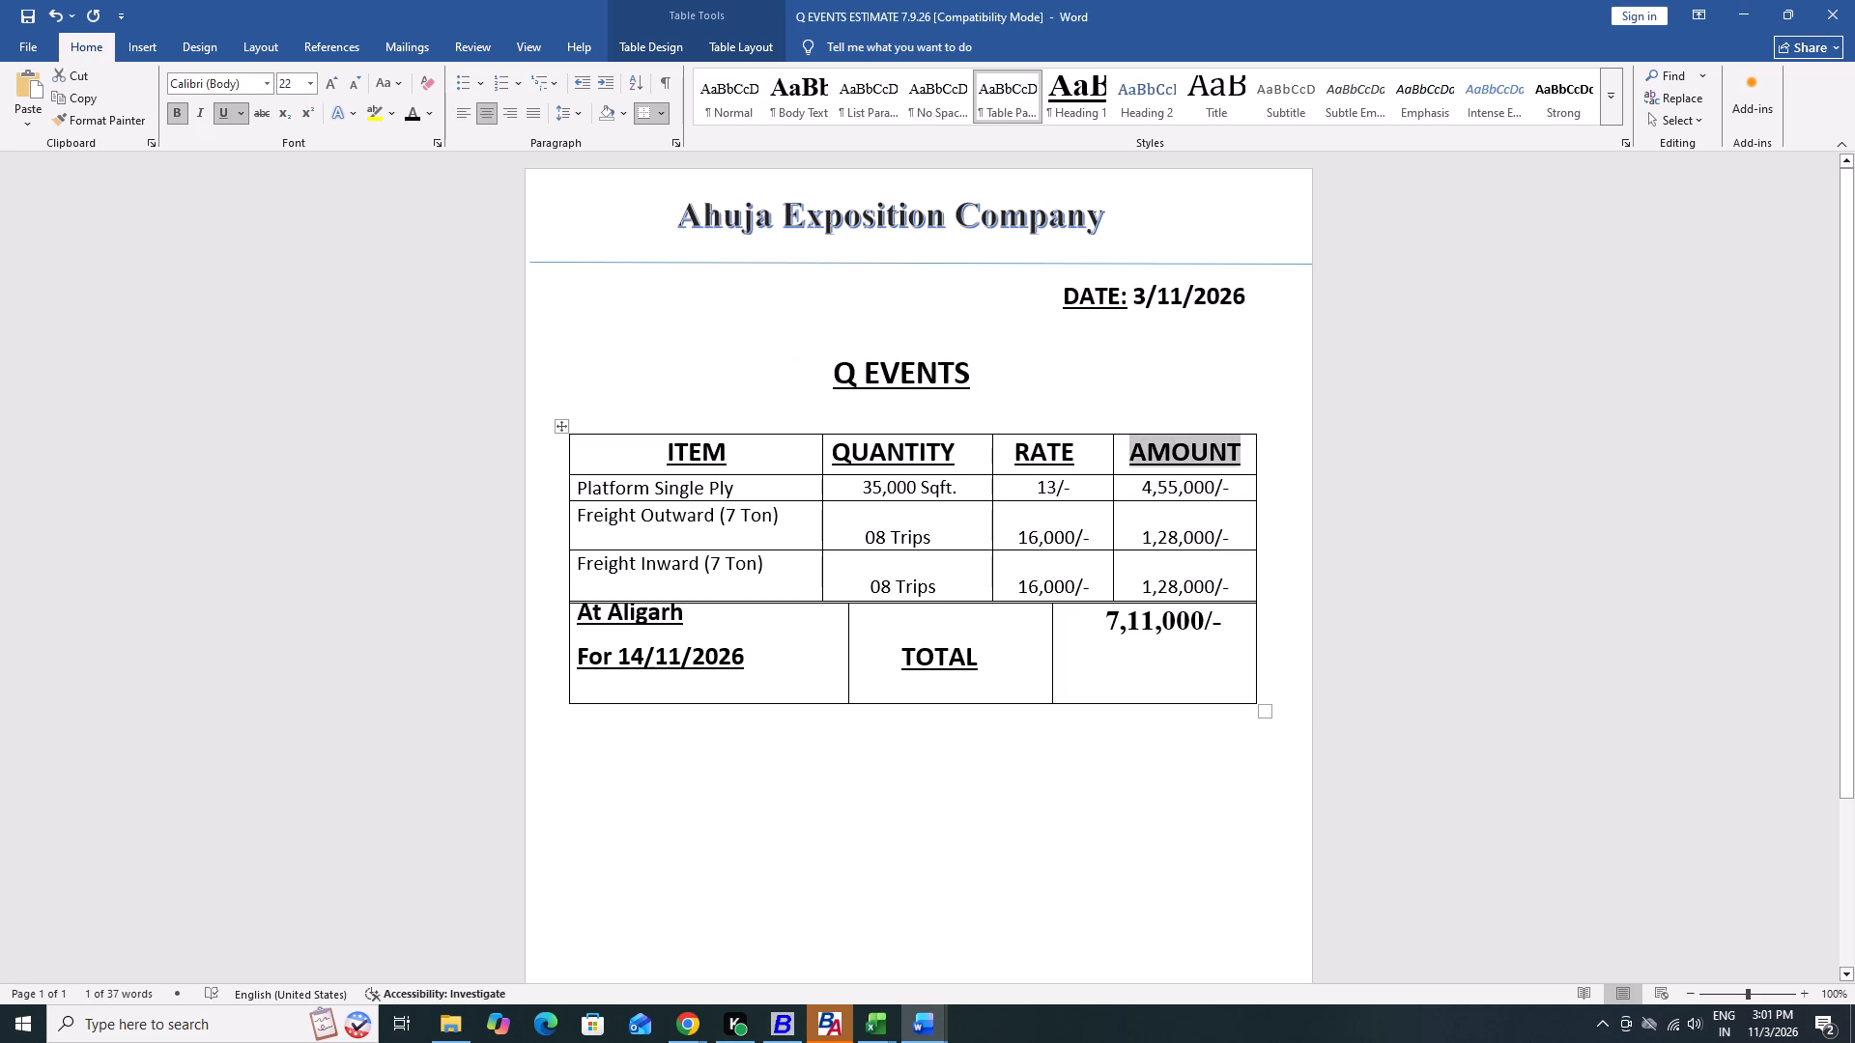
{"action": "left_click", "coordinate": [695, 455]}
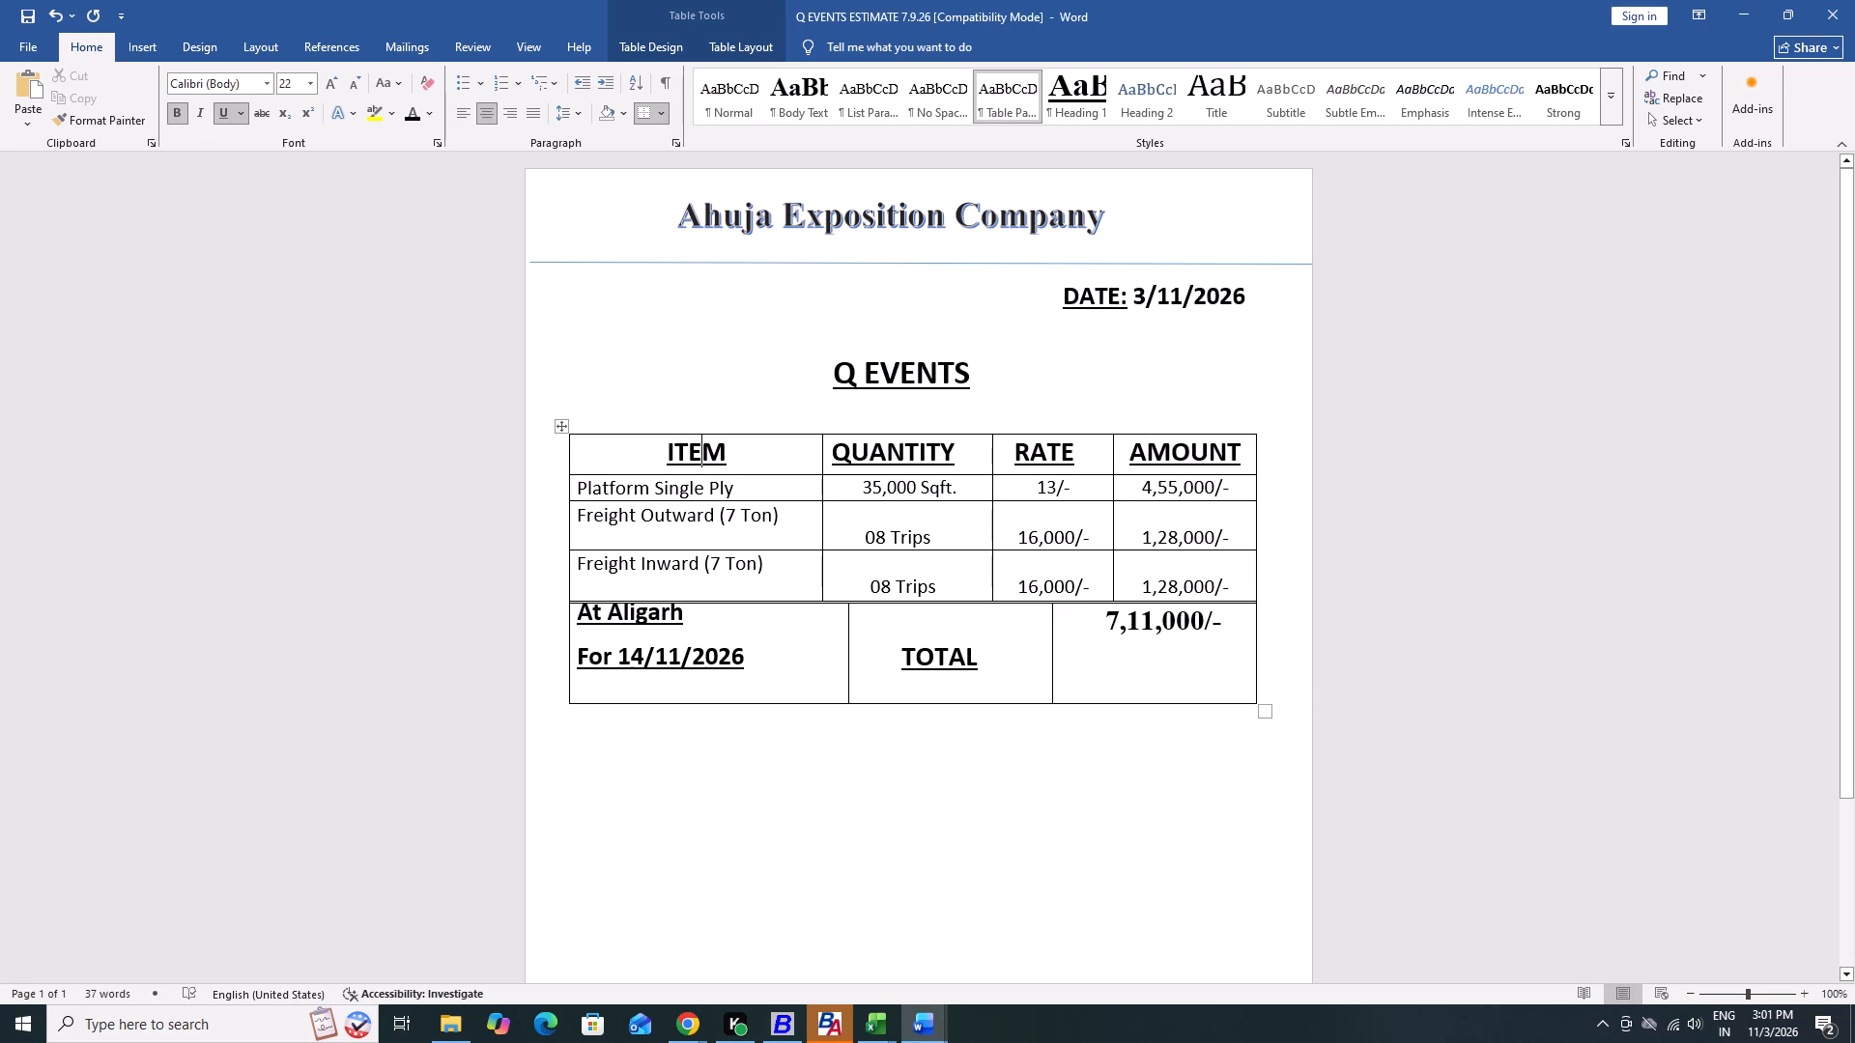
{"action": "key", "text": "Down"}
{"action": "key", "text": "Up"}
{"action": "key", "text": "alt+Tab"}
{"action": "key", "text": "Up"}
{"action": "key", "text": "Up"}
{"action": "key", "text": "Up"}
{"action": "key", "text": "Up"}
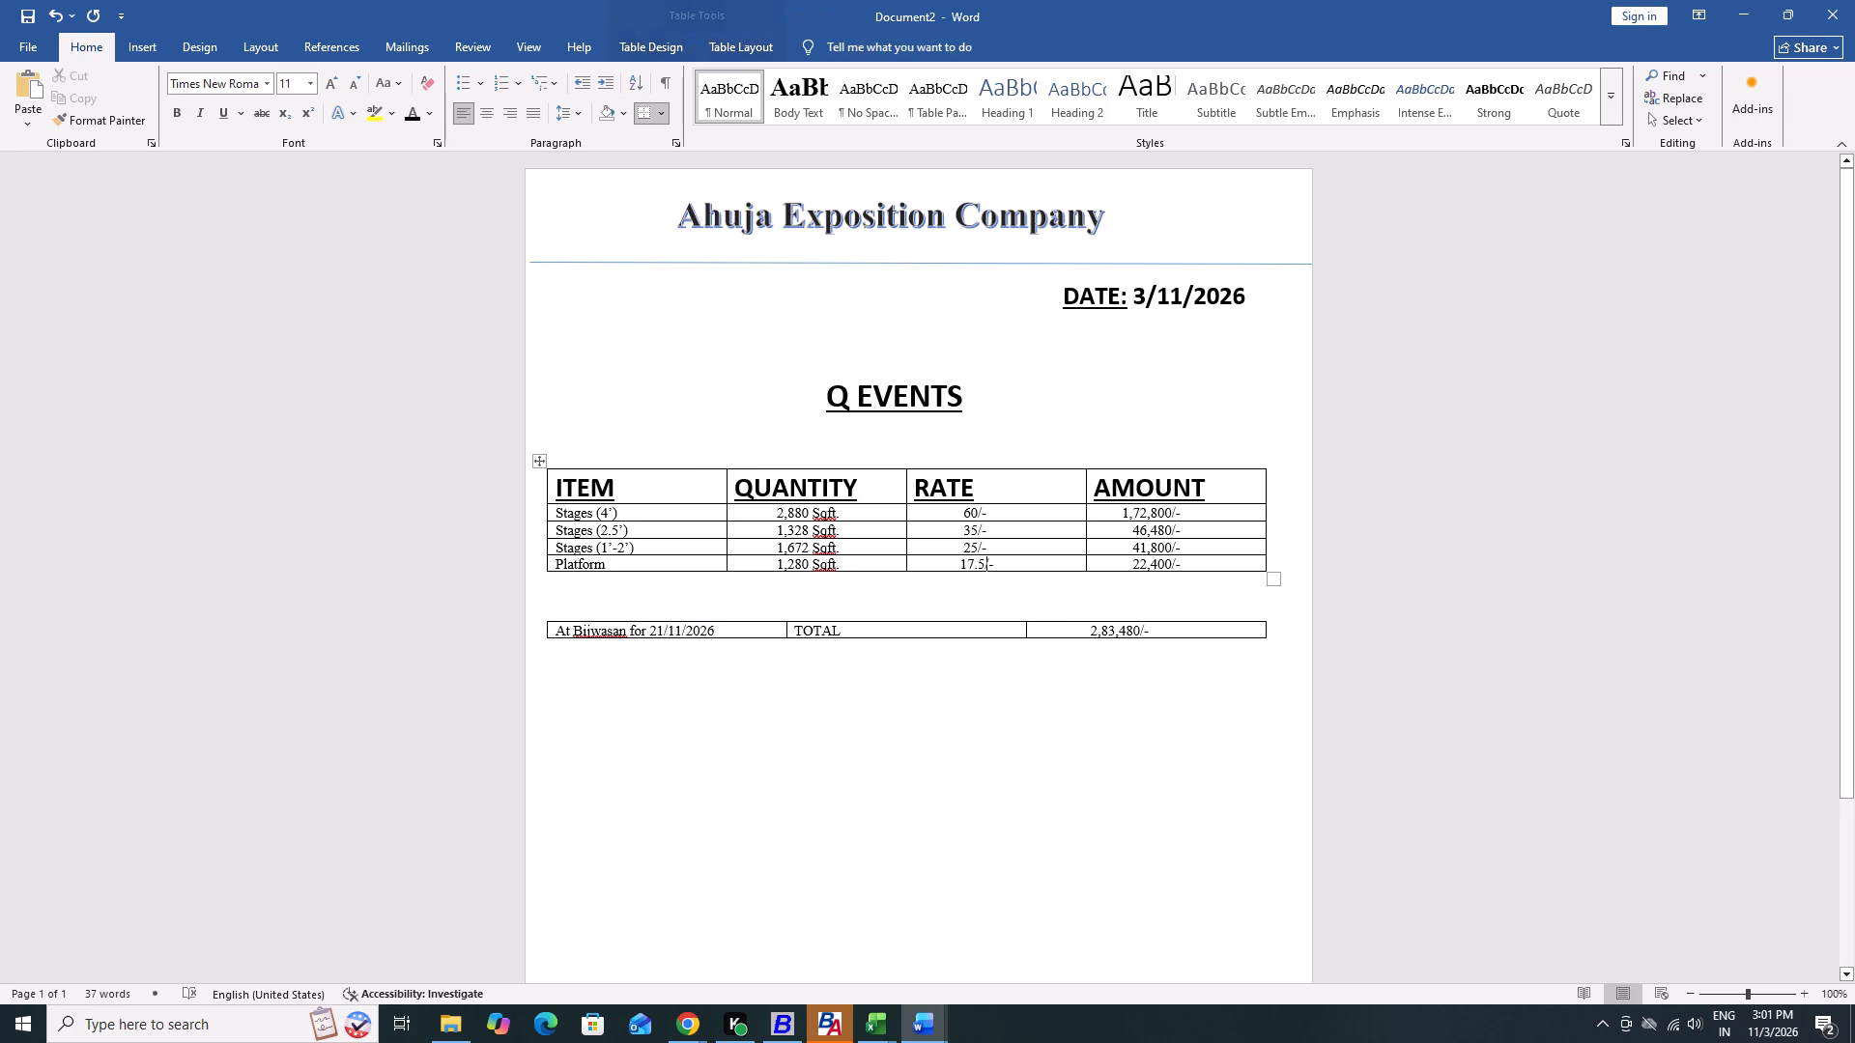
{"action": "key", "text": "Up"}
{"action": "key", "text": "Up"}
{"action": "key", "text": "Up"}
{"action": "key", "text": "Up"}
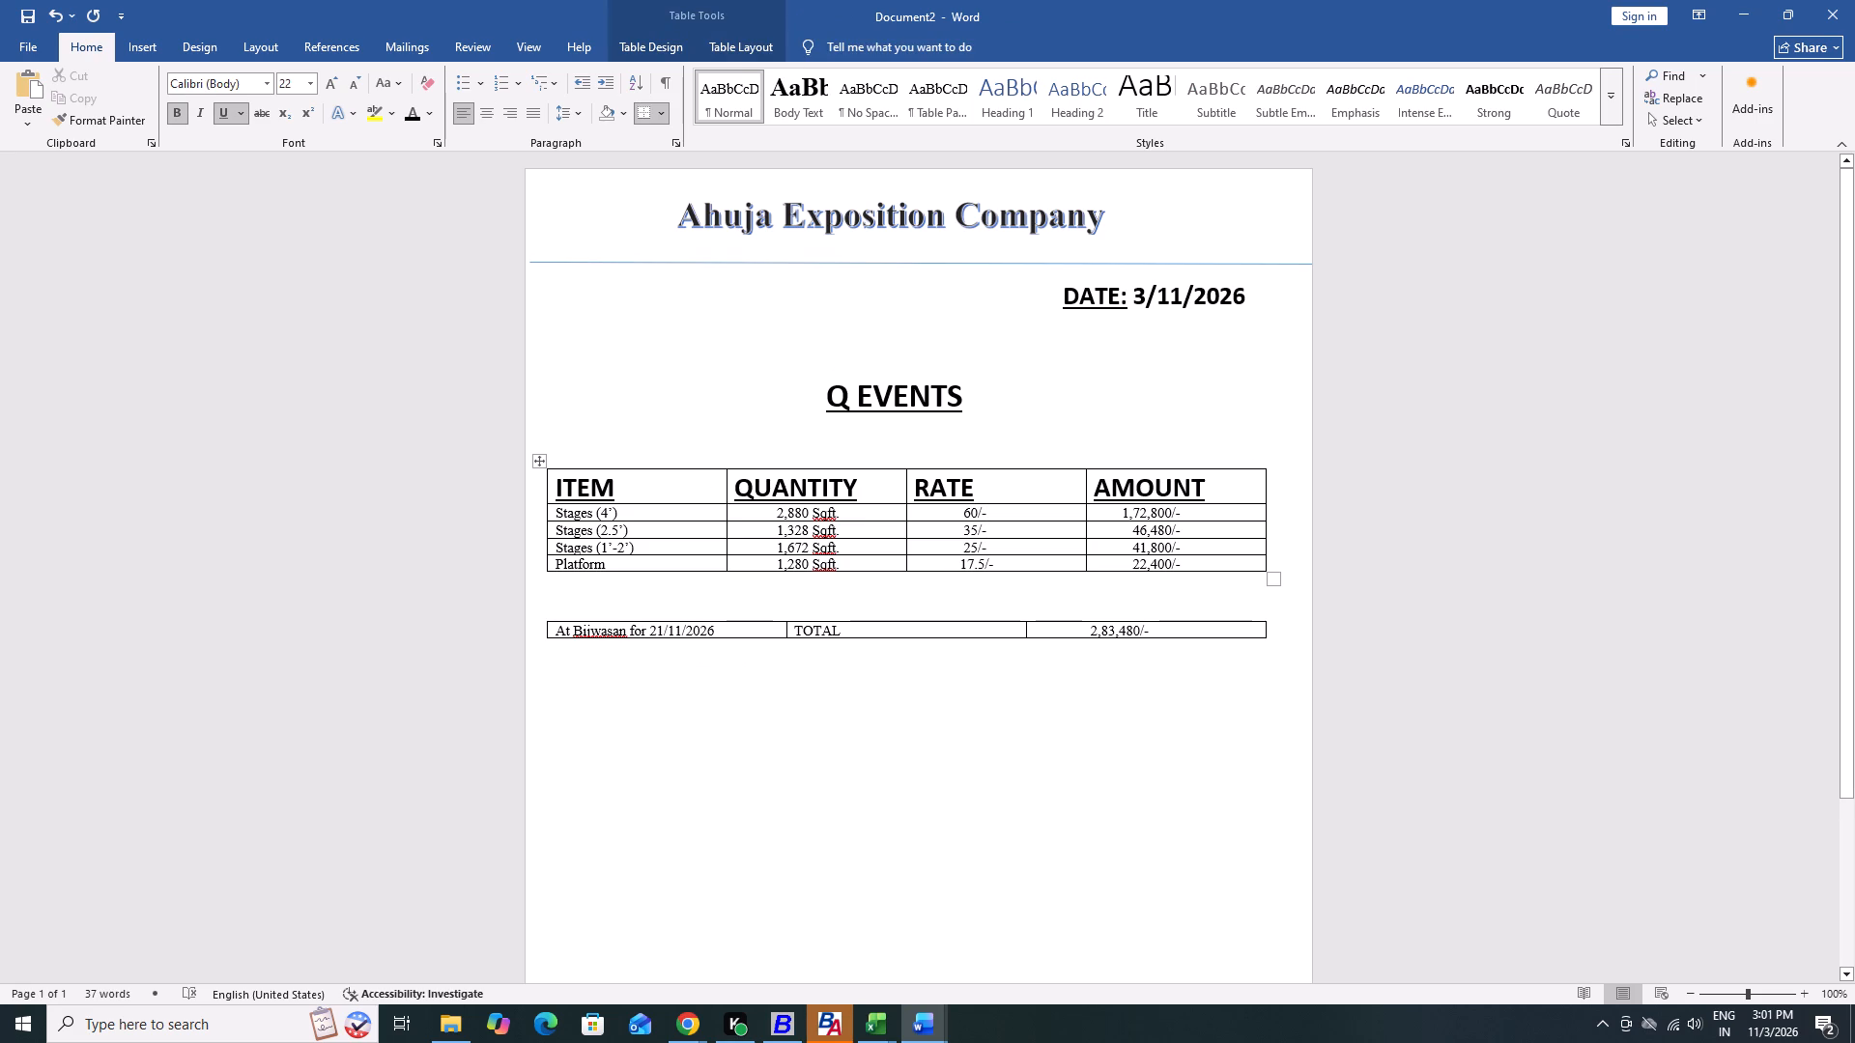
{"action": "key", "text": "Down"}
{"action": "key", "text": "alt+Tab"}
{"action": "key", "text": "Down"}
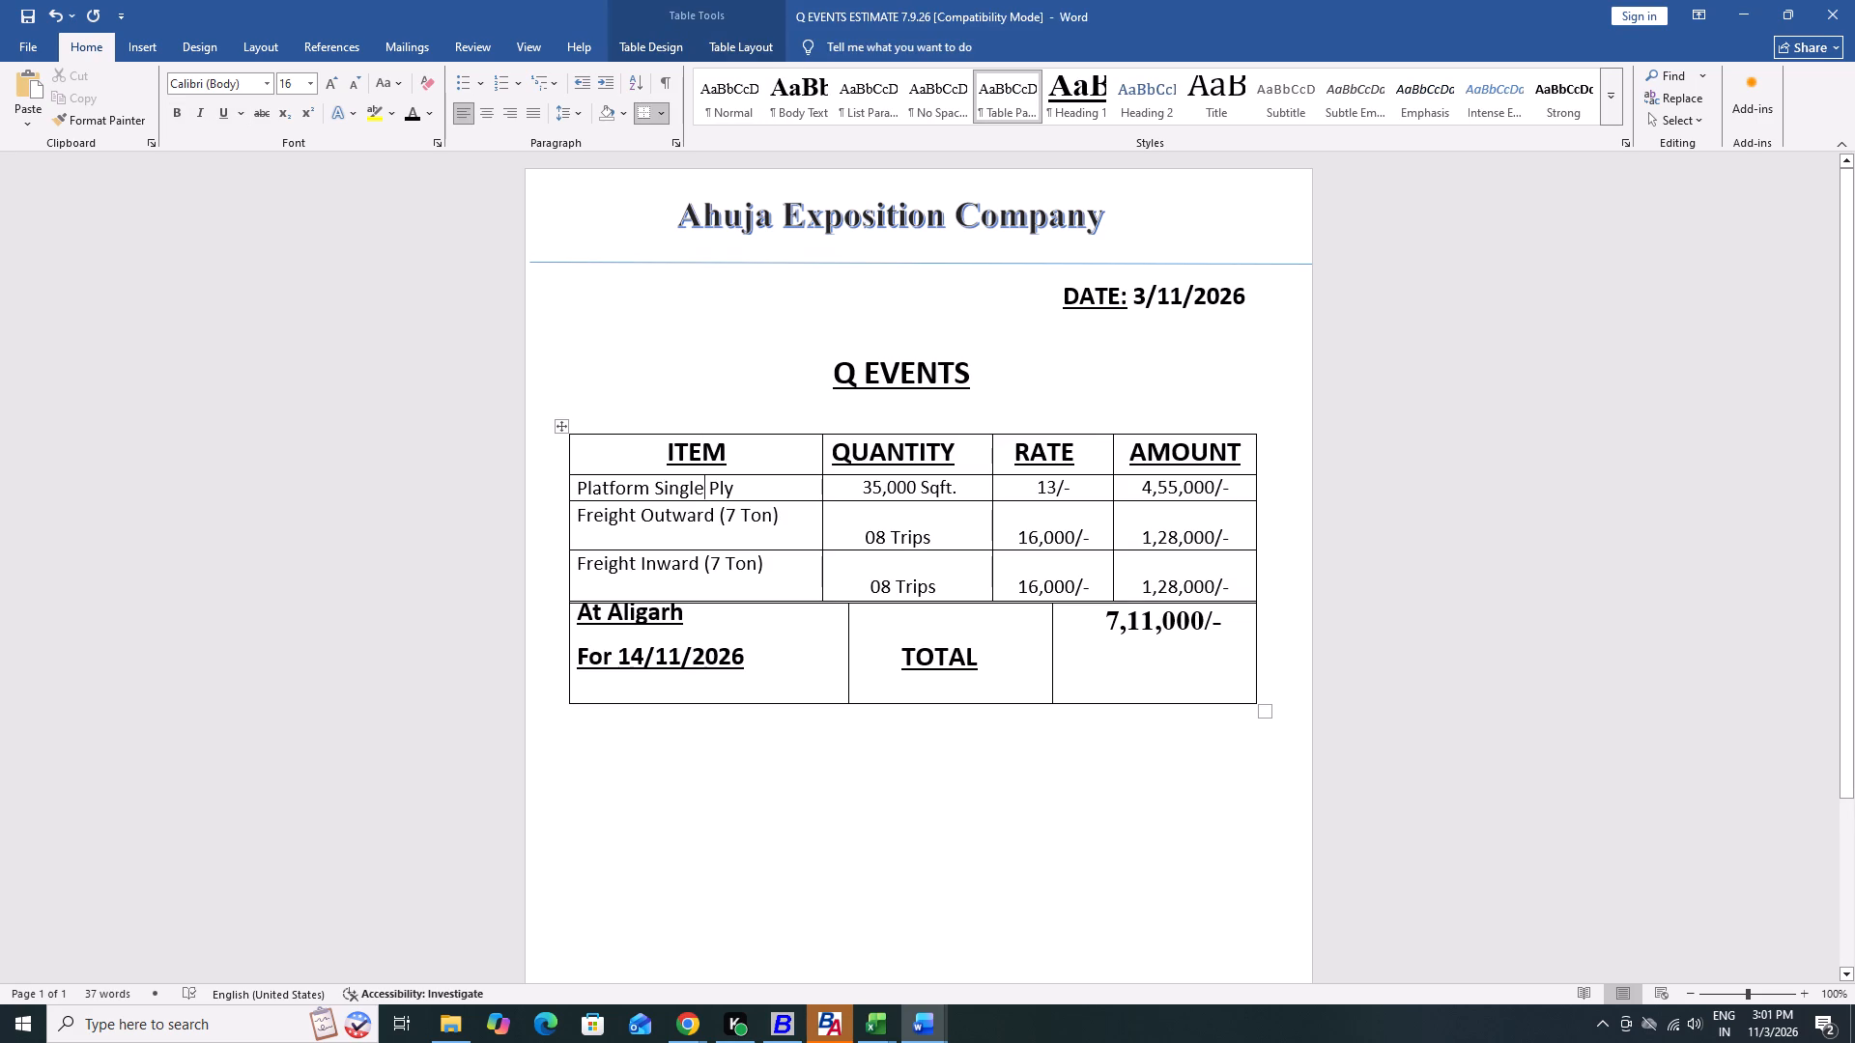
{"action": "key", "text": "alt+Tab"}
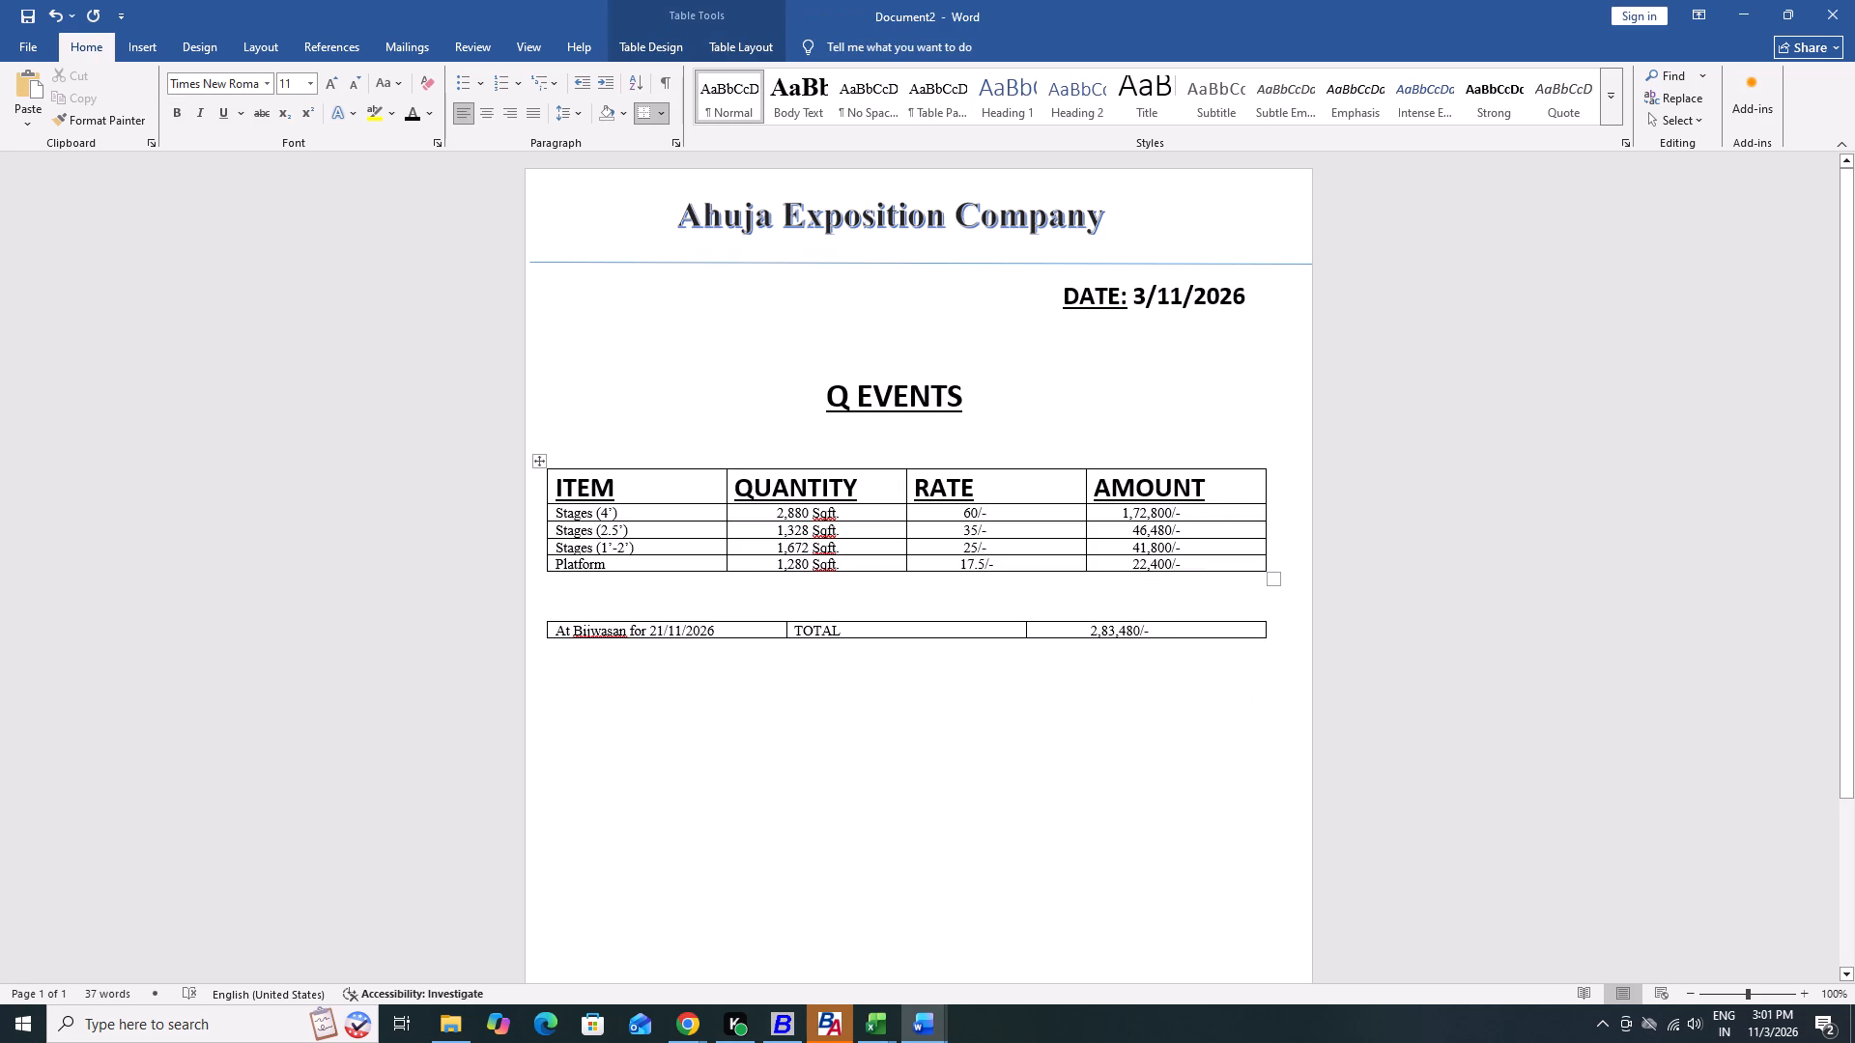
Select the four item rows below the header, from Stages (4') through Platform, across all columns.
{"action": "key", "text": "ctrl+Left"}
{"action": "key", "text": "ctrl+Left"}
{"action": "key", "text": "Left"}
{"action": "key", "text": "Left"}
{"action": "key", "text": "Left"}
{"action": "key", "text": "Left"}
{"action": "key", "text": "Left"}
{"action": "key", "text": "Left"}
{"action": "key", "text": "Left"}
{"action": "key", "text": "Left"}
{"action": "key", "text": "Left"}
{"action": "key", "text": "Home"}
{"action": "key", "text": "Left"}
{"action": "key", "text": "Left"}
{"action": "key", "text": "Left"}
{"action": "key", "text": "Left"}
{"action": "key", "text": "ctrl+Left"}
{"action": "key", "text": "ctrl+Left"}
{"action": "key", "text": "ctrl+Left"}
{"action": "key", "text": "ctrl+Left"}
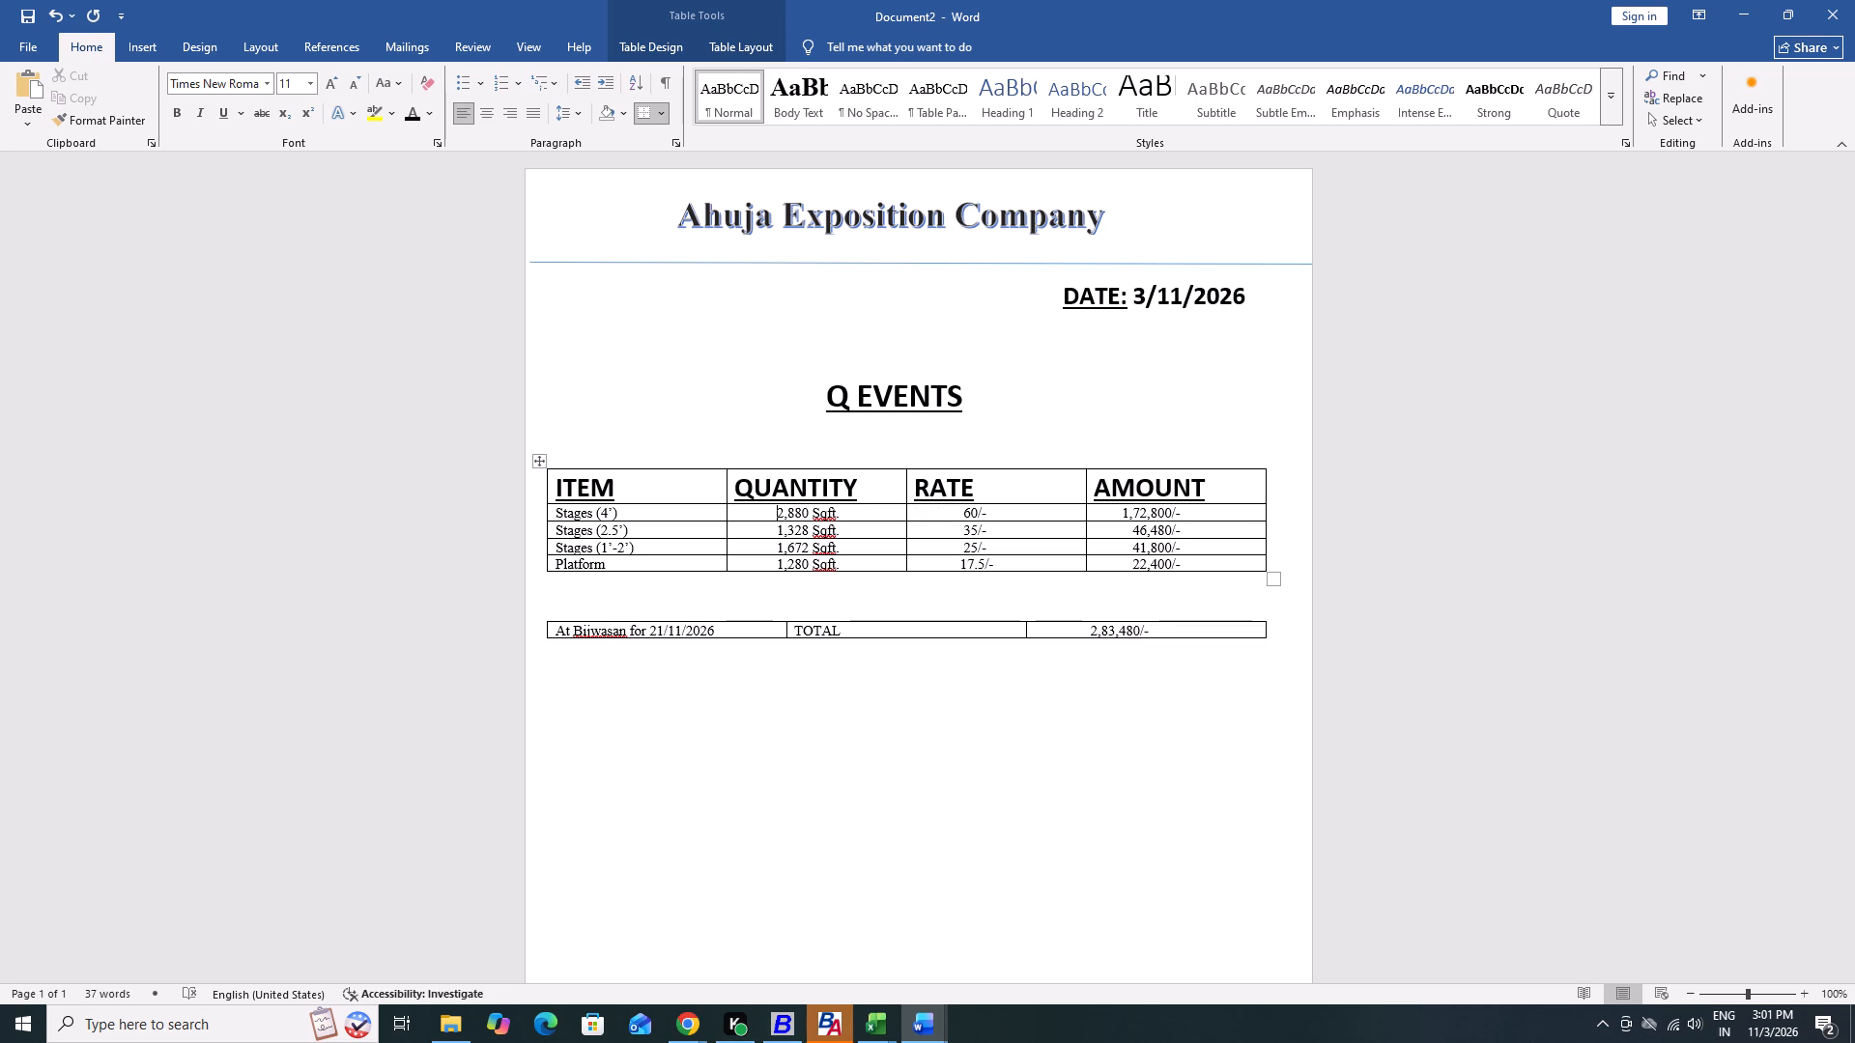
{"action": "key", "text": "ctrl+Left"}
{"action": "key", "text": "ctrl+Left"}
{"action": "key", "text": "ctrl+Left"}
{"action": "key", "text": "ctrl+Left"}
{"action": "key", "text": "ctrl+Left"}
{"action": "key", "text": "ctrl+Left"}
{"action": "key", "text": "ctrl+shift+Down"}
{"action": "key", "text": "ctrl+shift+Down"}
{"action": "key", "text": "ctrl+shift+Down"}
{"action": "key", "text": "ctrl+shift+Down"}
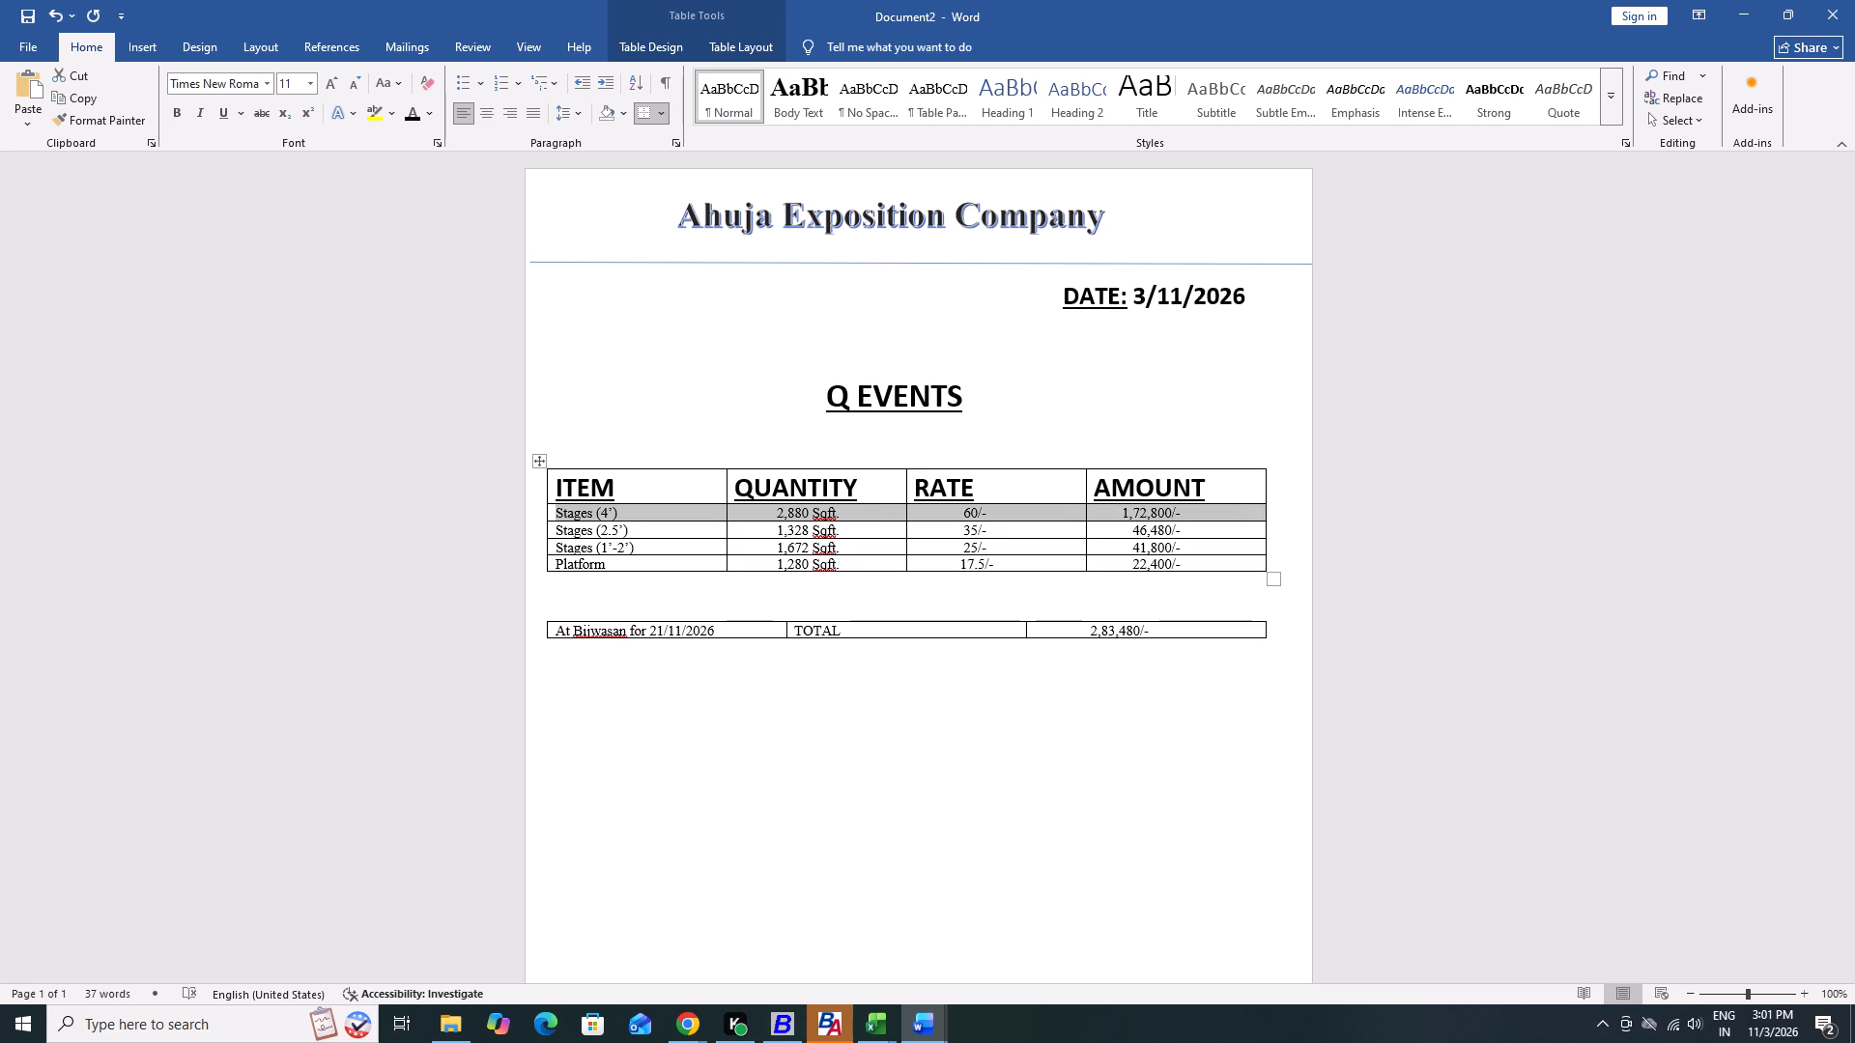
{"action": "key", "text": "ctrl+shift+Down"}
{"action": "key", "text": "ctrl+shift+Down"}
{"action": "key", "text": "ctrl+shift+Down"}
{"action": "key", "text": "ctrl+shift+Down"}
{"action": "key", "text": "ctrl+shift+Down"}
{"action": "key", "text": "ctrl+shift+Down"}
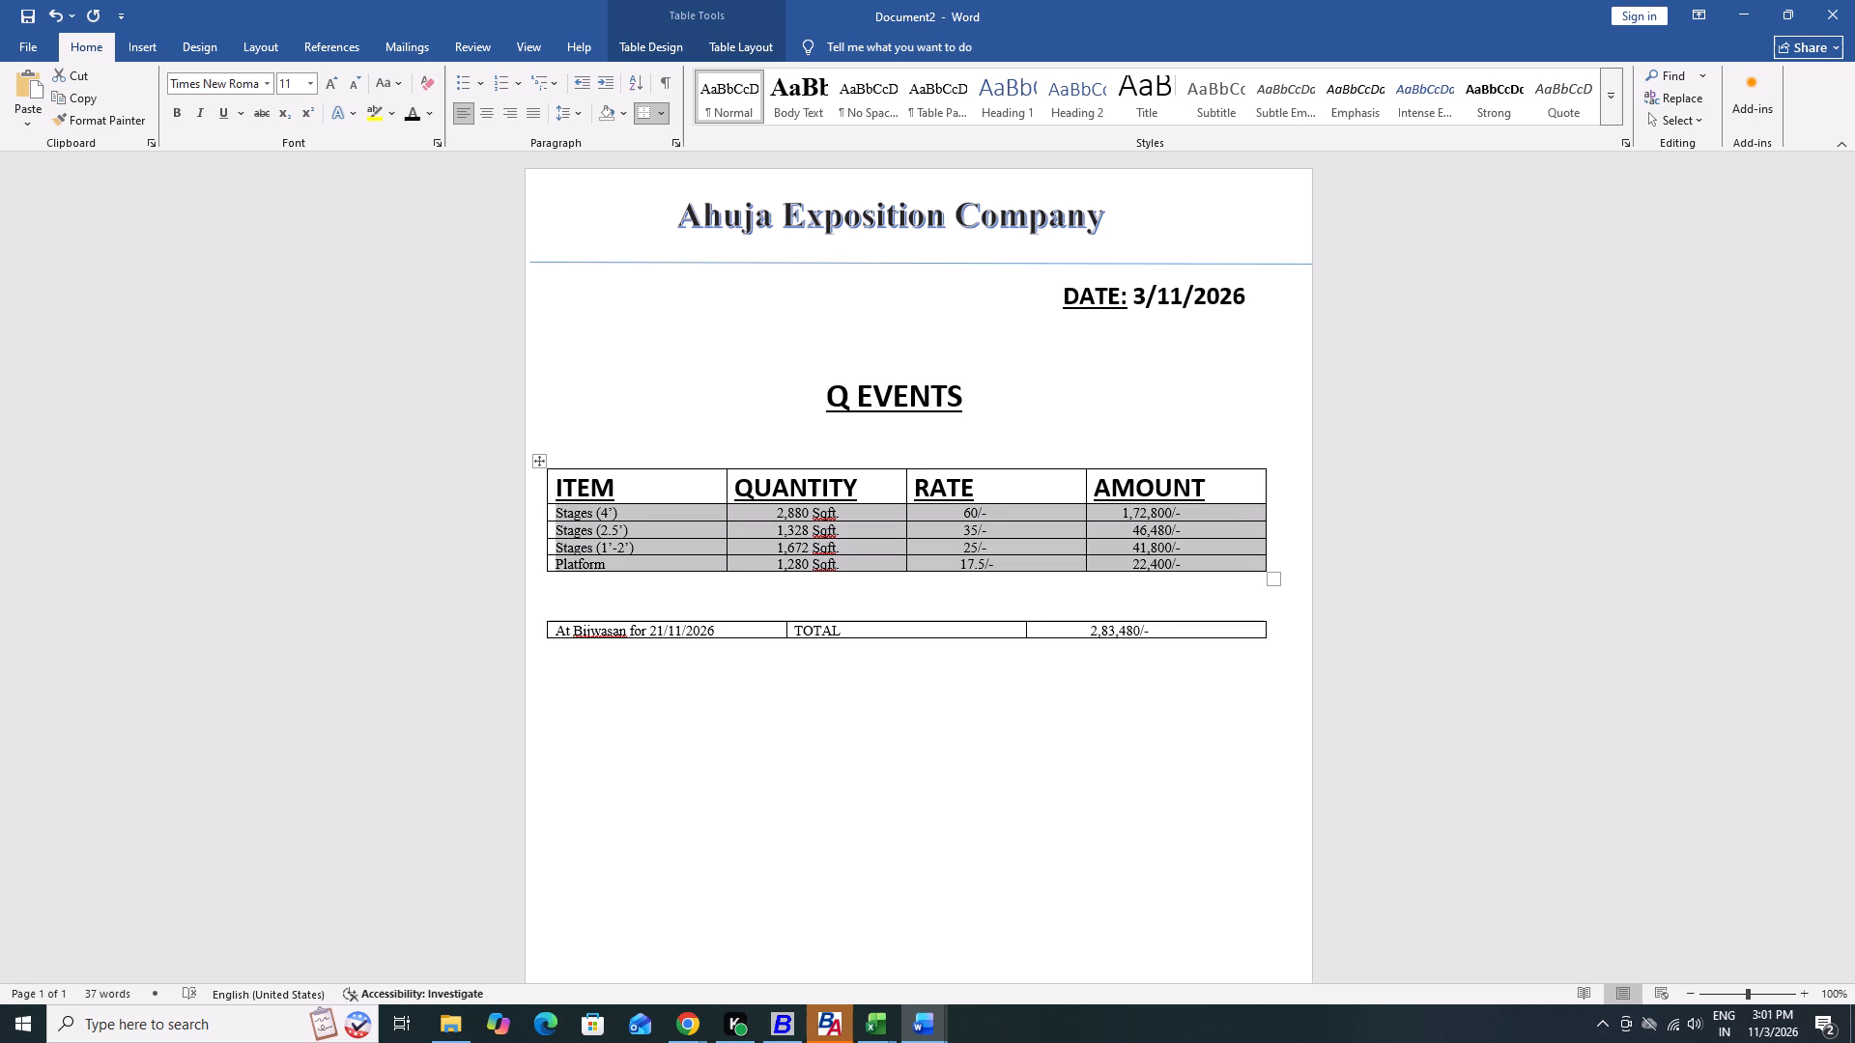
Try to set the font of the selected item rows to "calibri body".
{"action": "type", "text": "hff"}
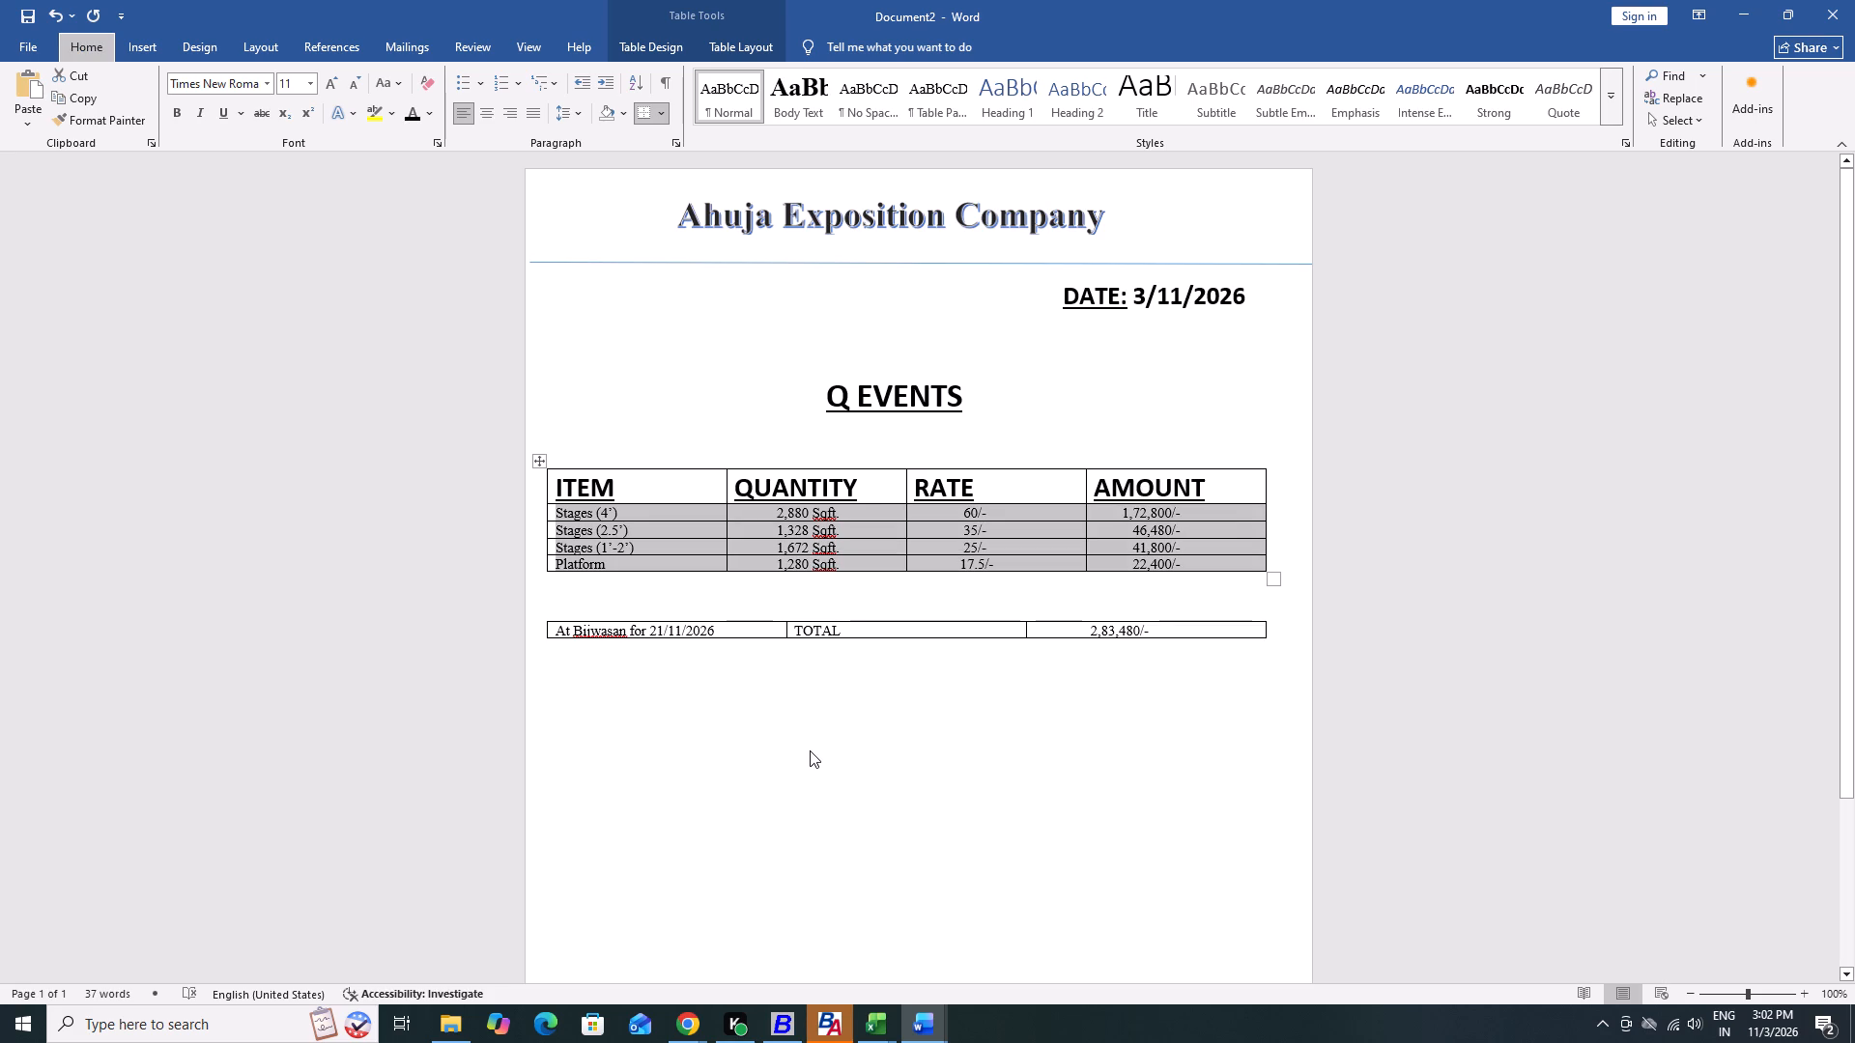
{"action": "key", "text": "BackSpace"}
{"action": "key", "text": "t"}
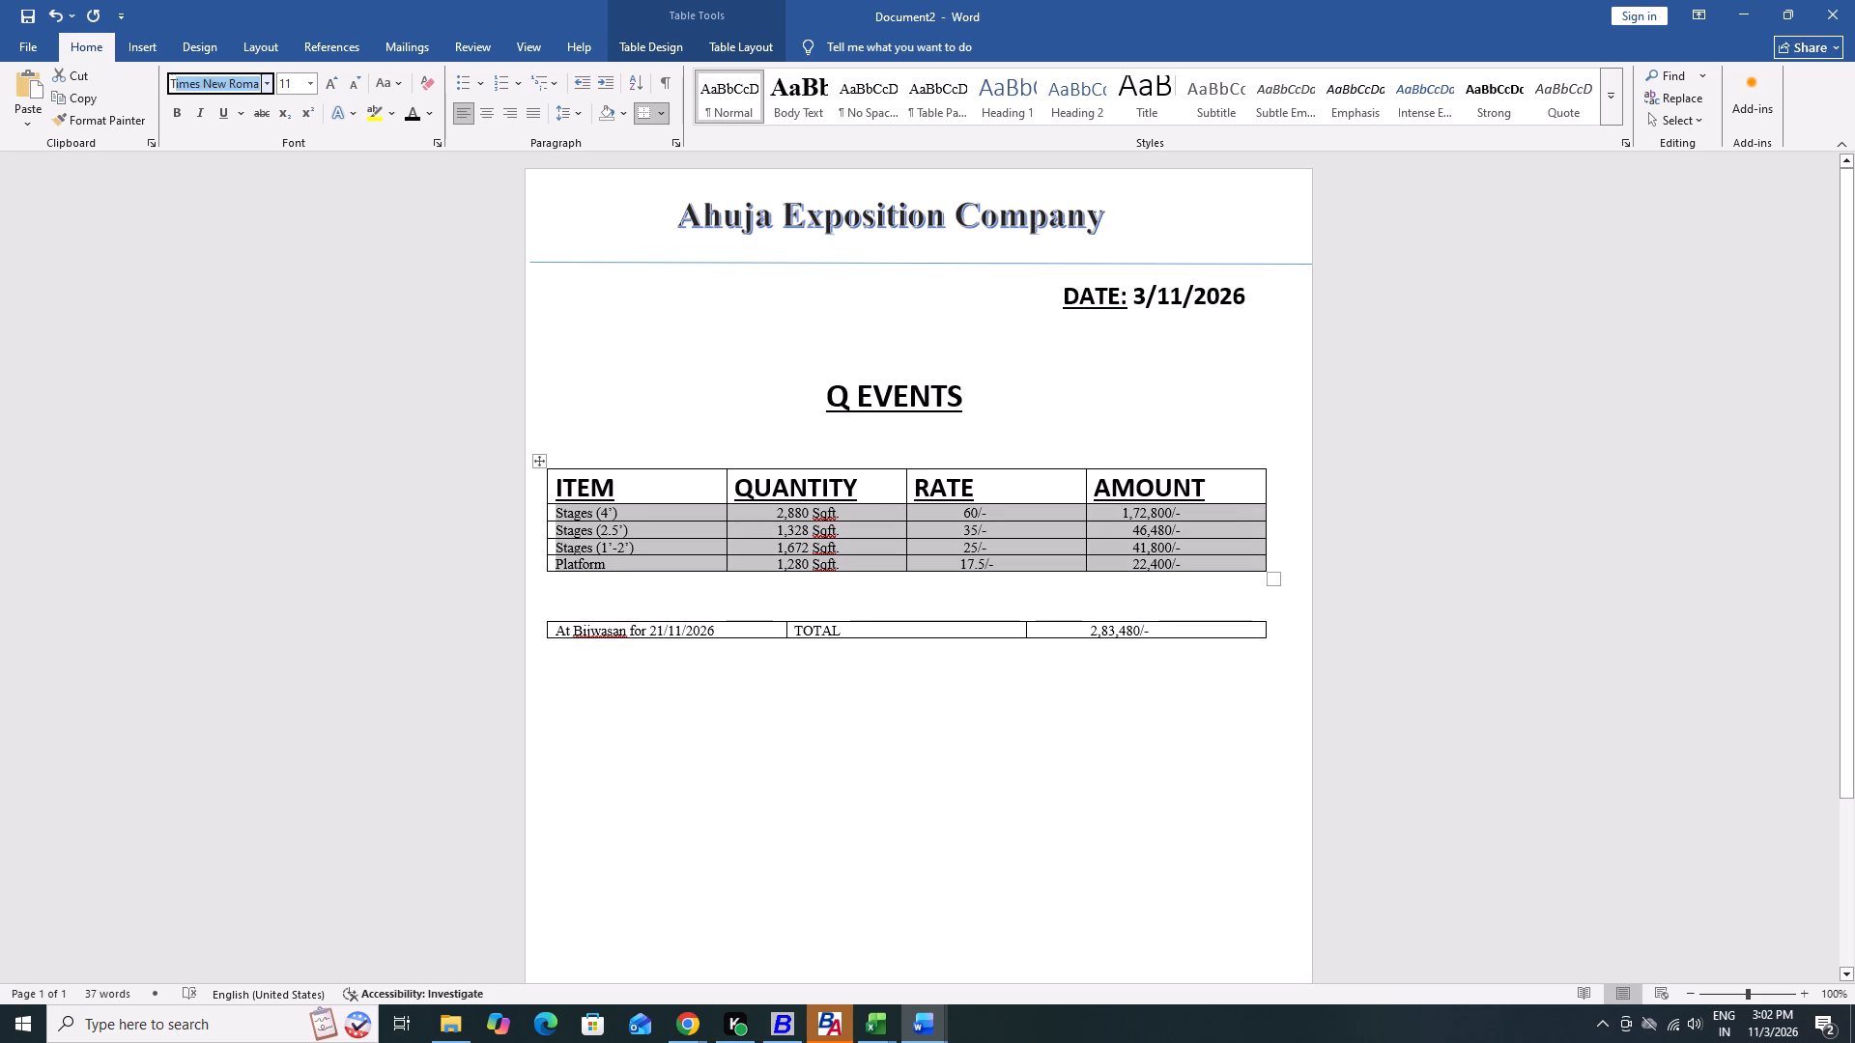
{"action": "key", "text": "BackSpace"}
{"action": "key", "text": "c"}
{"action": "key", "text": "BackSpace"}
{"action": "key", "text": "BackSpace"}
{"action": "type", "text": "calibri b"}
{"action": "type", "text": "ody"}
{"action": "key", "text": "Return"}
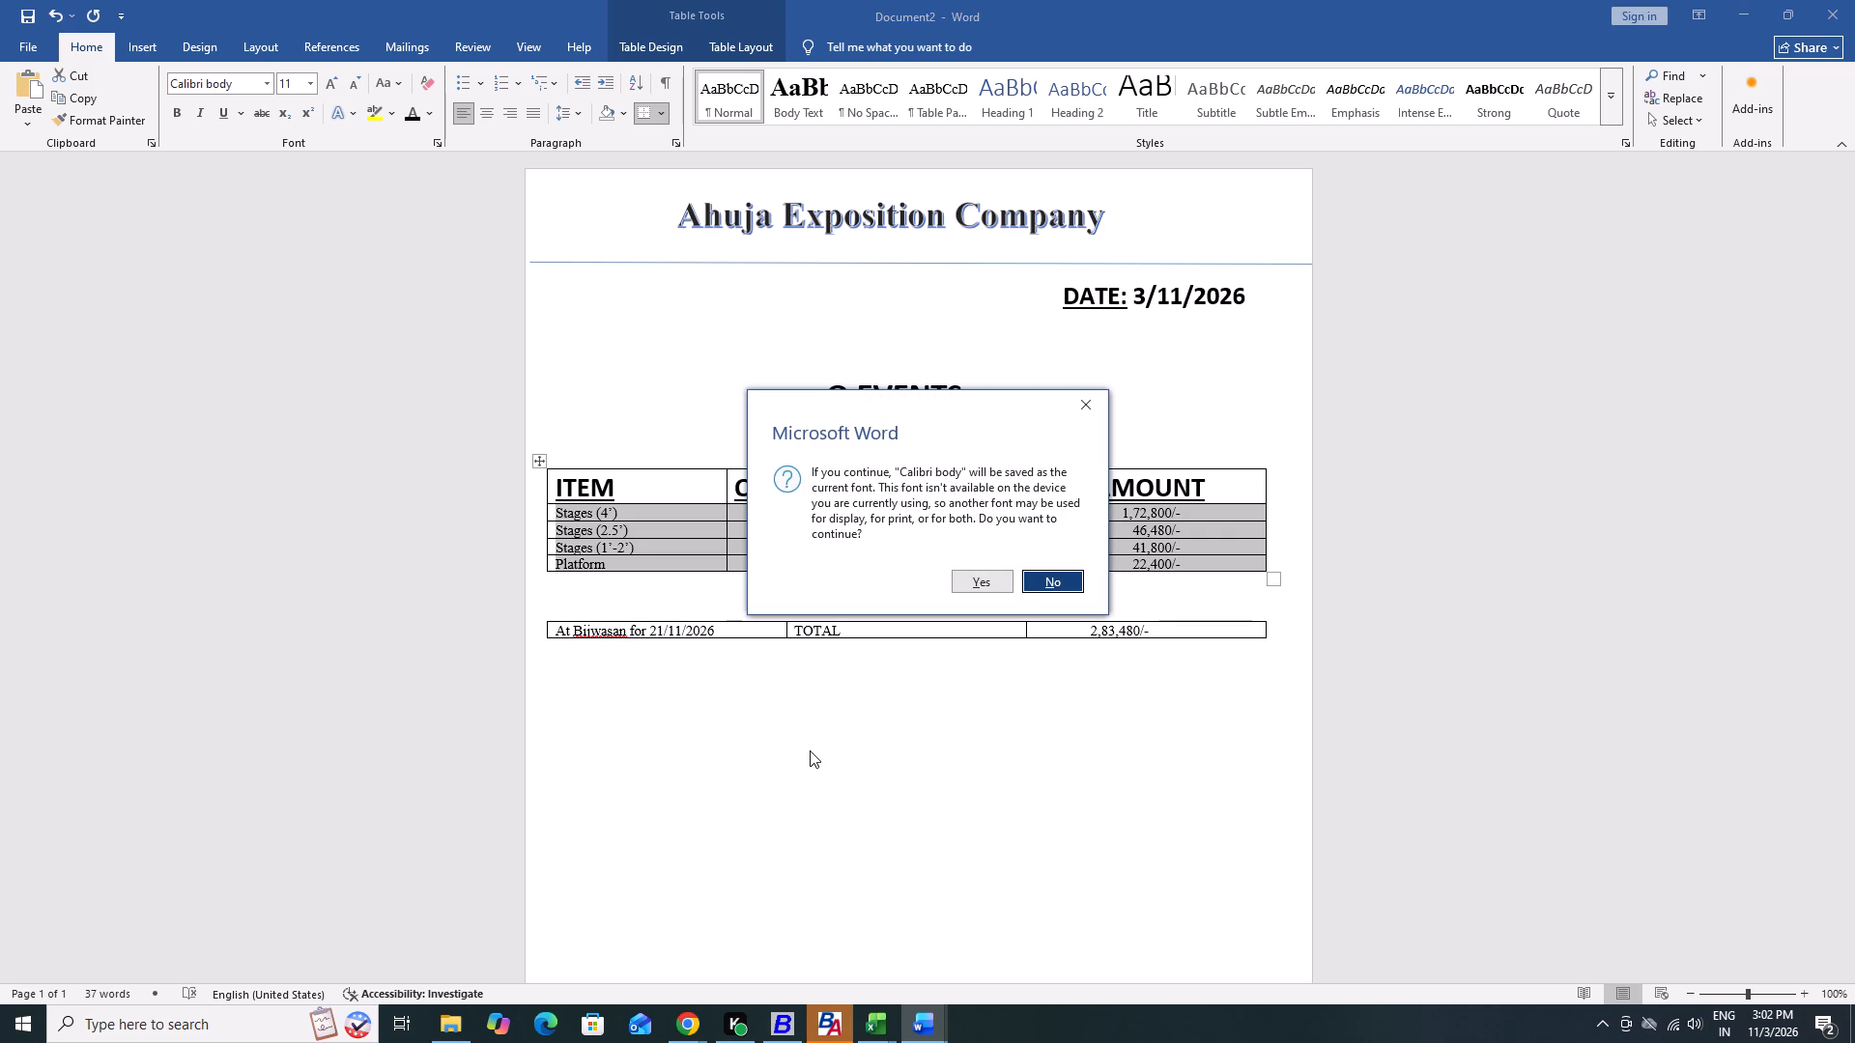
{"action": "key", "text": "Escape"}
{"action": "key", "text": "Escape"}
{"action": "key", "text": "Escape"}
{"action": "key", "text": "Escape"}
Set the font size of the selected item rows to 16.
{"action": "type", "text": "hf"}
{"action": "key", "text": "g"}
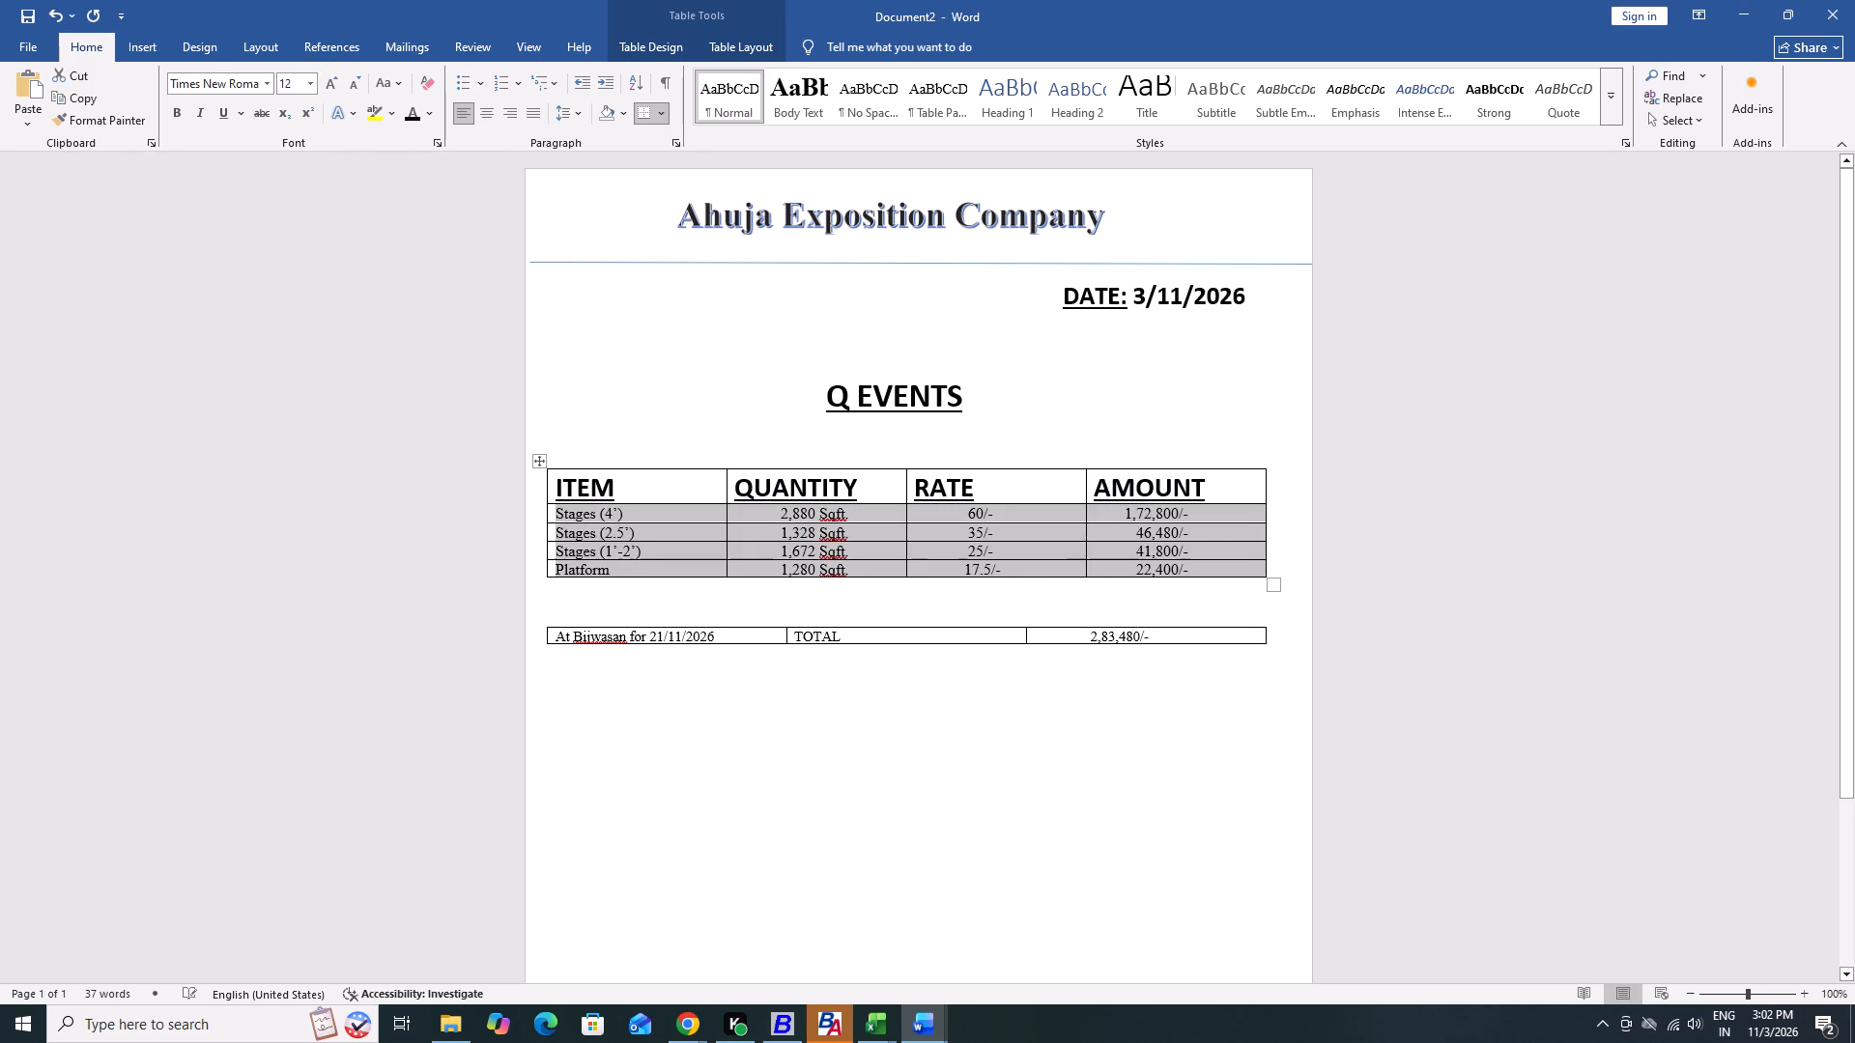
{"action": "key", "text": "Escape"}
{"action": "key", "text": "Escape"}
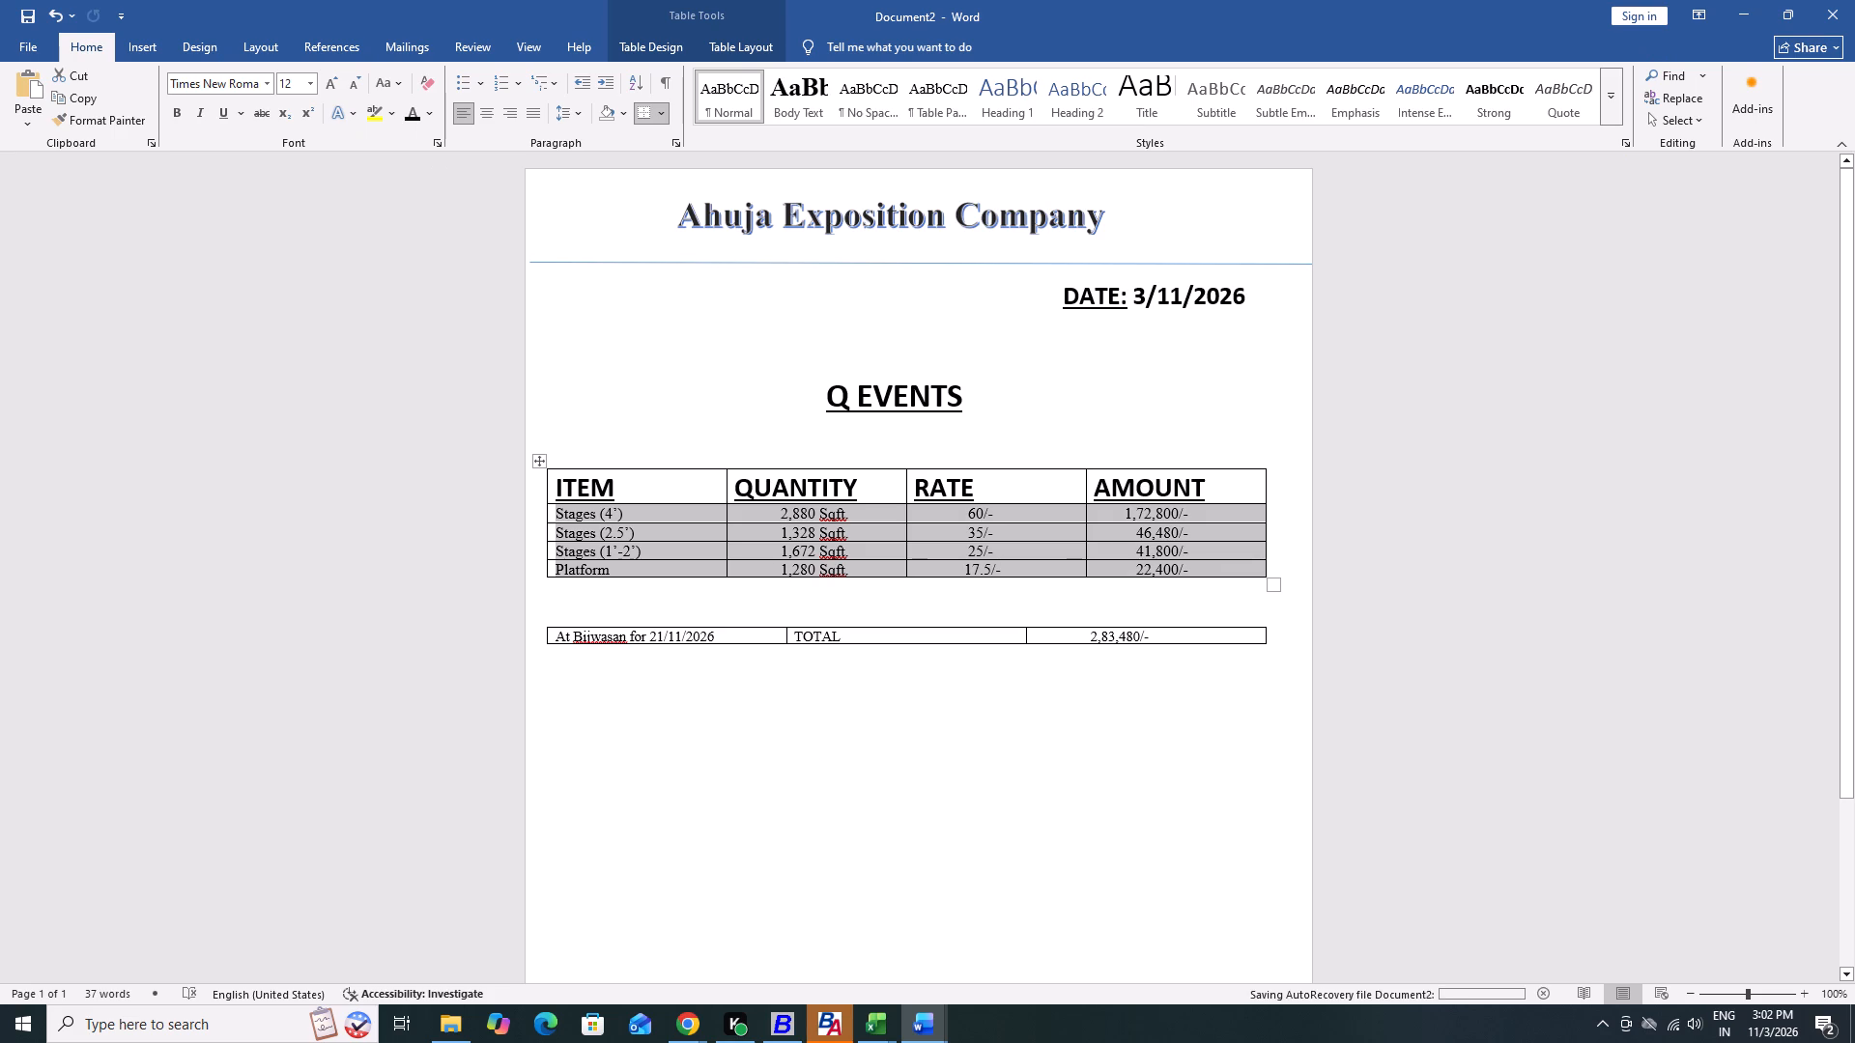
{"action": "type", "text": "hfs"}
{"action": "key", "text": "BackSpace"}
{"action": "type", "text": "16"}
{"action": "key", "text": "Return"}
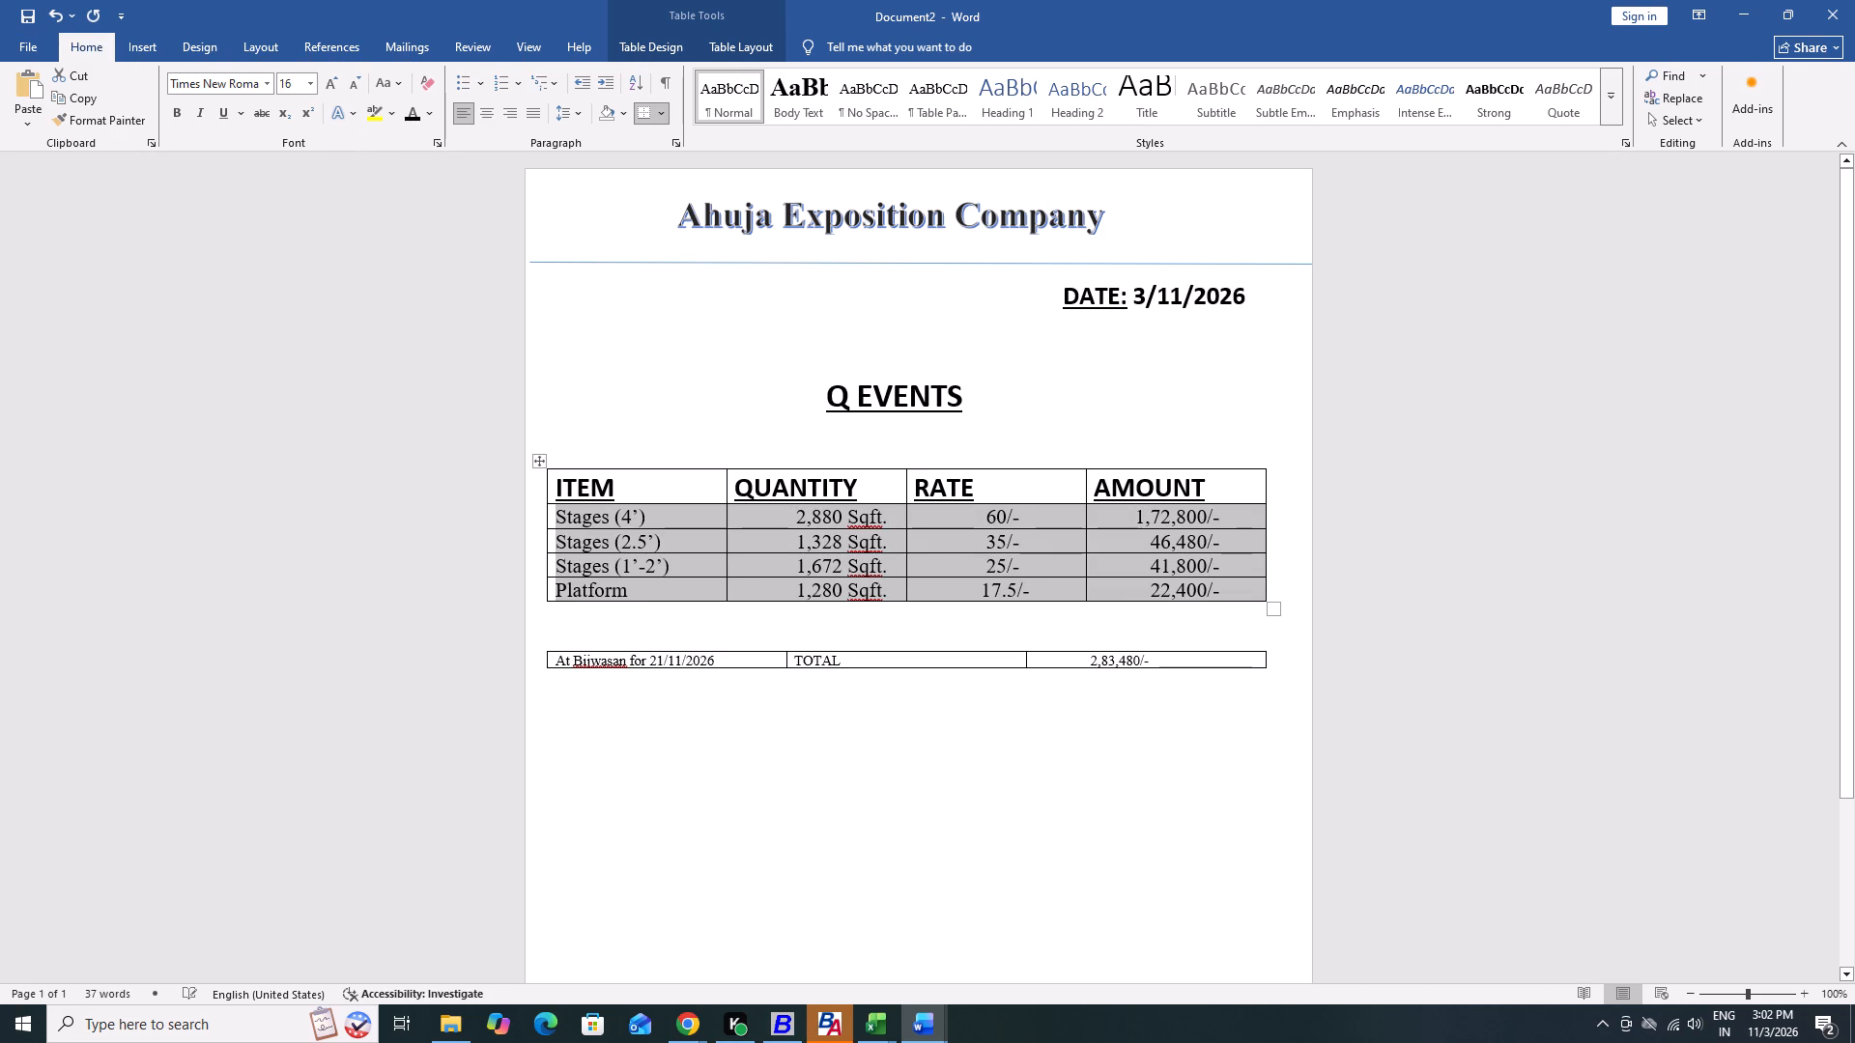
Set the font of the selected item rows to Calibri (Body).
{"action": "type", "text": "hff"}
{"action": "key", "text": "BackSpace"}
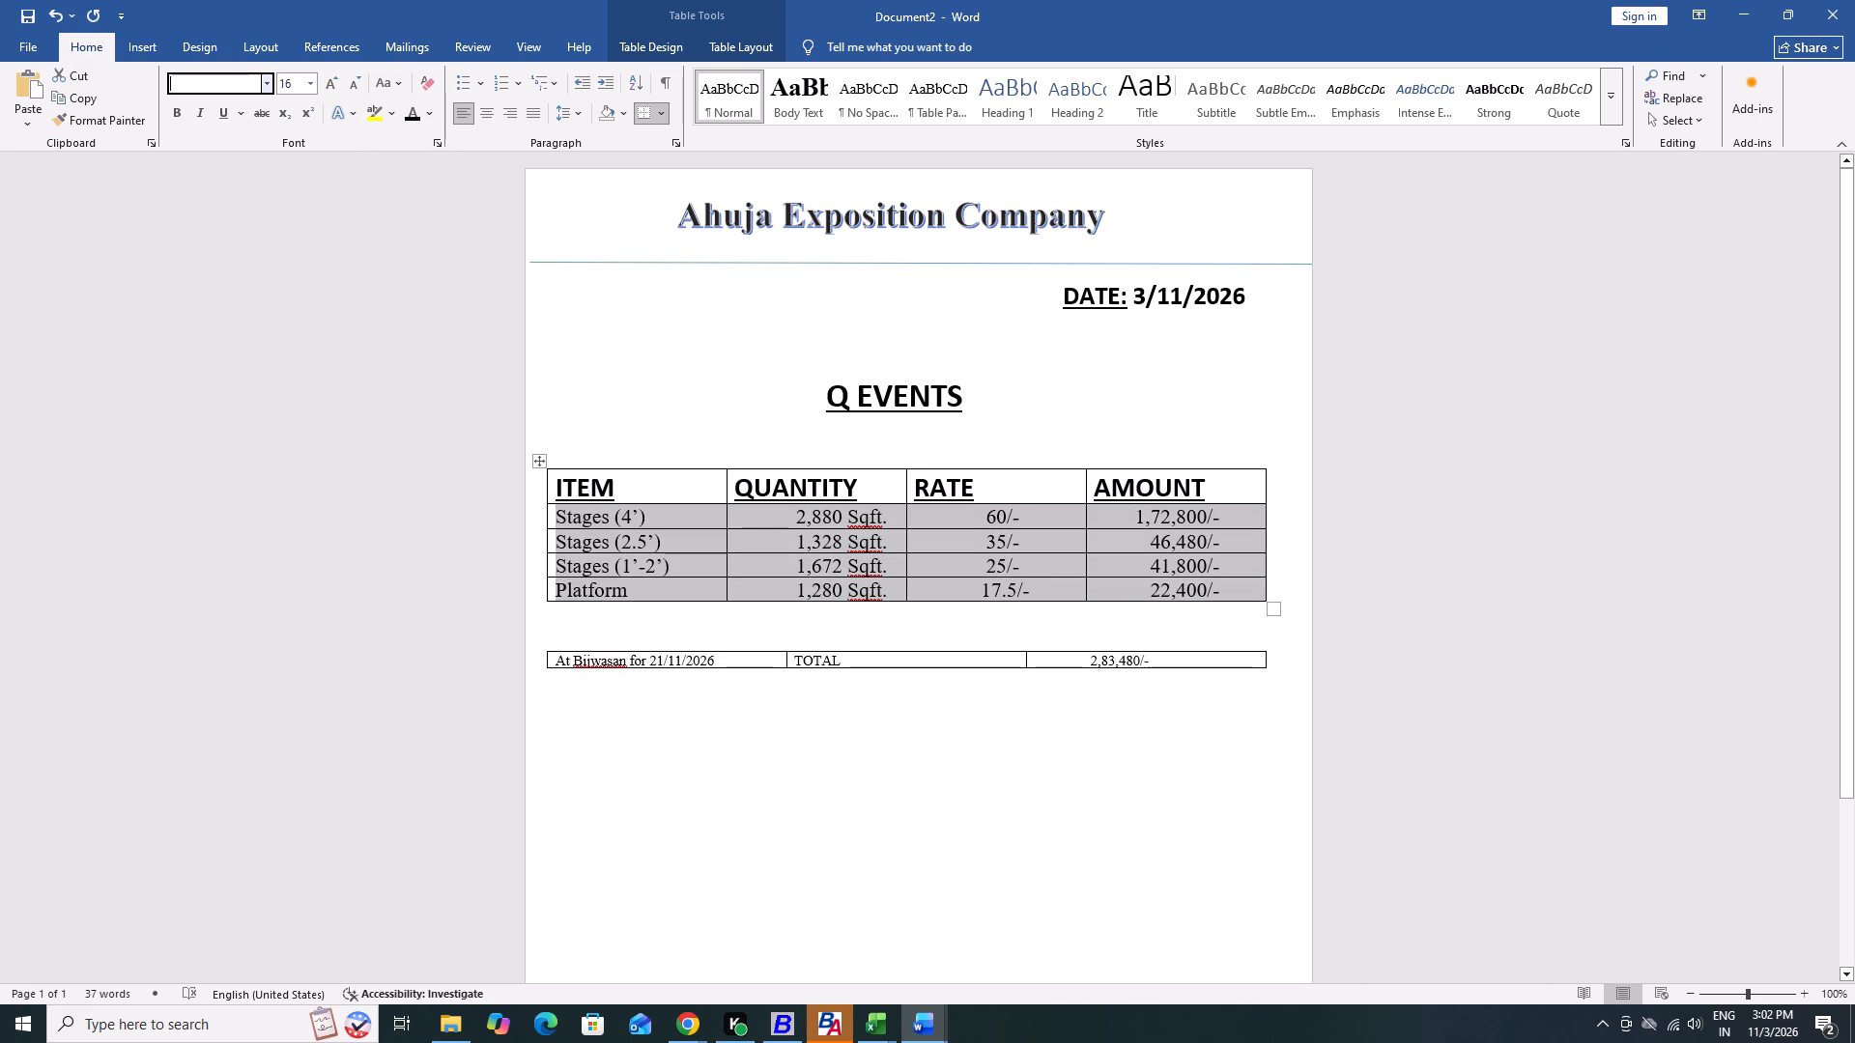
{"action": "type", "text": "calibri"}
{"action": "key", "text": "space"}
{"action": "type", "text": "(body"}
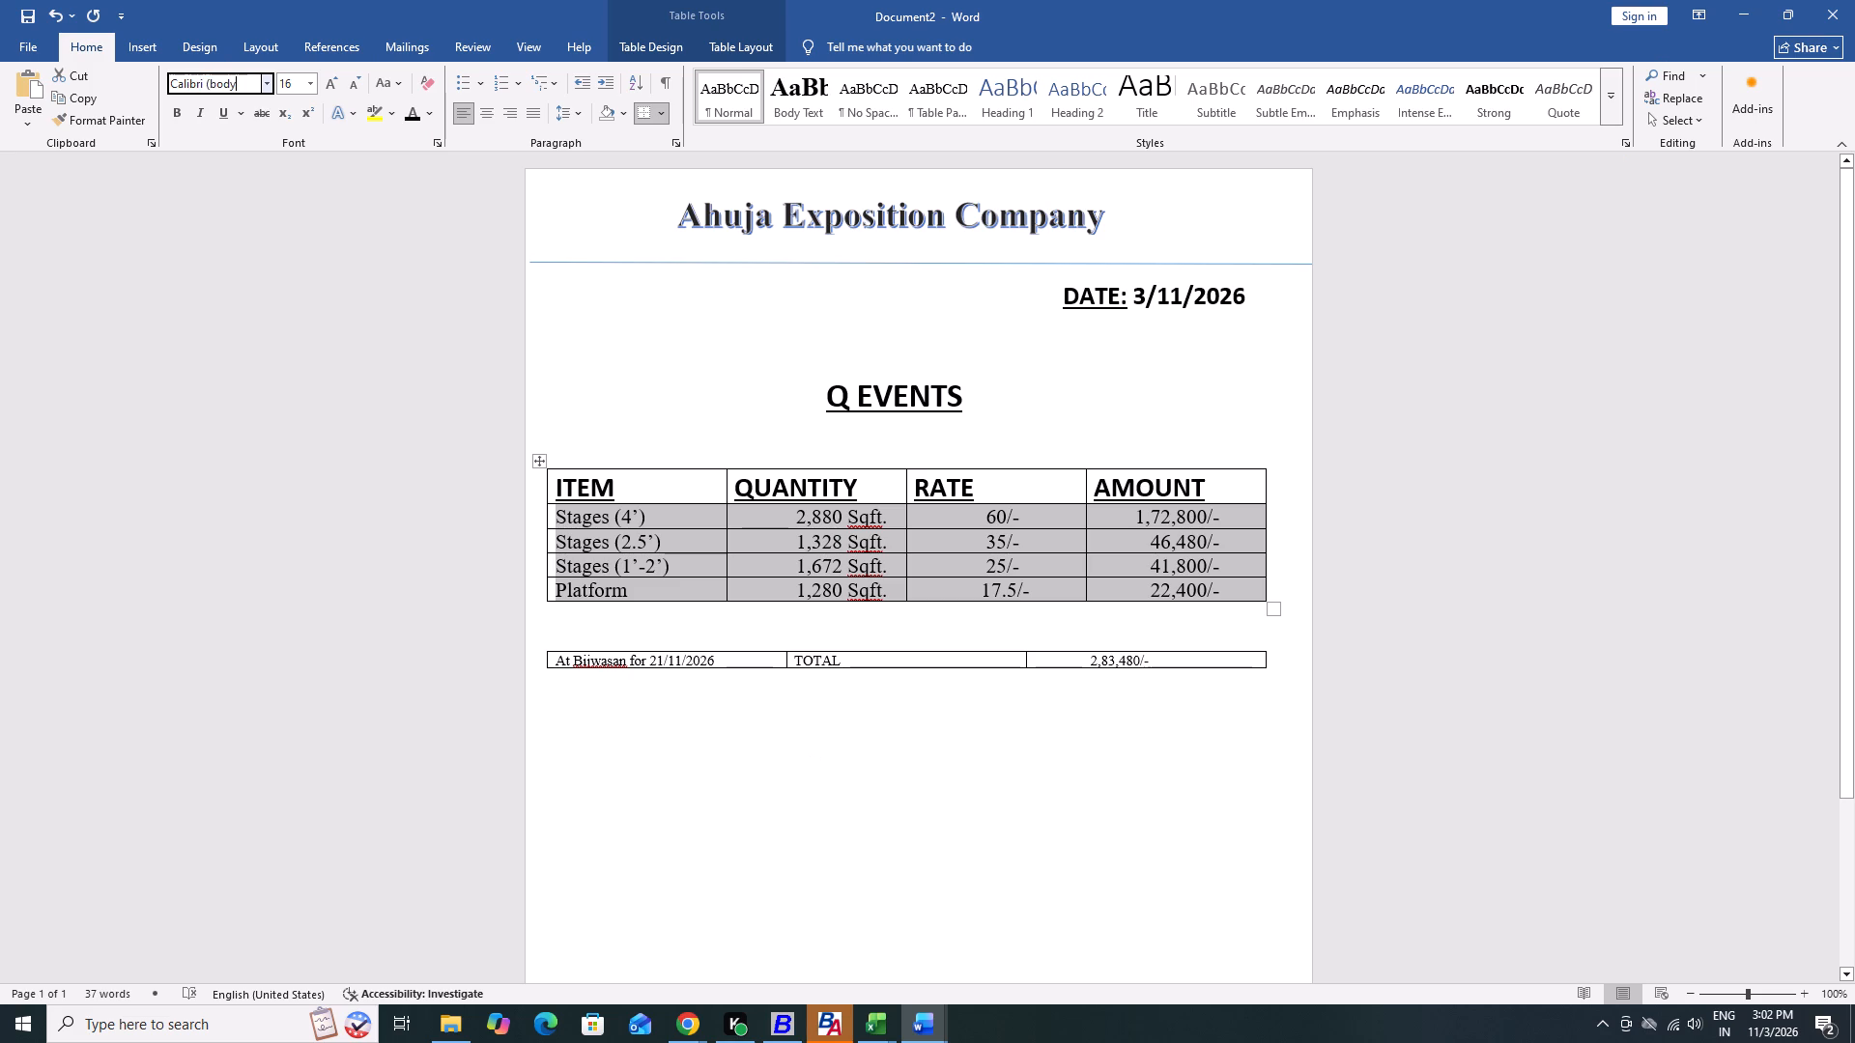
{"action": "key", "text": "shift+parenright"}
{"action": "key", "text": "Return"}
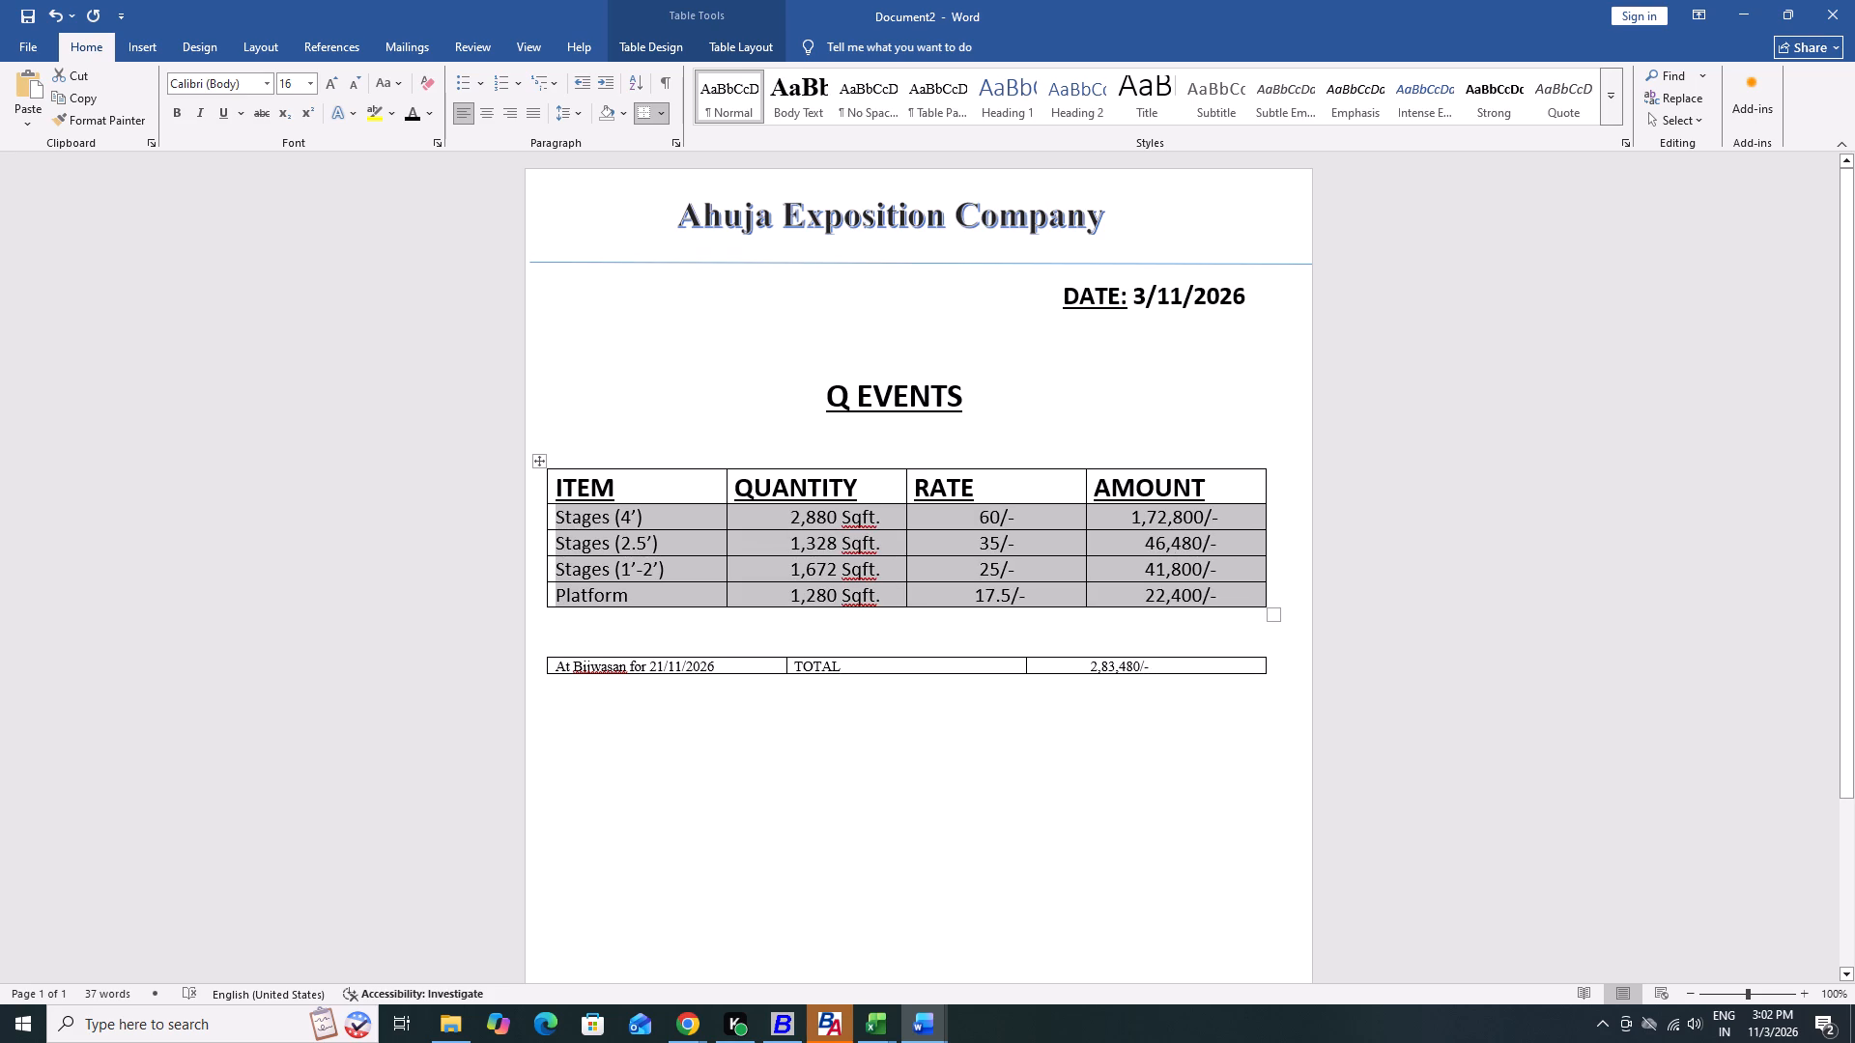
Make all three cells of the total row bold, from At Bijwasan for 21/11/2026 through 2,83,480/-.
{"action": "key", "text": "Down"}
{"action": "key", "text": "Down"}
{"action": "key", "text": "Down"}
{"action": "key", "text": "Down"}
{"action": "key", "text": "Right"}
{"action": "key", "text": "Left"}
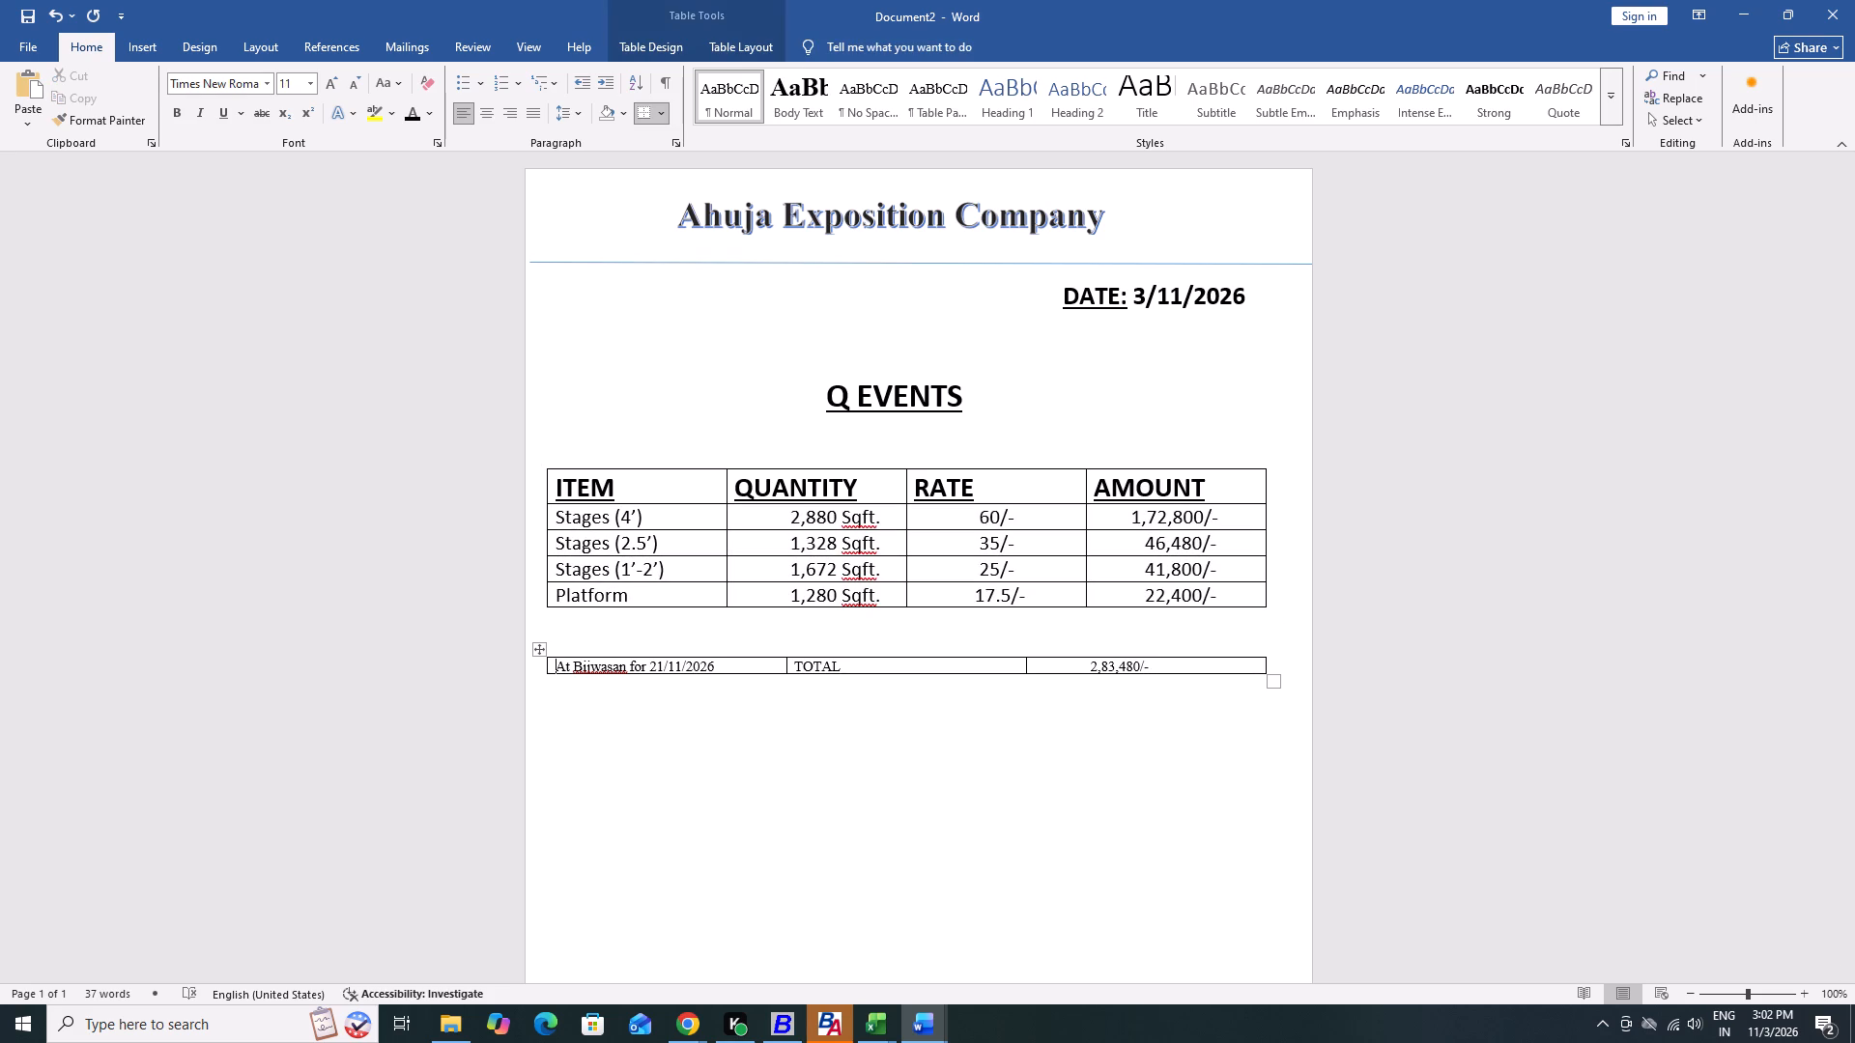
{"action": "key", "text": "ctrl+shift+Right"}
{"action": "key", "text": "ctrl+Left"}
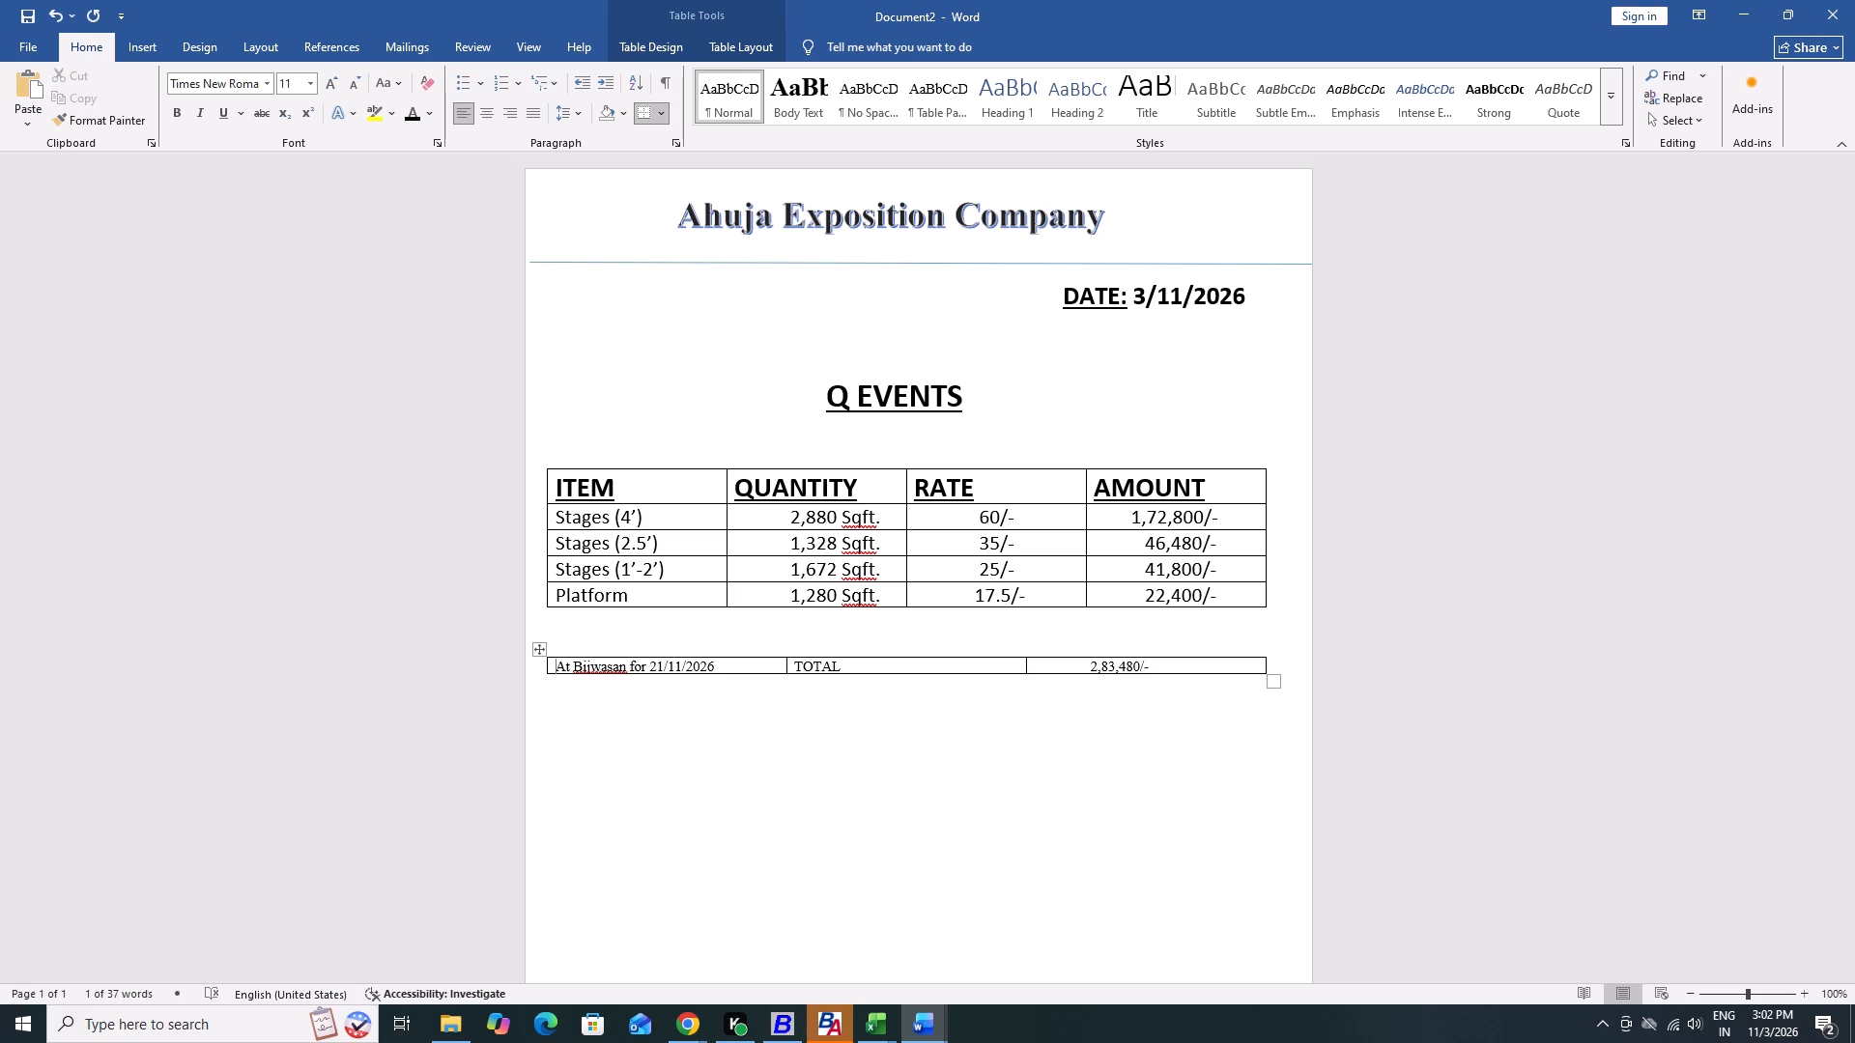
{"action": "key", "text": "Left"}
{"action": "key", "text": "Down"}
{"action": "key", "text": "ctrl+Right"}
{"action": "key", "text": "ctrl+Right"}
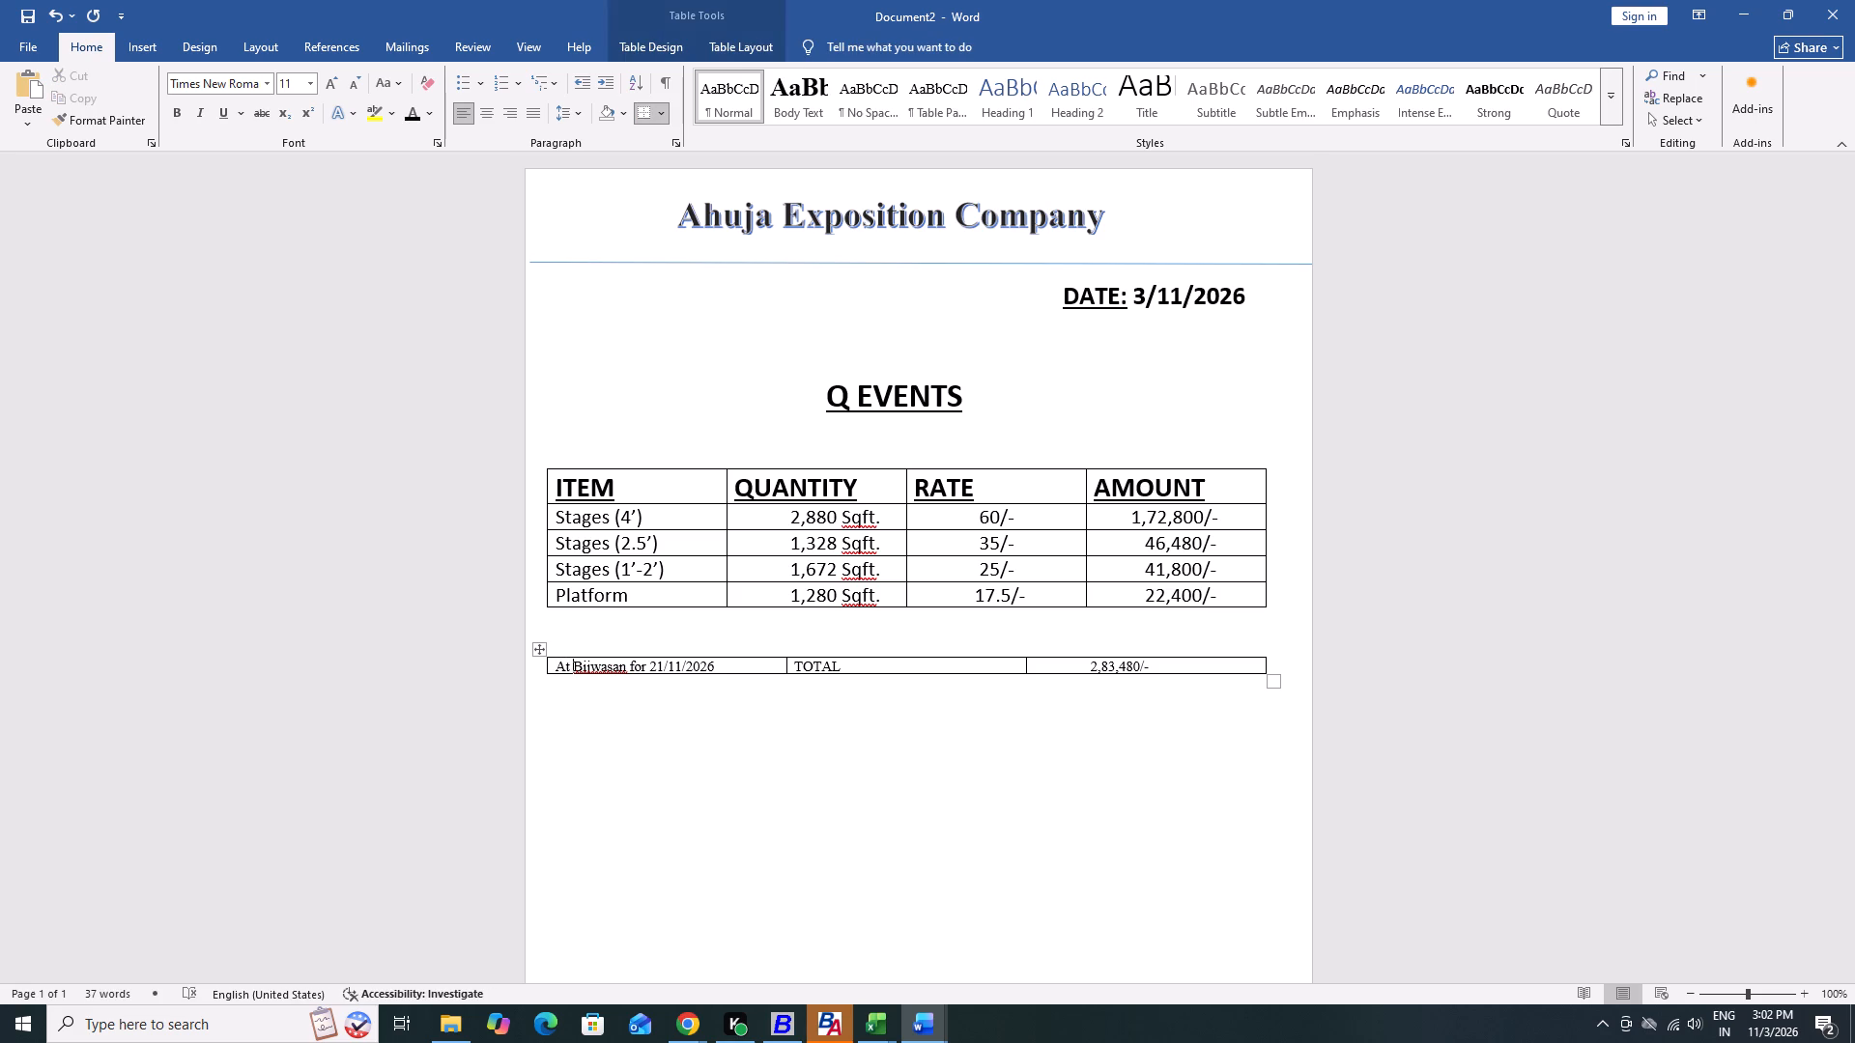
{"action": "key", "text": "ctrl+Right"}
{"action": "key", "text": "ctrl+Right"}
{"action": "key", "text": "Right"}
{"action": "key", "text": "Right"}
{"action": "key", "text": "Right"}
{"action": "key", "text": "Right"}
{"action": "key", "text": "Left"}
{"action": "key", "text": "Left"}
{"action": "key", "text": "Left"}
{"action": "key", "text": "Left"}
{"action": "key", "text": "Left"}
{"action": "key", "text": "Left"}
{"action": "key", "text": "Left"}
{"action": "key", "text": "Left"}
{"action": "key", "text": "Left"}
{"action": "key", "text": "Left"}
{"action": "key", "text": "Left"}
{"action": "key", "text": "Left"}
{"action": "key", "text": "Left"}
{"action": "key", "text": "Left"}
{"action": "key", "text": "Left"}
{"action": "key", "text": "Left"}
{"action": "key", "text": "Left"}
{"action": "key", "text": "Left"}
{"action": "key", "text": "Left"}
{"action": "key", "text": "Left"}
{"action": "key", "text": "Left"}
{"action": "key", "text": "Left"}
{"action": "key", "text": "Left"}
{"action": "key", "text": "Down"}
{"action": "key", "text": "shift+Right"}
{"action": "key", "text": "shift+Right"}
{"action": "key", "text": "shift+Right"}
{"action": "key", "text": "shift+Right"}
{"action": "key", "text": "shift+Right"}
{"action": "key", "text": "shift+Right"}
{"action": "key", "text": "shift+Right"}
{"action": "key", "text": "shift+Right"}
{"action": "key", "text": "shift+Right"}
{"action": "key", "text": "shift+Right"}
{"action": "key", "text": "shift+Right"}
{"action": "key", "text": "shift+Right"}
{"action": "key", "text": "shift+Right"}
{"action": "key", "text": "shift+Right"}
{"action": "key", "text": "shift+Right"}
{"action": "key", "text": "shift+Right"}
{"action": "key", "text": "shift+Right"}
{"action": "key", "text": "shift+Right"}
{"action": "key", "text": "shift+Right"}
{"action": "key", "text": "shift+Right"}
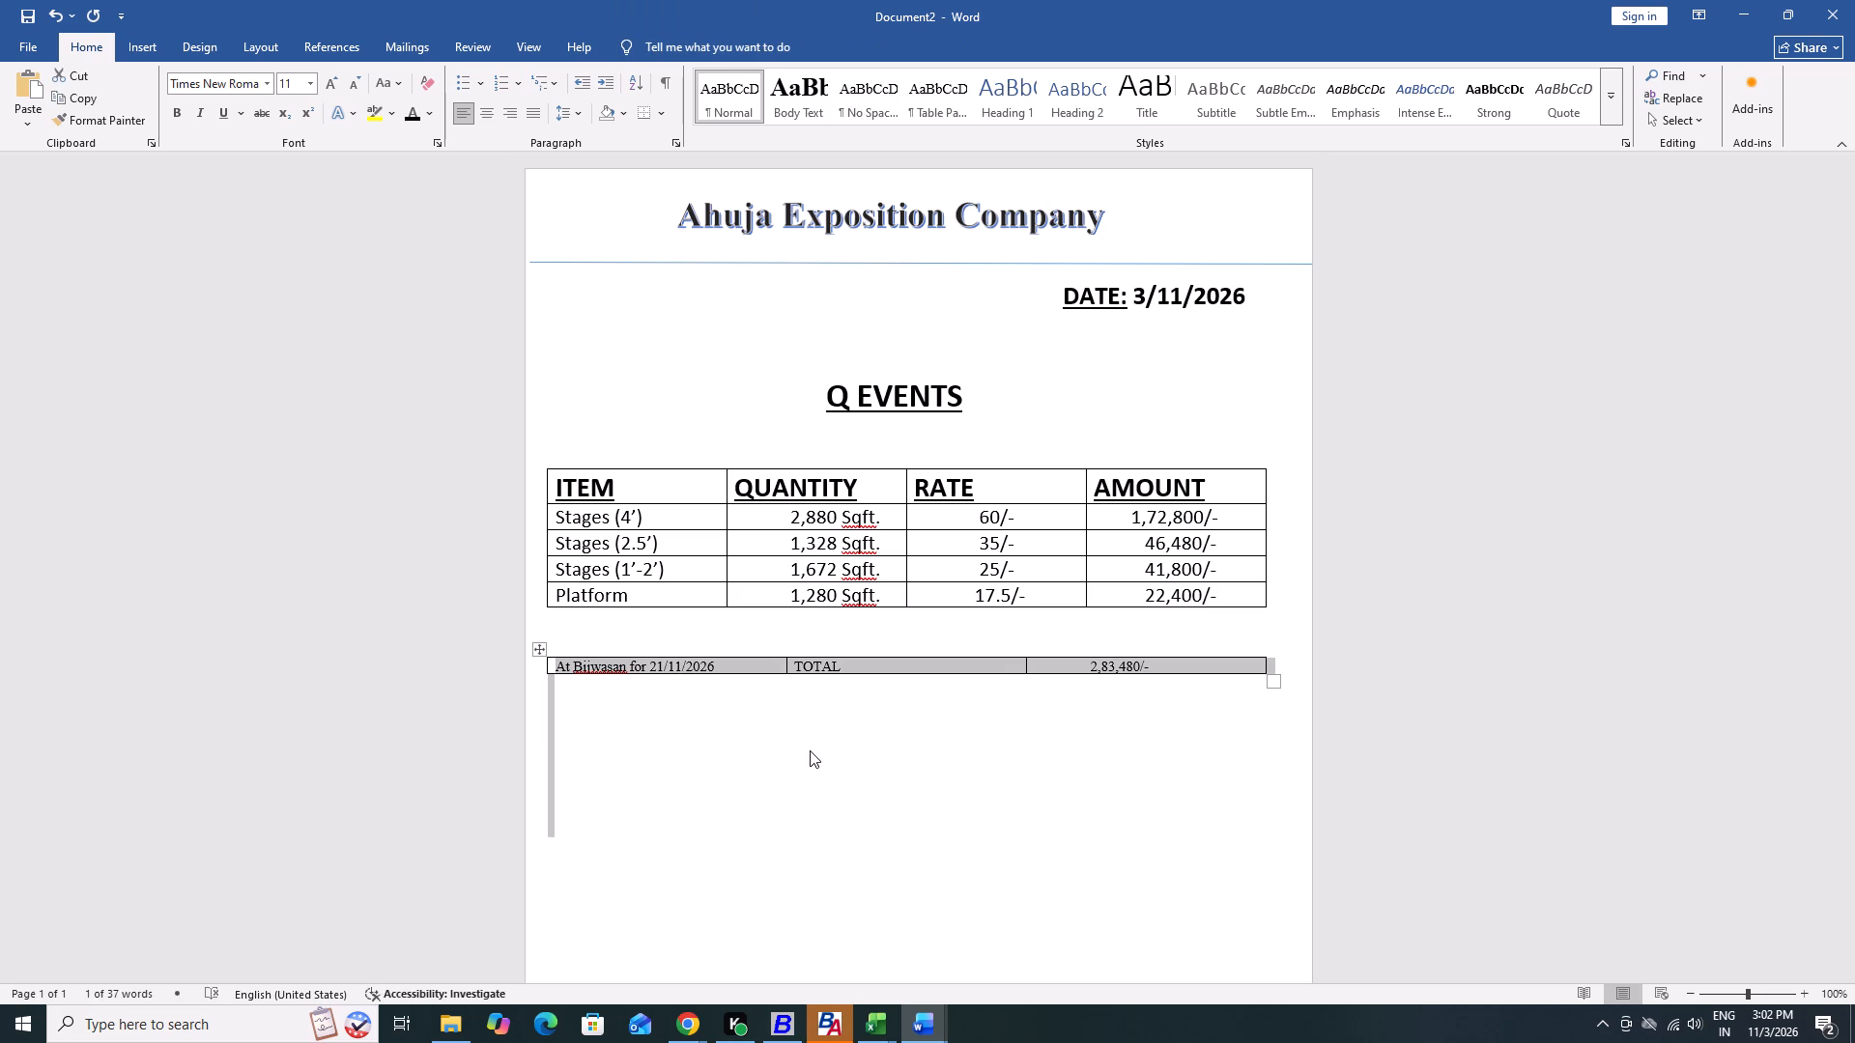
{"action": "key", "text": "shift+Left"}
{"action": "key", "text": "shift+Left"}
{"action": "key", "text": "shift+Left"}
{"action": "key", "text": "shift+Left"}
{"action": "key", "text": "shift+Left"}
{"action": "key", "text": "shift+Left"}
{"action": "key", "text": "shift+Left"}
{"action": "key", "text": "shift+Left"}
{"action": "key", "text": "shift+Left"}
{"action": "key", "text": "shift+Left"}
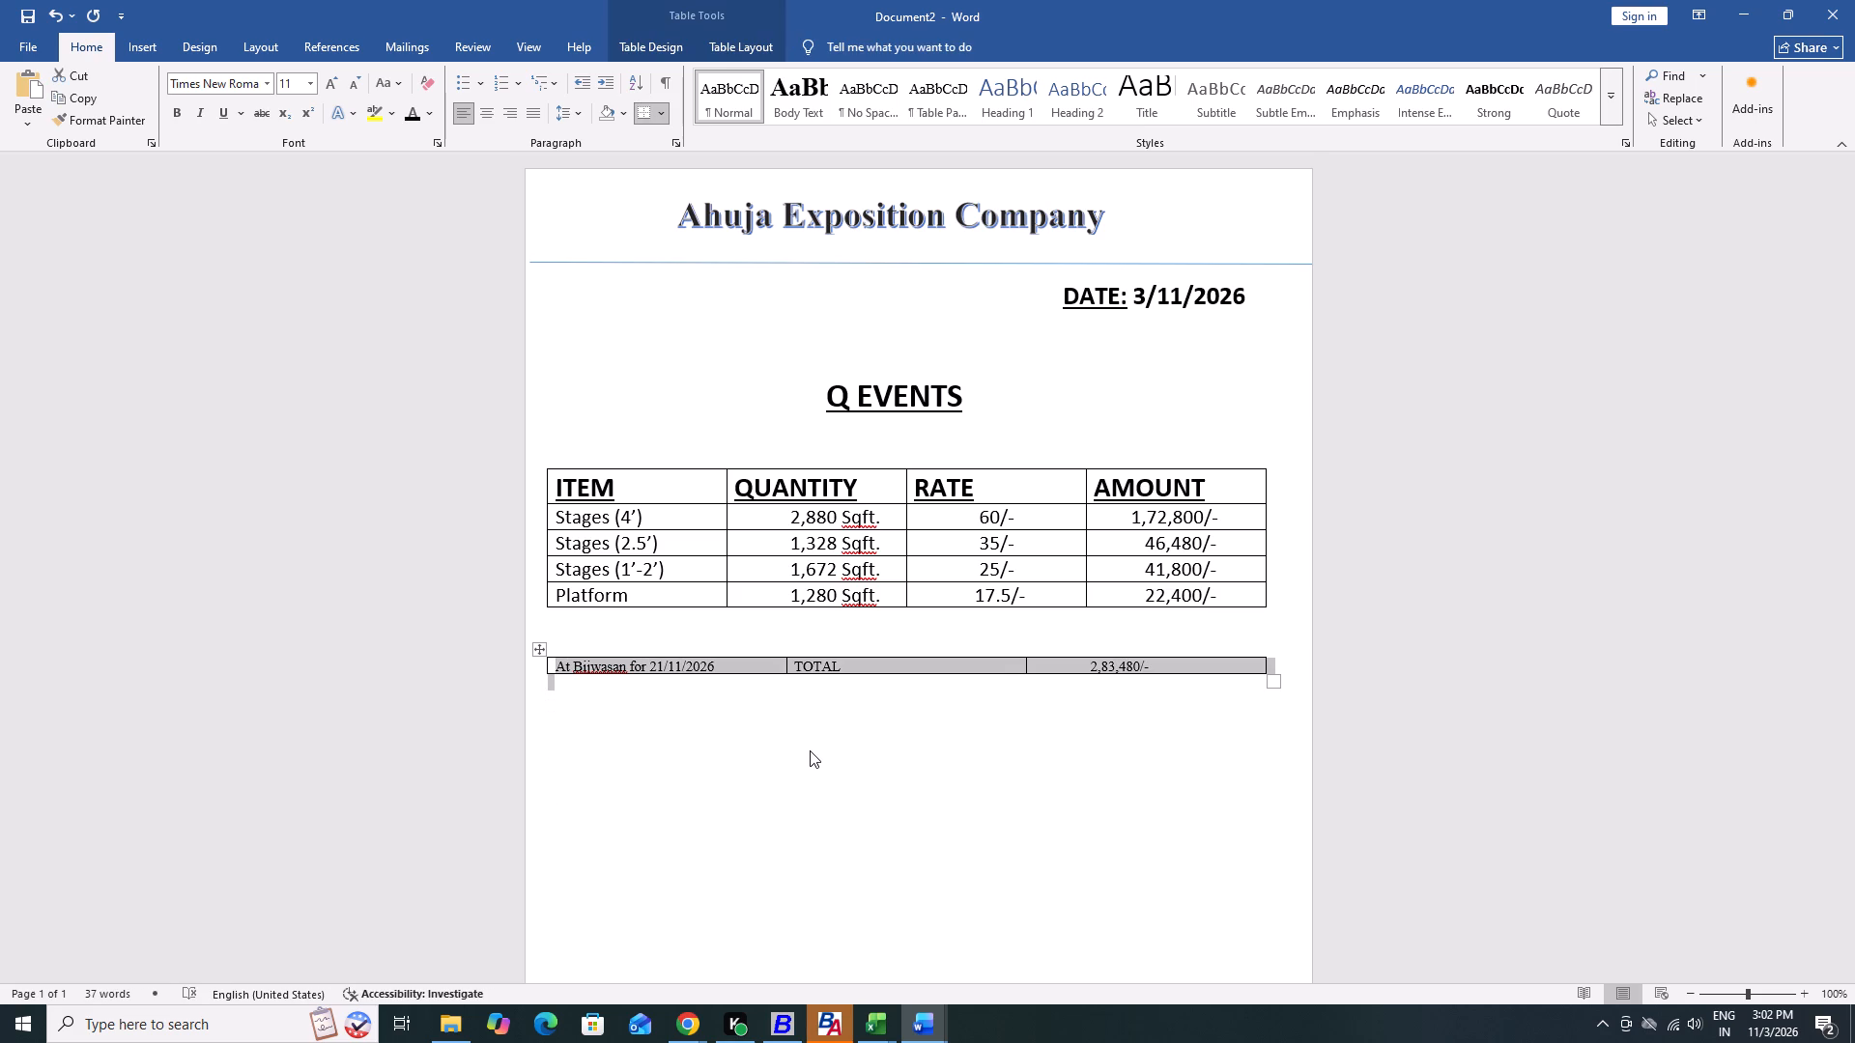
{"action": "key", "text": "shift+Left"}
{"action": "key", "text": "ctrl+b"}
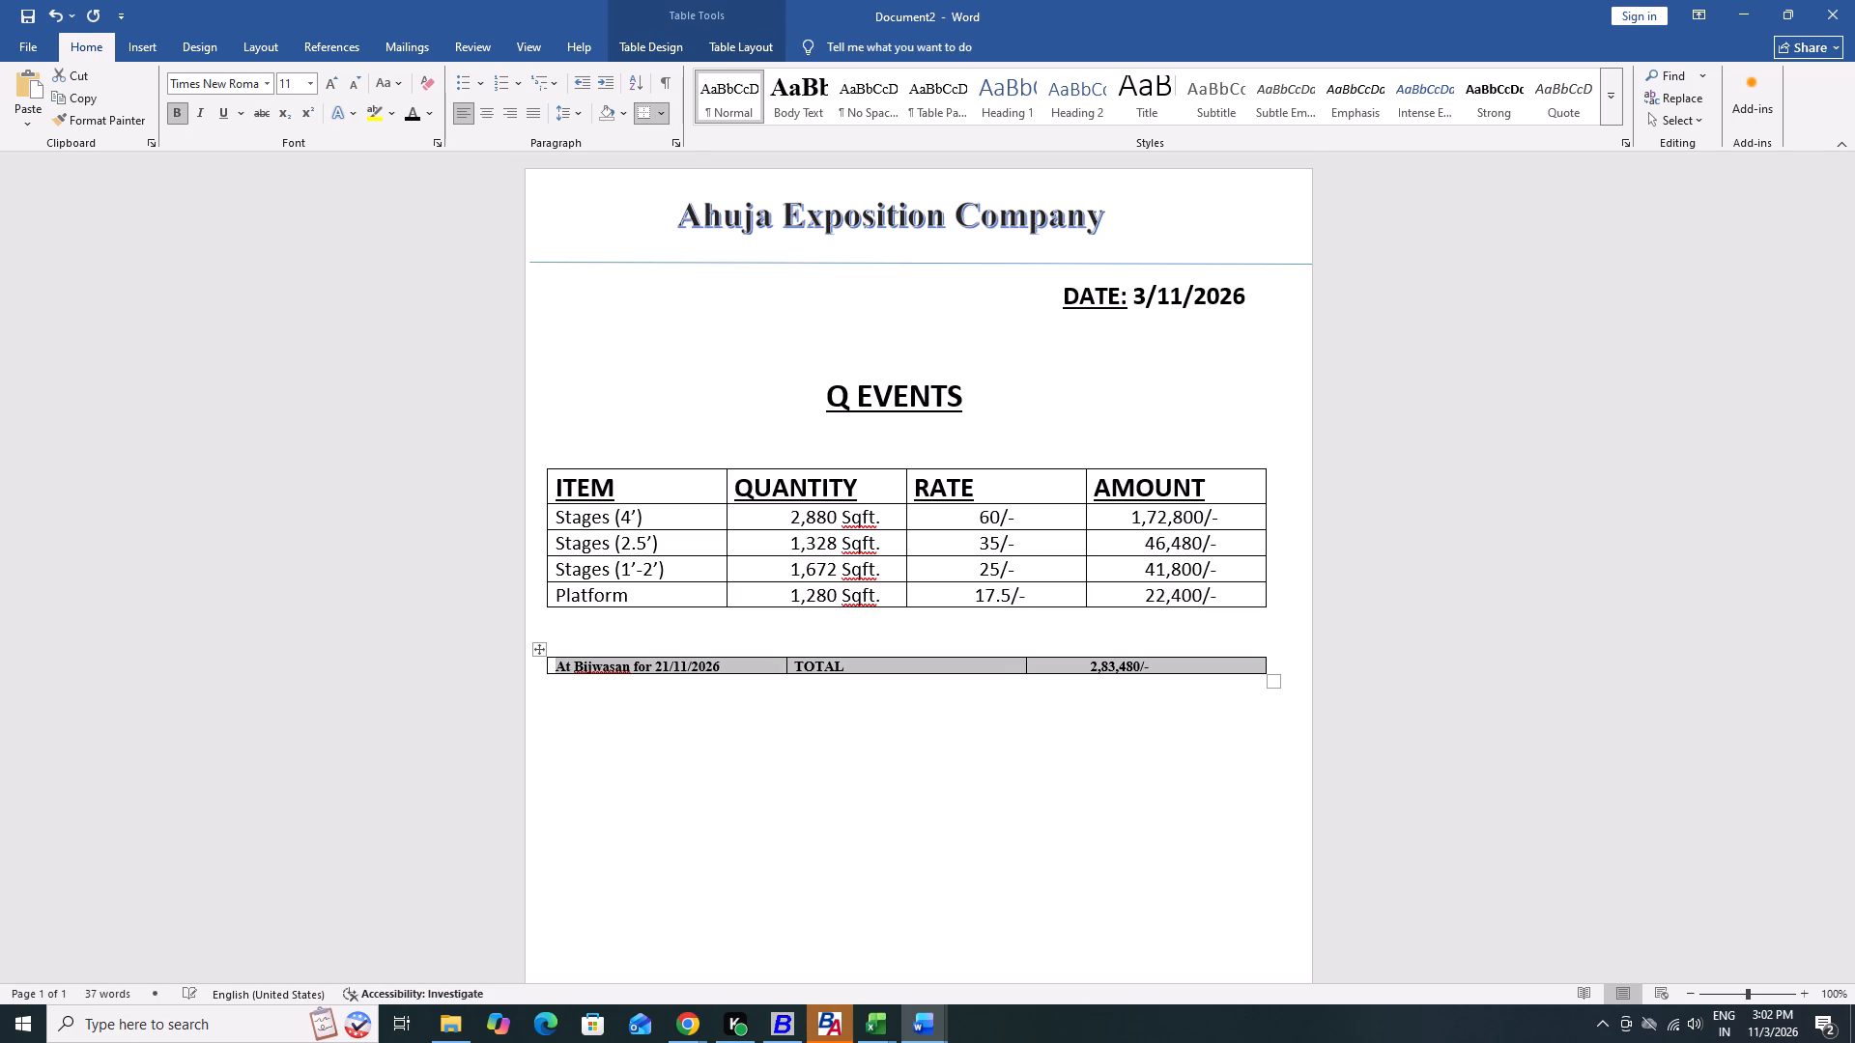
Set the font of the selected total row to Calibri (Body).
{"action": "type", "text": "hff"}
{"action": "key", "text": "BackSpace"}
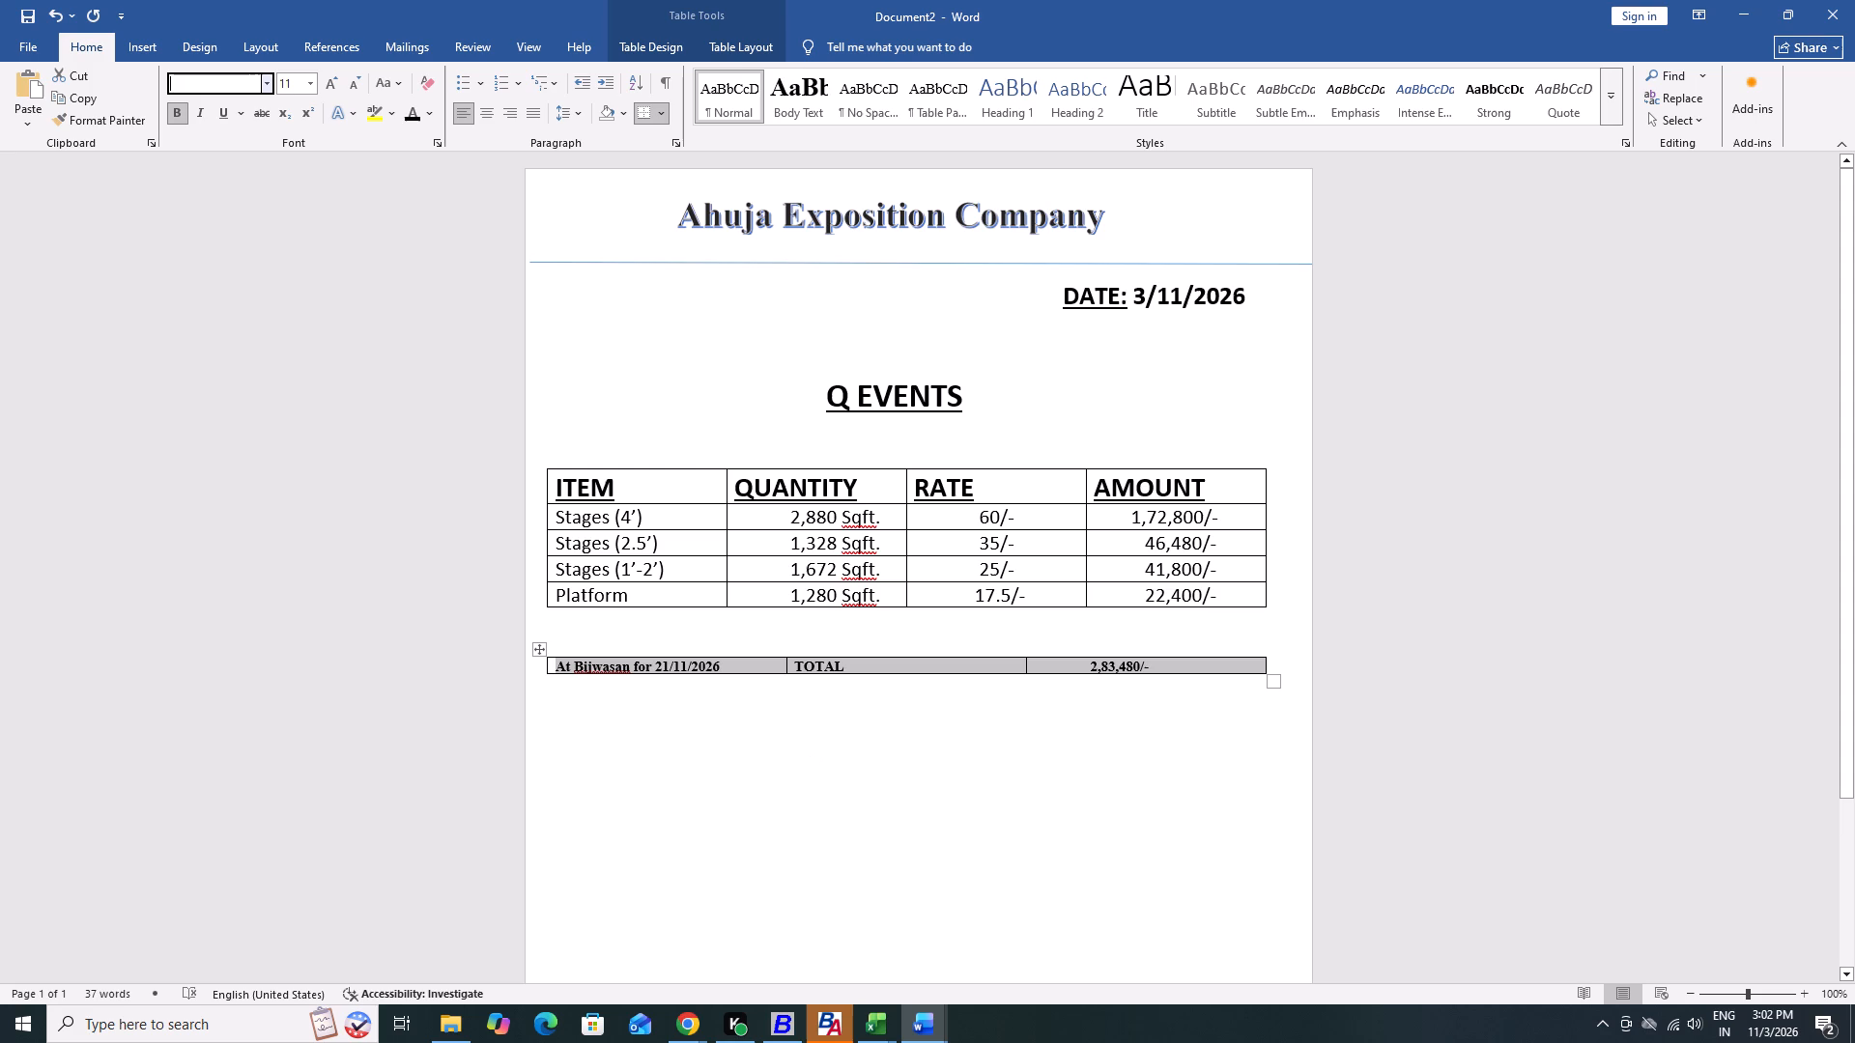
{"action": "type", "text": "calibri (body"}
{"action": "key", "text": "shift+parenright"}
{"action": "key", "text": "Return"}
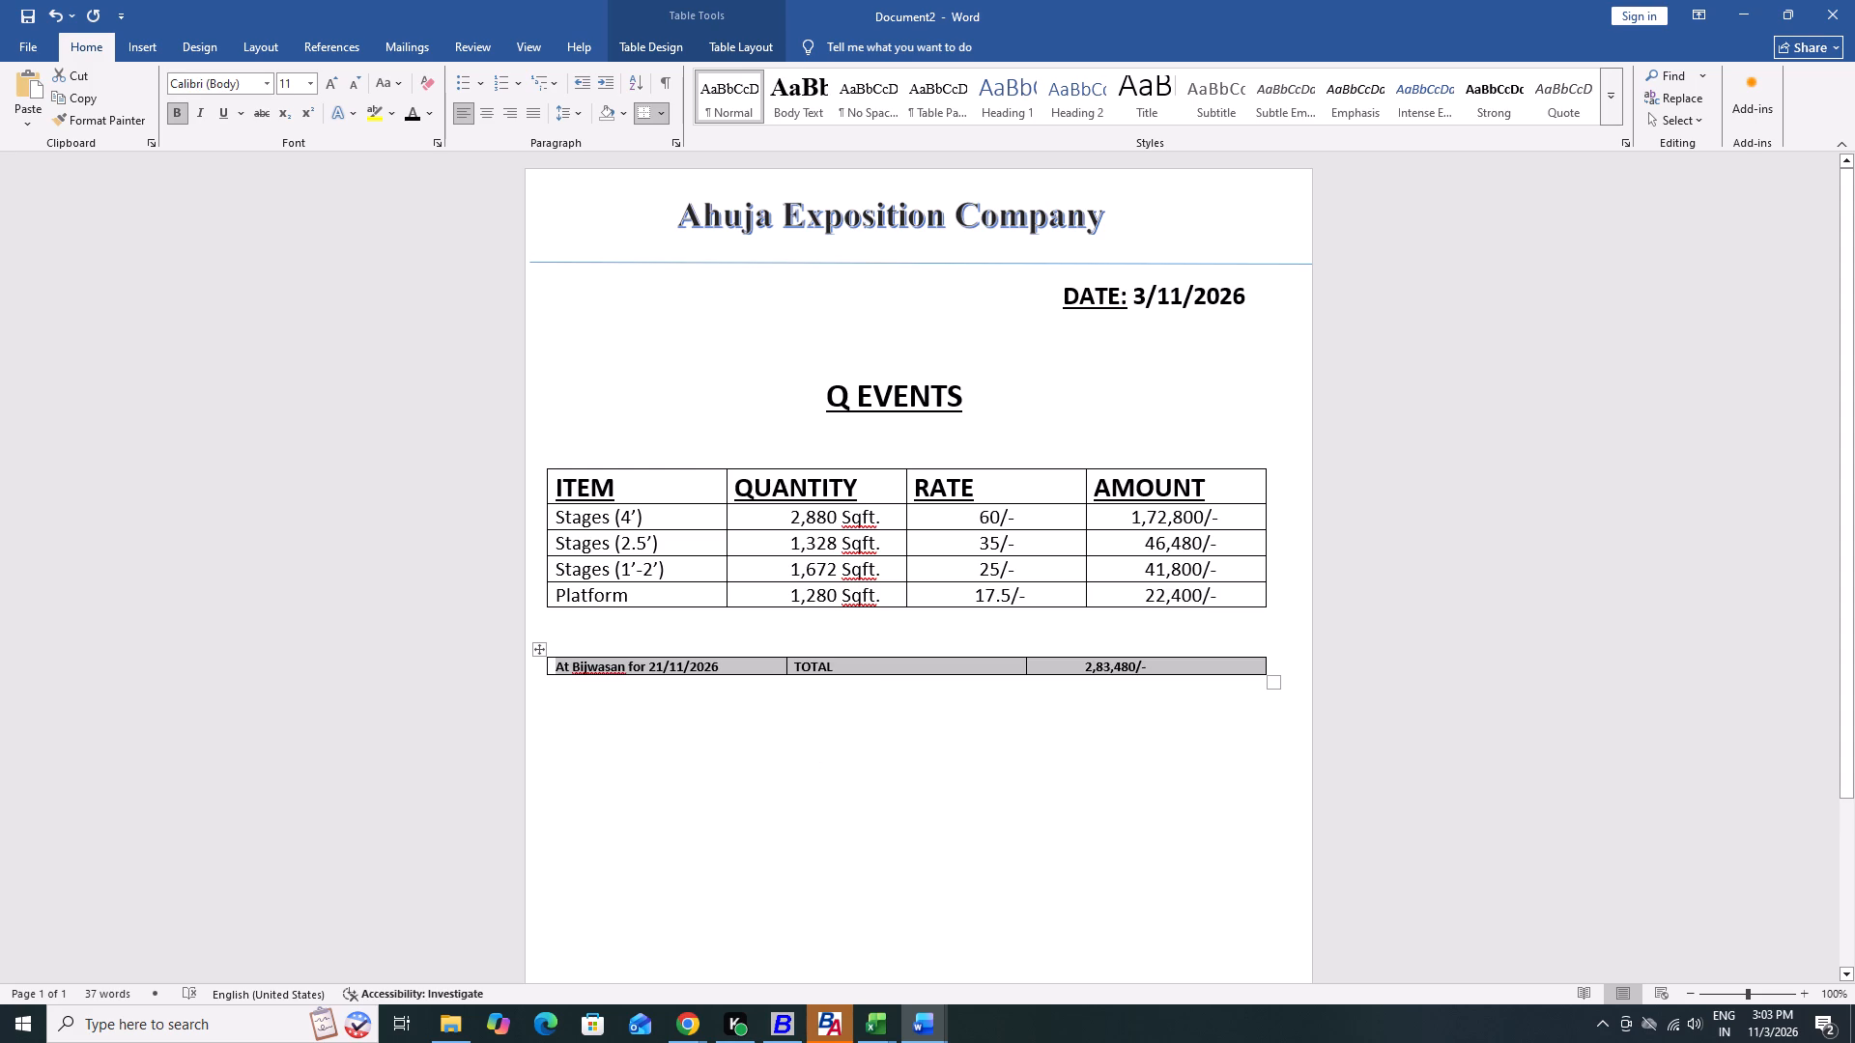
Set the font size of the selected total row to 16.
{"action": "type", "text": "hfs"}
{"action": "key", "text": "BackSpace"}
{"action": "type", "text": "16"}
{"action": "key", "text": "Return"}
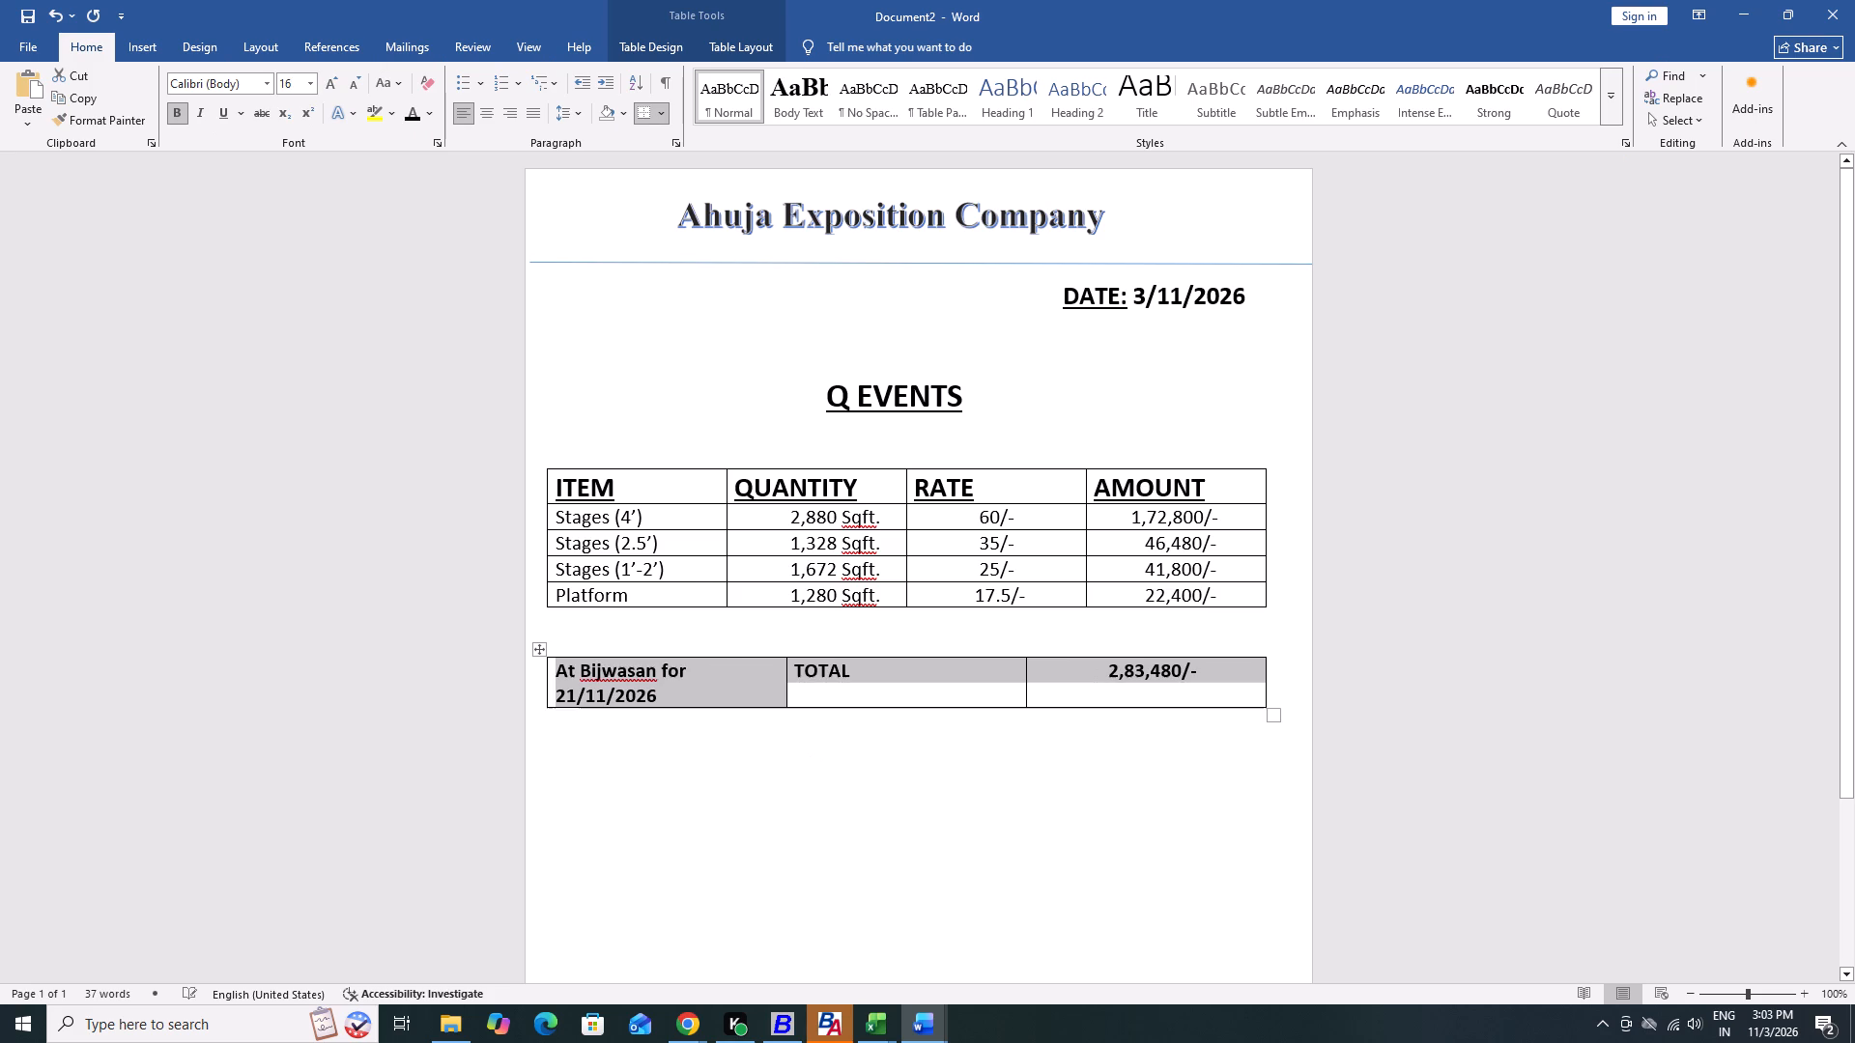
Set the font size of the selected total row to 22.
{"action": "type", "text": "hfs"}
{"action": "key", "text": "BackSpace"}
{"action": "type", "text": "22"}
{"action": "key", "text": "Return"}
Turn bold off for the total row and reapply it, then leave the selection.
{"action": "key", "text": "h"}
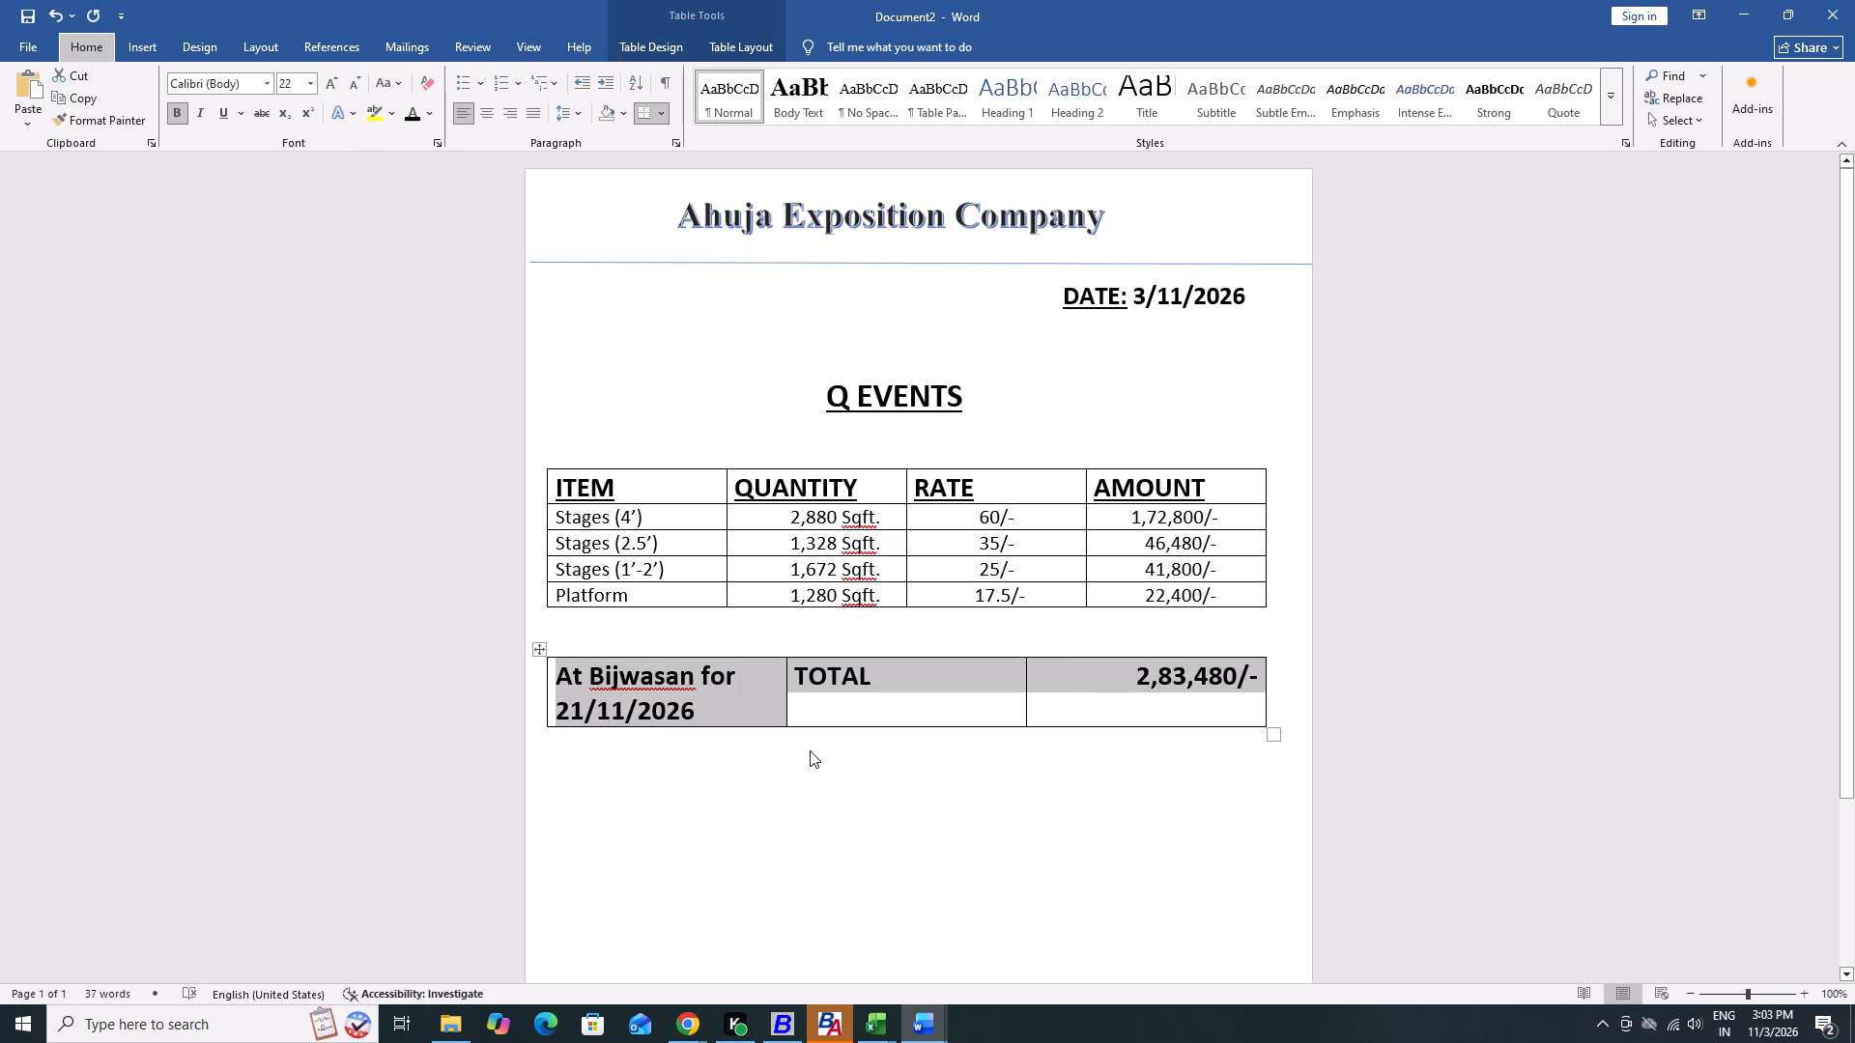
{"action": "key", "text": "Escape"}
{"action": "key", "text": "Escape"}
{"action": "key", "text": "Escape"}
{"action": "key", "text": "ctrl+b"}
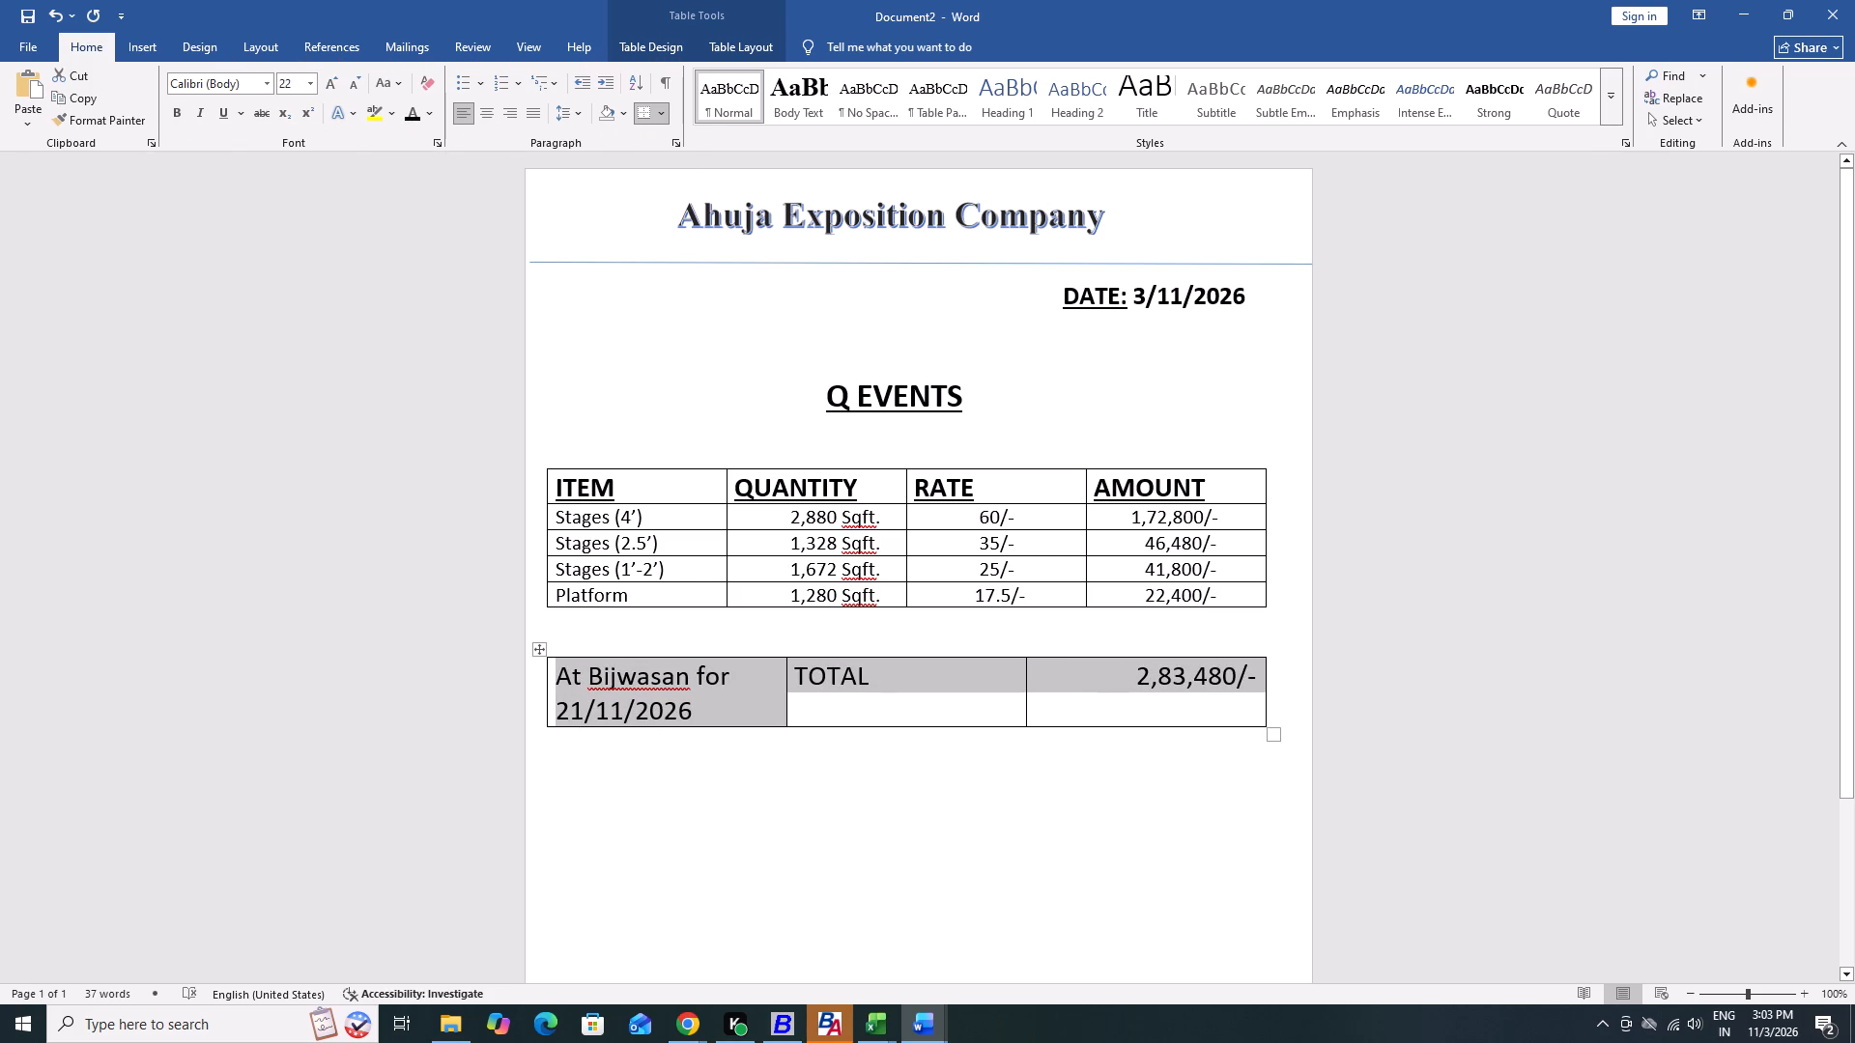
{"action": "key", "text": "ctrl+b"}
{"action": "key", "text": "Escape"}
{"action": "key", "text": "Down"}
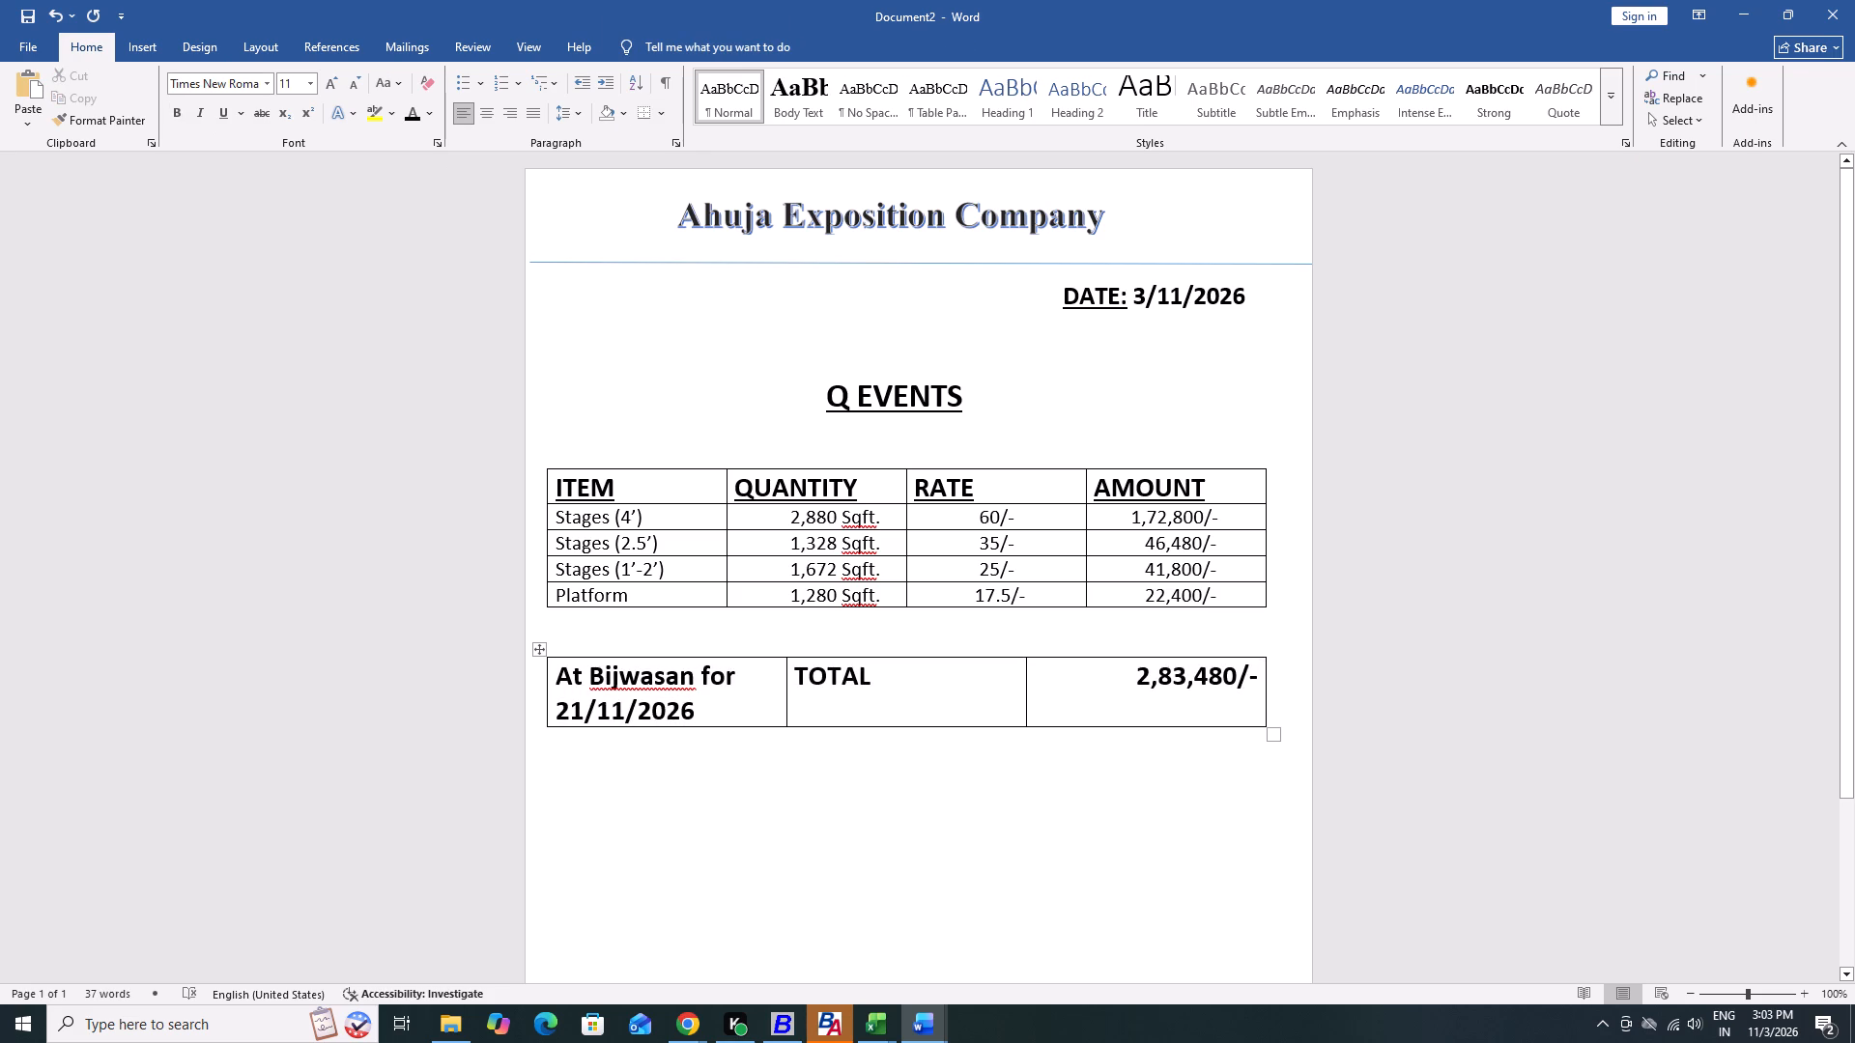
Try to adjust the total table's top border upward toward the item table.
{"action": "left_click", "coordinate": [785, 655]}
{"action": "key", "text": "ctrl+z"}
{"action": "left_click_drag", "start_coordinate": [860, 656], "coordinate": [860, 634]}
Enlarge the total table slightly in both width and height.
{"action": "left_click_drag", "start_coordinate": [1275, 734], "coordinate": [1284, 761]}
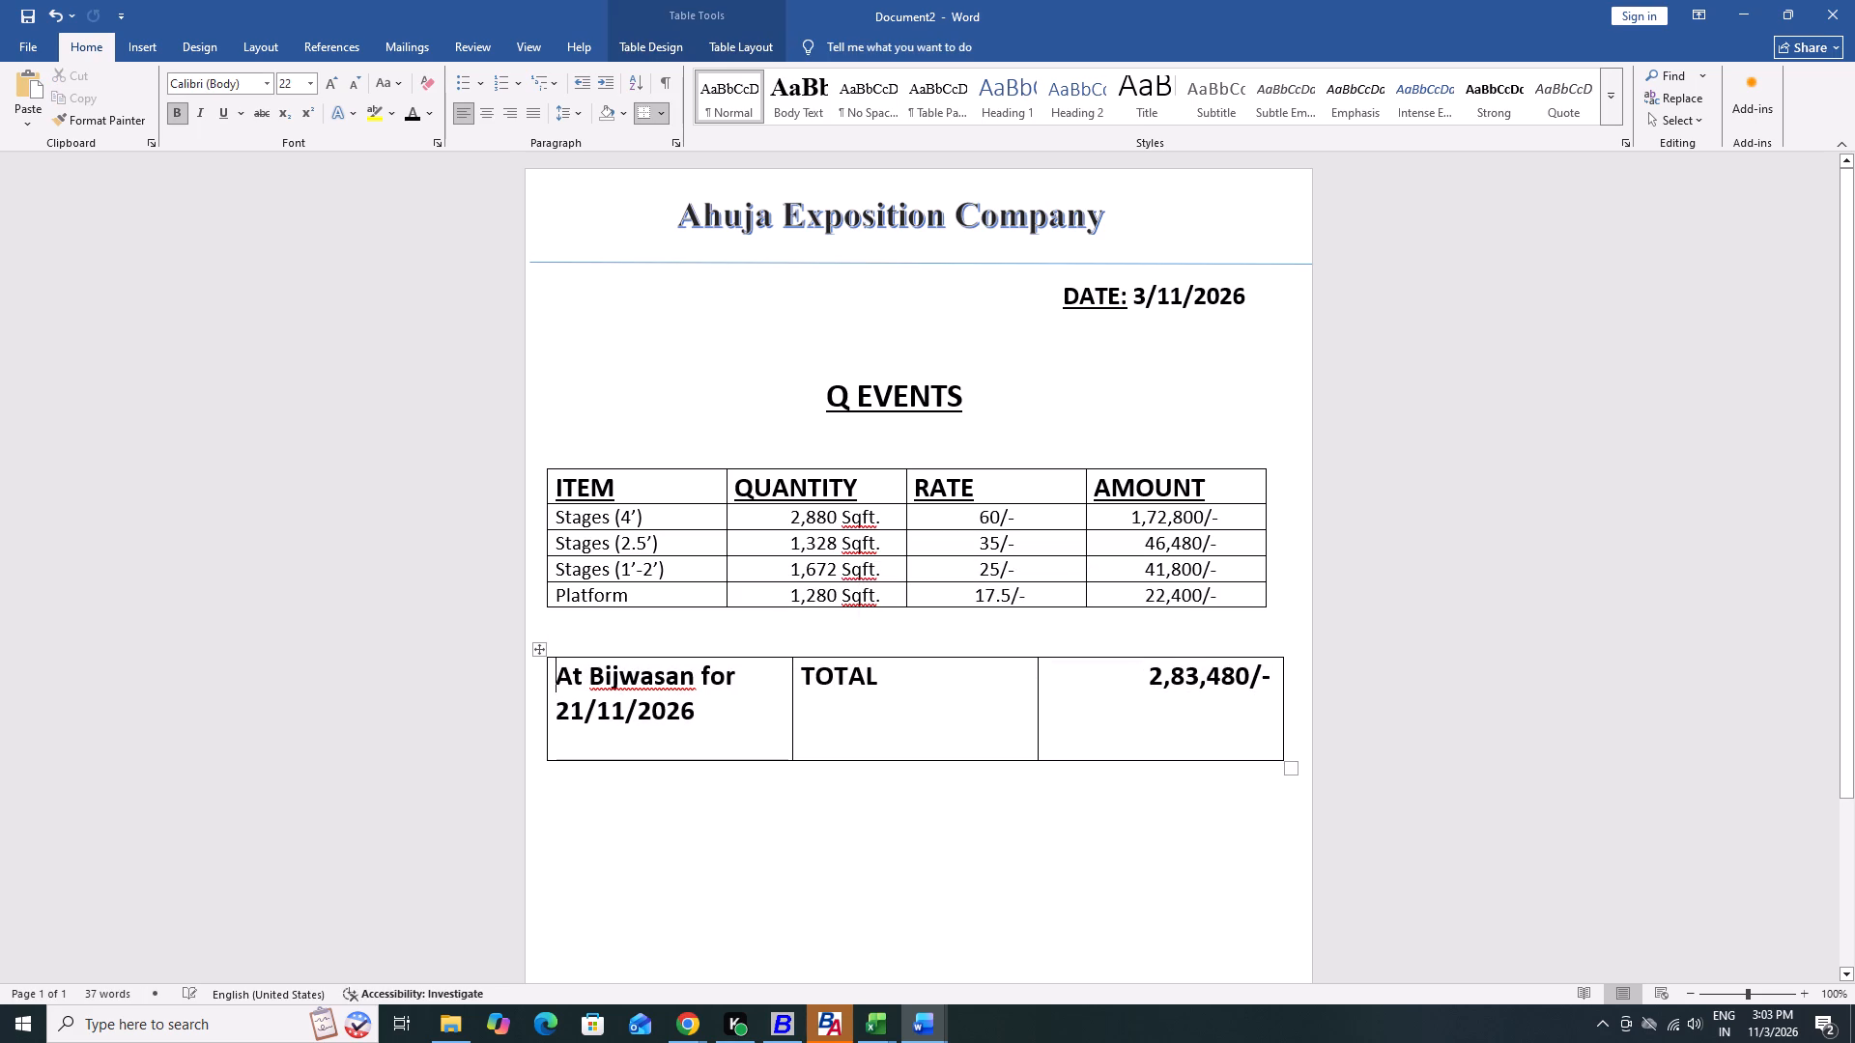
Move the total table up so it sits closely below the item table's Platform row.
{"action": "left_click_drag", "start_coordinate": [540, 651], "coordinate": [540, 622]}
{"action": "left_click_drag", "start_coordinate": [541, 619], "coordinate": [541, 606]}
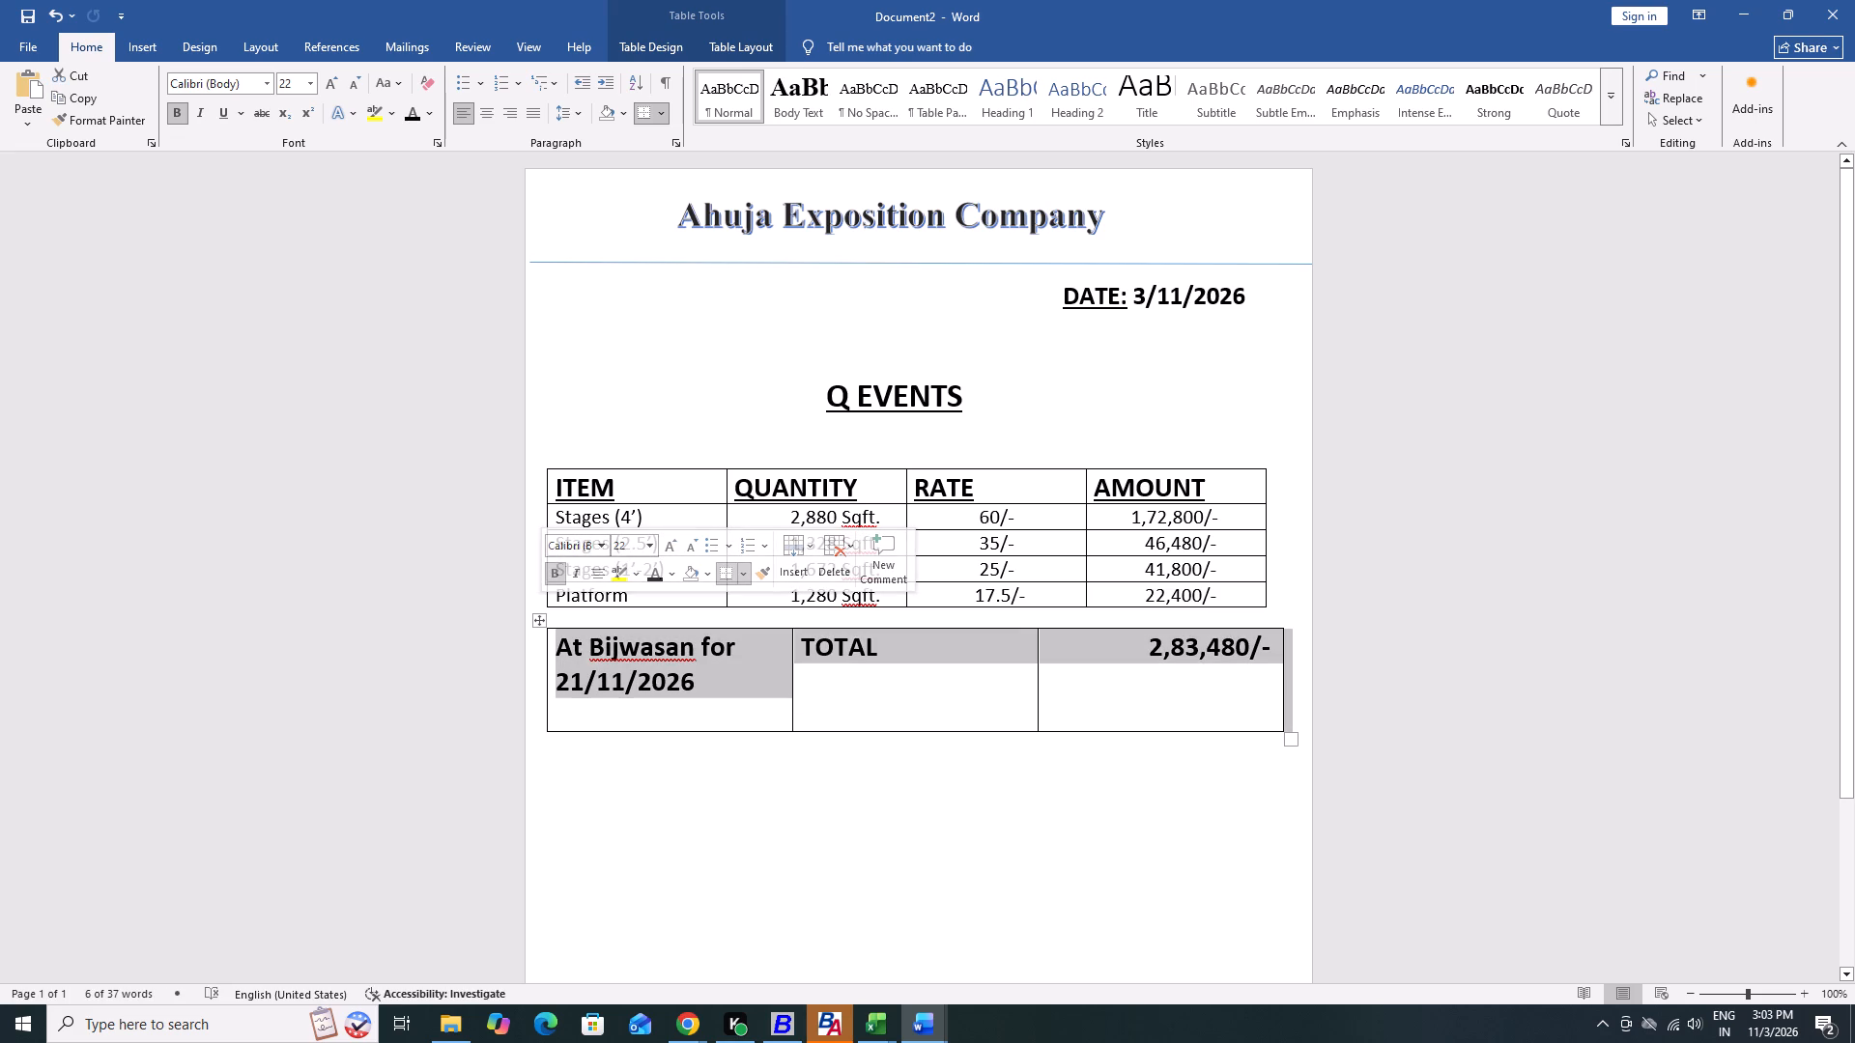
{"action": "left_click_drag", "start_coordinate": [541, 620], "coordinate": [542, 608]}
{"action": "left_click_drag", "start_coordinate": [534, 618], "coordinate": [538, 609]}
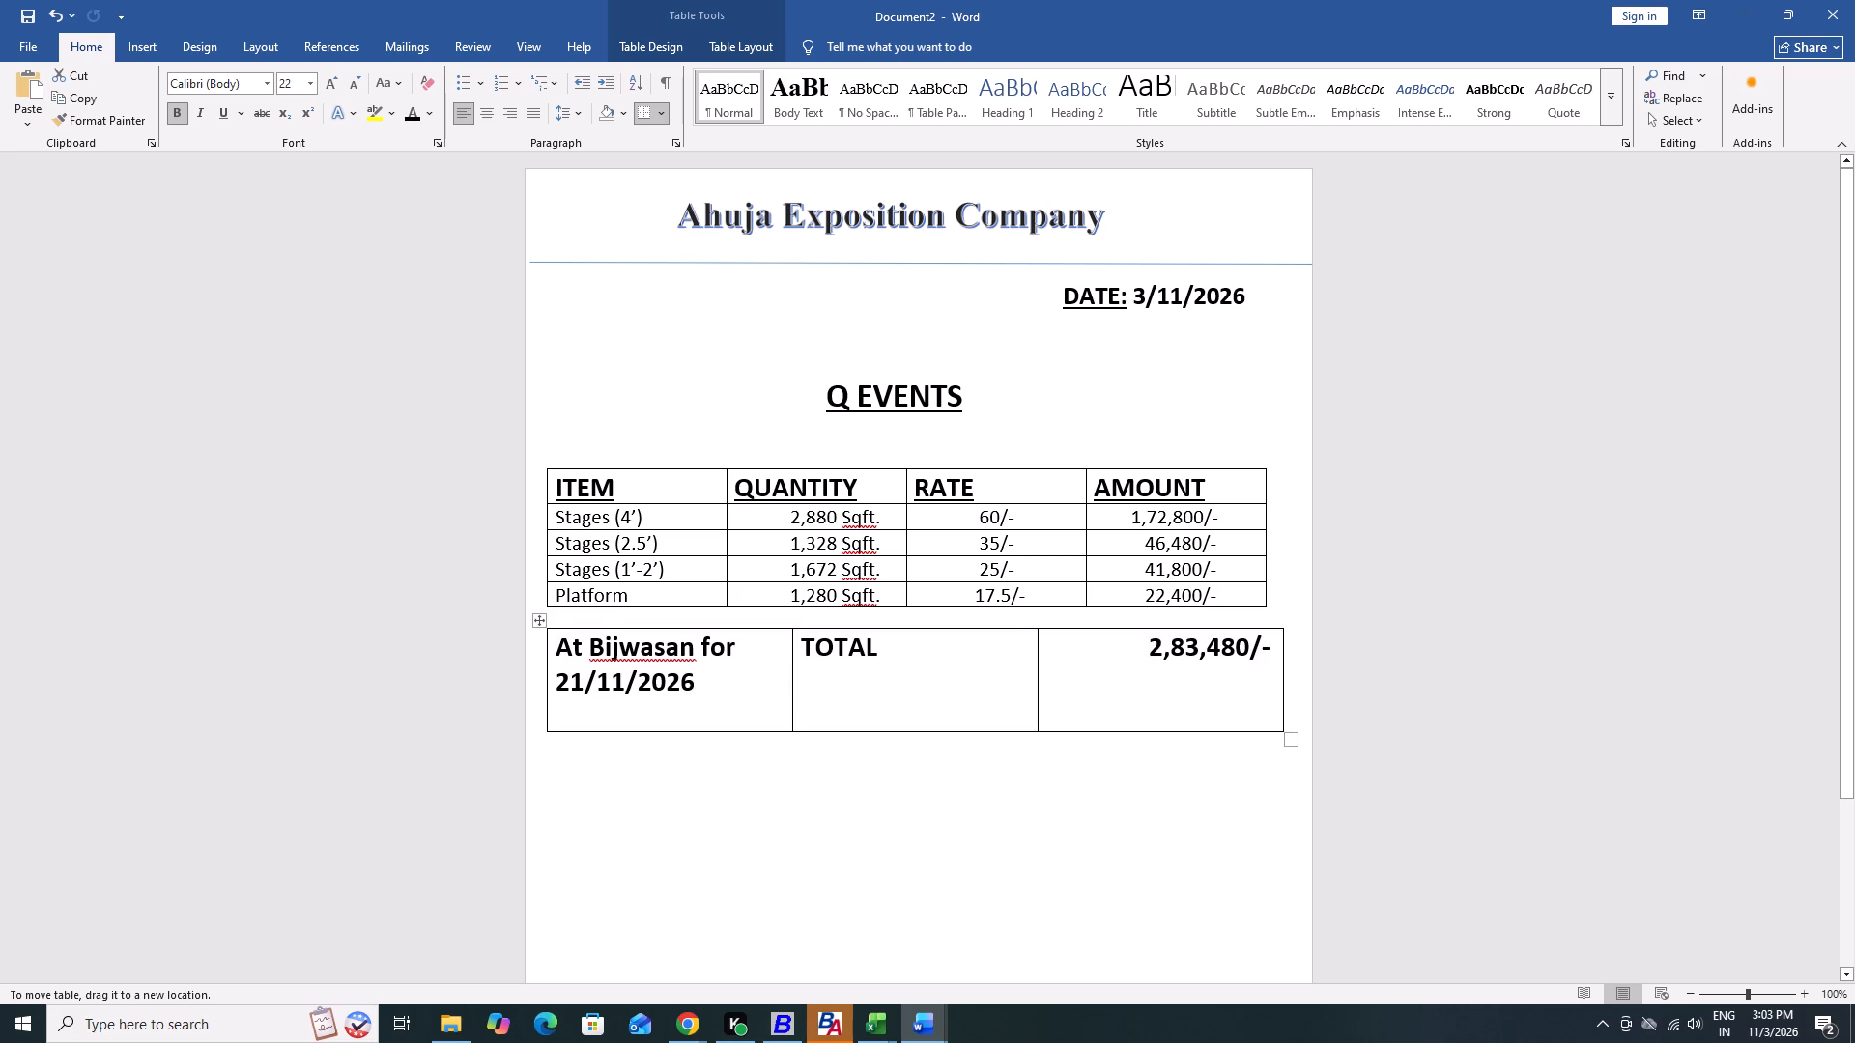
{"action": "left_click_drag", "start_coordinate": [538, 609], "coordinate": [543, 608]}
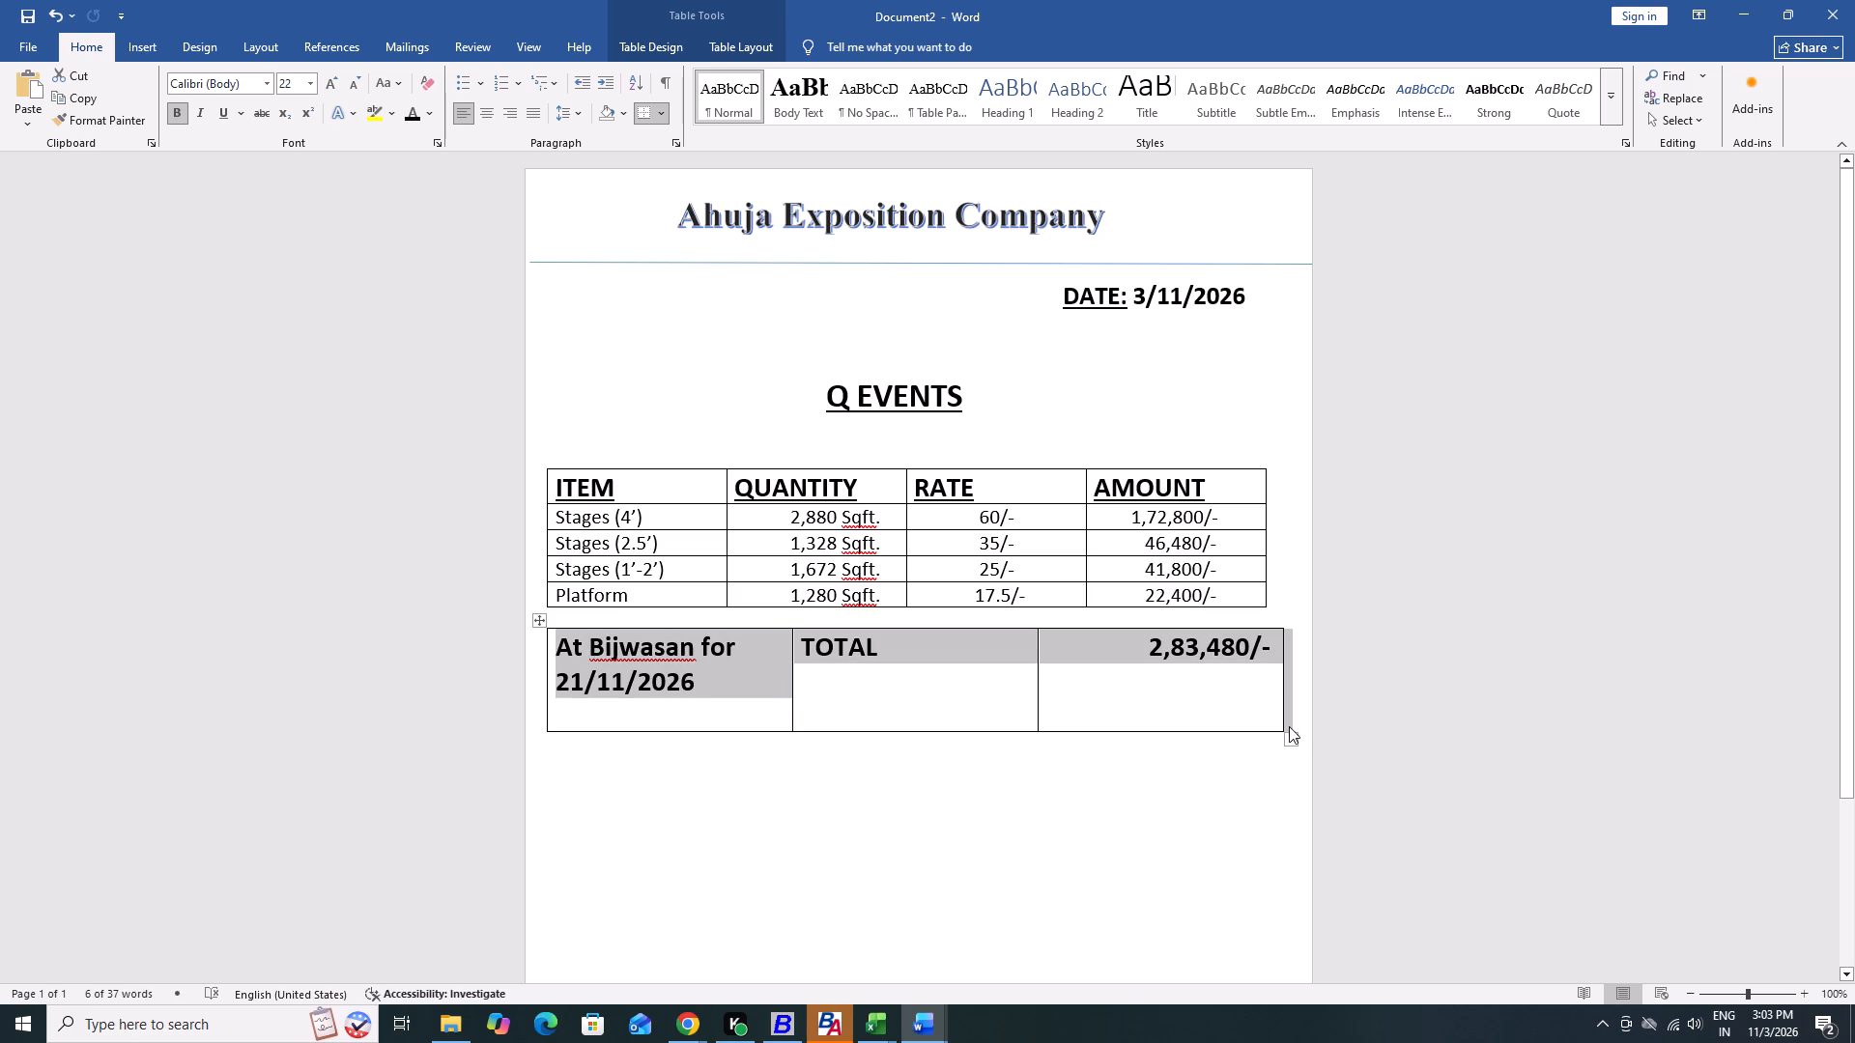
Narrow the total table until its width matches the item table above.
{"action": "left_click_drag", "start_coordinate": [1286, 737], "coordinate": [1270, 726]}
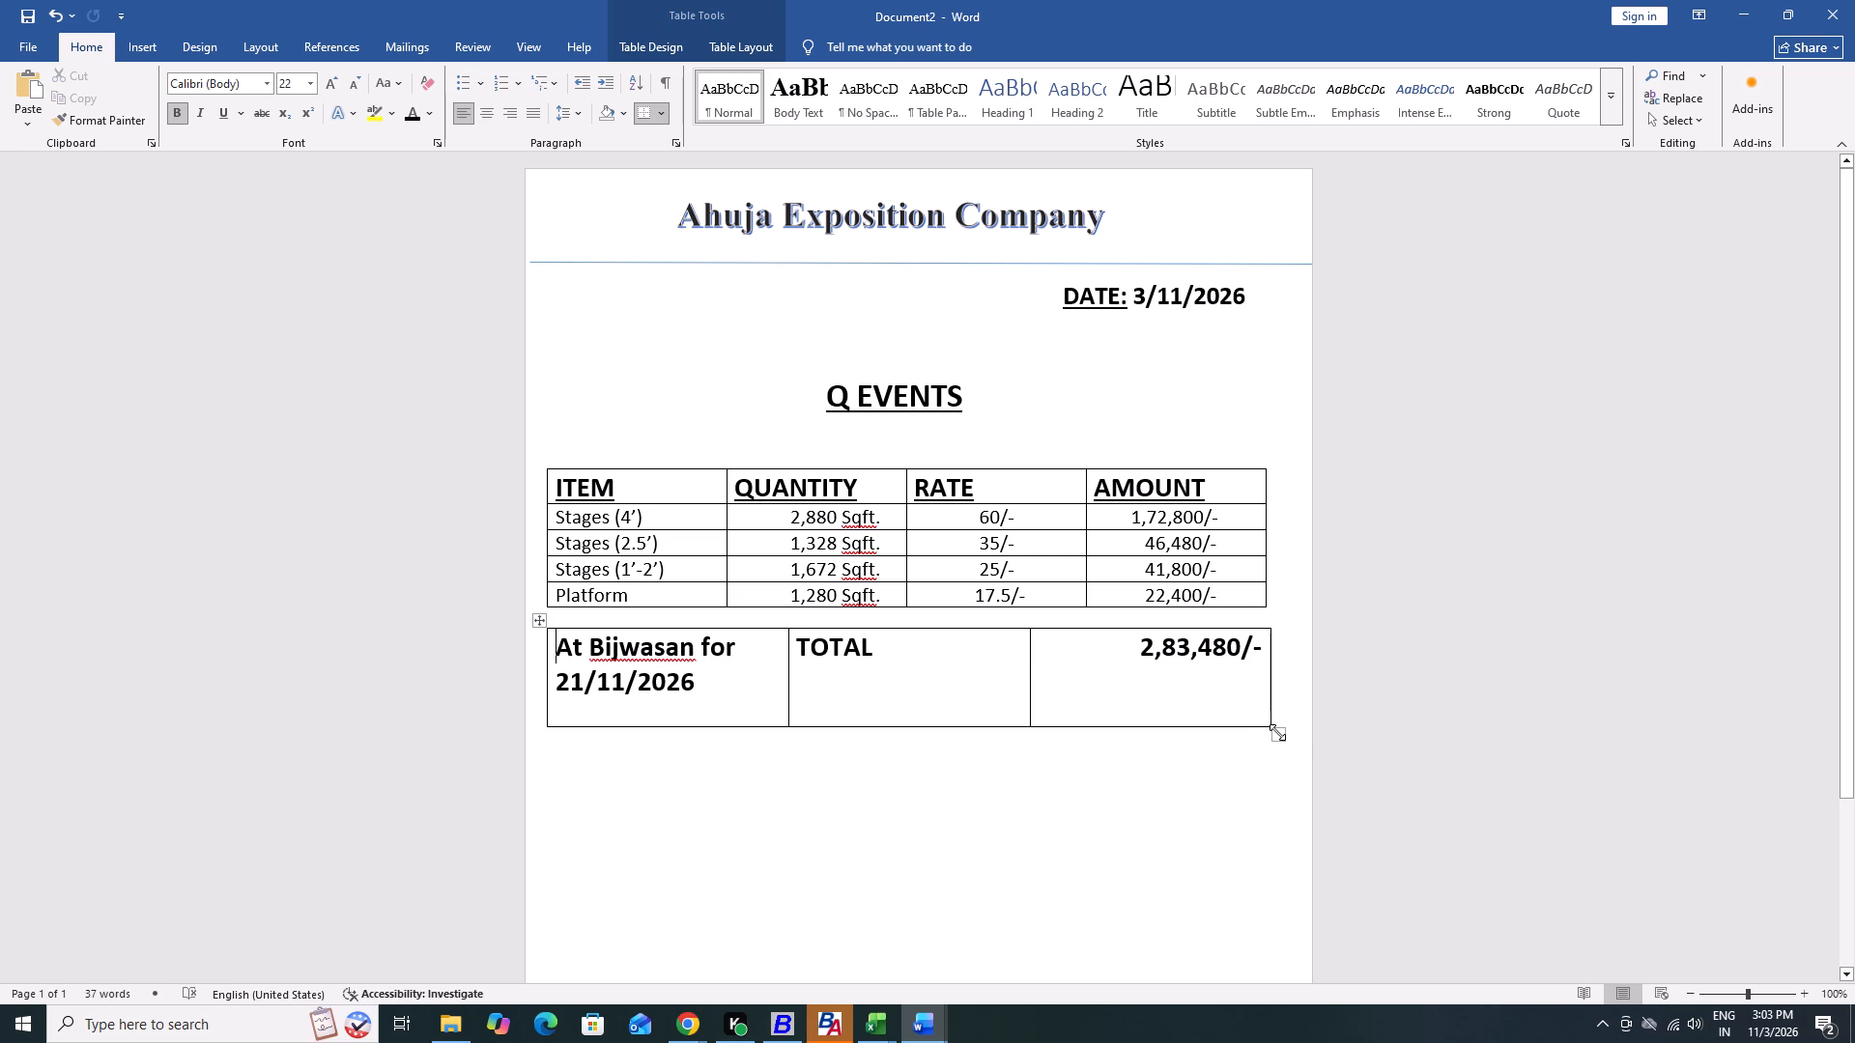
{"action": "left_click_drag", "start_coordinate": [1277, 732], "coordinate": [1269, 729]}
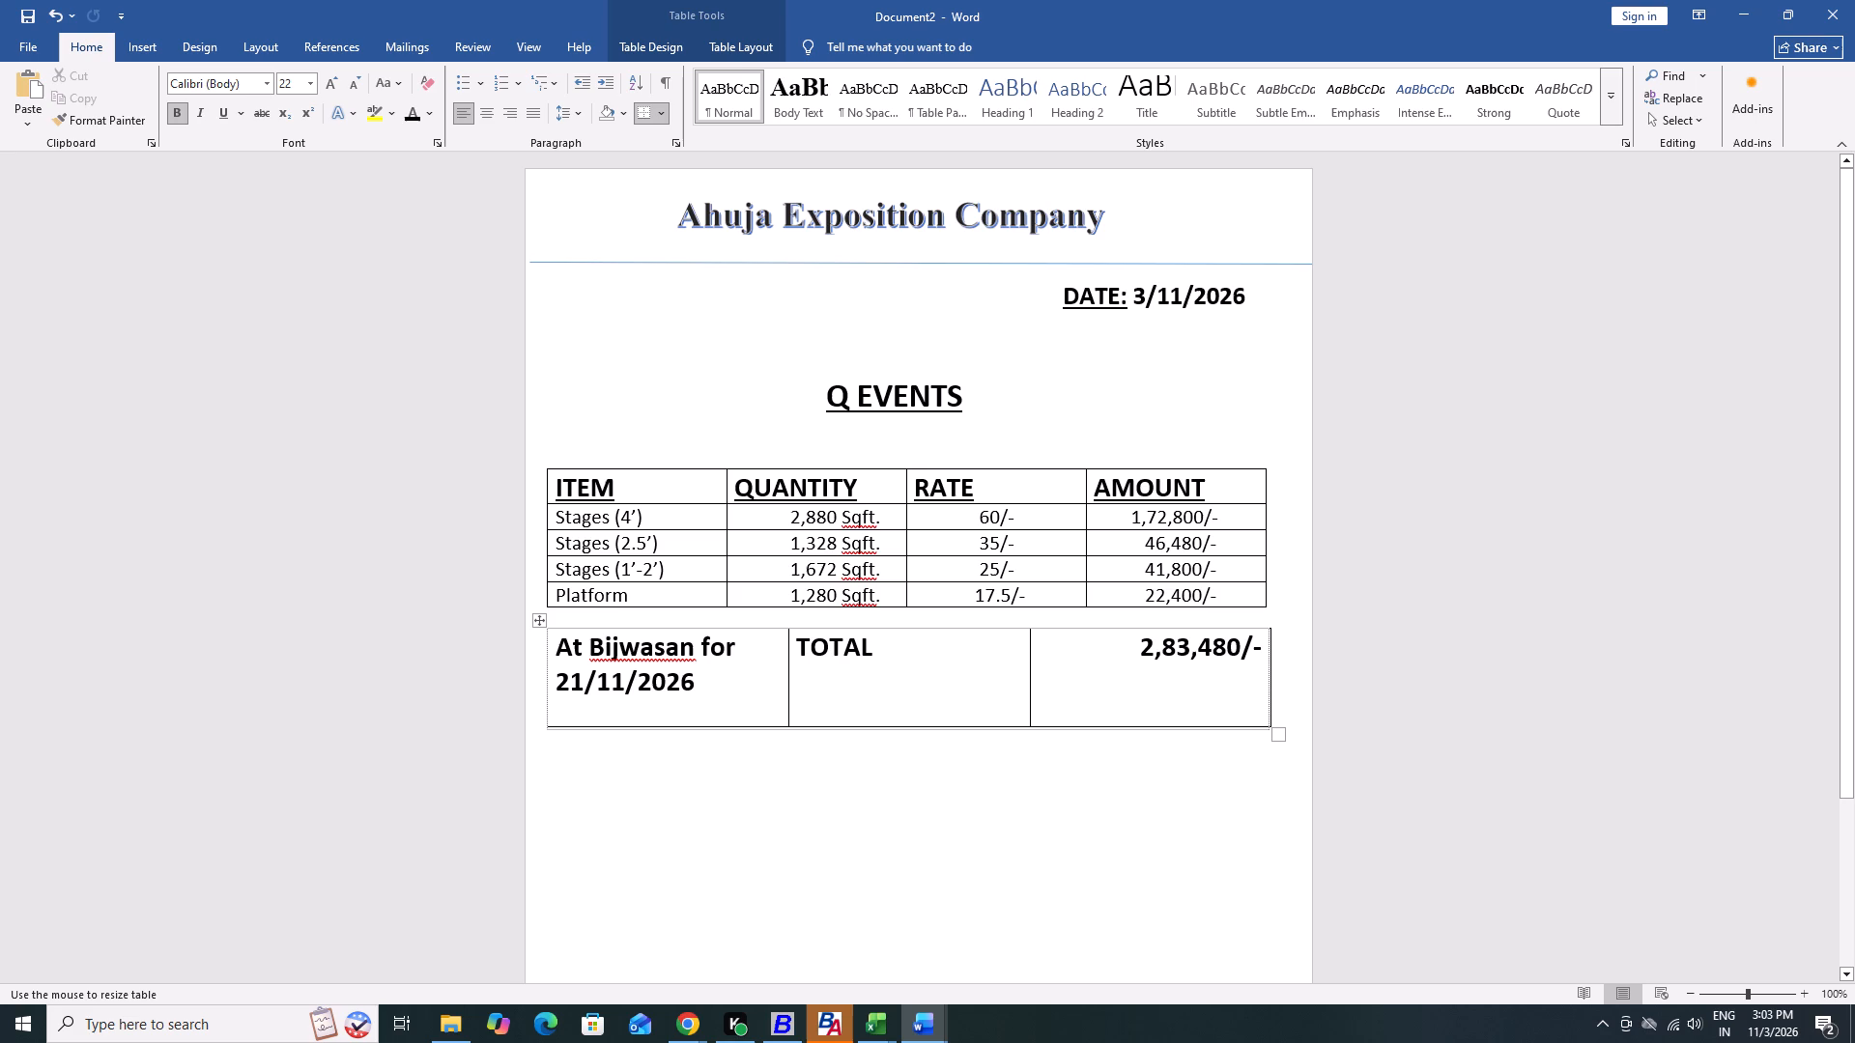
{"action": "left_click_drag", "start_coordinate": [1269, 729], "coordinate": [1265, 728]}
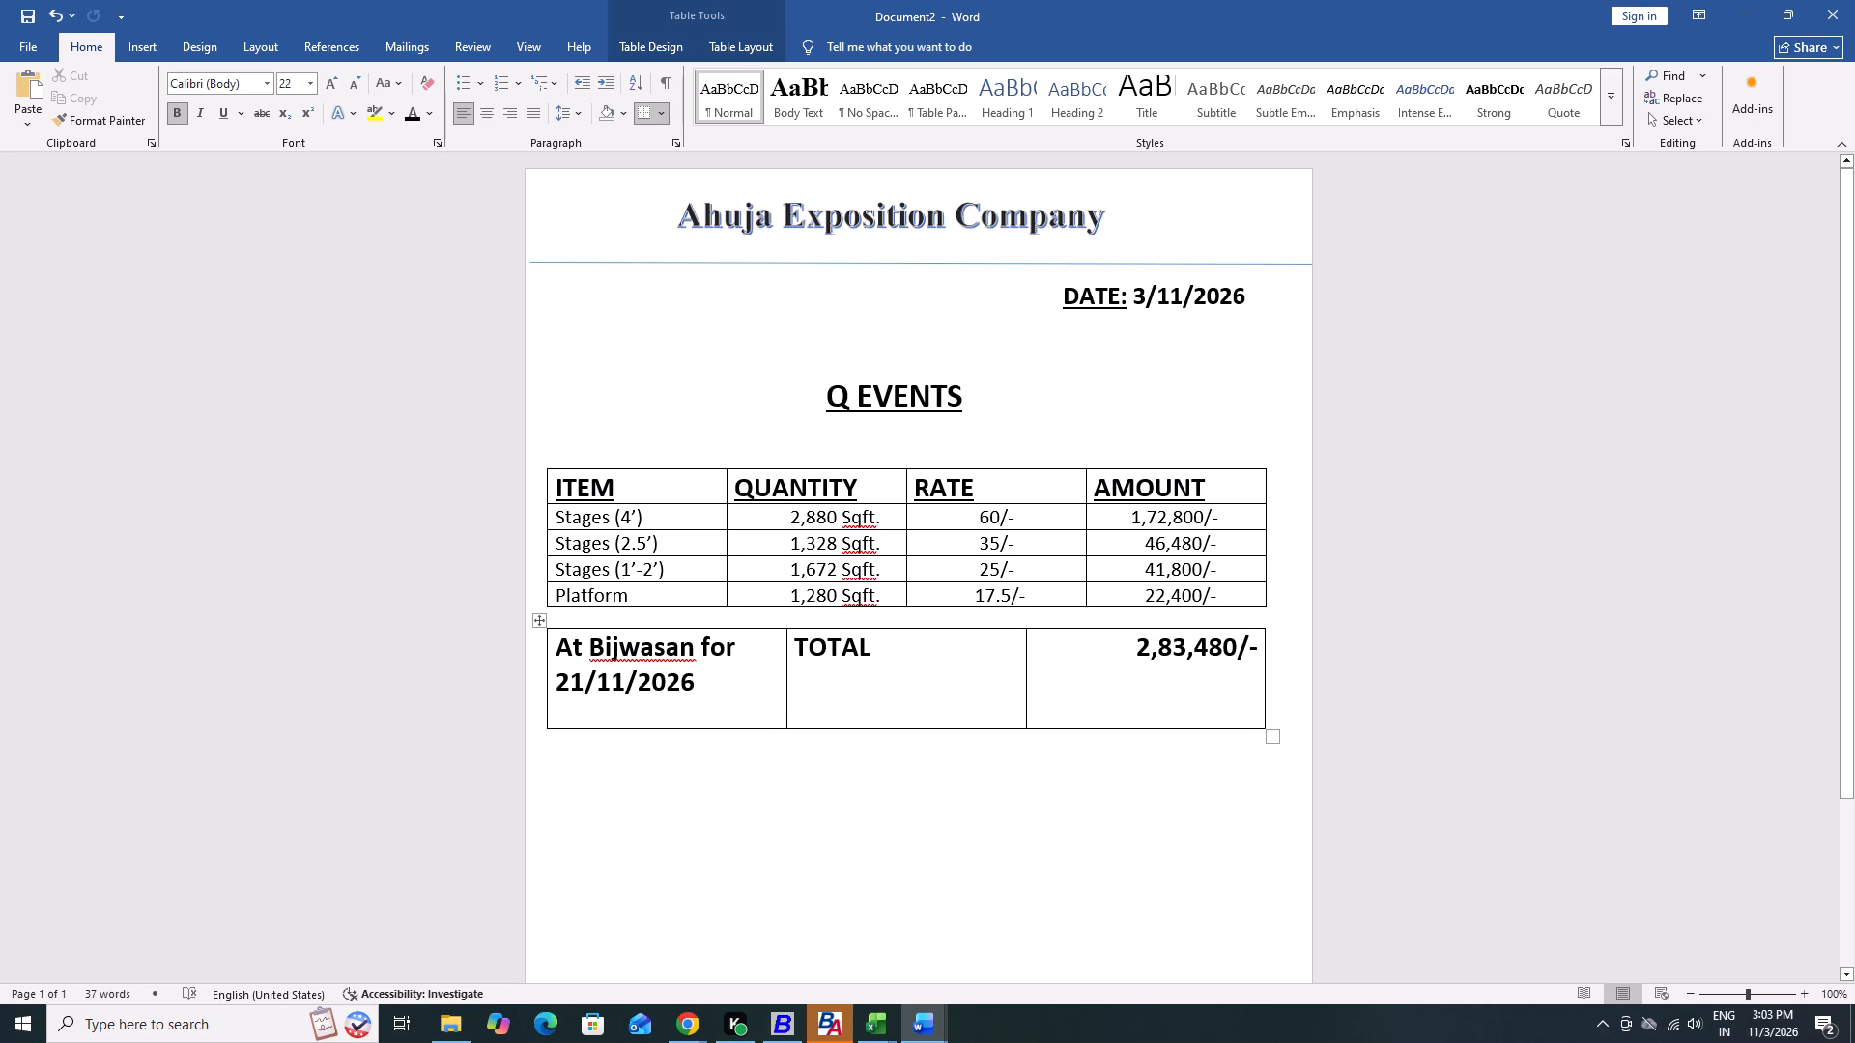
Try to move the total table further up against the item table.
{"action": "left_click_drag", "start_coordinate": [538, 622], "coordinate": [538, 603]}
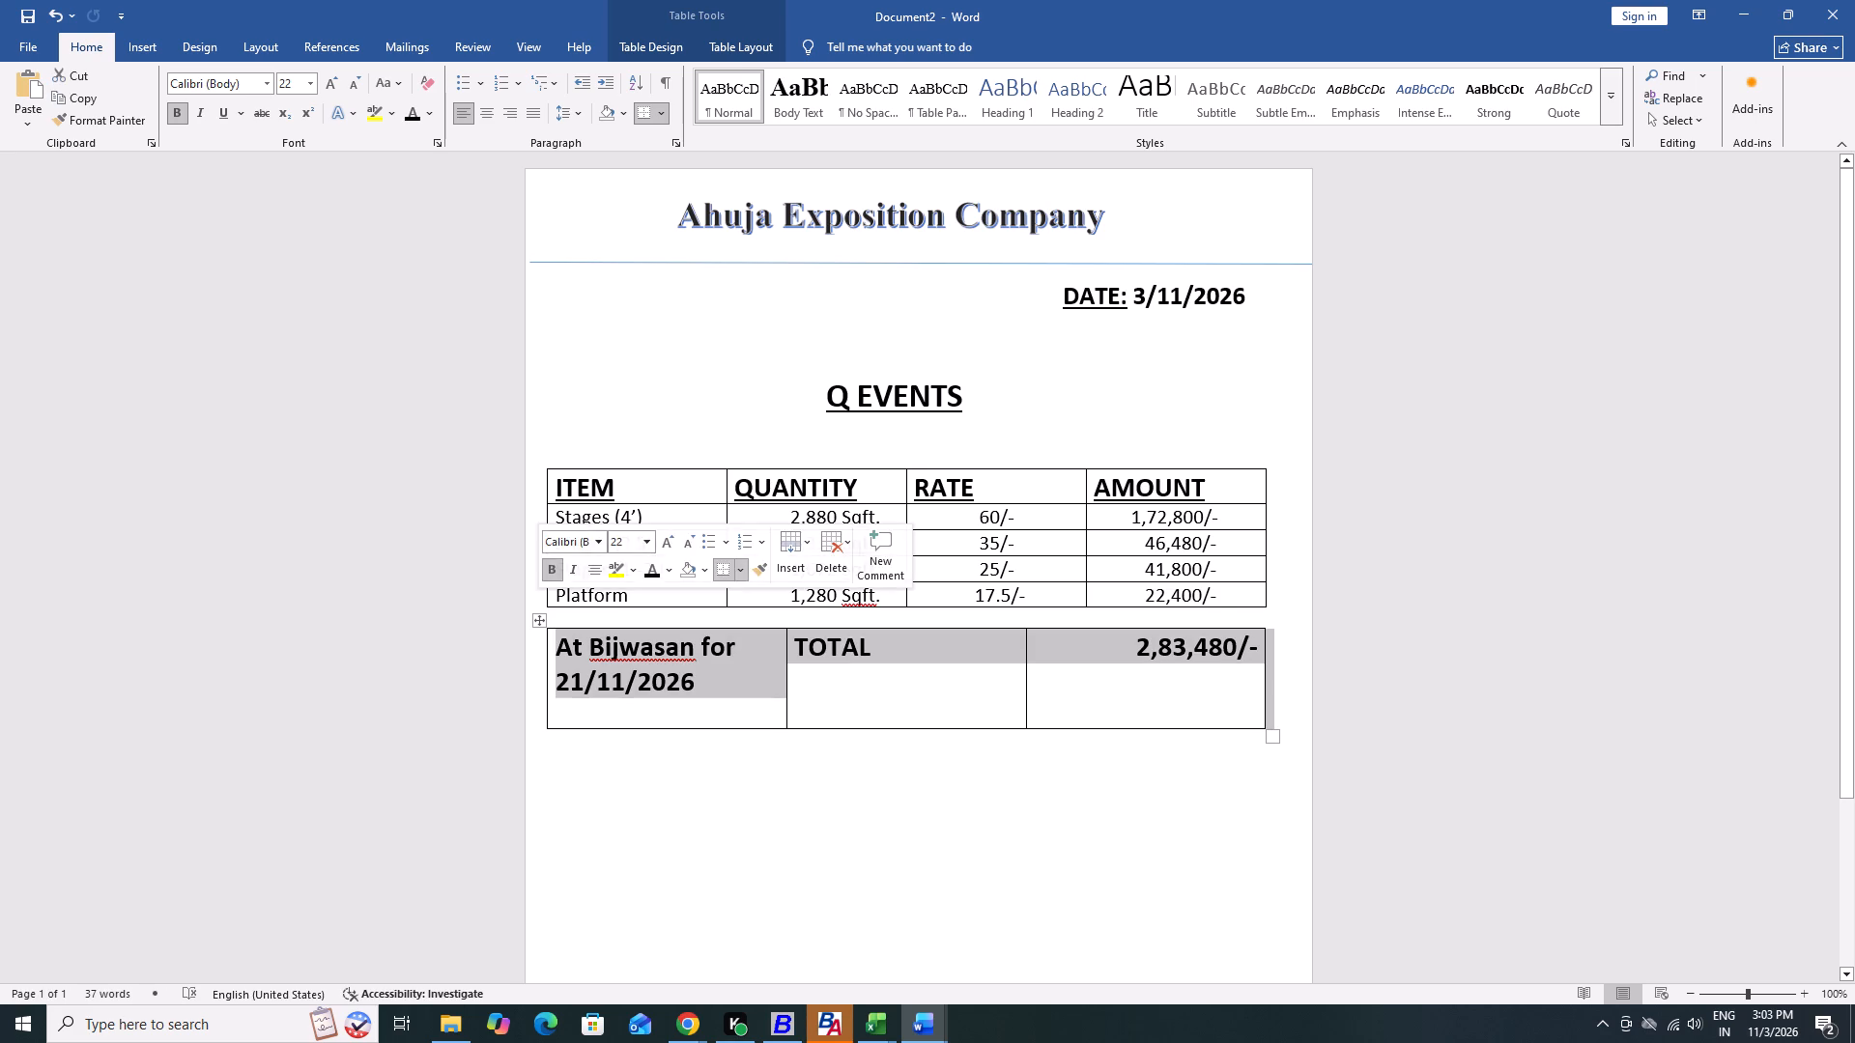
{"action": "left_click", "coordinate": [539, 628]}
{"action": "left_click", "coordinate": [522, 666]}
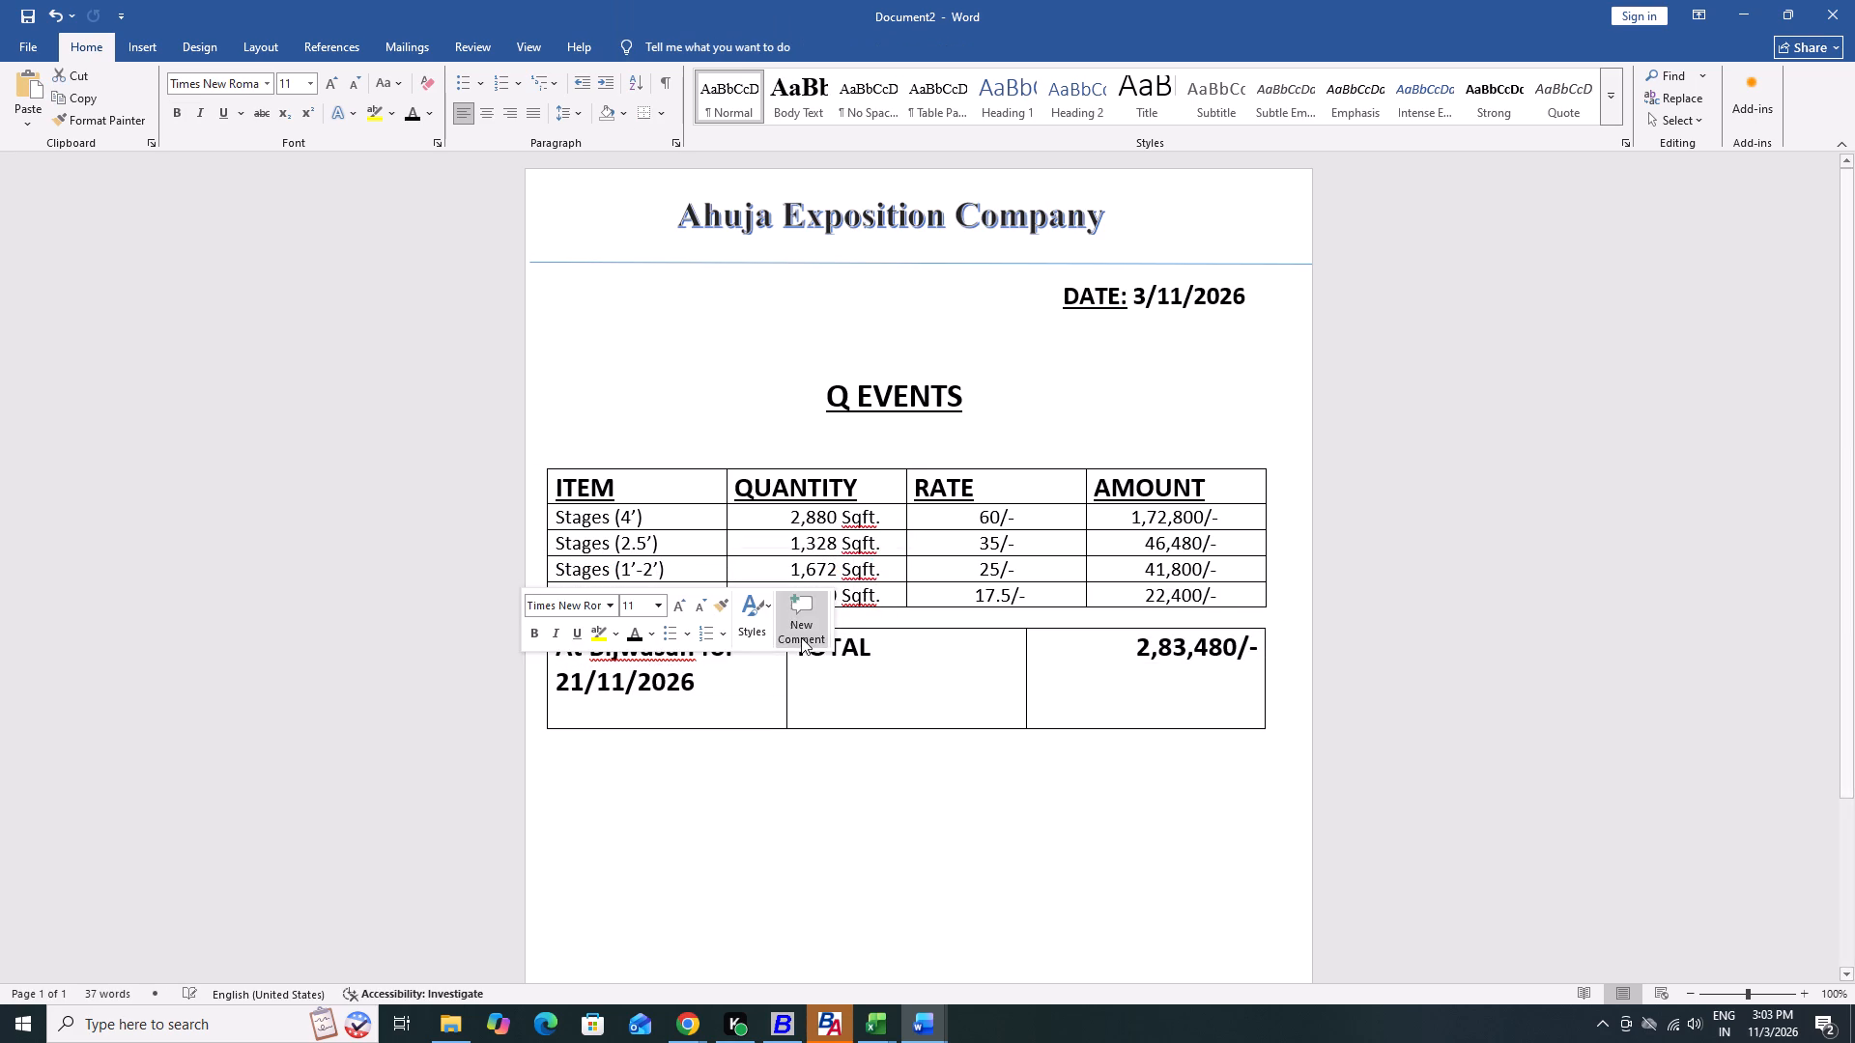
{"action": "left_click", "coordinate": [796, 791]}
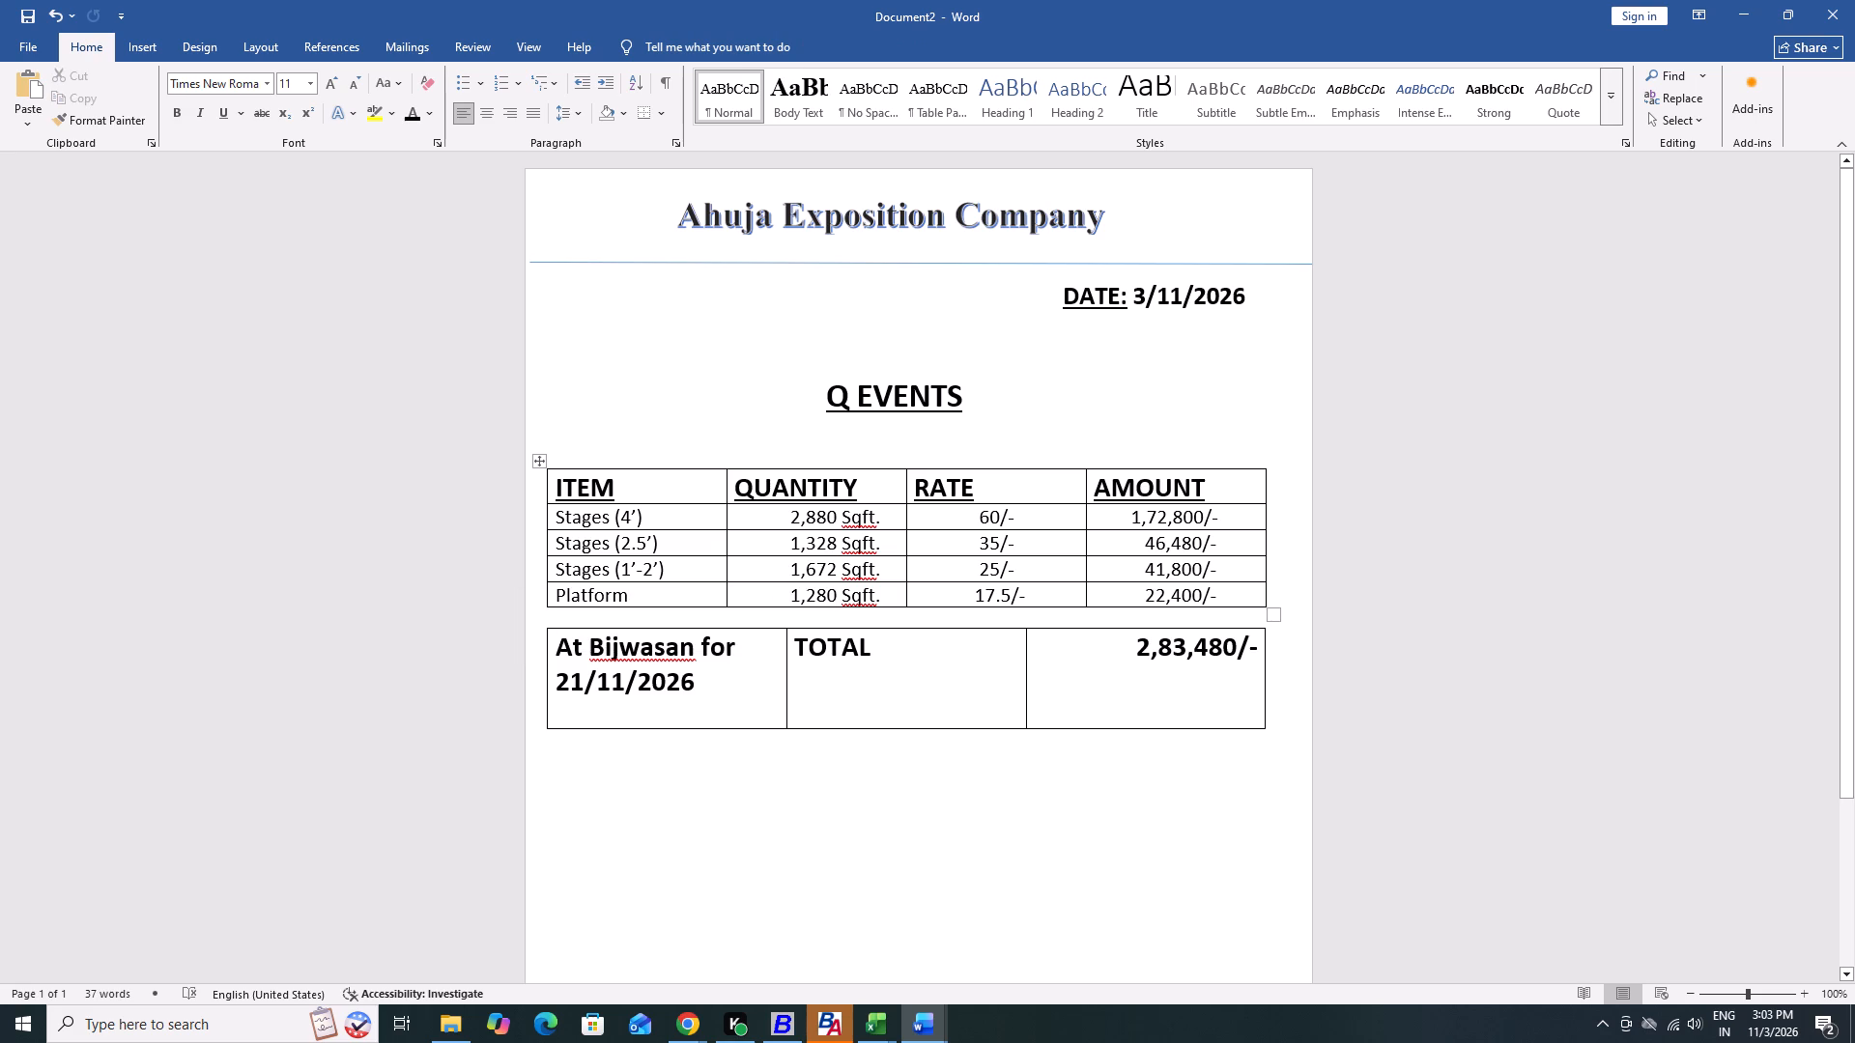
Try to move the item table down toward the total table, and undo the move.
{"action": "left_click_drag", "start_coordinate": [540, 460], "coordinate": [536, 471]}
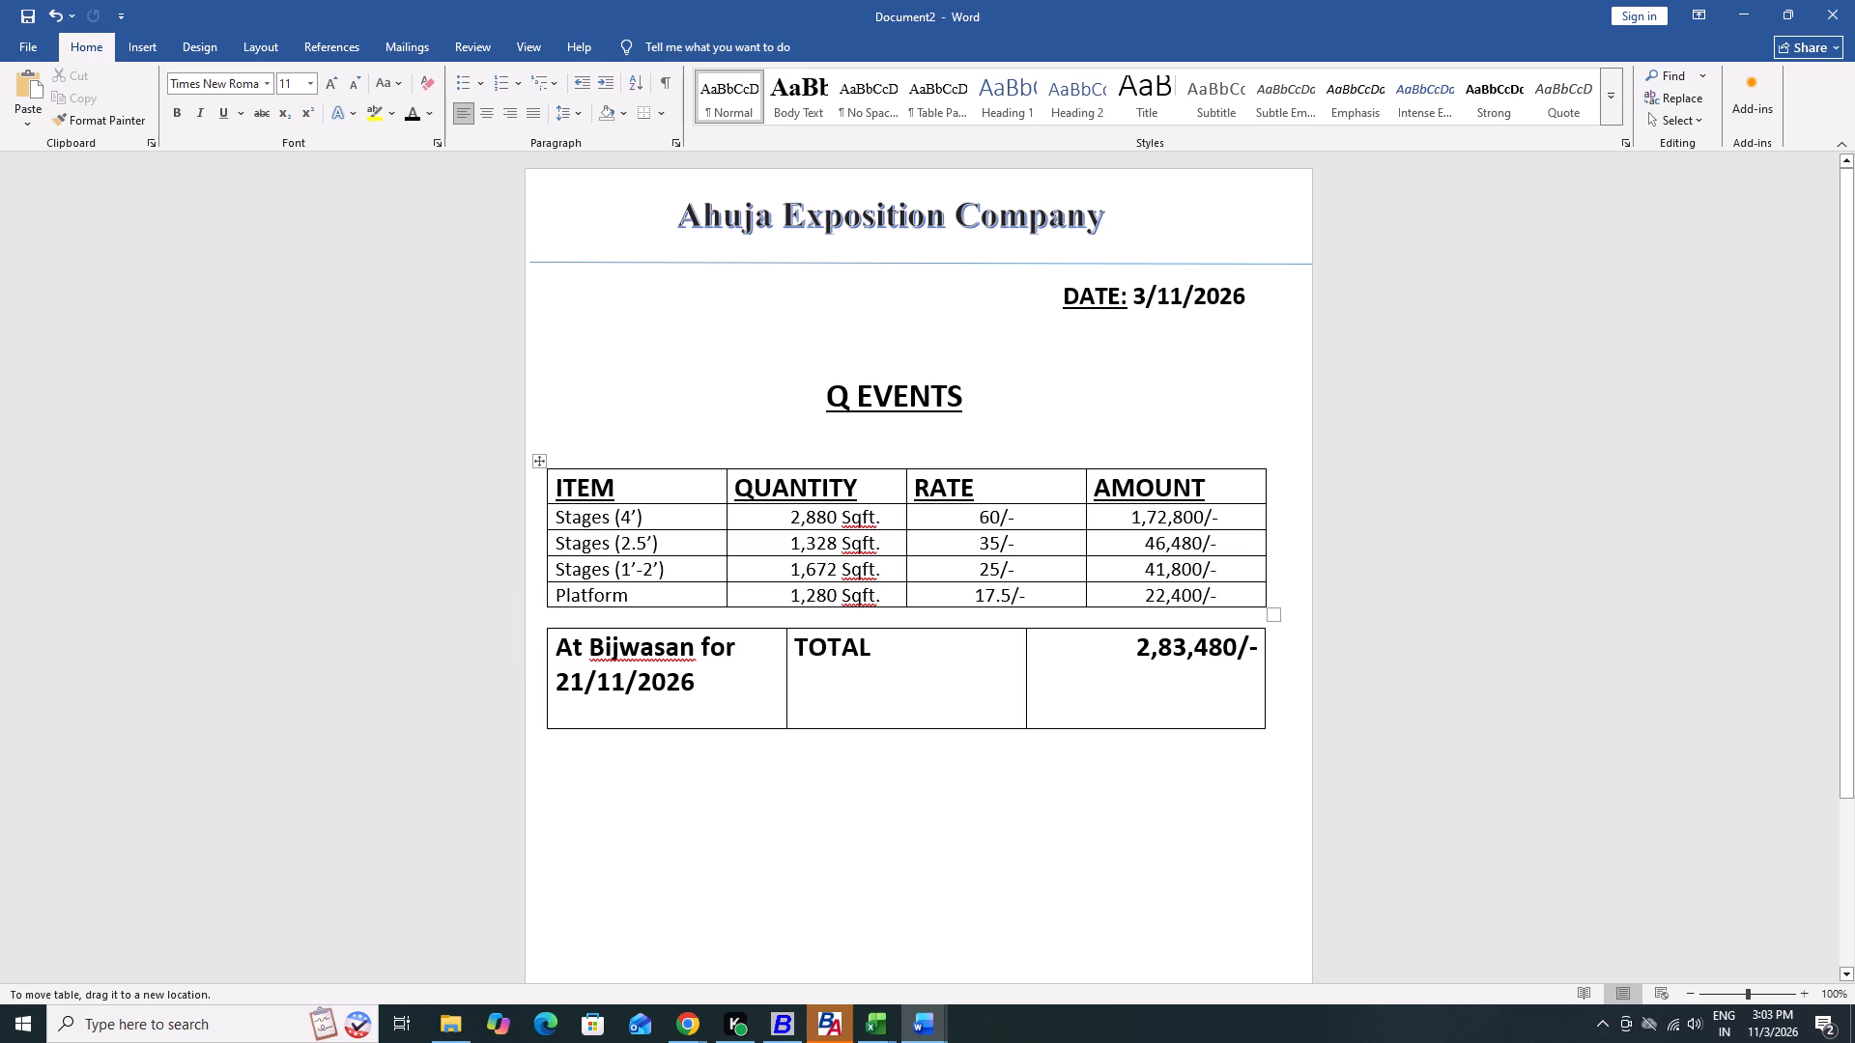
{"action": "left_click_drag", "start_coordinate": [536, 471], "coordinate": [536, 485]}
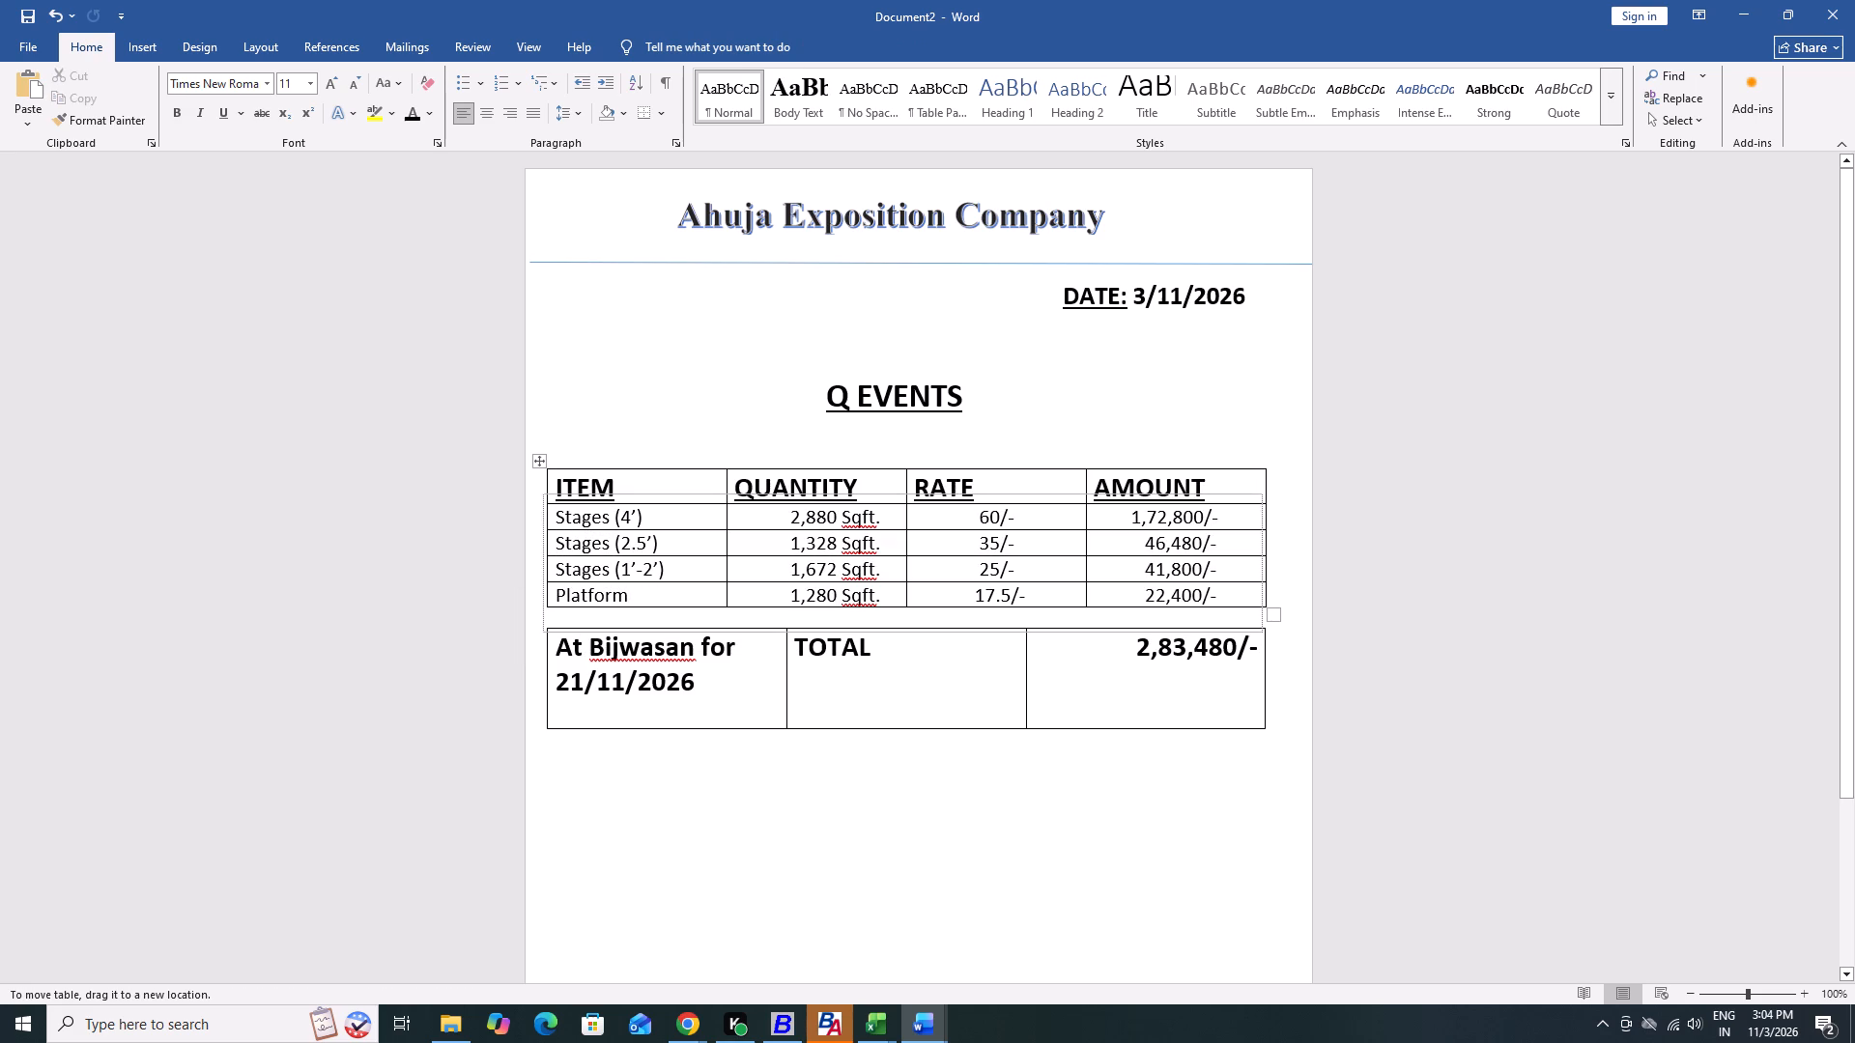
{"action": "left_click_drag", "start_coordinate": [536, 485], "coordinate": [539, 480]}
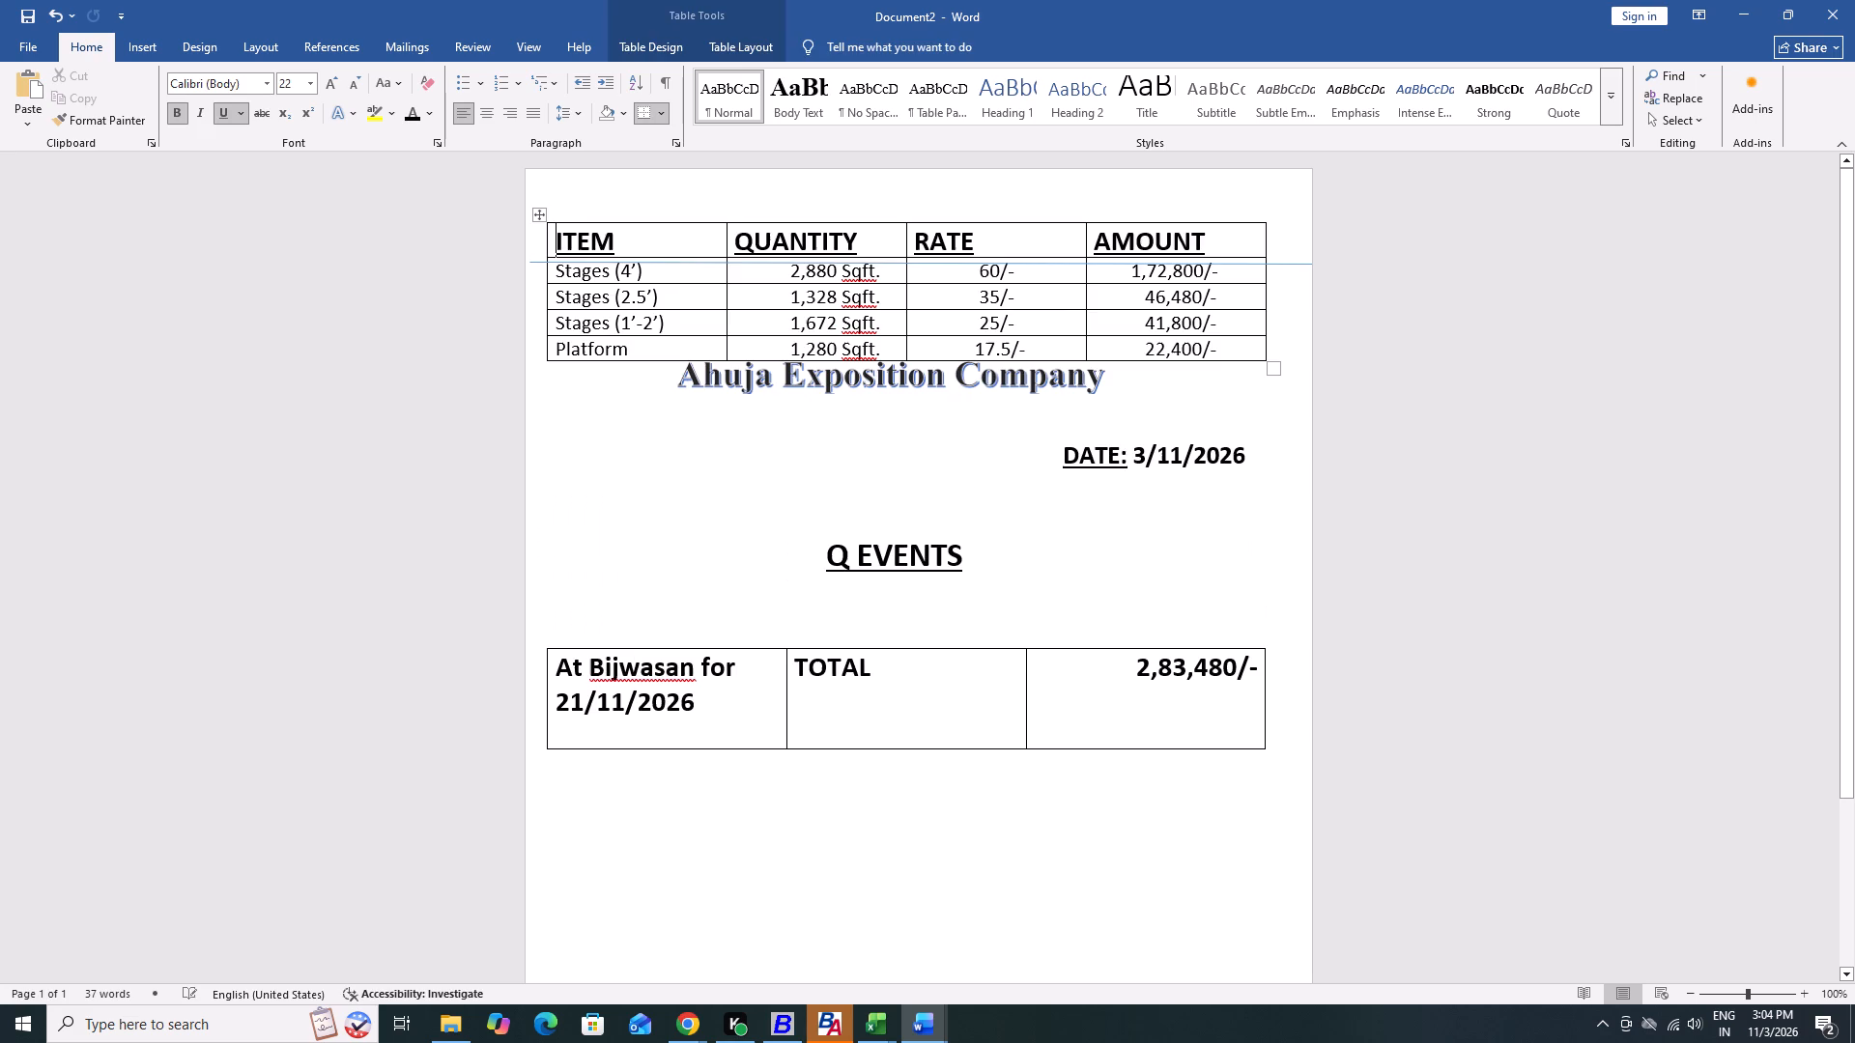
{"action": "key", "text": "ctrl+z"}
Move the total table up until its top edge meets the item table's Platform row.
{"action": "left_click", "coordinate": [581, 666]}
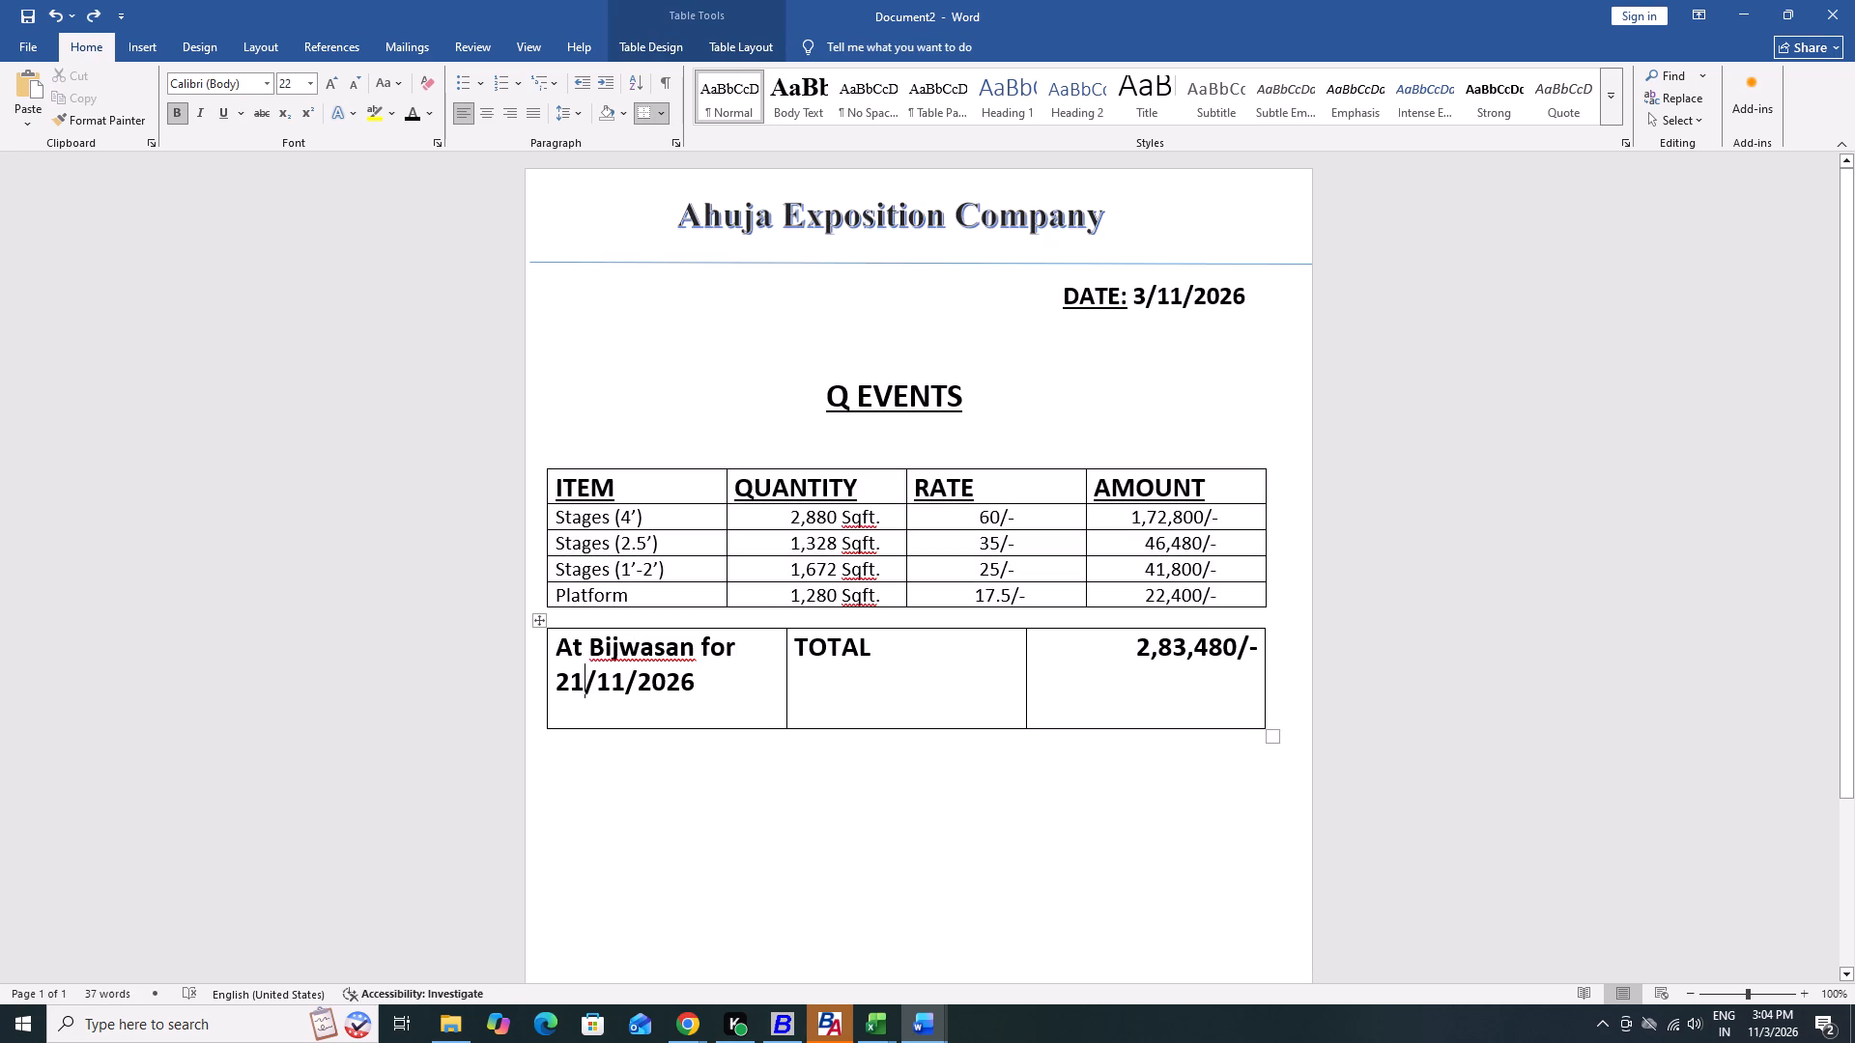
{"action": "left_click_drag", "start_coordinate": [536, 616], "coordinate": [538, 645]}
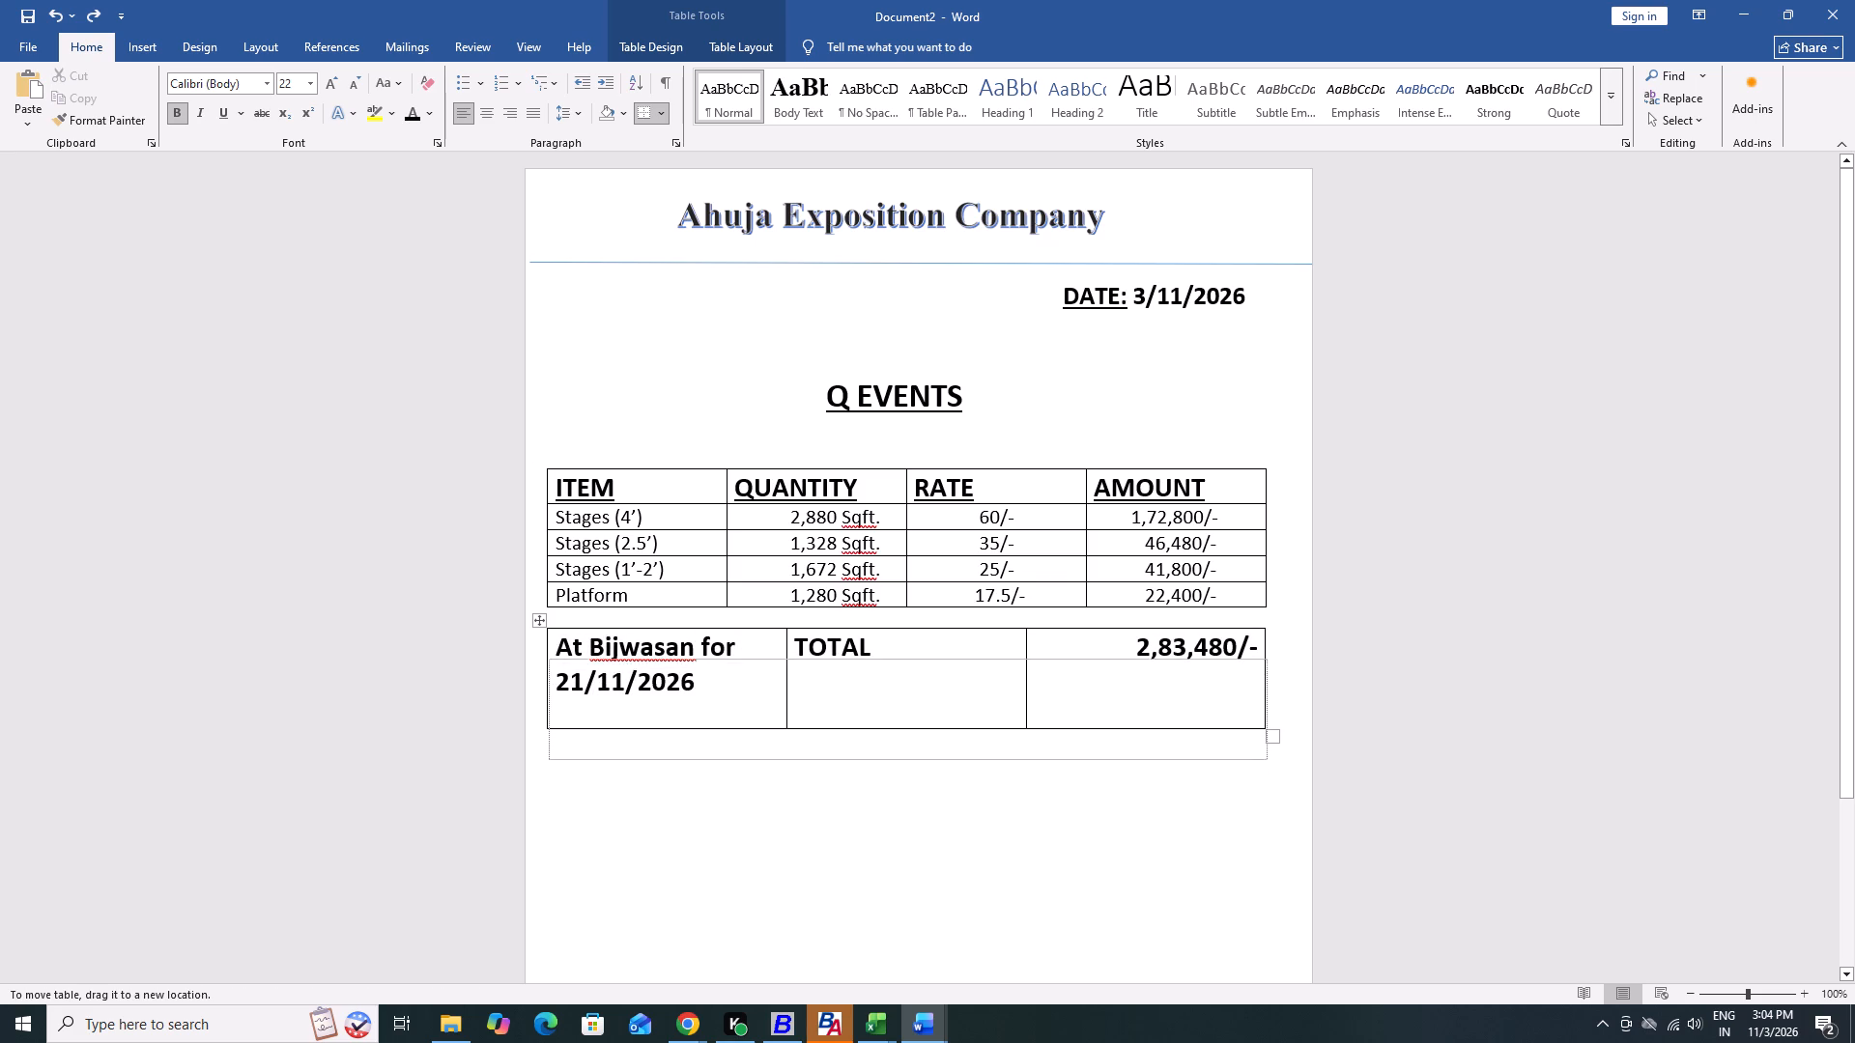
{"action": "left_click_drag", "start_coordinate": [538, 645], "coordinate": [544, 606]}
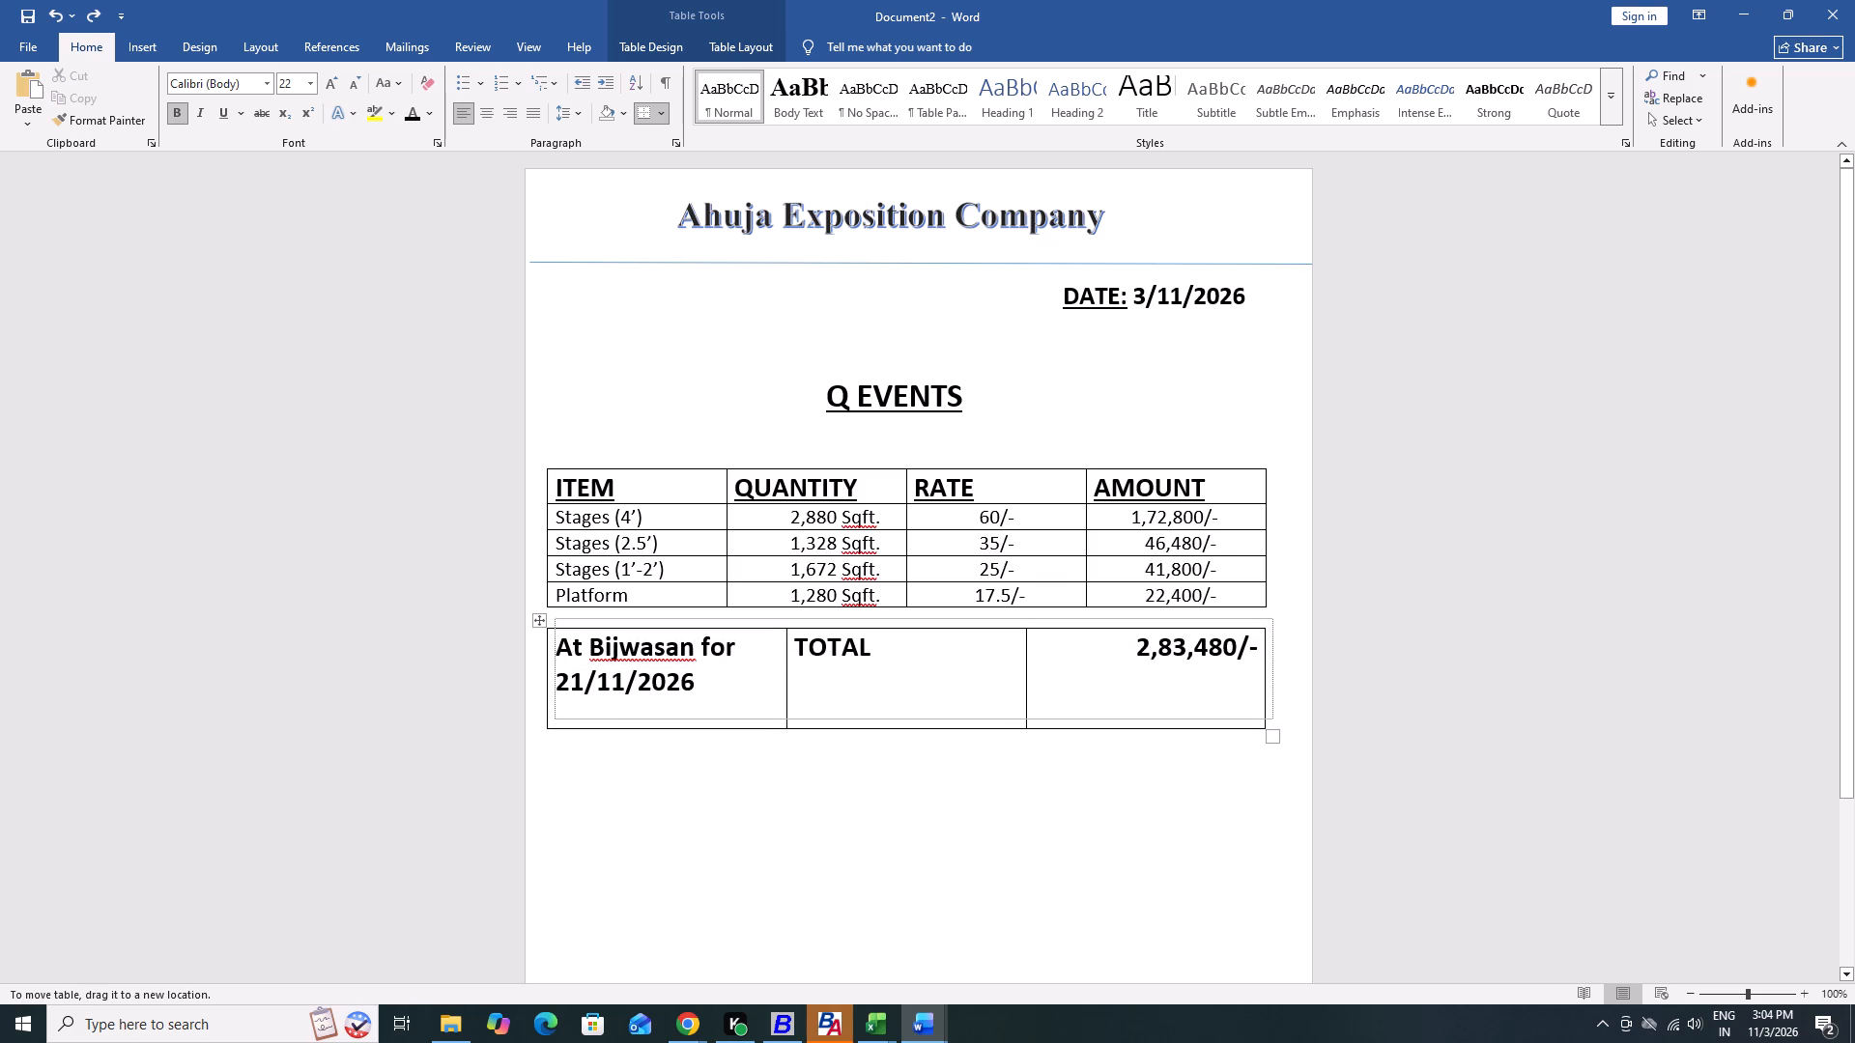
{"action": "left_click_drag", "start_coordinate": [544, 606], "coordinate": [537, 595]}
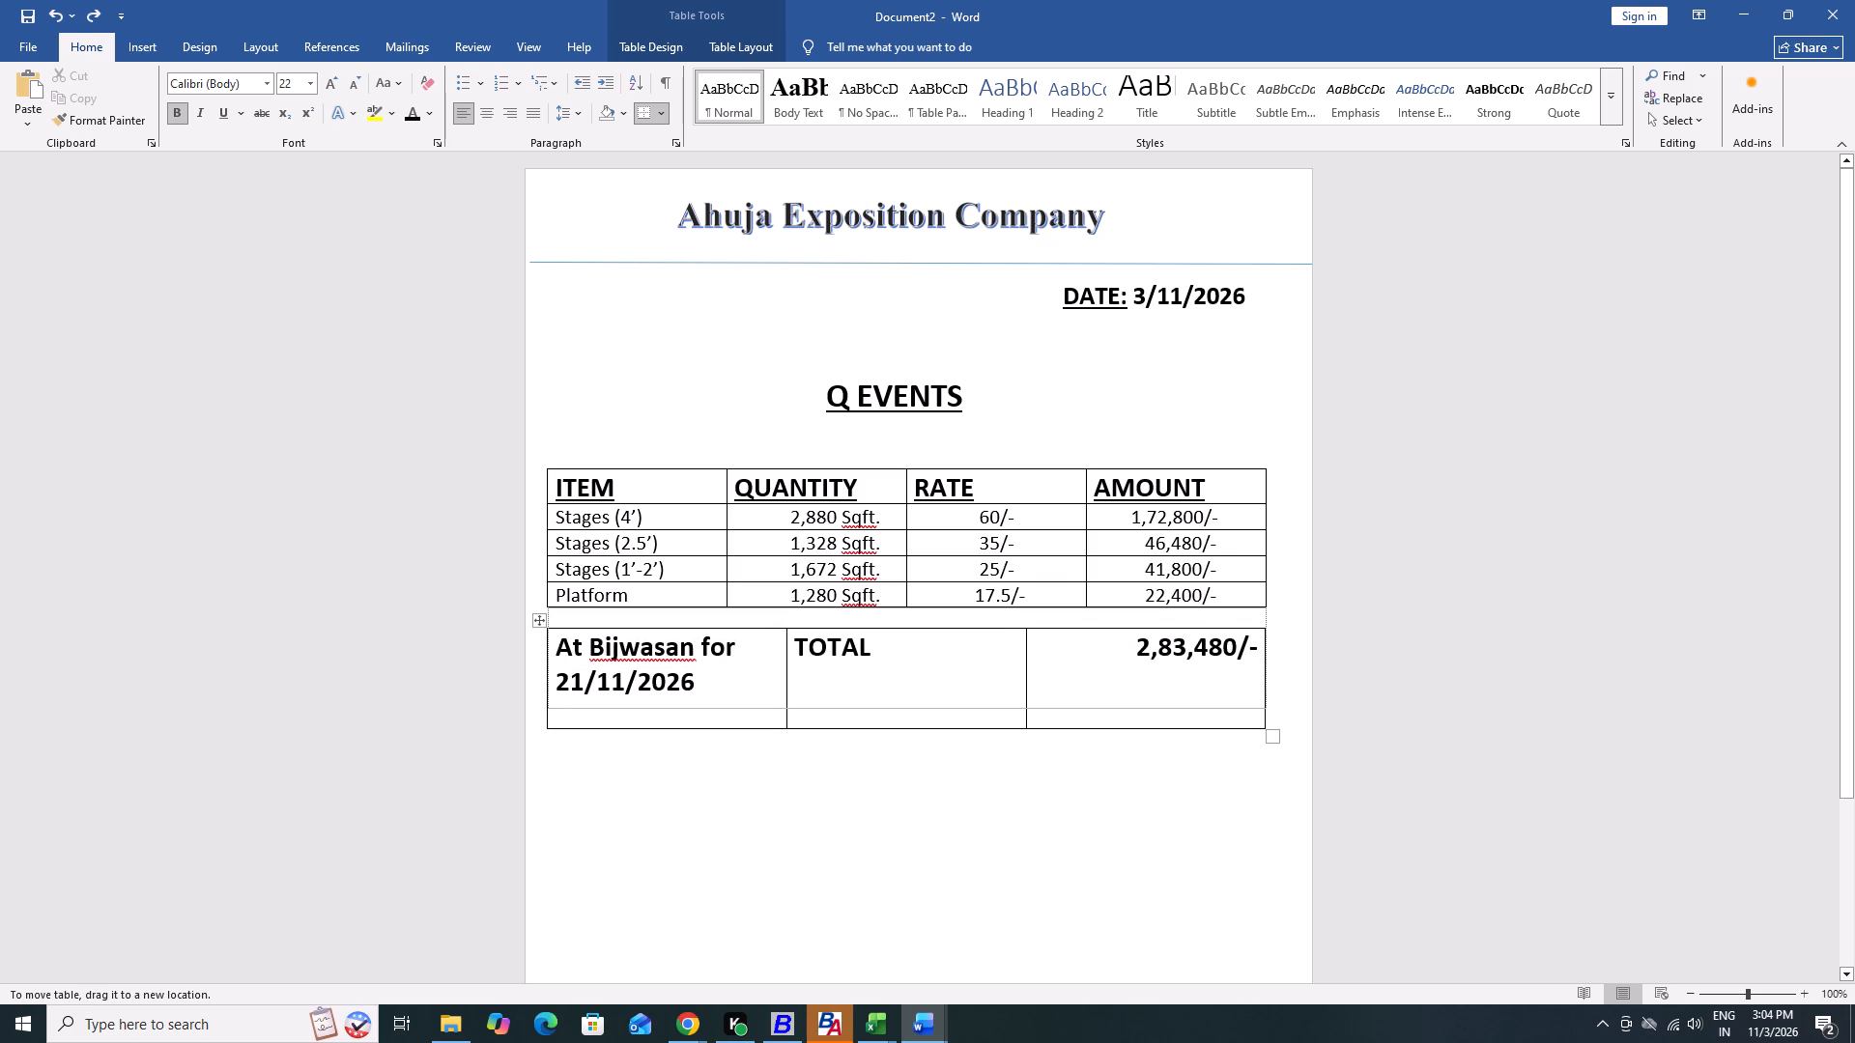
{"action": "left_click_drag", "start_coordinate": [537, 595], "coordinate": [536, 600]}
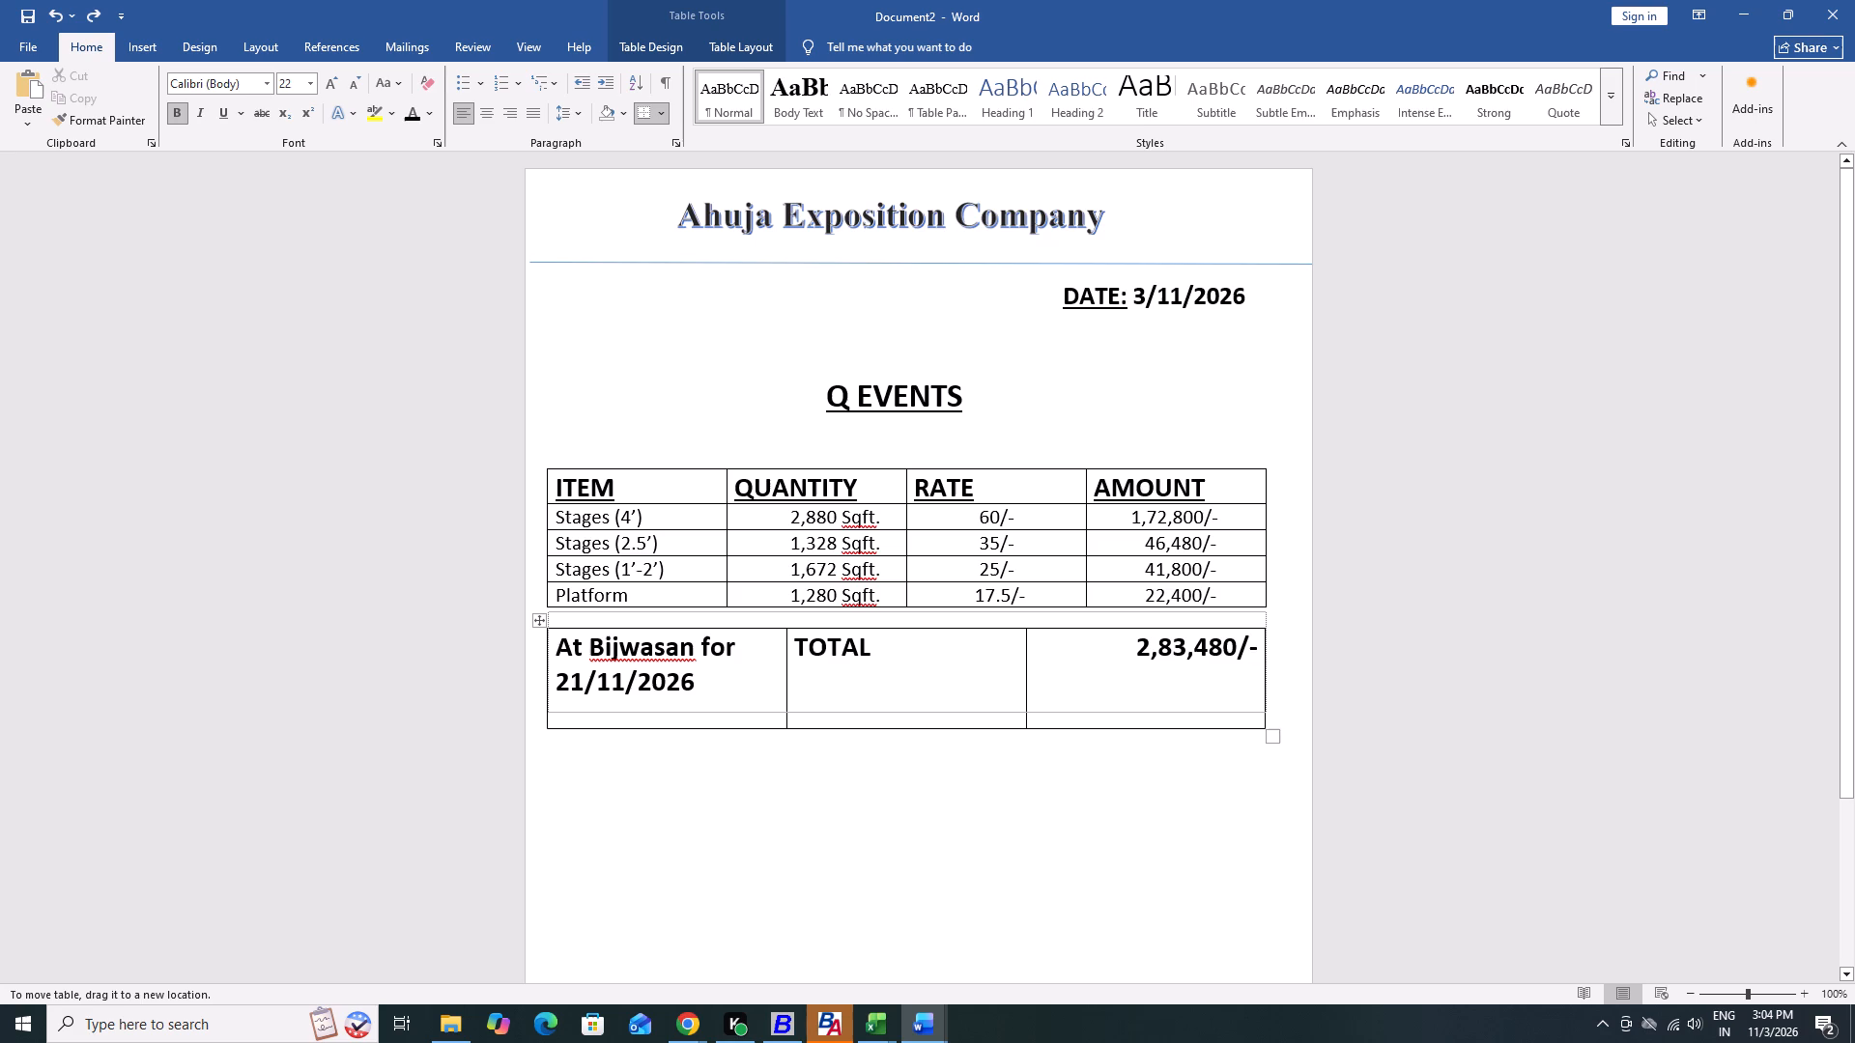
{"action": "left_click_drag", "start_coordinate": [536, 600], "coordinate": [535, 600]}
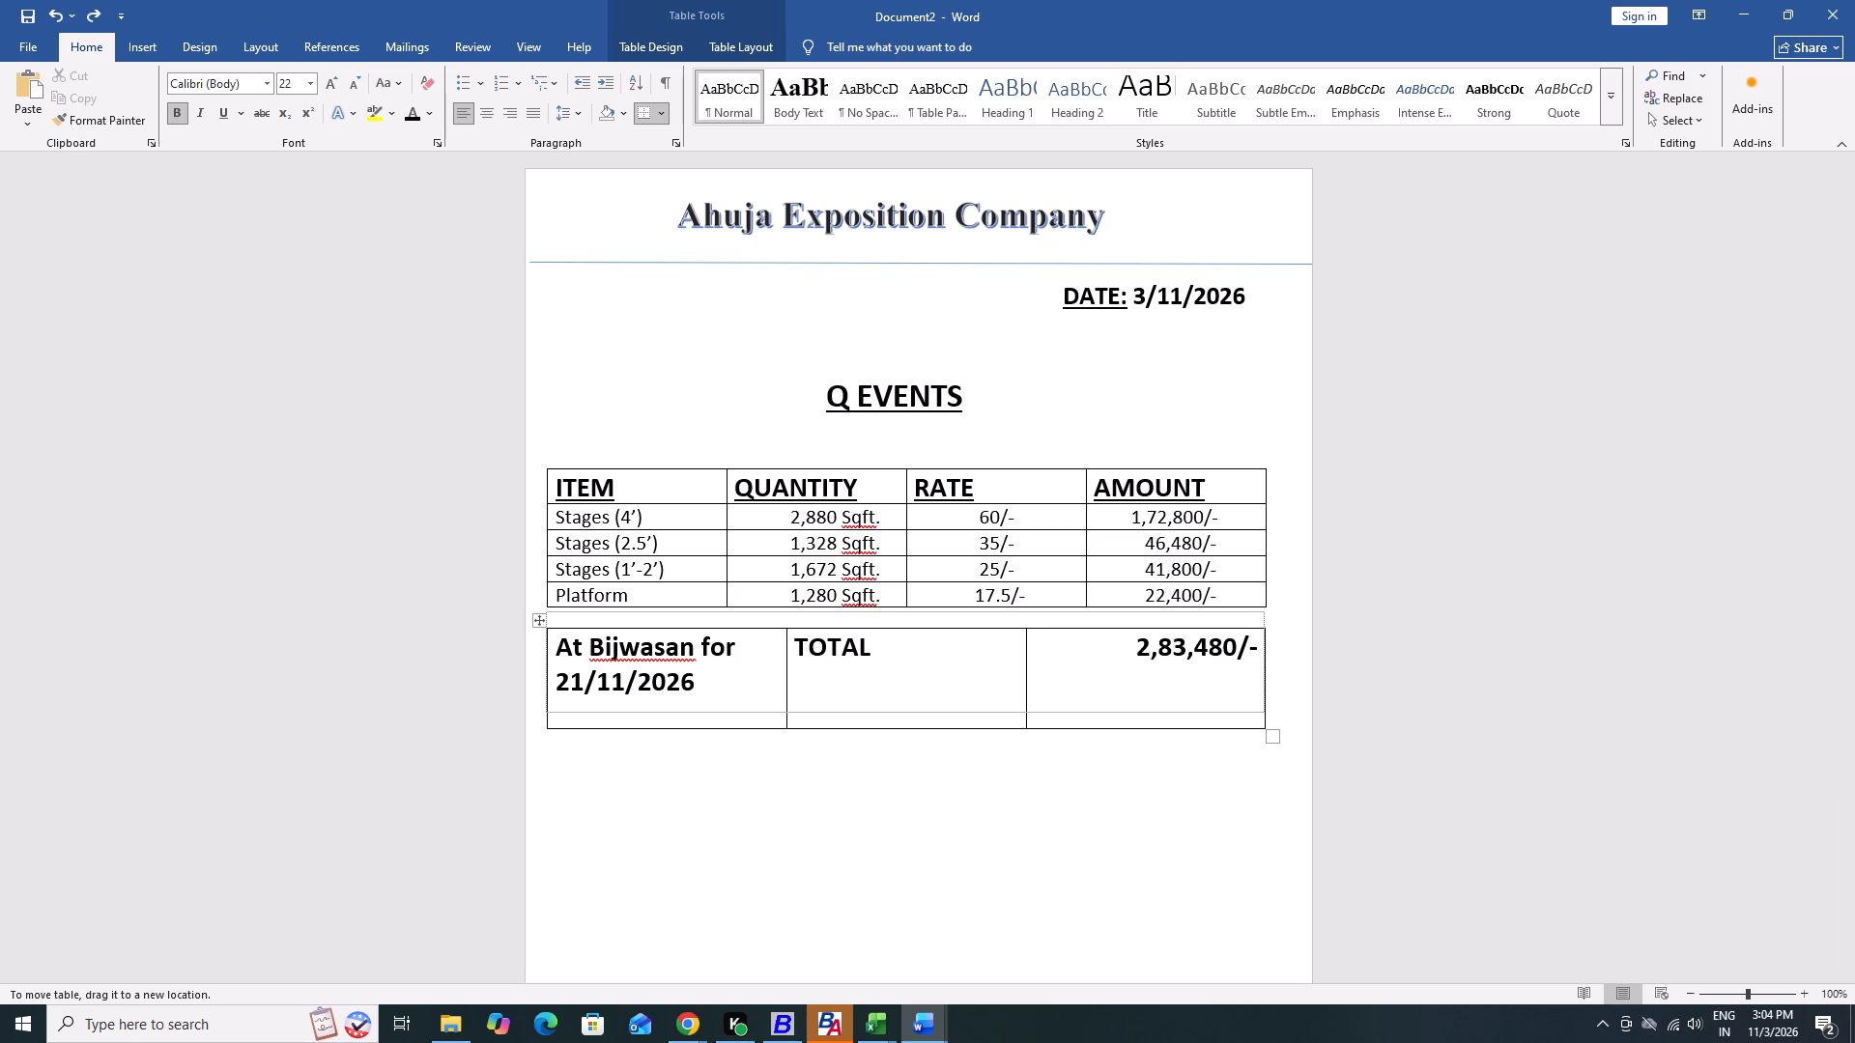
{"action": "left_click_drag", "start_coordinate": [535, 600], "coordinate": [535, 597]}
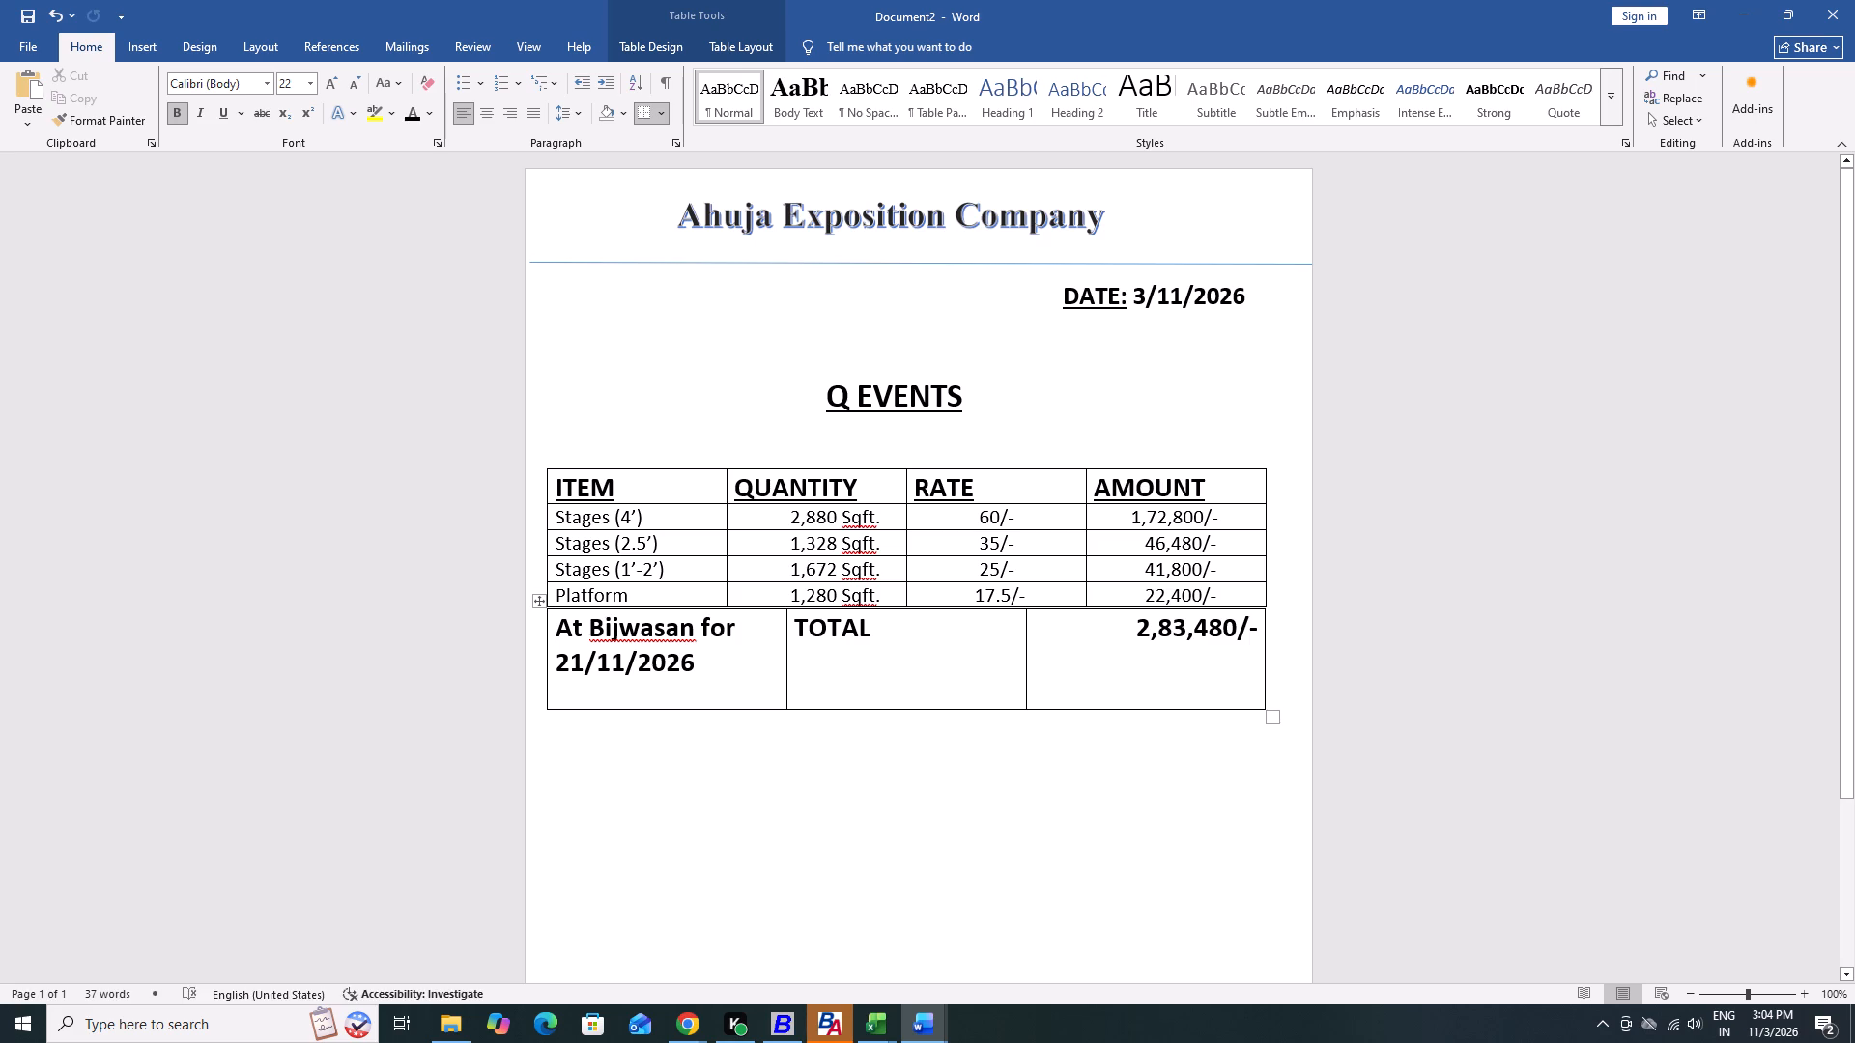
Enlarge the total table slightly so its outer edge lines up with the item table above.
{"action": "left_click", "coordinate": [1265, 714]}
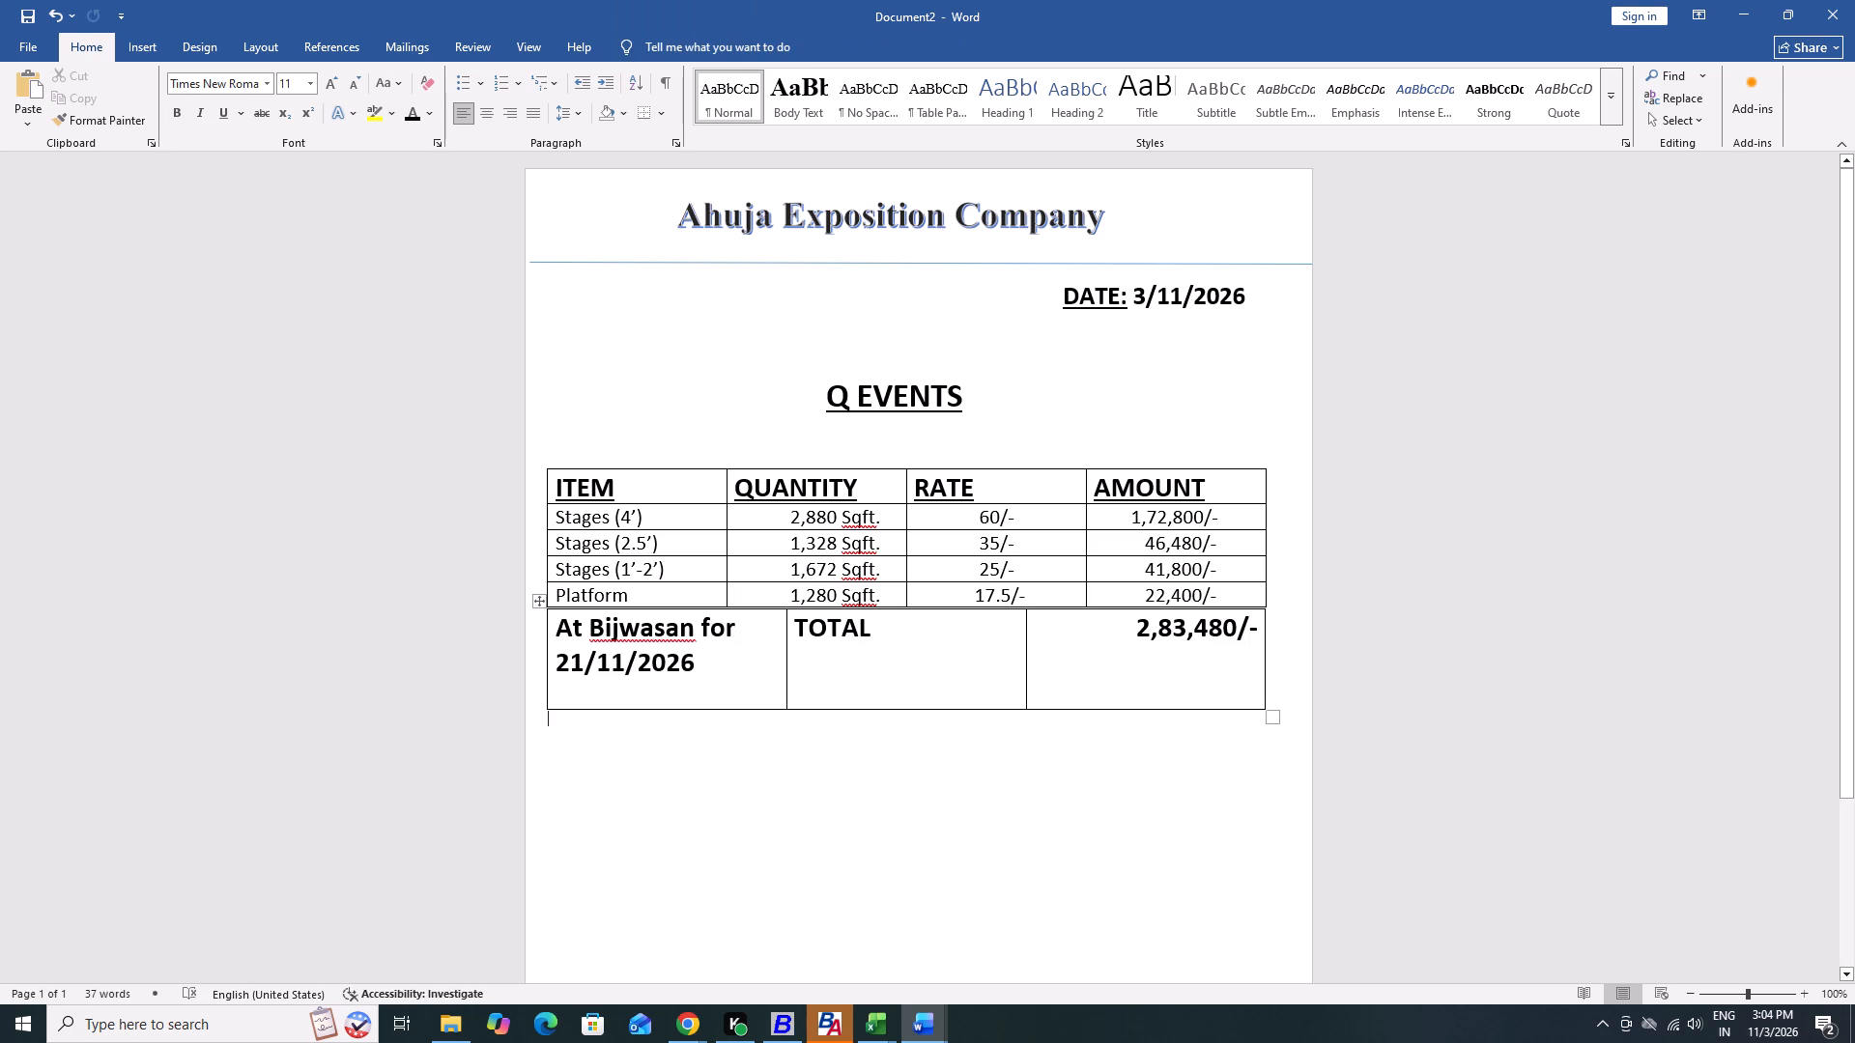
{"action": "left_click", "coordinate": [1271, 717]}
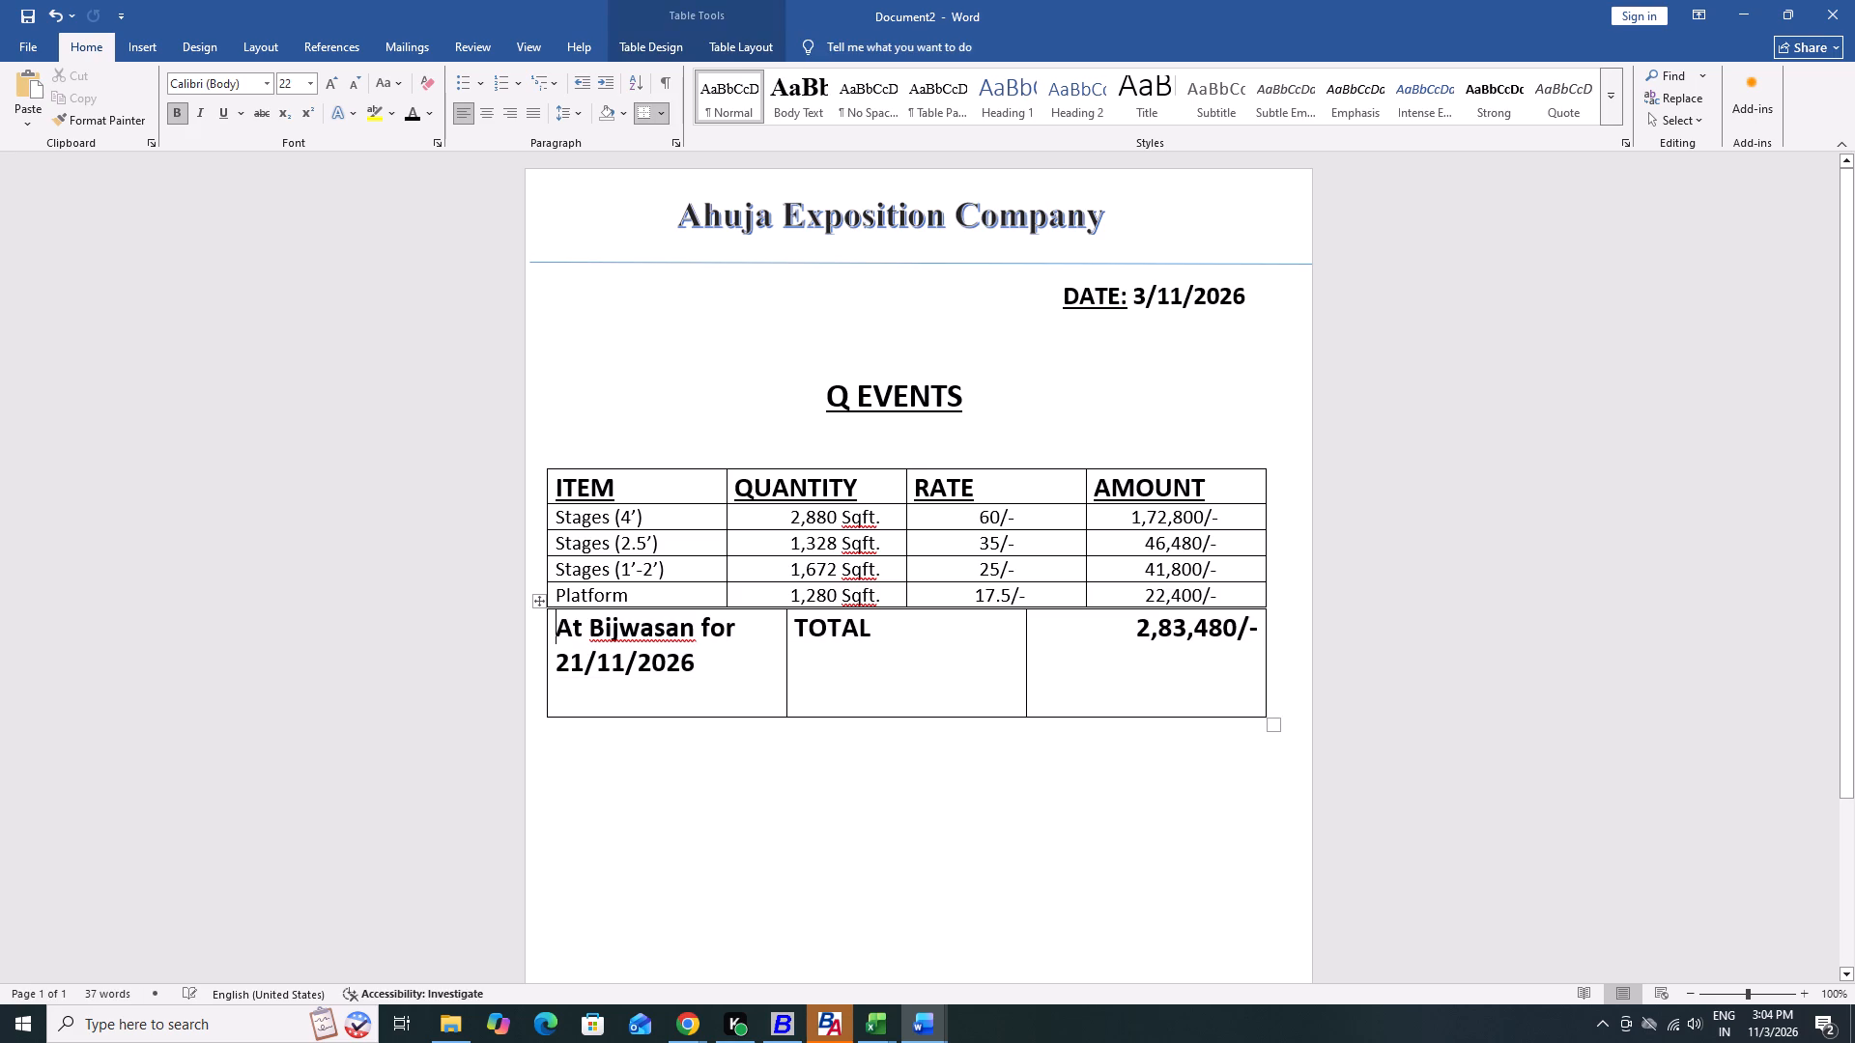
Move TOTAL down one line within its cell in the total table.
{"action": "left_click", "coordinate": [802, 626]}
{"action": "key", "text": "Left"}
{"action": "key", "text": "Return"}
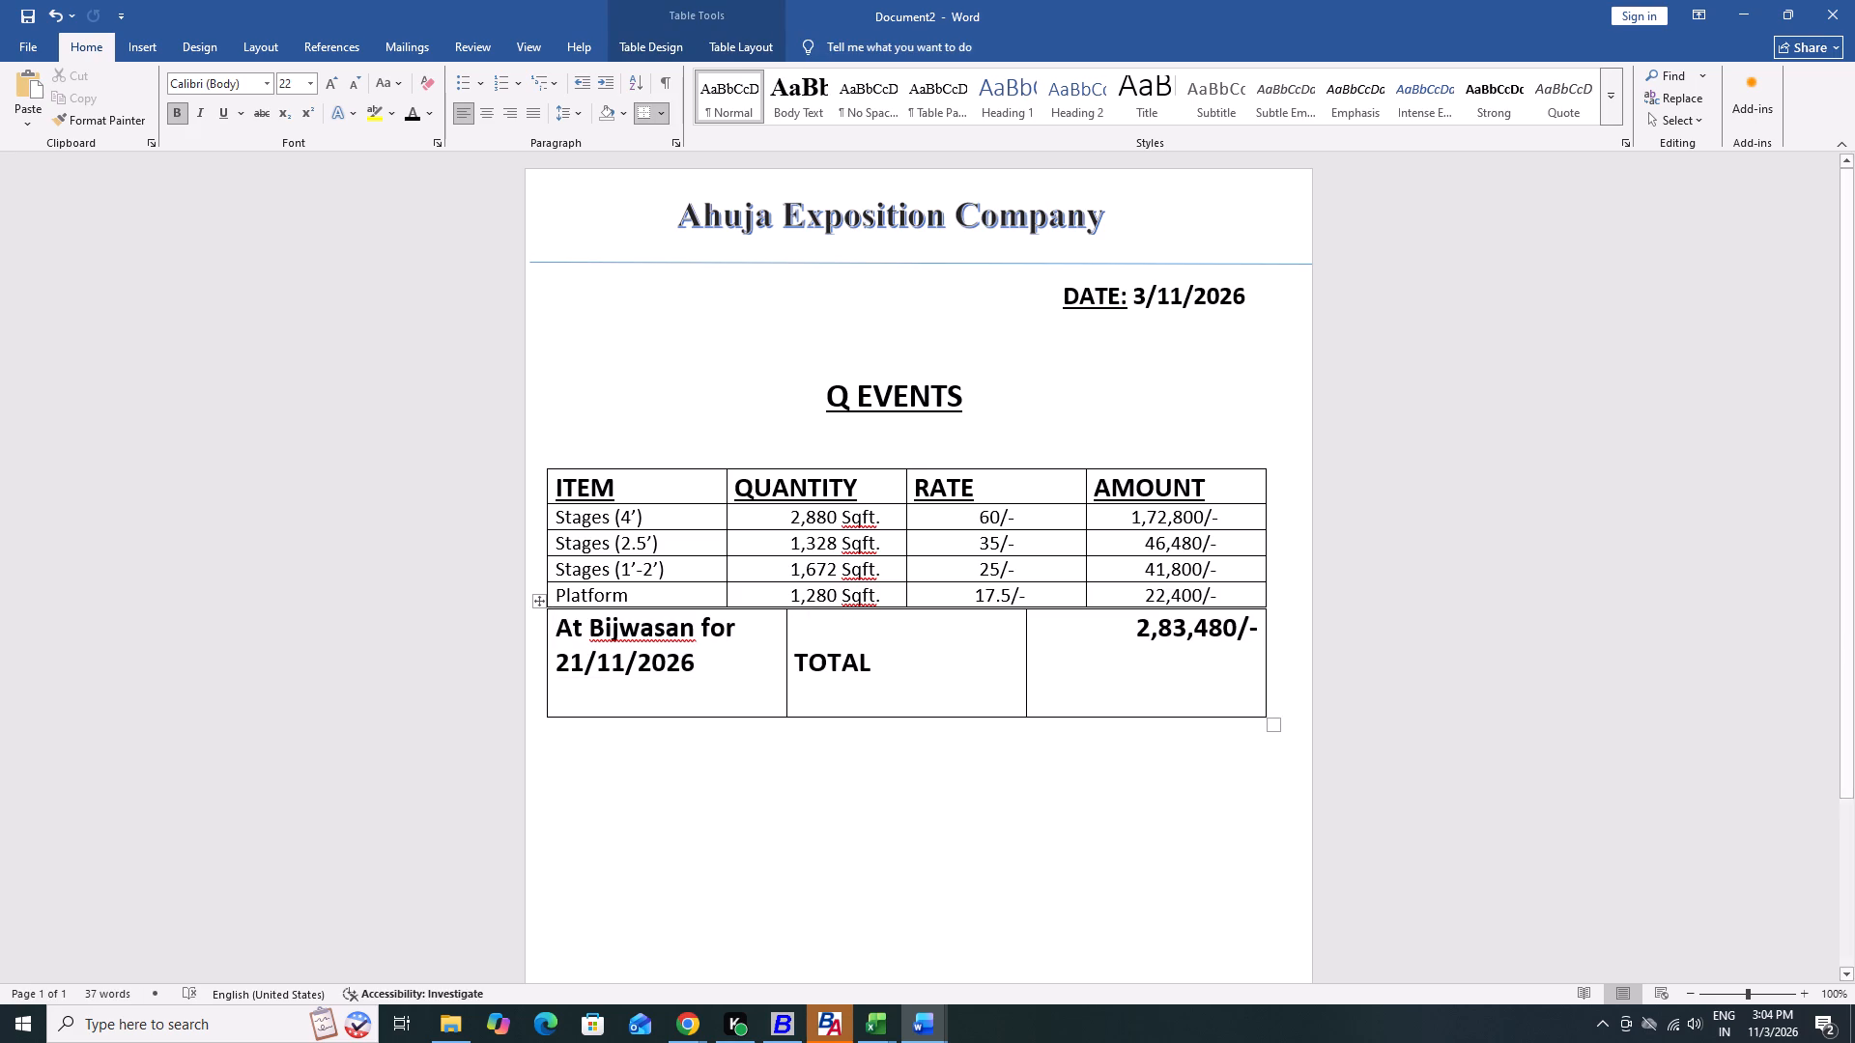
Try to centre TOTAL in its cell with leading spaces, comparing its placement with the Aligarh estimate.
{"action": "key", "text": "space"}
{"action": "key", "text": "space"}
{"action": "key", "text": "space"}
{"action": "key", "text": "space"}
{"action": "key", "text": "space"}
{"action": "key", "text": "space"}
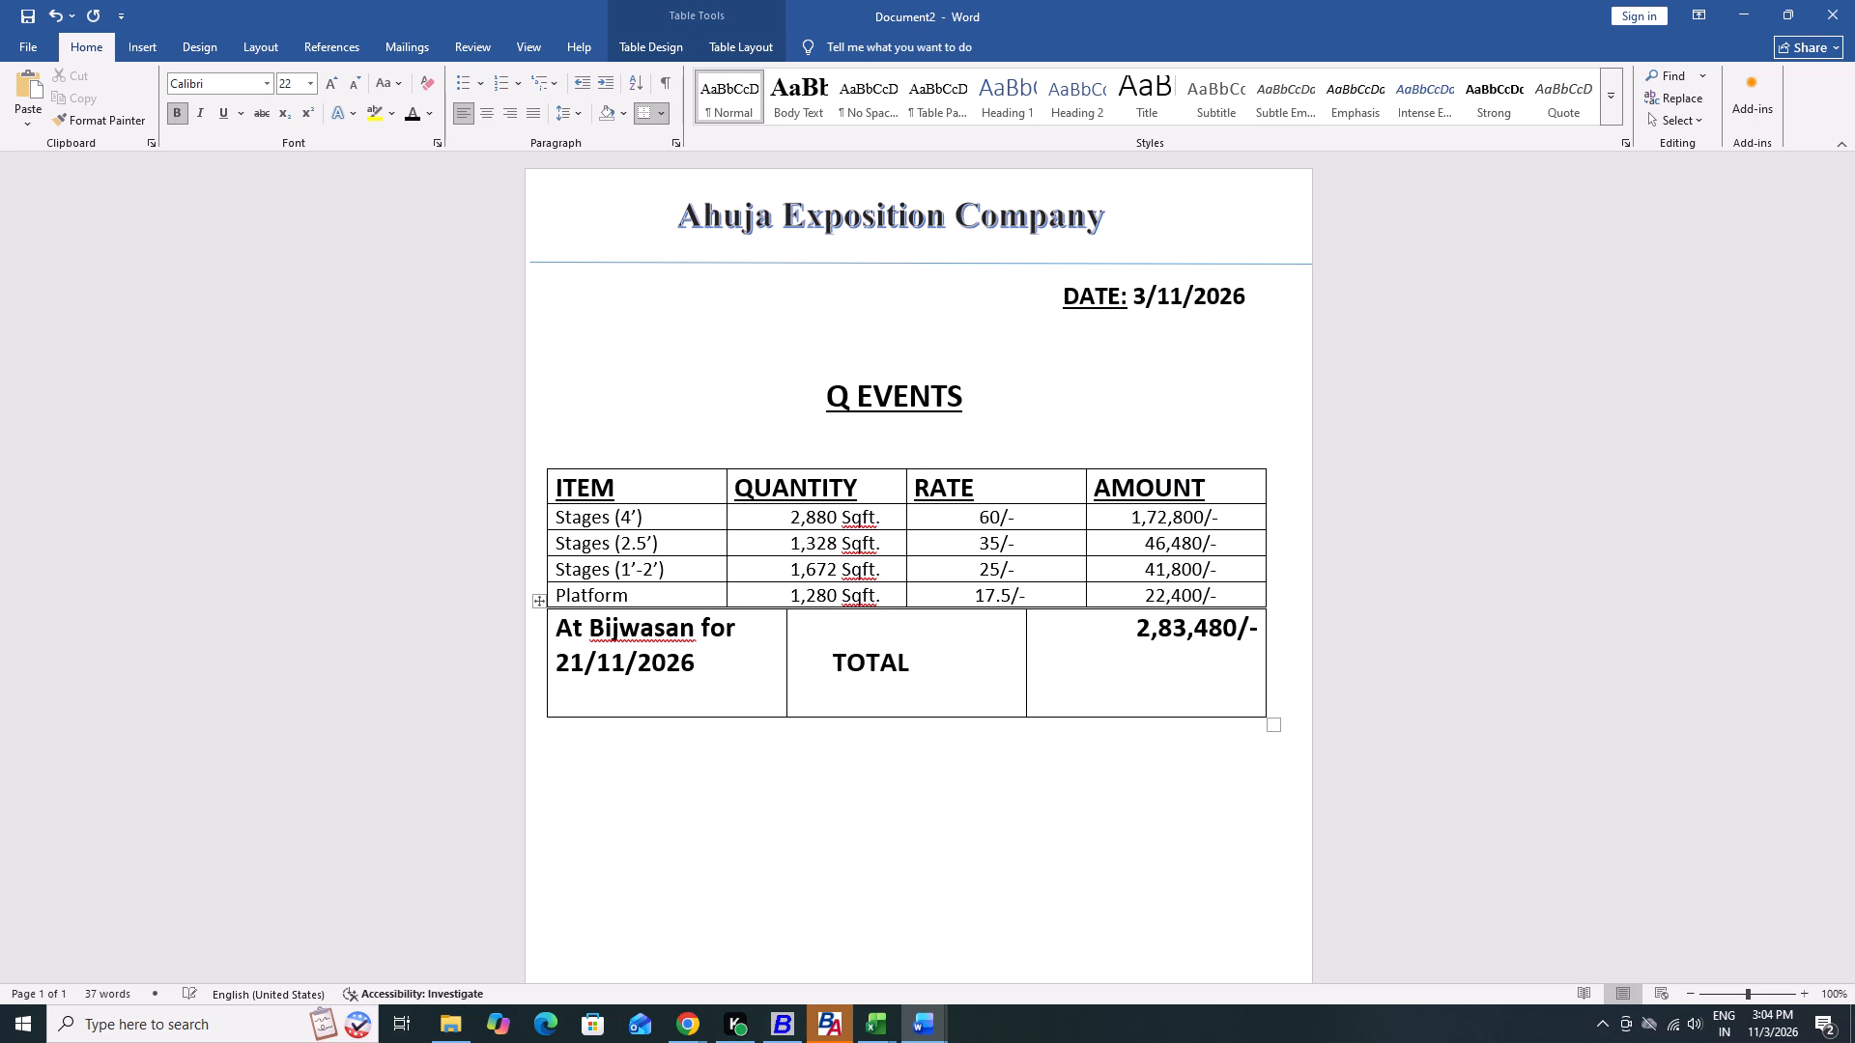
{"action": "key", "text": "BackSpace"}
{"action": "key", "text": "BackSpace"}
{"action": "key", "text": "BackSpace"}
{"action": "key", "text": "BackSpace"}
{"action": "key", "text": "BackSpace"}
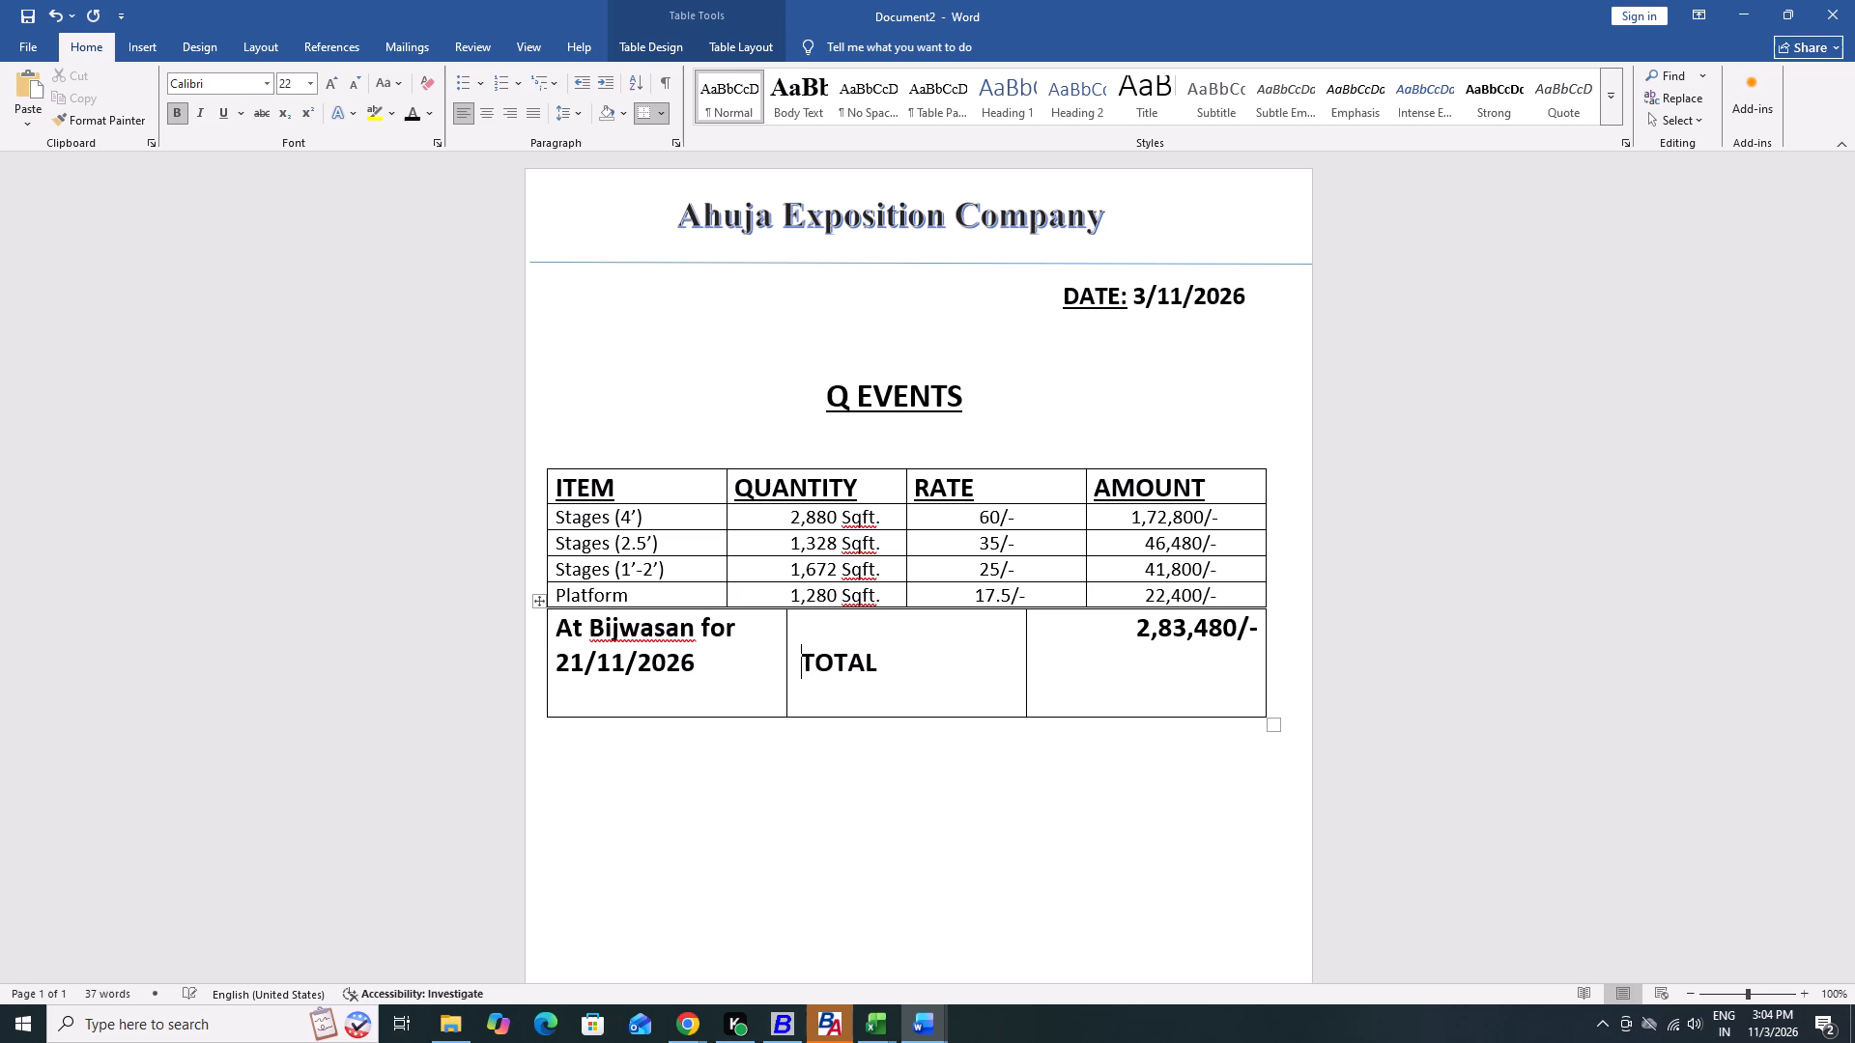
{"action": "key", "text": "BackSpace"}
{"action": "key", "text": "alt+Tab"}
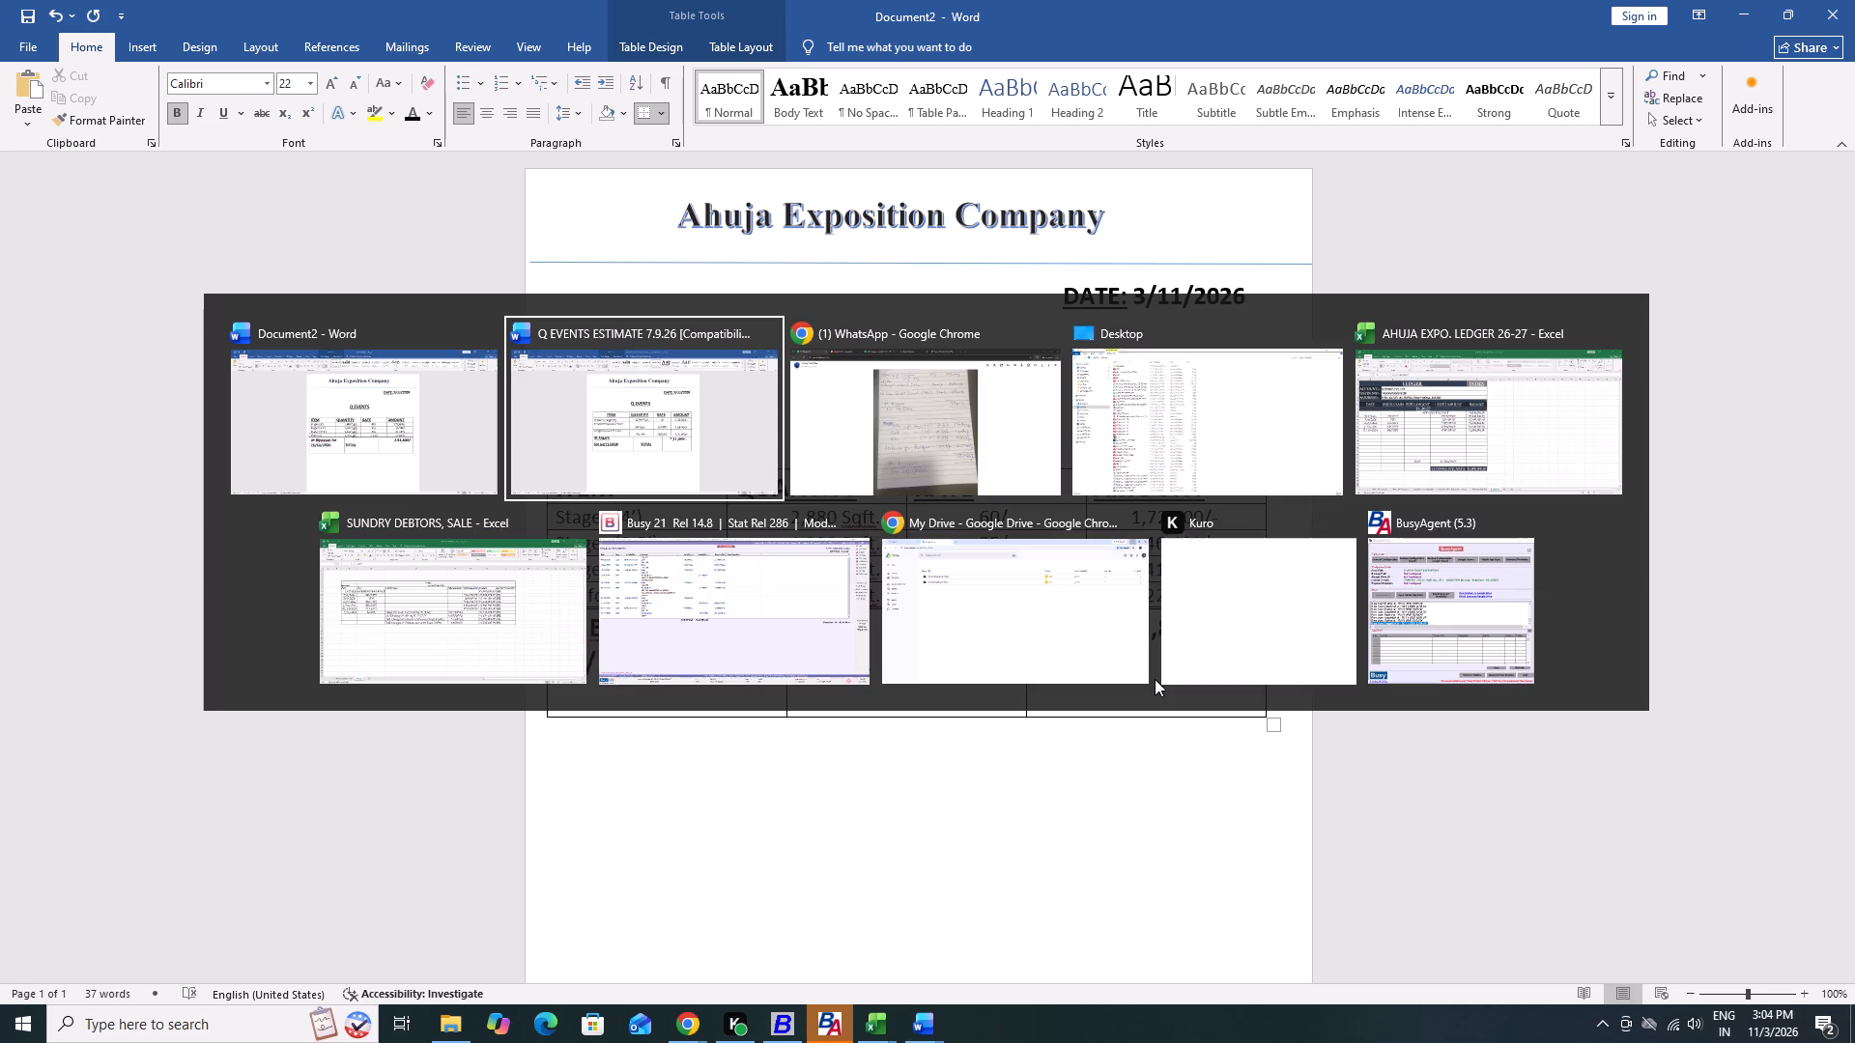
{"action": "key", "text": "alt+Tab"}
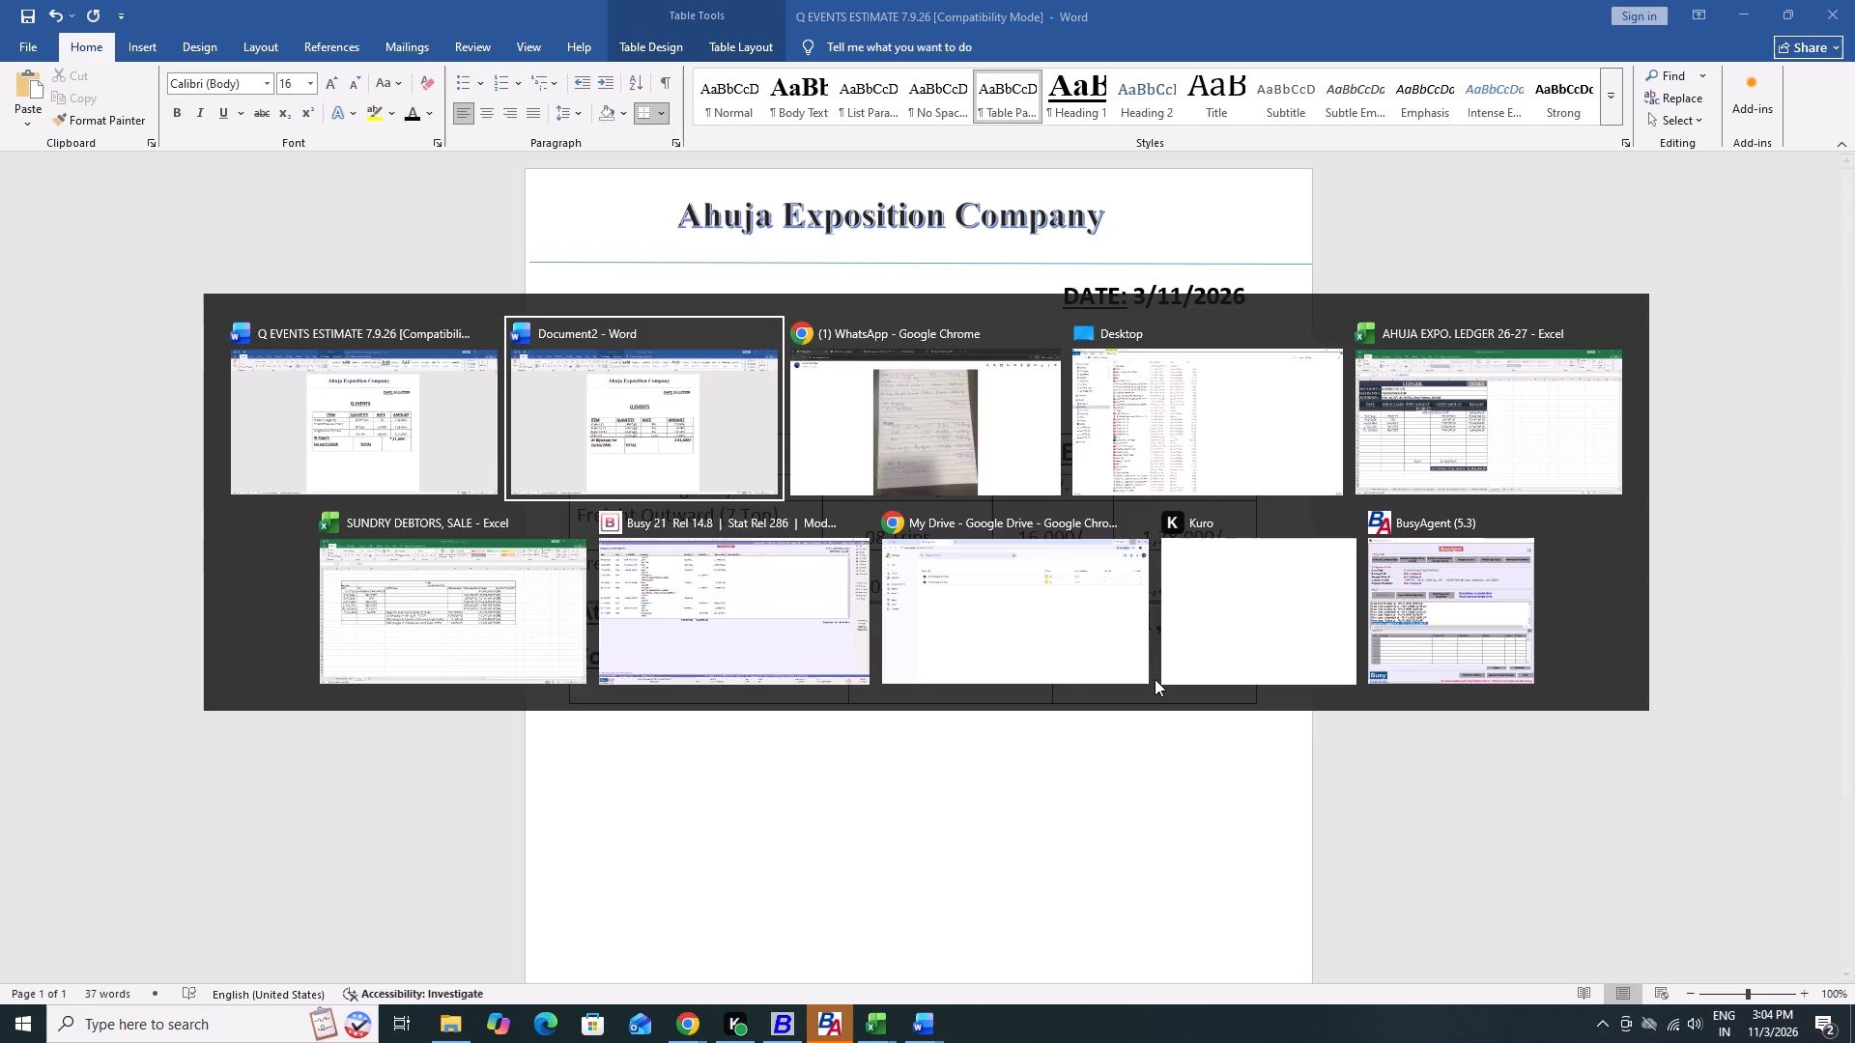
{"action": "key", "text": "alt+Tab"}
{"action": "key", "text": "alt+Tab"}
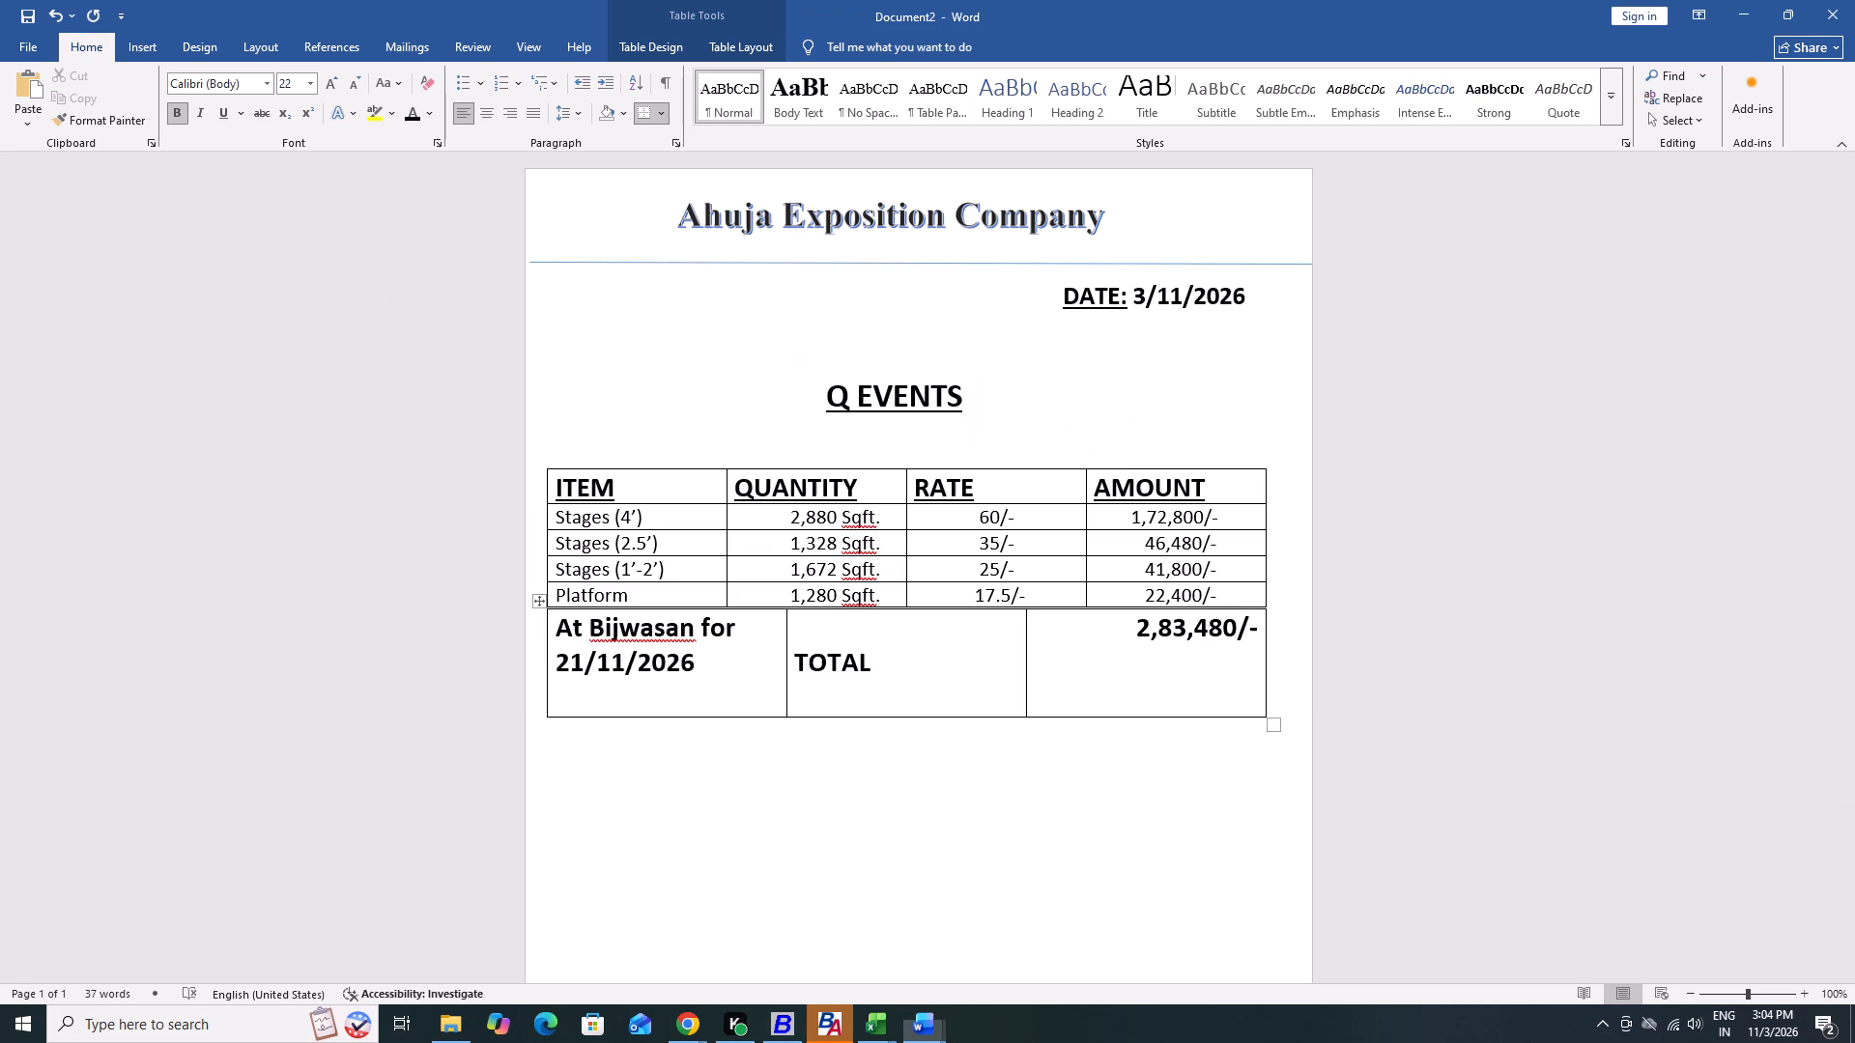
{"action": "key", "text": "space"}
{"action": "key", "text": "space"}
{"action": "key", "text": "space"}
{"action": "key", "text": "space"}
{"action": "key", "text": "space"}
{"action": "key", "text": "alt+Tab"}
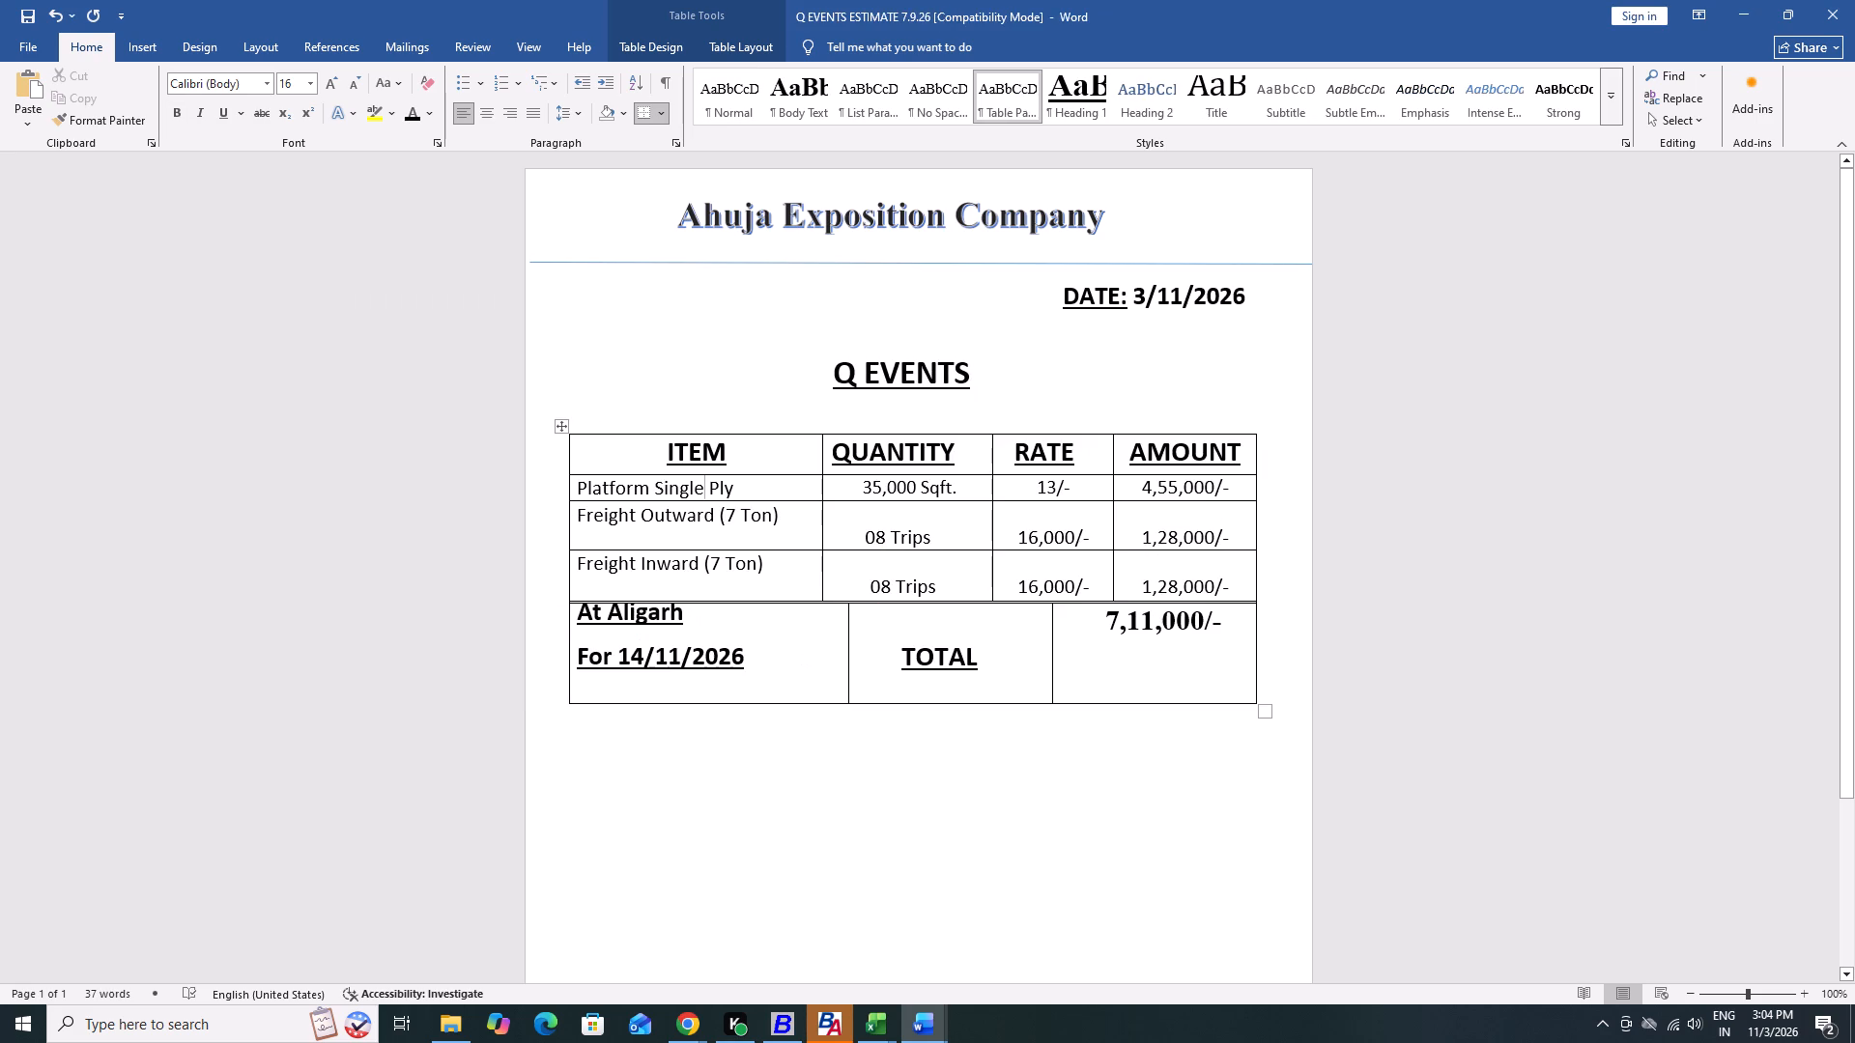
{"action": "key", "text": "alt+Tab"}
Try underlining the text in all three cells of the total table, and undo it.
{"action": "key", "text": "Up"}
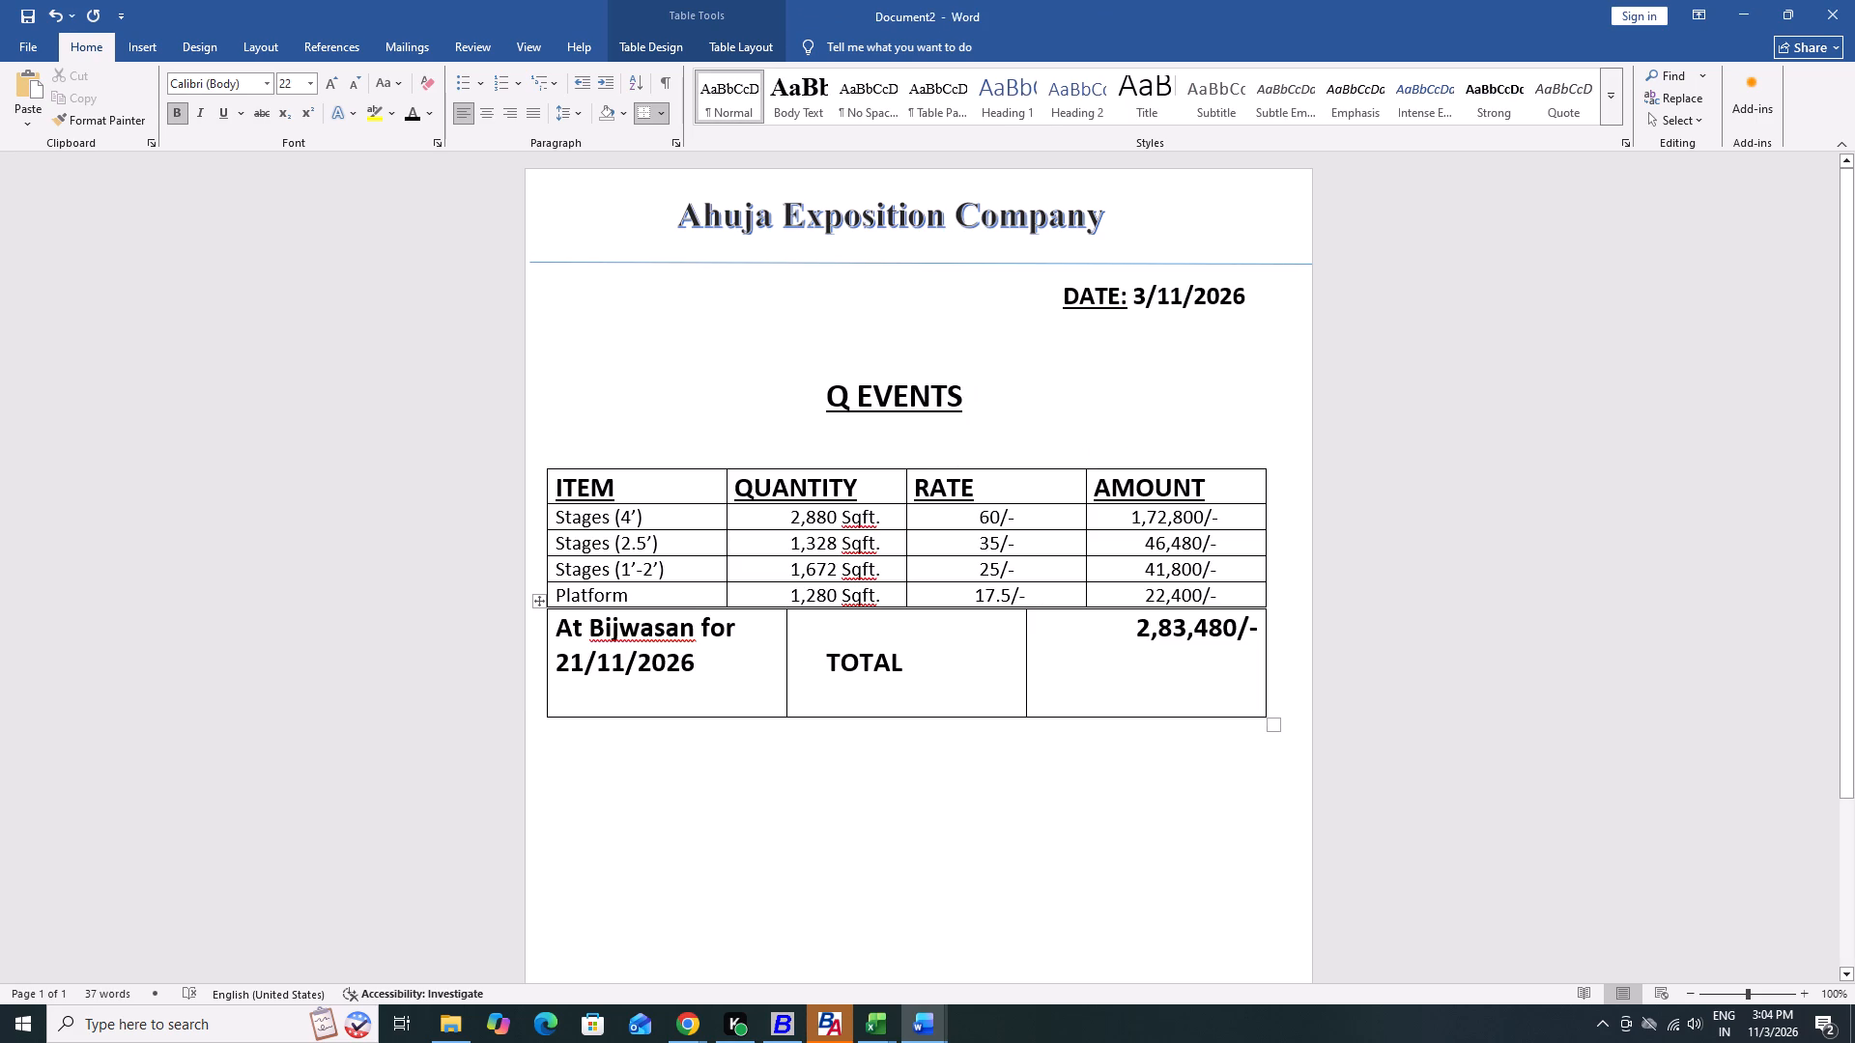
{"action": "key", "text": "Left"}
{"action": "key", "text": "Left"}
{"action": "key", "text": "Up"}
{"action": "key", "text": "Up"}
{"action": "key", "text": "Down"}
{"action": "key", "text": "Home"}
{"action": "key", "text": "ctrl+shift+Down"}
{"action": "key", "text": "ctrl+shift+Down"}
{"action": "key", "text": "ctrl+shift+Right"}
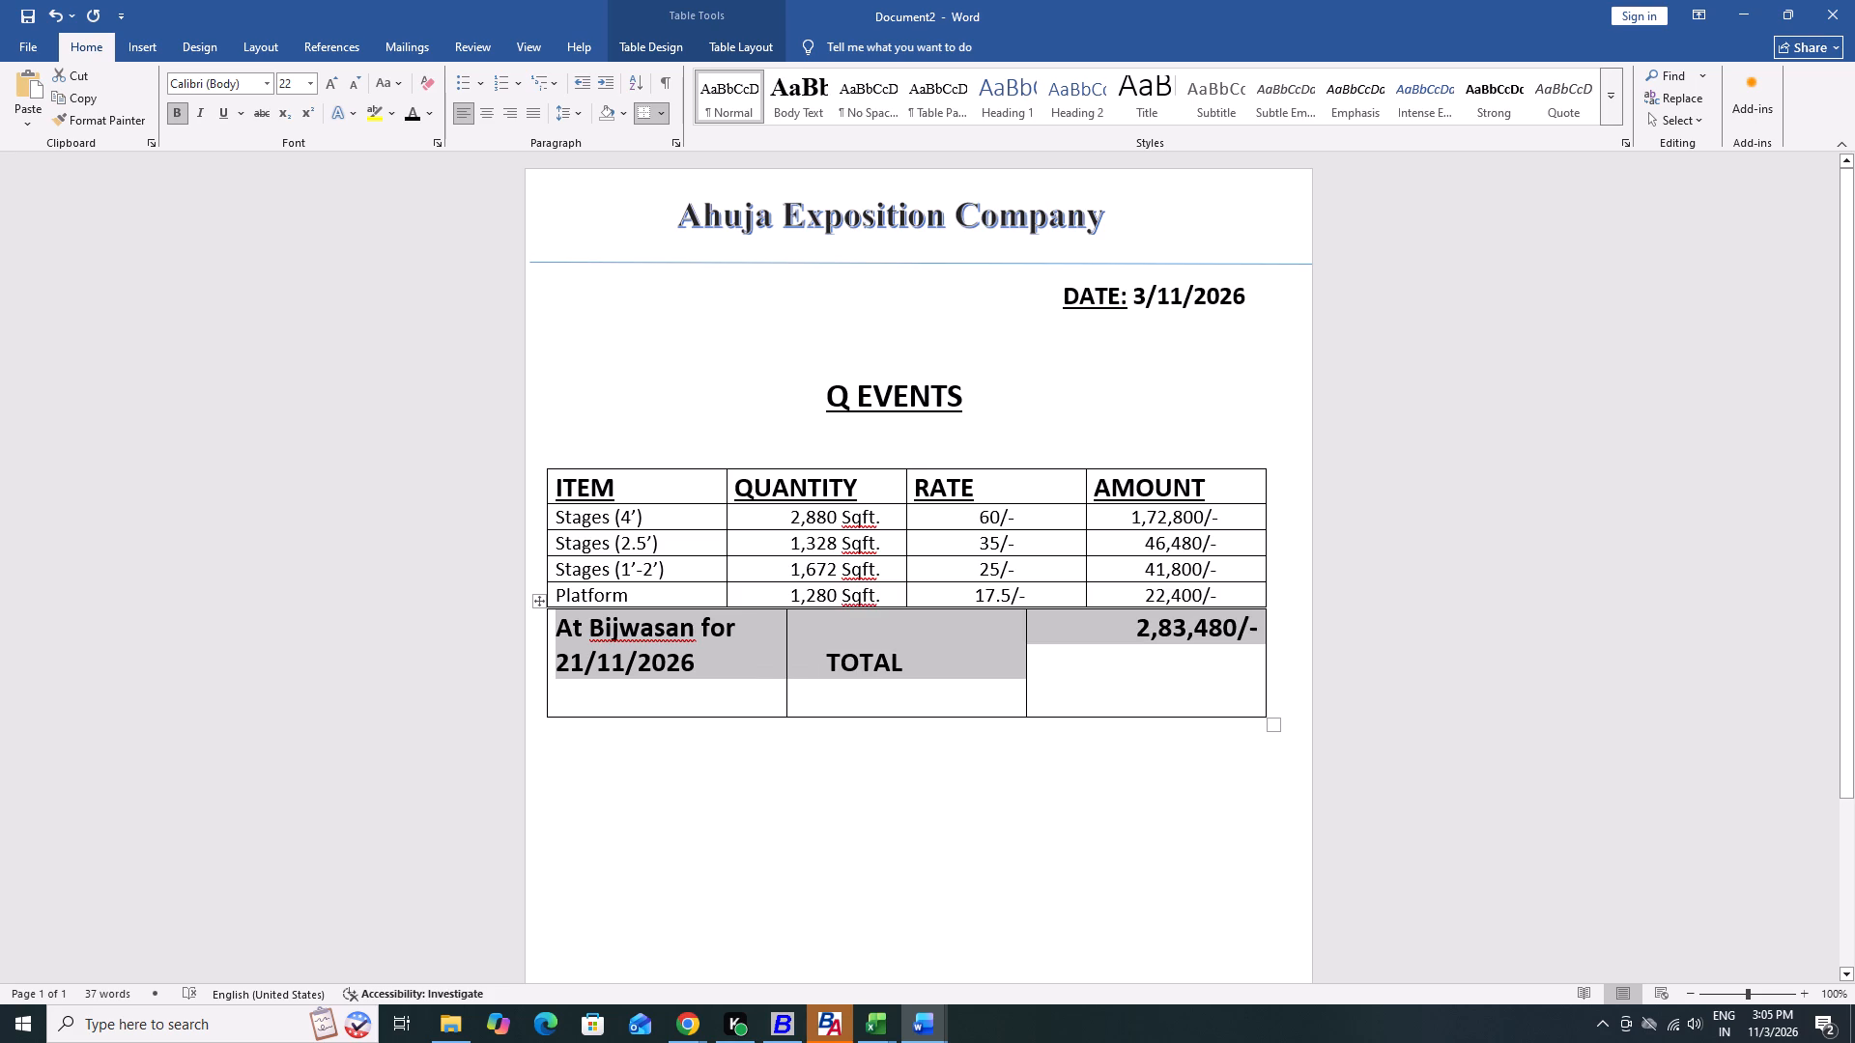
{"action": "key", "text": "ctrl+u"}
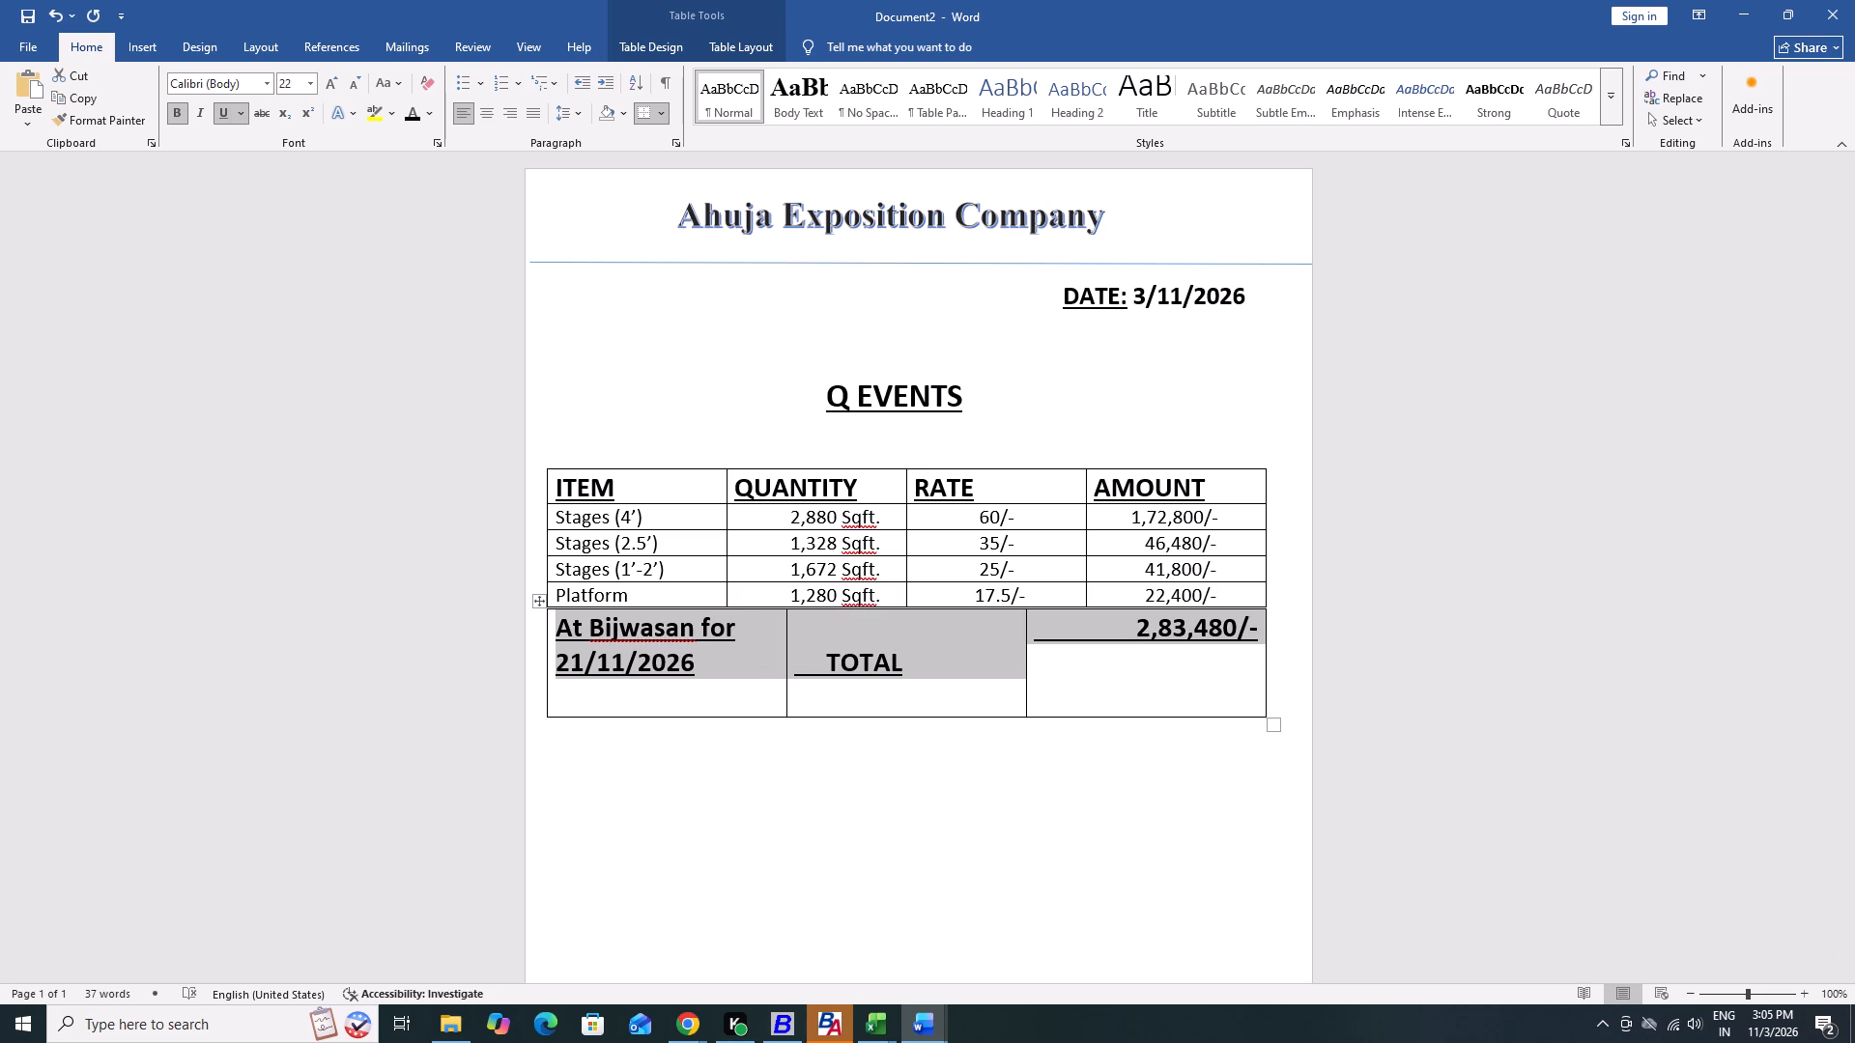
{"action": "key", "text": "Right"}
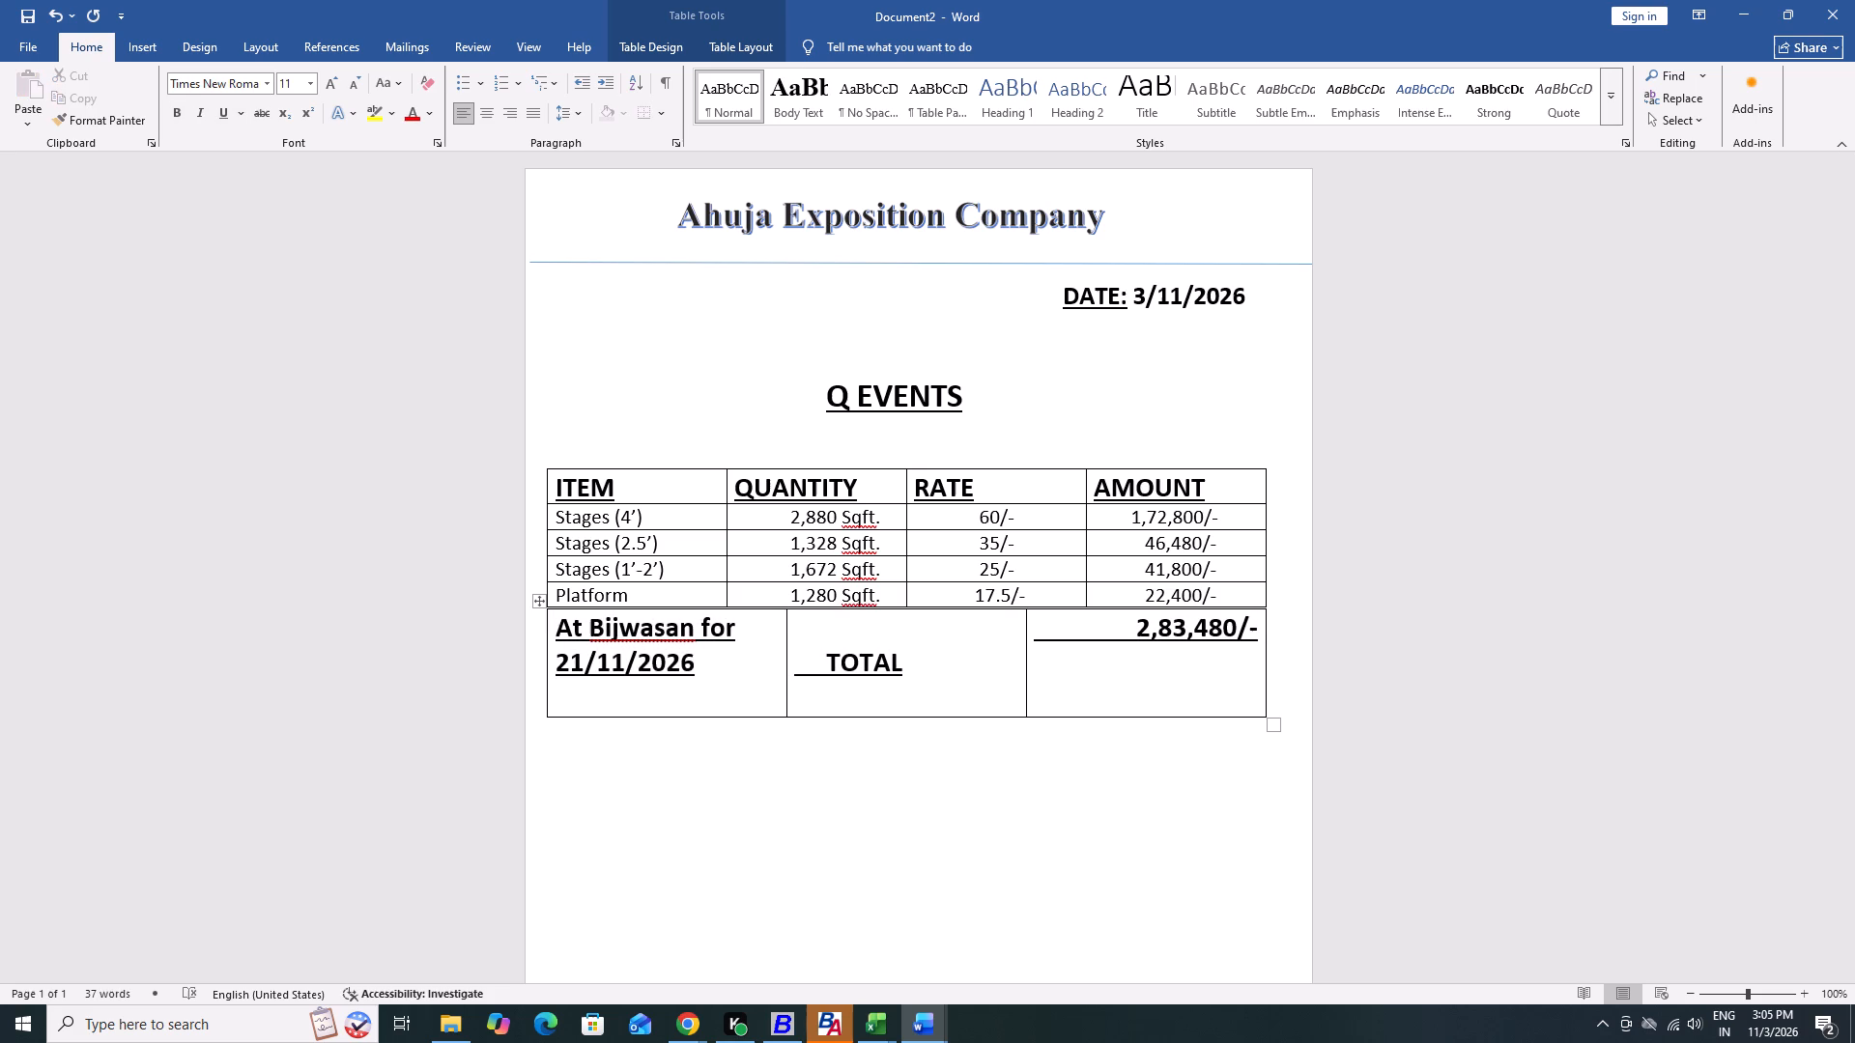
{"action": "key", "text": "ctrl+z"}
Underline the text in the At Bijwasan and TOTAL cells, leaving out the amount cell.
{"action": "key", "text": "shift+Left"}
{"action": "key", "text": "shift+Left"}
{"action": "key", "text": "shift+Right"}
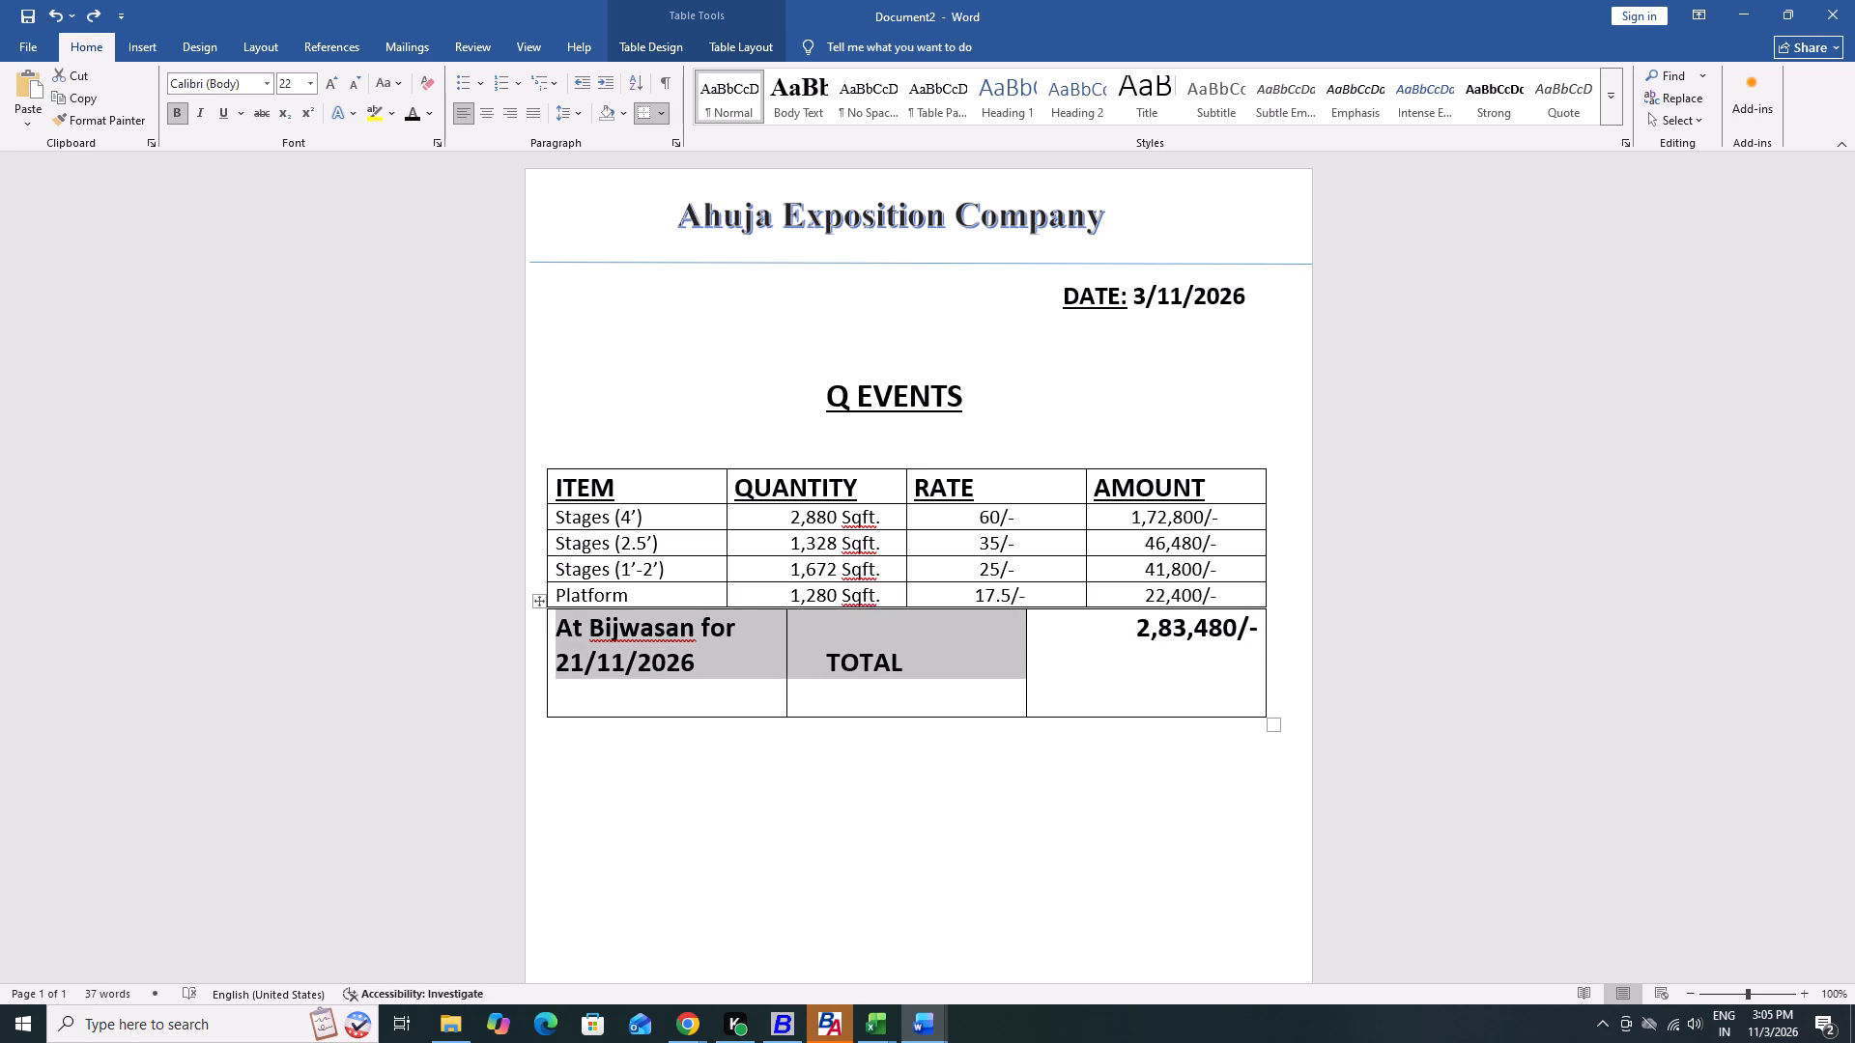
{"action": "key", "text": "ctrl+u"}
{"action": "key", "text": "Down"}
{"action": "key", "text": "Down"}
{"action": "key", "text": "Down"}
{"action": "key", "text": "Down"}
{"action": "key", "text": "Down"}
{"action": "key", "text": "Down"}
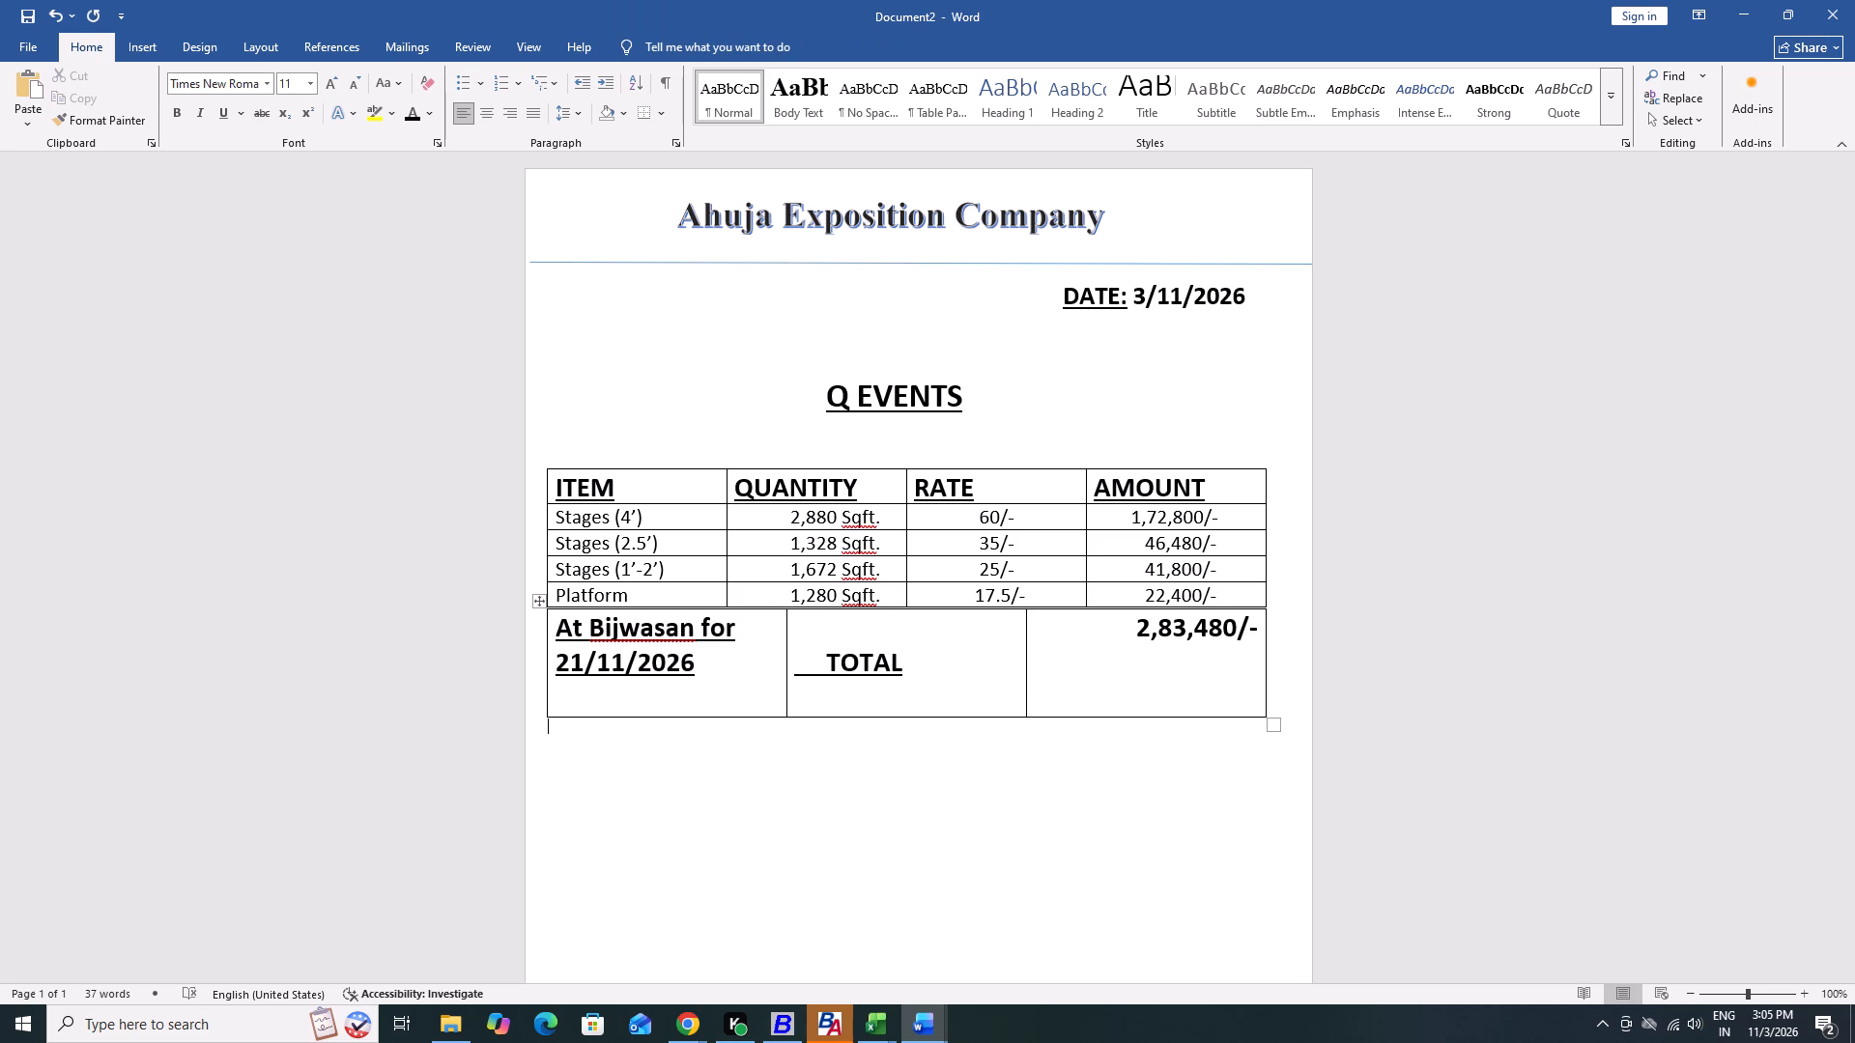
Compare the total table's formatting with the original Aligarh estimate.
{"action": "key", "text": "Up"}
{"action": "key", "text": "Up"}
{"action": "key", "text": "Up"}
{"action": "key", "text": "Up"}
{"action": "key", "text": "alt+Tab"}
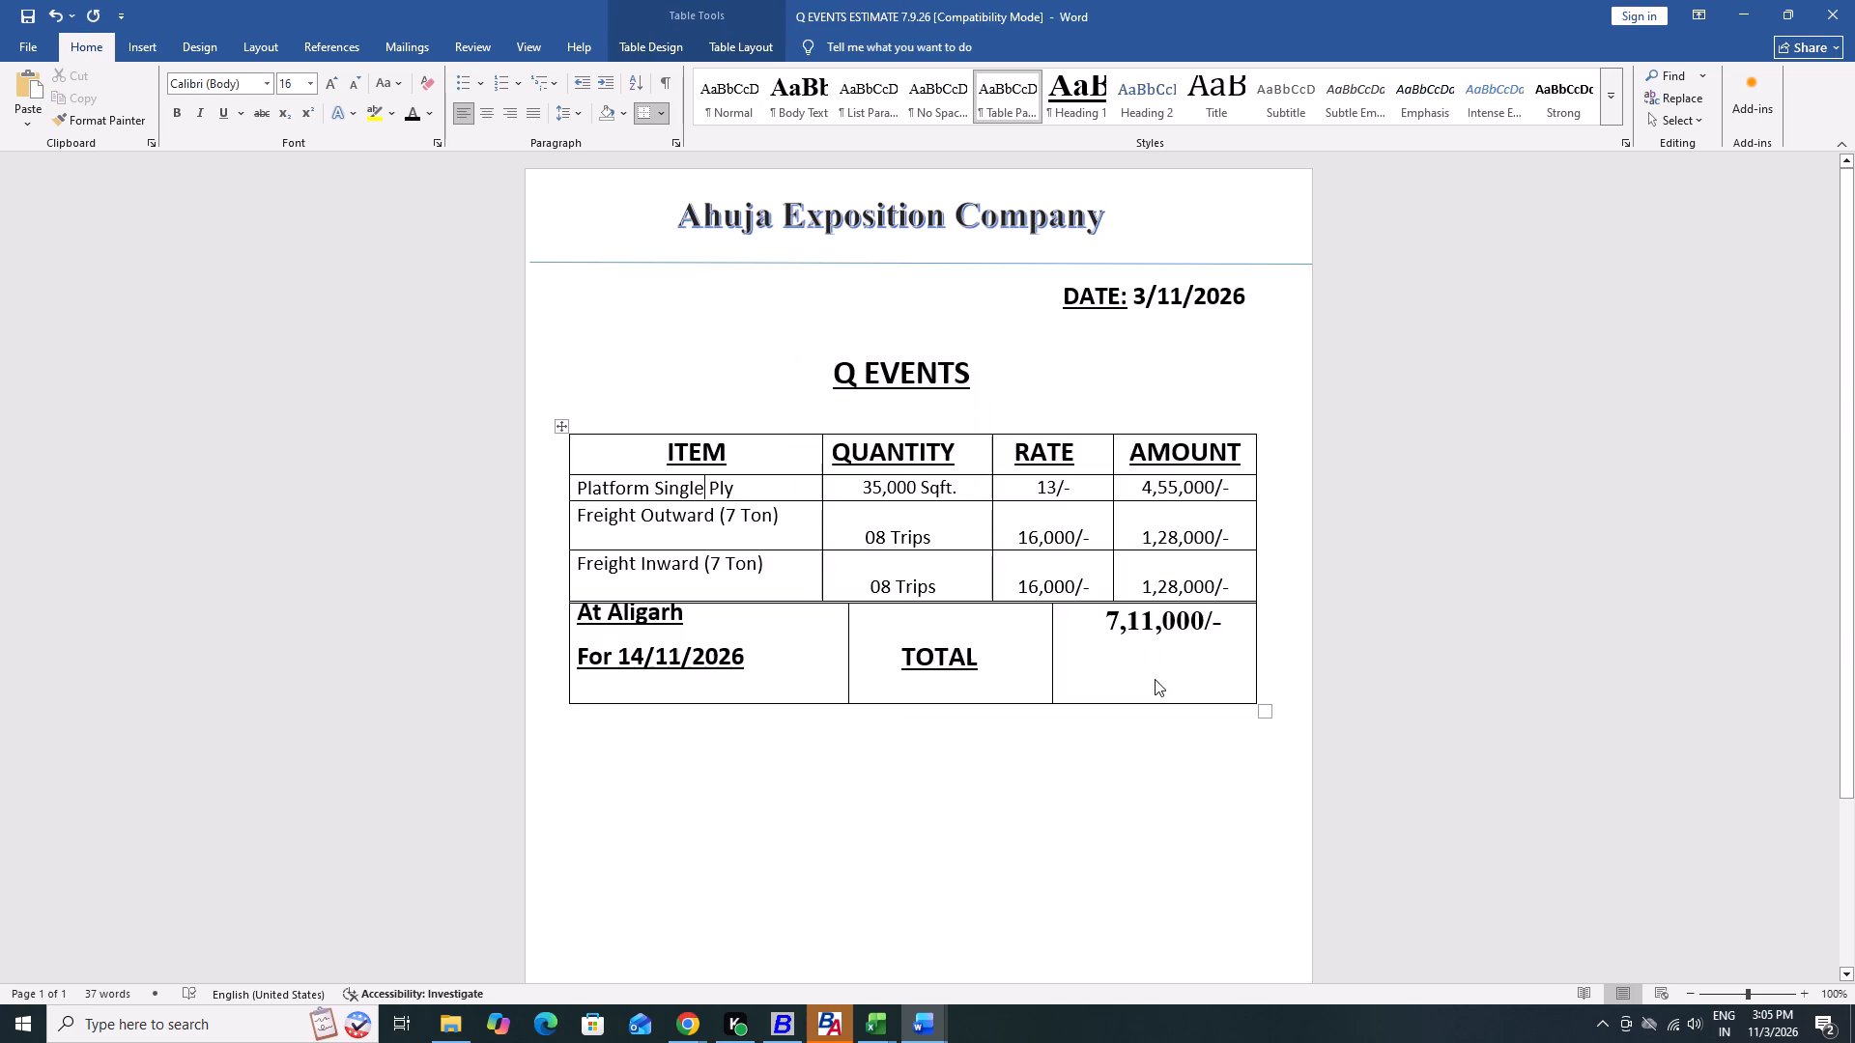
{"action": "key", "text": "alt+Tab"}
{"action": "key", "text": "Right"}
{"action": "key", "text": "Right"}
{"action": "key", "text": "Up"}
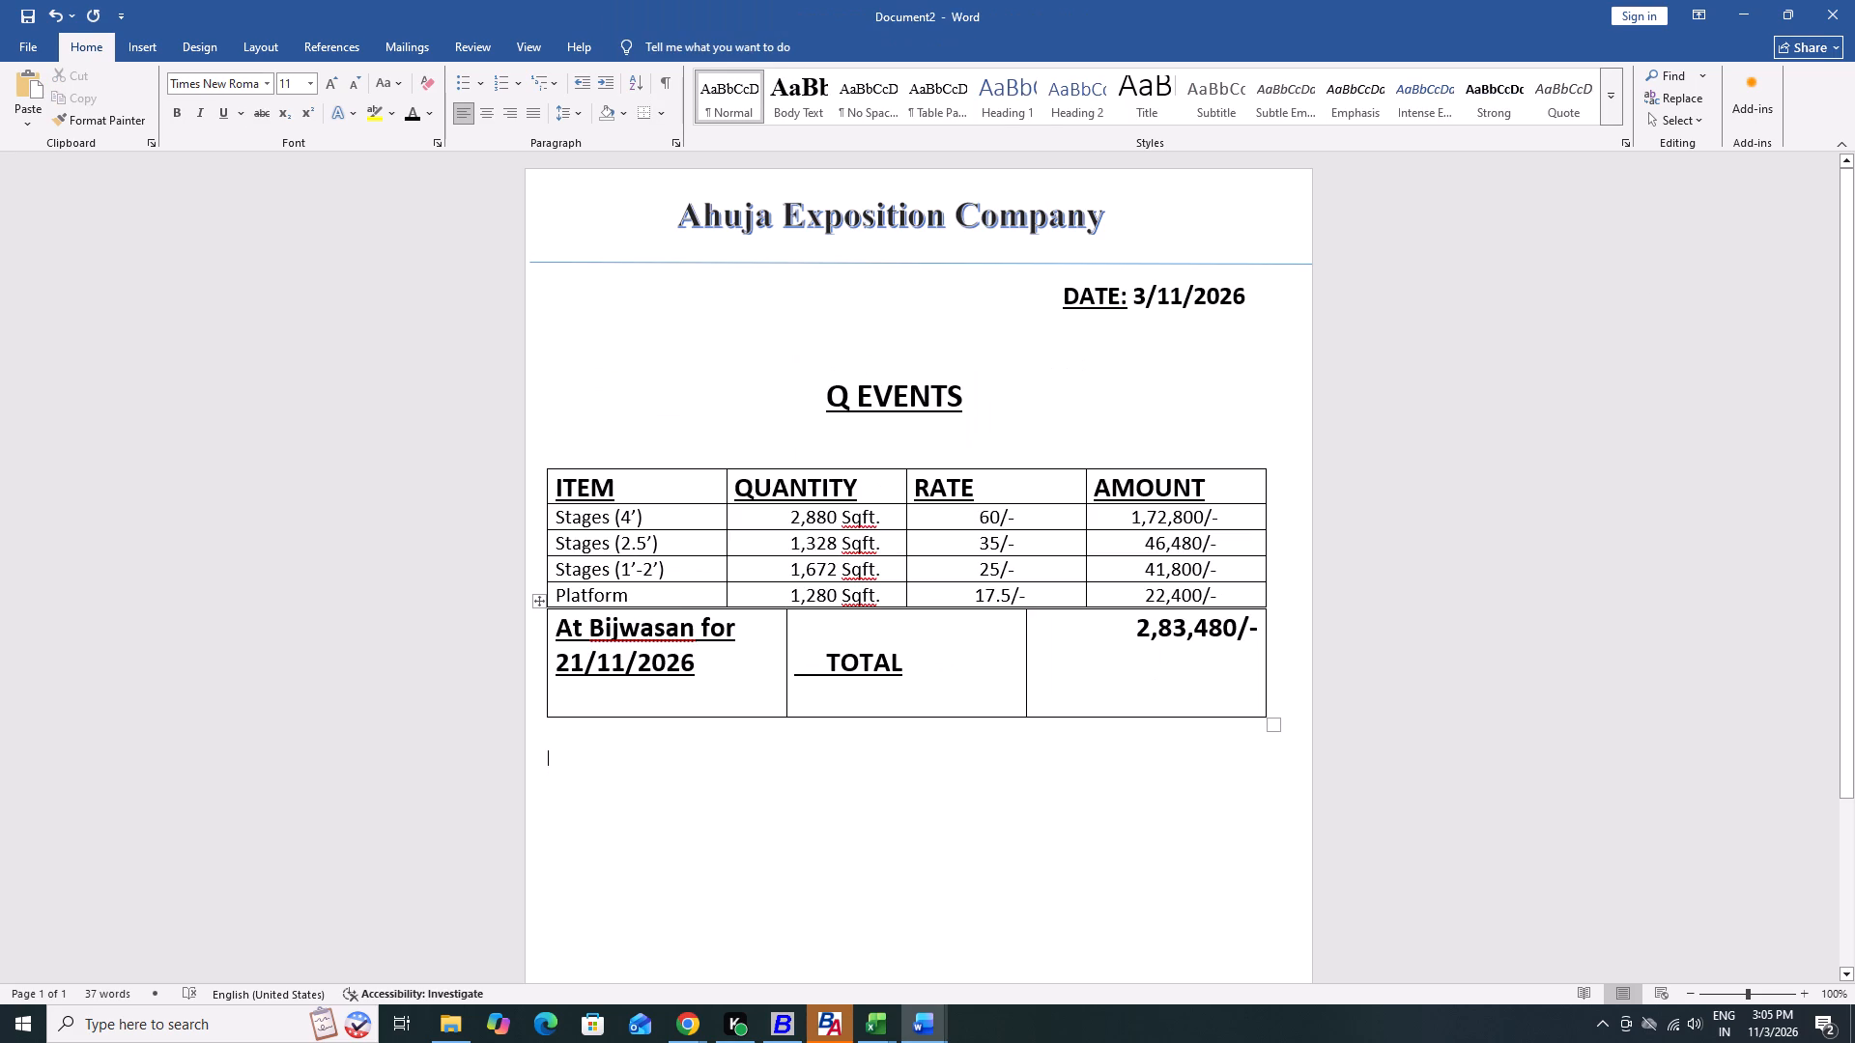
{"action": "key", "text": "alt+Tab"}
{"action": "key", "text": "alt+Tab"}
Replace the leading spaces before TOTAL with centre alignment in its cell.
{"action": "key", "text": "Right"}
{"action": "key", "text": "Up"}
{"action": "key", "text": "Right"}
{"action": "key", "text": "Up"}
{"action": "key", "text": "Up"}
{"action": "key", "text": "Up"}
{"action": "key", "text": "Up"}
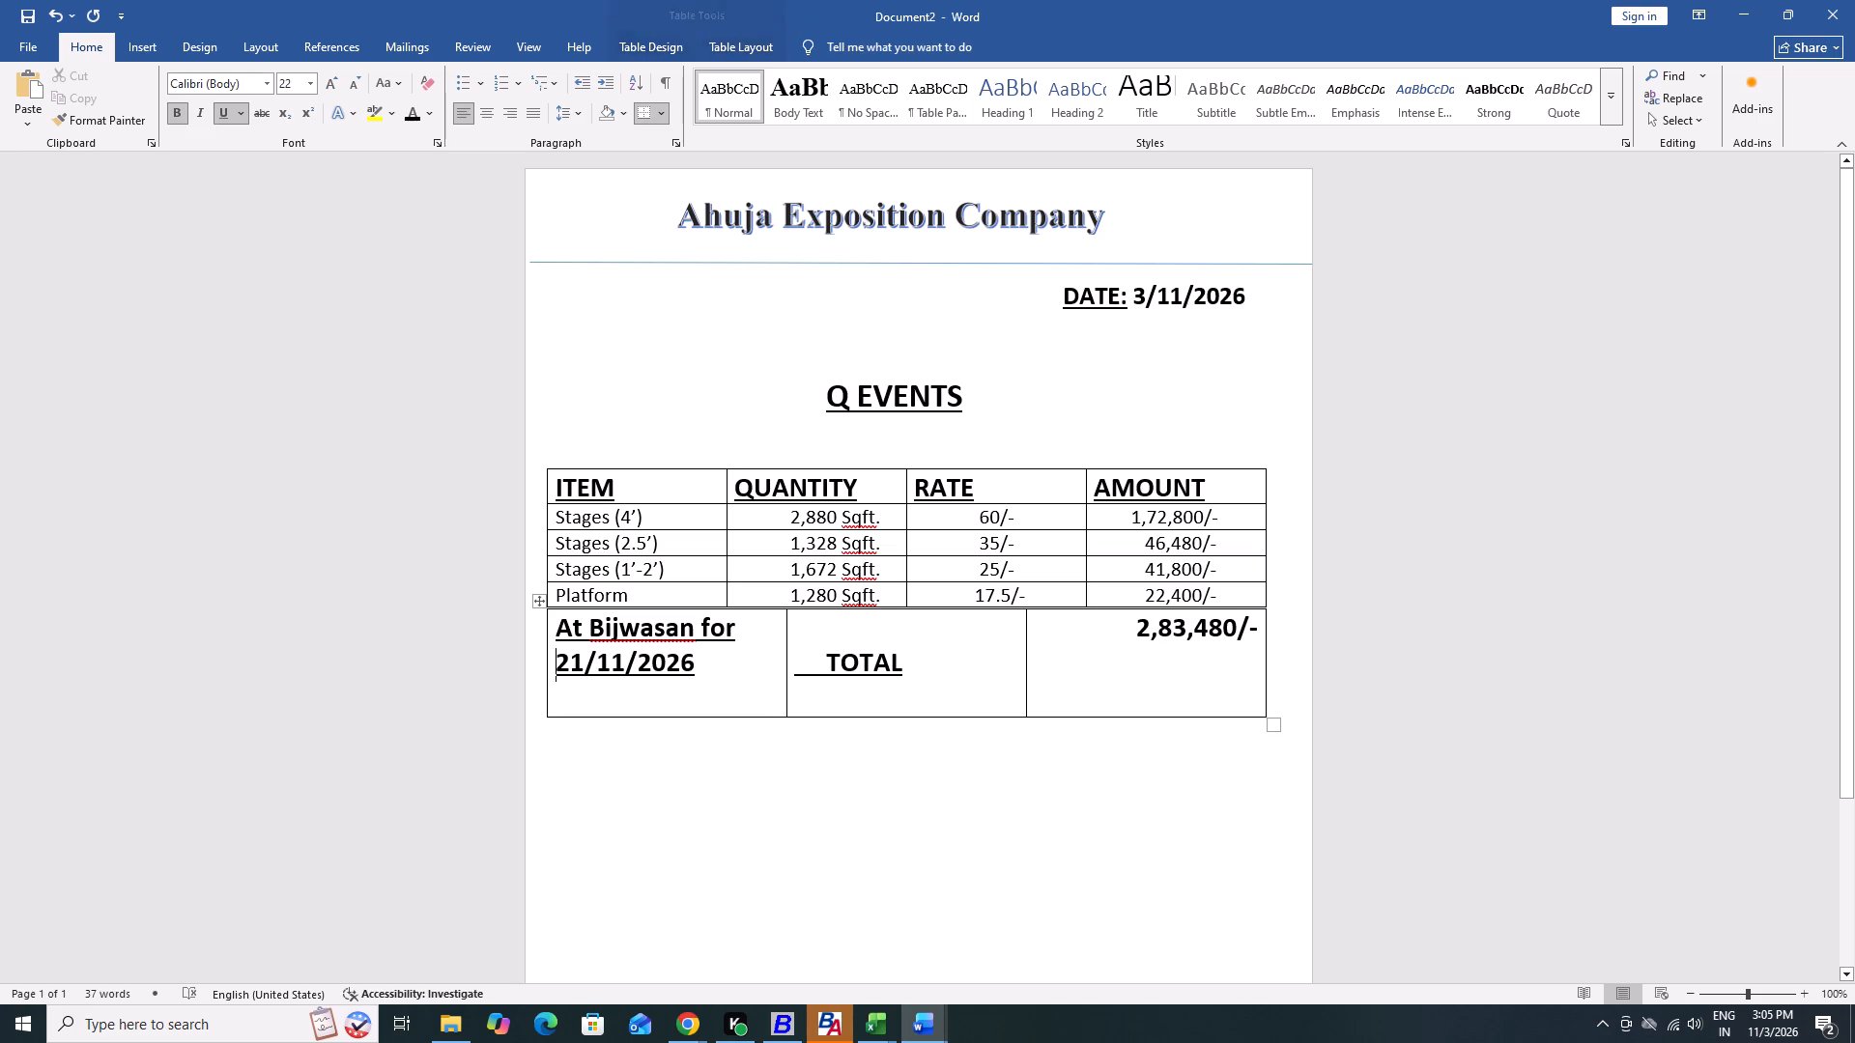
{"action": "key", "text": "Up"}
{"action": "key", "text": "Down"}
{"action": "key", "text": "Right"}
{"action": "key", "text": "Right"}
{"action": "key", "text": "Right"}
{"action": "key", "text": "Right"}
{"action": "key", "text": "Tab"}
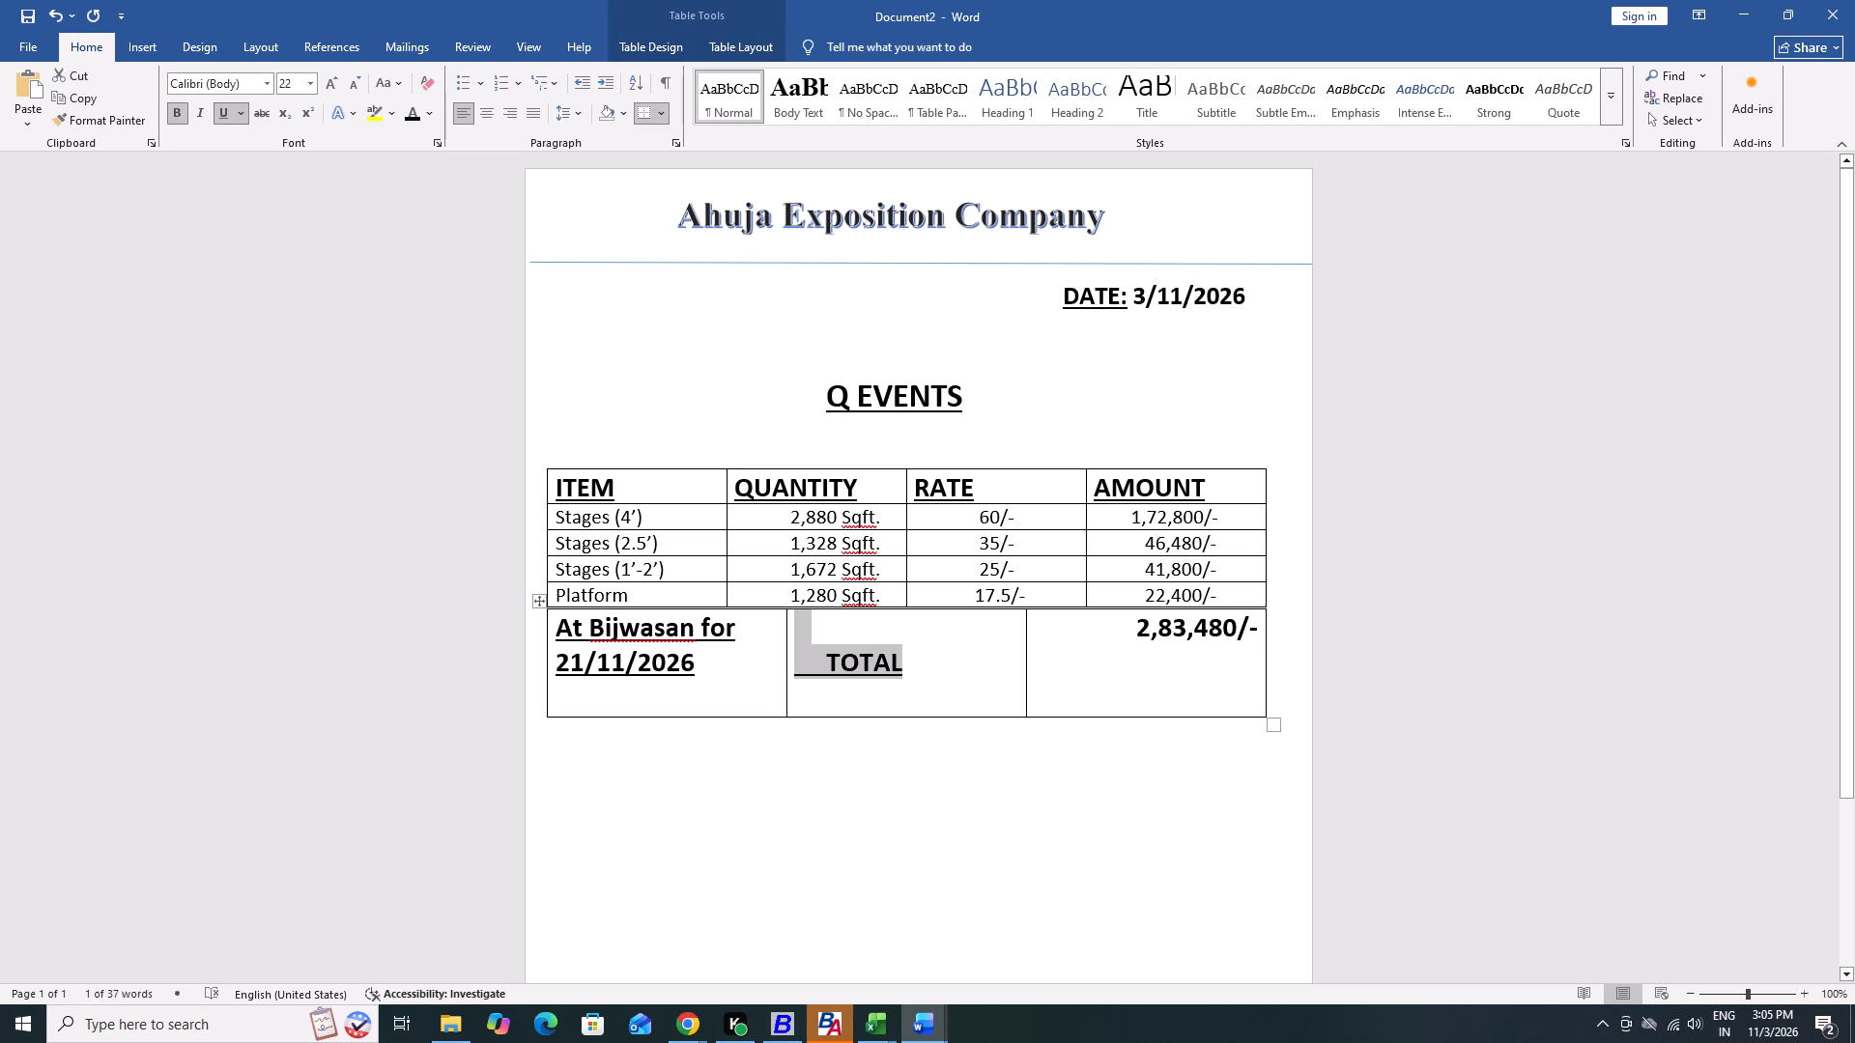
{"action": "key", "text": "Right"}
{"action": "key", "text": "Left"}
{"action": "key", "text": "Left"}
{"action": "key", "text": "Left"}
{"action": "key", "text": "Left"}
{"action": "key", "text": "Left"}
{"action": "key", "text": "Left"}
{"action": "key", "text": "Right"}
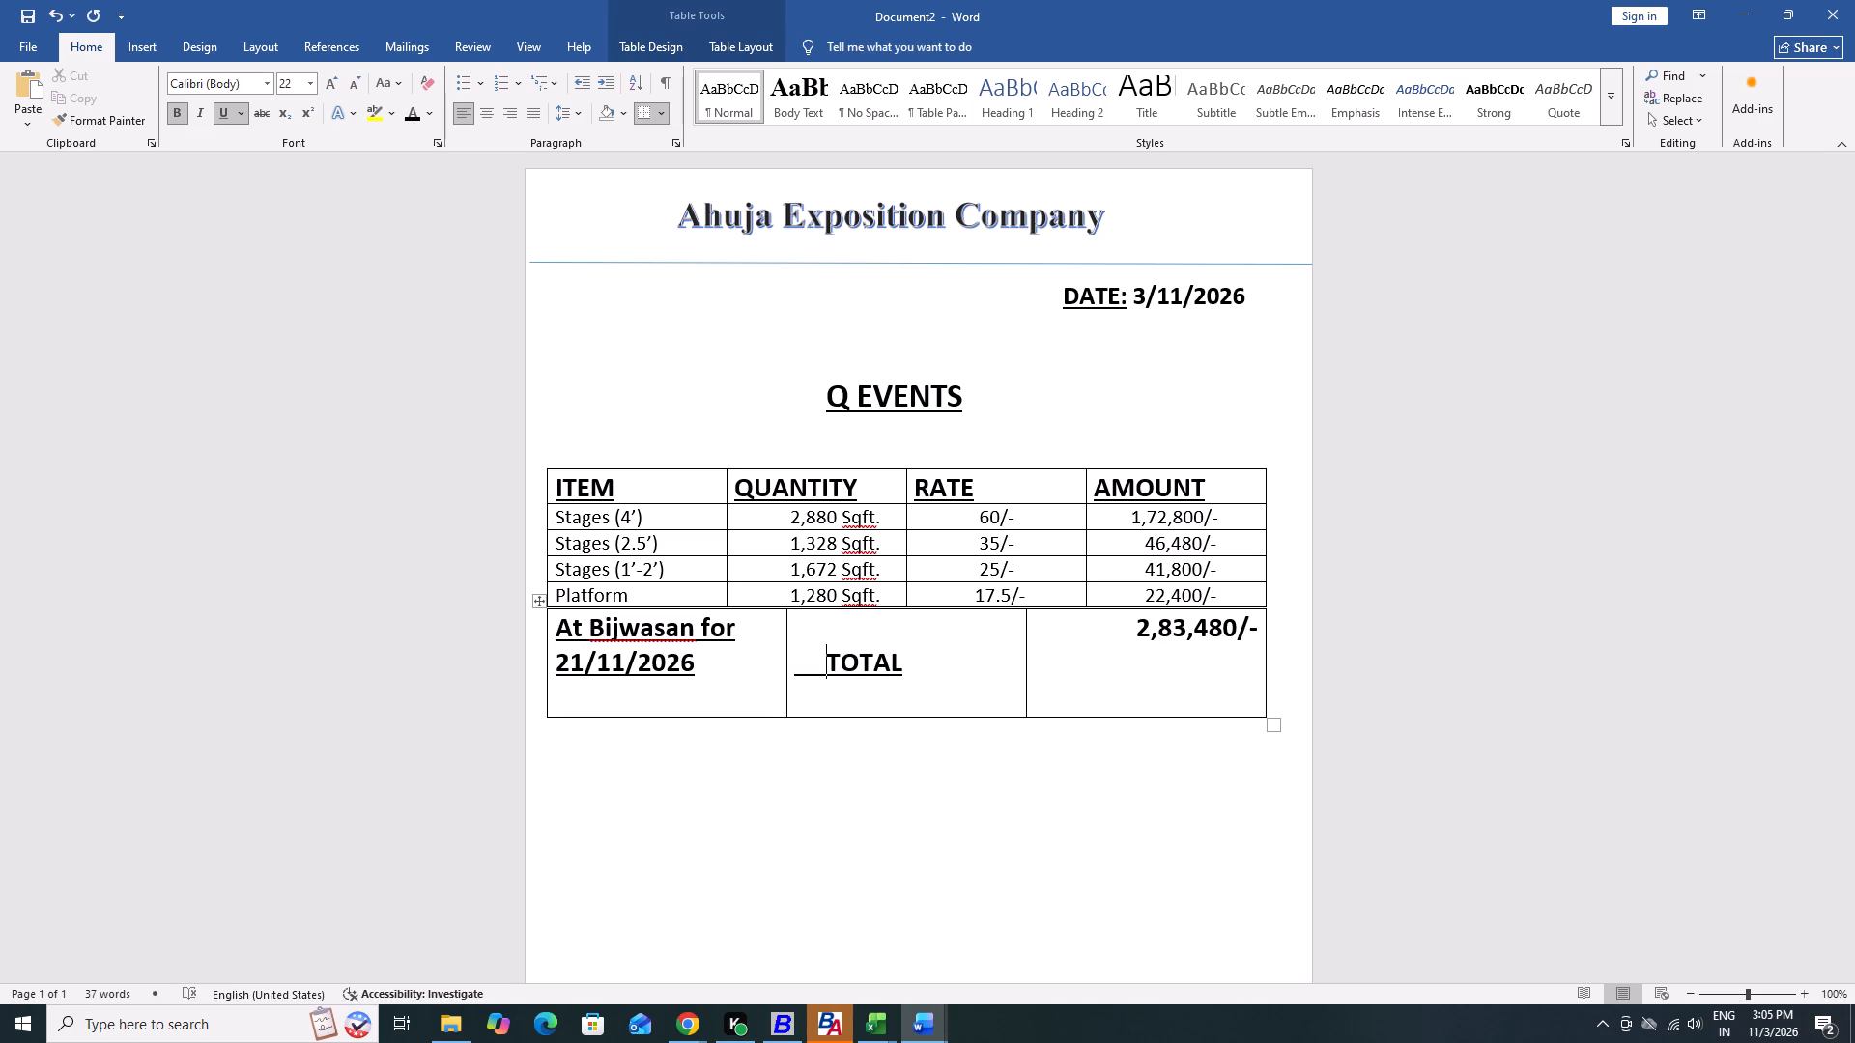
{"action": "key", "text": "BackSpace"}
{"action": "key", "text": "BackSpace"}
{"action": "key", "text": "BackSpace"}
{"action": "key", "text": "BackSpace"}
{"action": "key", "text": "BackSpace"}
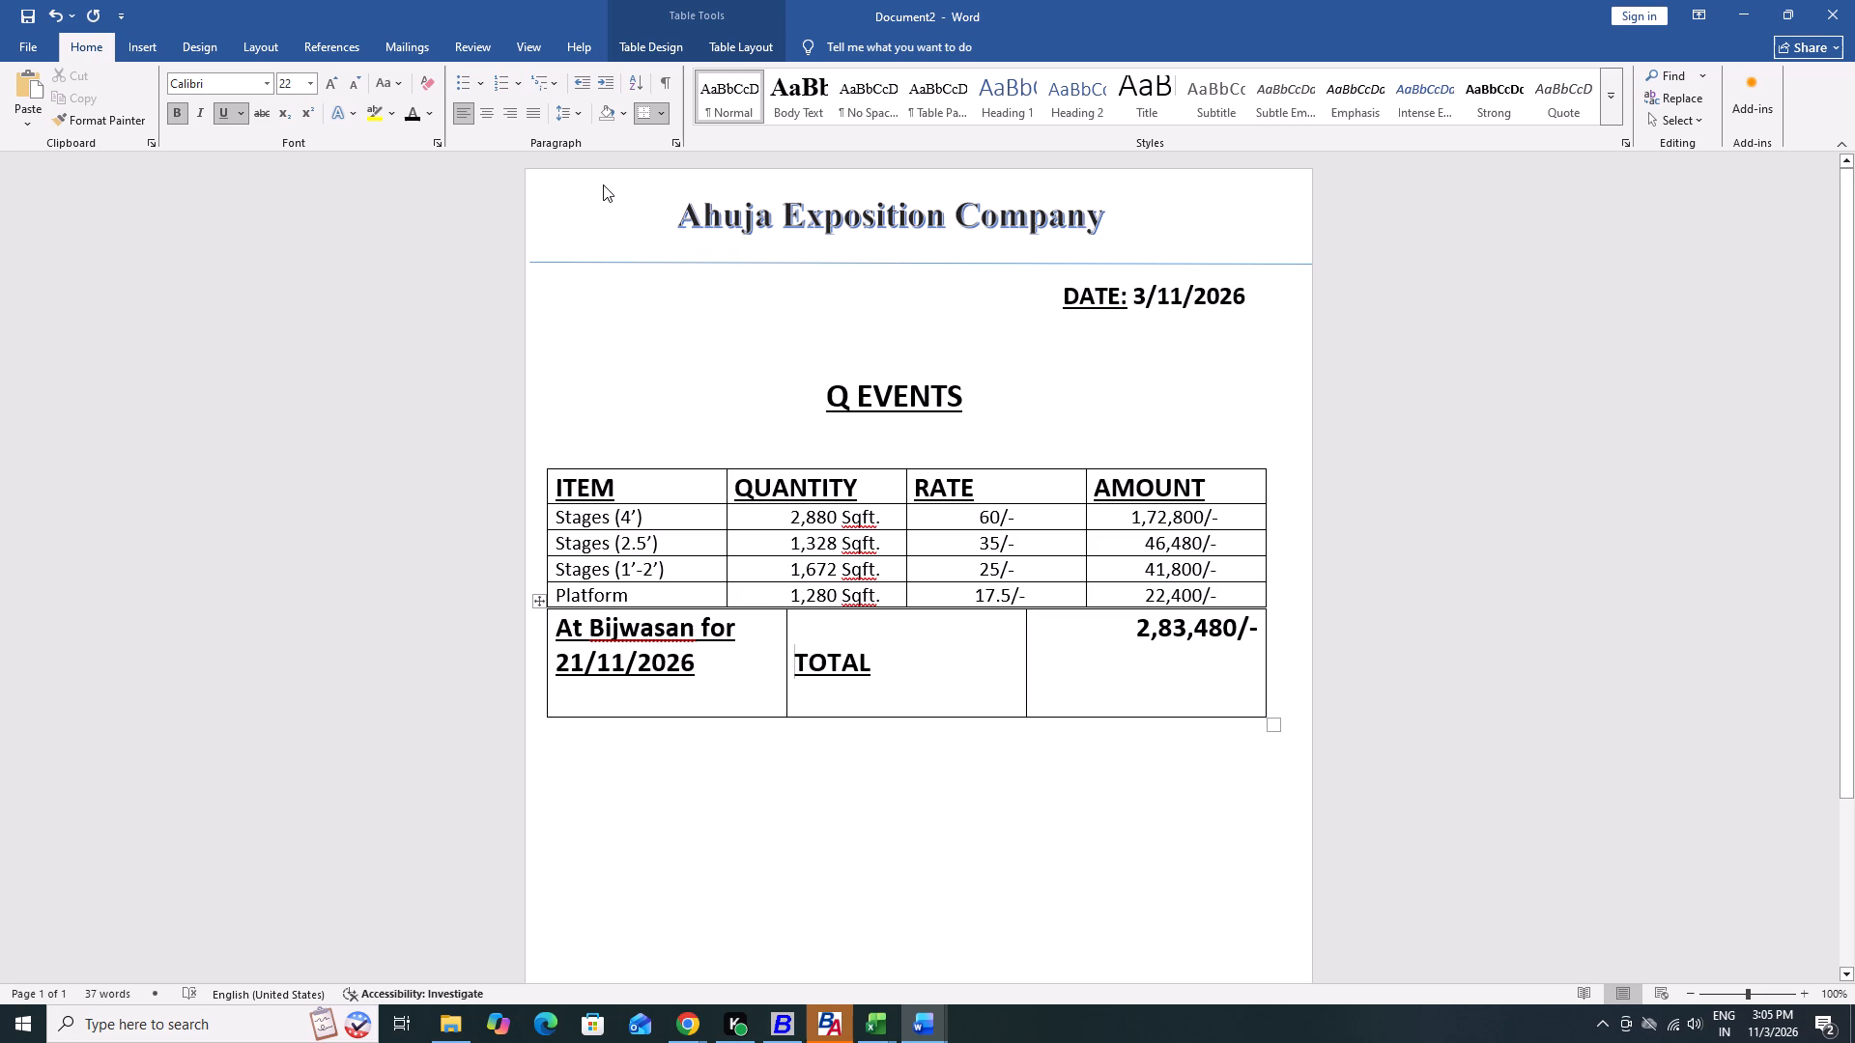
{"action": "left_click", "coordinate": [496, 116]}
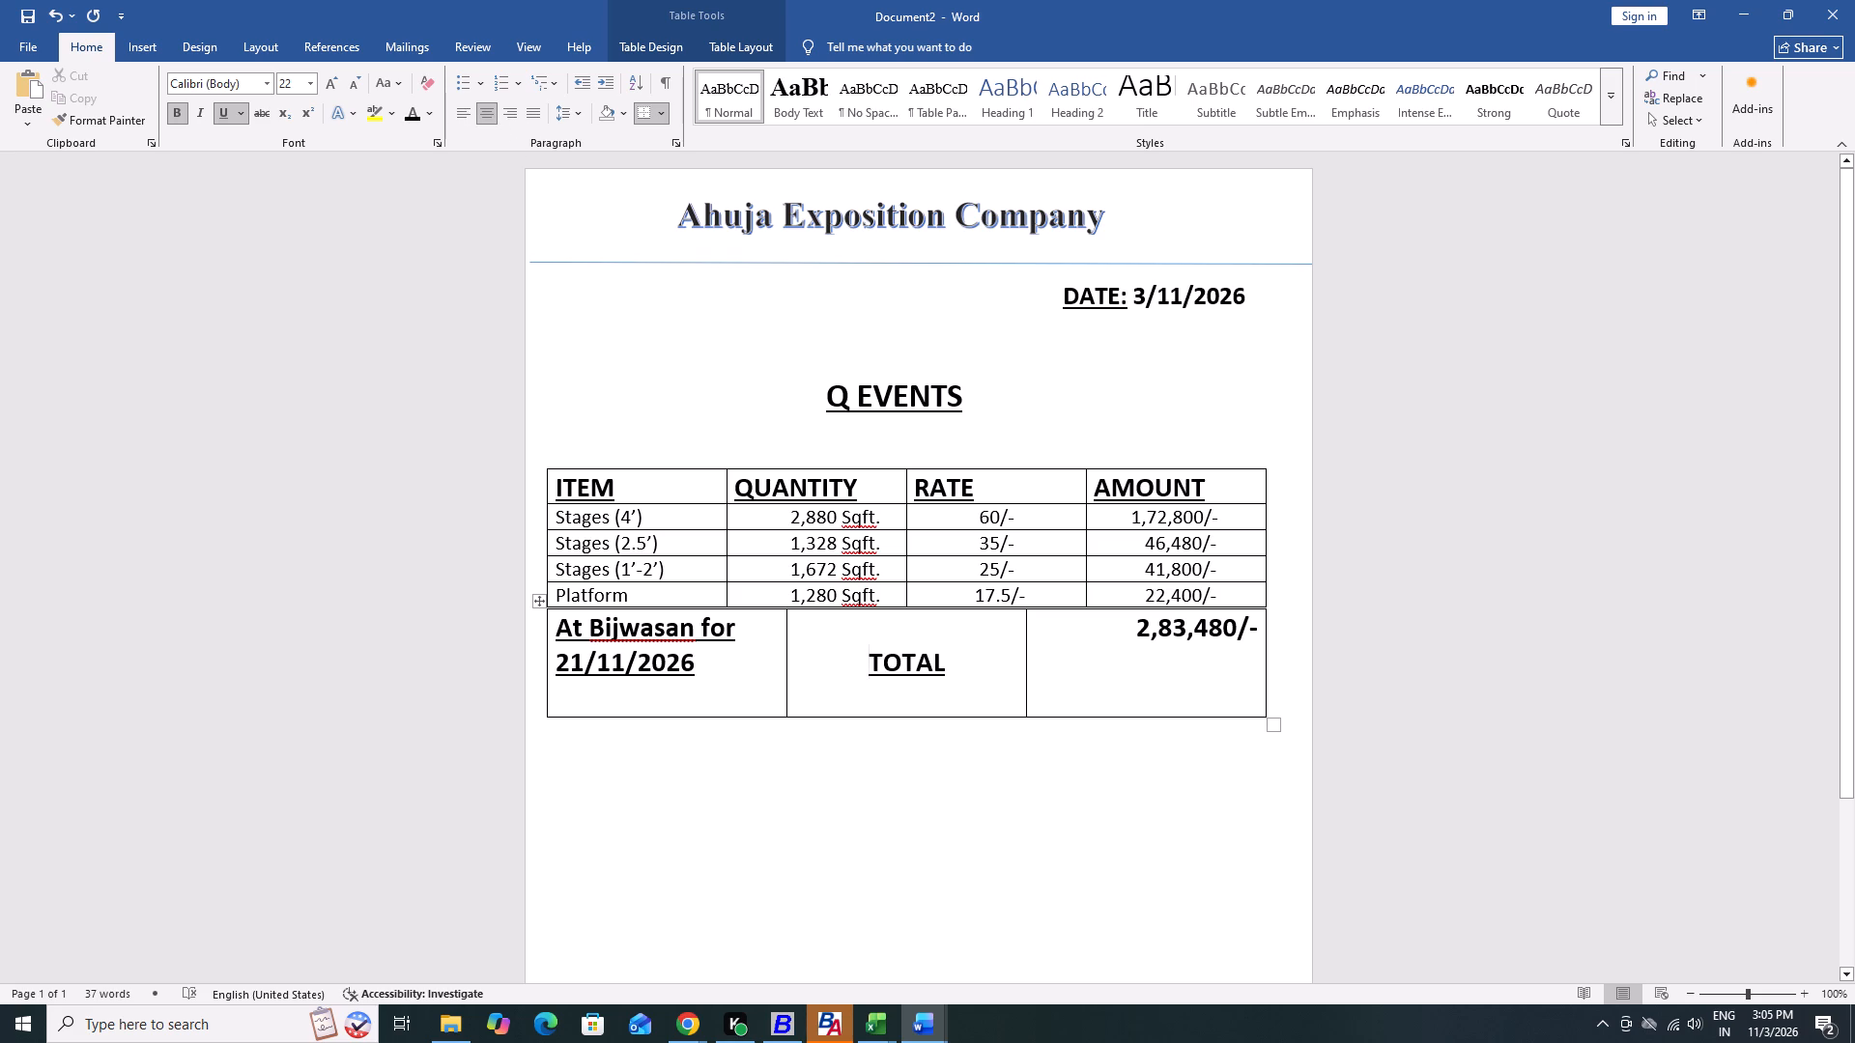
Centre the text "At Bijwasan for 21/11/2026" in its cell of the total table.
{"action": "left_click_drag", "start_coordinate": [559, 622], "coordinate": [688, 664]}
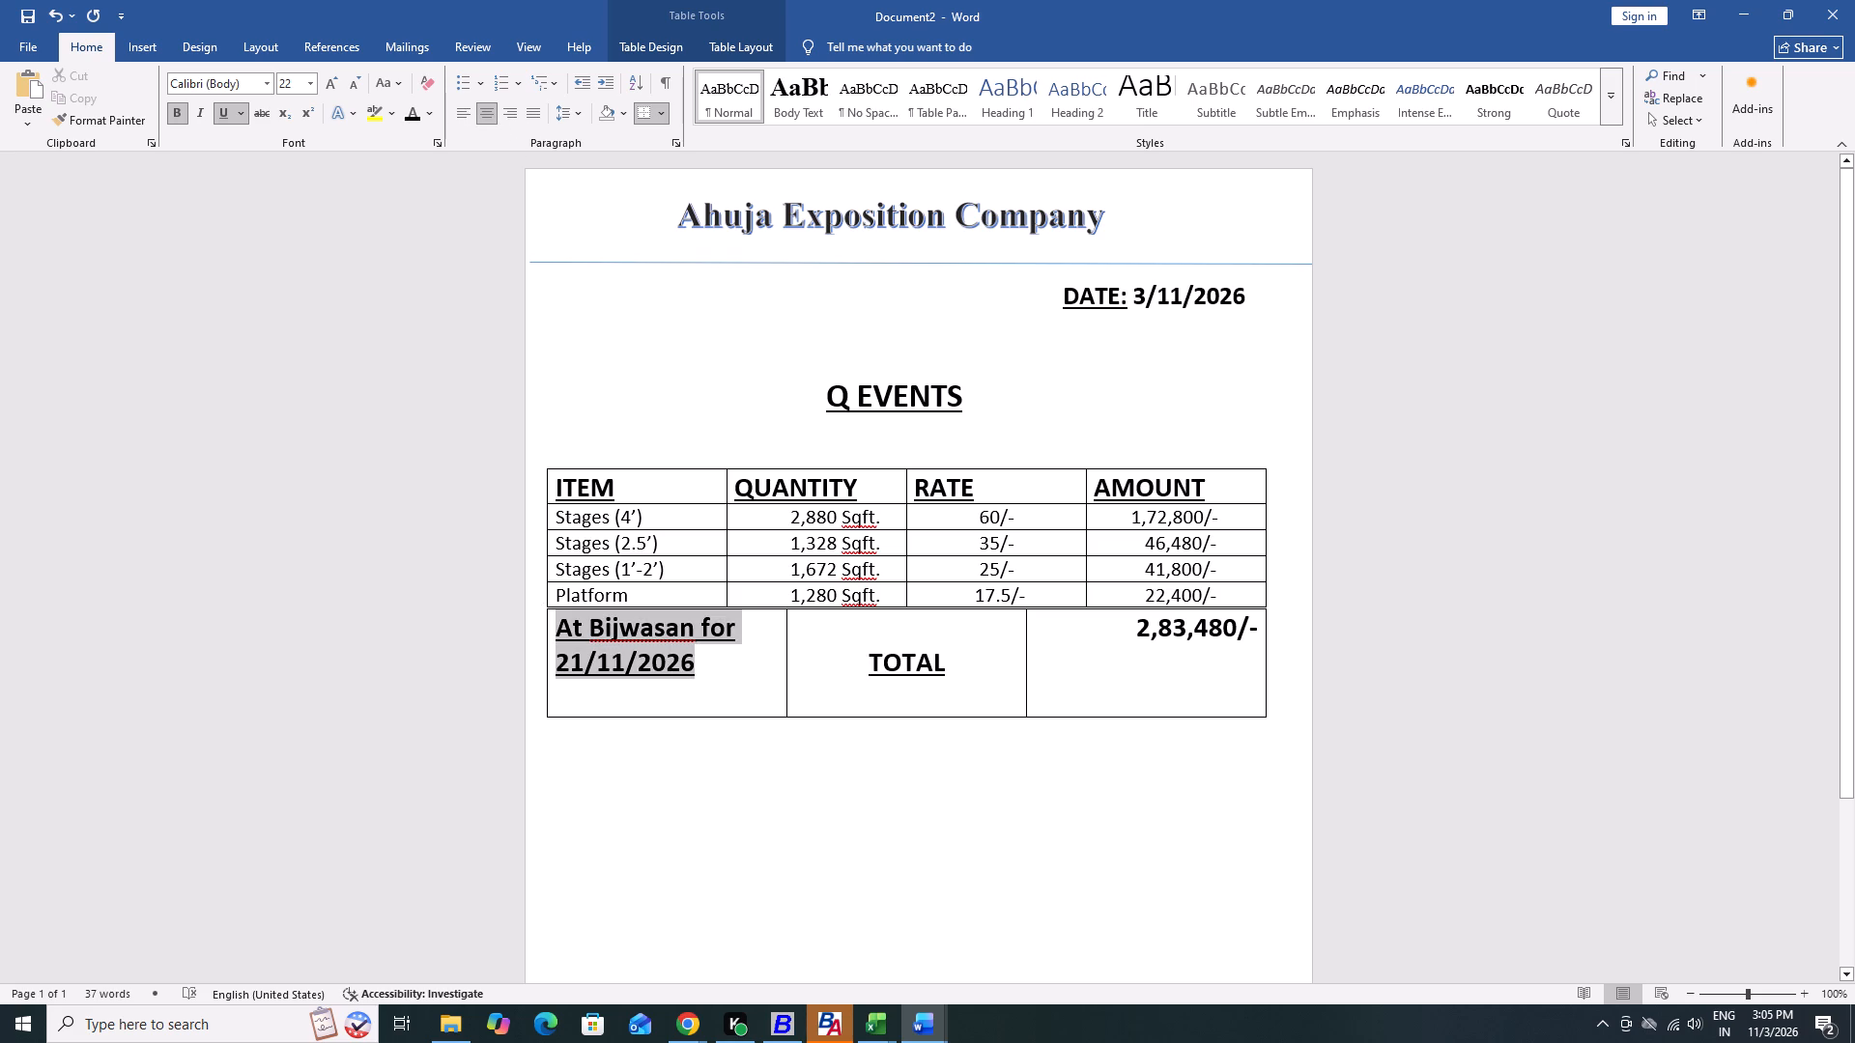
{"action": "left_click", "coordinate": [482, 117]}
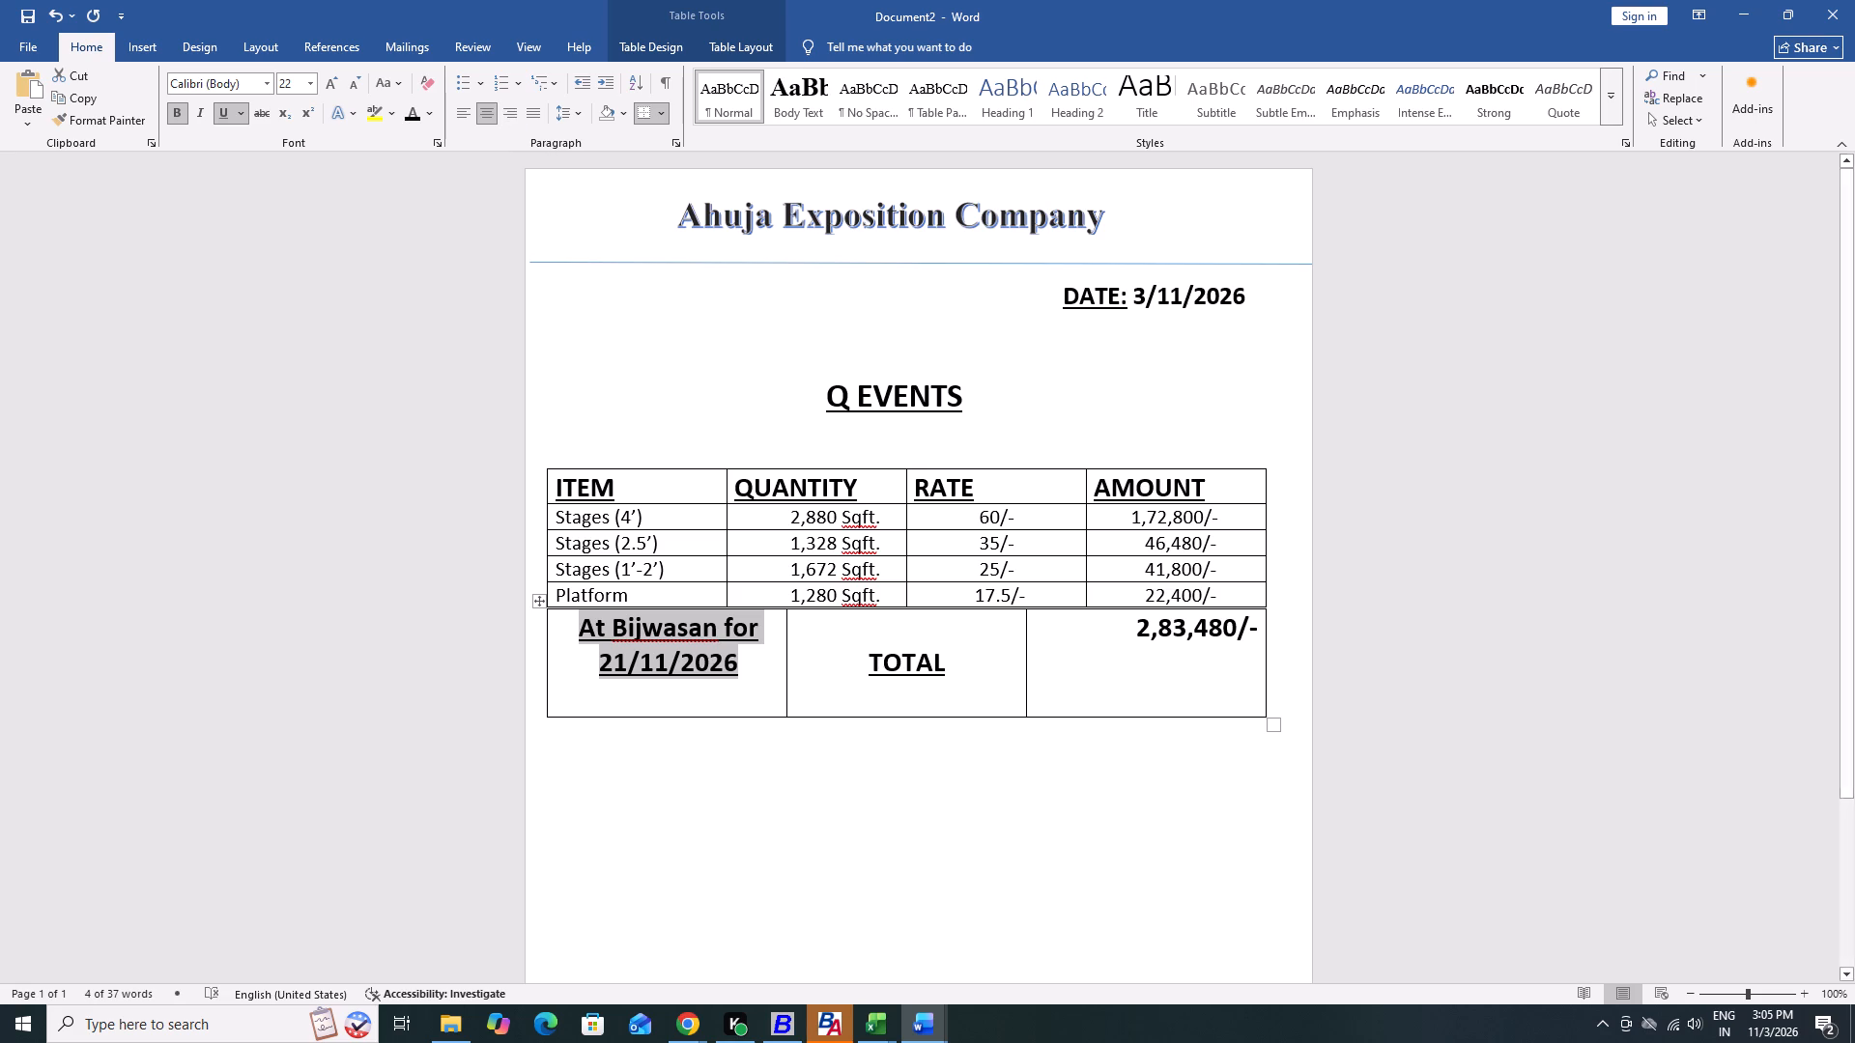
Move the amount 2,83,480/- down to the second line of its total table cell and centre it.
{"action": "left_click", "coordinate": [1122, 620]}
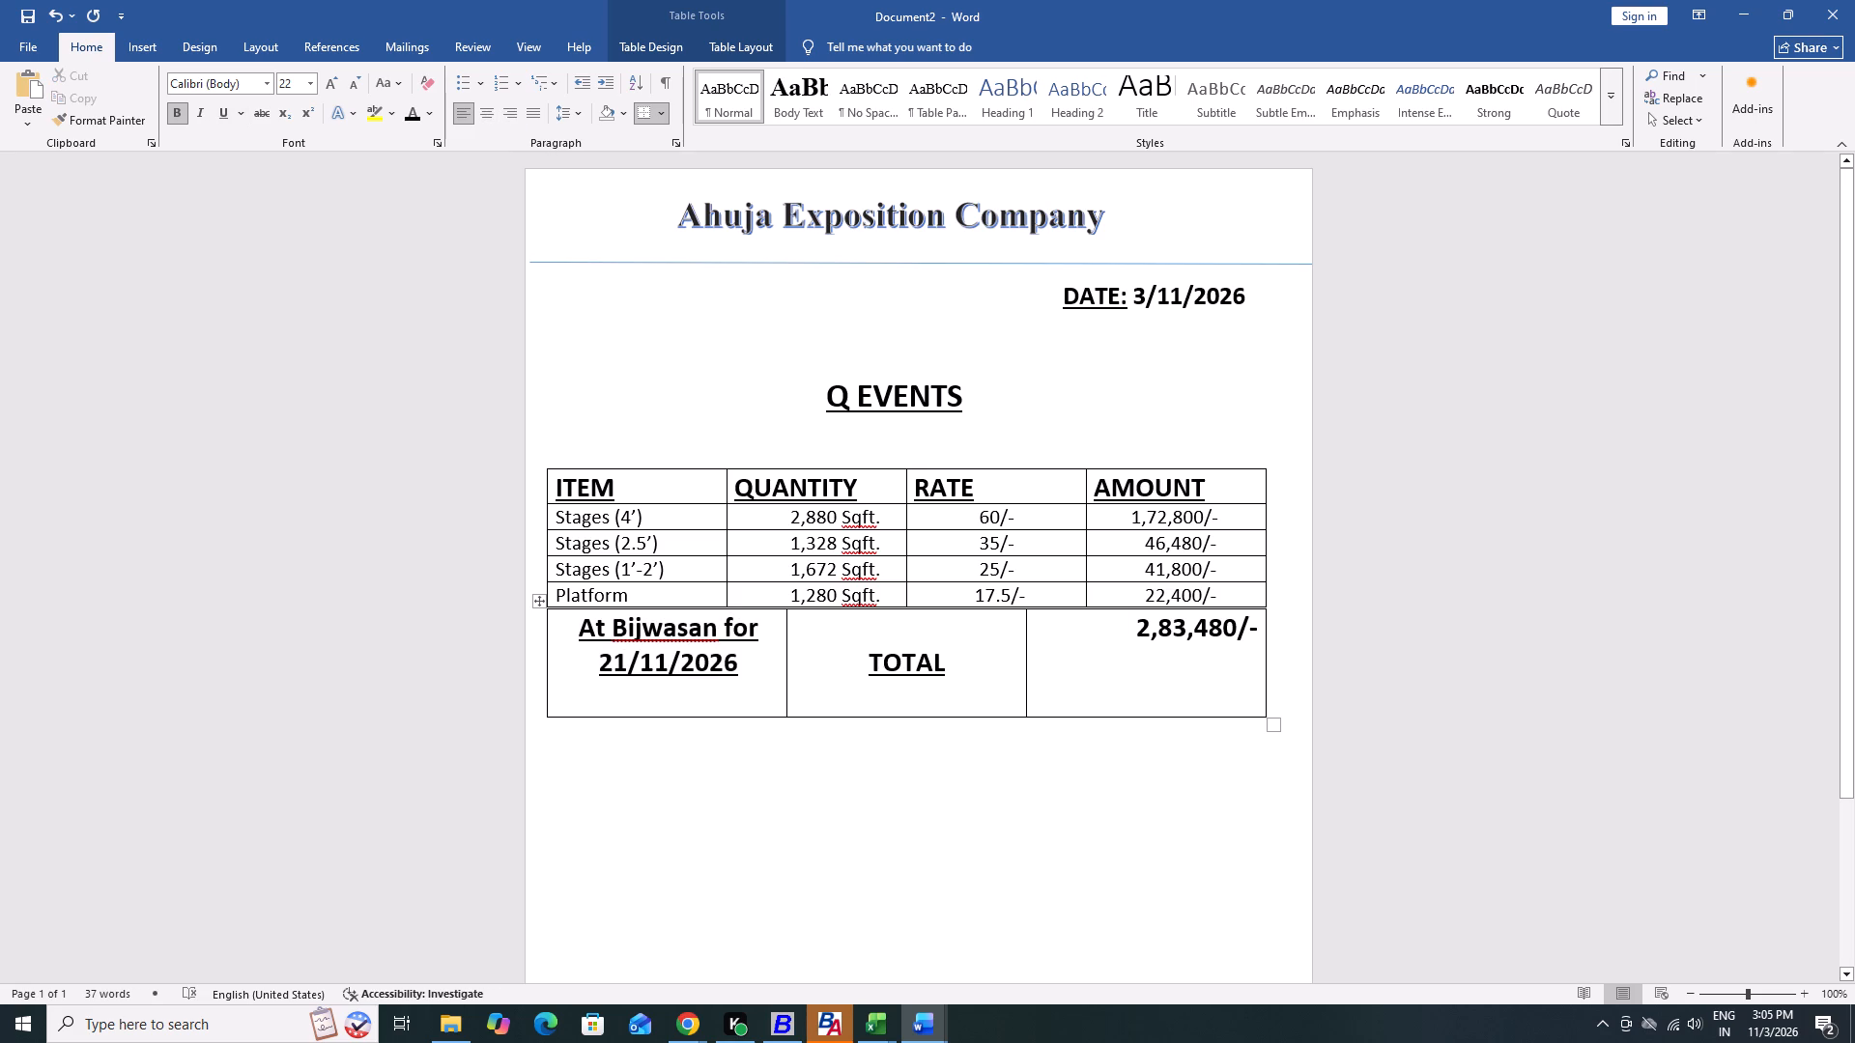
{"action": "left_click", "coordinate": [1134, 626]}
{"action": "key", "text": "Return"}
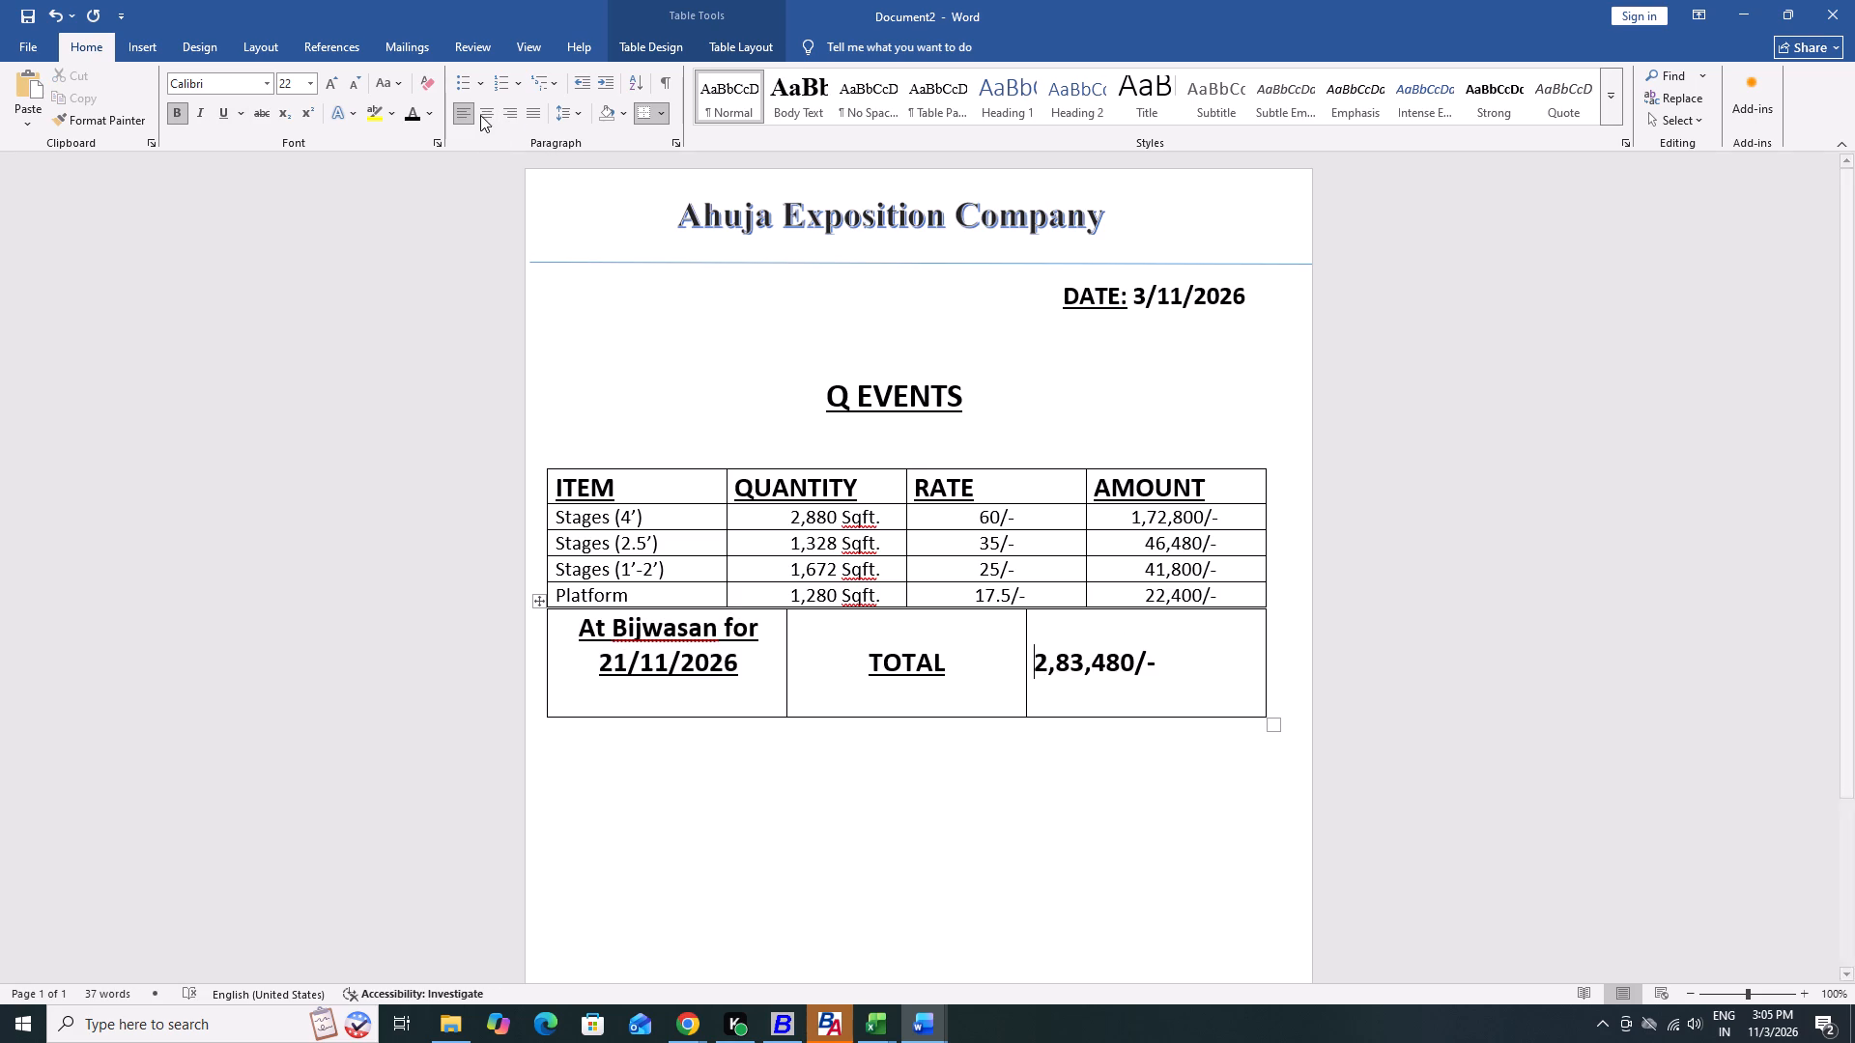
{"action": "left_click", "coordinate": [479, 114]}
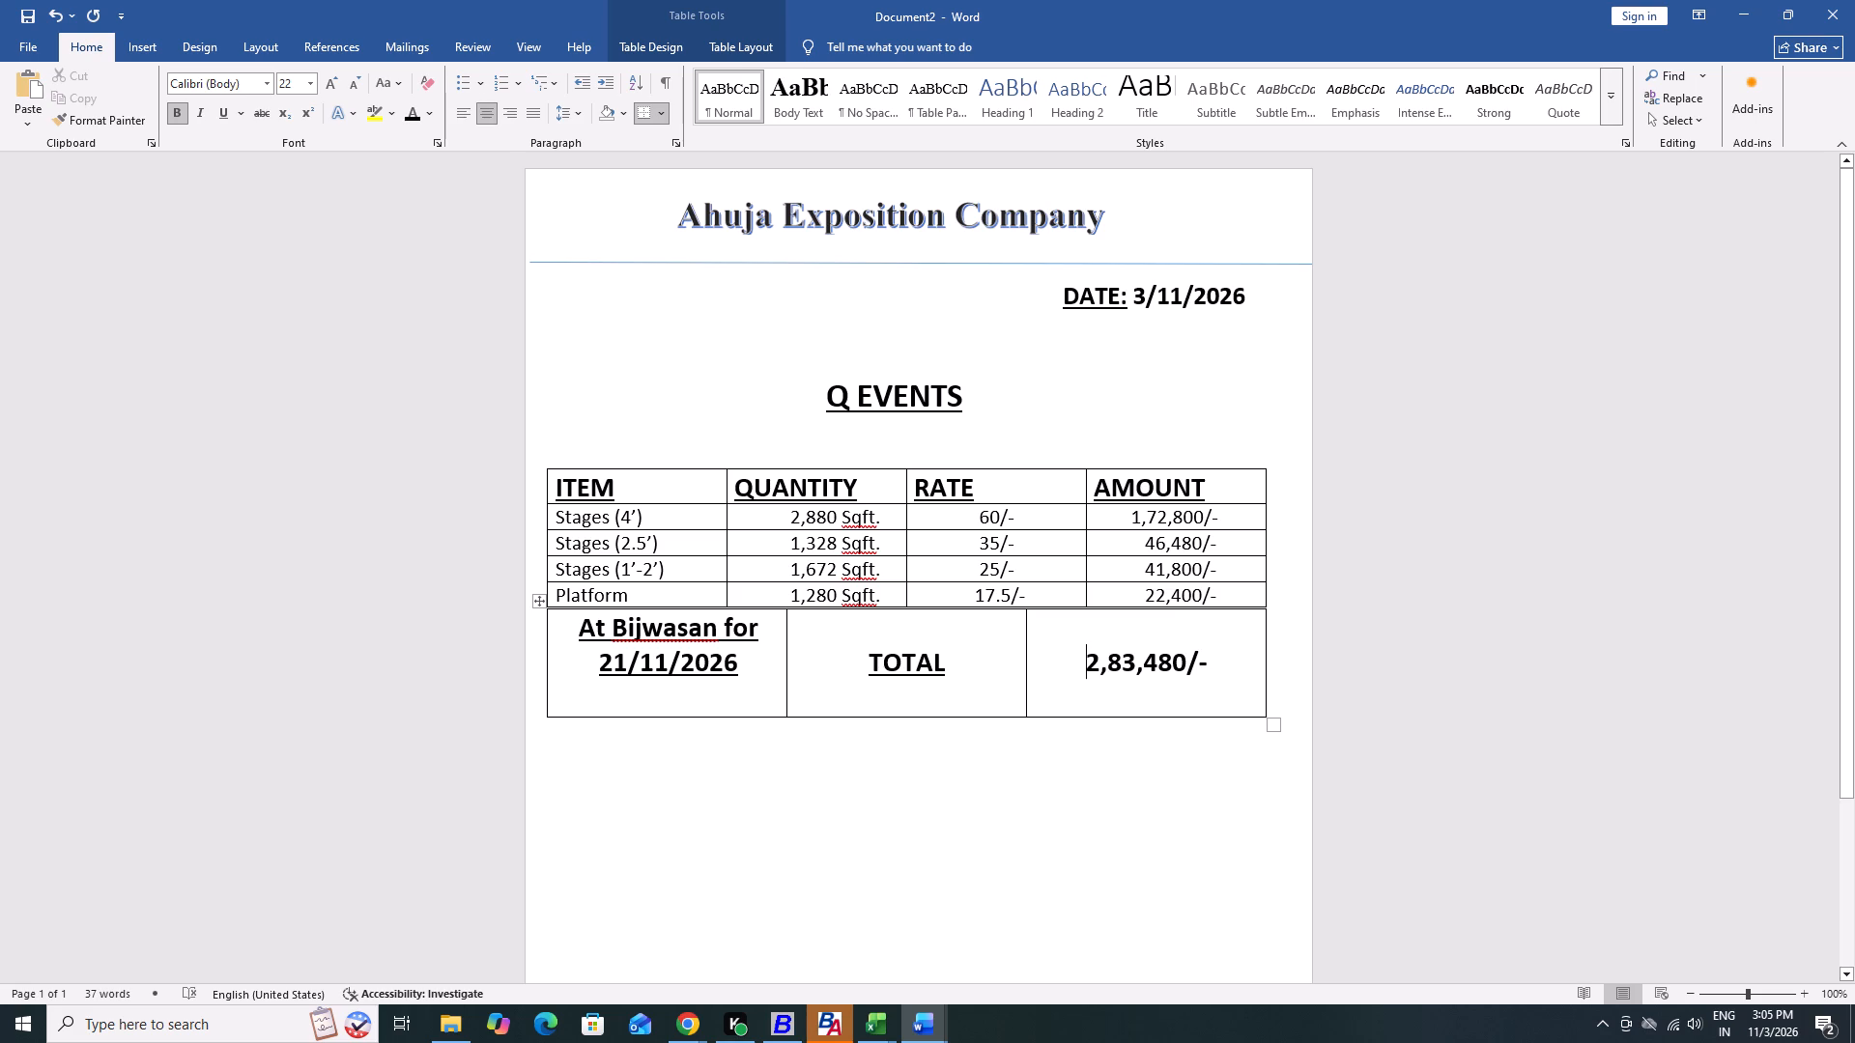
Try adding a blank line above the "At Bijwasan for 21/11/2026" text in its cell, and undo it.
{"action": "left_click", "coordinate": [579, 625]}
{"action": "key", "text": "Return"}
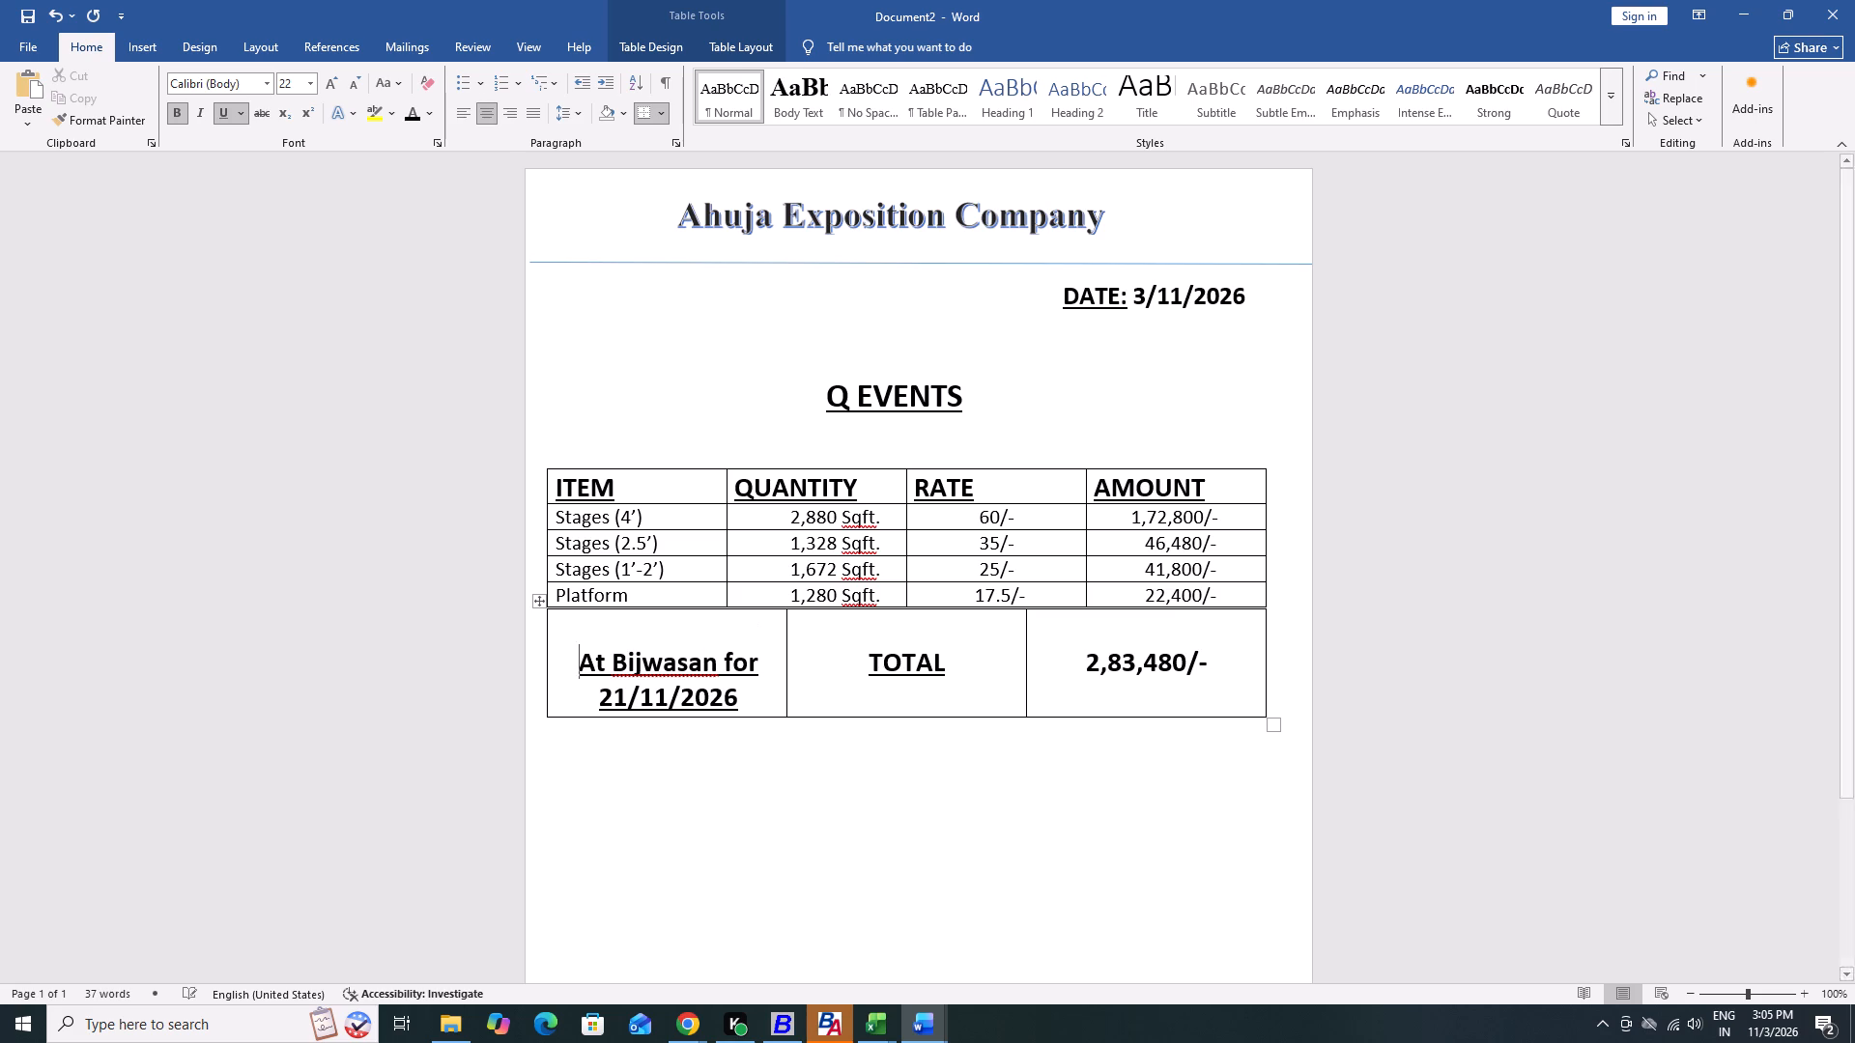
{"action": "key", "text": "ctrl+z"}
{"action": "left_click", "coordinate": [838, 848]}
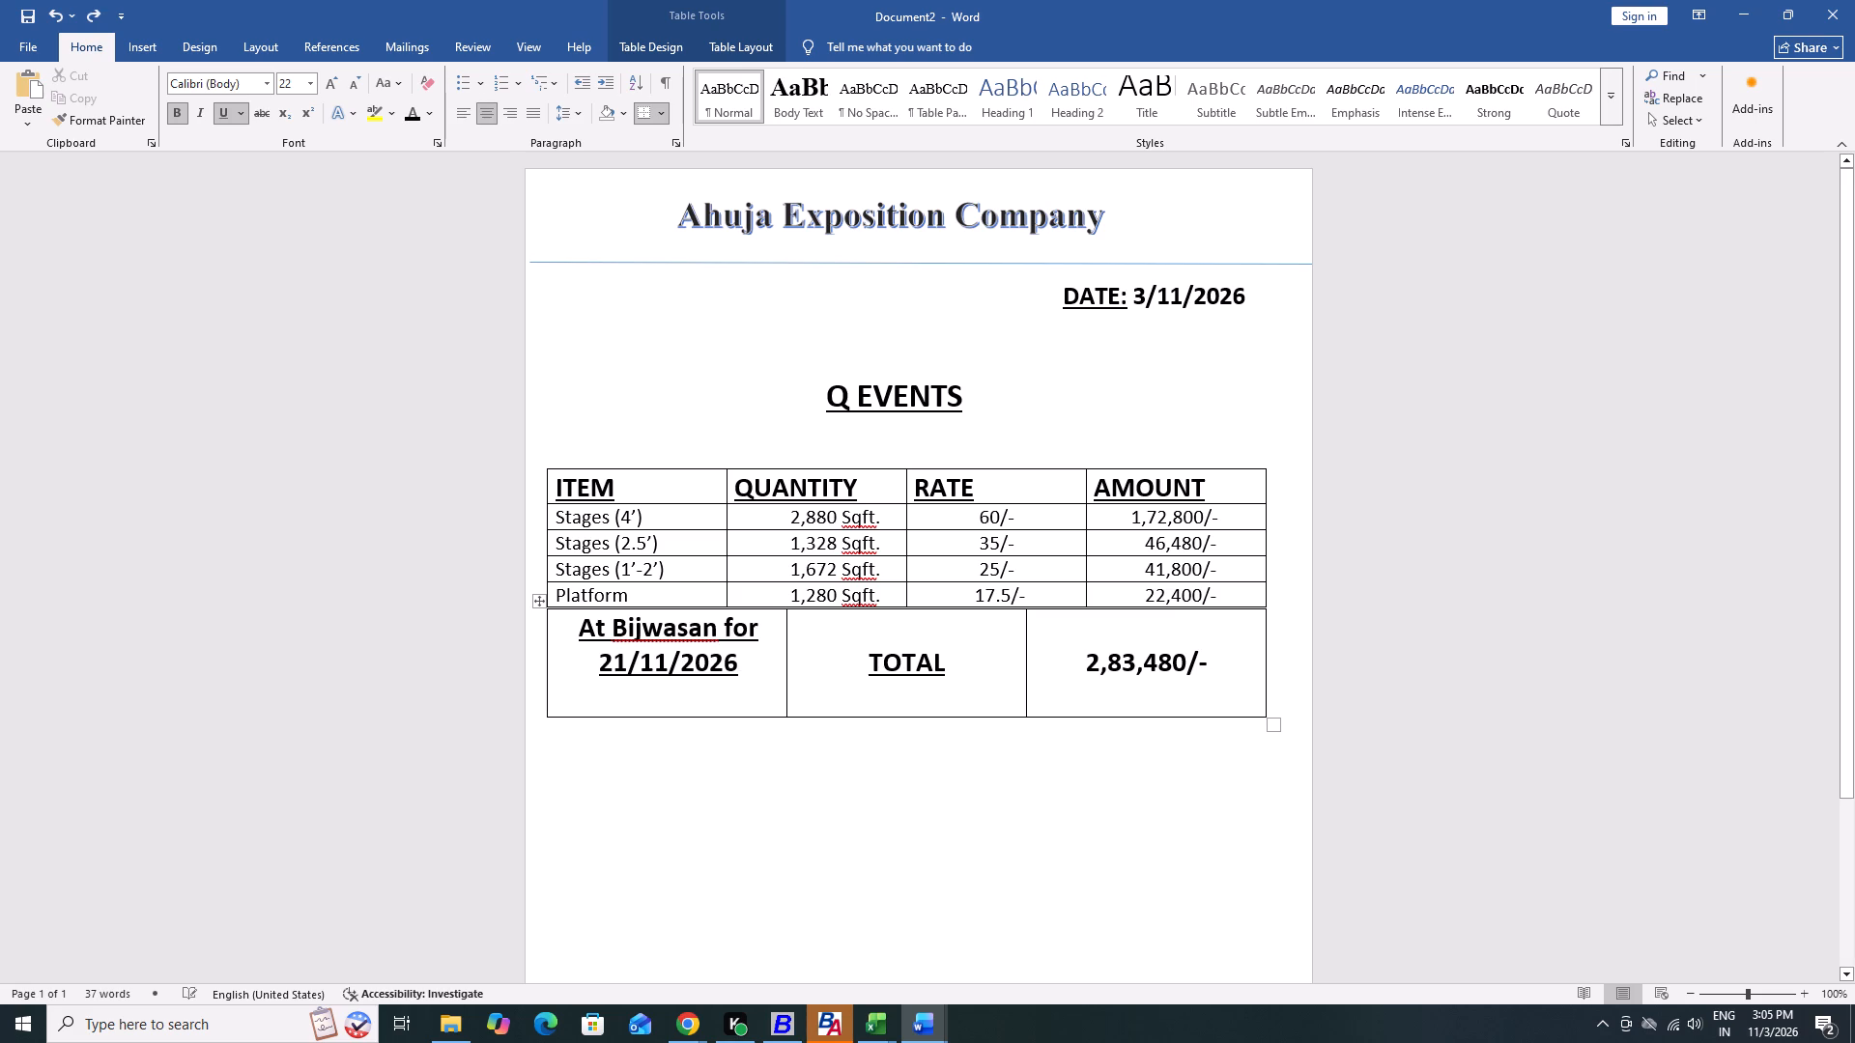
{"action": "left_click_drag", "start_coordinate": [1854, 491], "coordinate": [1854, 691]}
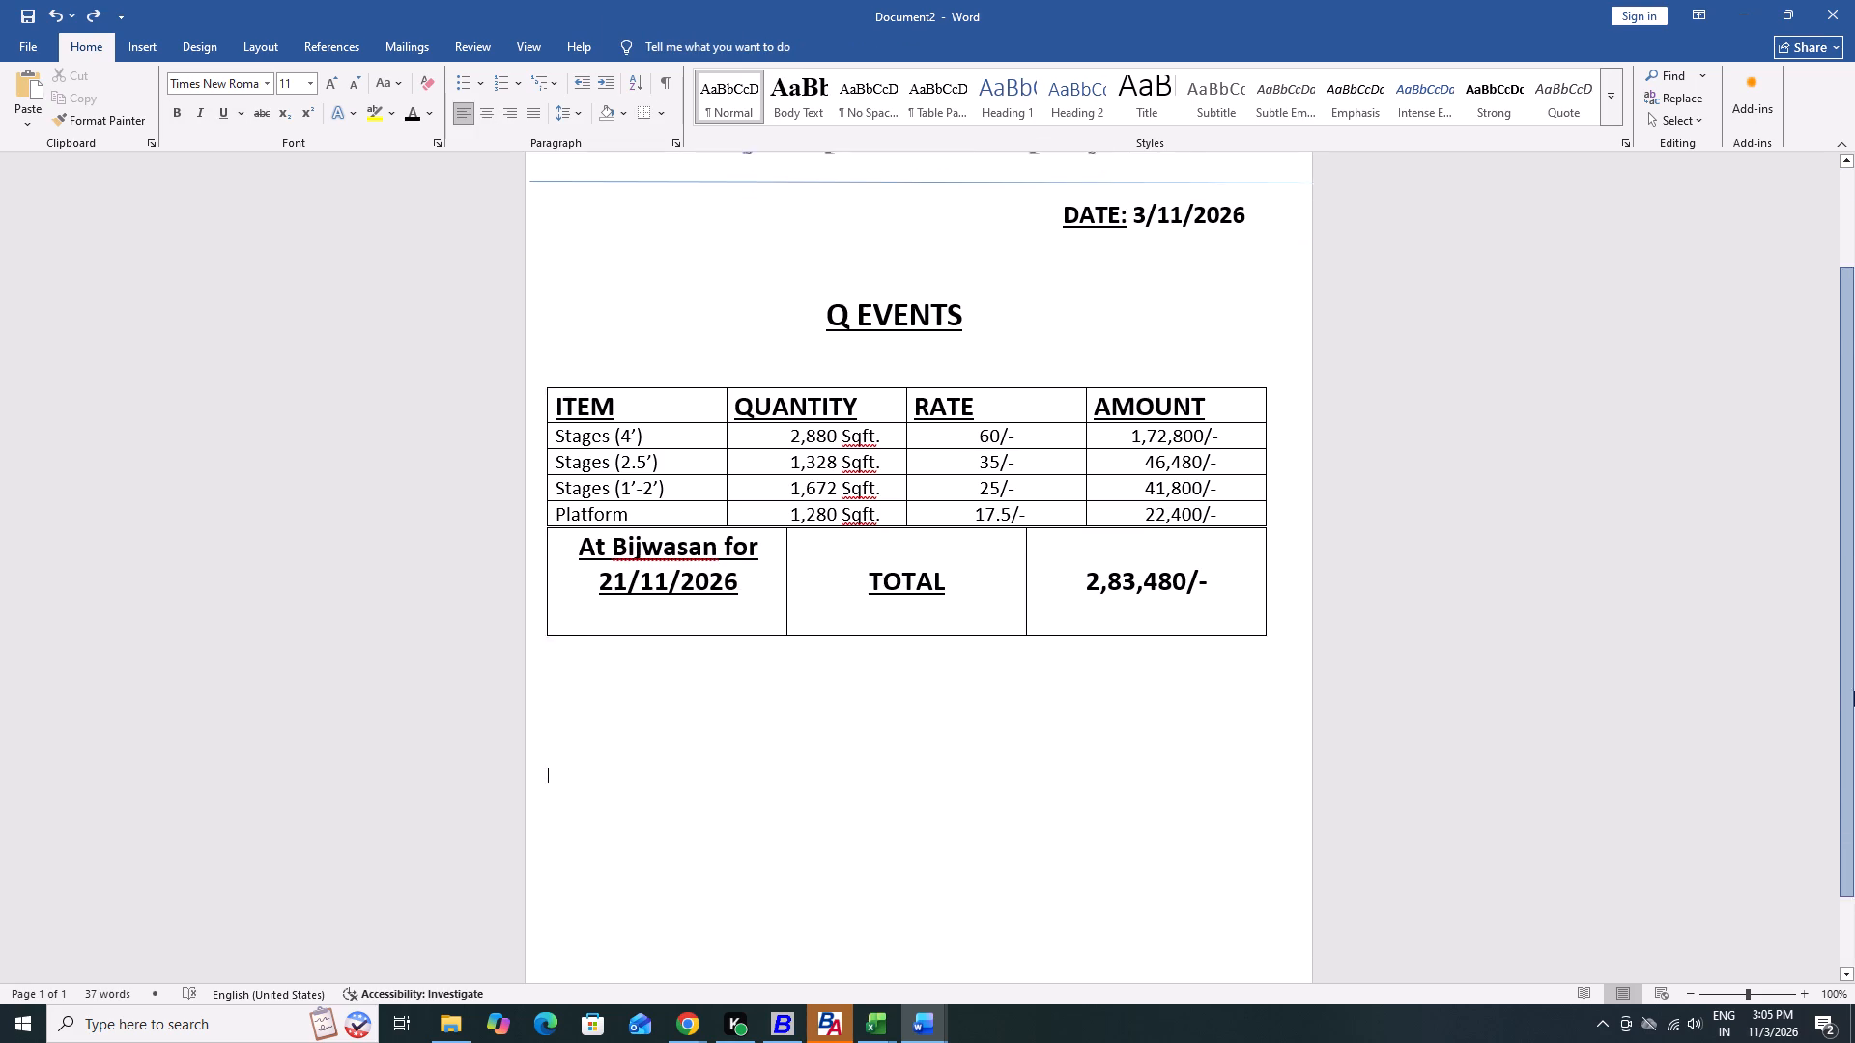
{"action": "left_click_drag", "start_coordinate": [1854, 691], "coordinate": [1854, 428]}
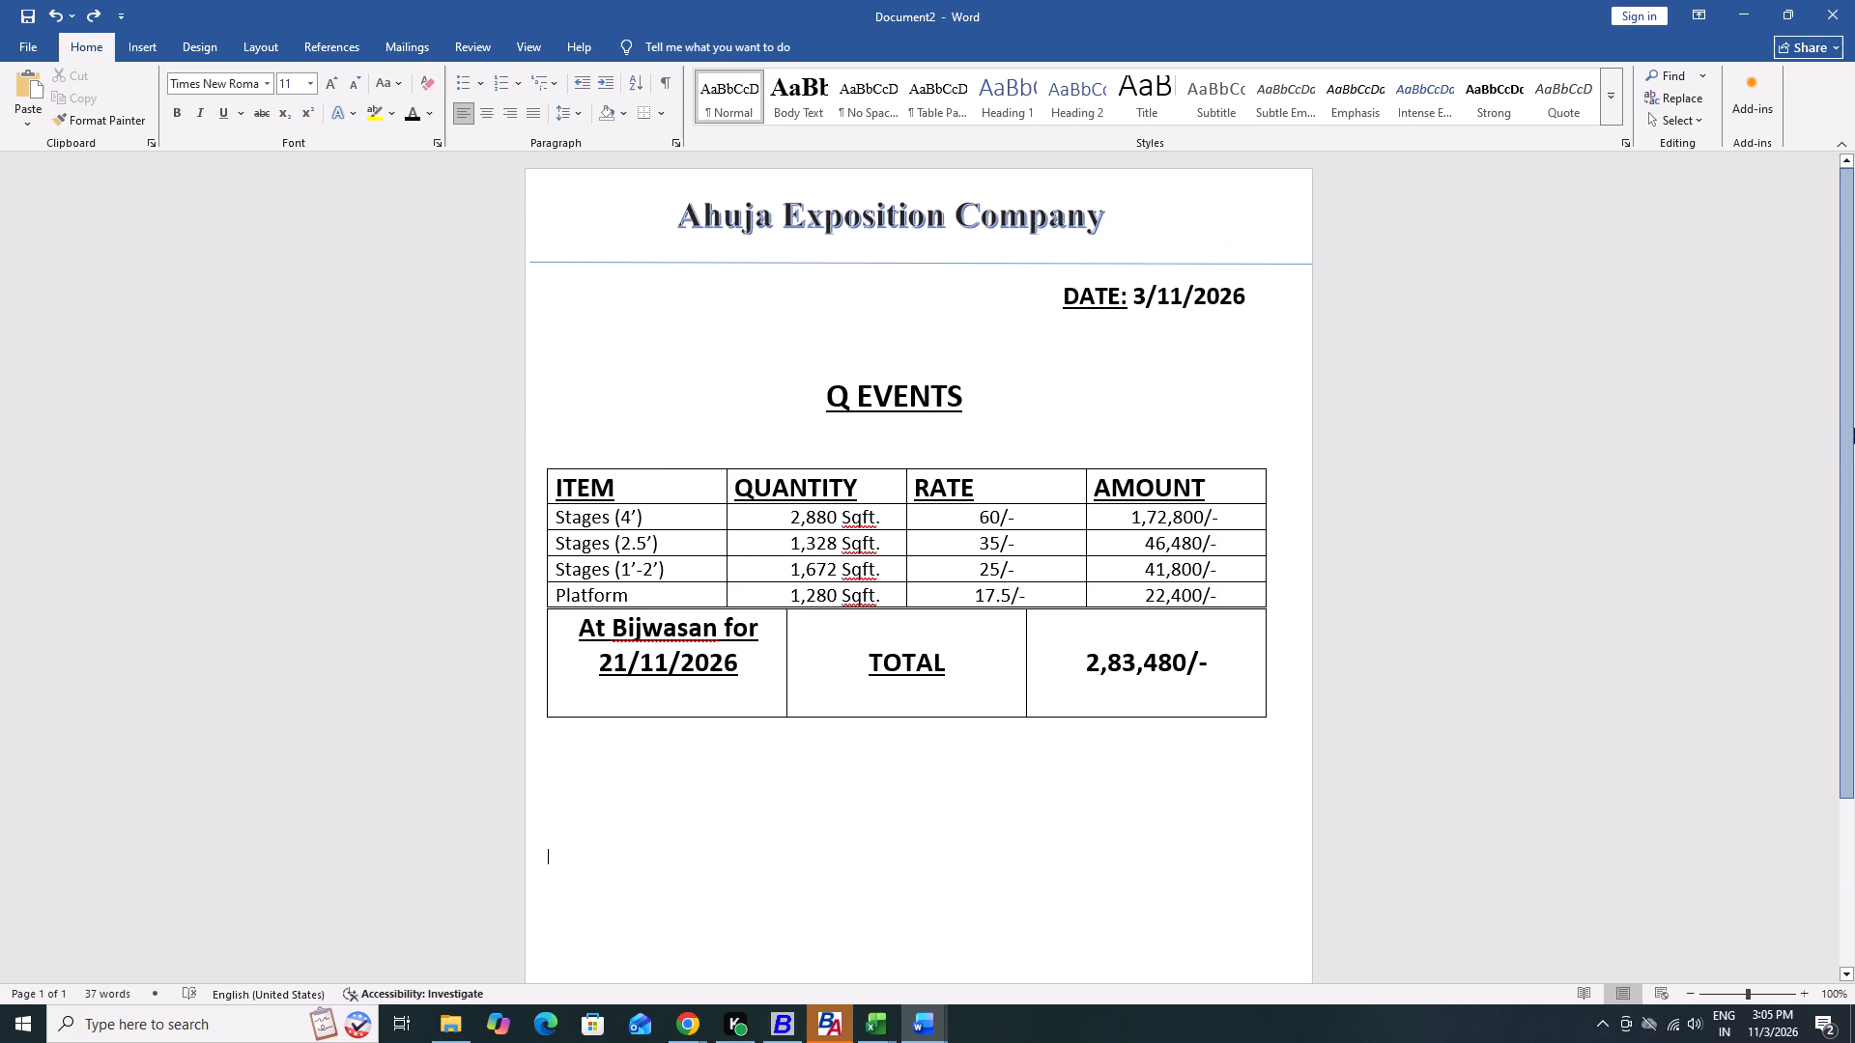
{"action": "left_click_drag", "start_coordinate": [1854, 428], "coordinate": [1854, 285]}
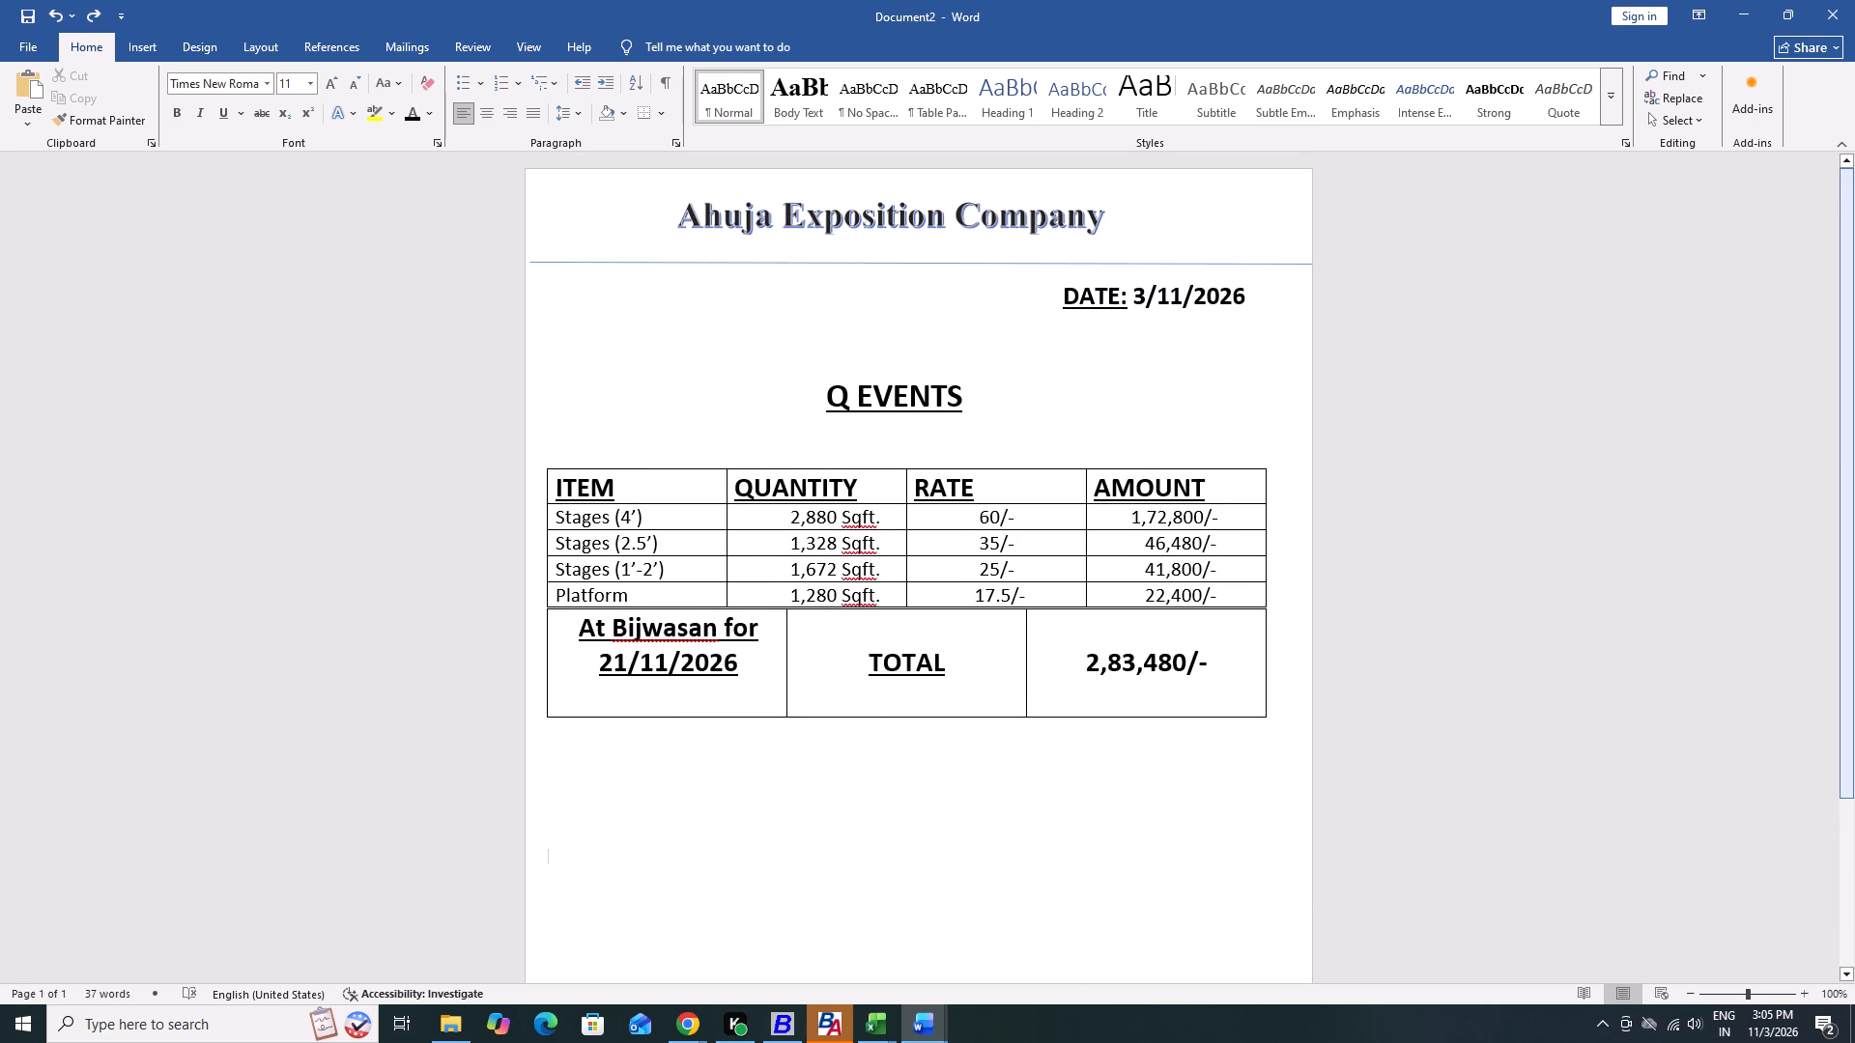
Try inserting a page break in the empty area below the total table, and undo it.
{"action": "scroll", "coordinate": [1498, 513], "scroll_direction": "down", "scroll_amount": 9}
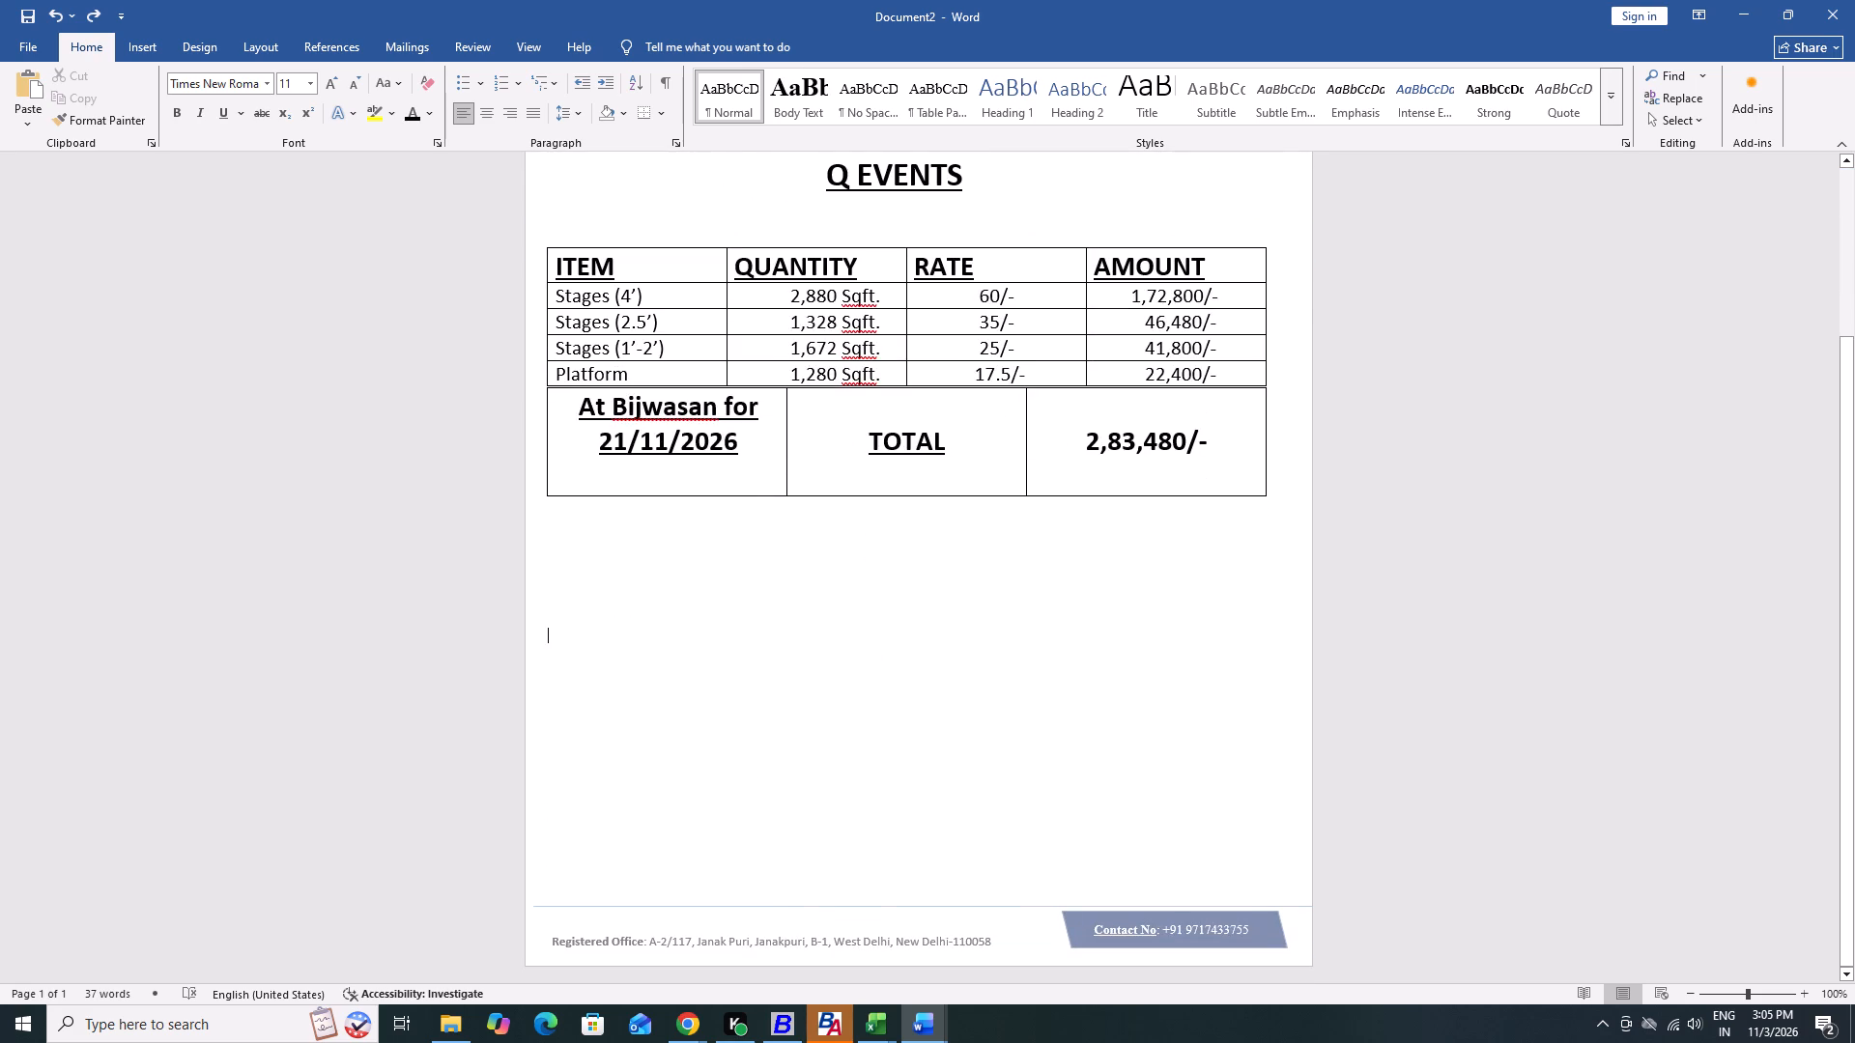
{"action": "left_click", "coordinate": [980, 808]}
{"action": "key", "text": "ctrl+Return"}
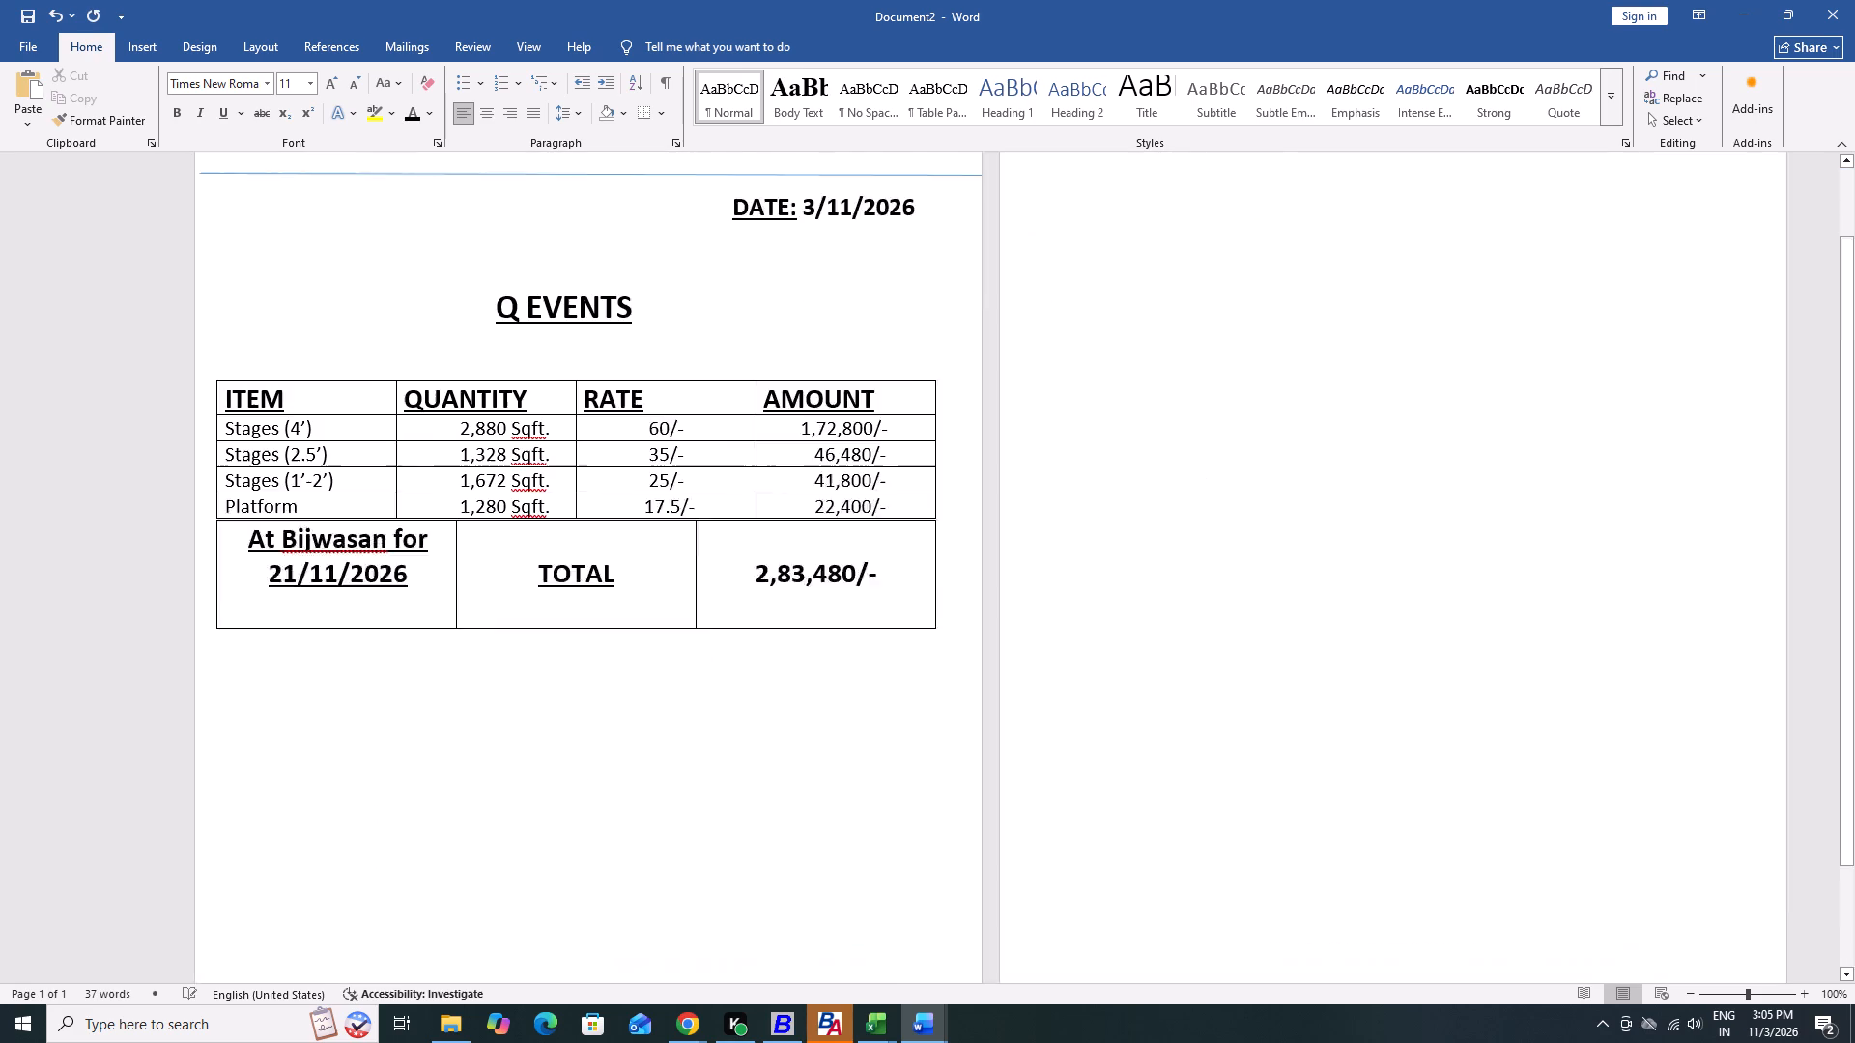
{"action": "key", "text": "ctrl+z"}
Save the new Q Events estimate document.
{"action": "scroll", "coordinate": [980, 808], "scroll_direction": "up", "scroll_amount": 3}
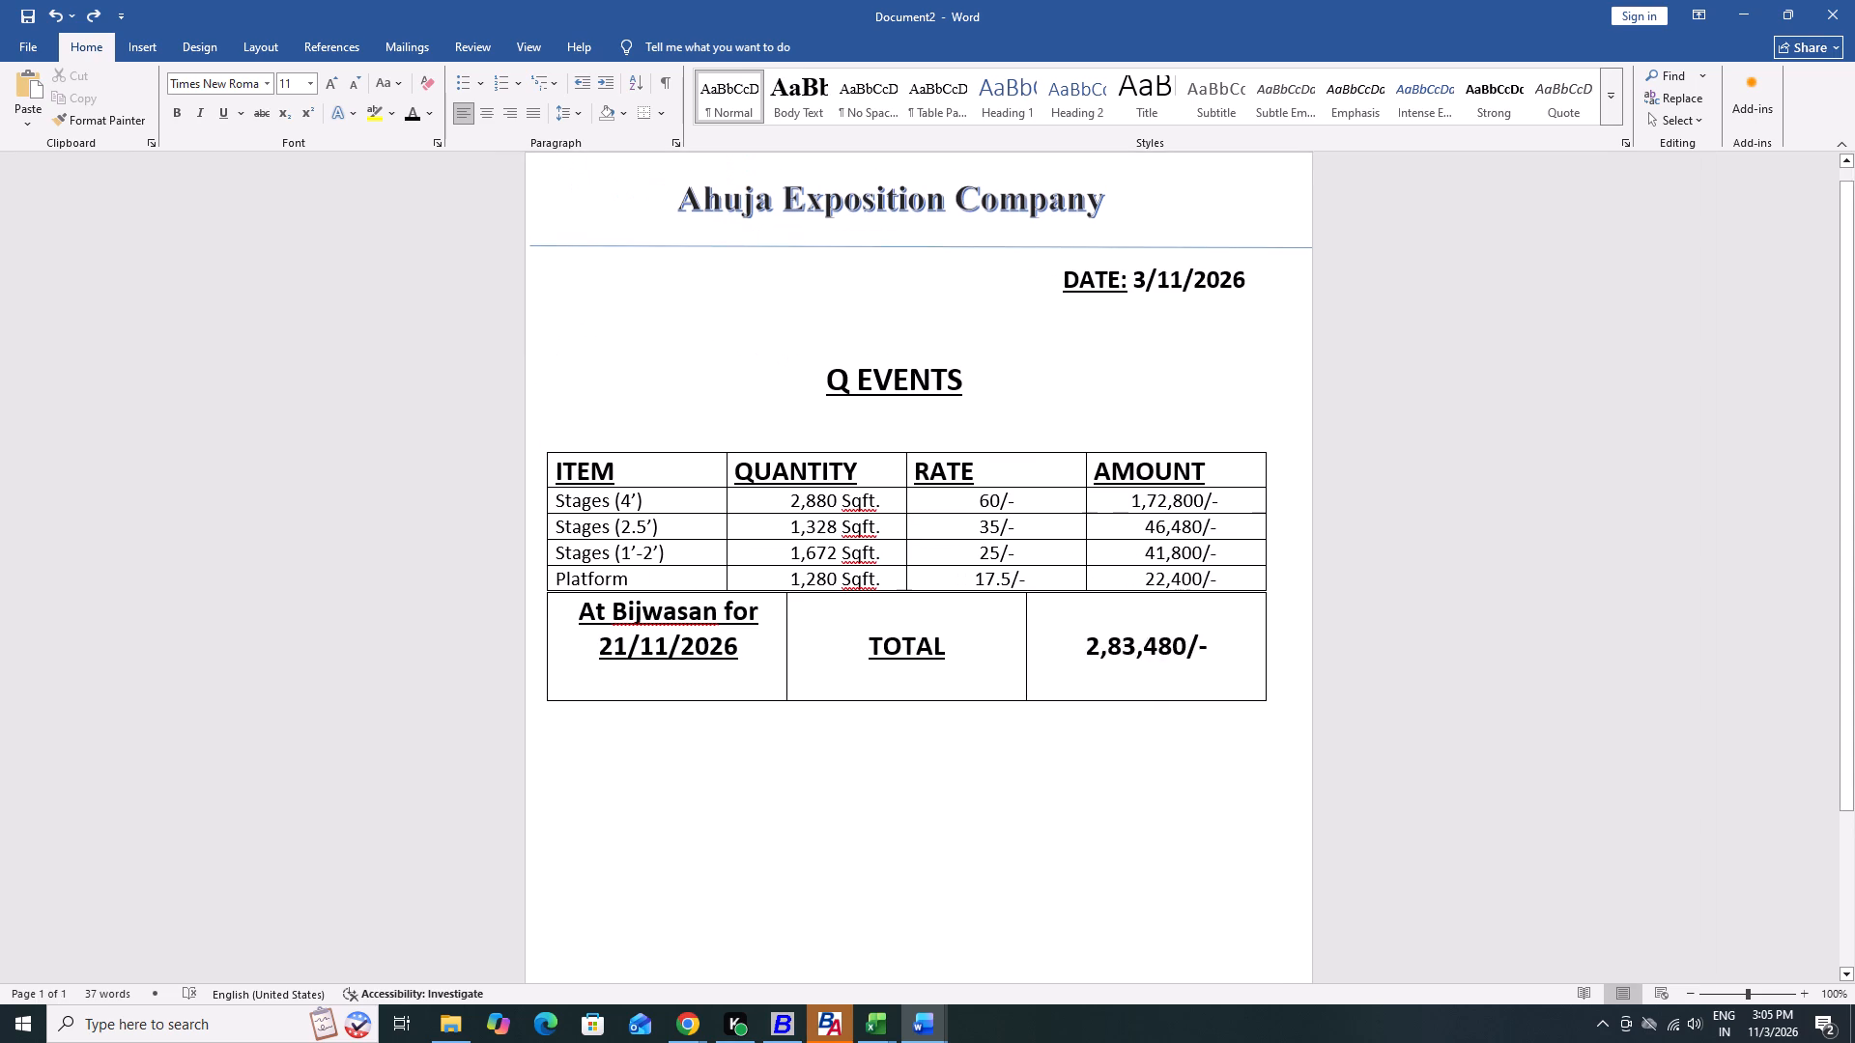
{"action": "scroll", "coordinate": [980, 808], "scroll_direction": "up", "scroll_amount": 6}
{"action": "key", "text": "ctrl+s"}
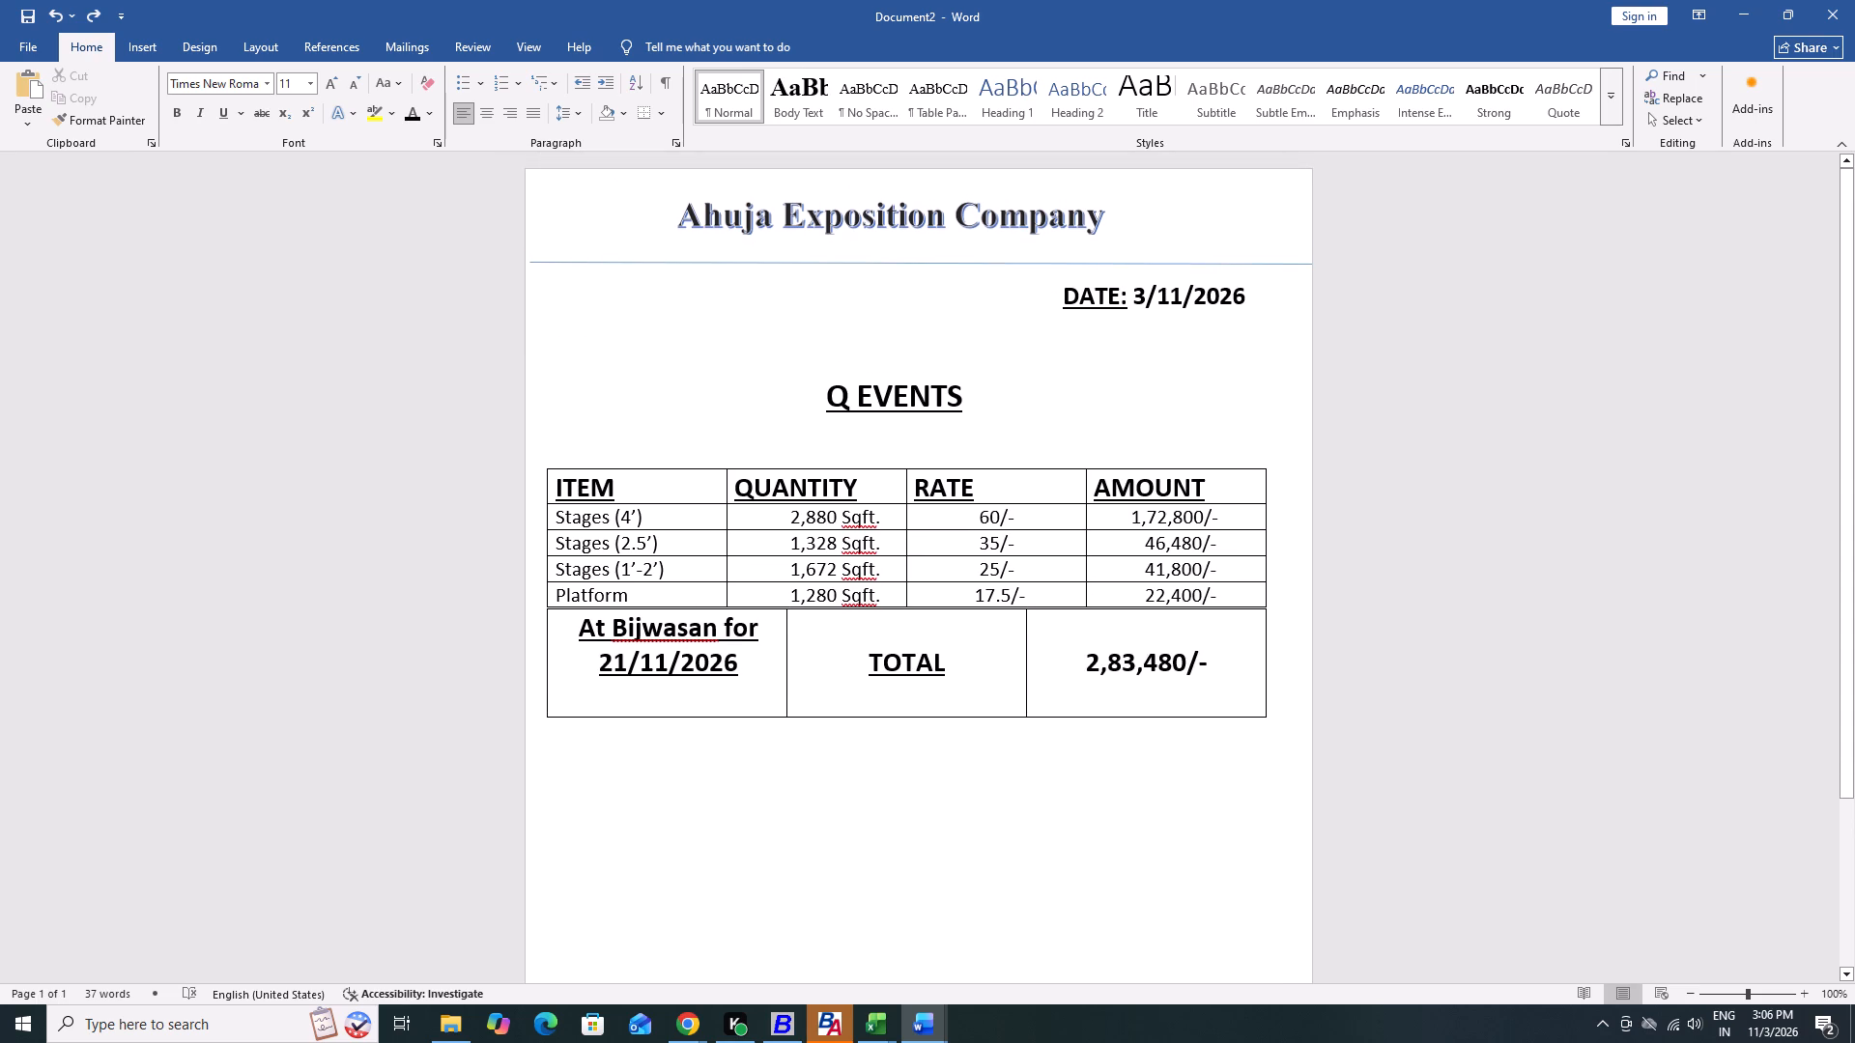
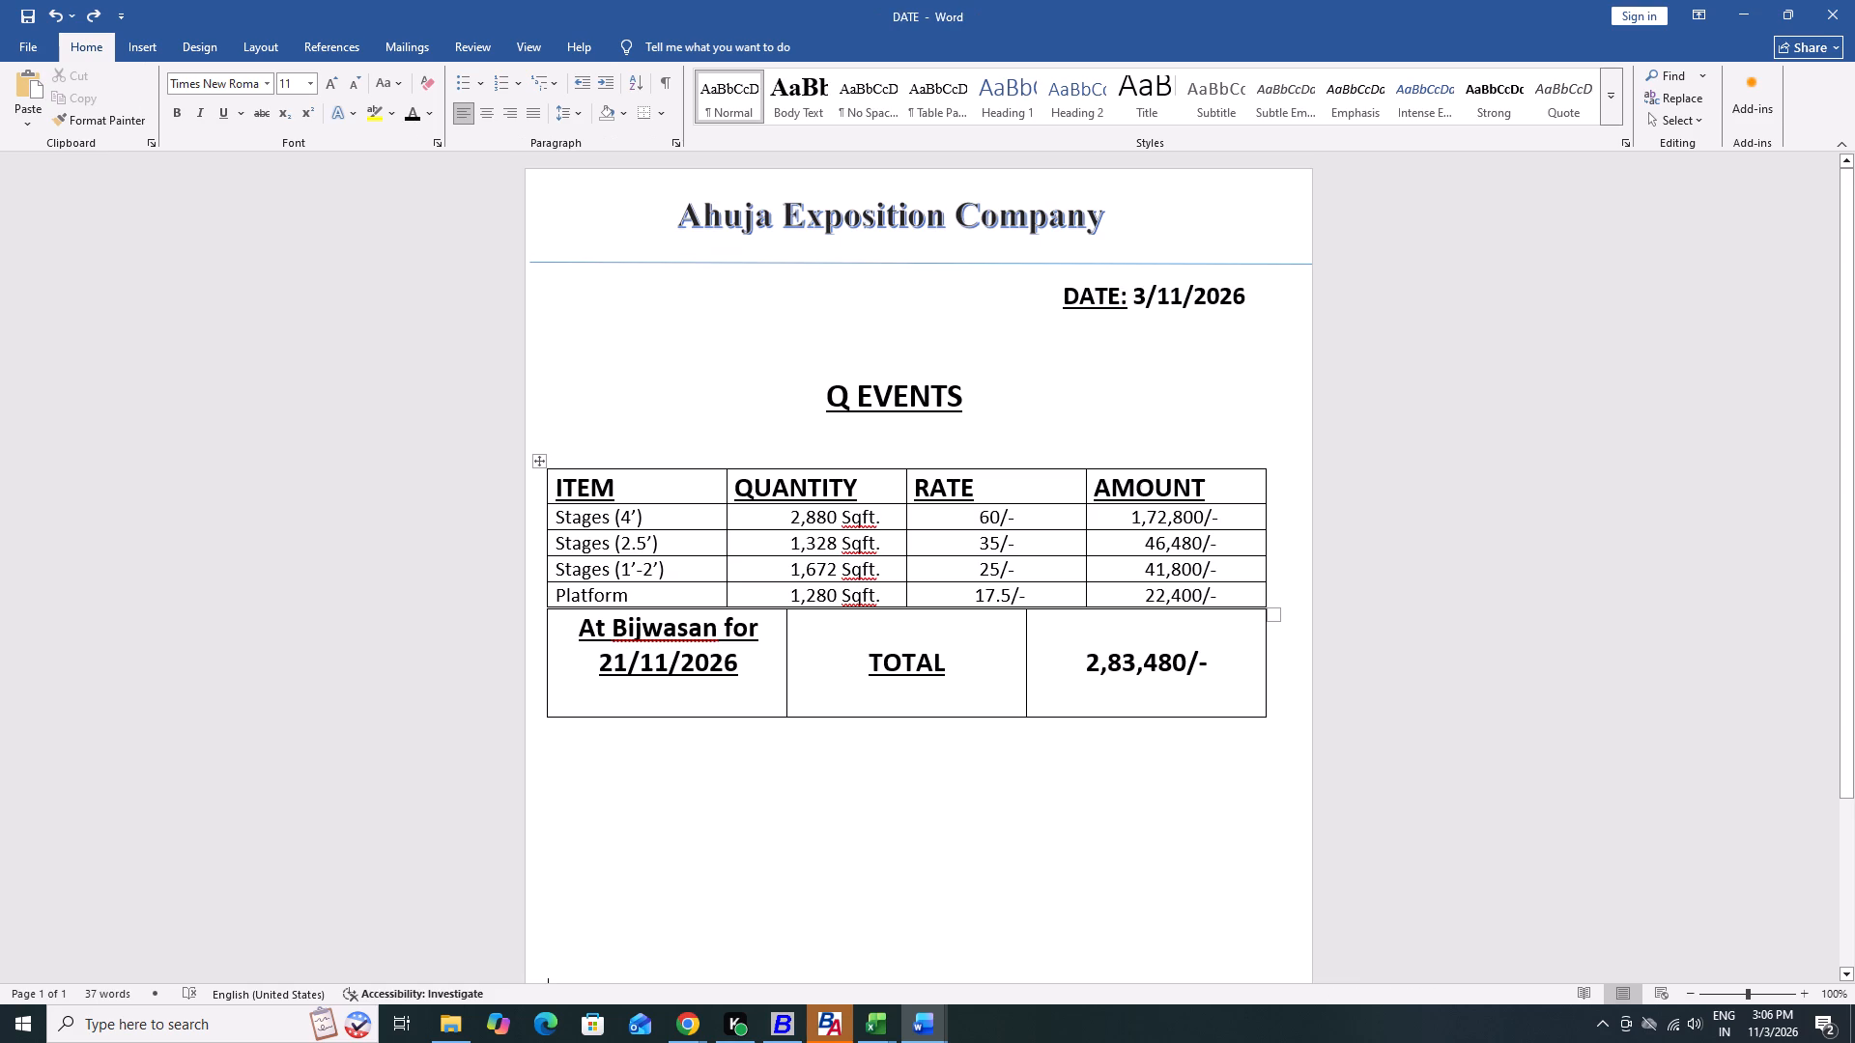
Print the Q Events estimate with Microsoft Print to PDF, saving it on the Desktop as "Estimate for 21-11-2026.pdf".
{"action": "key", "text": "ctrl+p"}
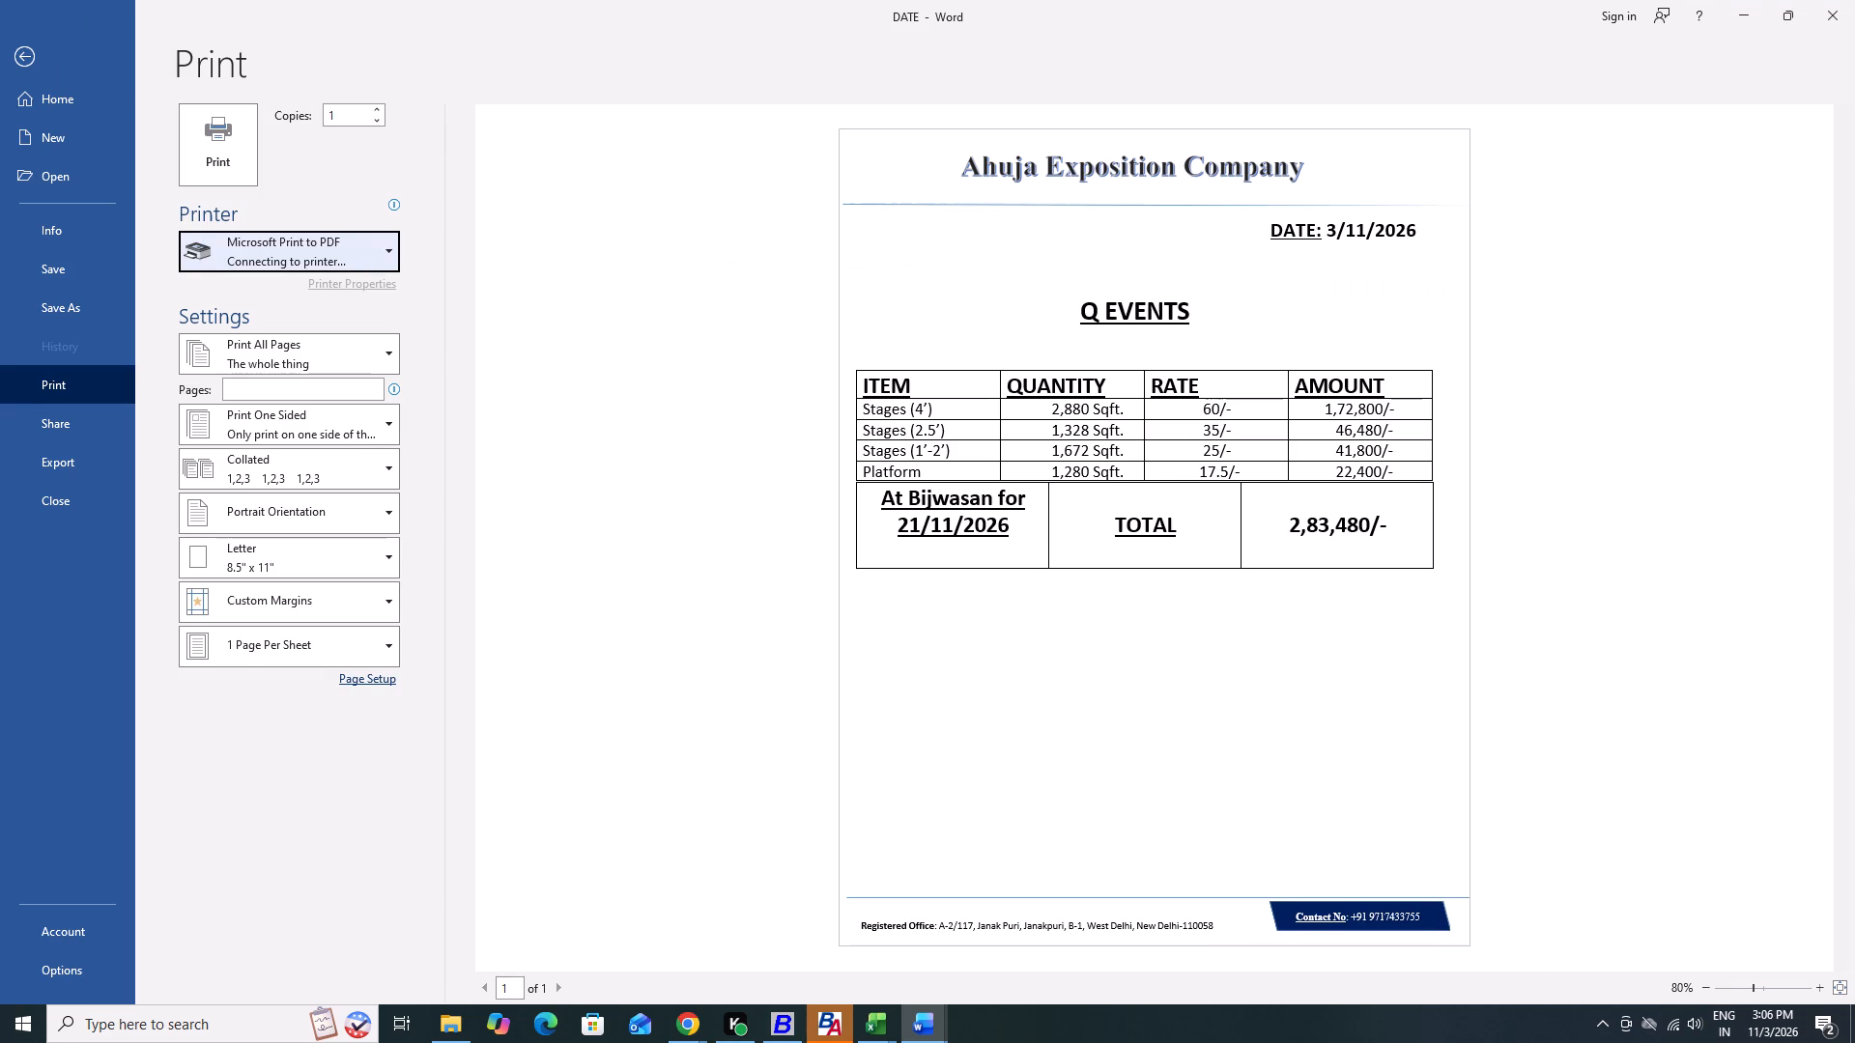
{"action": "left_click", "coordinate": [232, 187]}
{"action": "left_click", "coordinate": [232, 152]}
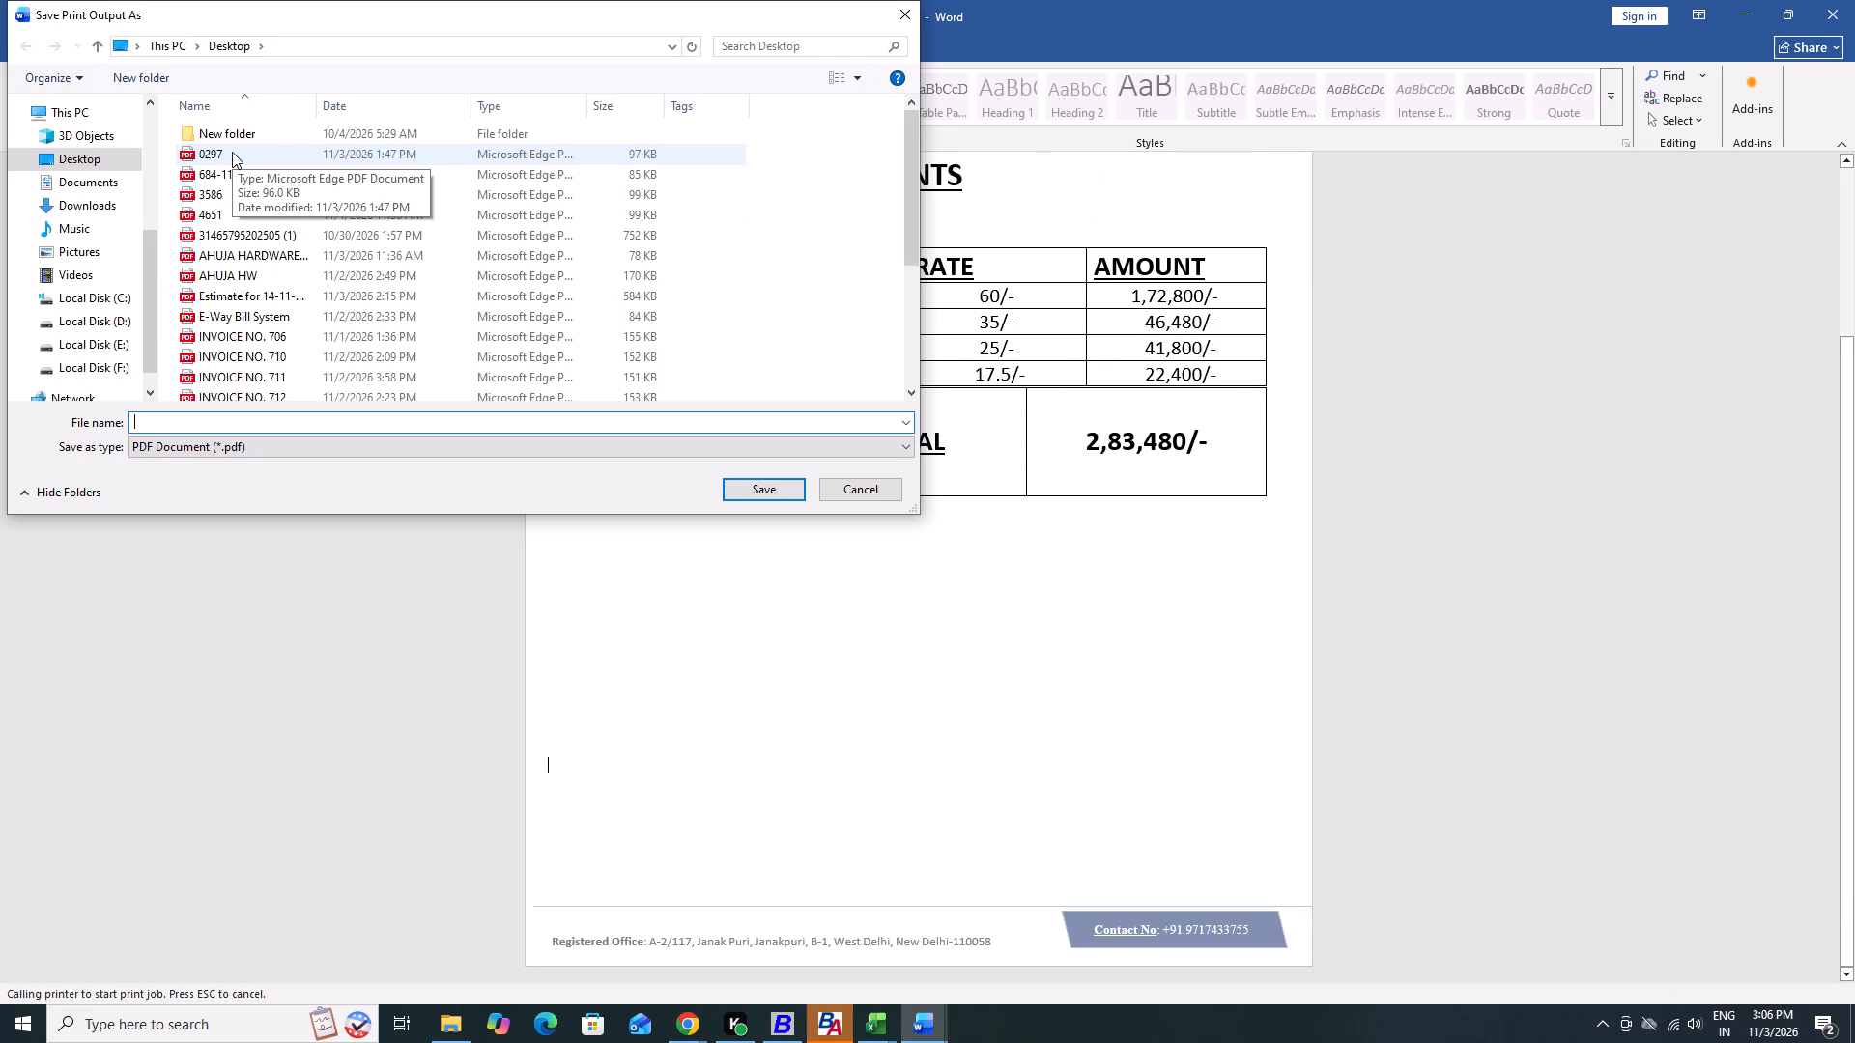
{"action": "type", "text": "Est"}
{"action": "key", "text": "Down"}
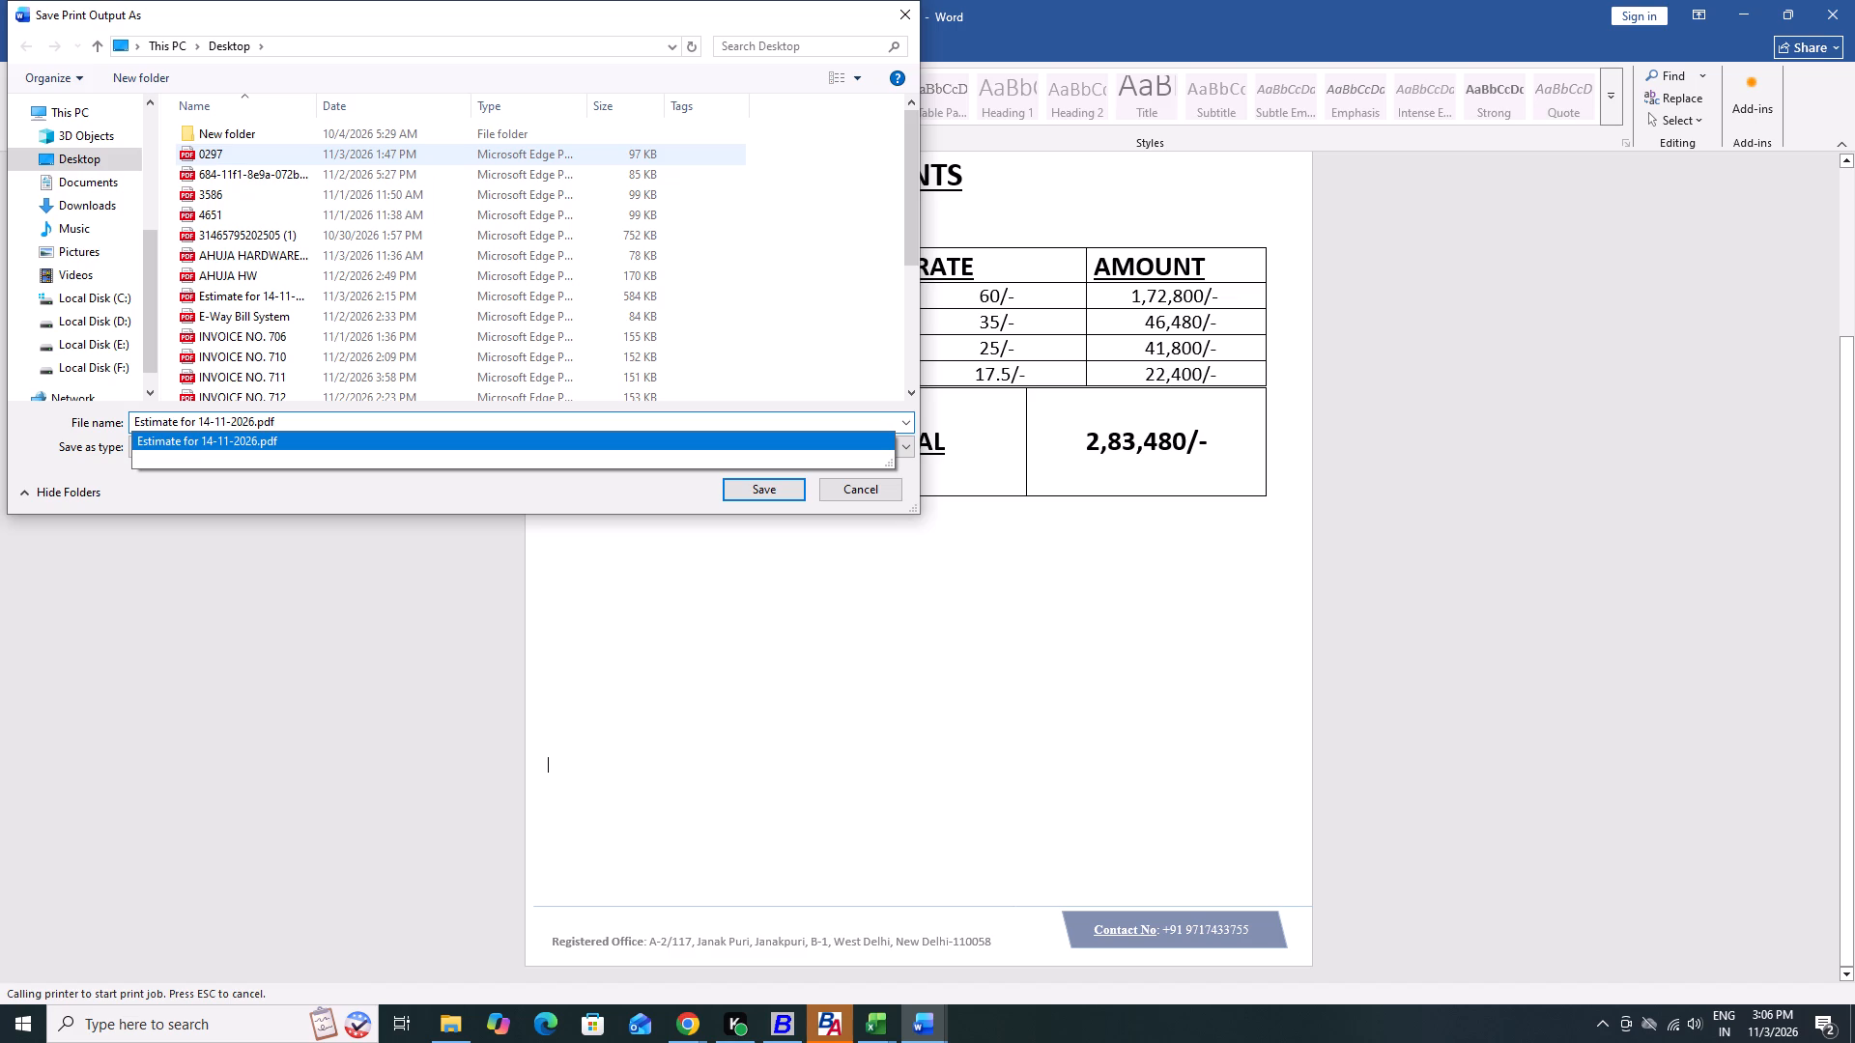
{"action": "key", "text": "Left"}
{"action": "key", "text": "Left"}
{"action": "key", "text": "Left"}
{"action": "key", "text": "Left"}
{"action": "key", "text": "Left"}
{"action": "key", "text": "Left"}
{"action": "key", "text": "Left"}
{"action": "key", "text": "Left"}
{"action": "key", "text": "Left"}
{"action": "key", "text": "Left"}
{"action": "key", "text": "Left"}
{"action": "key", "text": "Left"}
{"action": "key", "text": "BackSpace"}
{"action": "key", "text": "Left"}
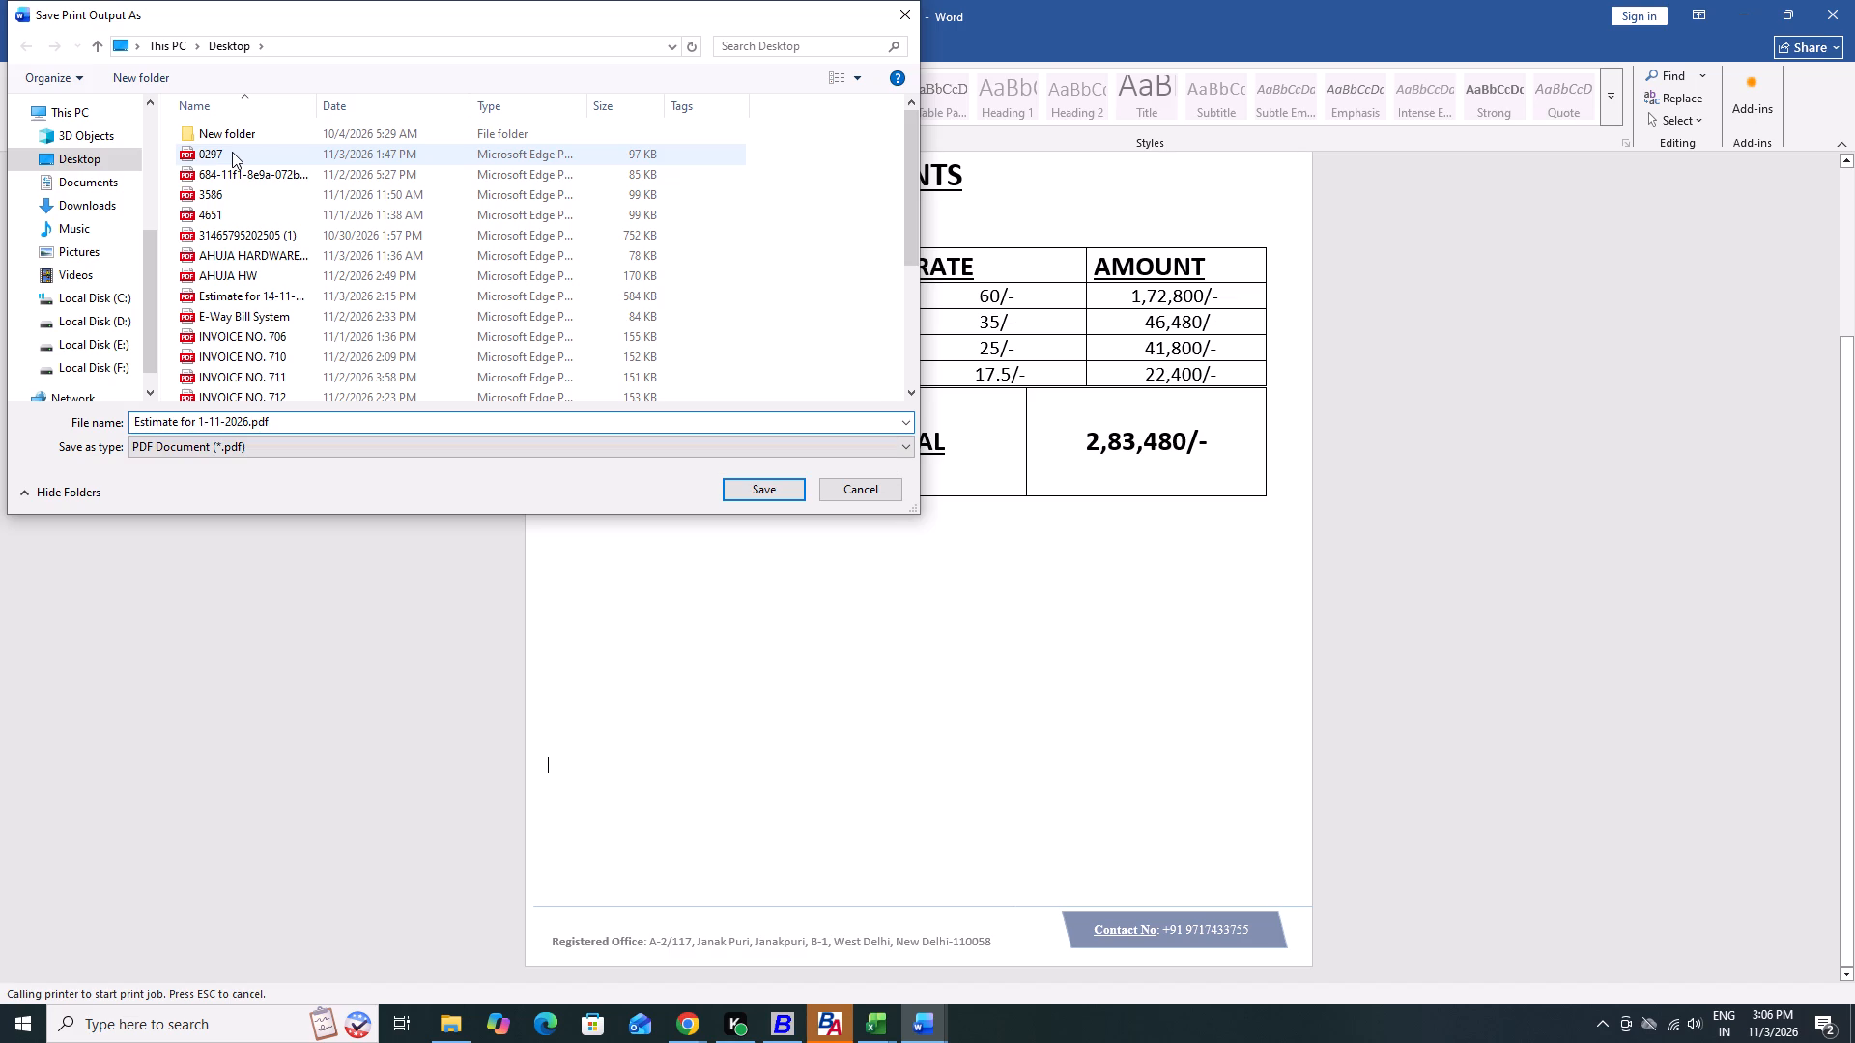
{"action": "key", "text": "2"}
{"action": "key", "text": "Return"}
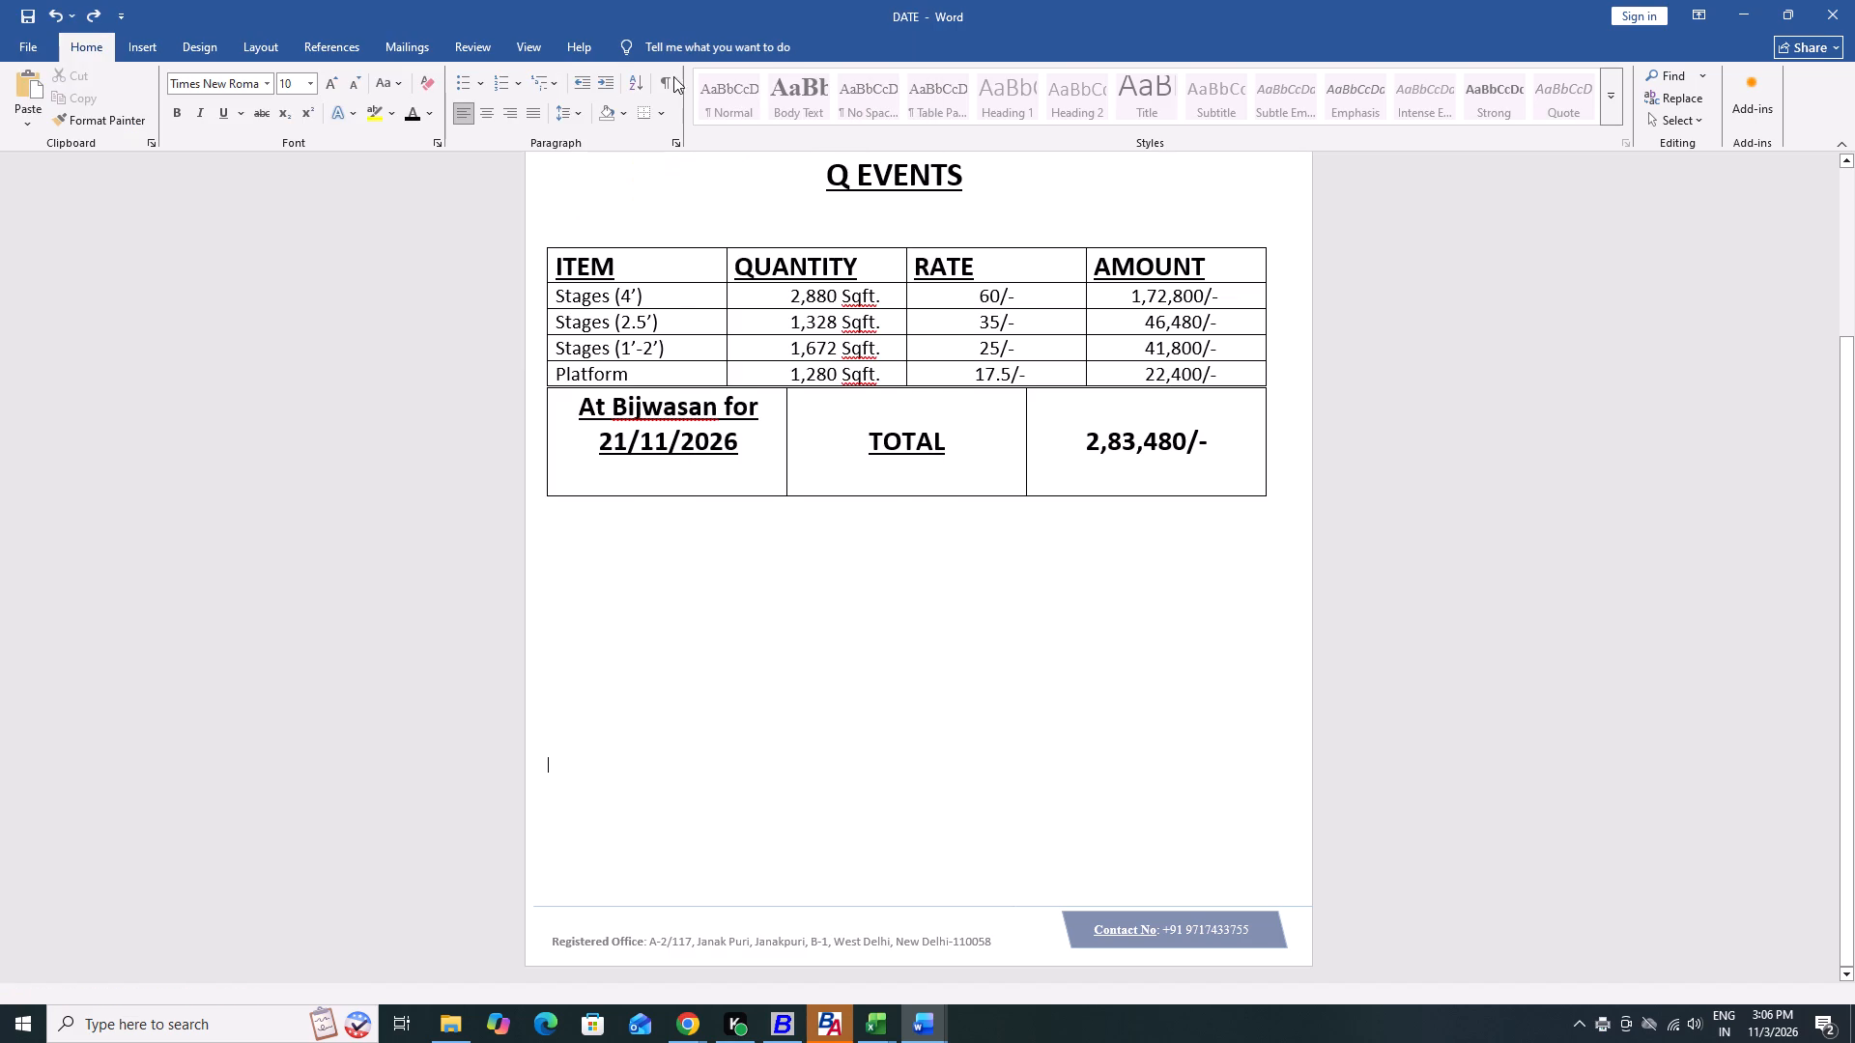
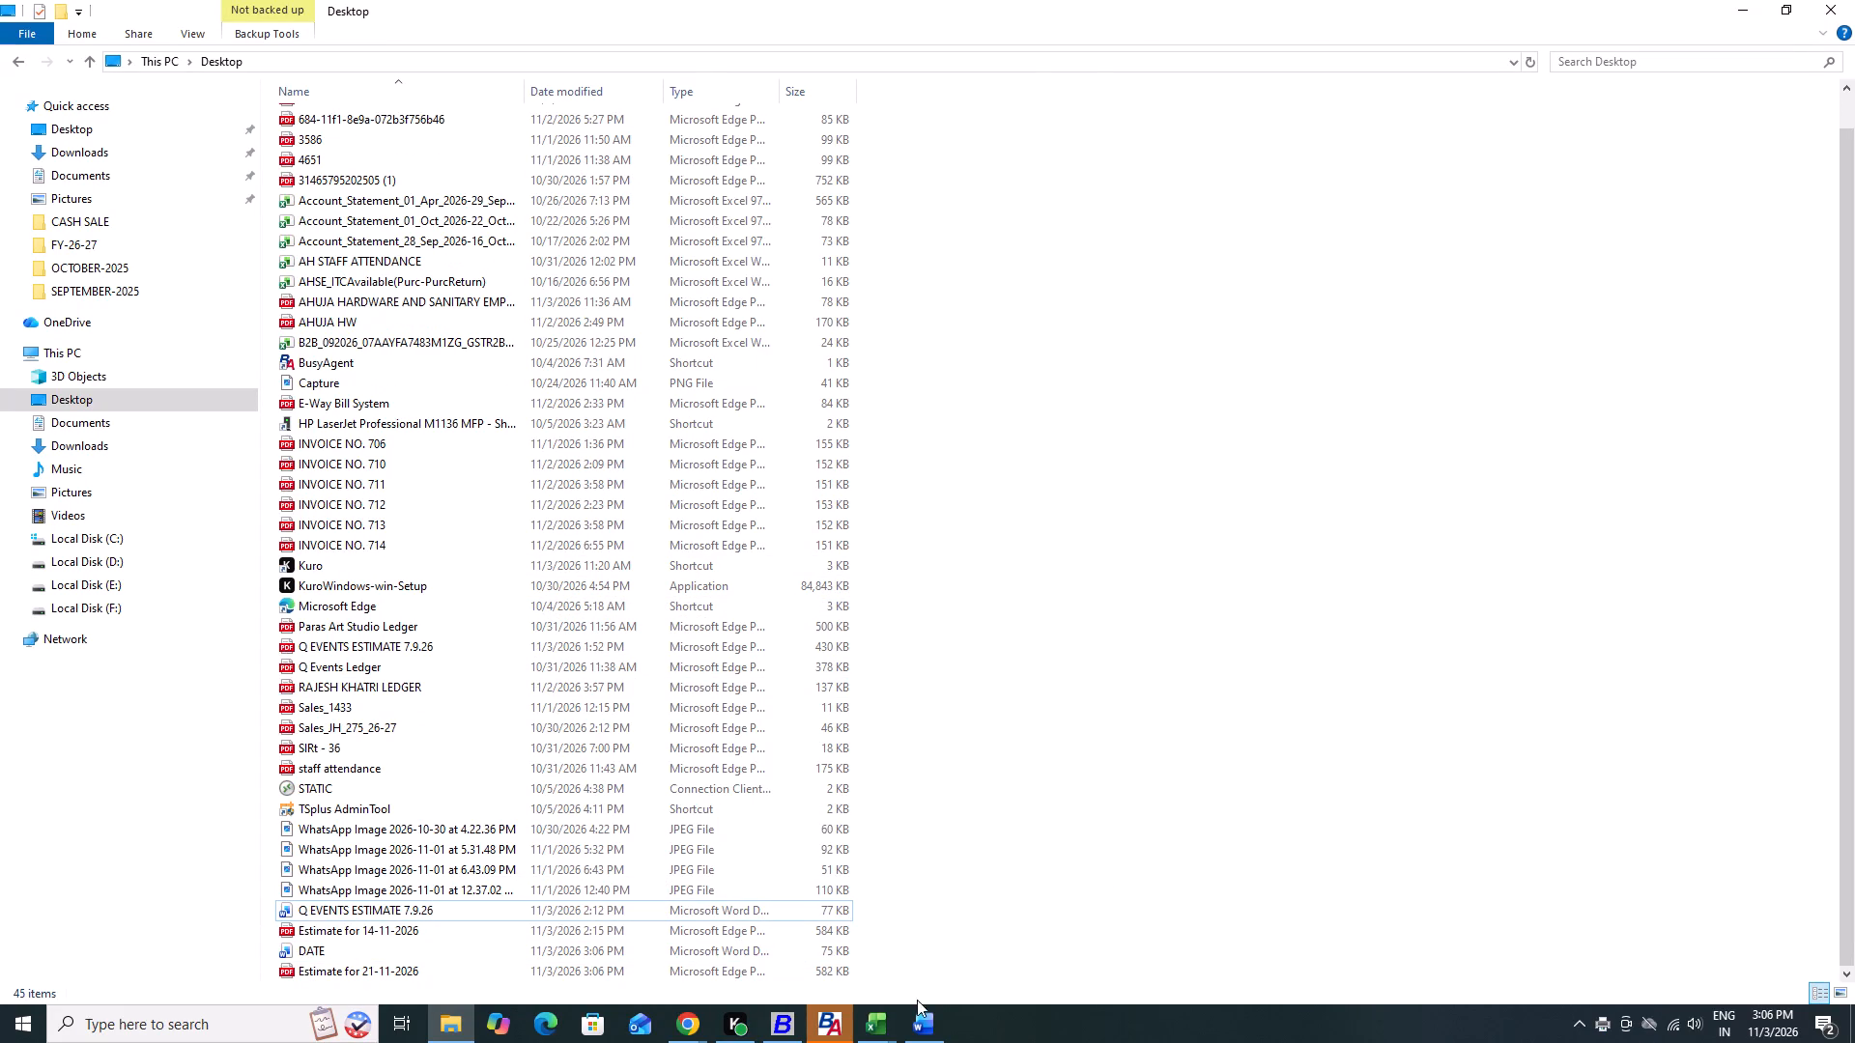
Switch to Word and create a new blank document.
{"action": "left_click", "coordinate": [920, 1013]}
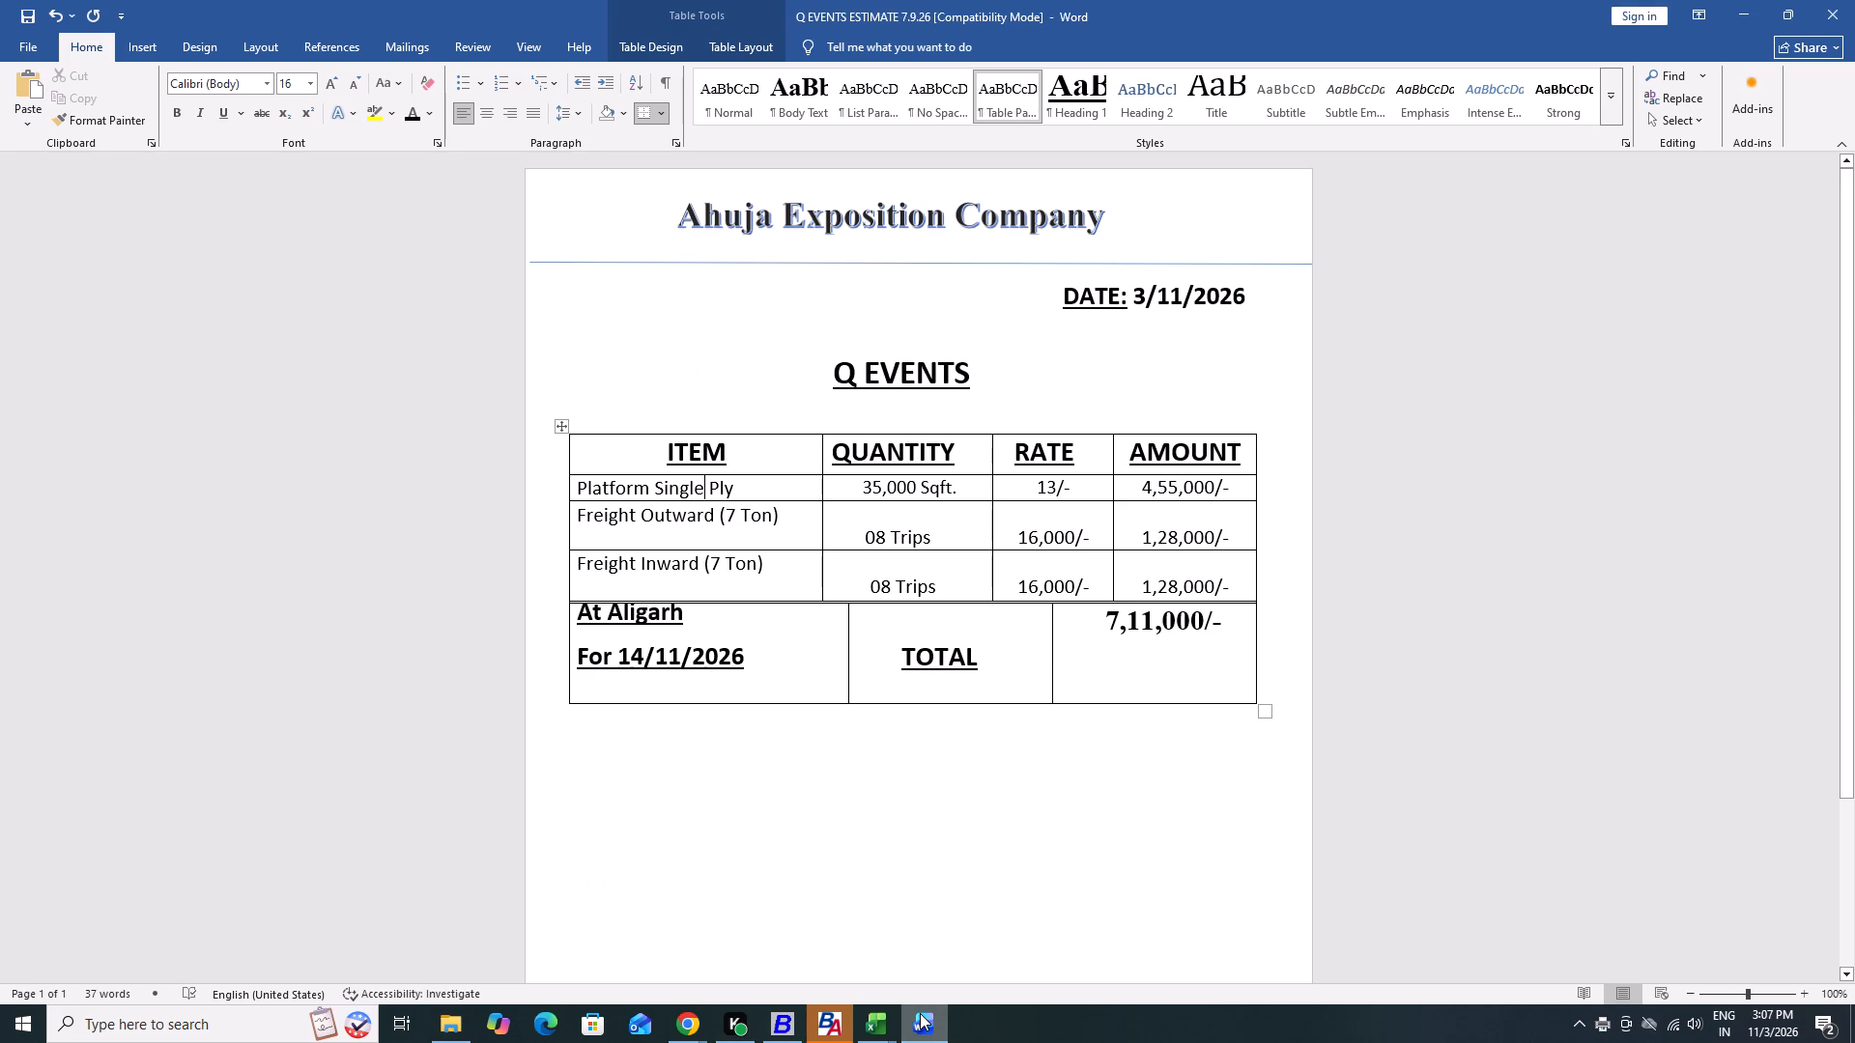
{"action": "right_click", "coordinate": [920, 1013]}
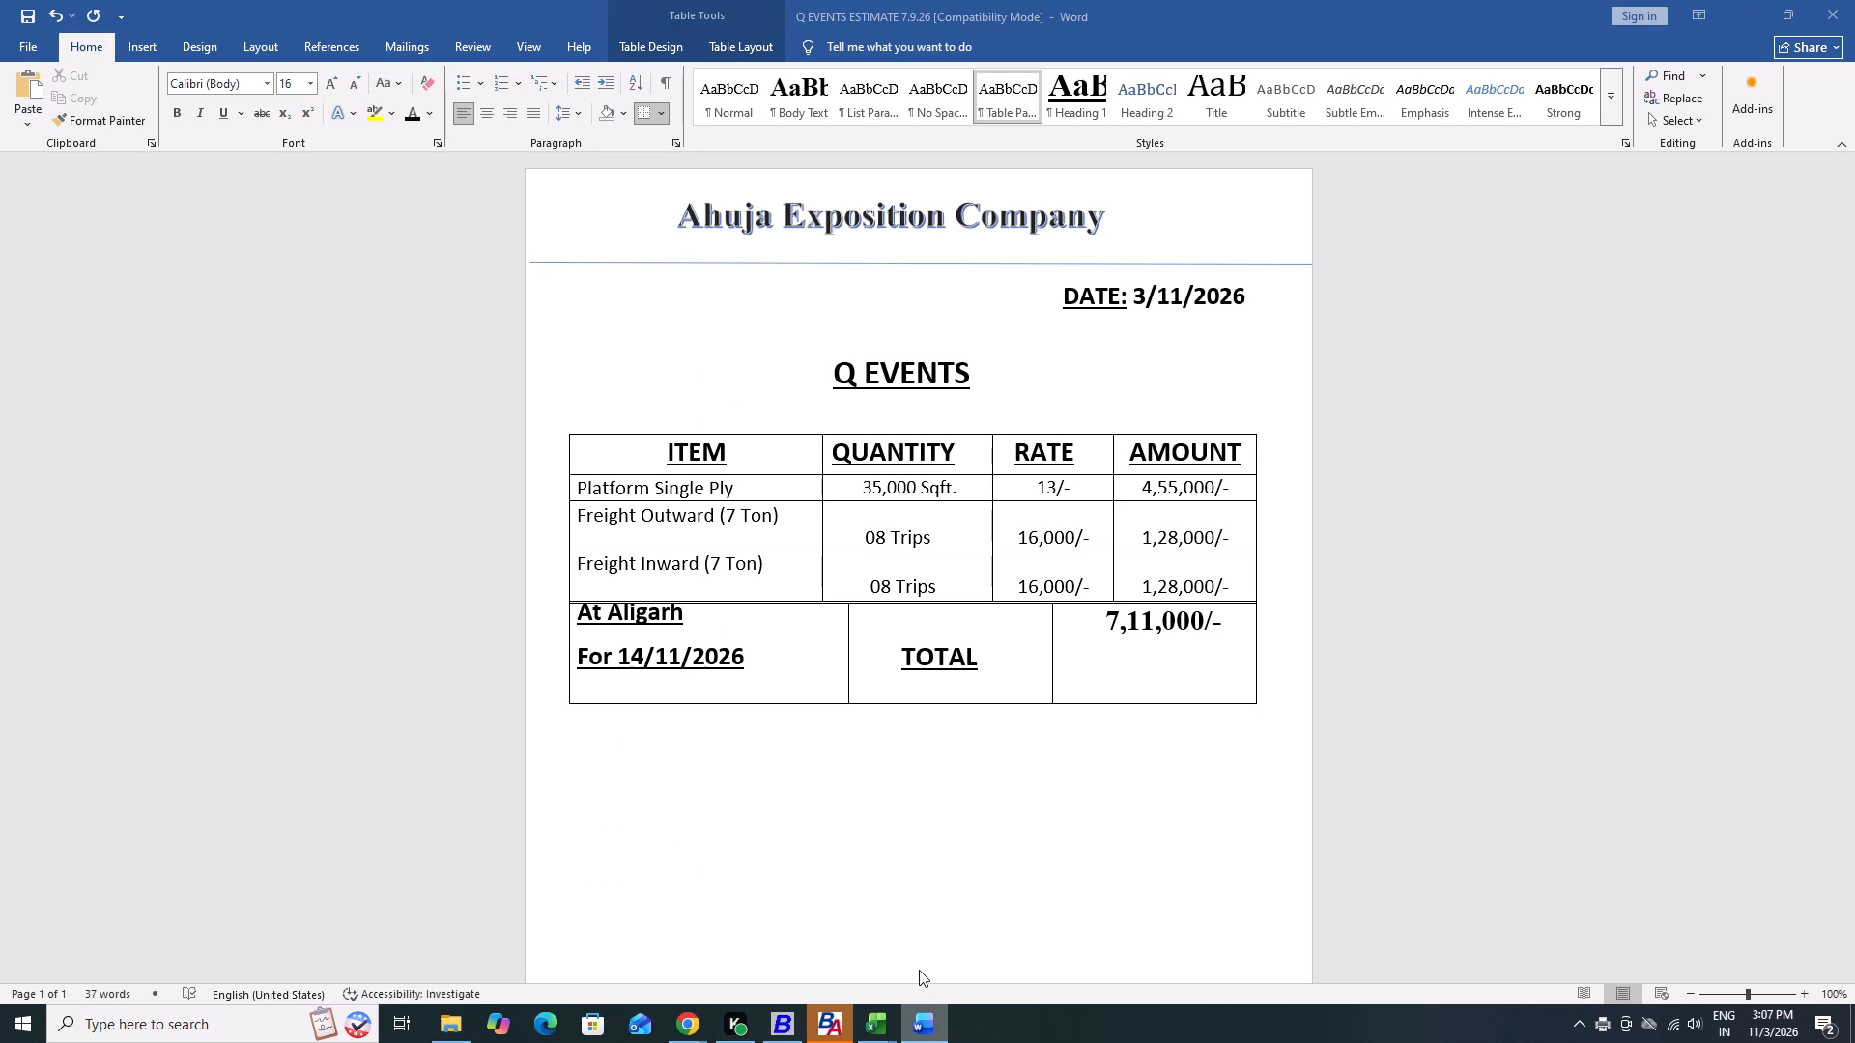
{"action": "left_click", "coordinate": [910, 928]}
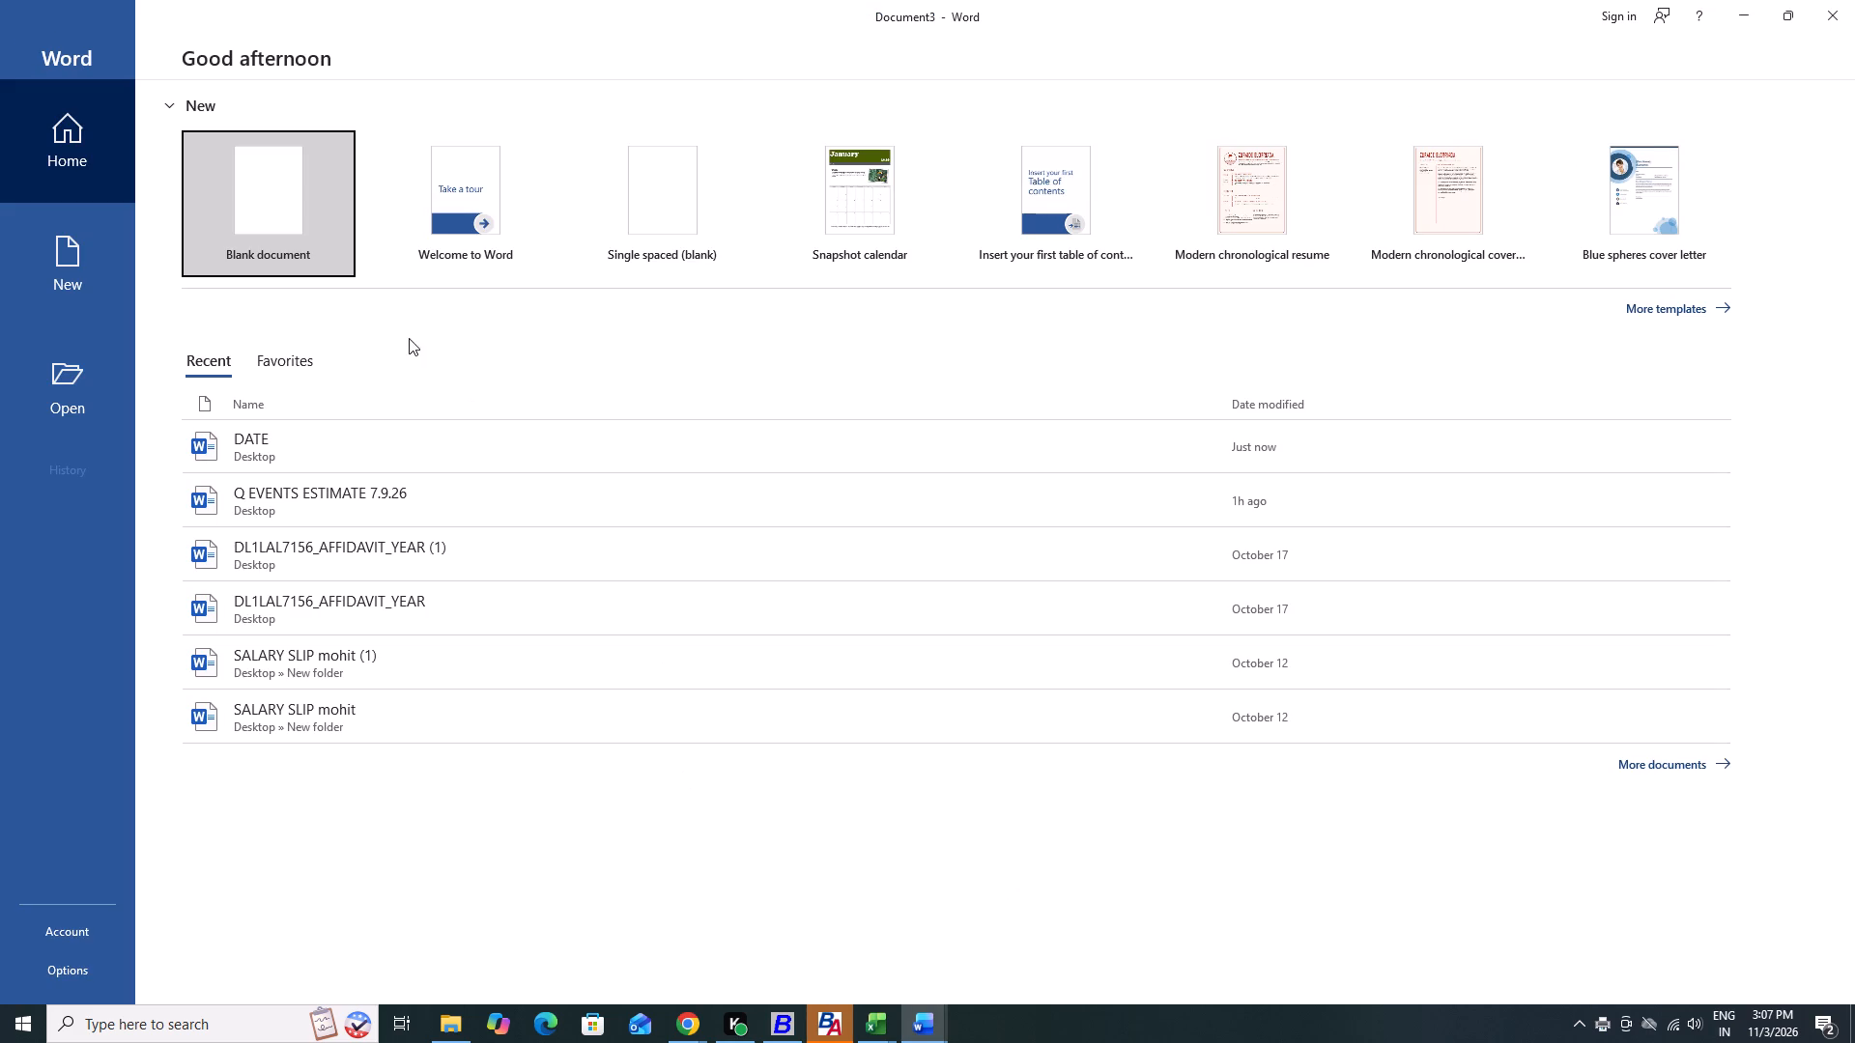
{"action": "left_click", "coordinate": [283, 156]}
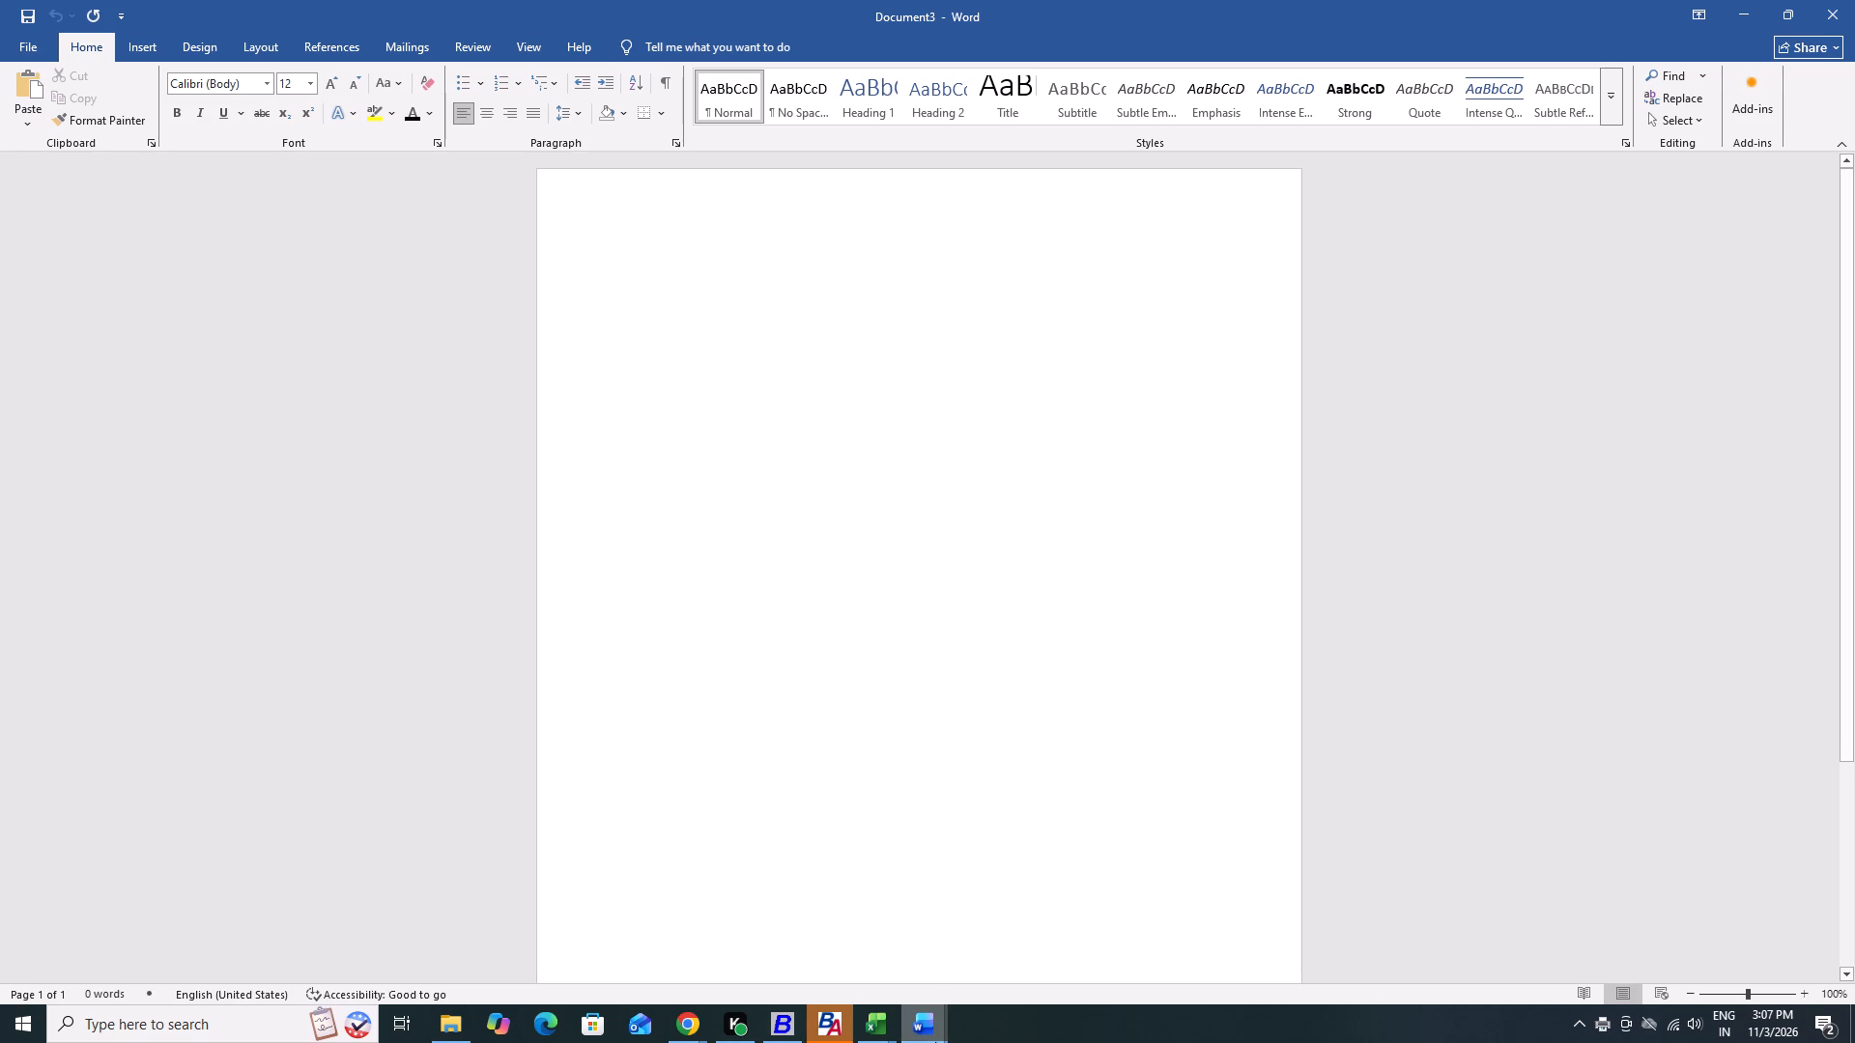
Copy the whole Aligarh Q Events estimate, including the company letterhead and table, and paste it into the new blank document.
{"action": "left_click", "coordinate": [935, 1042]}
{"action": "left_click", "coordinate": [866, 935]}
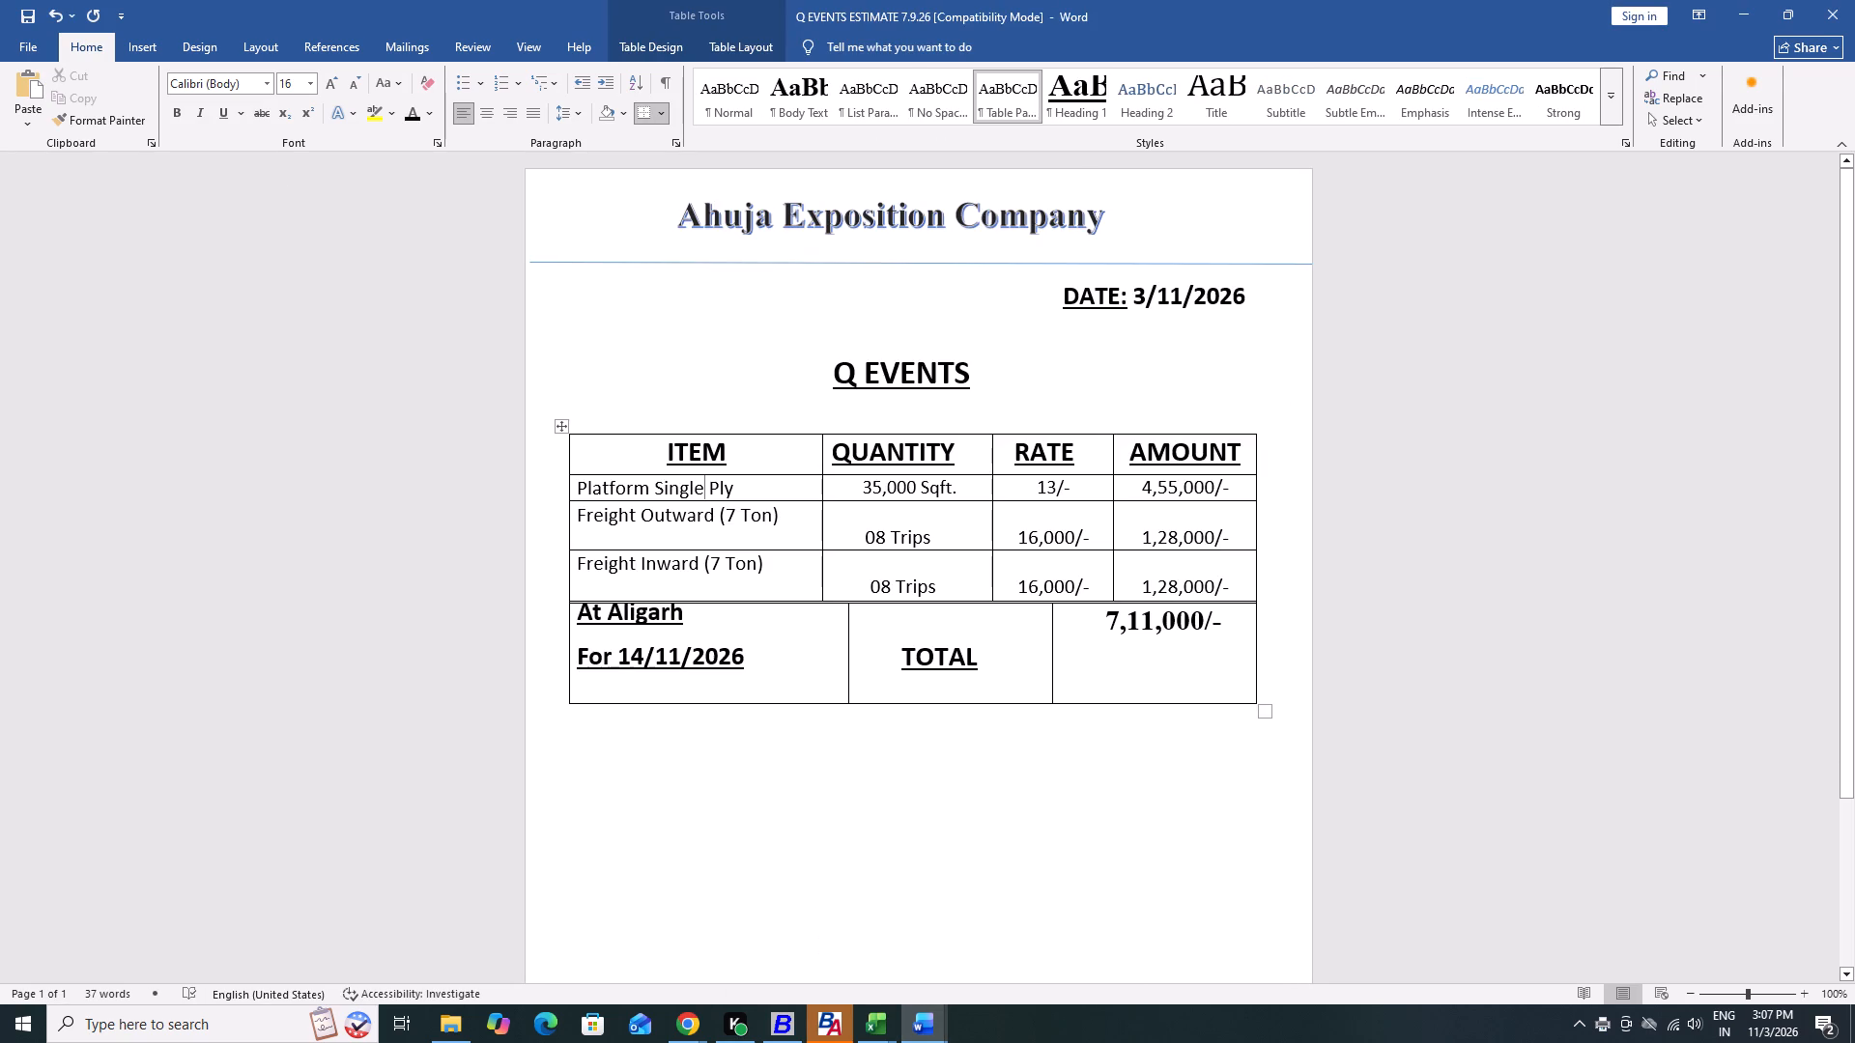
{"action": "left_click_drag", "start_coordinate": [571, 195], "coordinate": [1054, 988]}
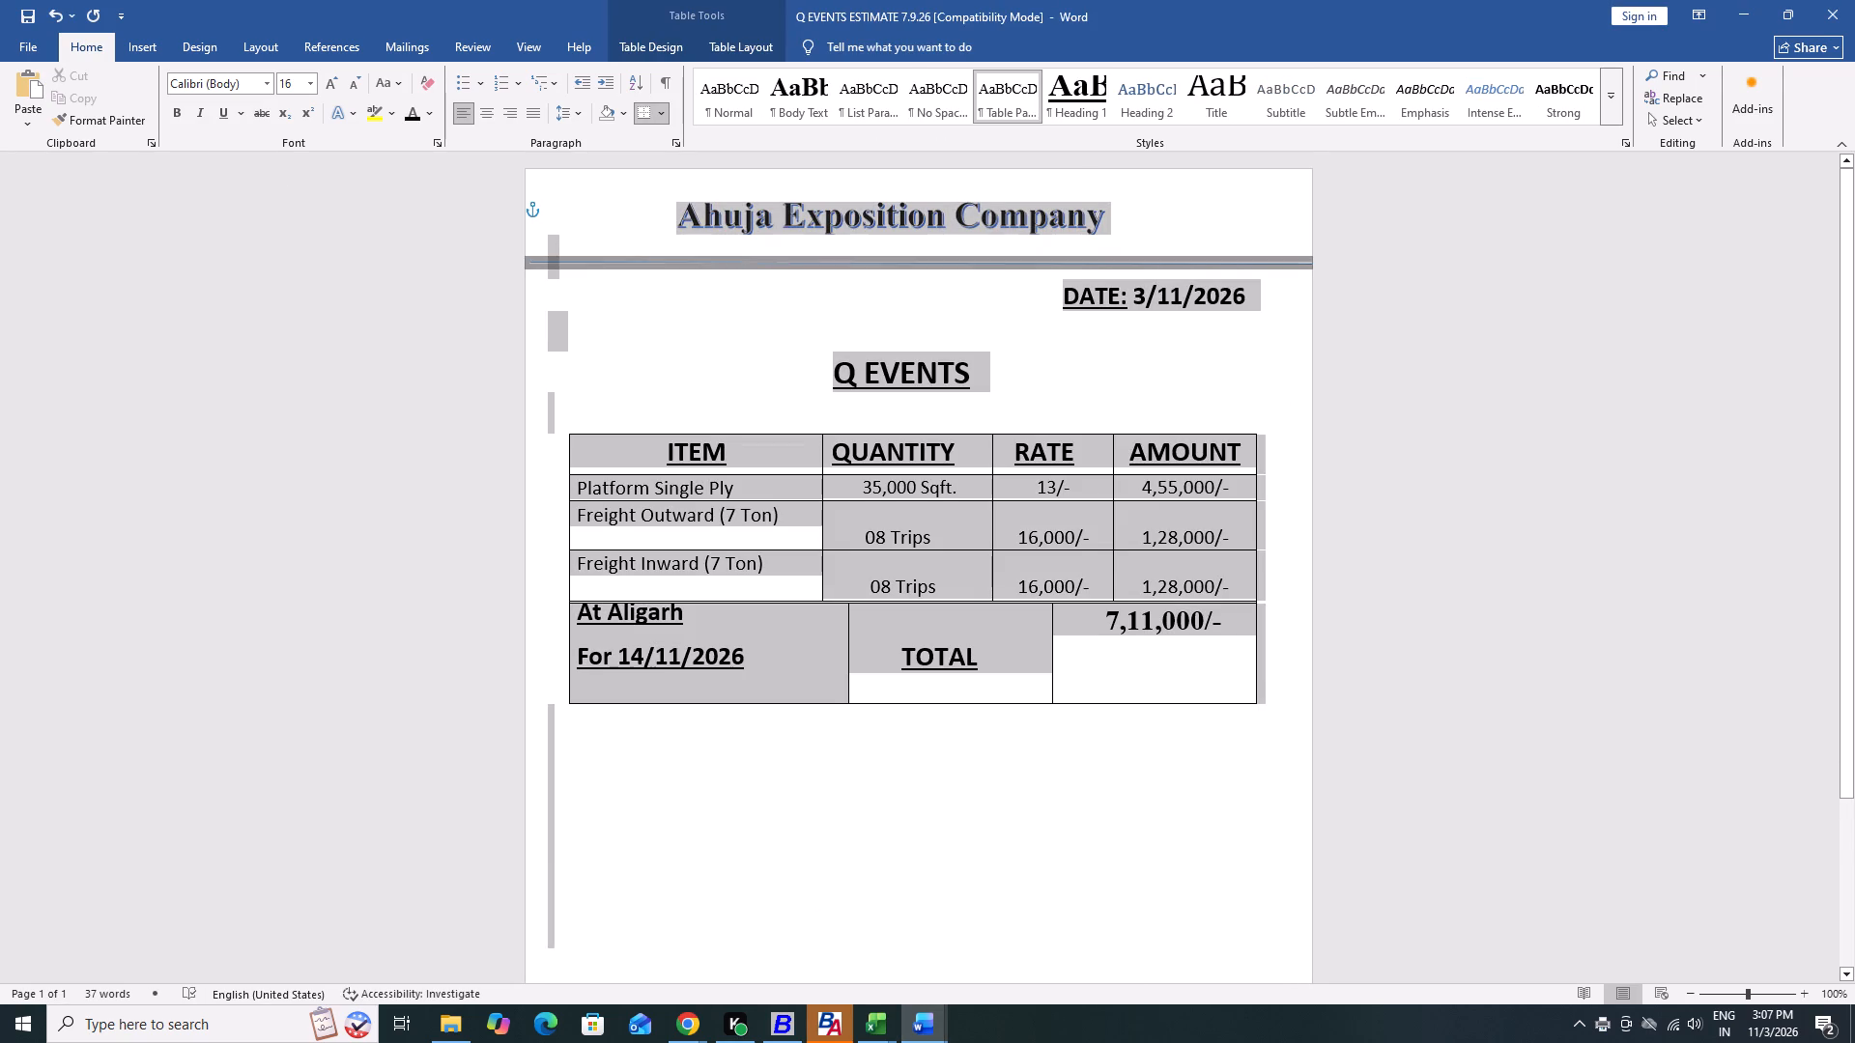
{"action": "left_click_drag", "start_coordinate": [1054, 988], "coordinate": [1299, 940]}
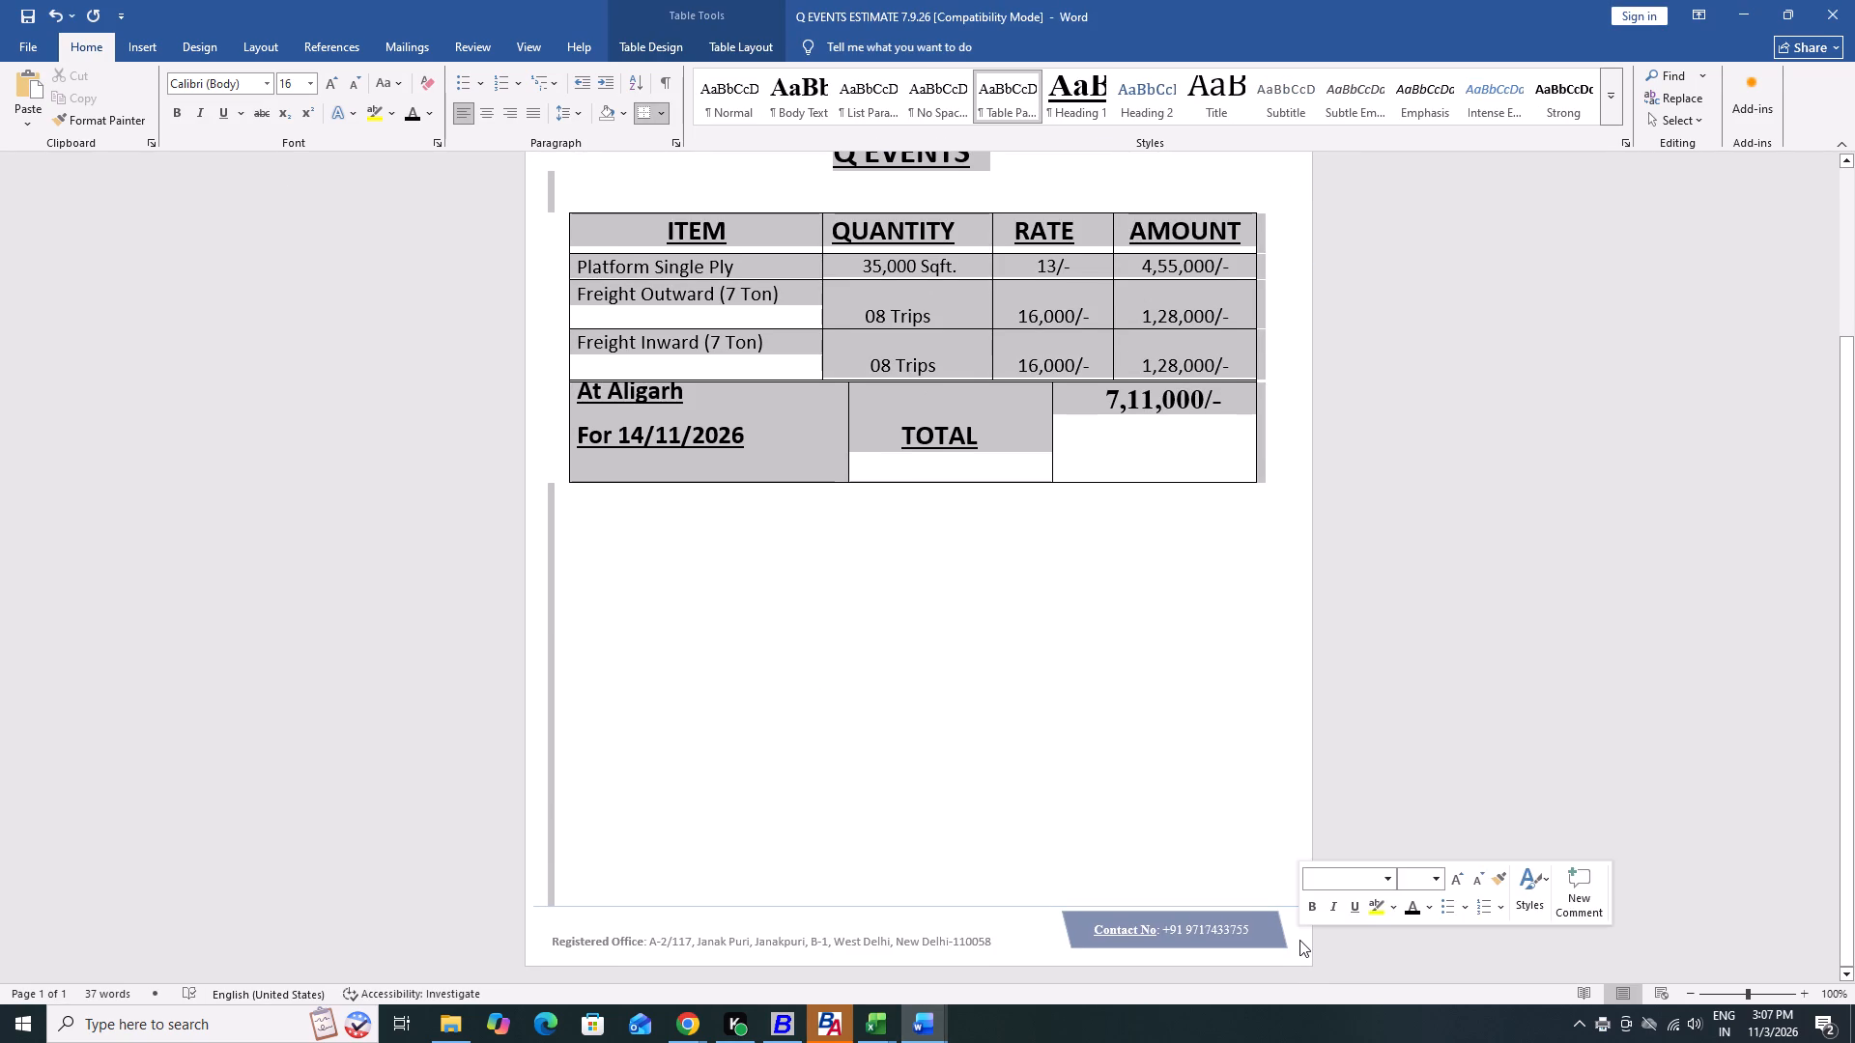
{"action": "key", "text": "ctrl+c"}
{"action": "key", "text": "alt+Tab"}
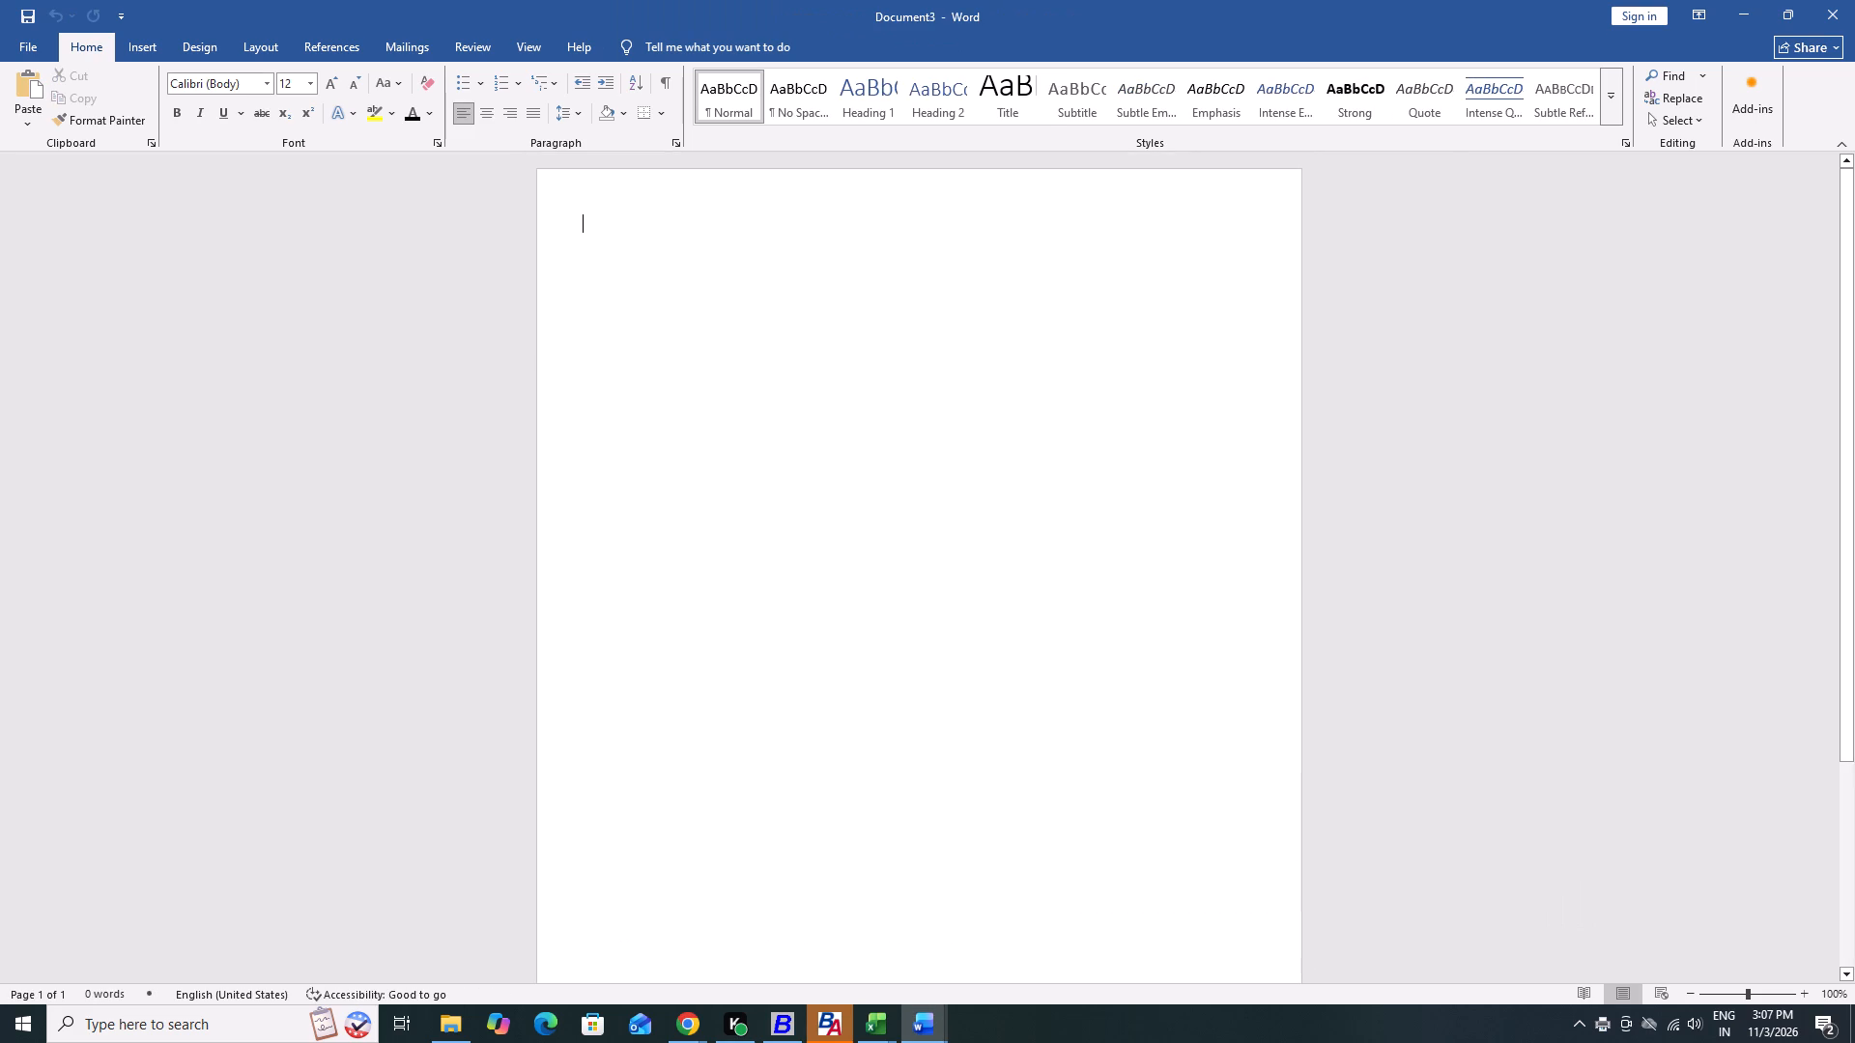
{"action": "key", "text": "ctrl+v"}
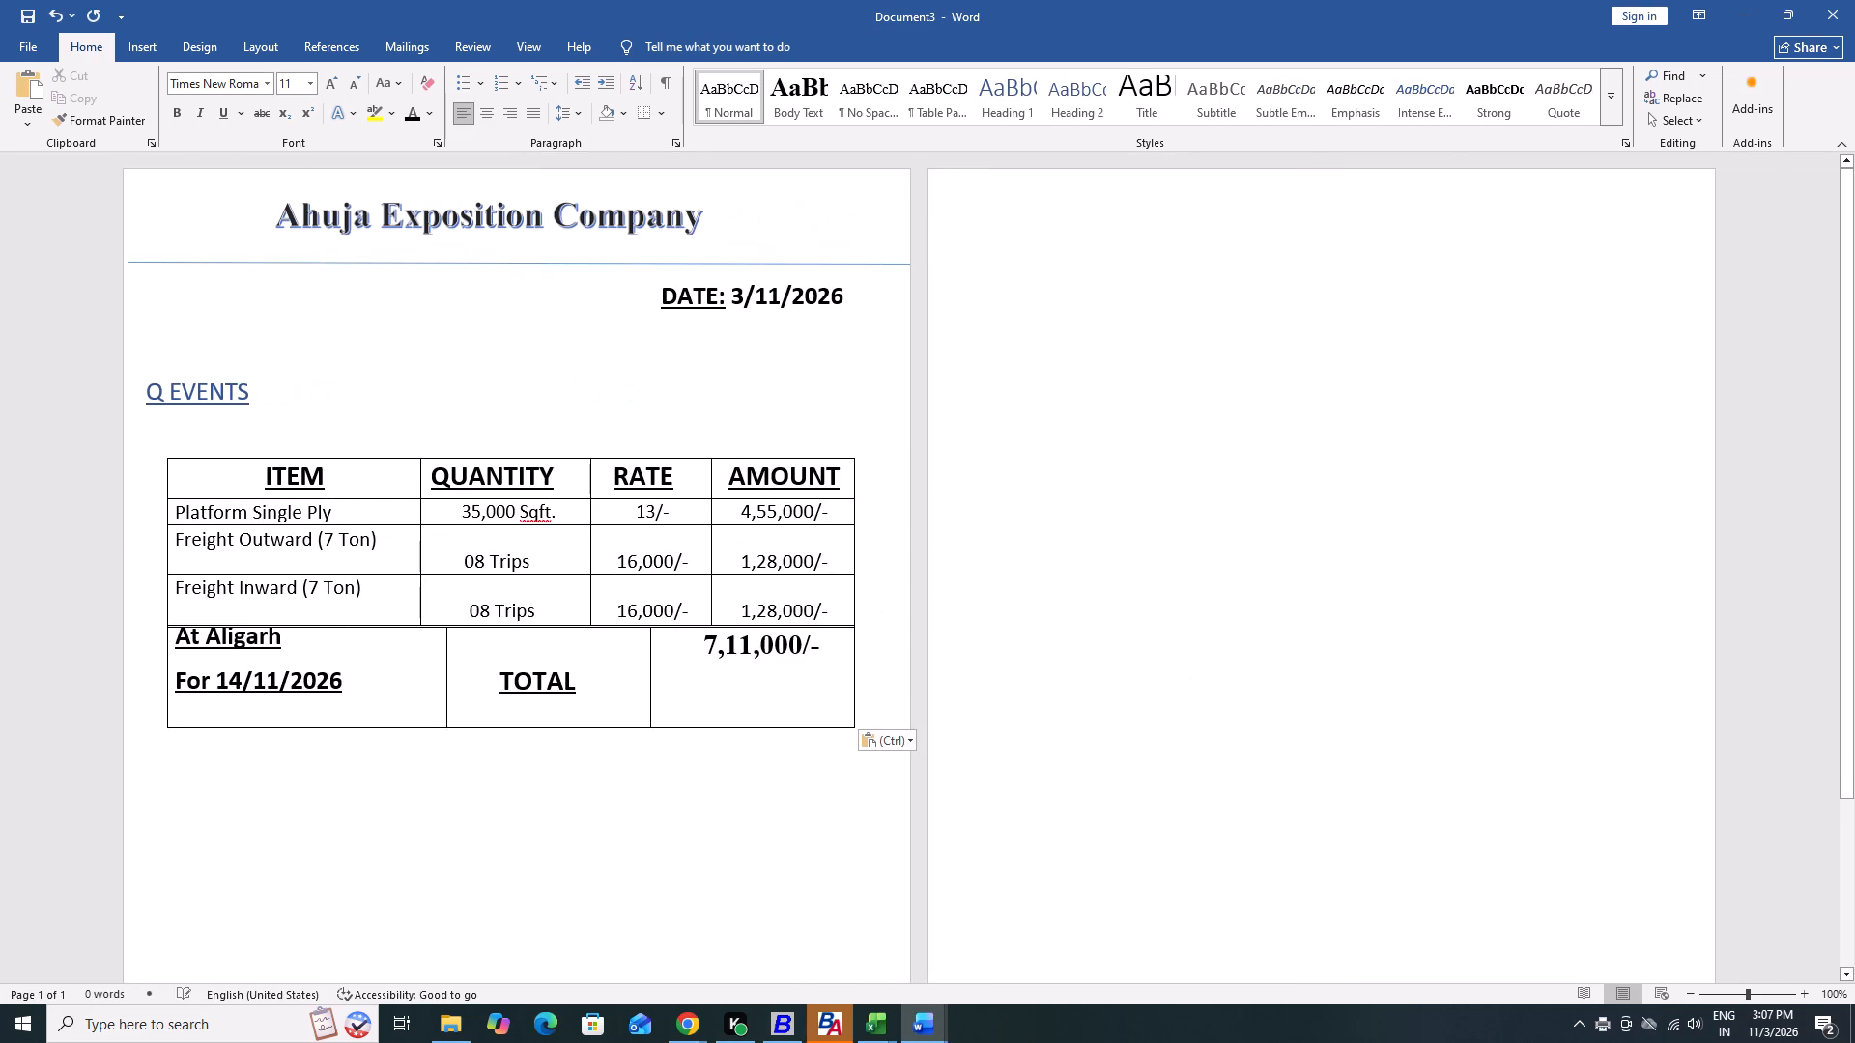
Remove the empty second page after the pasted estimate by deleting the trailing blank paragraphs.
{"action": "key", "text": "BackSpace"}
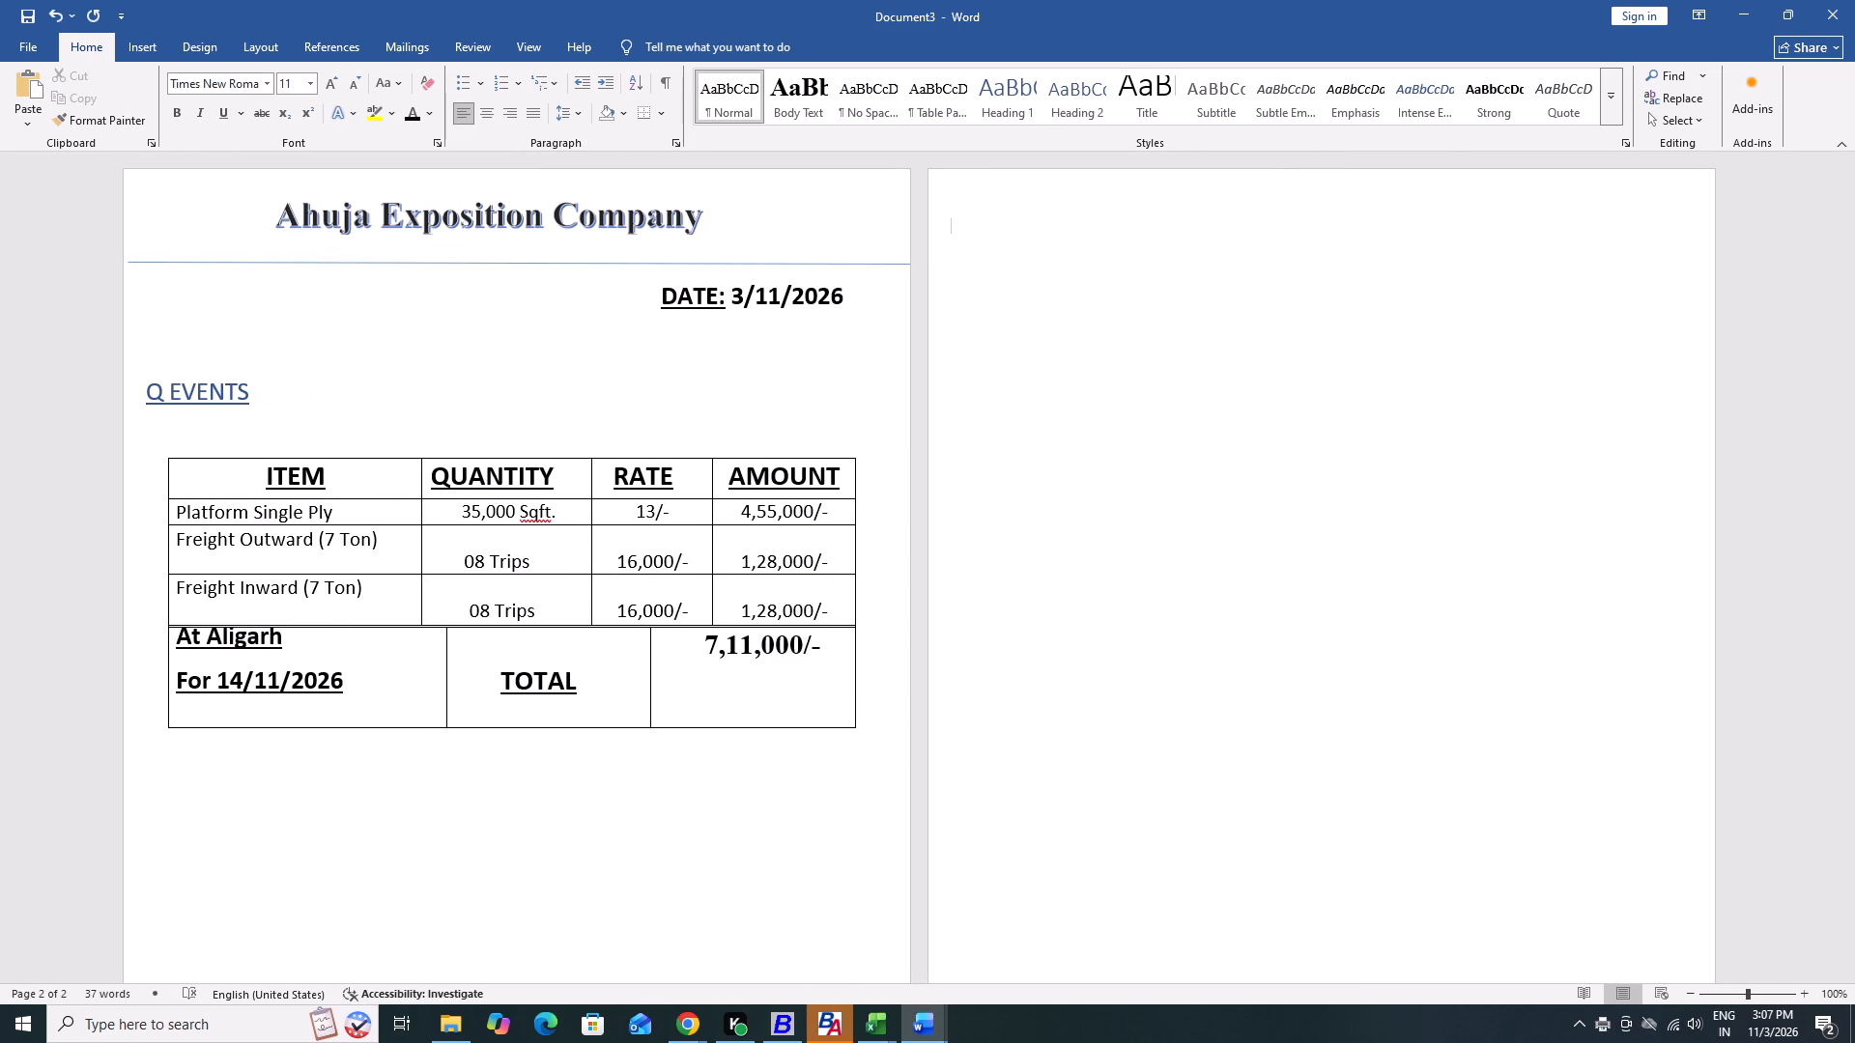
{"action": "key", "text": "BackSpace"}
{"action": "key", "text": "BackSpace"}
{"action": "scroll", "coordinate": [1048, 550], "scroll_direction": "up", "scroll_amount": 4}
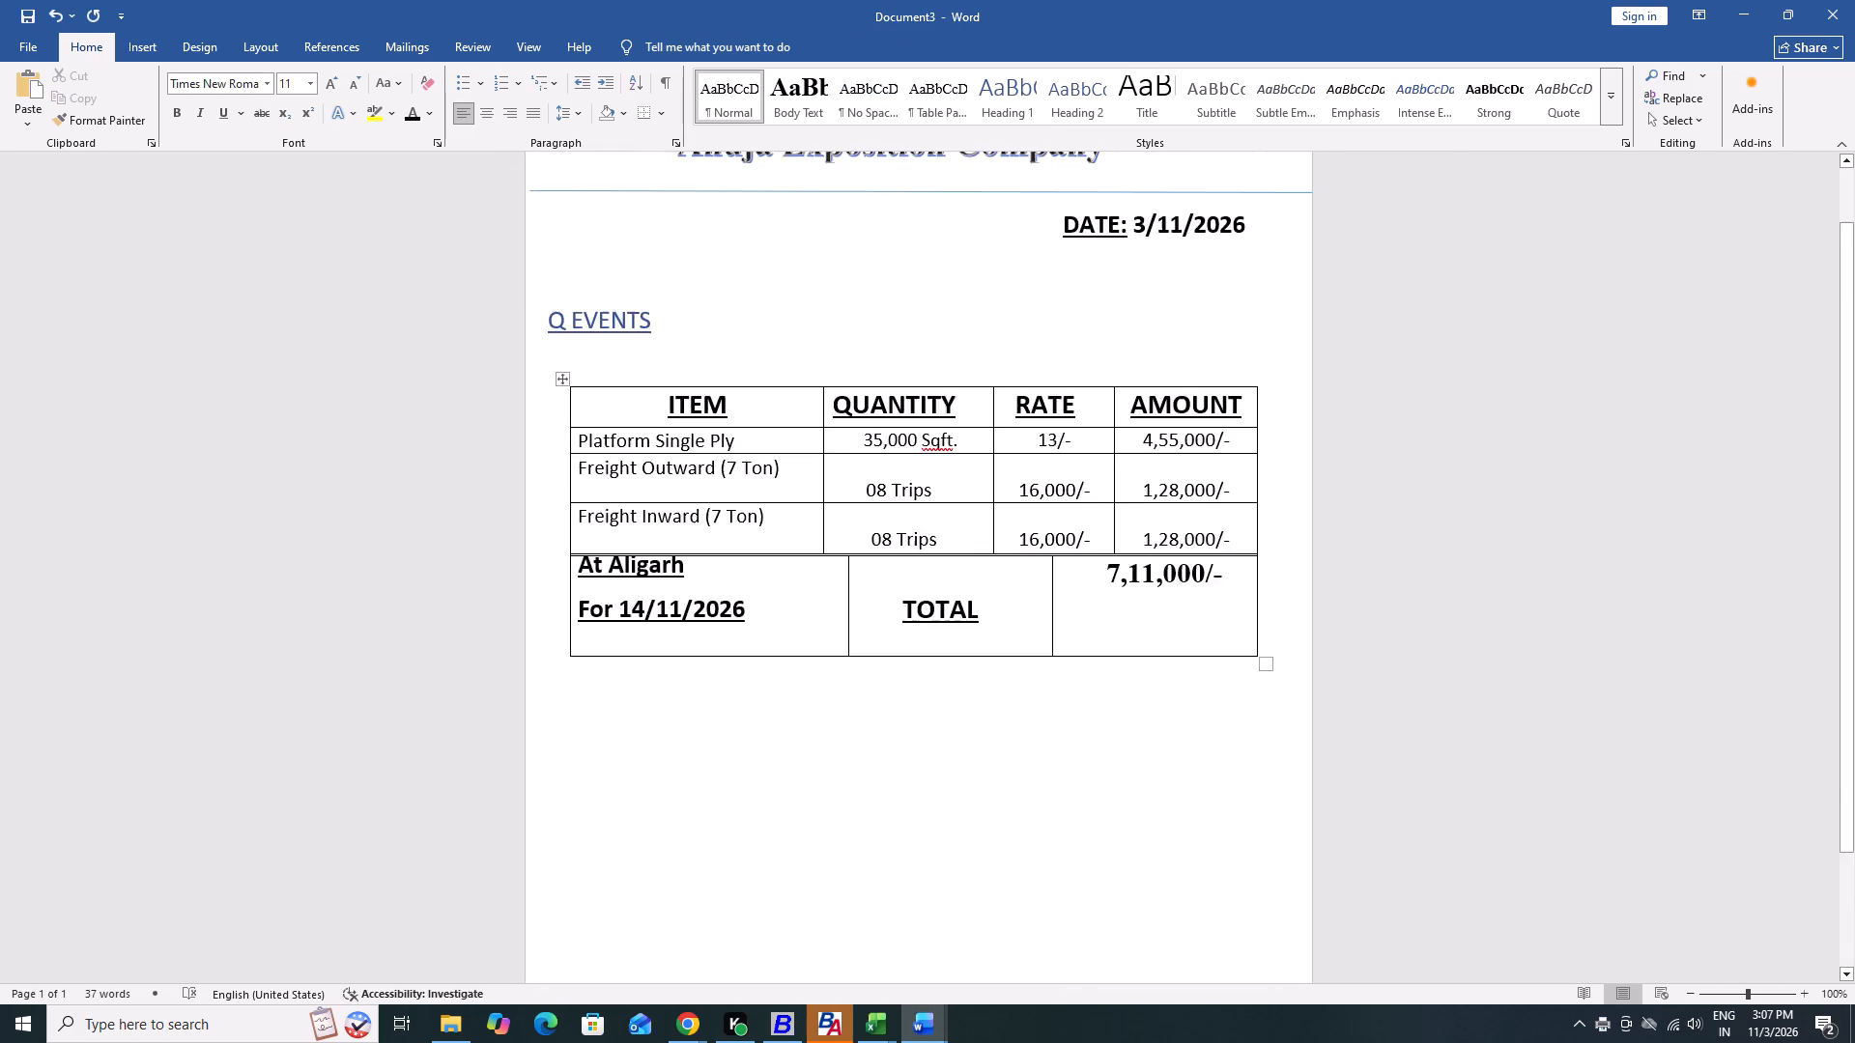
{"action": "scroll", "coordinate": [1048, 550], "scroll_direction": "up", "scroll_amount": 4}
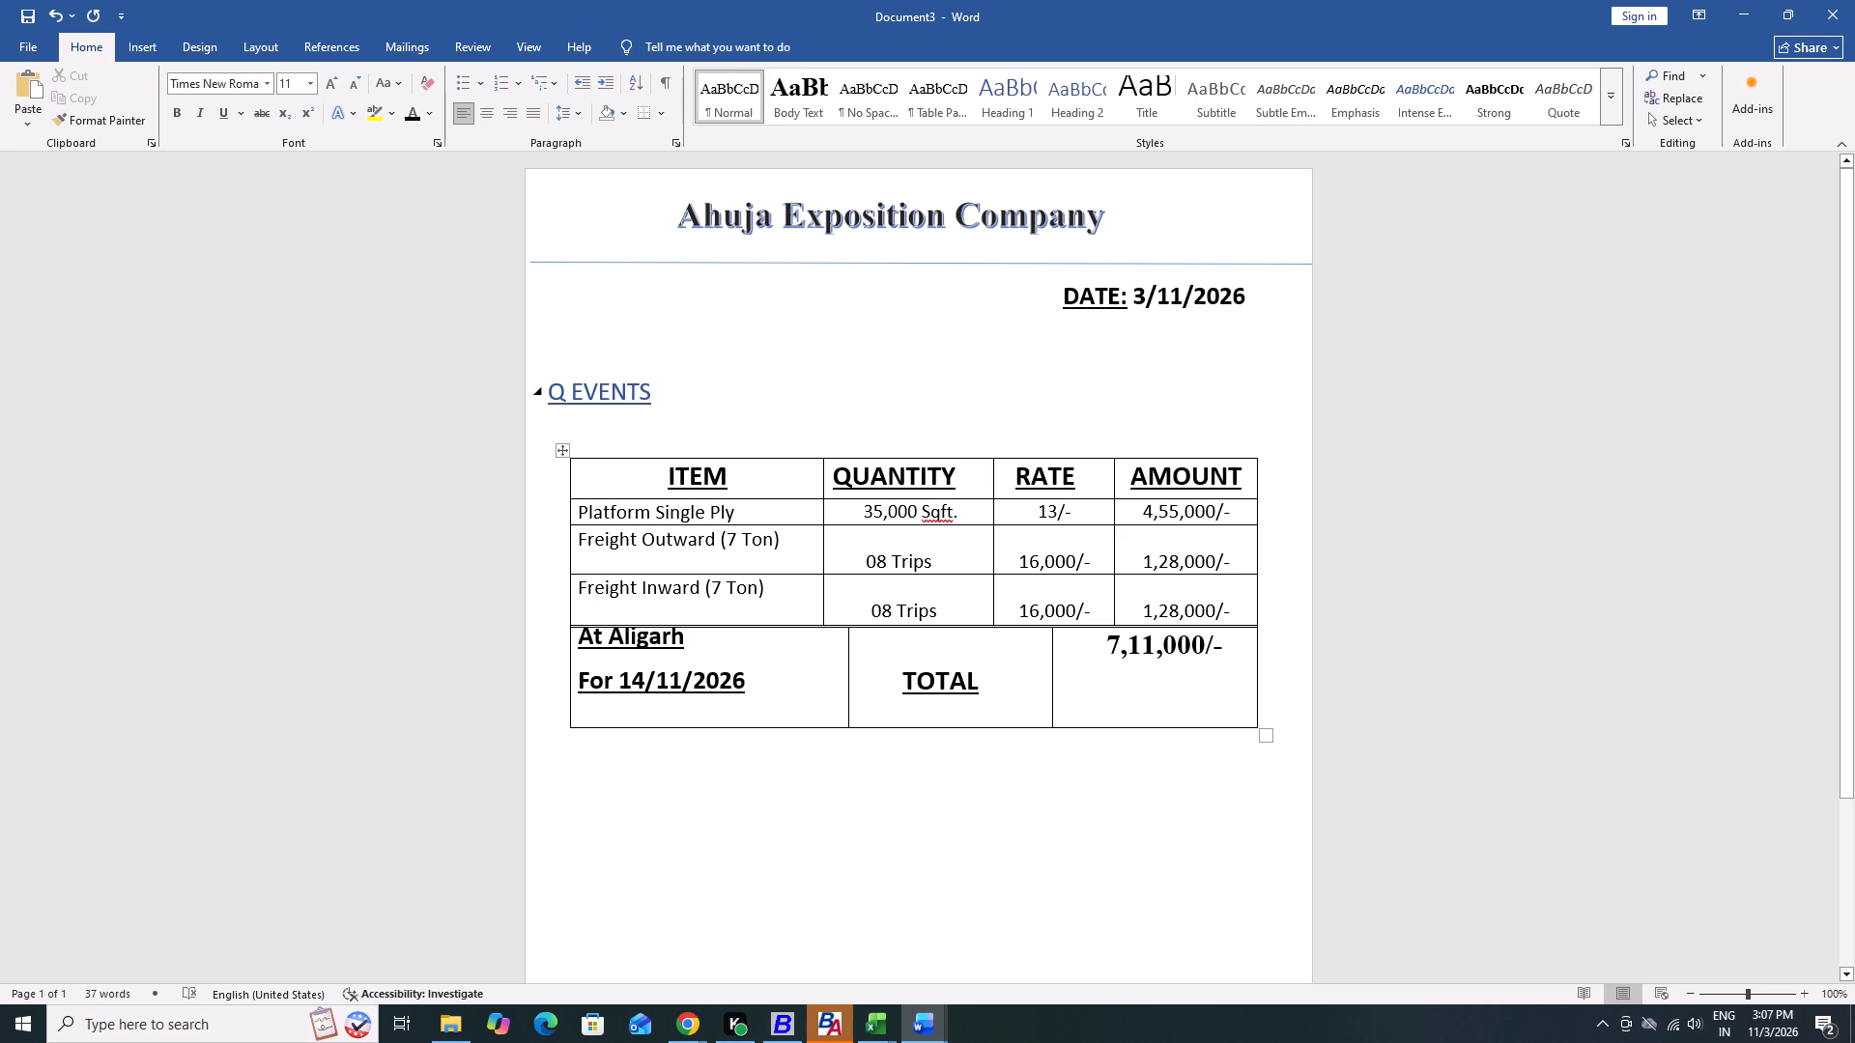
Centre the Q EVENTS heading and make its text bold and black.
{"action": "left_click", "coordinate": [550, 389]}
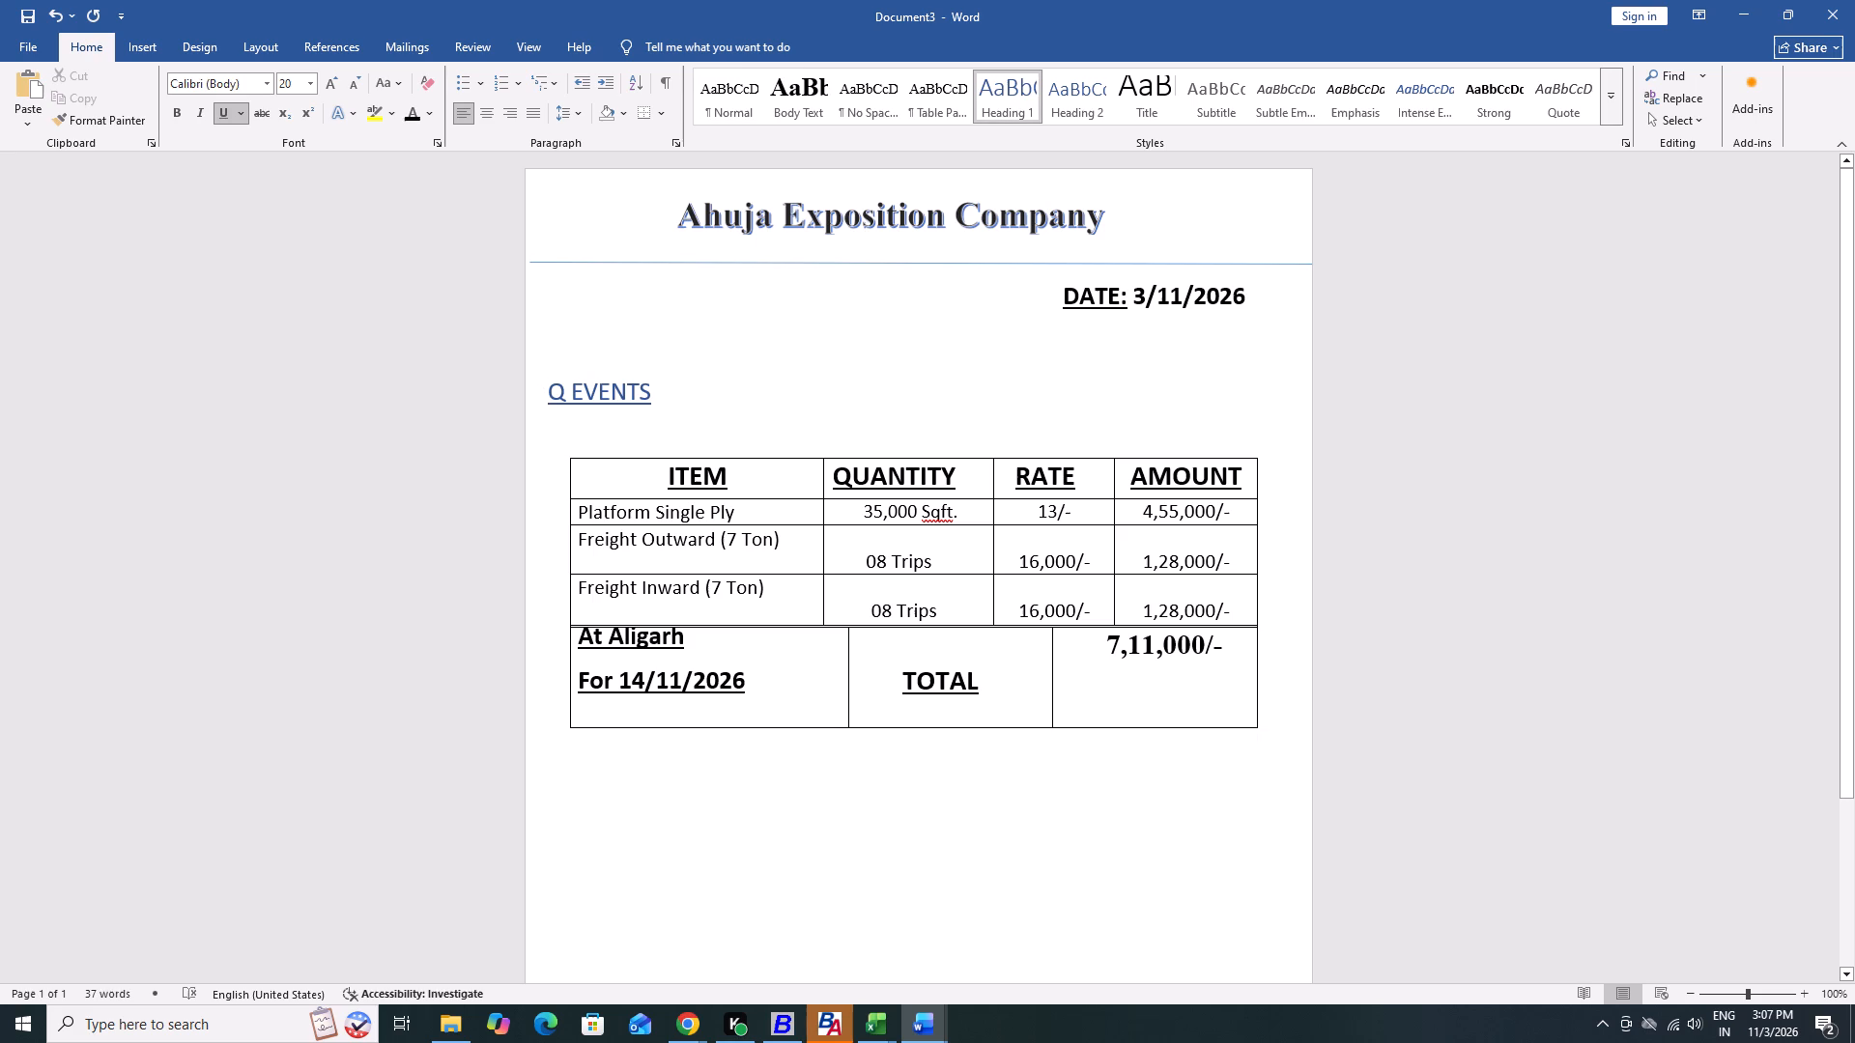
{"action": "left_click", "coordinate": [486, 117]}
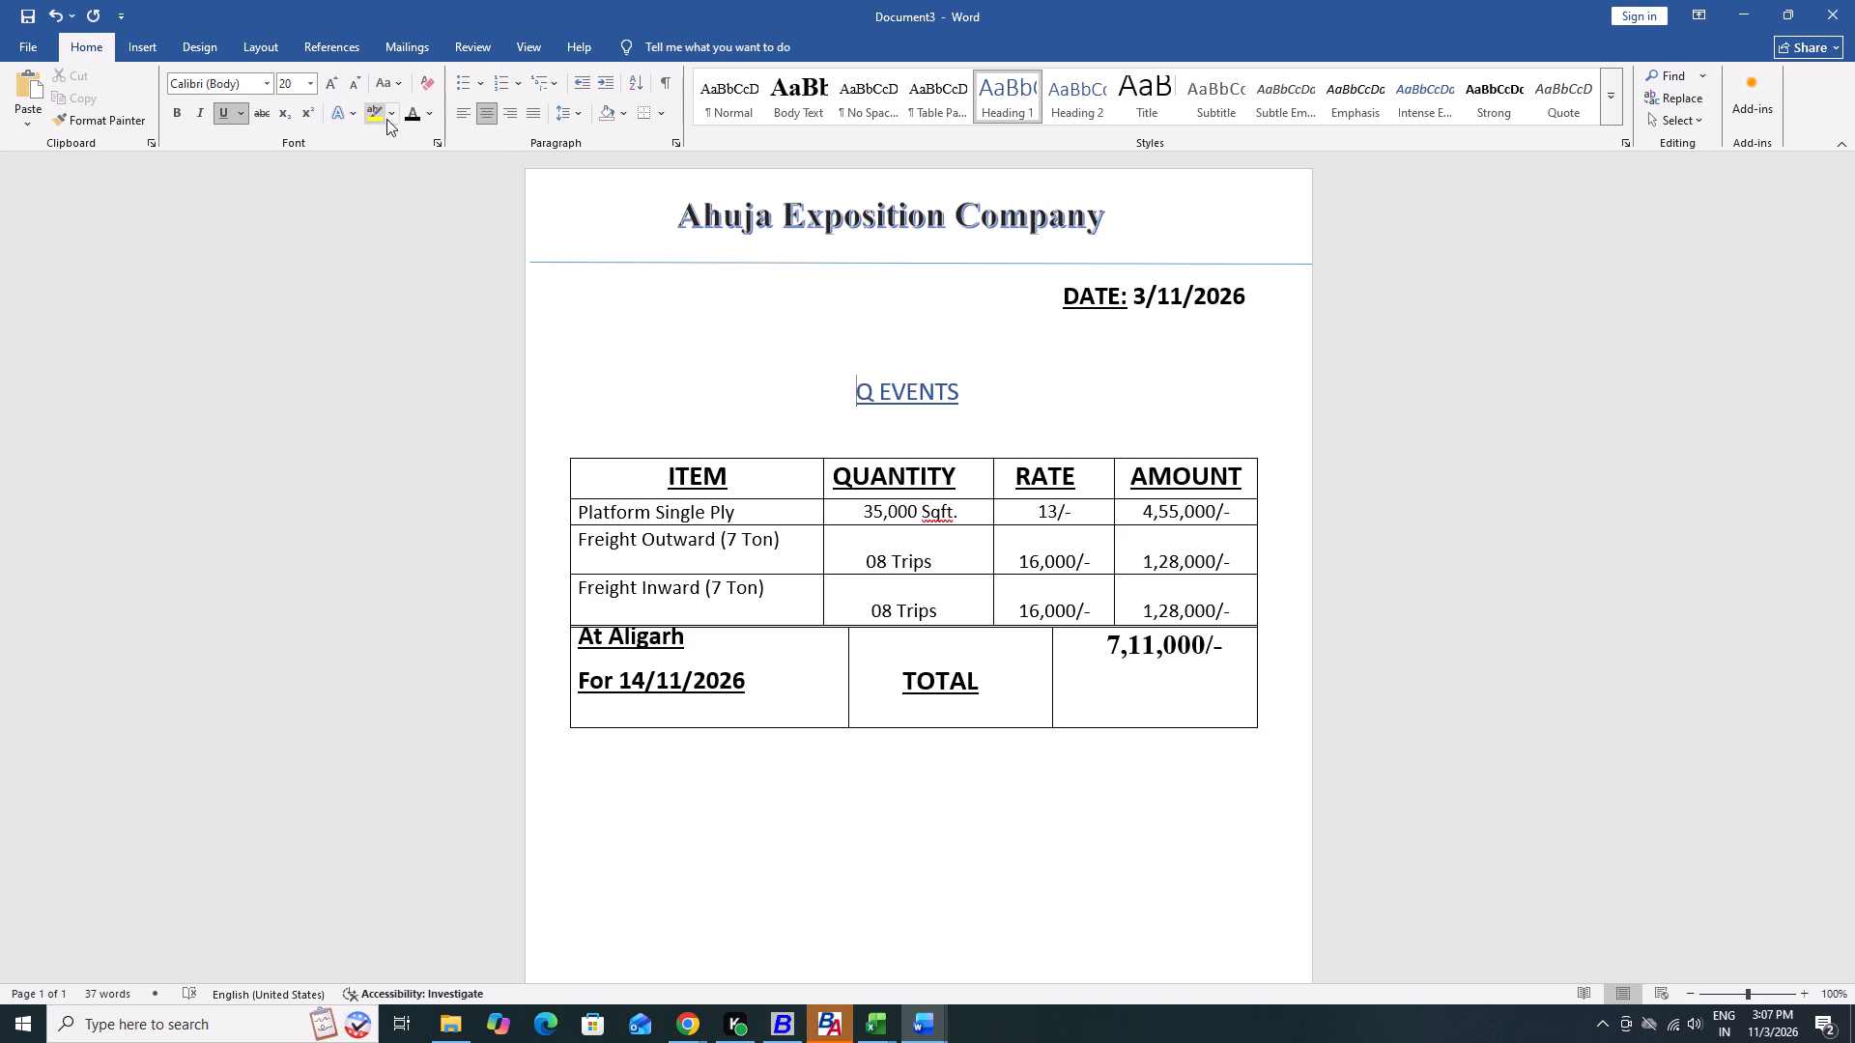
{"action": "key", "text": "ctrl+shift+Right"}
{"action": "key", "text": "ctrl+shift+Right"}
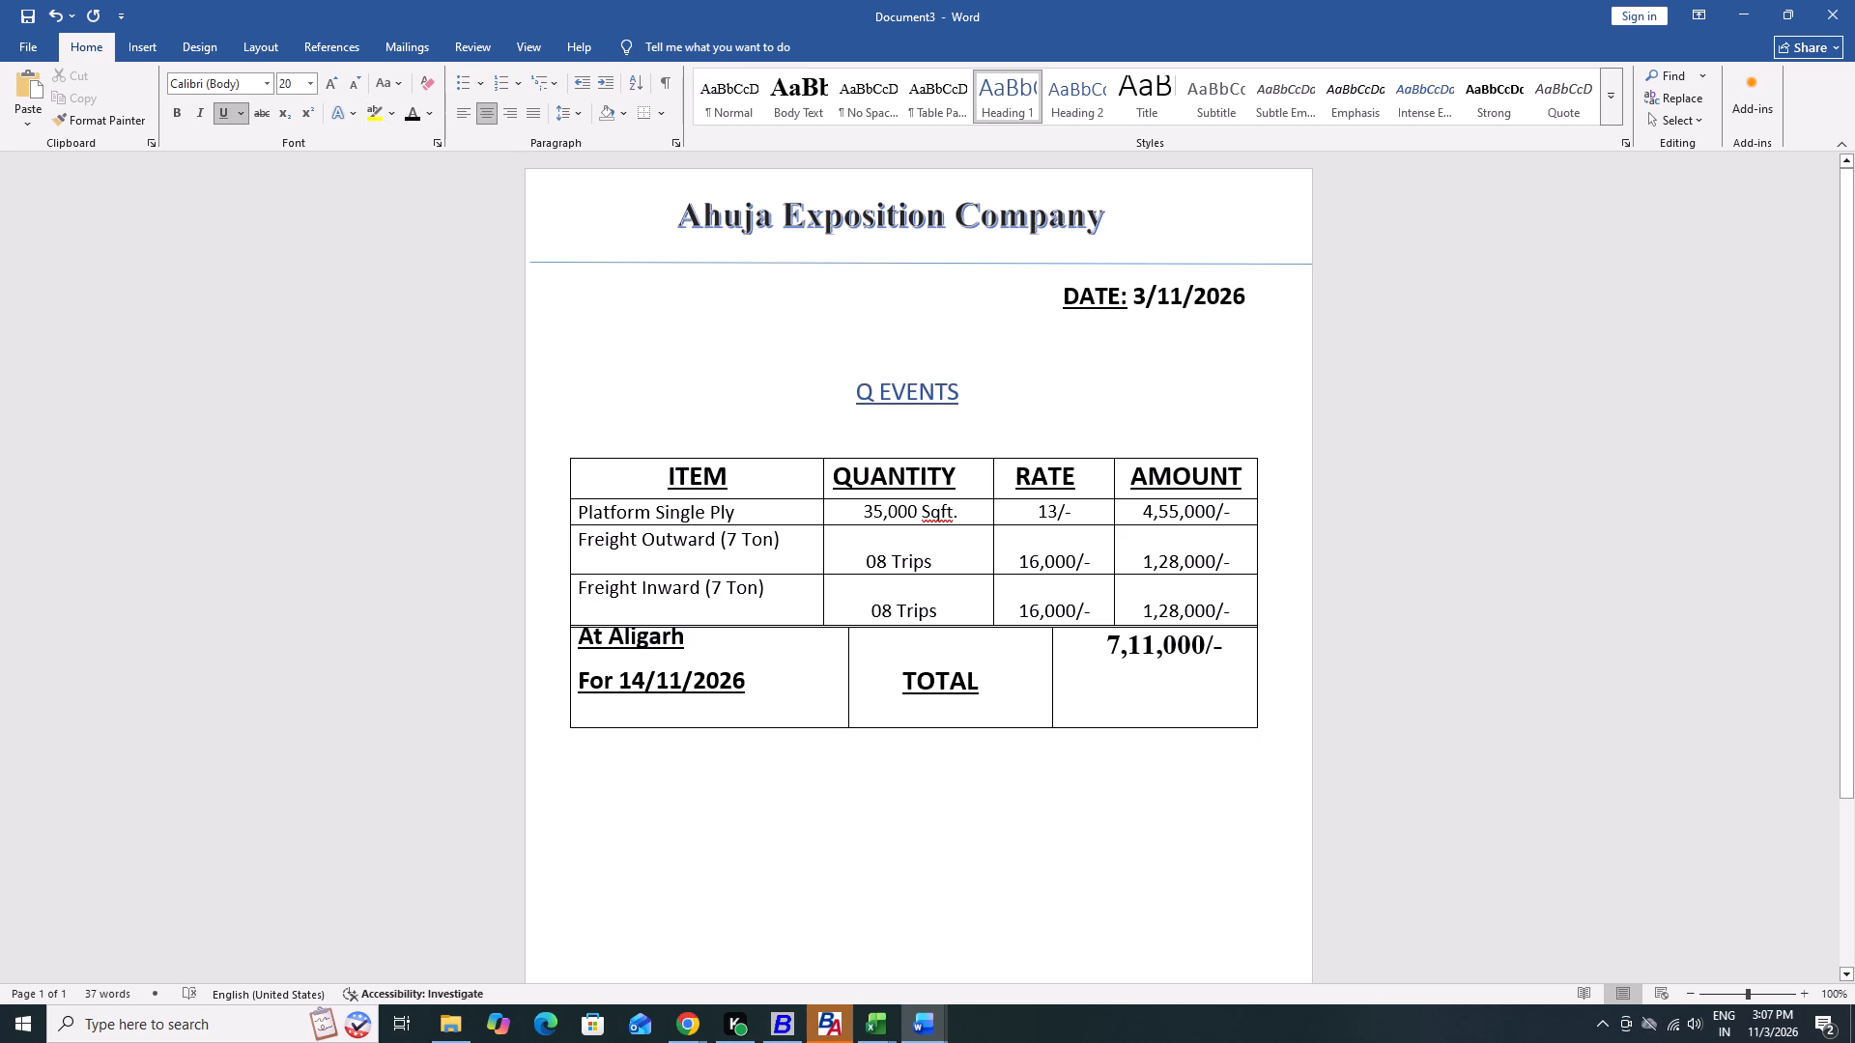
{"action": "key", "text": "ctrl+shift+Right"}
{"action": "key", "text": "ctrl+b"}
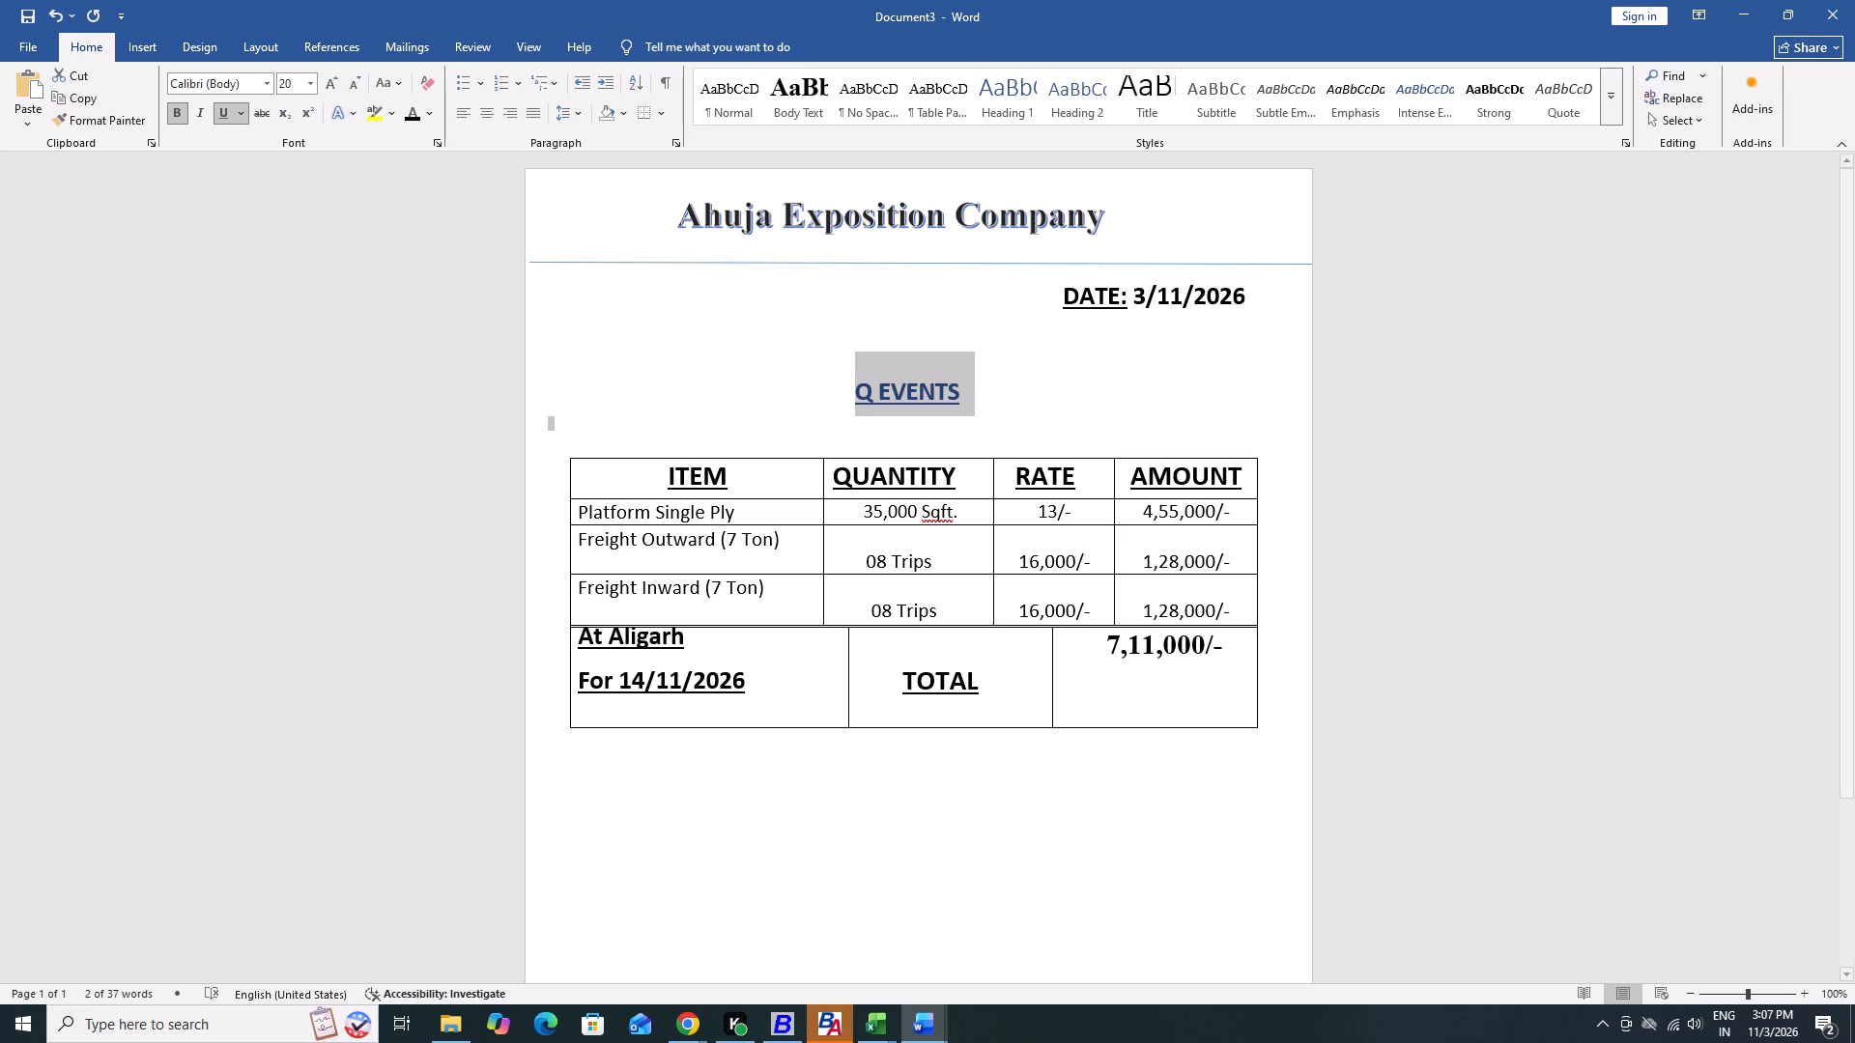
{"action": "key", "text": "Escape"}
{"action": "key", "text": "Escape"}
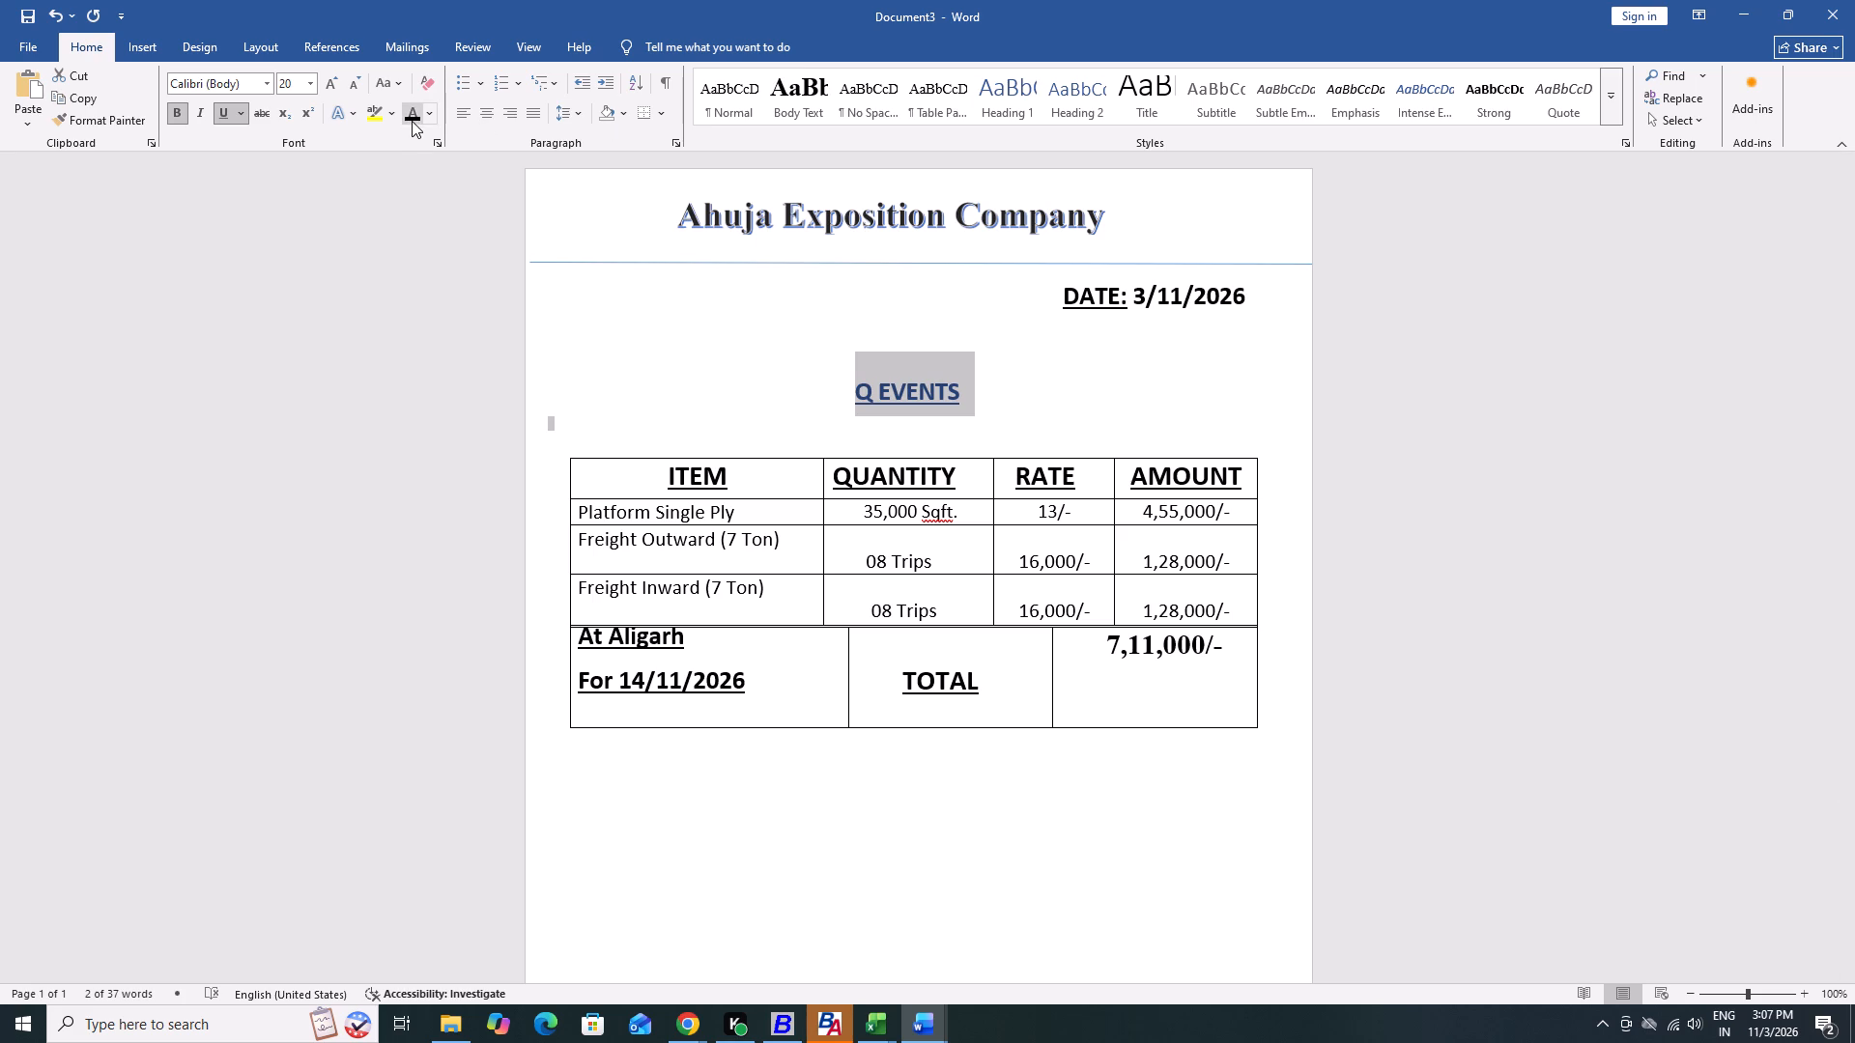
{"action": "left_click", "coordinate": [412, 121]}
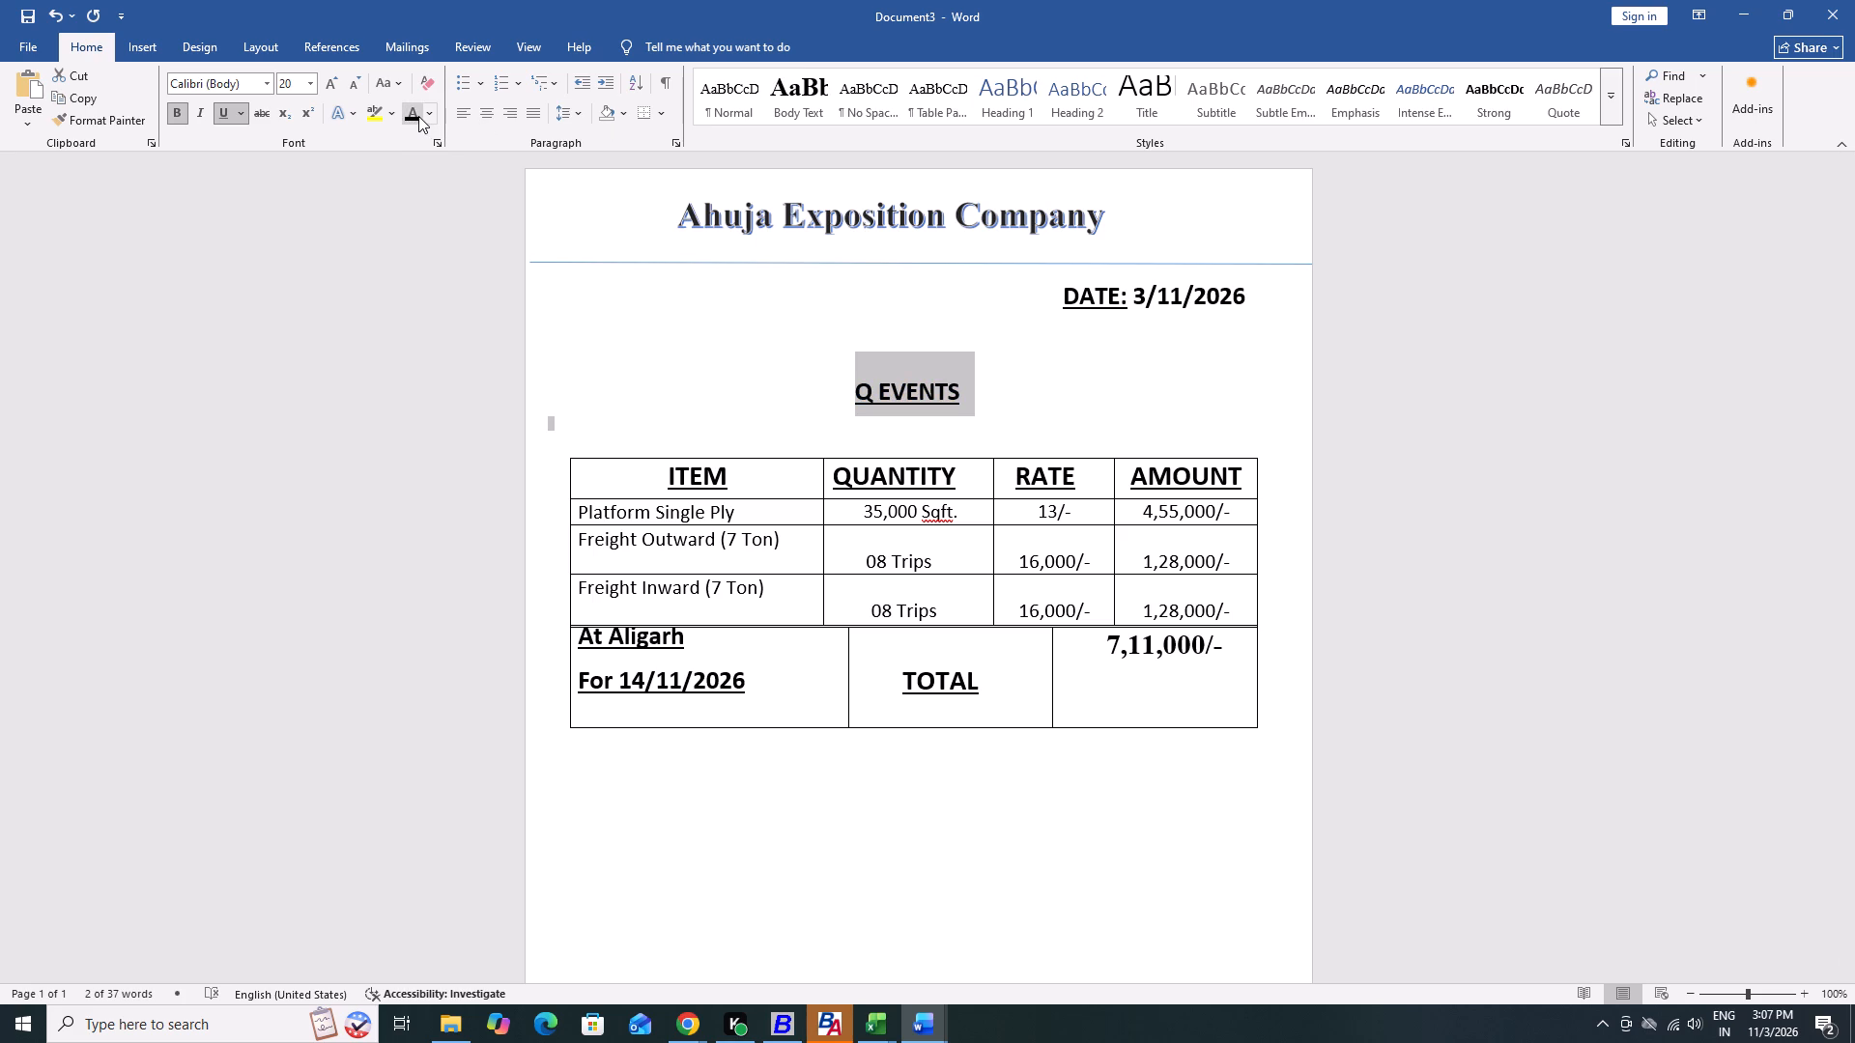
{"action": "left_click", "coordinate": [418, 116]}
{"action": "left_click", "coordinate": [411, 233]}
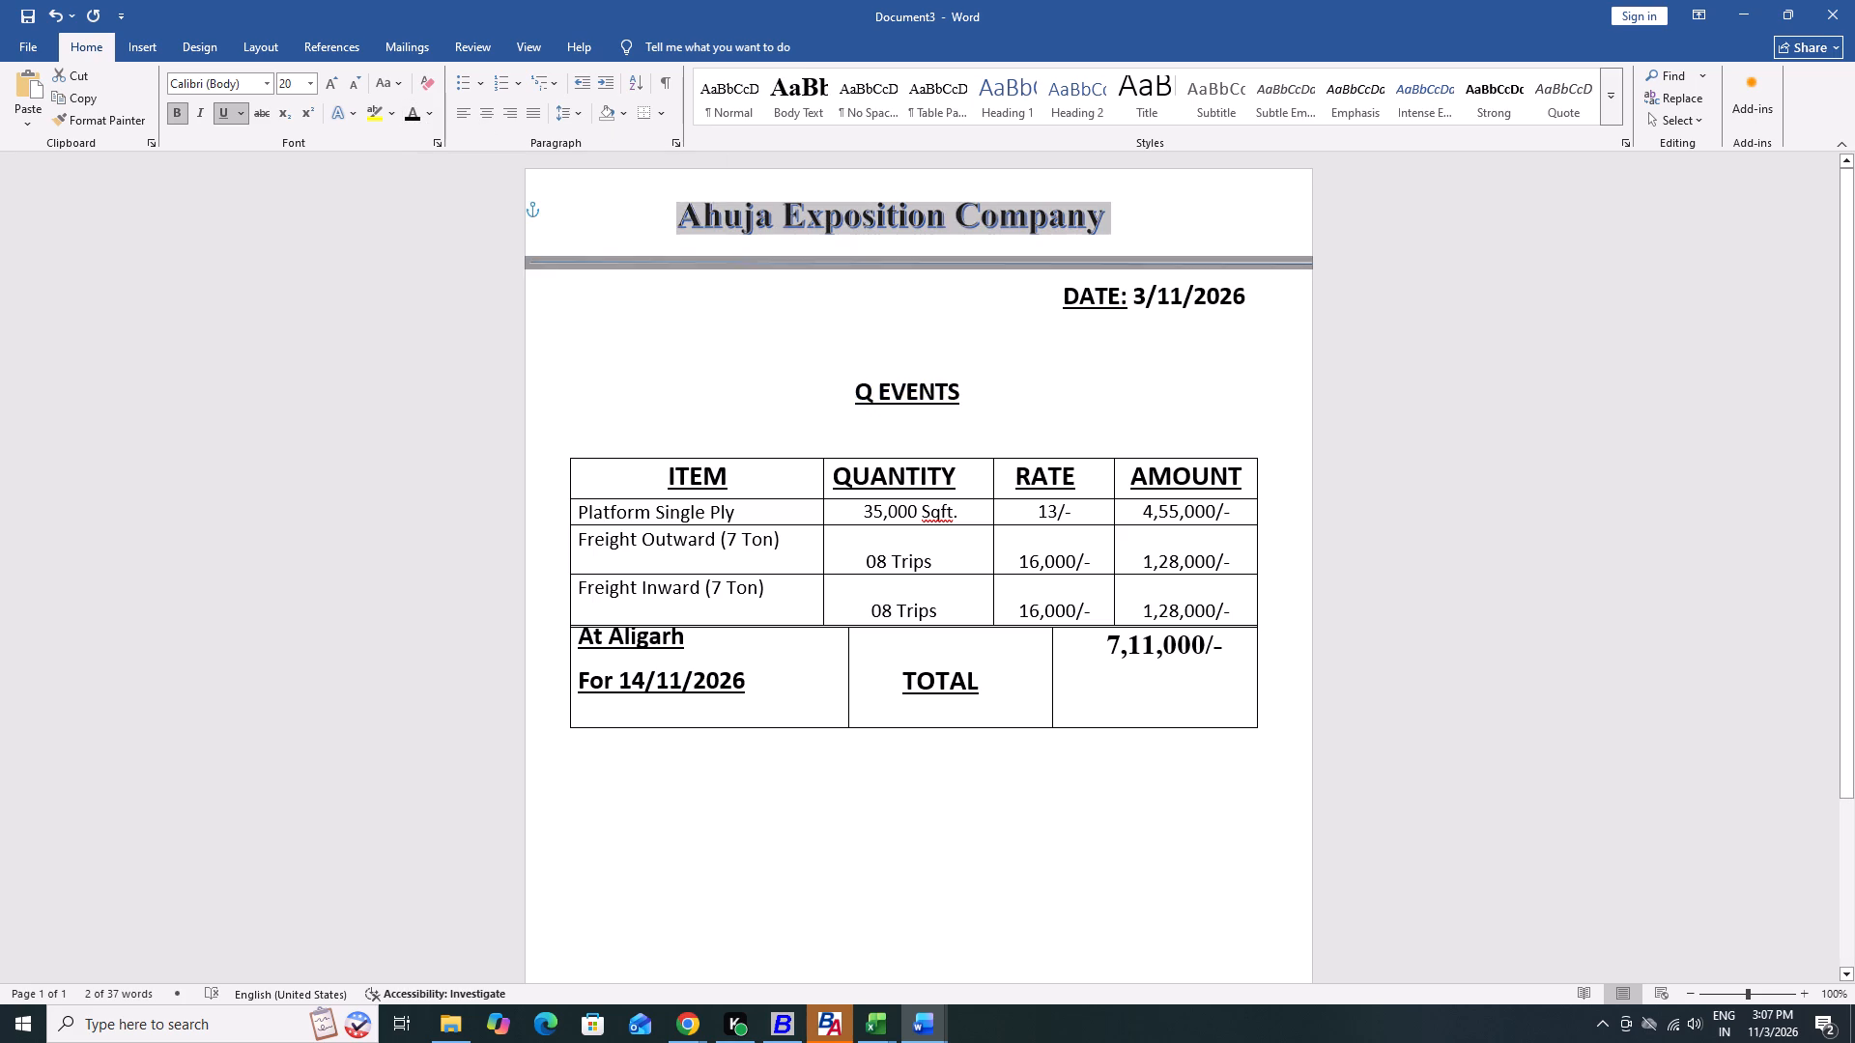
{"action": "left_click", "coordinate": [769, 382]}
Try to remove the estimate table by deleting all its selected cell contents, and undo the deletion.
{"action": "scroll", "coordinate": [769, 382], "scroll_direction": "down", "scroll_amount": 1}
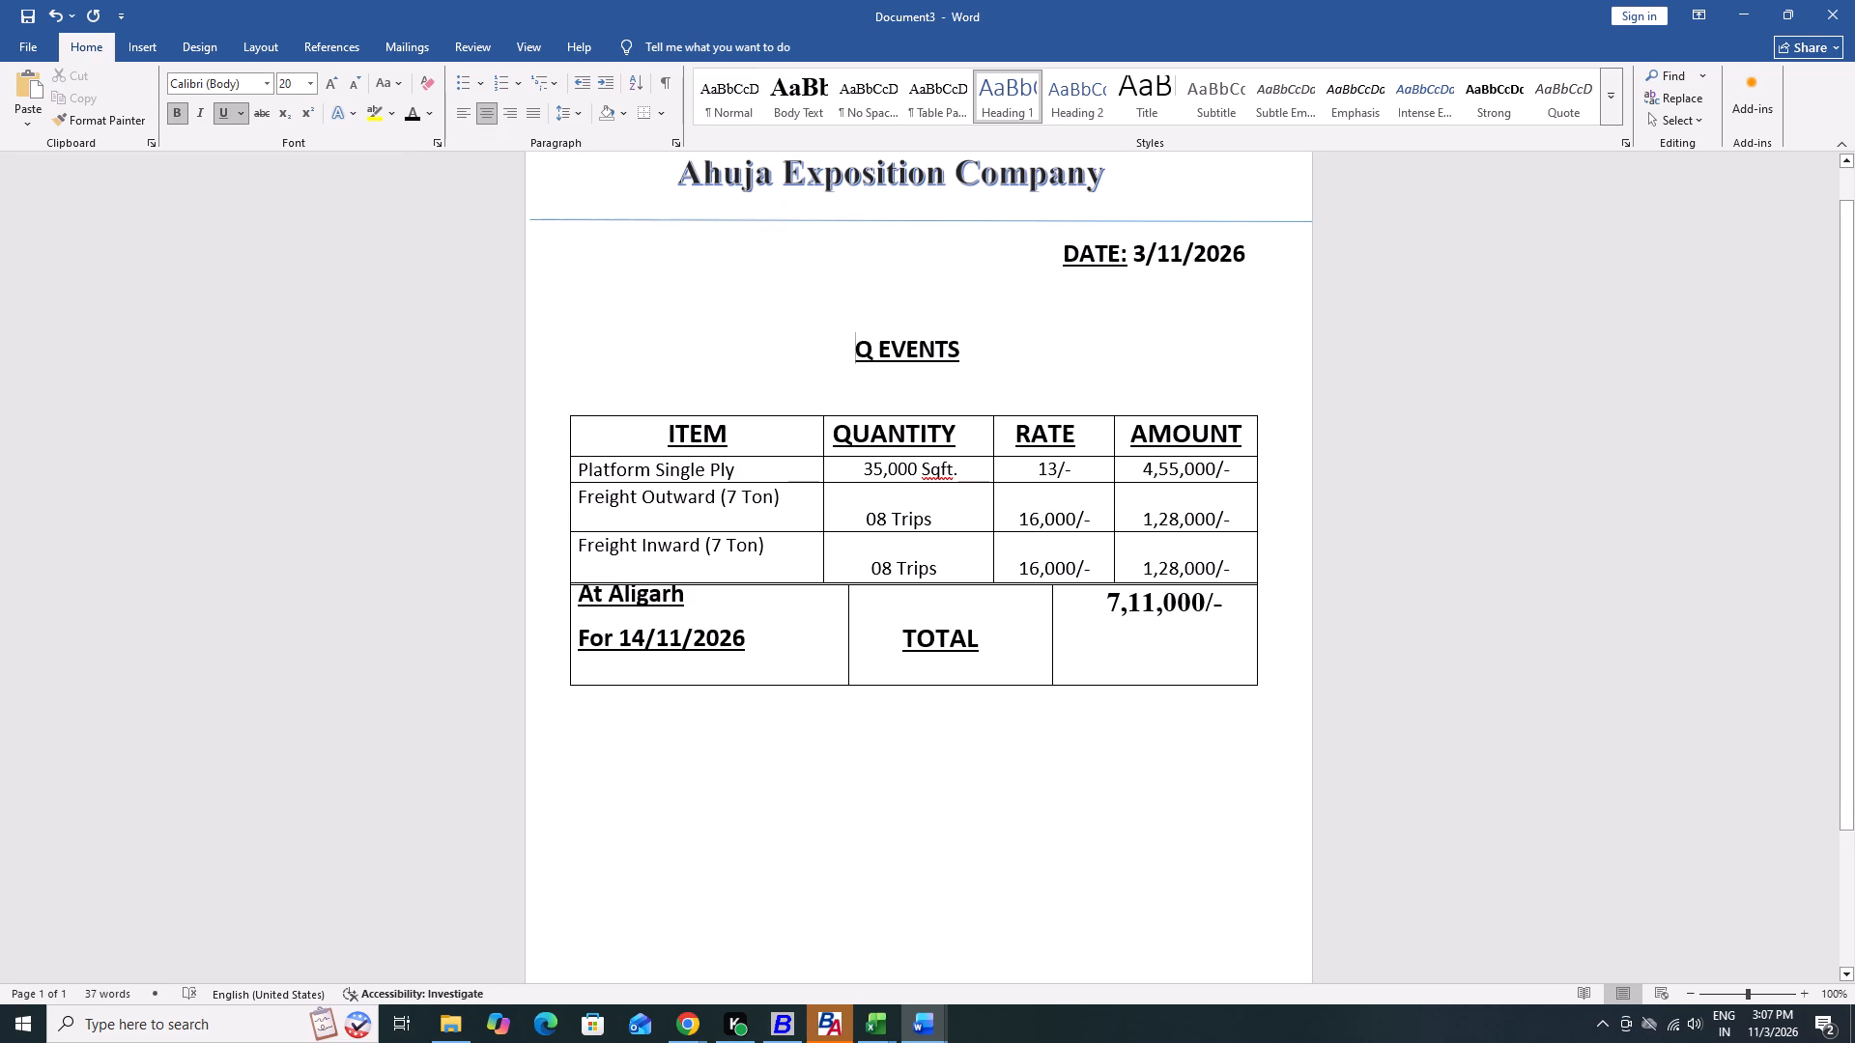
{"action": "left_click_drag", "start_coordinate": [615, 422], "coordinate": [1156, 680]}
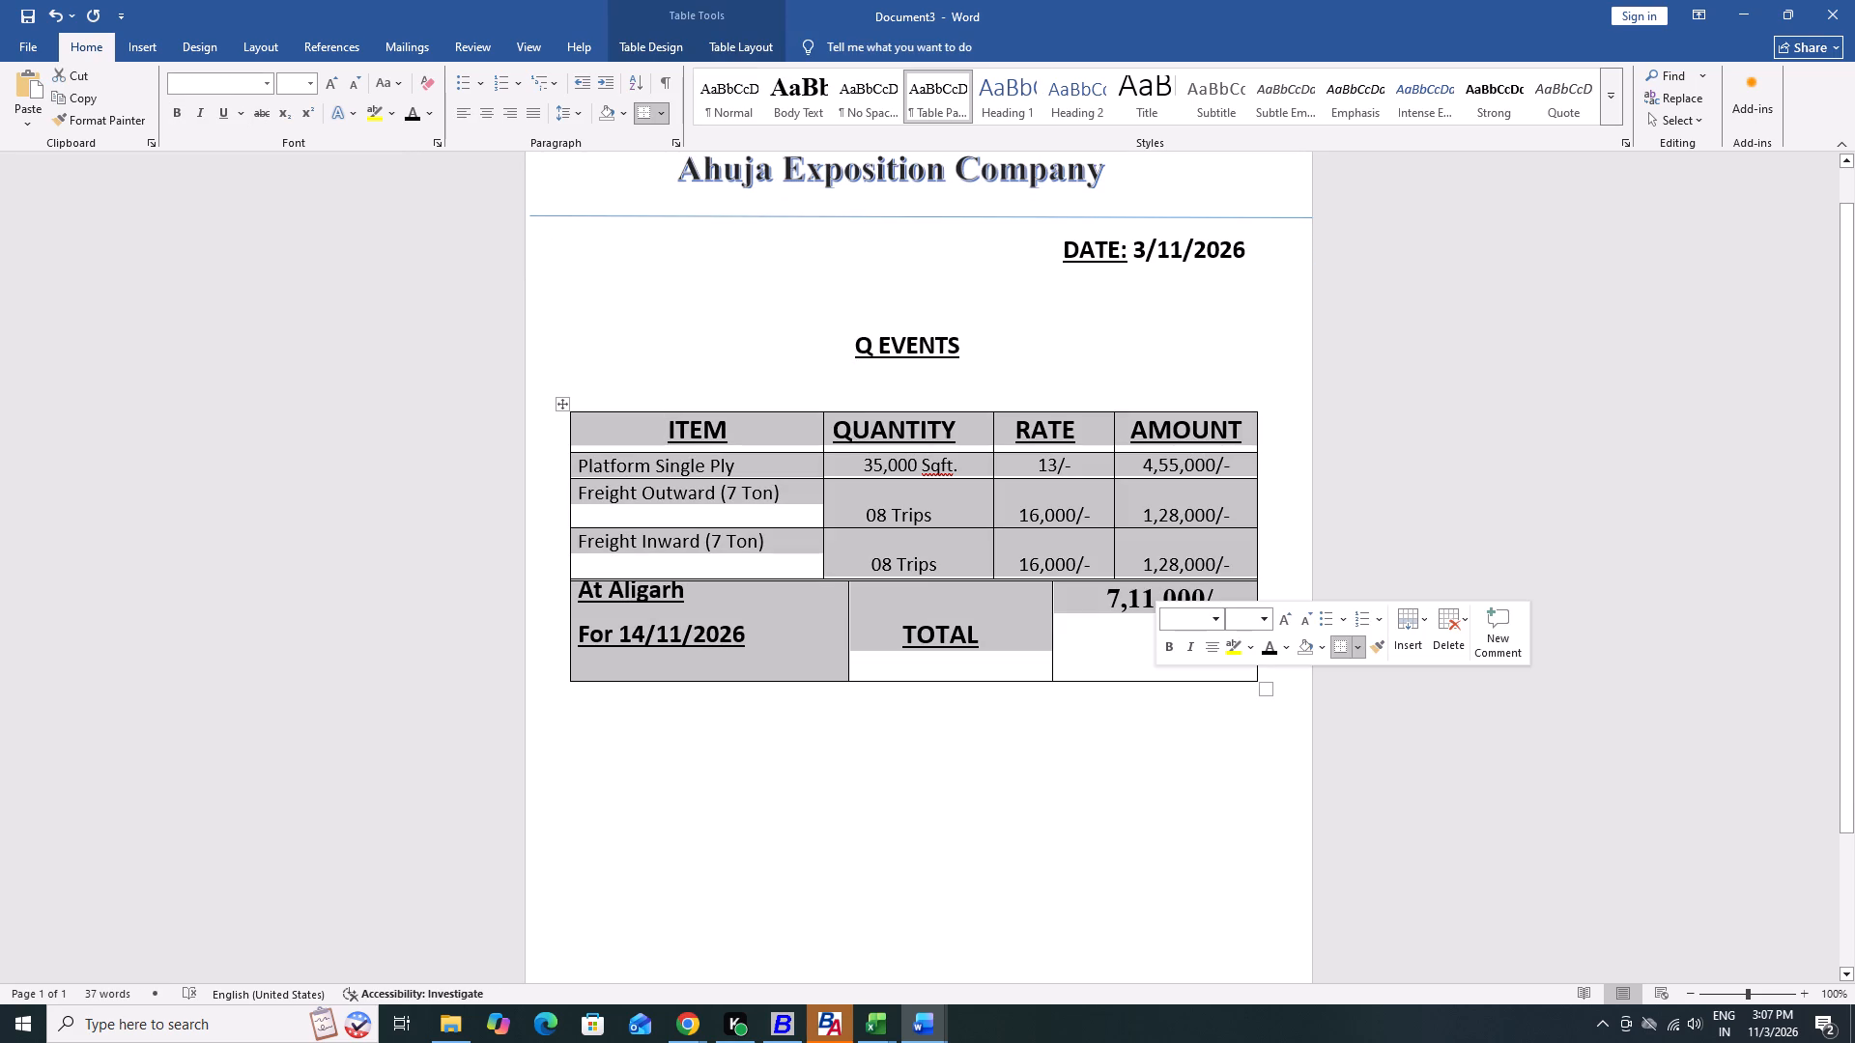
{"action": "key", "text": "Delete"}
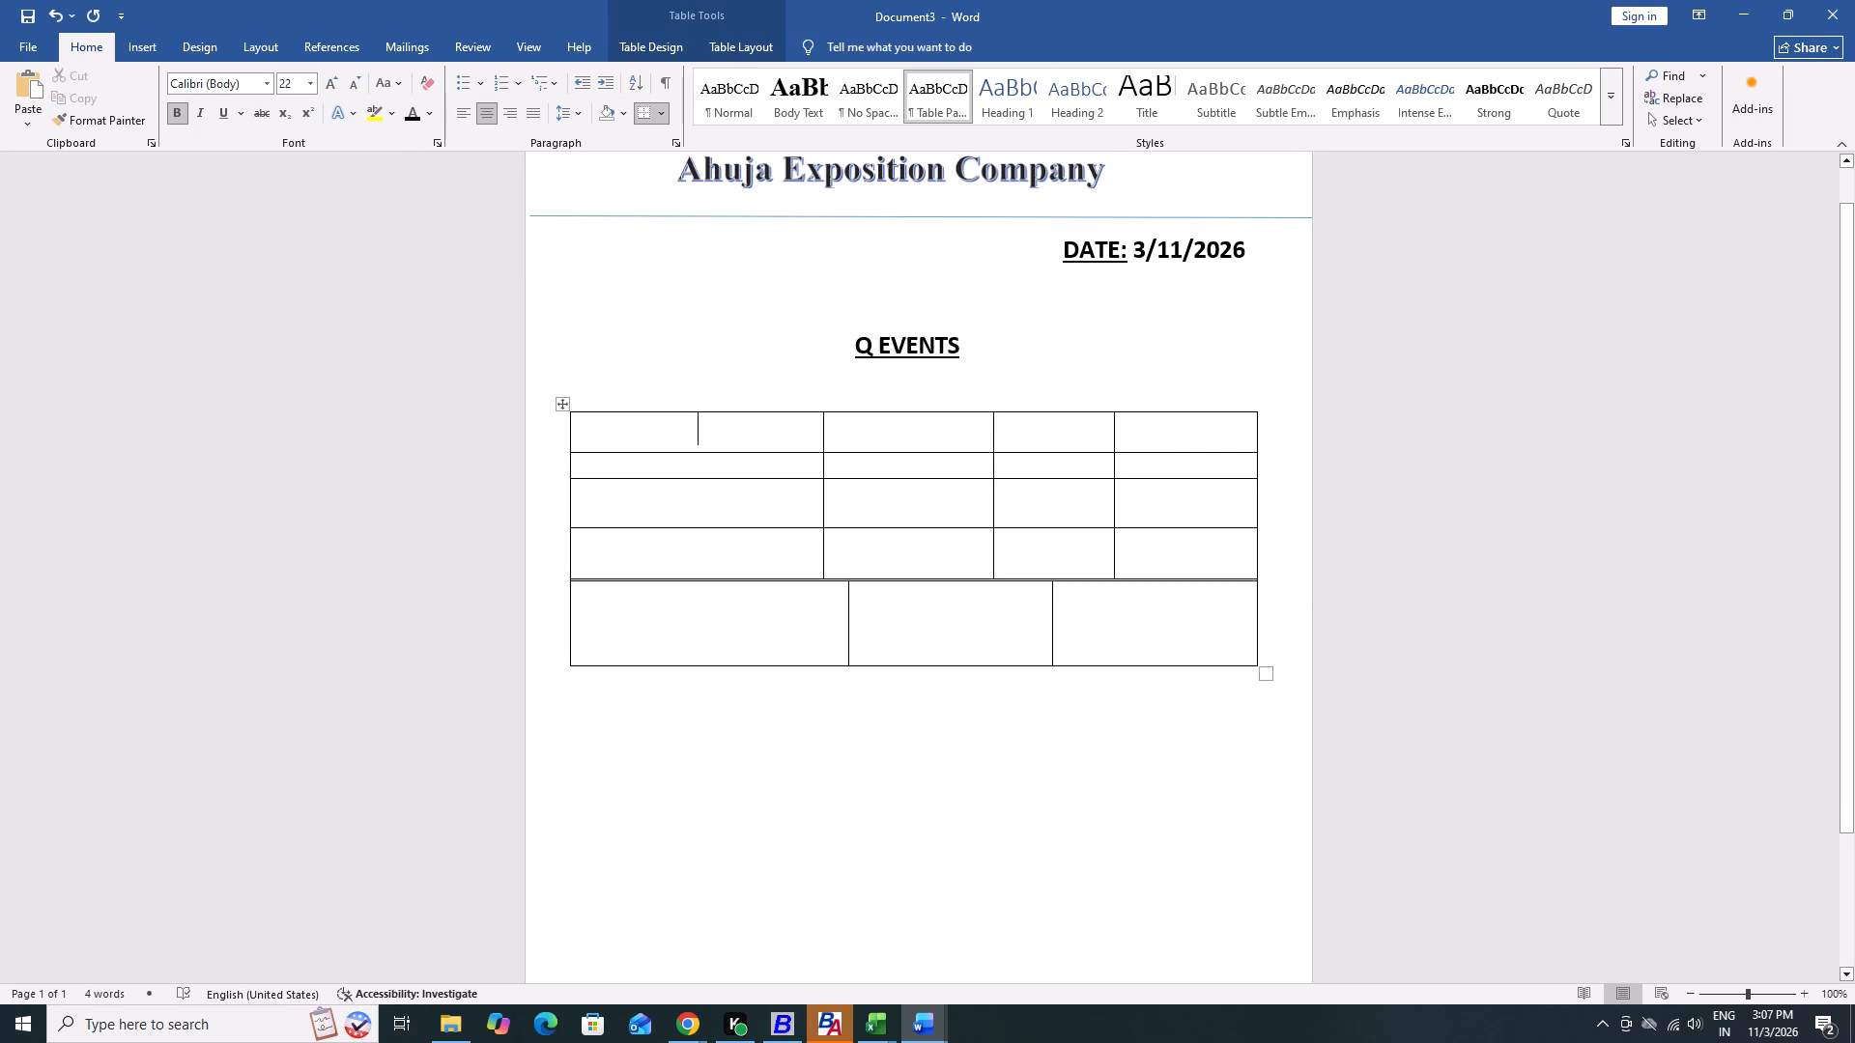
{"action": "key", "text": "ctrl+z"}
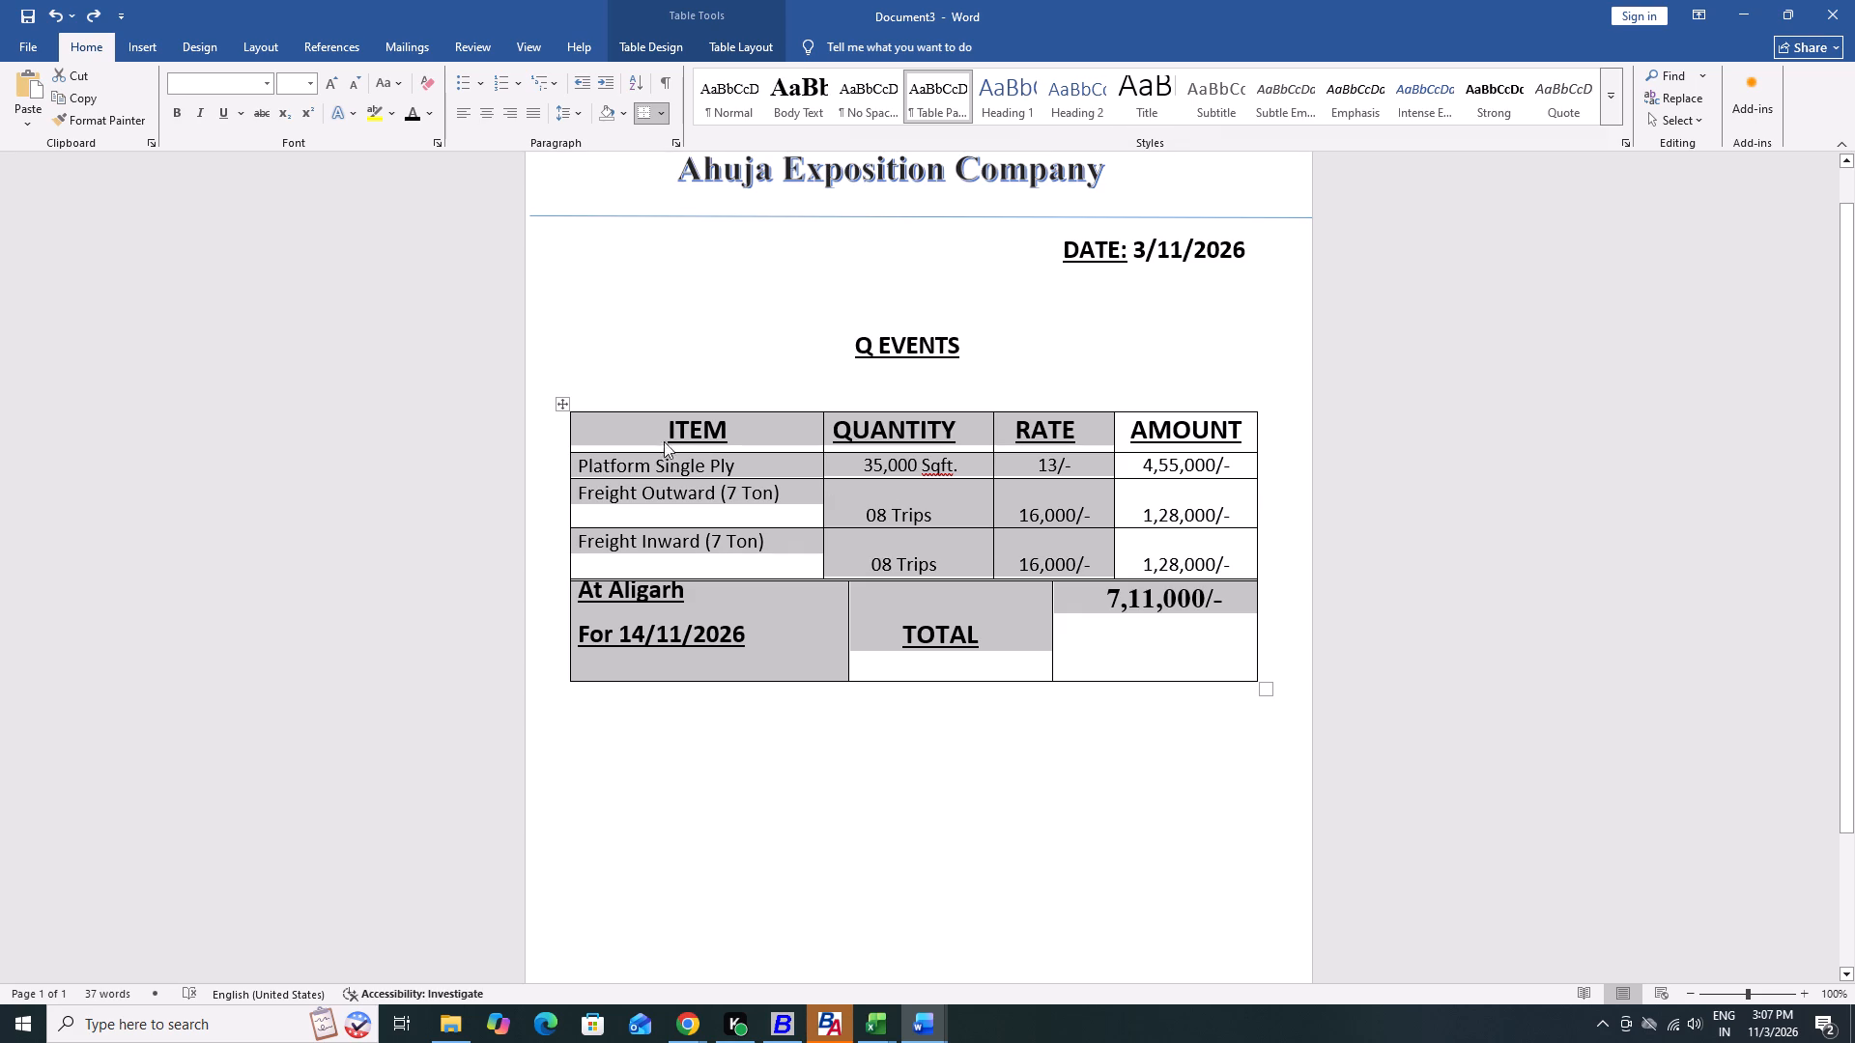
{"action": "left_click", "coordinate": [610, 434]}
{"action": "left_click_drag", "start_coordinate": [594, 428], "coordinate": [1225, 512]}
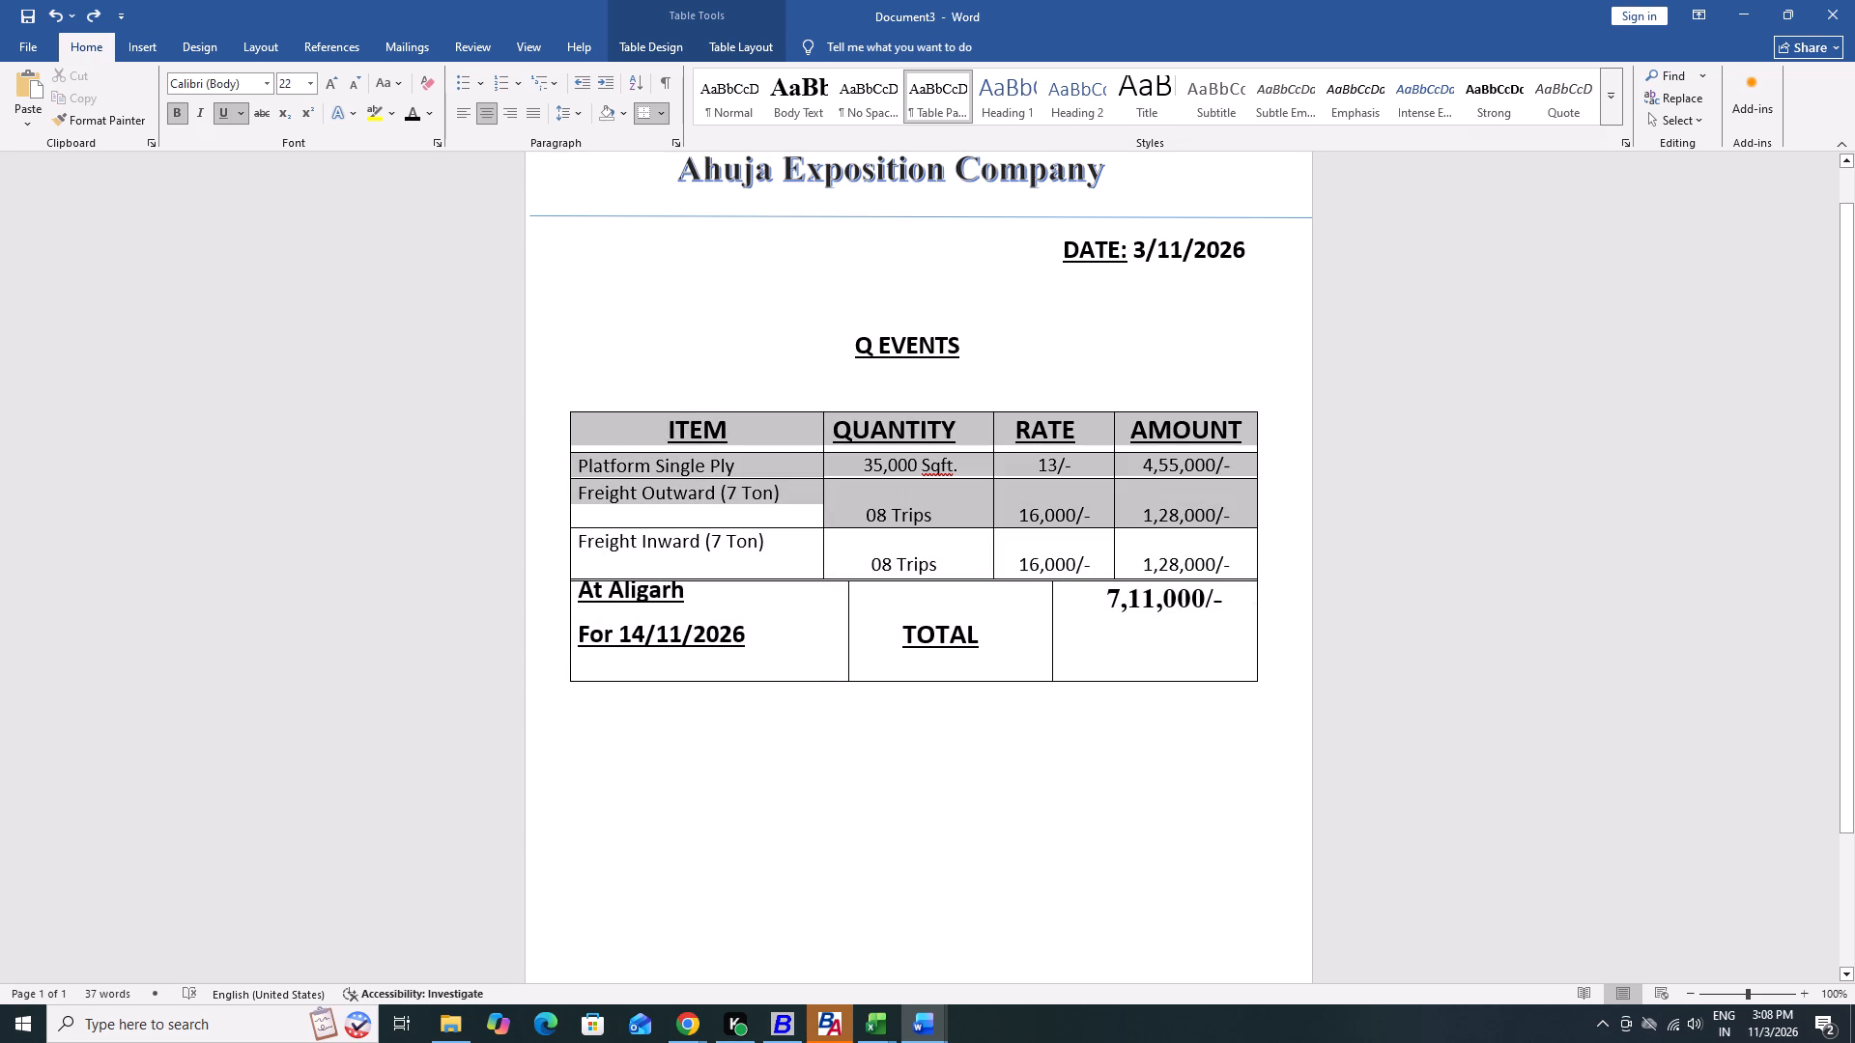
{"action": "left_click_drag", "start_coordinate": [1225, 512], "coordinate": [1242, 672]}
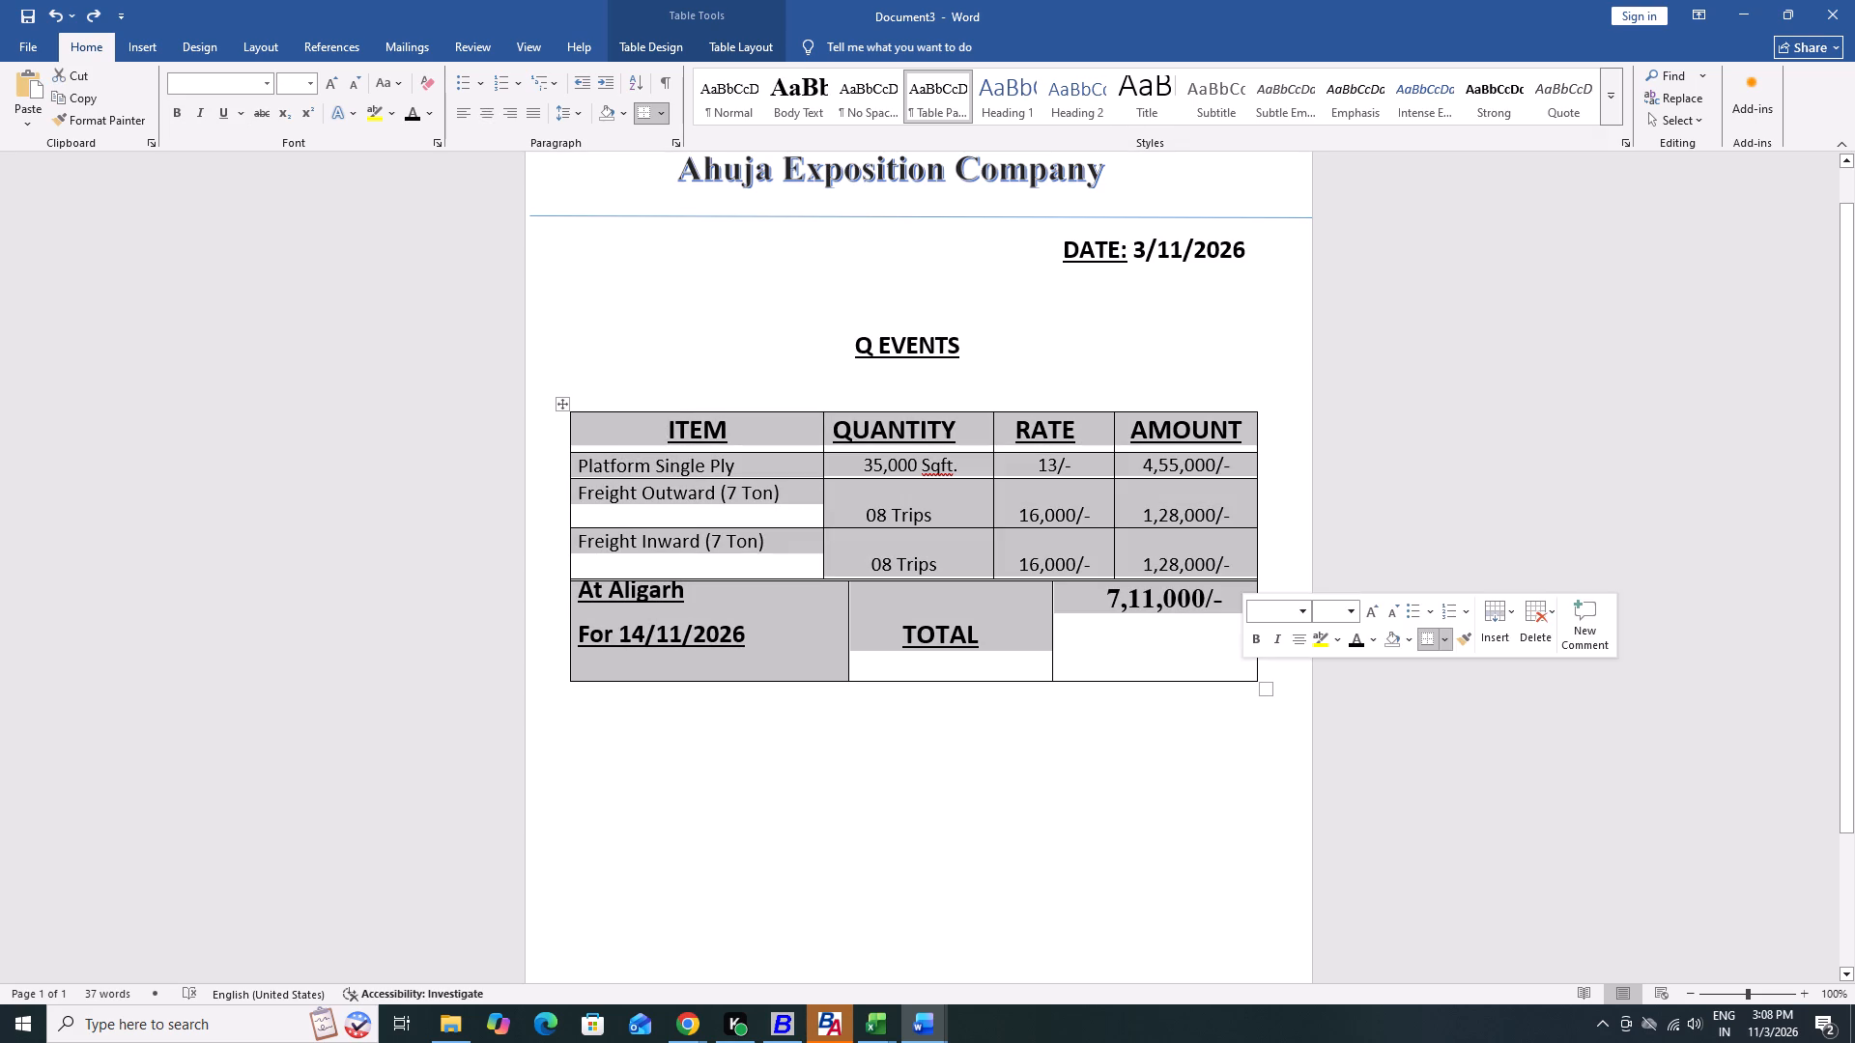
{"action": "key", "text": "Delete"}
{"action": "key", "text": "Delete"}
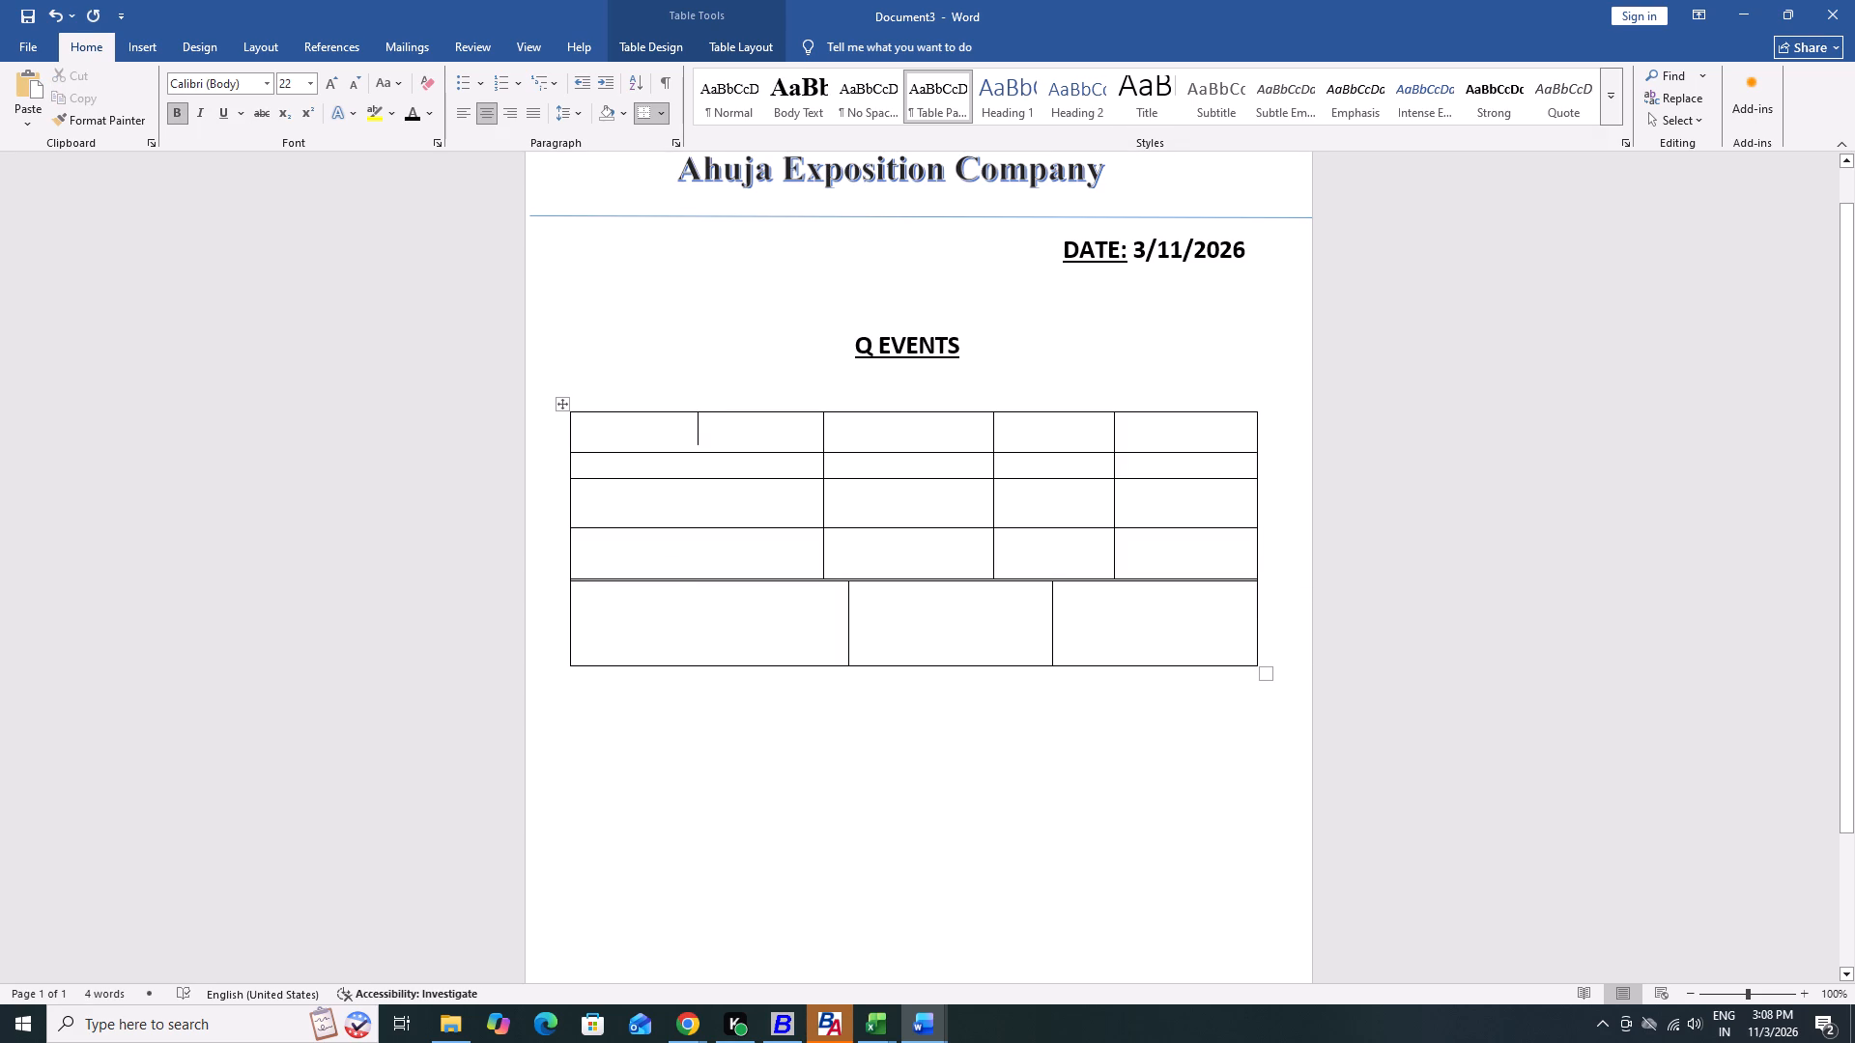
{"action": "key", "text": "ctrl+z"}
Delete the entire estimate table below the Q EVENTS heading.
{"action": "left_click", "coordinate": [621, 479]}
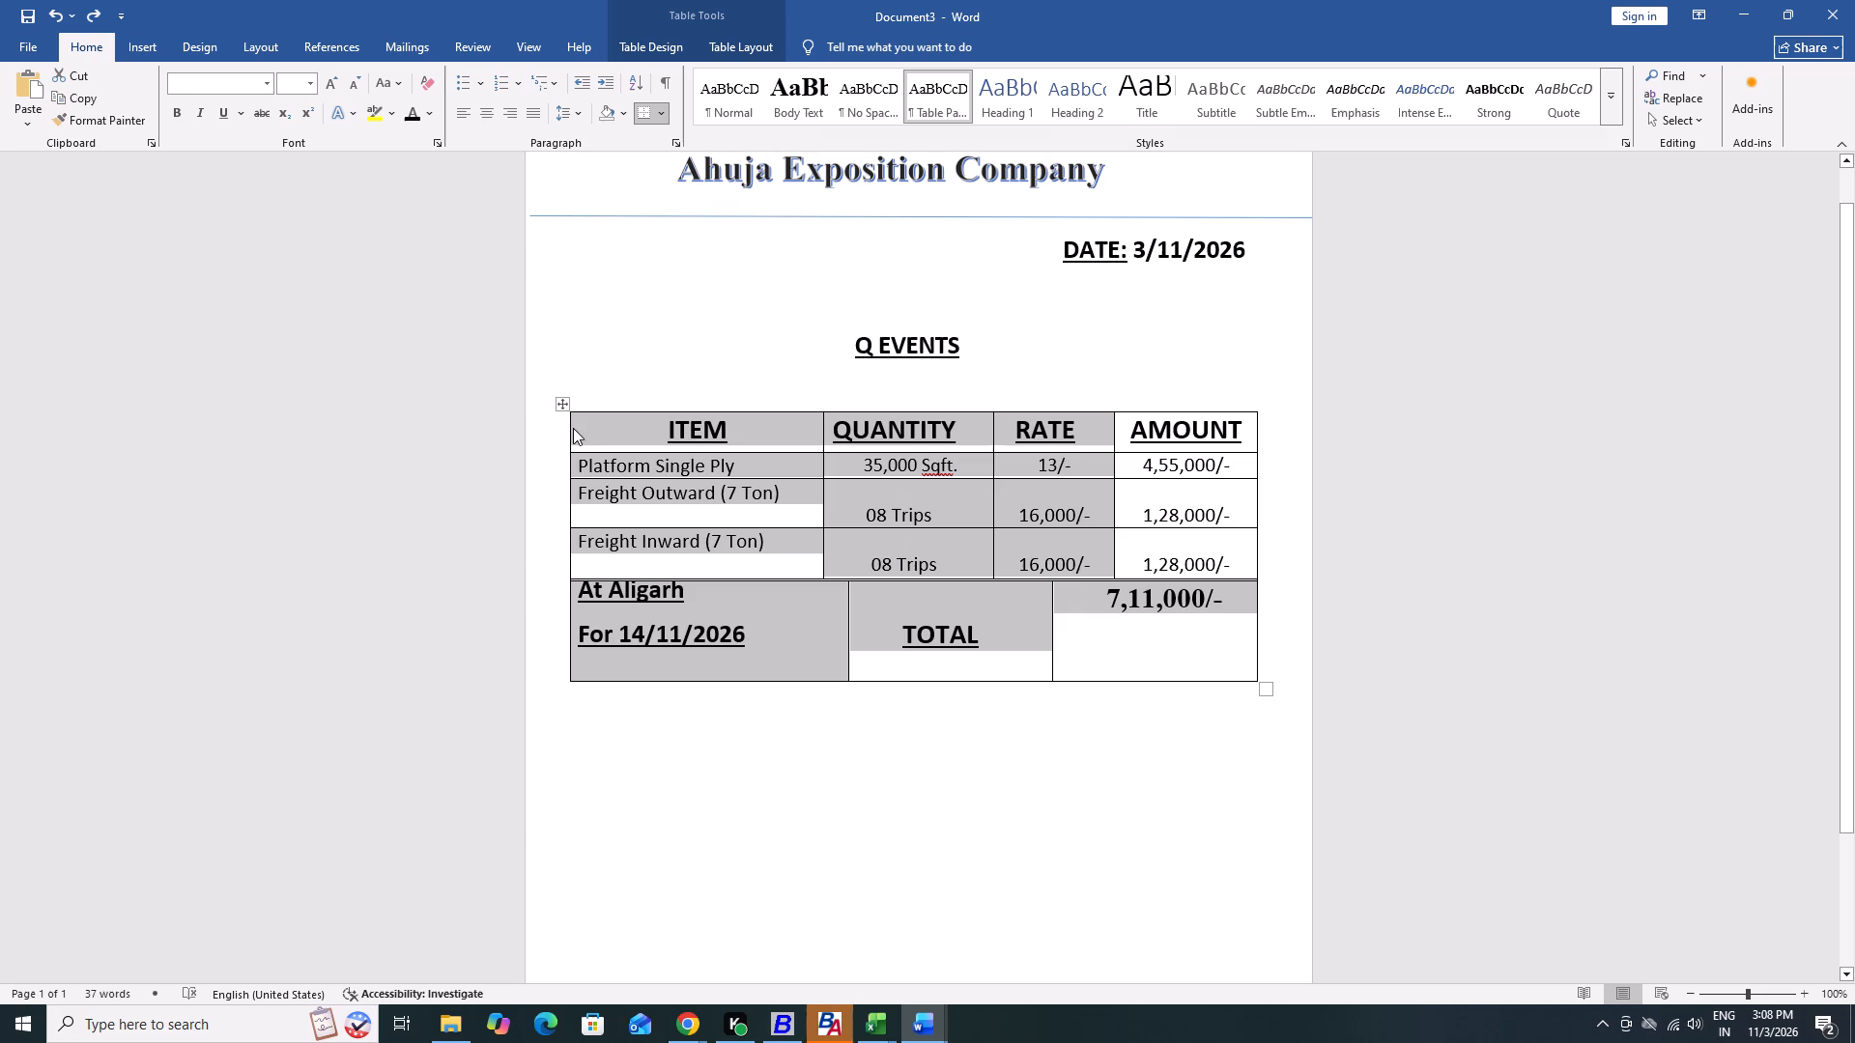
{"action": "right_click", "coordinate": [671, 457]}
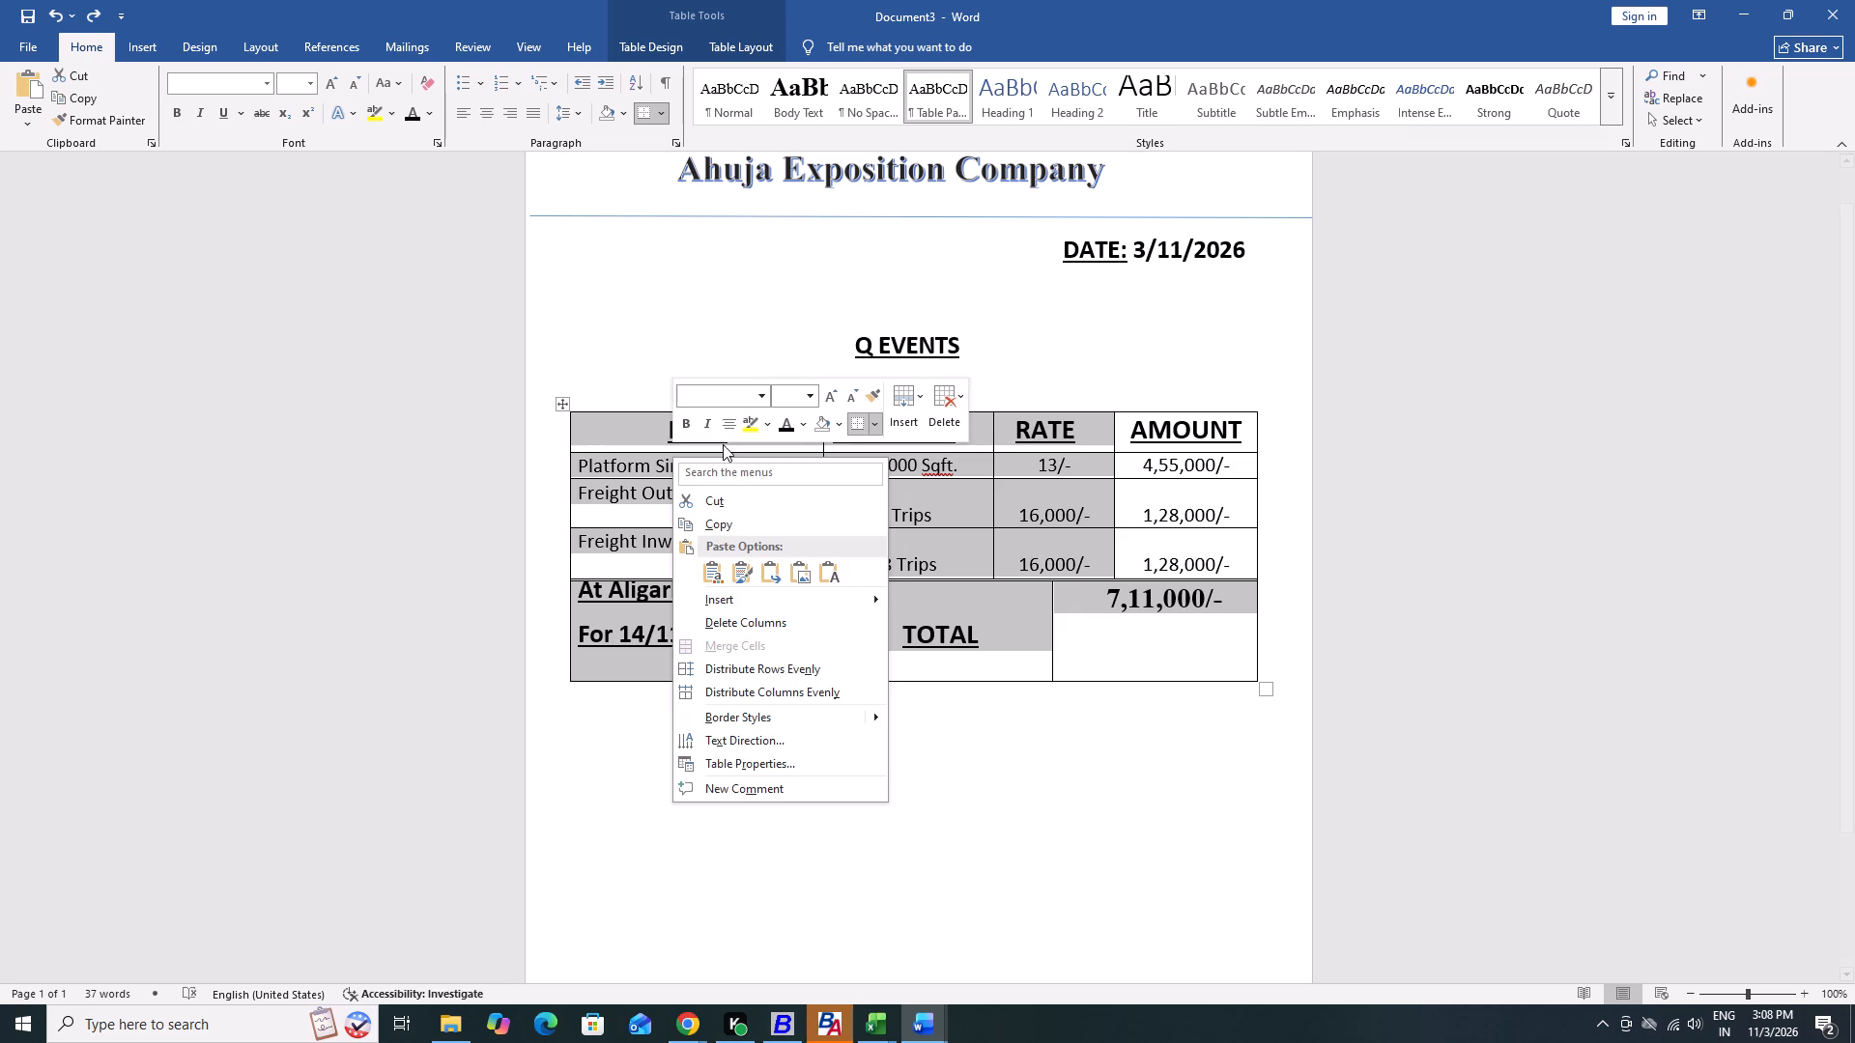
{"action": "left_click", "coordinate": [936, 399]}
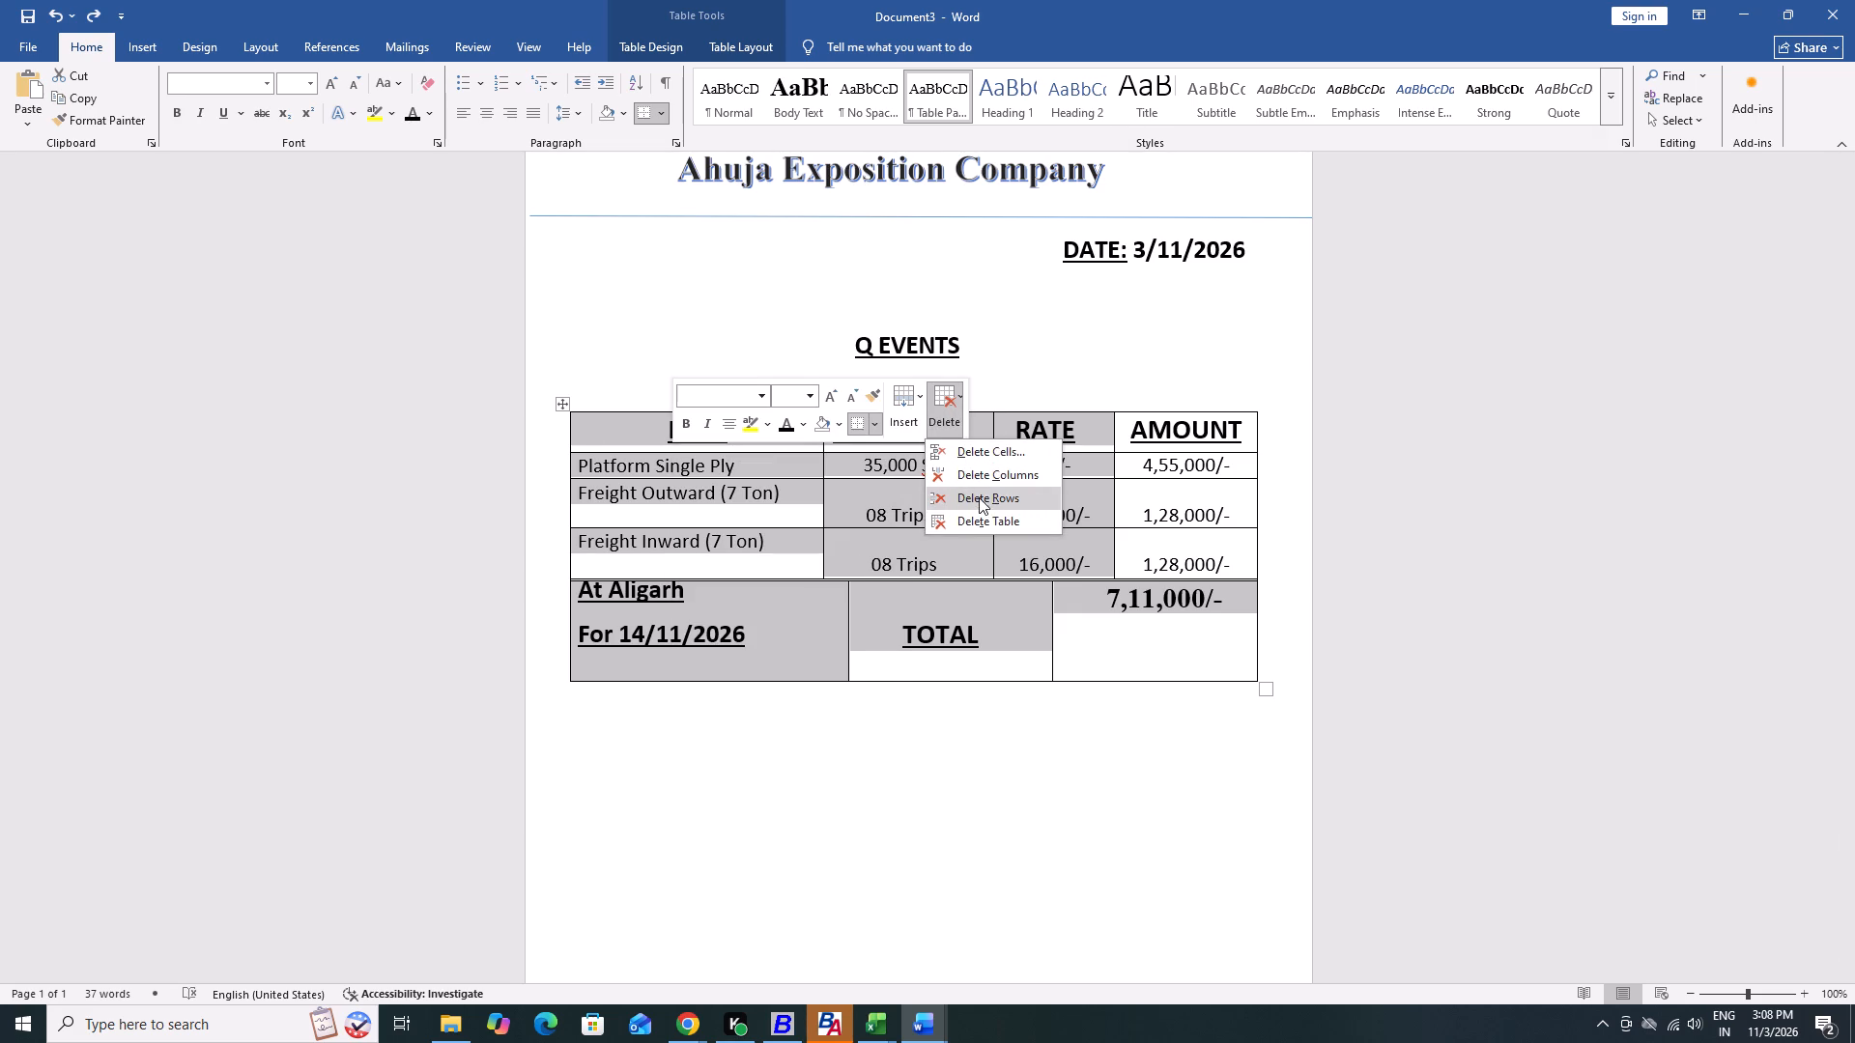
{"action": "left_click", "coordinate": [981, 518]}
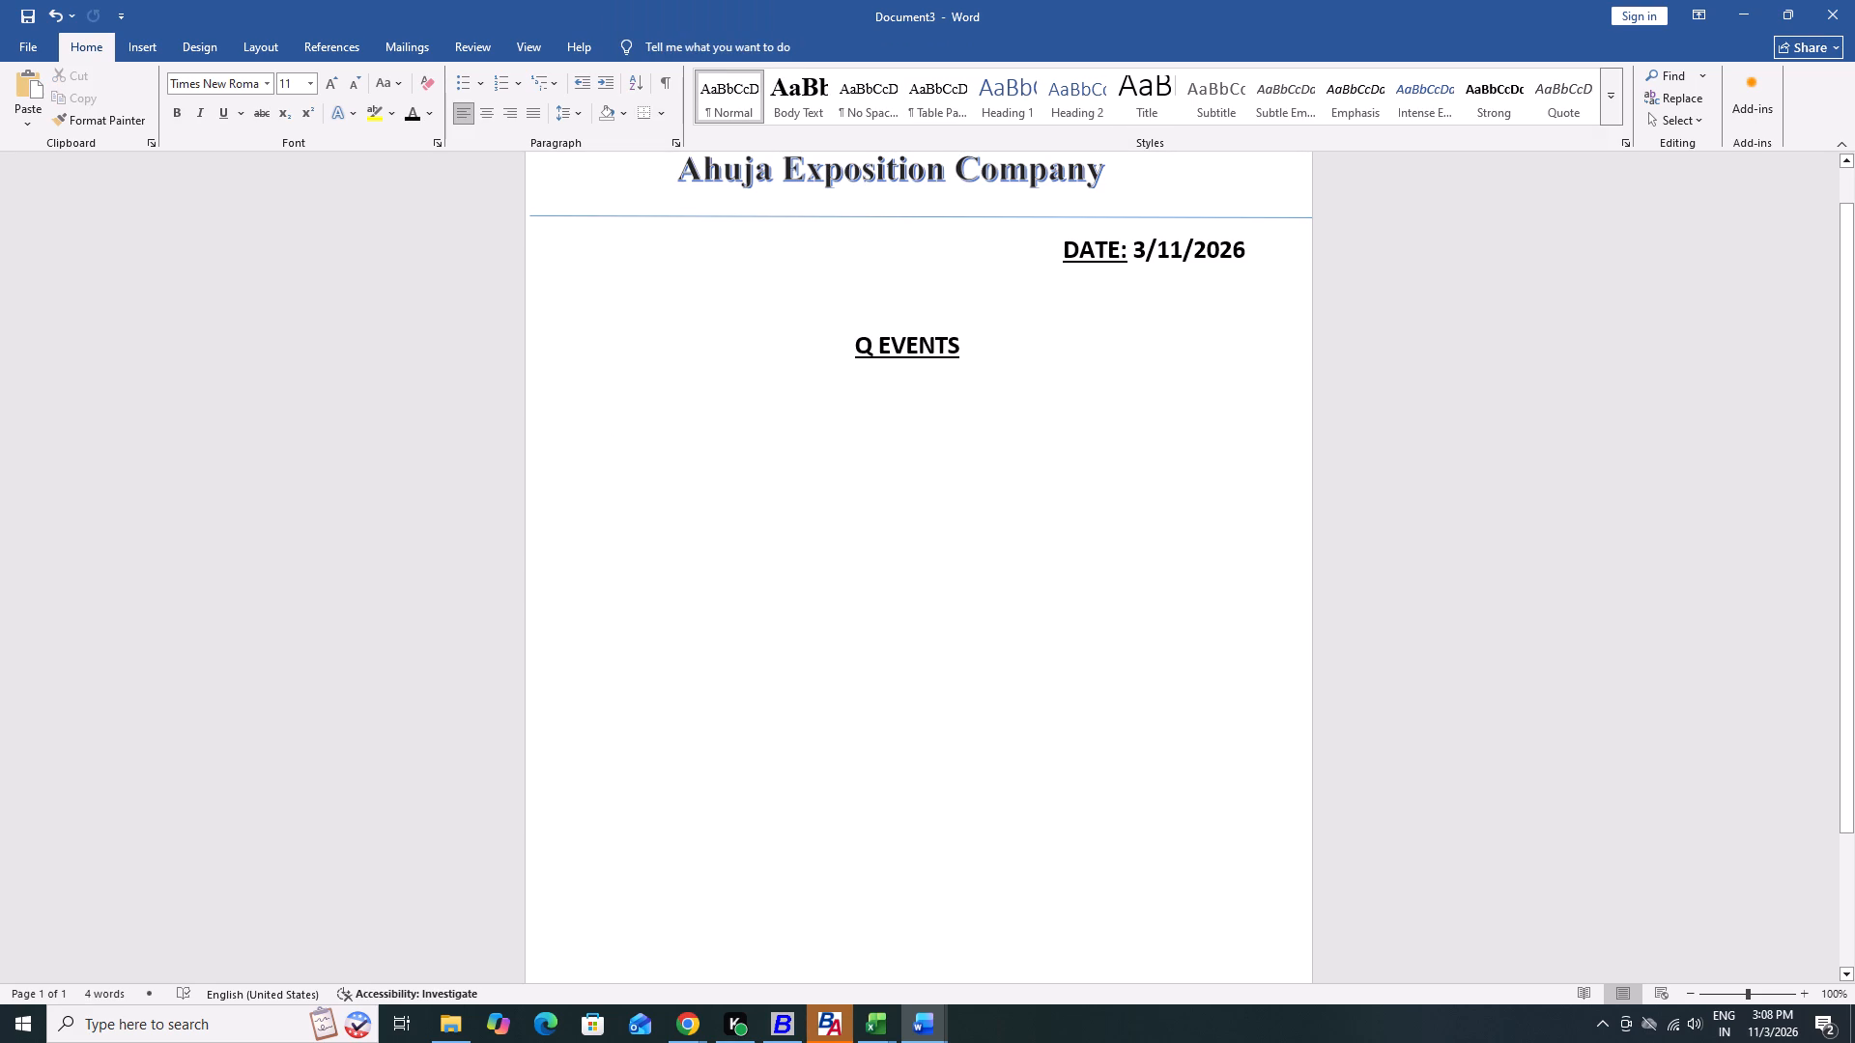
Start inserting a new table below the Q EVENTS heading.
{"action": "left_click", "coordinate": [151, 53]}
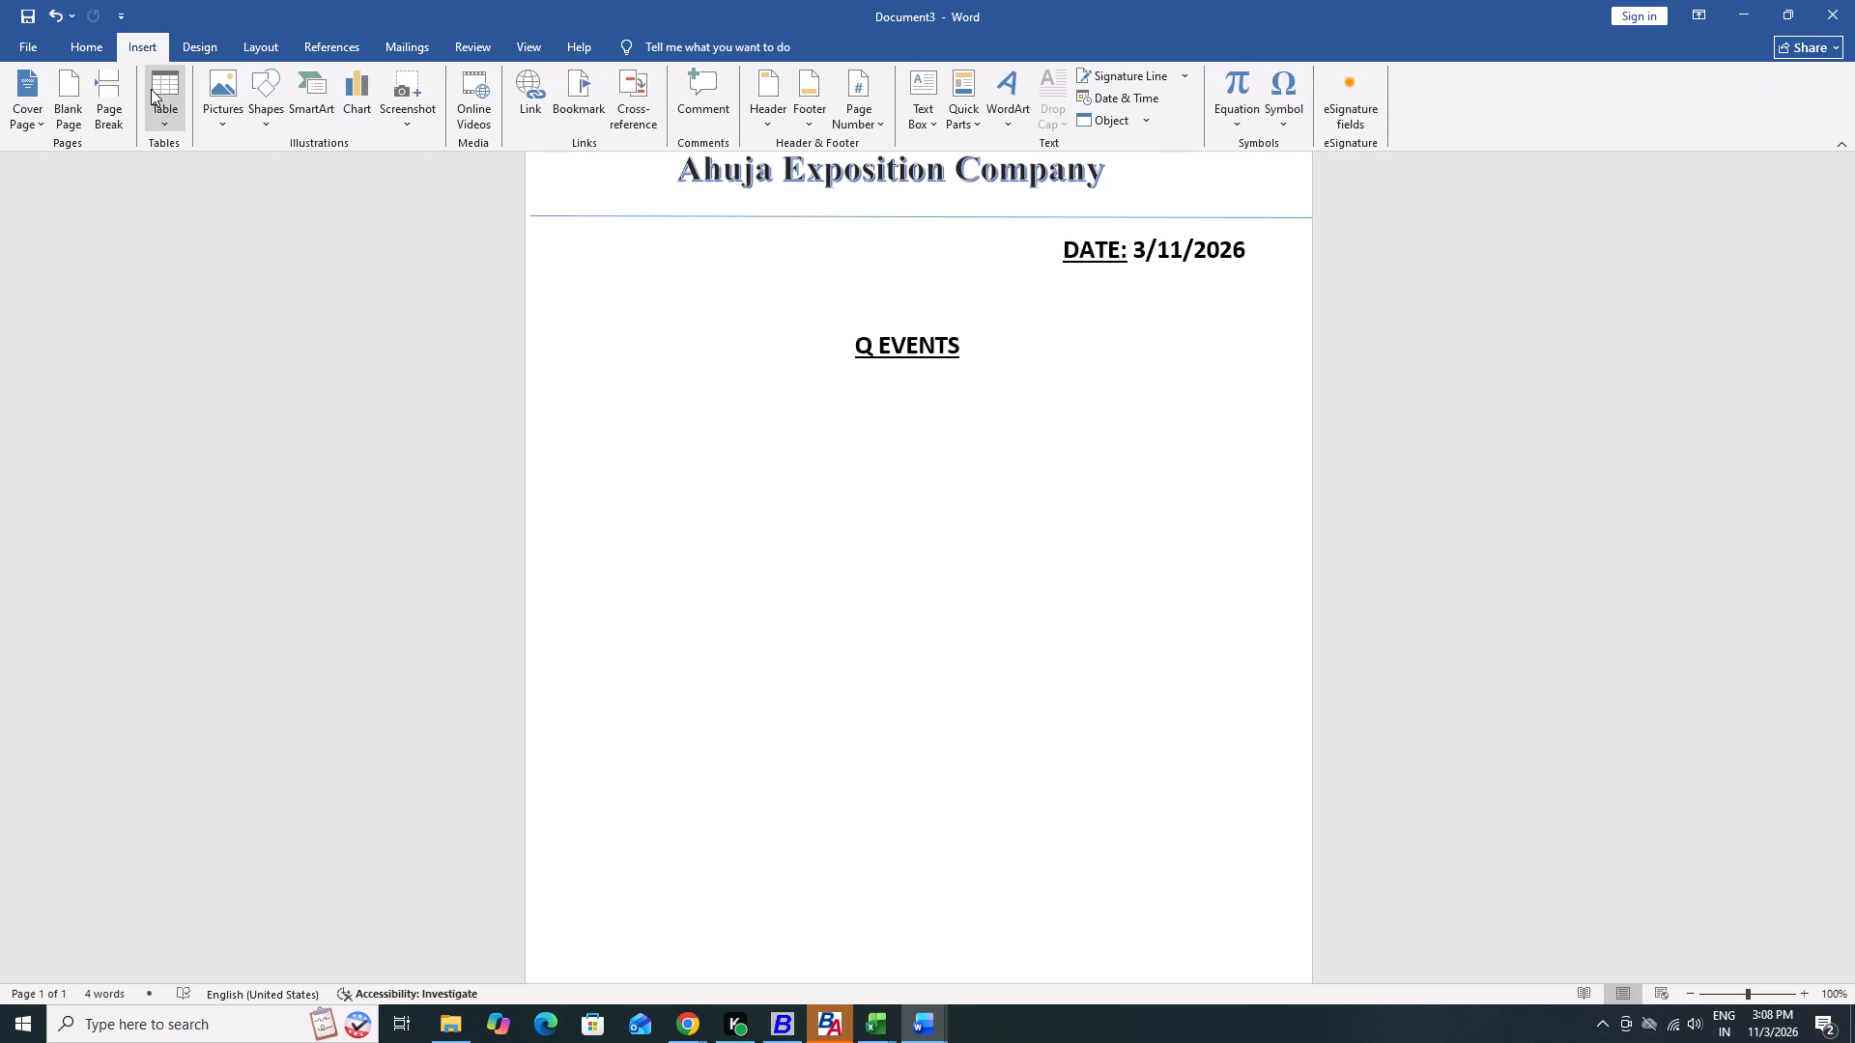
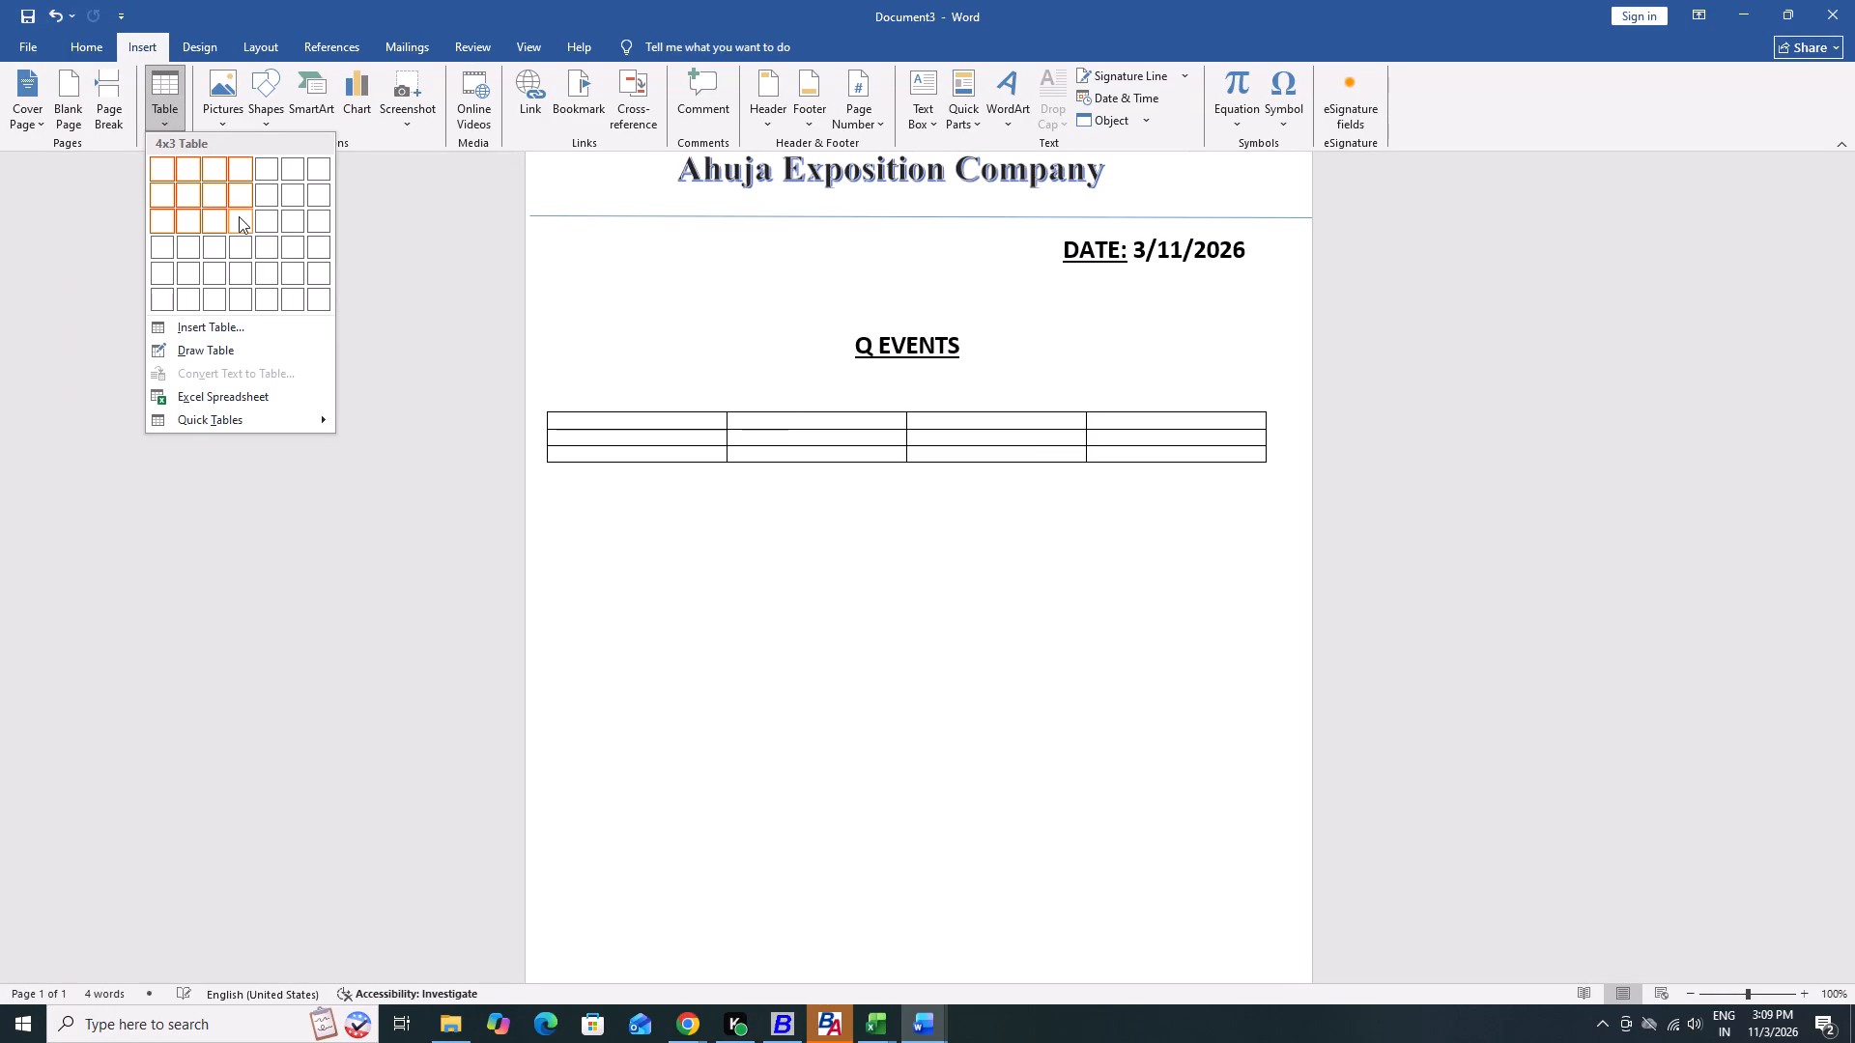
Copy the ITEM, QUANTITY, RATE and AMOUNT header row from the Q EVENTS ESTIMATE 7.9.26 document into the new table's first row.
{"action": "left_click", "coordinate": [672, 418]}
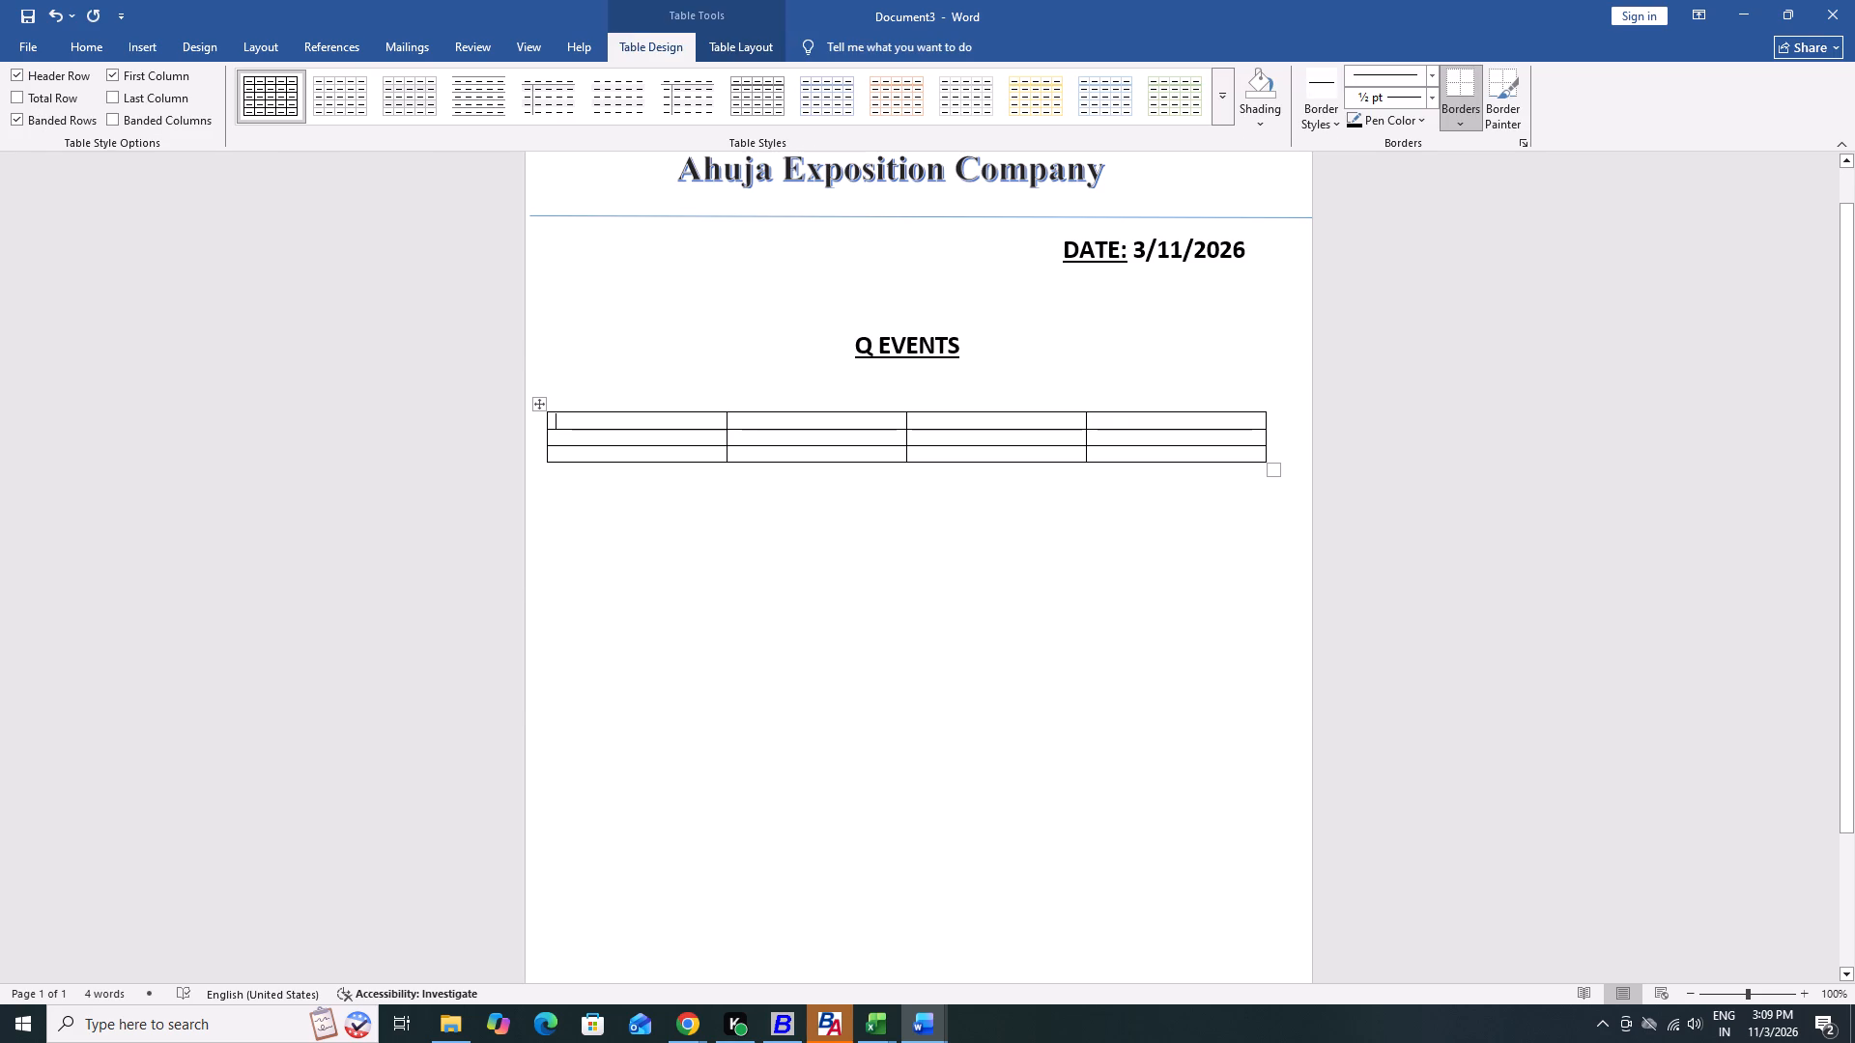
{"action": "key", "text": "alt+Tab"}
{"action": "key", "text": "alt+Tab"}
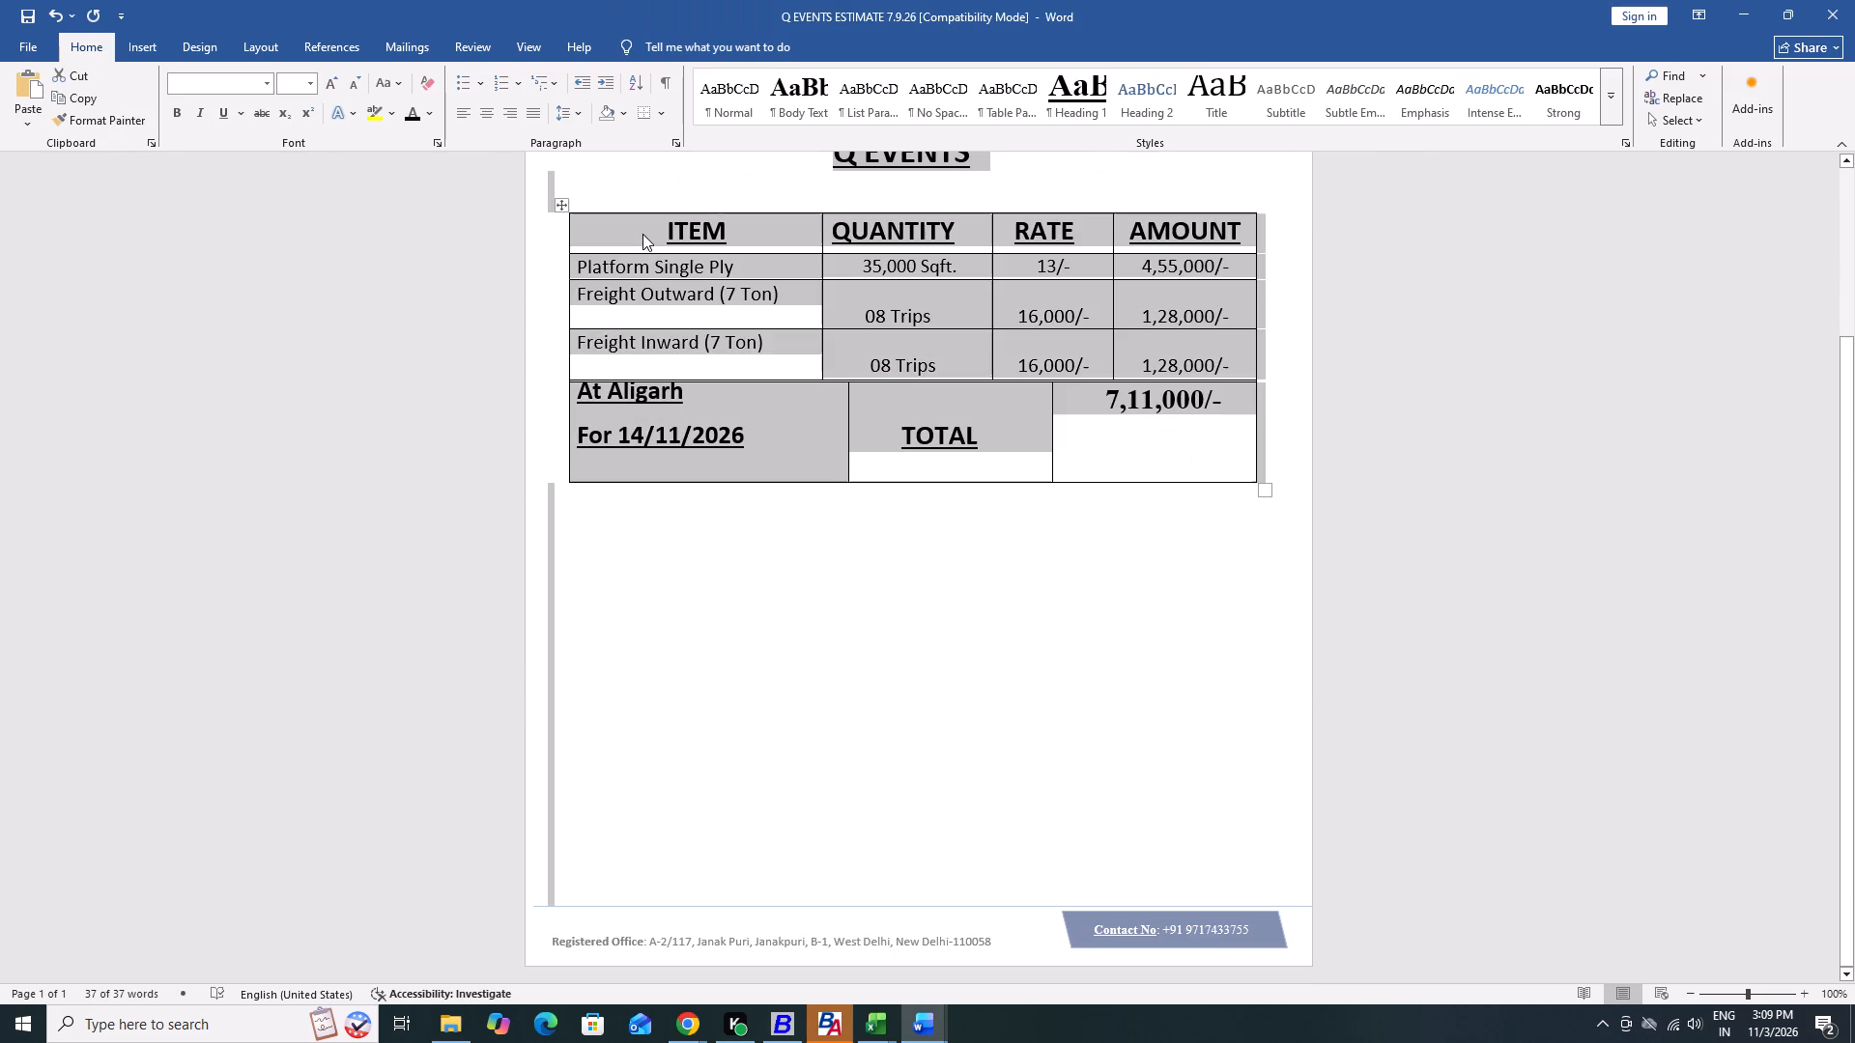
{"action": "left_click", "coordinate": [642, 231]}
{"action": "left_click_drag", "start_coordinate": [644, 230], "coordinate": [1122, 258]}
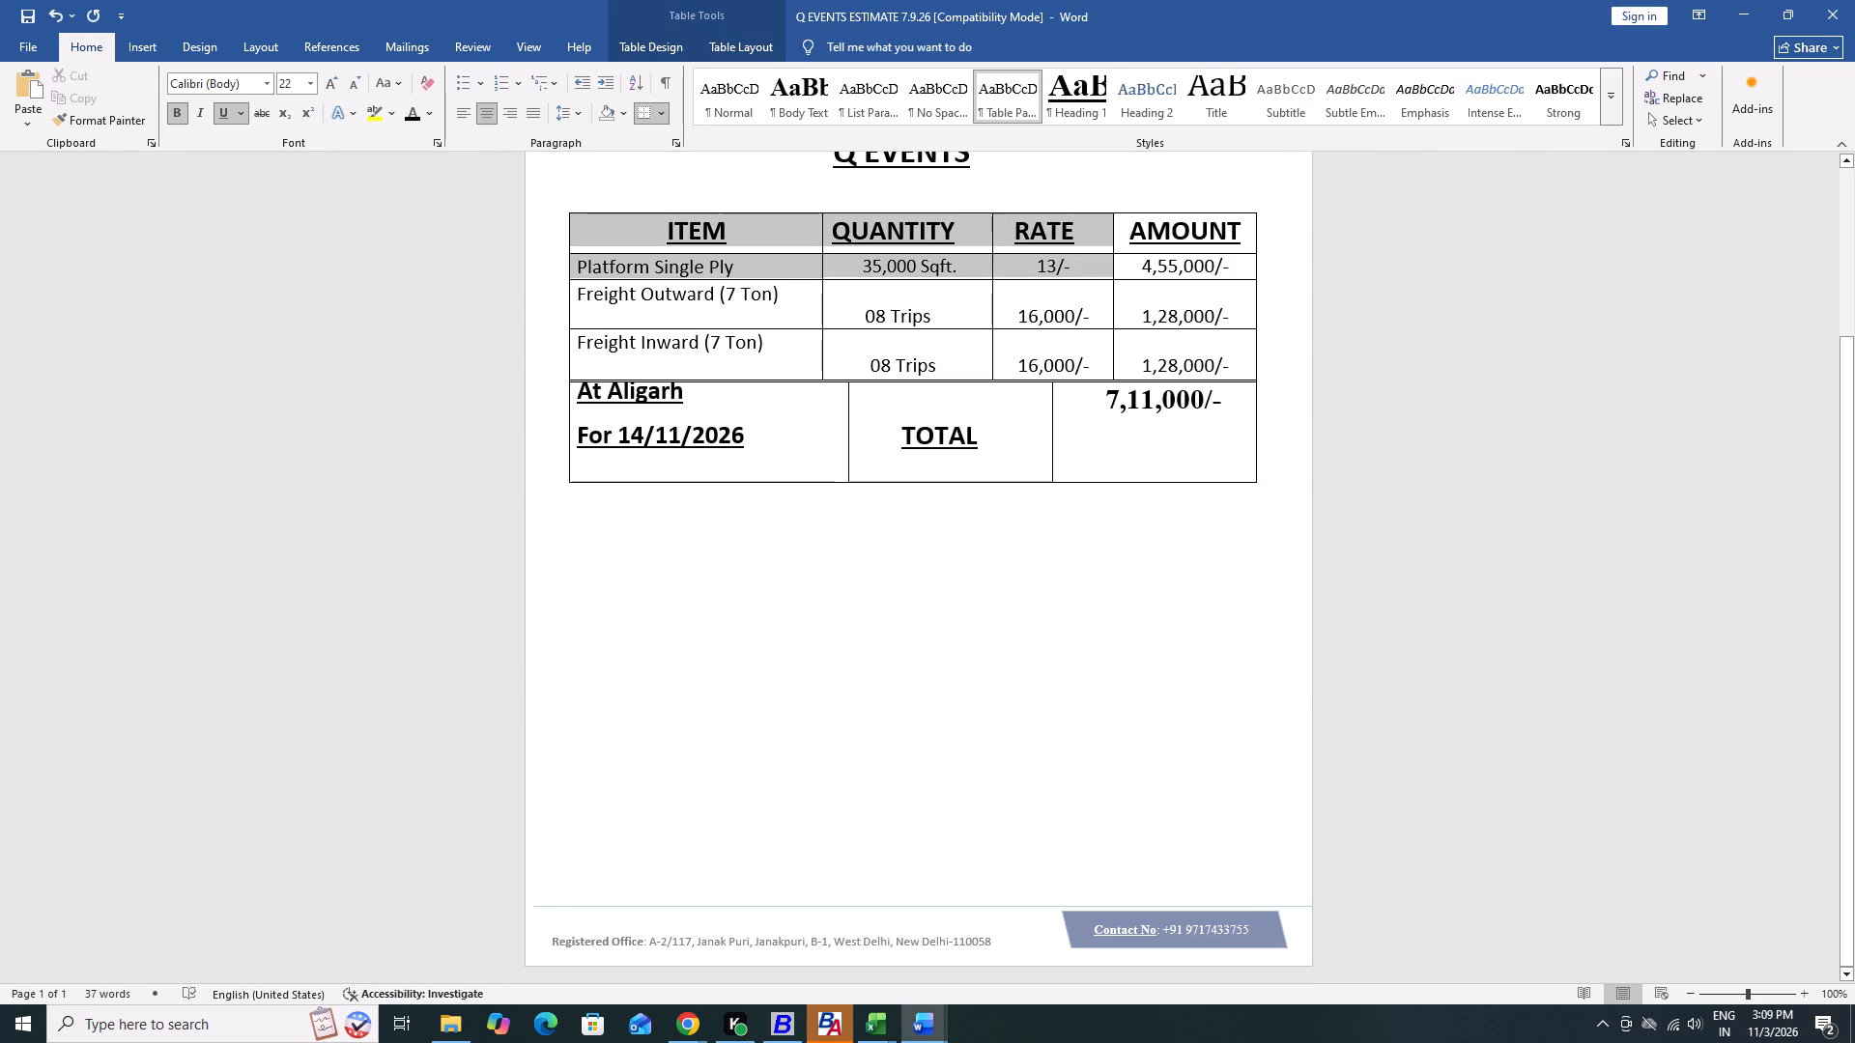
{"action": "left_click_drag", "start_coordinate": [1122, 258], "coordinate": [1197, 242]}
{"action": "key", "text": "ctrl+c"}
{"action": "key", "text": "alt+Tab"}
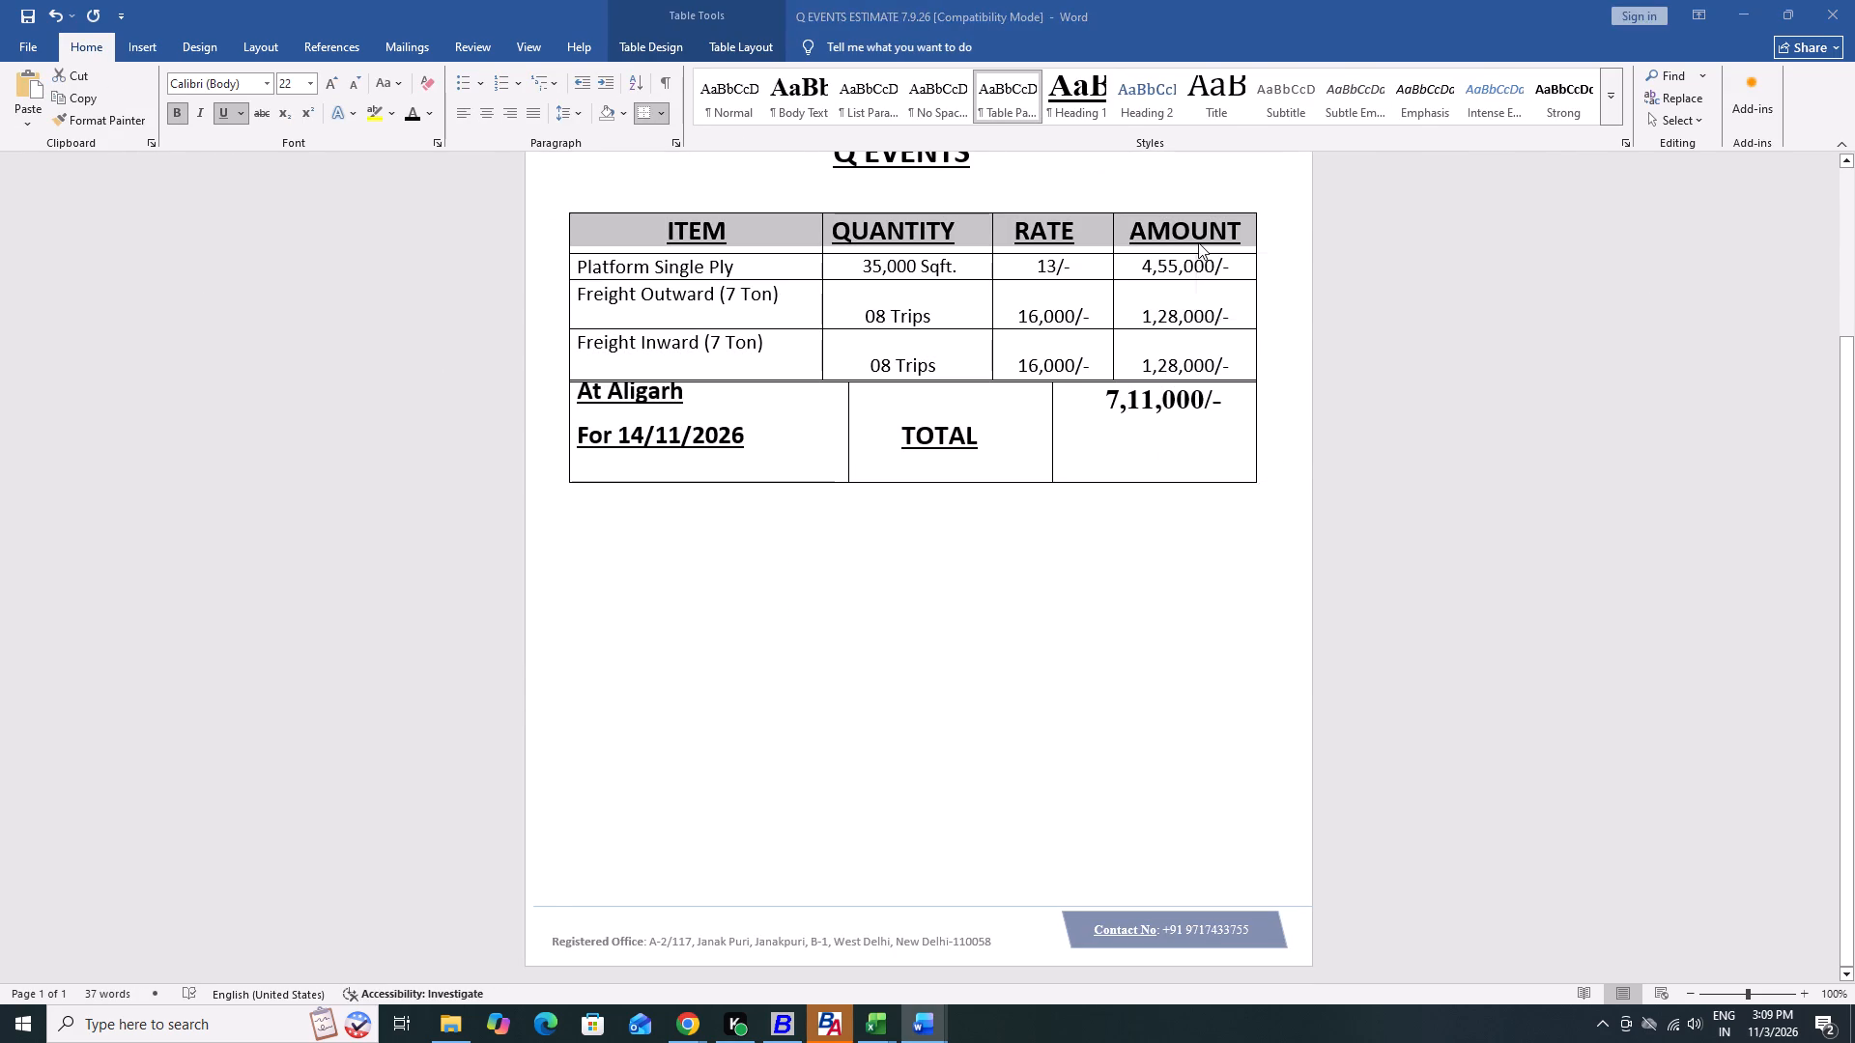
{"action": "key", "text": "ctrl+v"}
{"action": "key", "text": "Tab"}
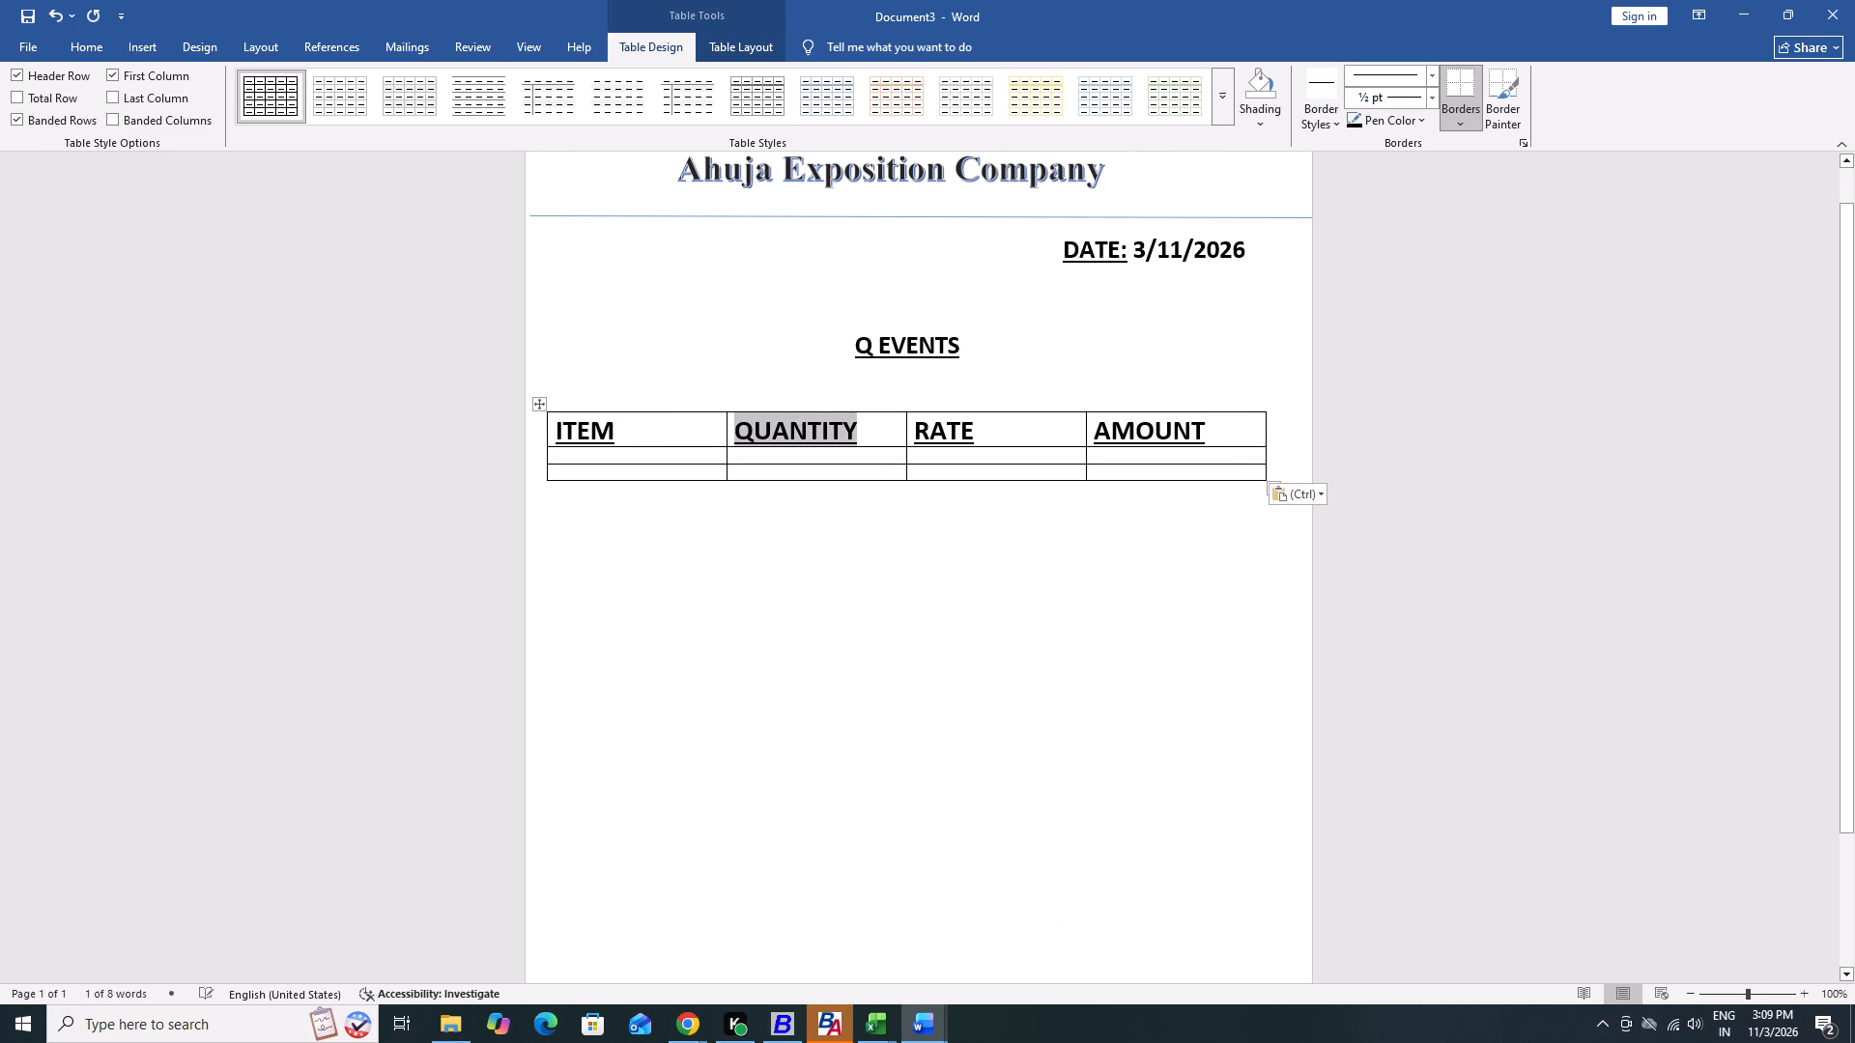
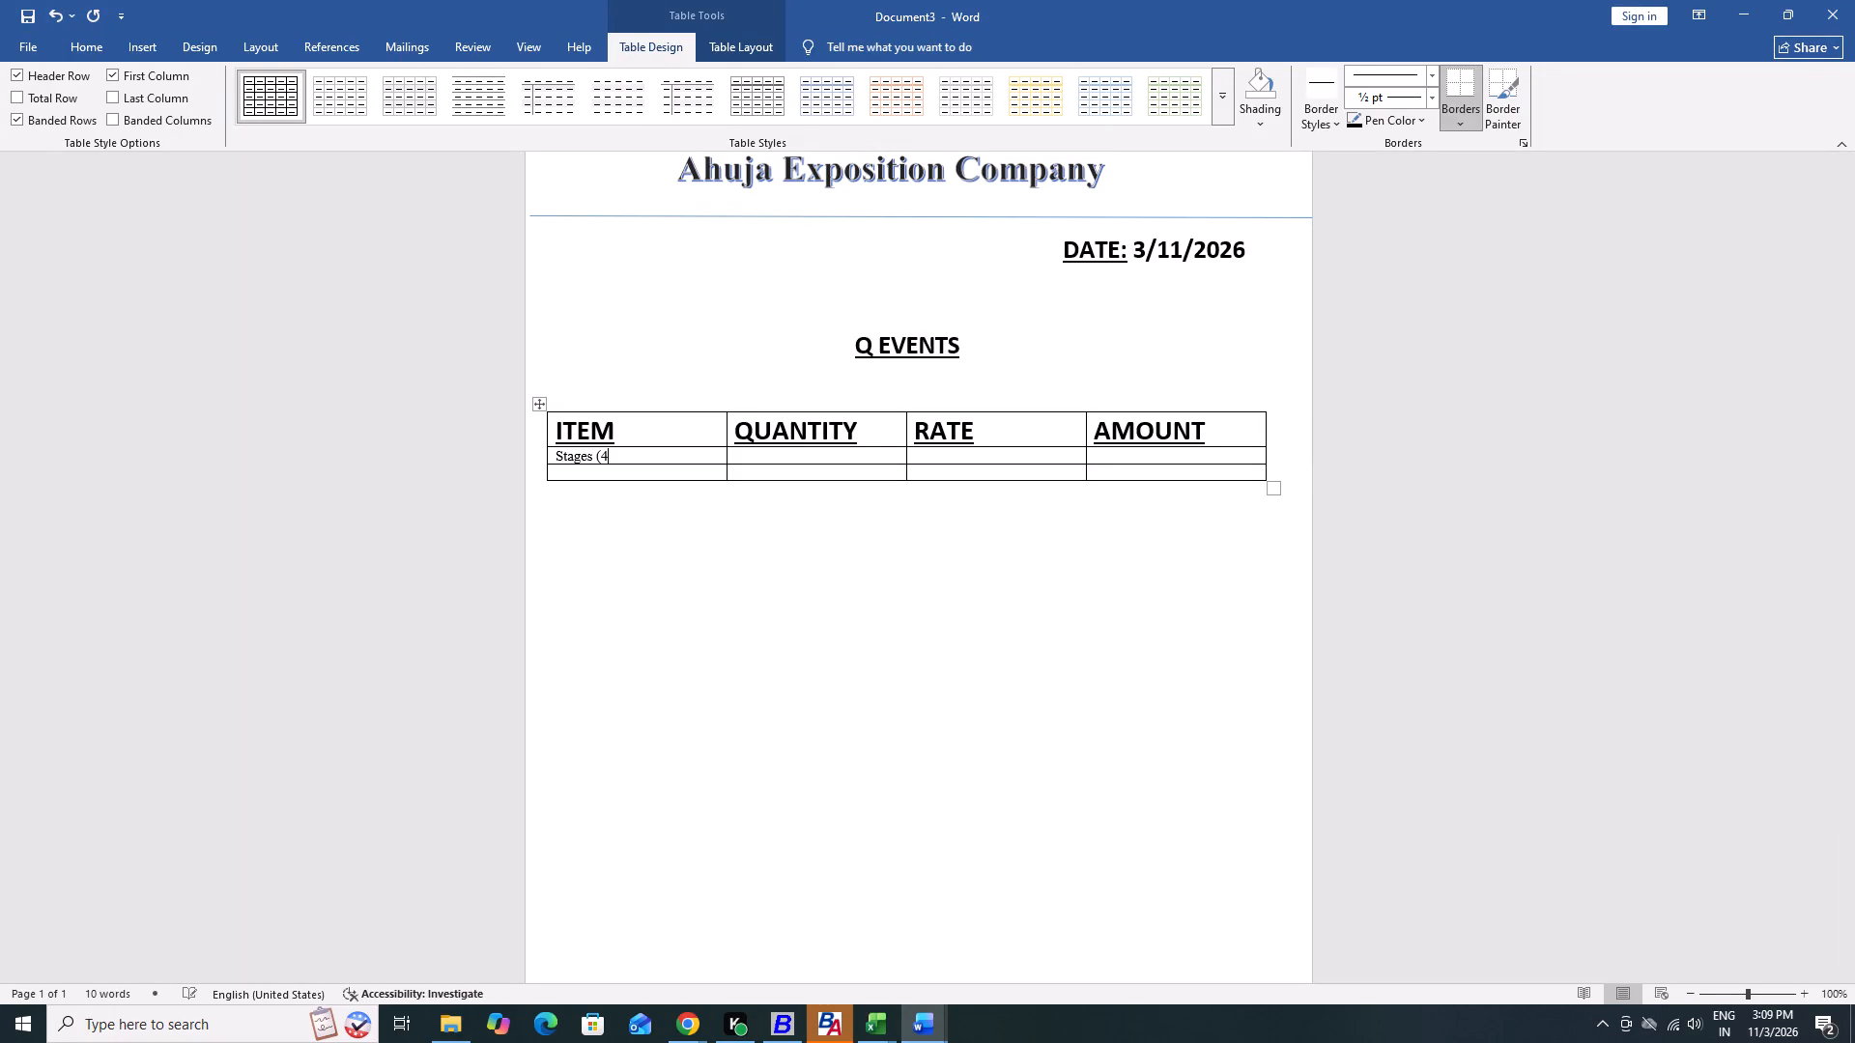
Complete the first entry under the ITEM header as Stages (4') and move to the row below it.
{"action": "type", "text": "')"}
{"action": "key", "text": "Down"}
{"action": "key", "text": "alt+Tab"}
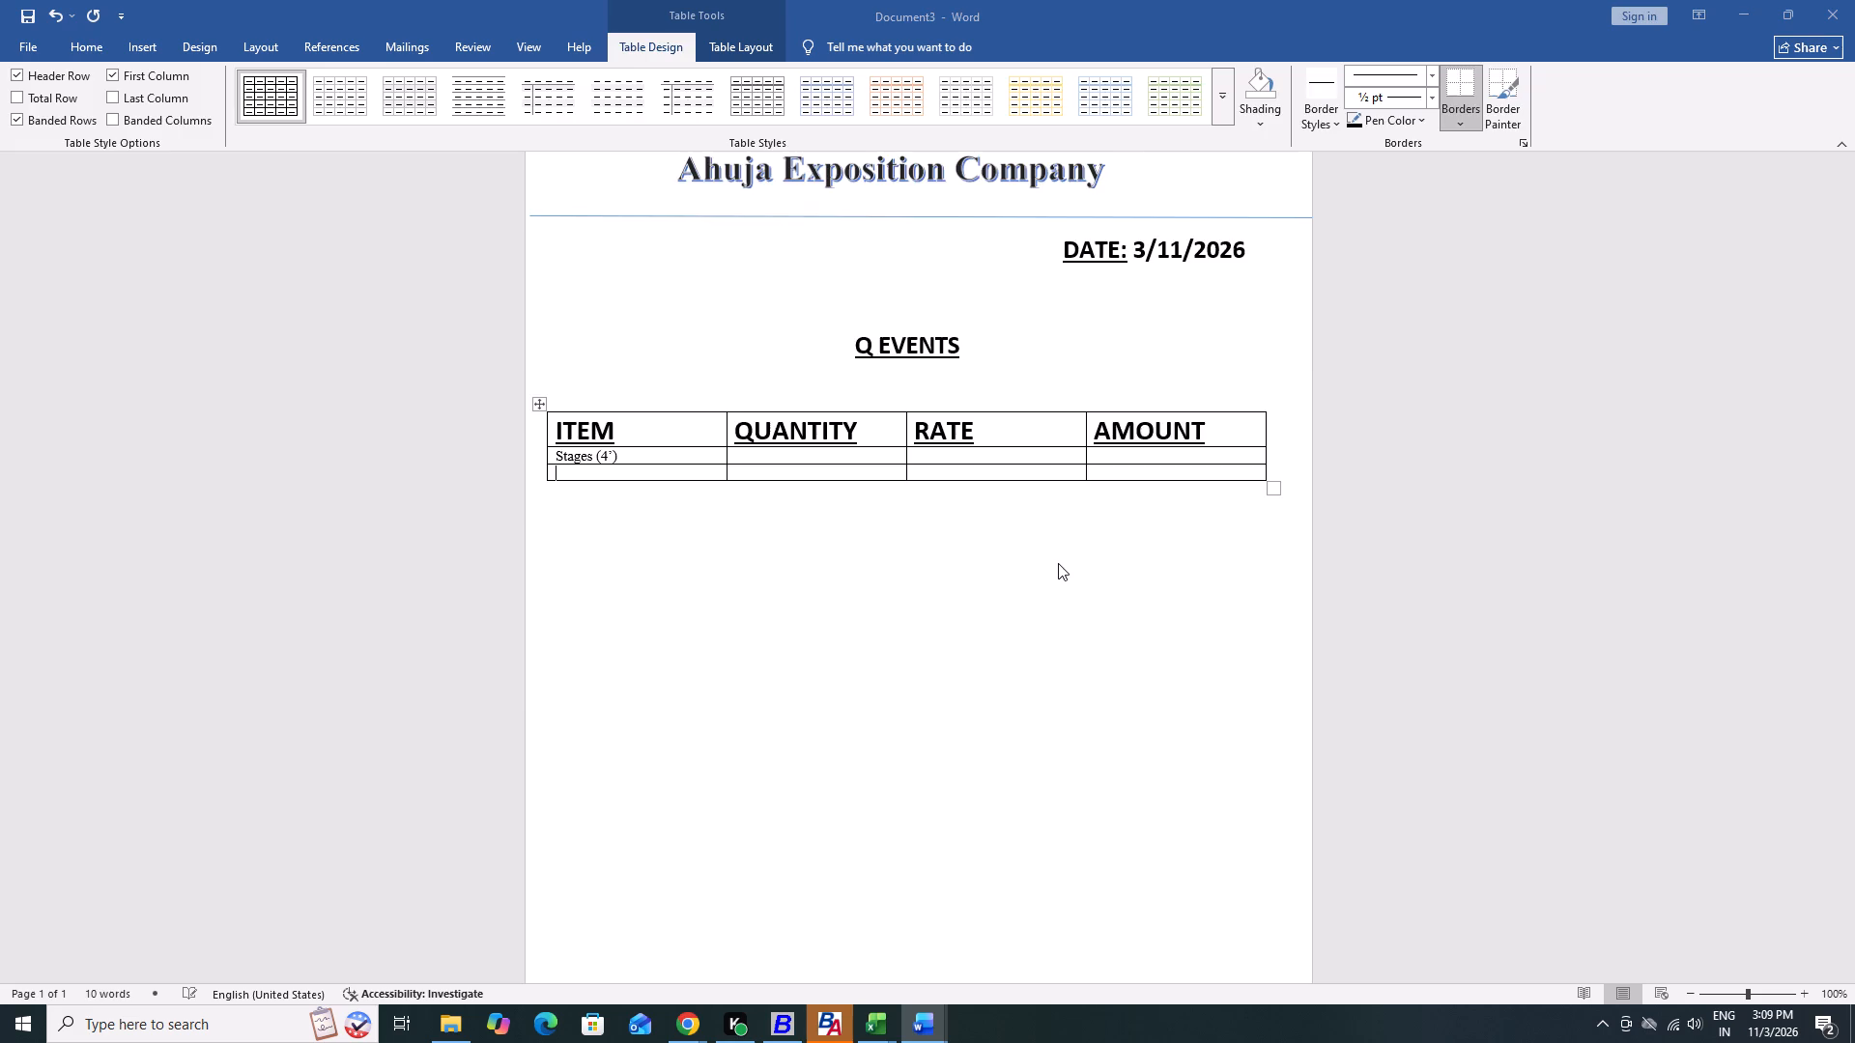
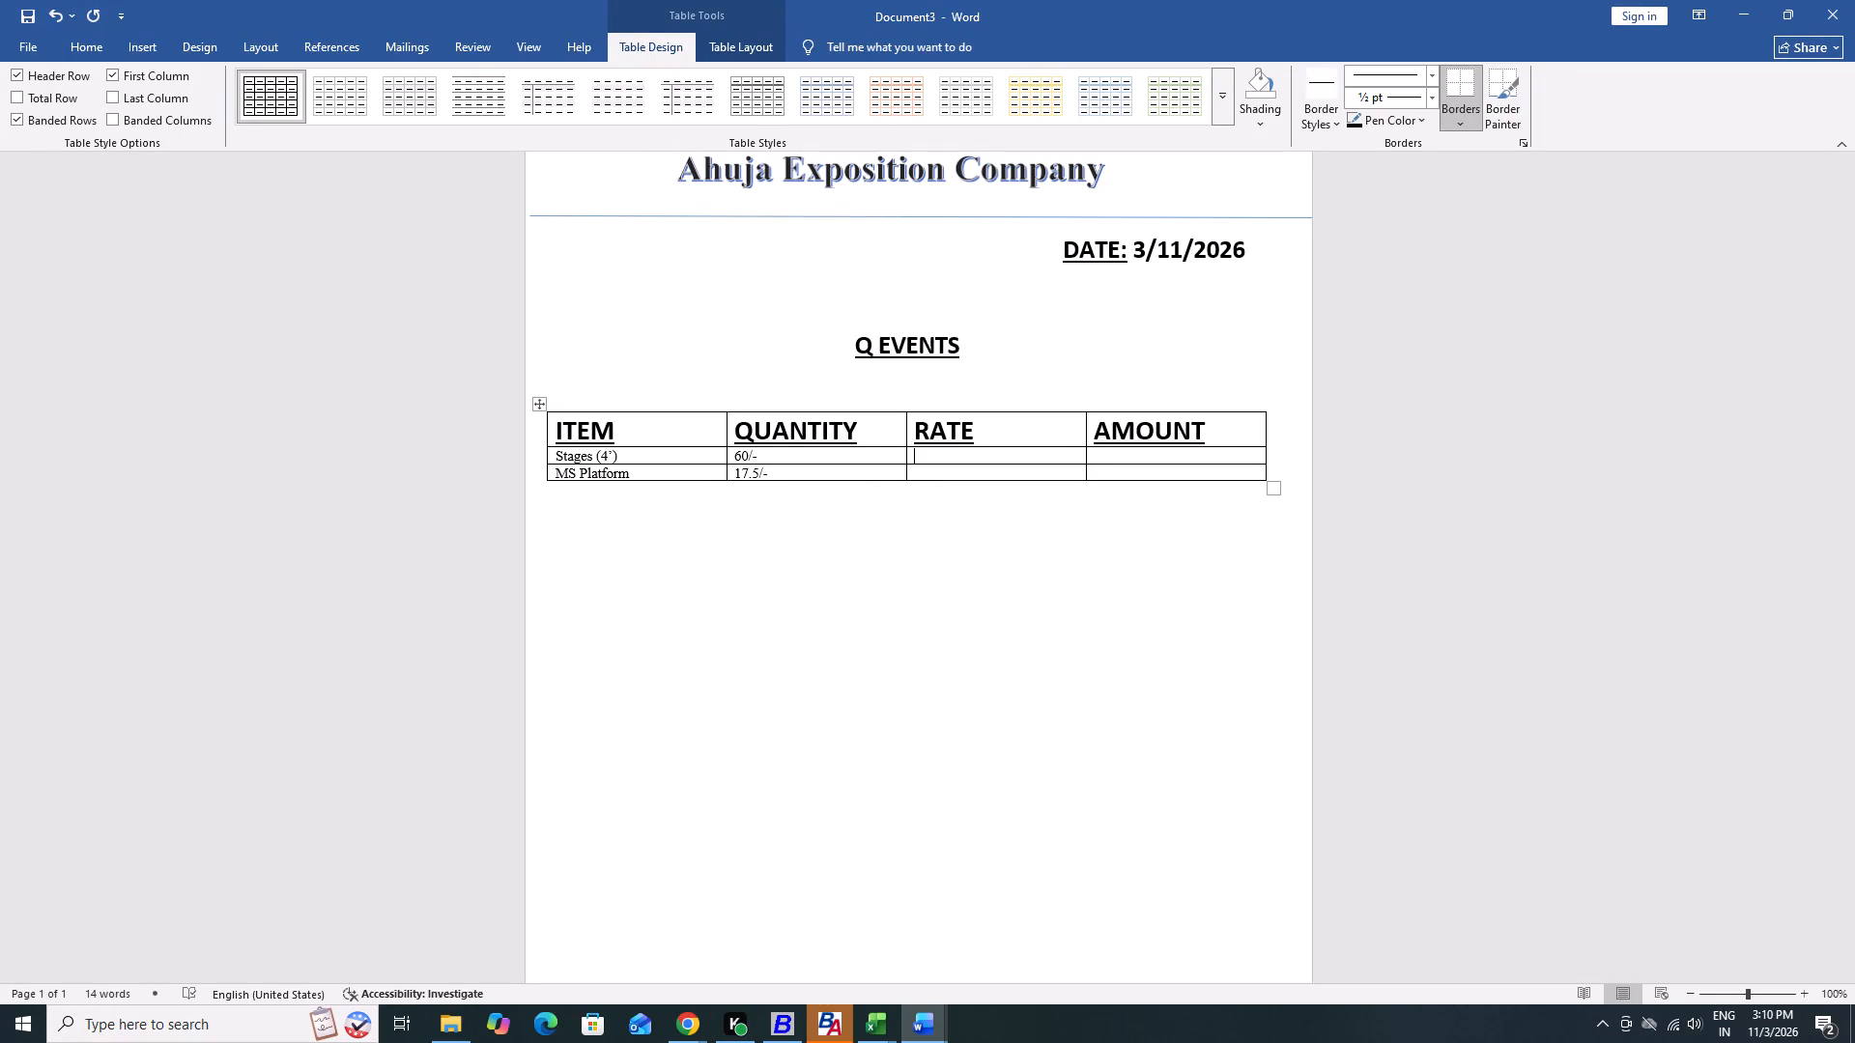
Clear the QUANTITY entry in the Stages (4') row of the table.
{"action": "key", "text": "Left"}
{"action": "key", "text": "Left"}
{"action": "key", "text": "Right"}
{"action": "key", "text": "ctrl+shift+Left"}
{"action": "key", "text": "ctrl+shift+Left"}
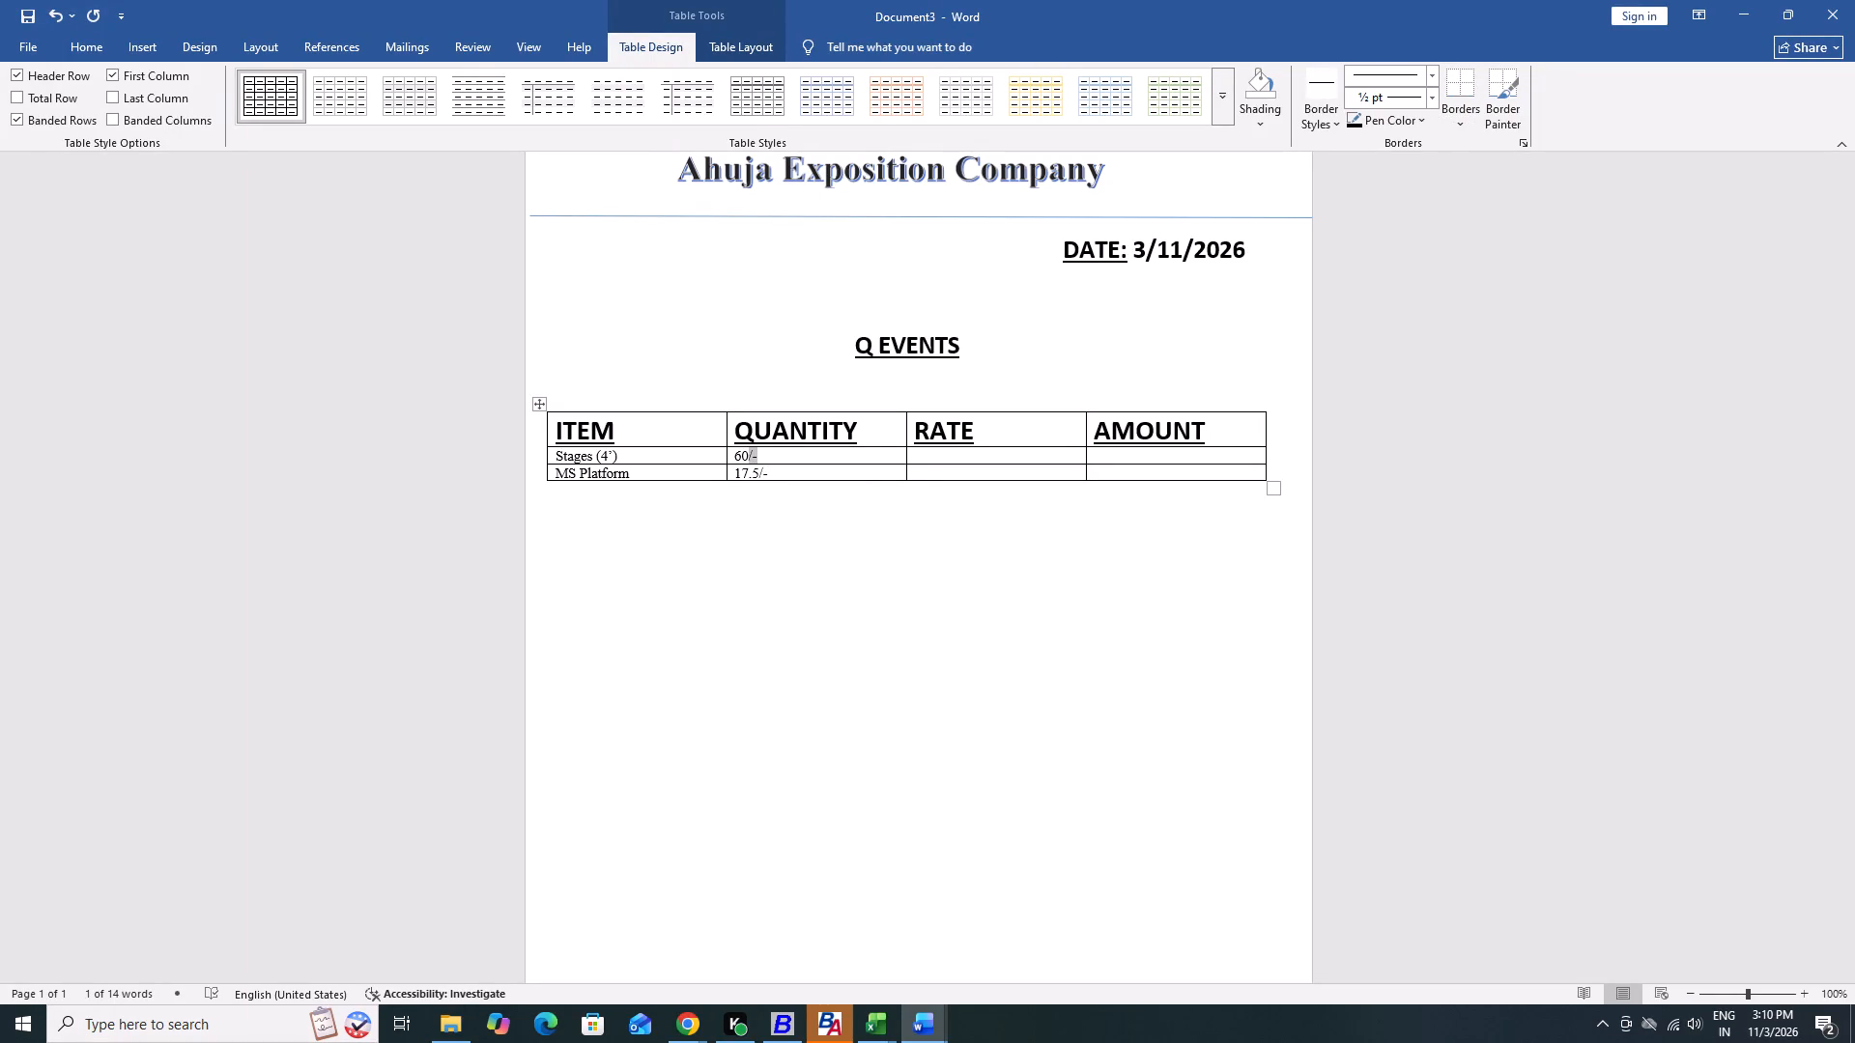
{"action": "key", "text": "BackSpace"}
Select the entry in the QUANTITY cell of the MS Platform row.
{"action": "key", "text": "Down"}
{"action": "key", "text": "ctrl+shift+Right"}
{"action": "key", "text": "ctrl+shift+Right"}
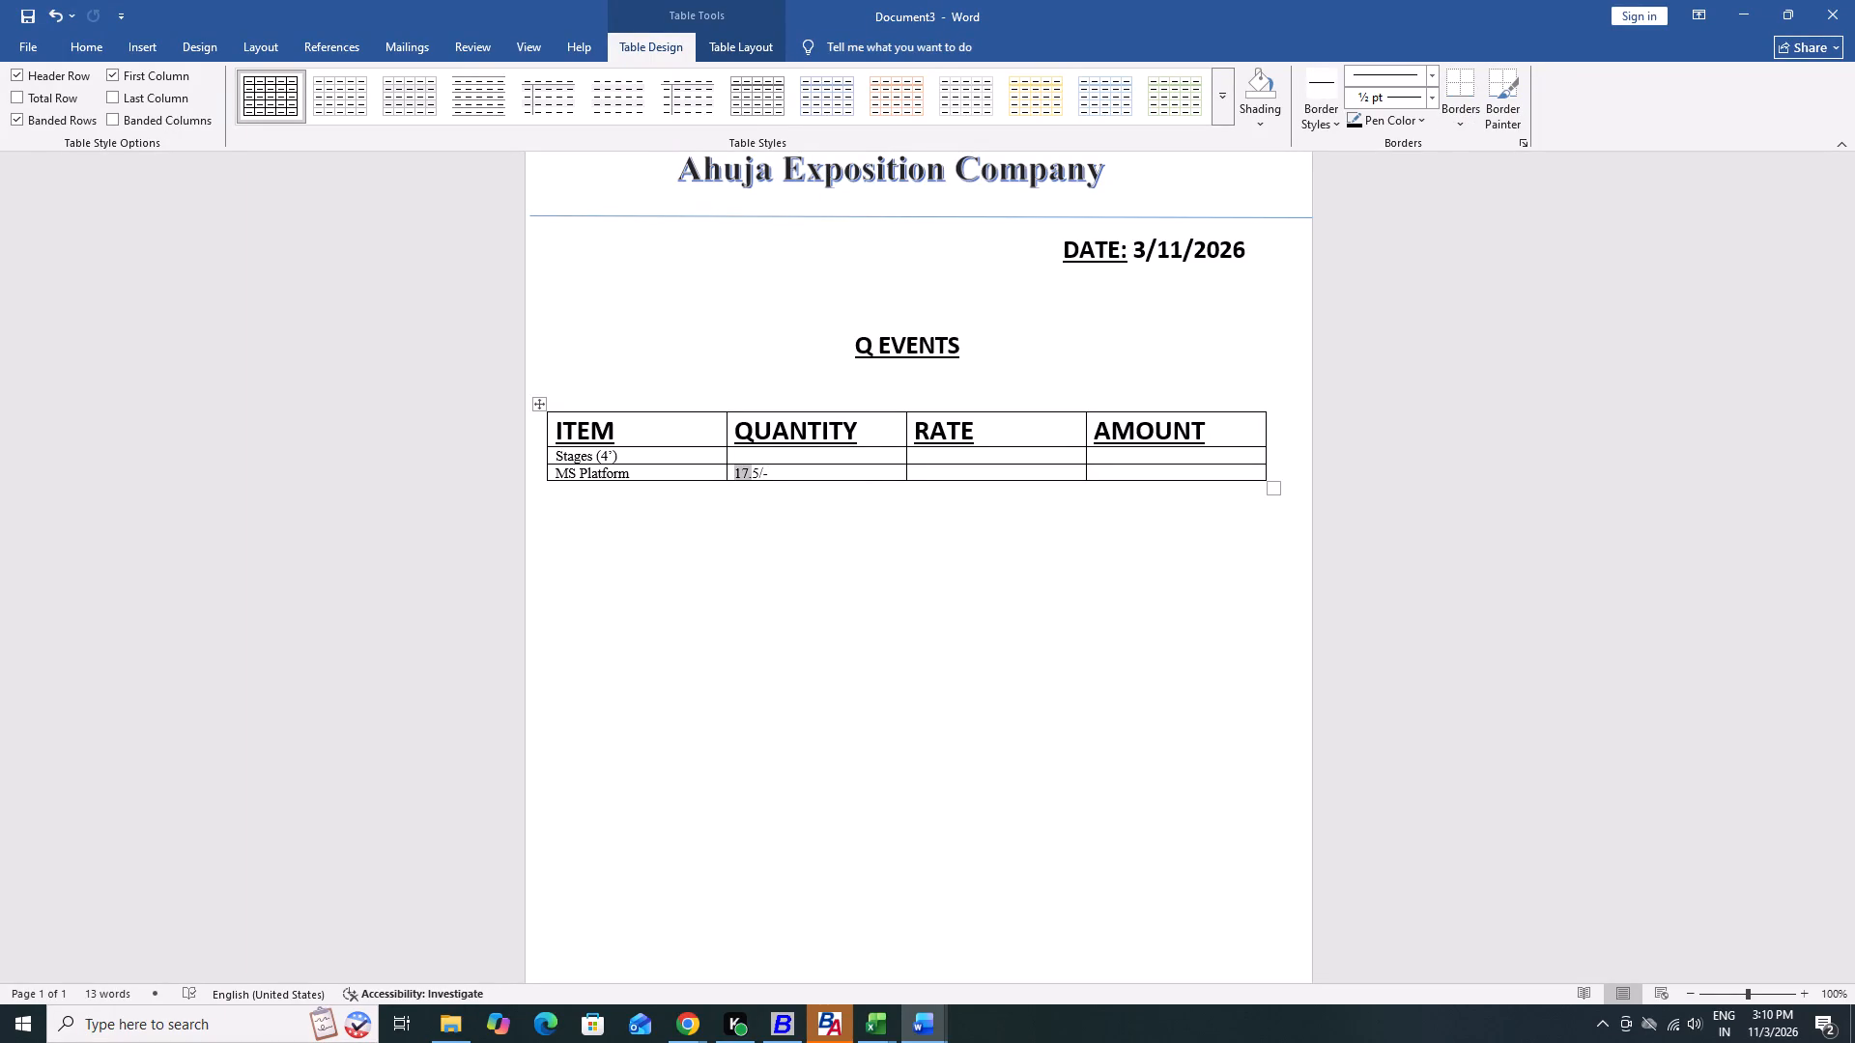
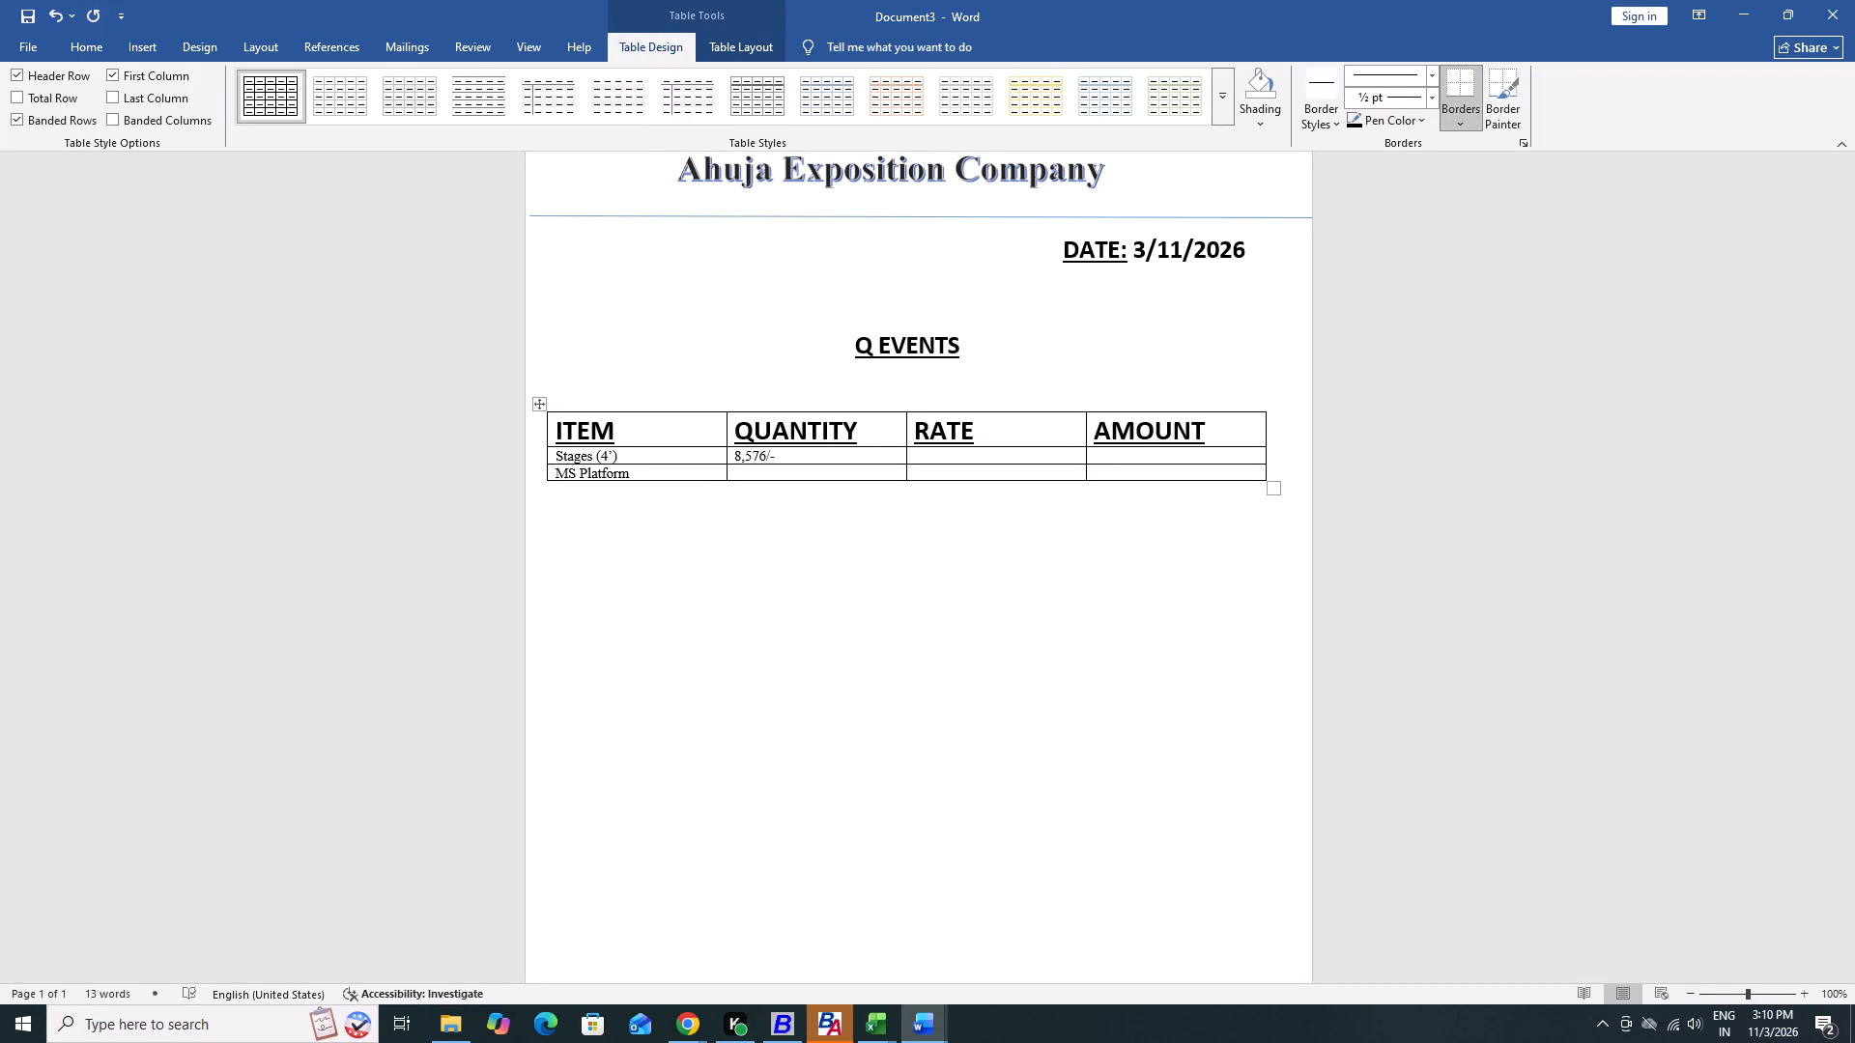
Replace the "/-" suffix after 8,576 in the Stages (4') row's QUANTITY cell with the unit text "Sq".
{"action": "key", "text": "BackSpace"}
{"action": "key", "text": "BackSpace"}
{"action": "key", "text": "space"}
{"action": "type", "text": "Sq"}
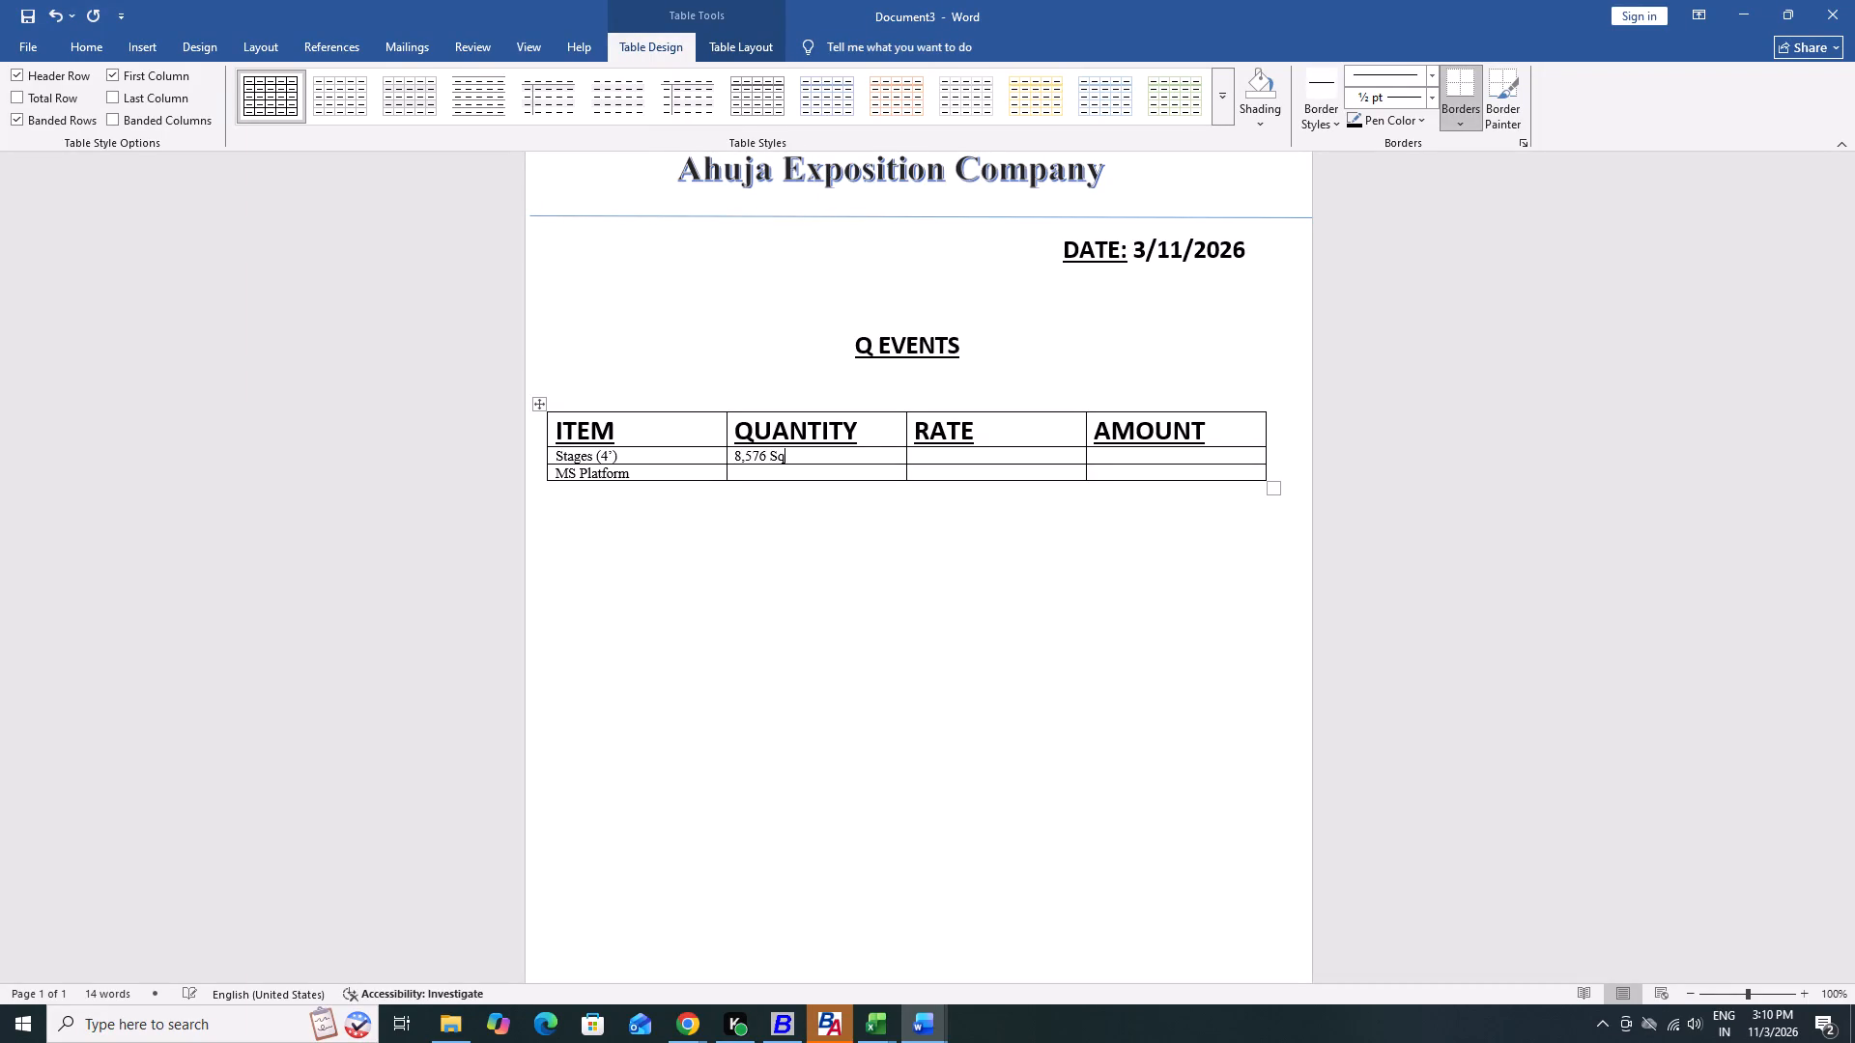
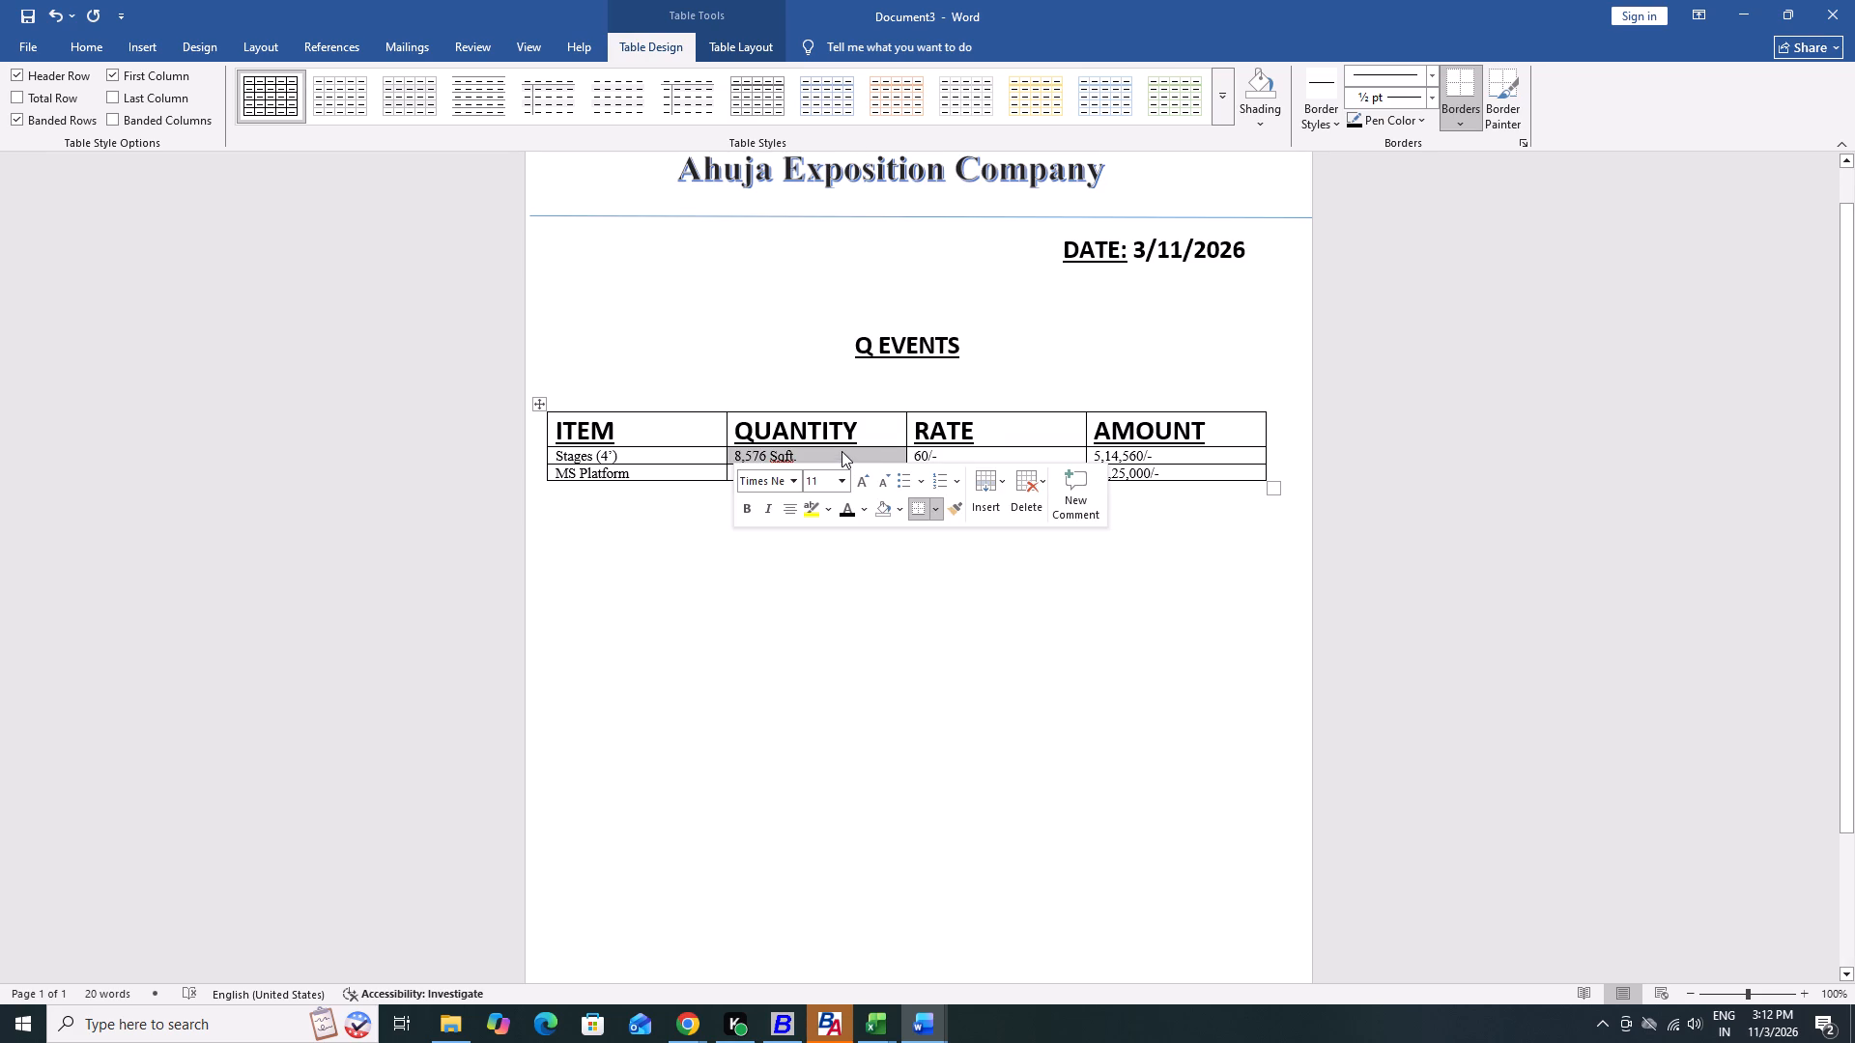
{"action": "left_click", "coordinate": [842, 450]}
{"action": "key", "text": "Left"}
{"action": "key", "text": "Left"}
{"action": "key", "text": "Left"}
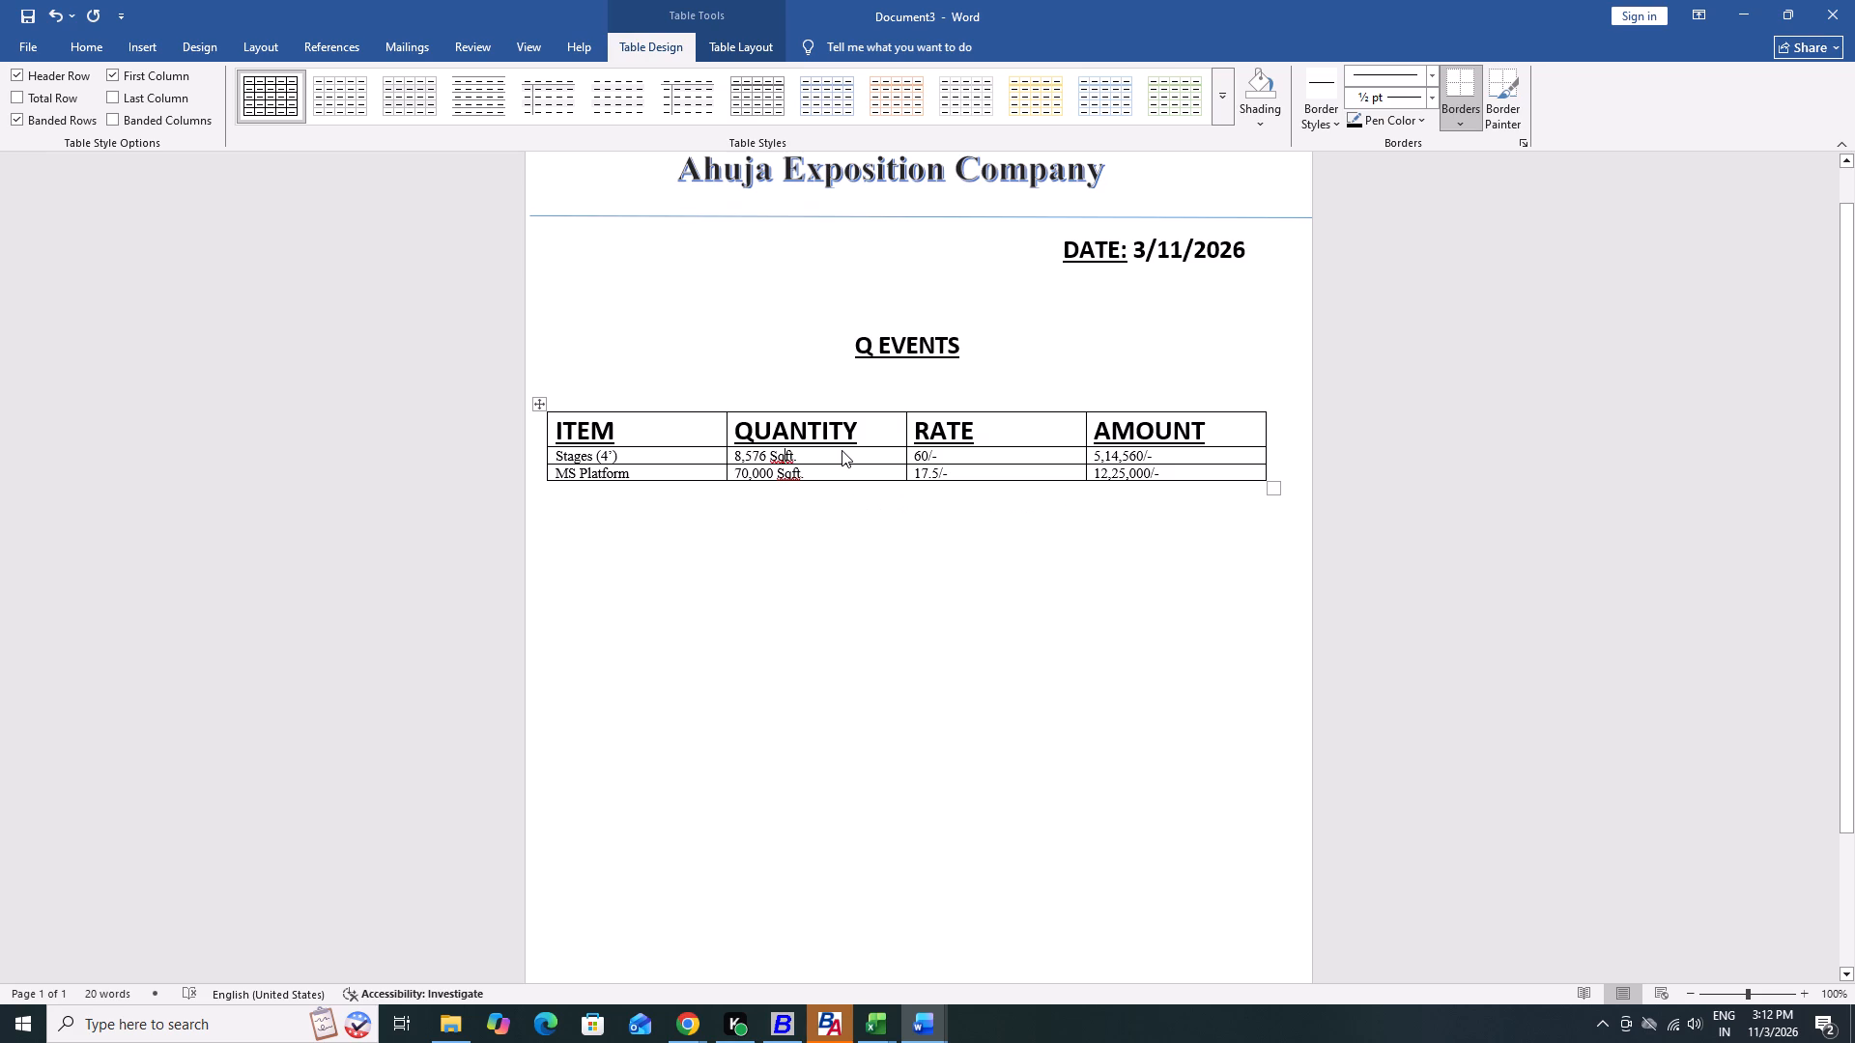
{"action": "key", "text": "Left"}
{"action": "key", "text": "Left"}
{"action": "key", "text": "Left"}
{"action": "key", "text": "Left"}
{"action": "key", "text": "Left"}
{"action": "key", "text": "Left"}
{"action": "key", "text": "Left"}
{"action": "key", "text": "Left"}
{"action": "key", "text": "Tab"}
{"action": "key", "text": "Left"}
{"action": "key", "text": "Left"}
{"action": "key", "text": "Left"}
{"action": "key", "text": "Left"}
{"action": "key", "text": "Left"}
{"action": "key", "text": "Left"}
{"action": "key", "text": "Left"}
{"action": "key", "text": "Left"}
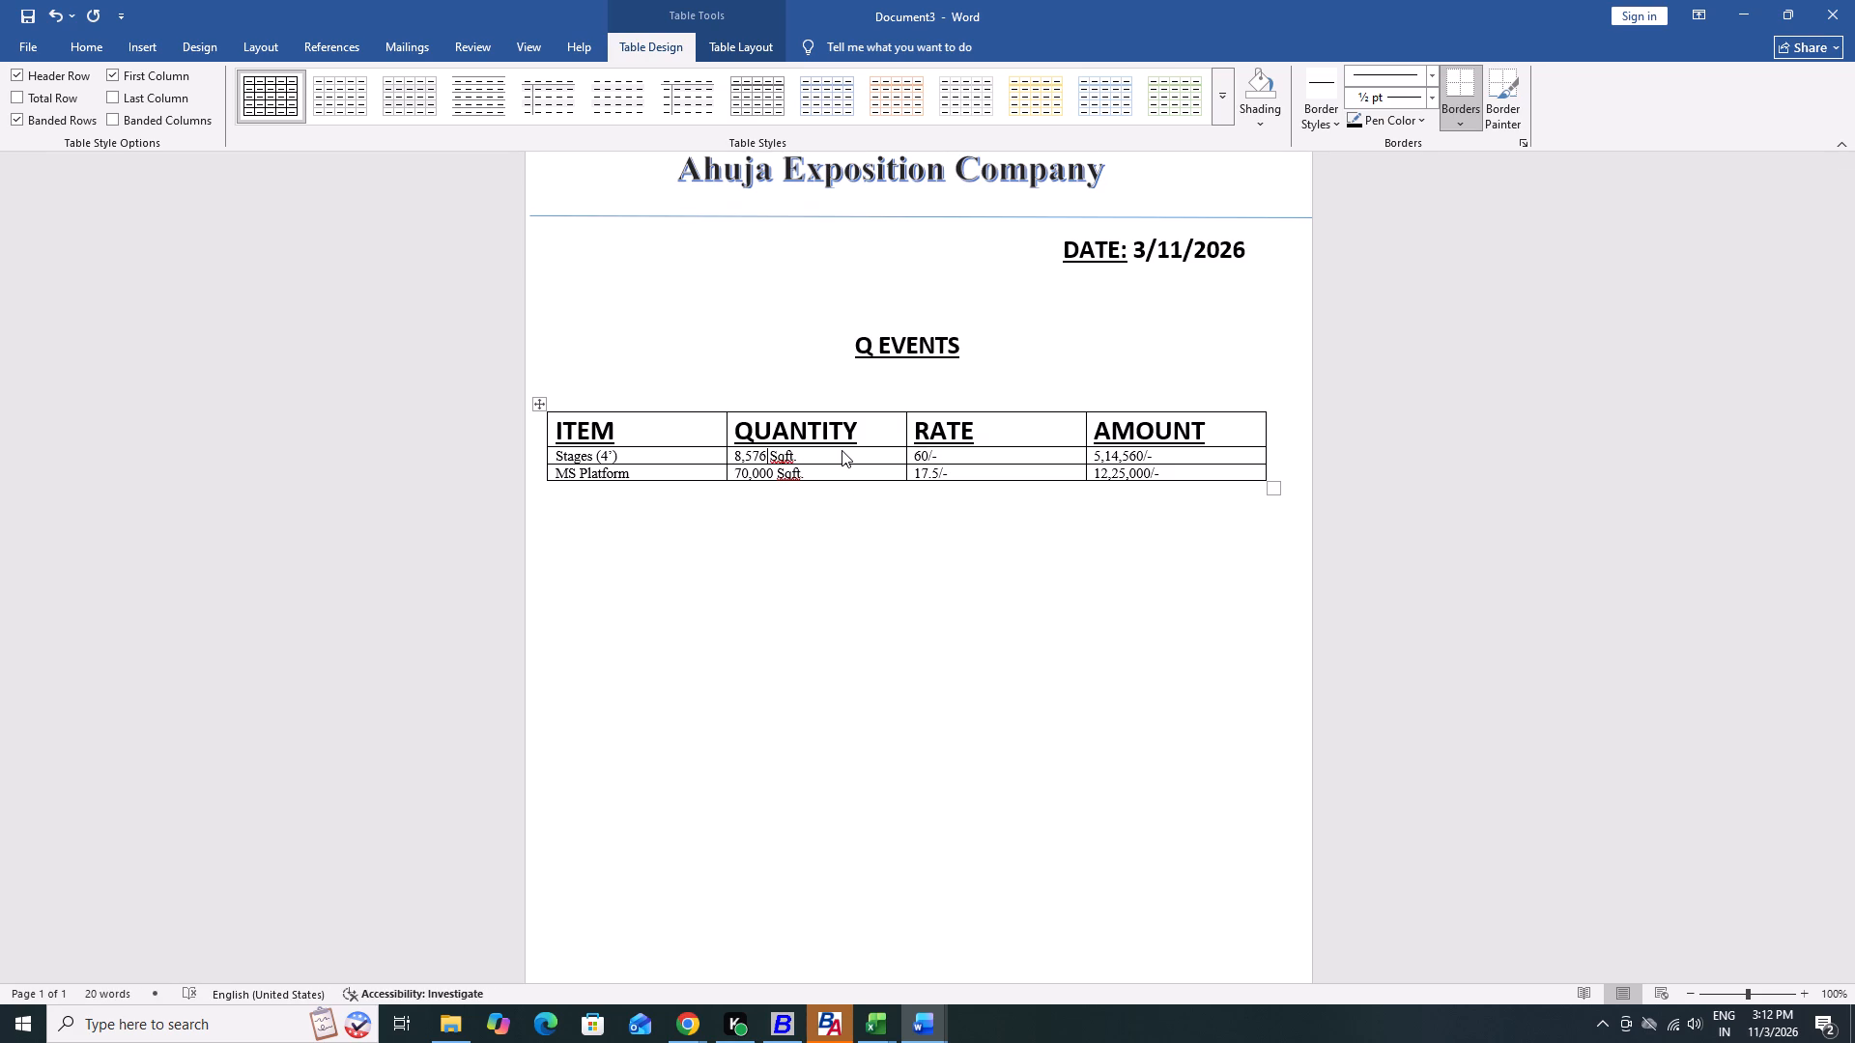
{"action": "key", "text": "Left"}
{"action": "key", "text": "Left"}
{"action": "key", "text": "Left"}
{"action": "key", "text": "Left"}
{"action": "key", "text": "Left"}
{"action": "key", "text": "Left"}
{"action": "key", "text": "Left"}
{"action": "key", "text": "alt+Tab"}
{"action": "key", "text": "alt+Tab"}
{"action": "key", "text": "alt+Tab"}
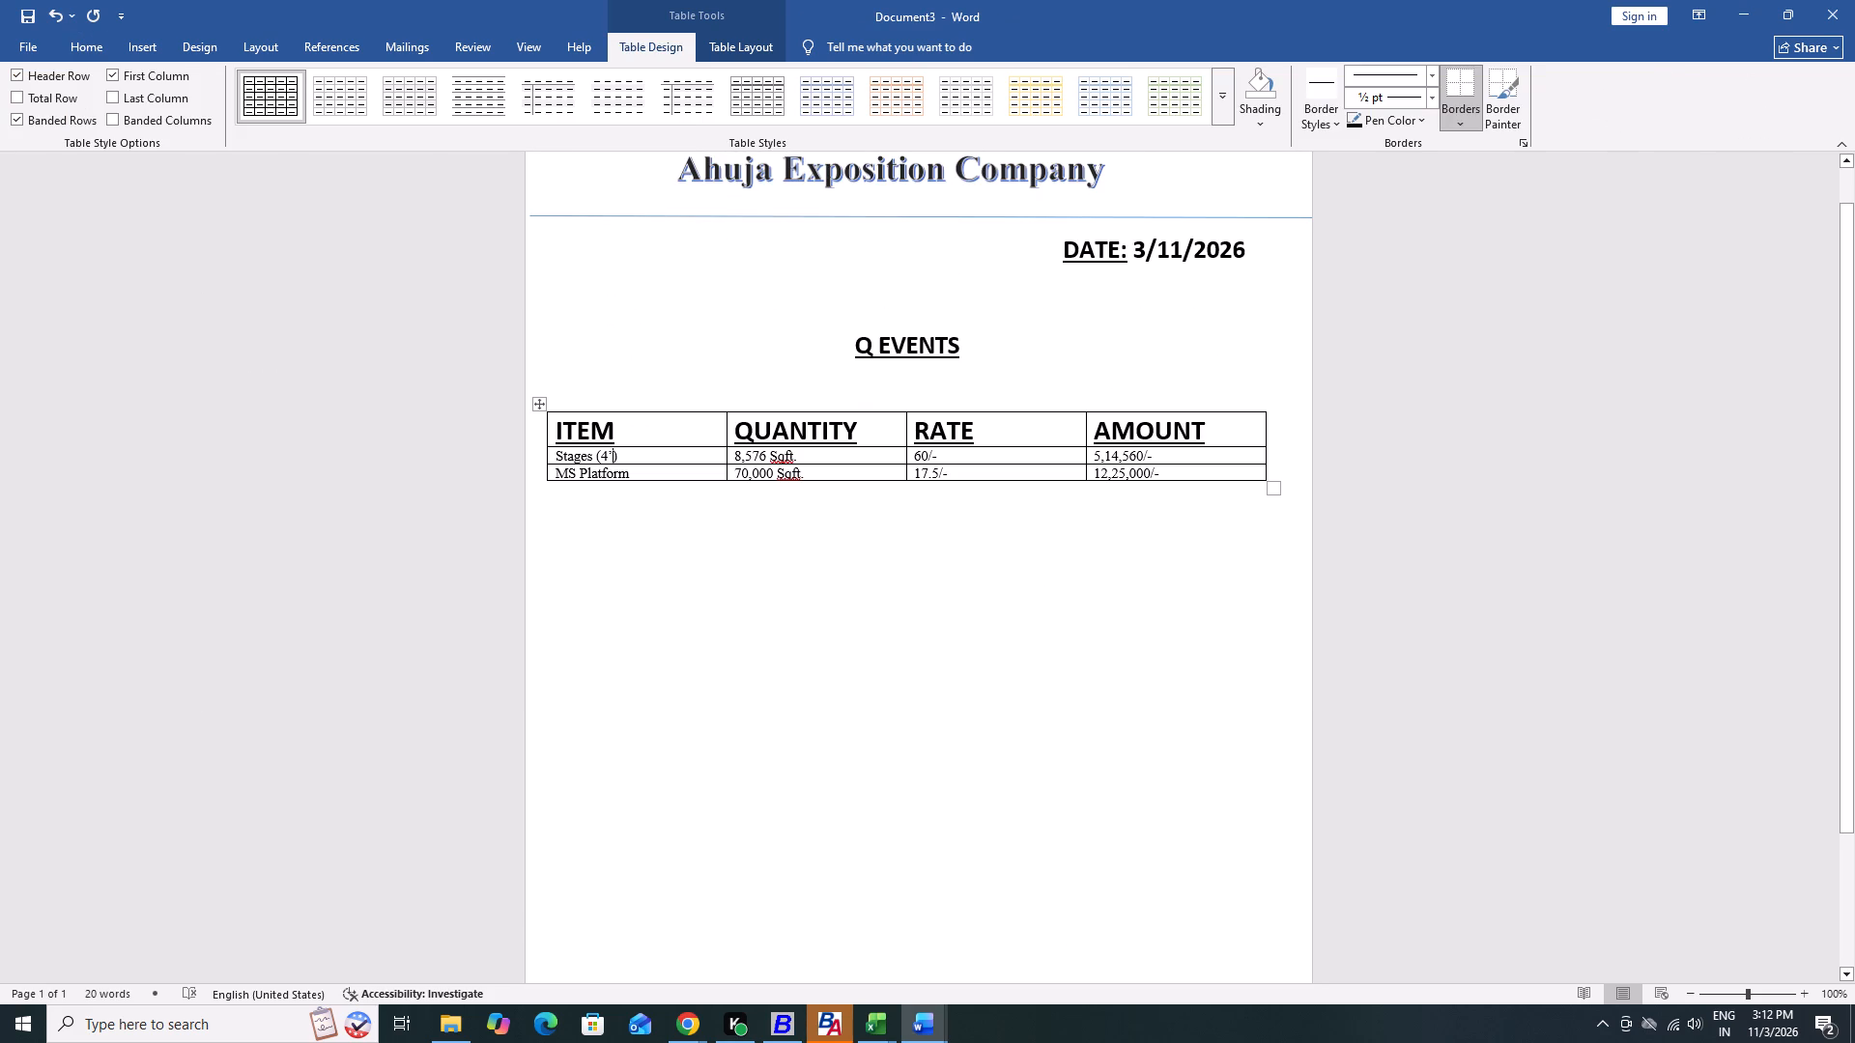
Centre-align the QUANTITY, RATE and AMOUNT entries in the Stages (4') and MS Platform rows.
{"action": "left_click_drag", "start_coordinate": [735, 456], "coordinate": [1146, 465]}
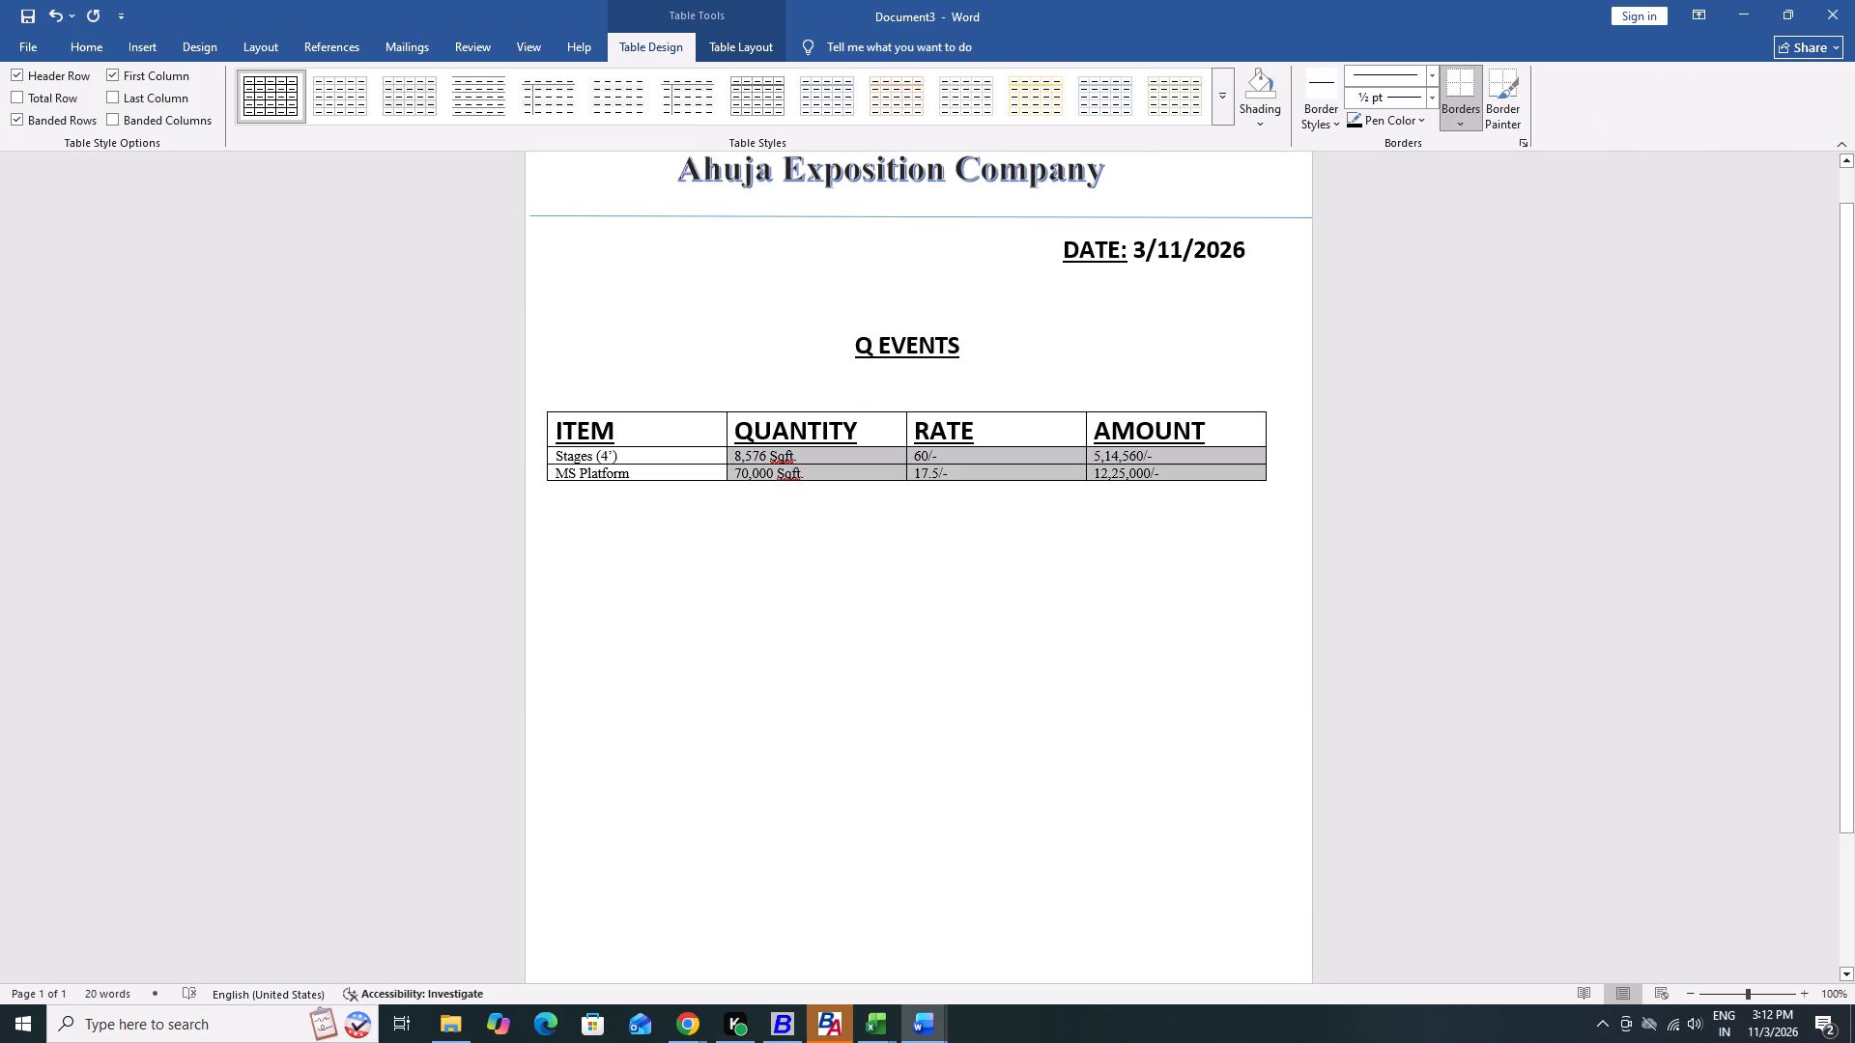
{"action": "left_click_drag", "start_coordinate": [1146, 465], "coordinate": [1188, 464]}
{"action": "left_click", "coordinate": [108, 56]}
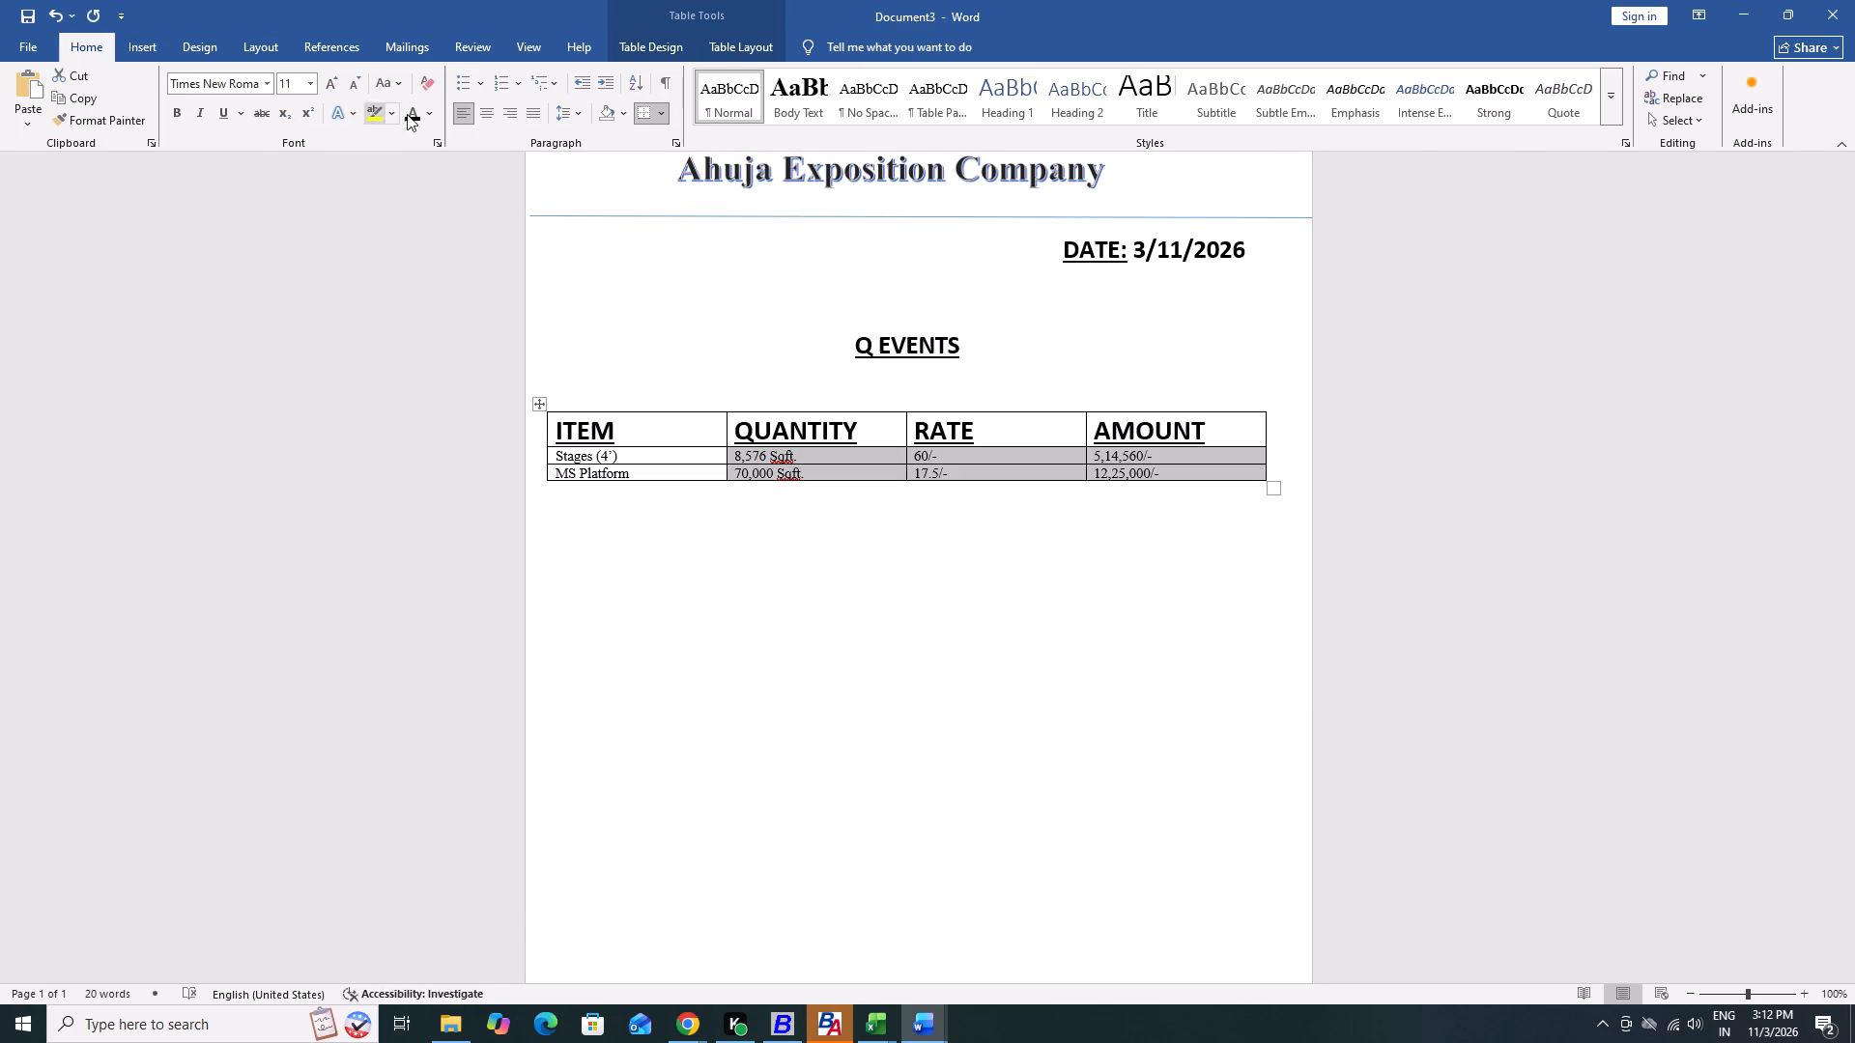
{"action": "left_click", "coordinate": [492, 113]}
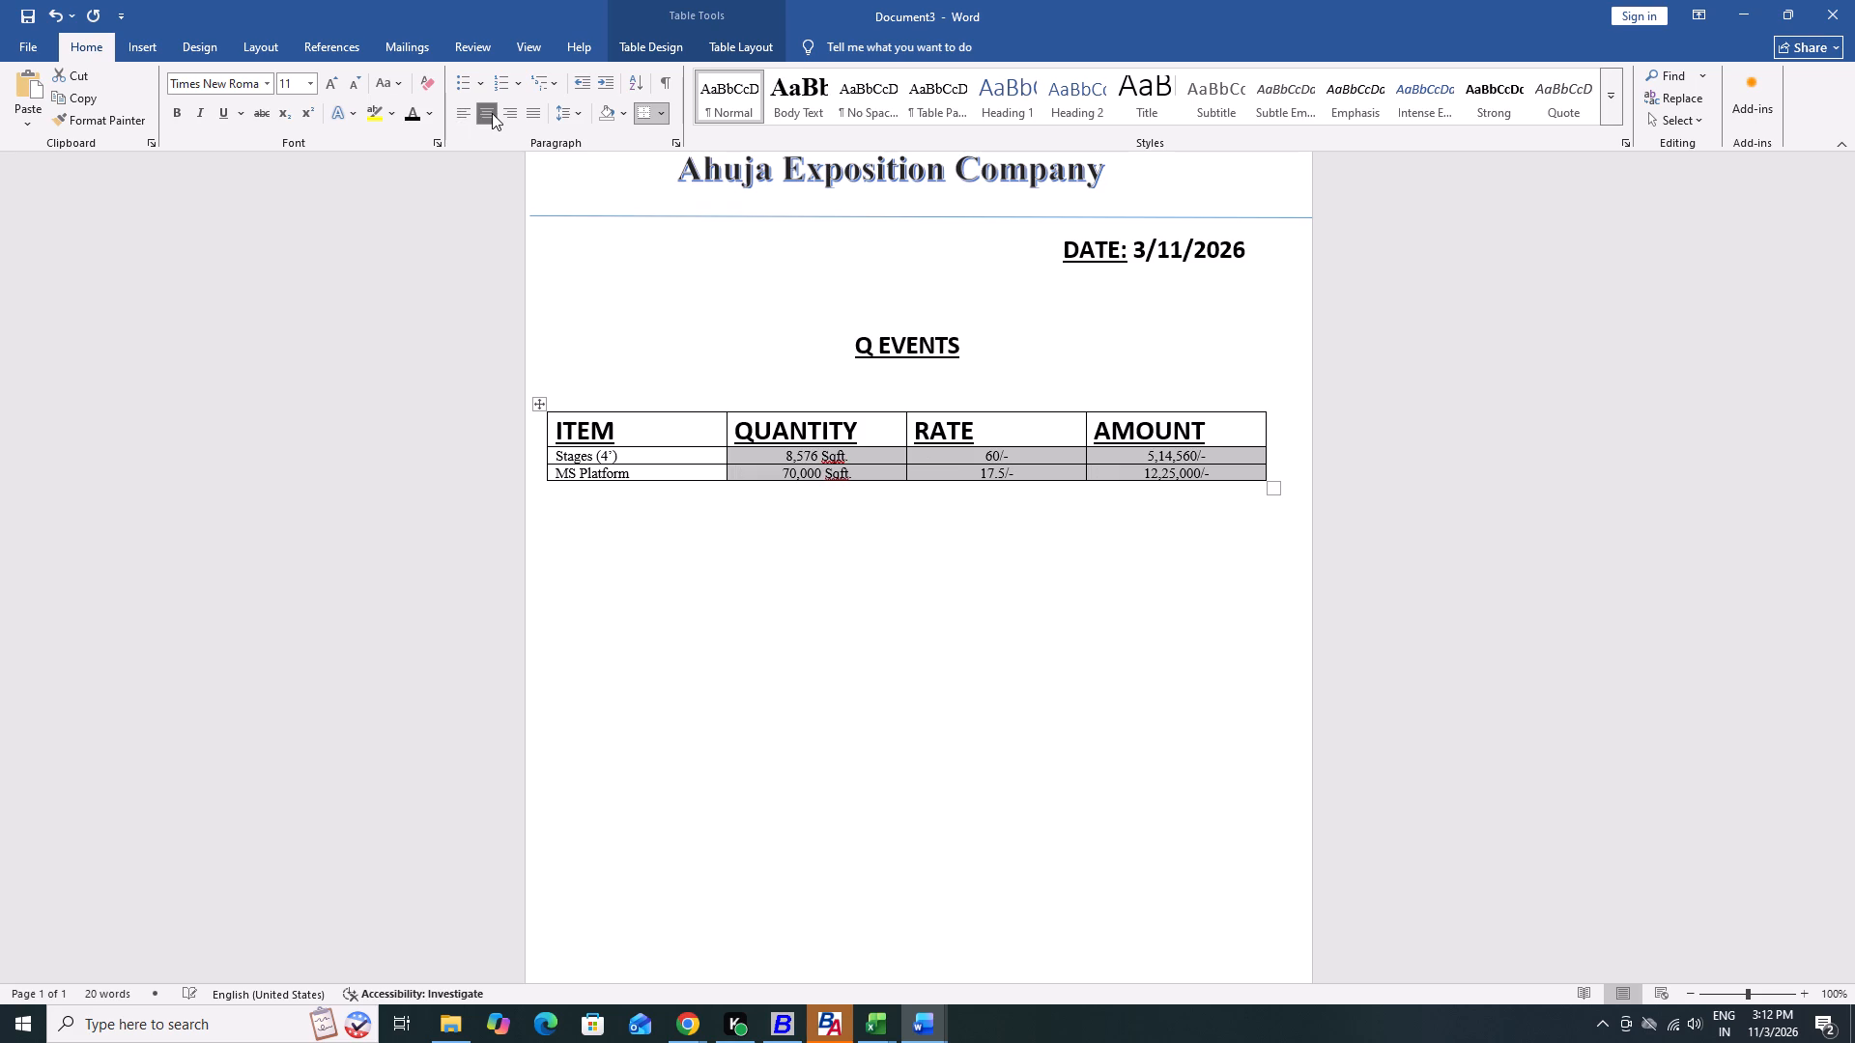
{"action": "left_click", "coordinate": [587, 541]}
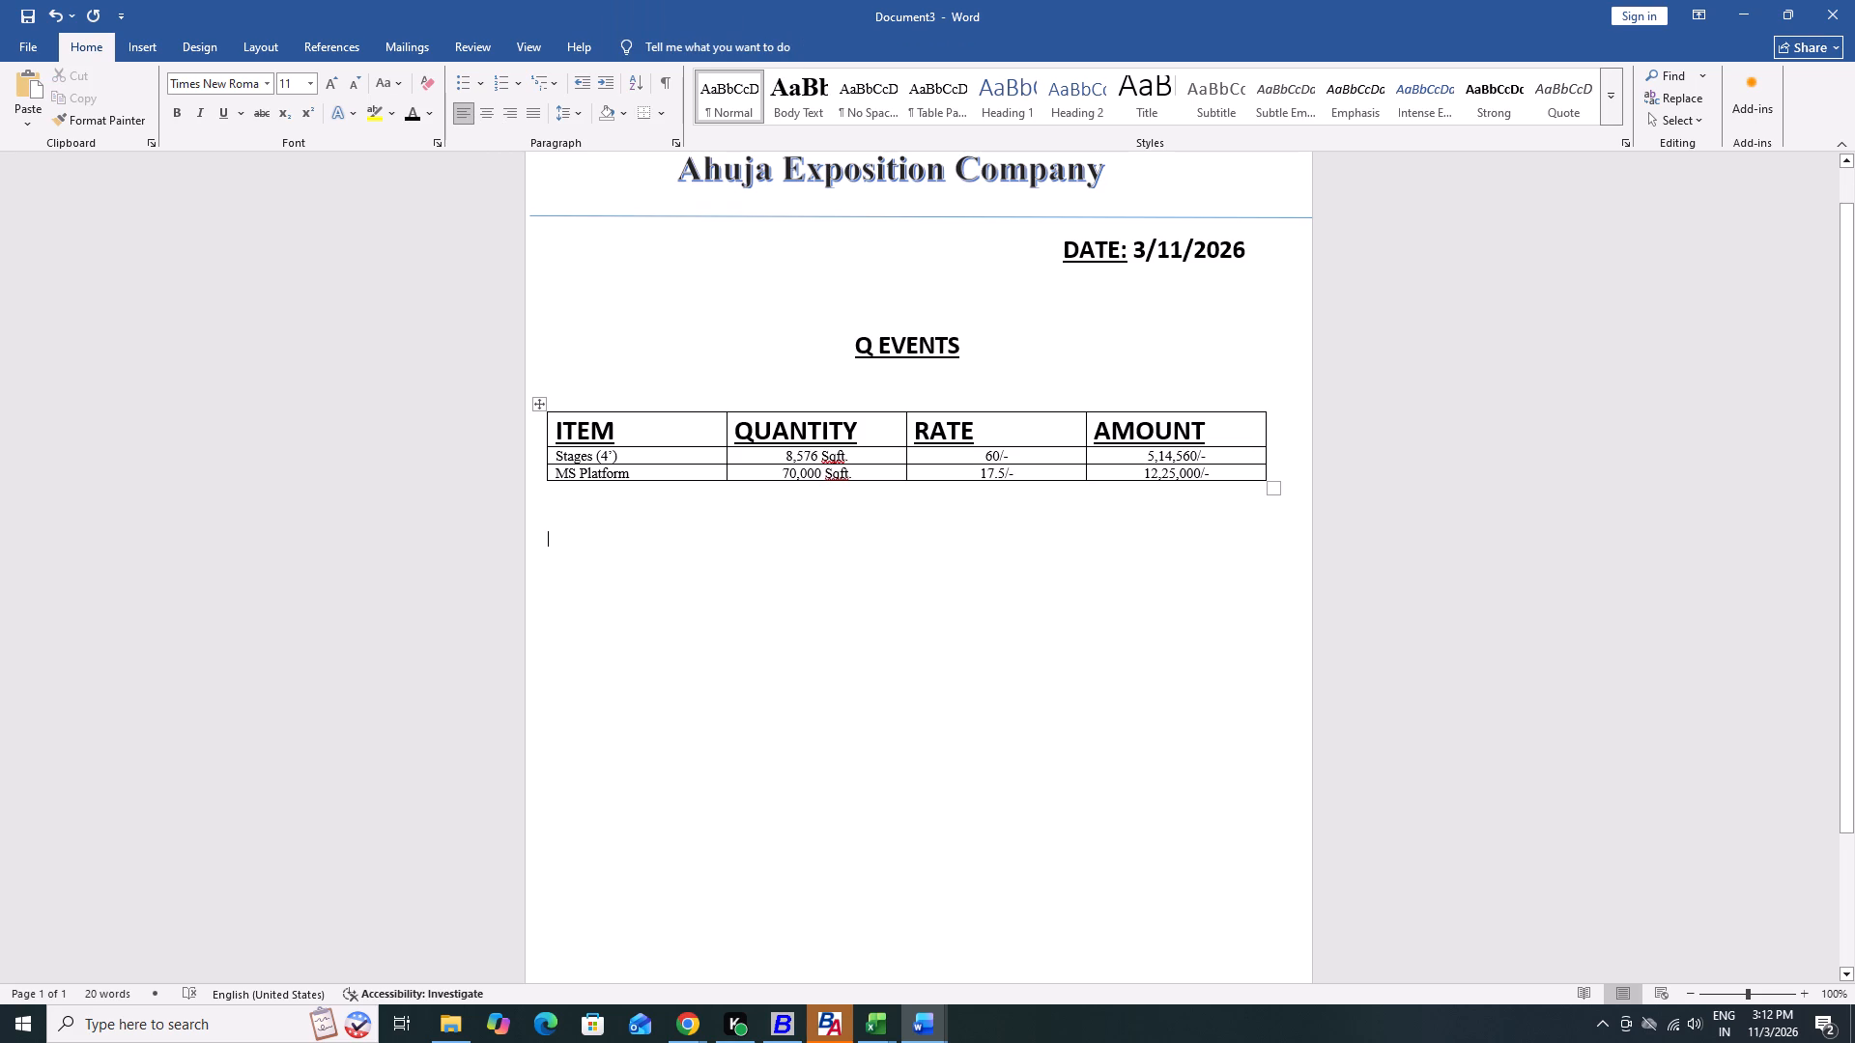
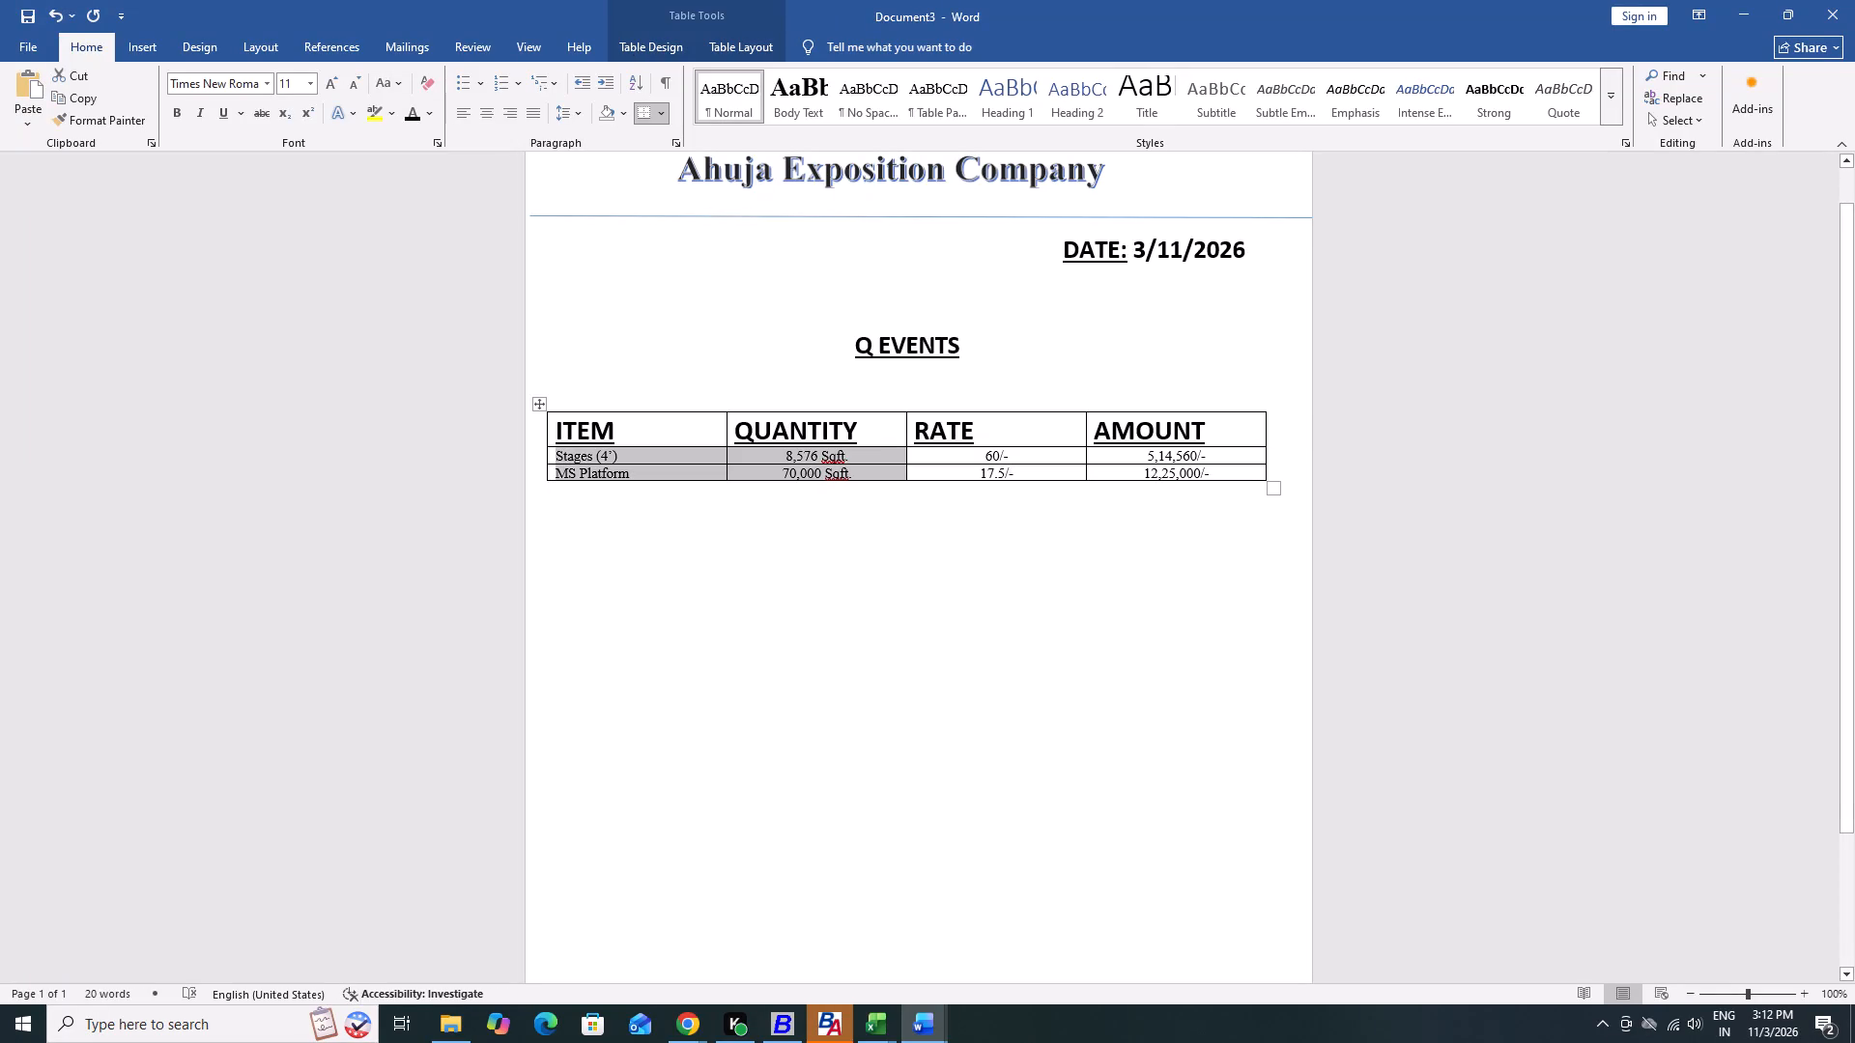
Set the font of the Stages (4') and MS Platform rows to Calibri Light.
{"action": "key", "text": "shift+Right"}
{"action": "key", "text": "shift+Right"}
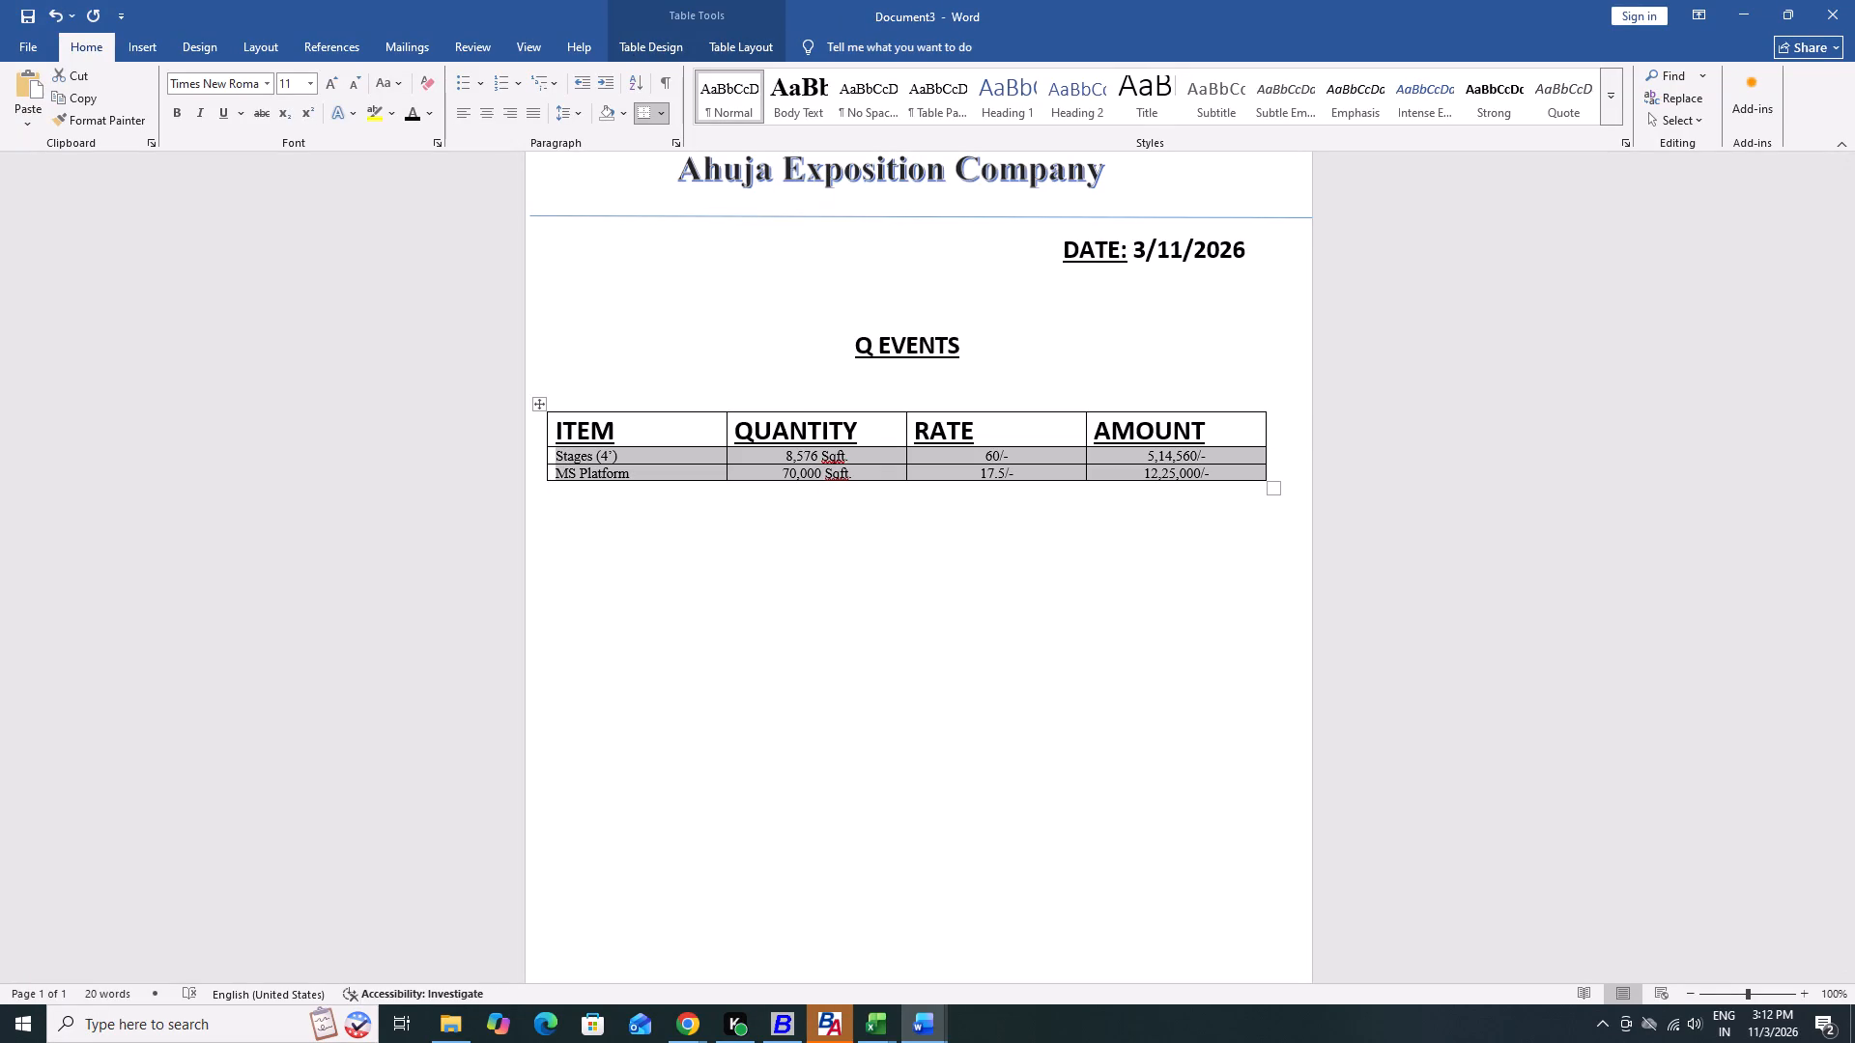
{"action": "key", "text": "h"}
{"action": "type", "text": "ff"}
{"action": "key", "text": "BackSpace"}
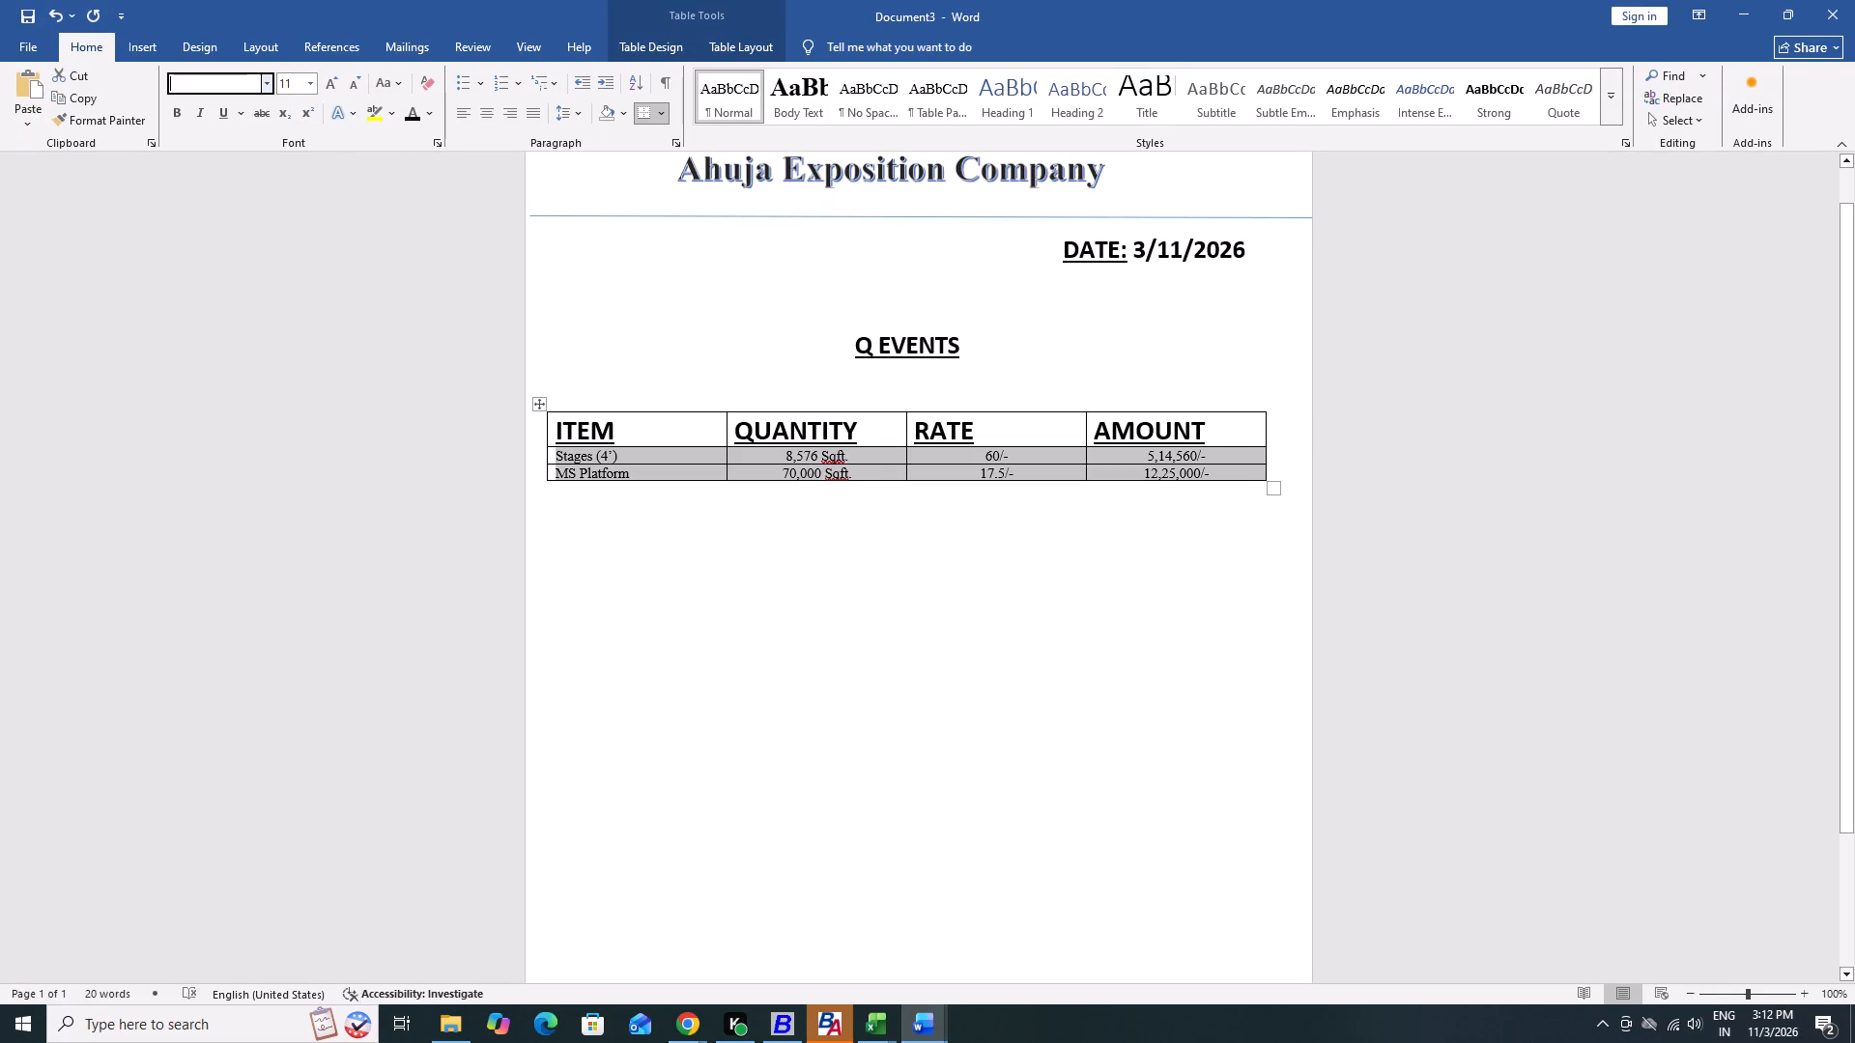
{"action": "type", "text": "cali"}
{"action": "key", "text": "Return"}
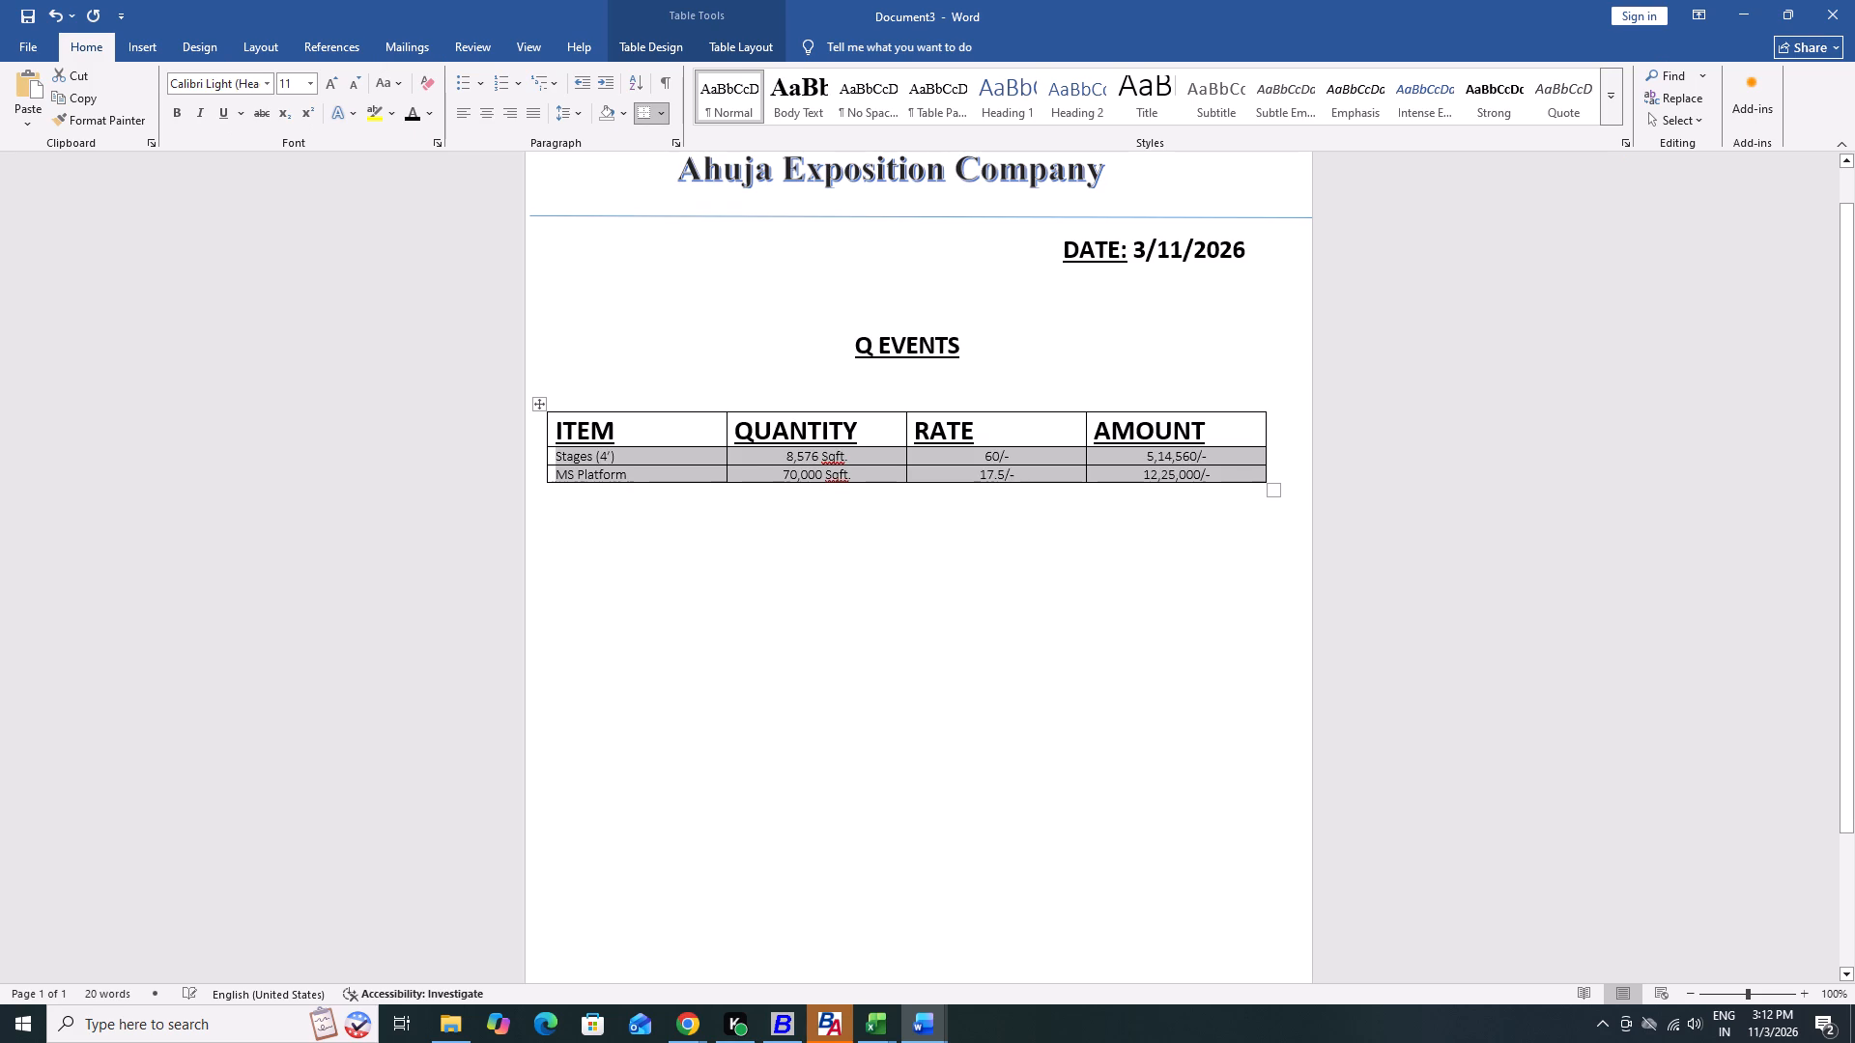
Change the font of the Stages (4') and MS Platform rows to Calibri (Body).
{"action": "key", "text": "alt+h"}
{"action": "key", "text": "f"}
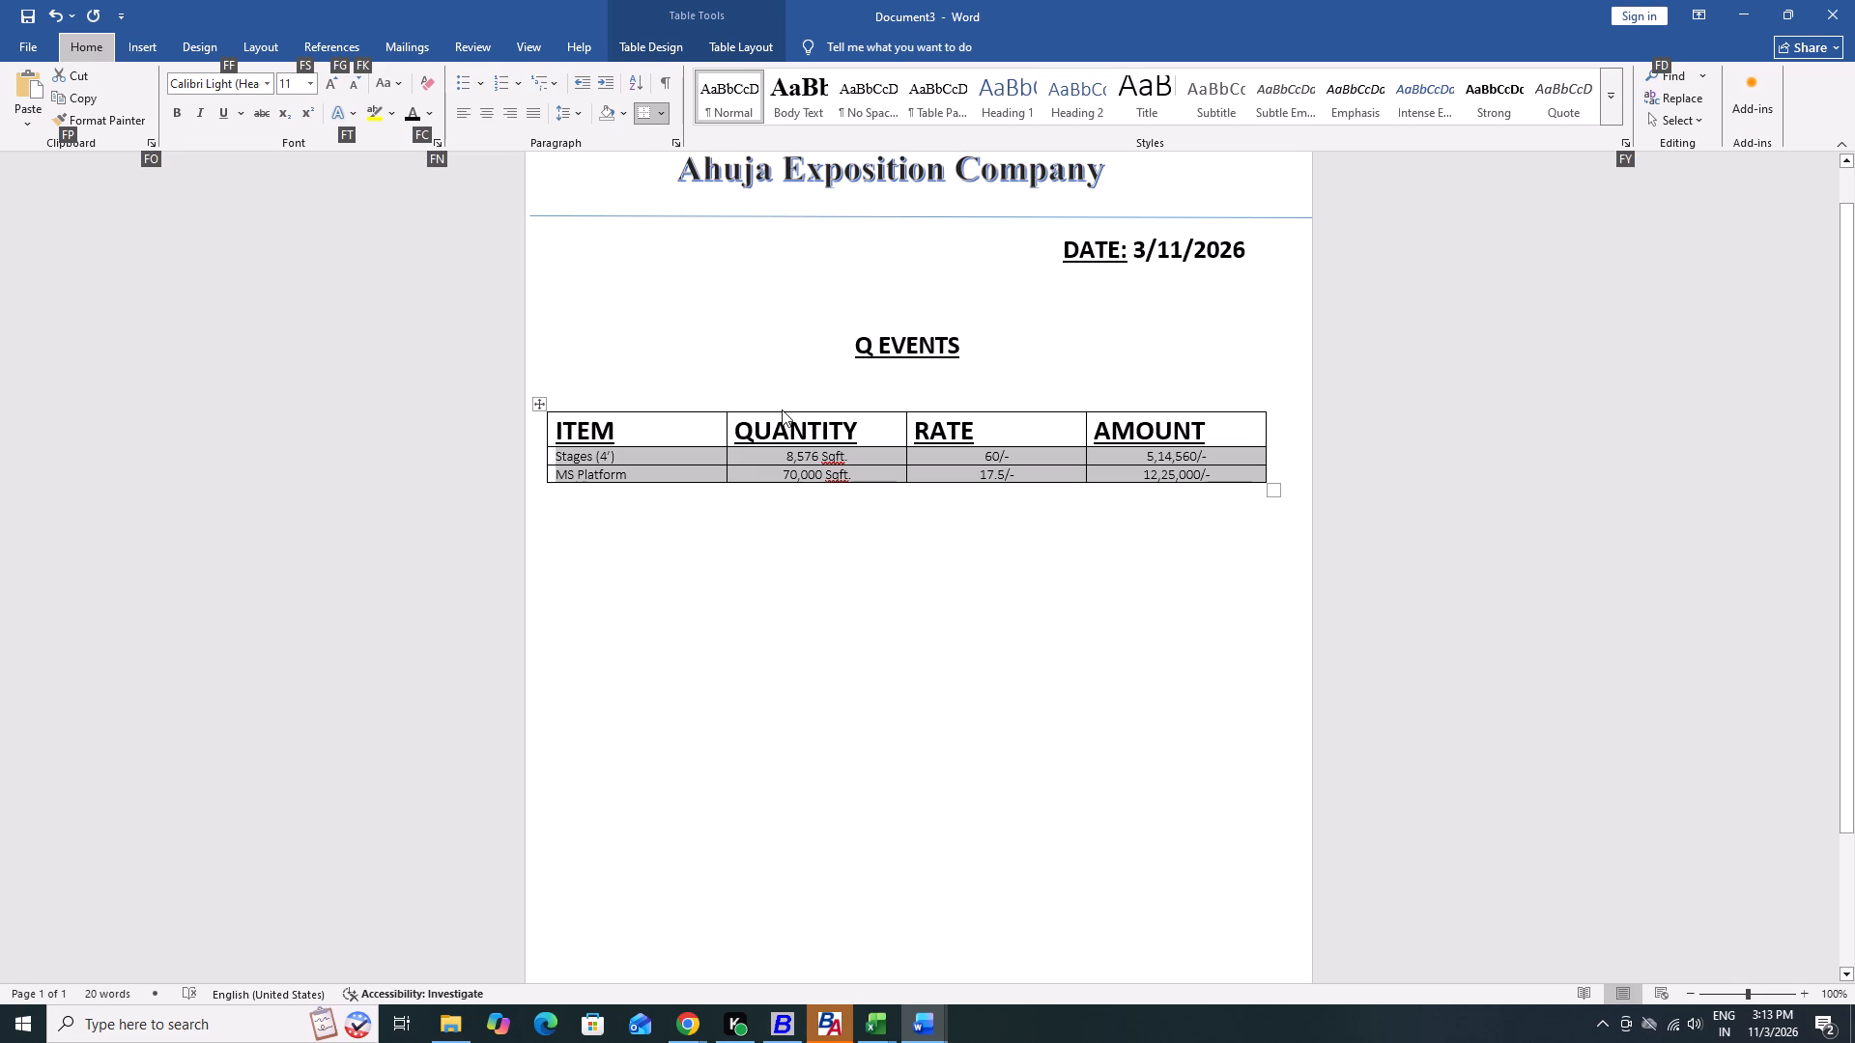
{"action": "key", "text": "f"}
{"action": "key", "text": "BackSpace"}
{"action": "type", "text": "calibri"}
{"action": "key", "text": "space"}
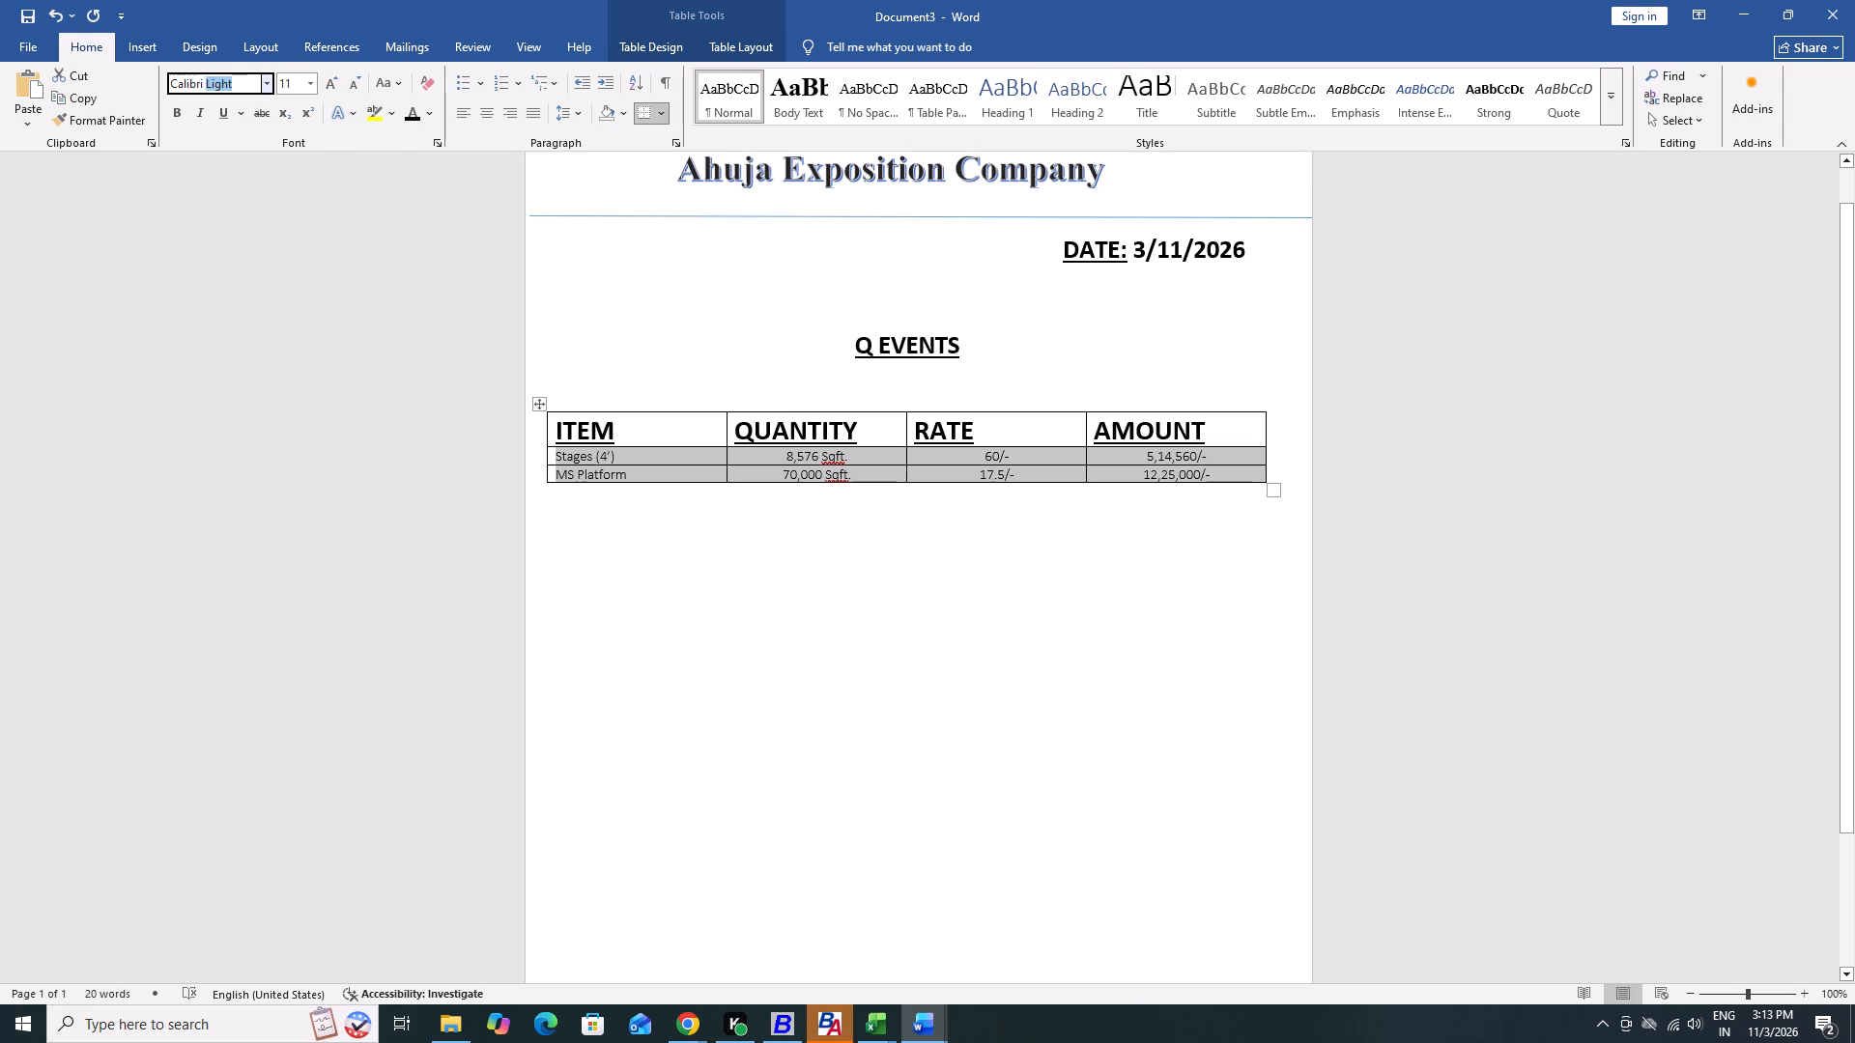
{"action": "key", "text": "shift+parenleft"}
{"action": "type", "text": "ba"}
{"action": "key", "text": "BackSpace"}
{"action": "type", "text": "ody"}
{"action": "key", "text": "shift+parenright"}
{"action": "key", "text": "Return"}
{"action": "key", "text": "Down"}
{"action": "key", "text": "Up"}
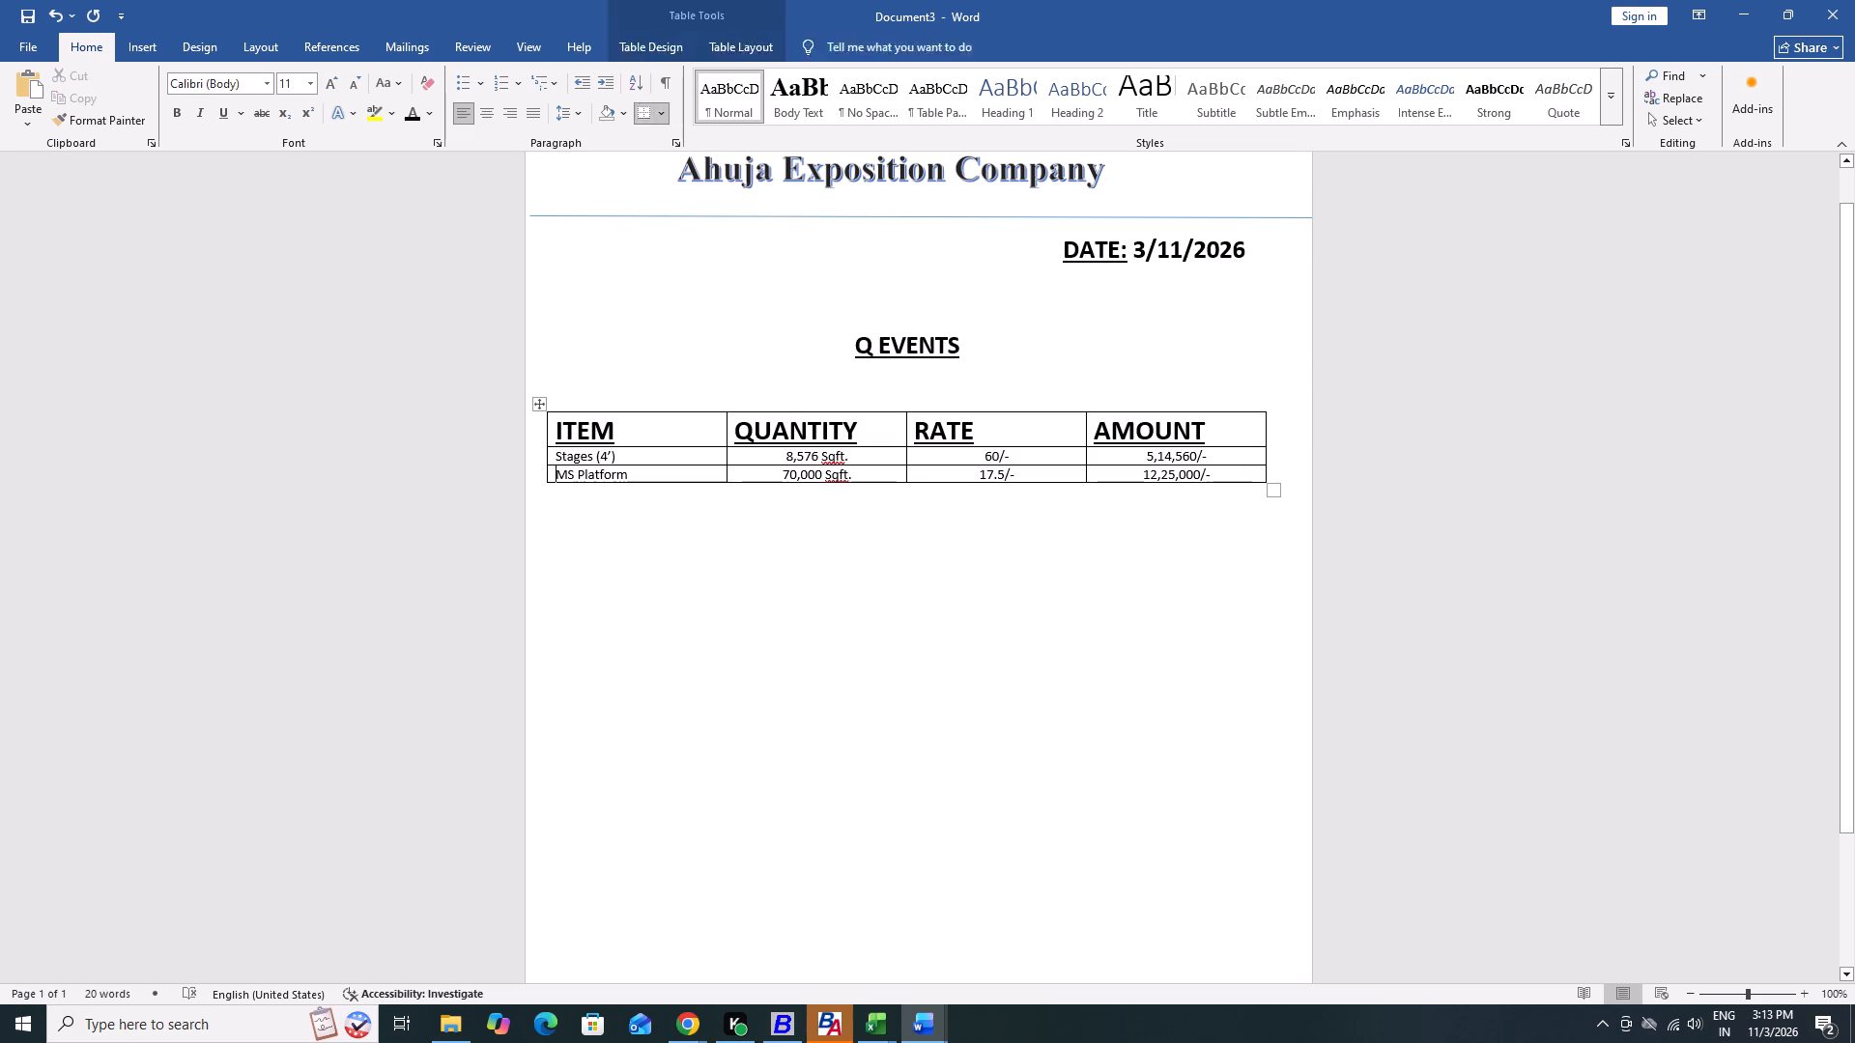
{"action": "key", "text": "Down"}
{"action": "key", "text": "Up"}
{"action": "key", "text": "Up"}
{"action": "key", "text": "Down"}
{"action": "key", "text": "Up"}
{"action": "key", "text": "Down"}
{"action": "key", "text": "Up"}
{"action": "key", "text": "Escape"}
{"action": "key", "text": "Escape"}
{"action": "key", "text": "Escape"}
Select the entries in the Stages (4') and MS Platform rows, starting from the ITEM column.
{"action": "key", "text": "Up"}
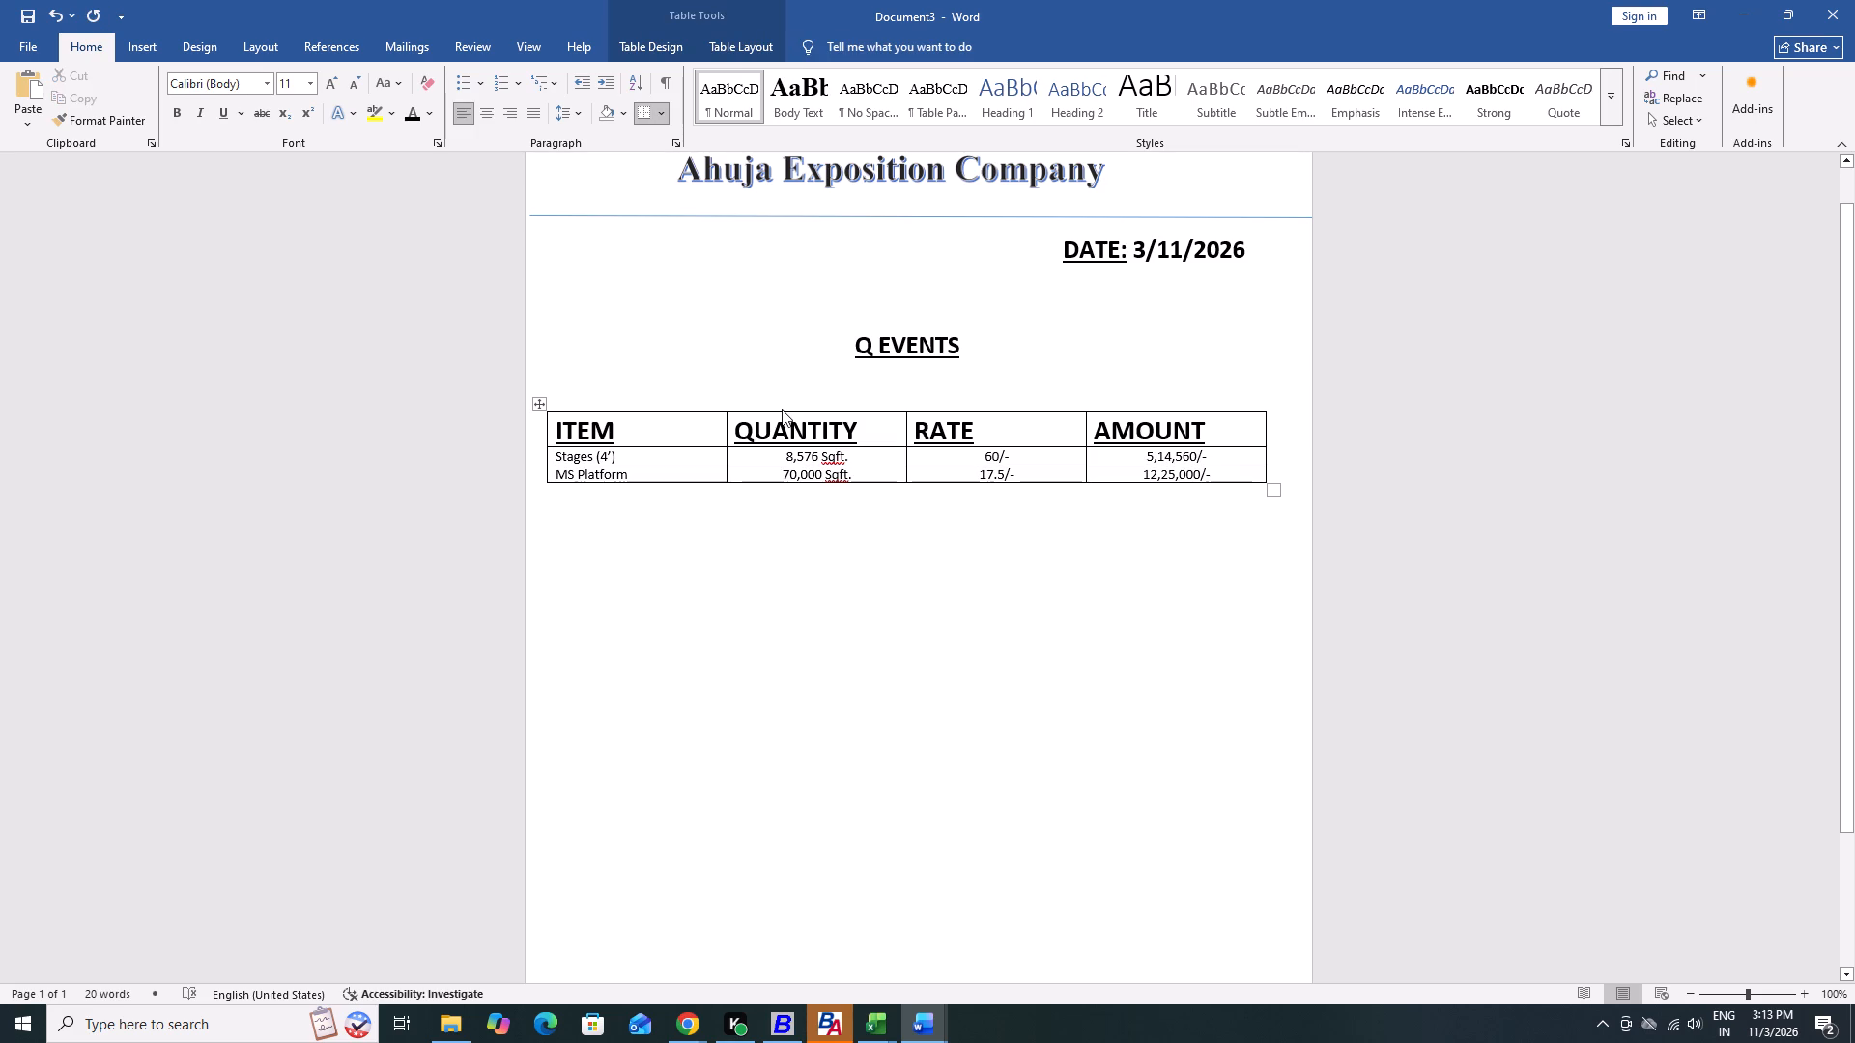
{"action": "key", "text": "ctrl+shift+Right"}
{"action": "key", "text": "shift+Right"}
{"action": "key", "text": "shift+Right"}
{"action": "key", "text": "shift+Right"}
{"action": "key", "text": "shift+Right"}
{"action": "key", "text": "shift+Down"}
{"action": "key", "text": "shift+Right"}
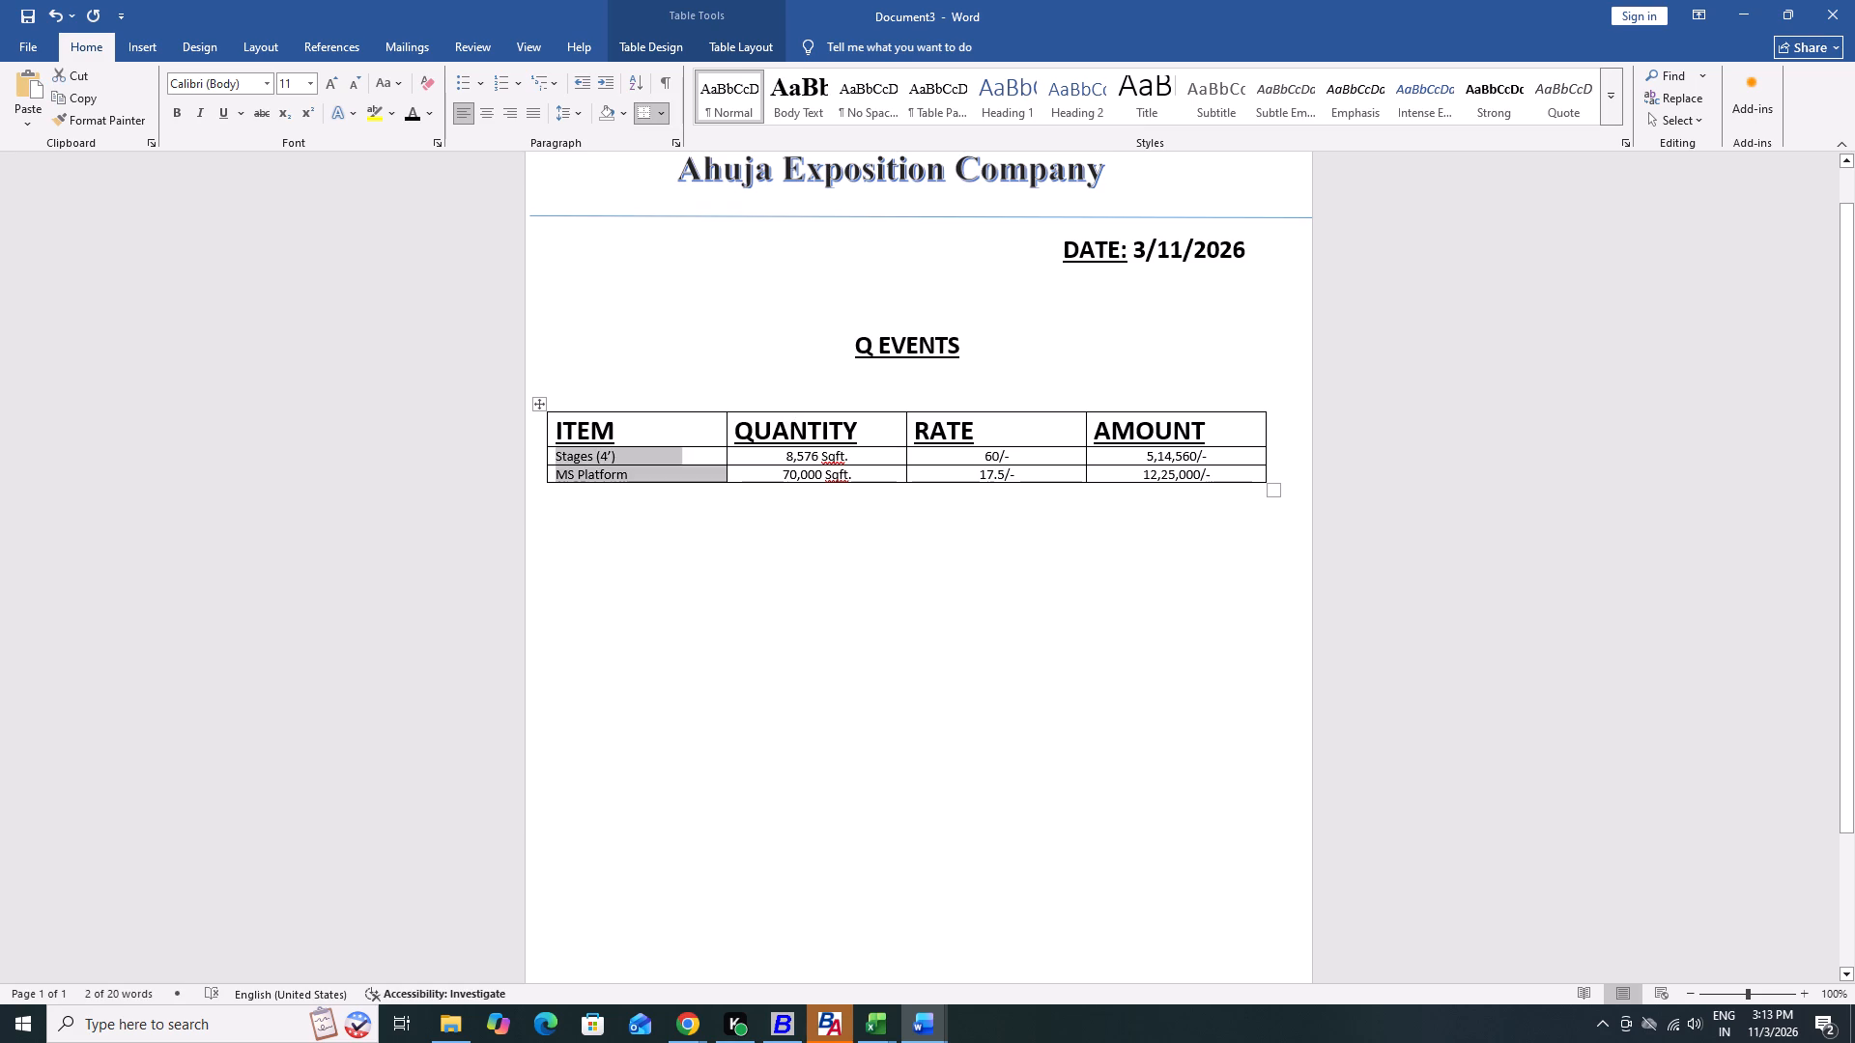
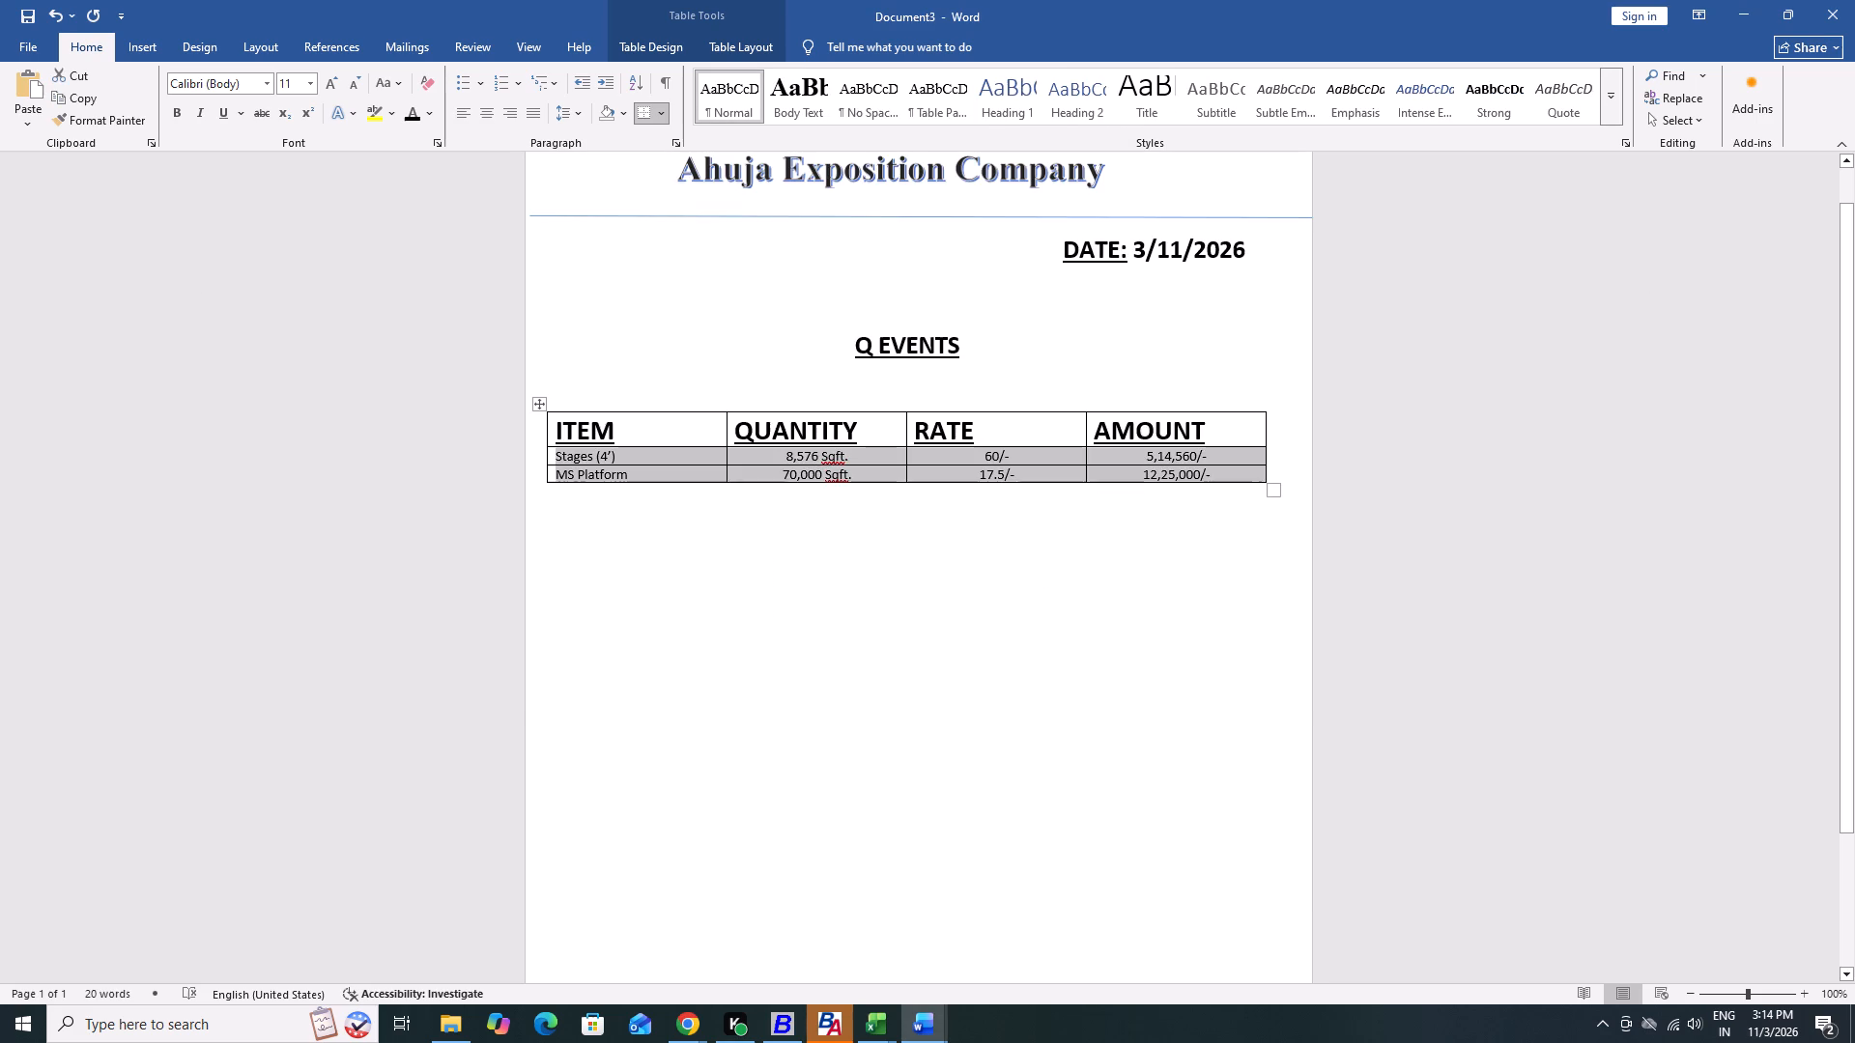
Set the font size of the Stages (4') and MS Platform rows to 16, checking against the Q EVENTS ESTIMATE 7.9.26 document.
{"action": "key", "text": "alt+Tab"}
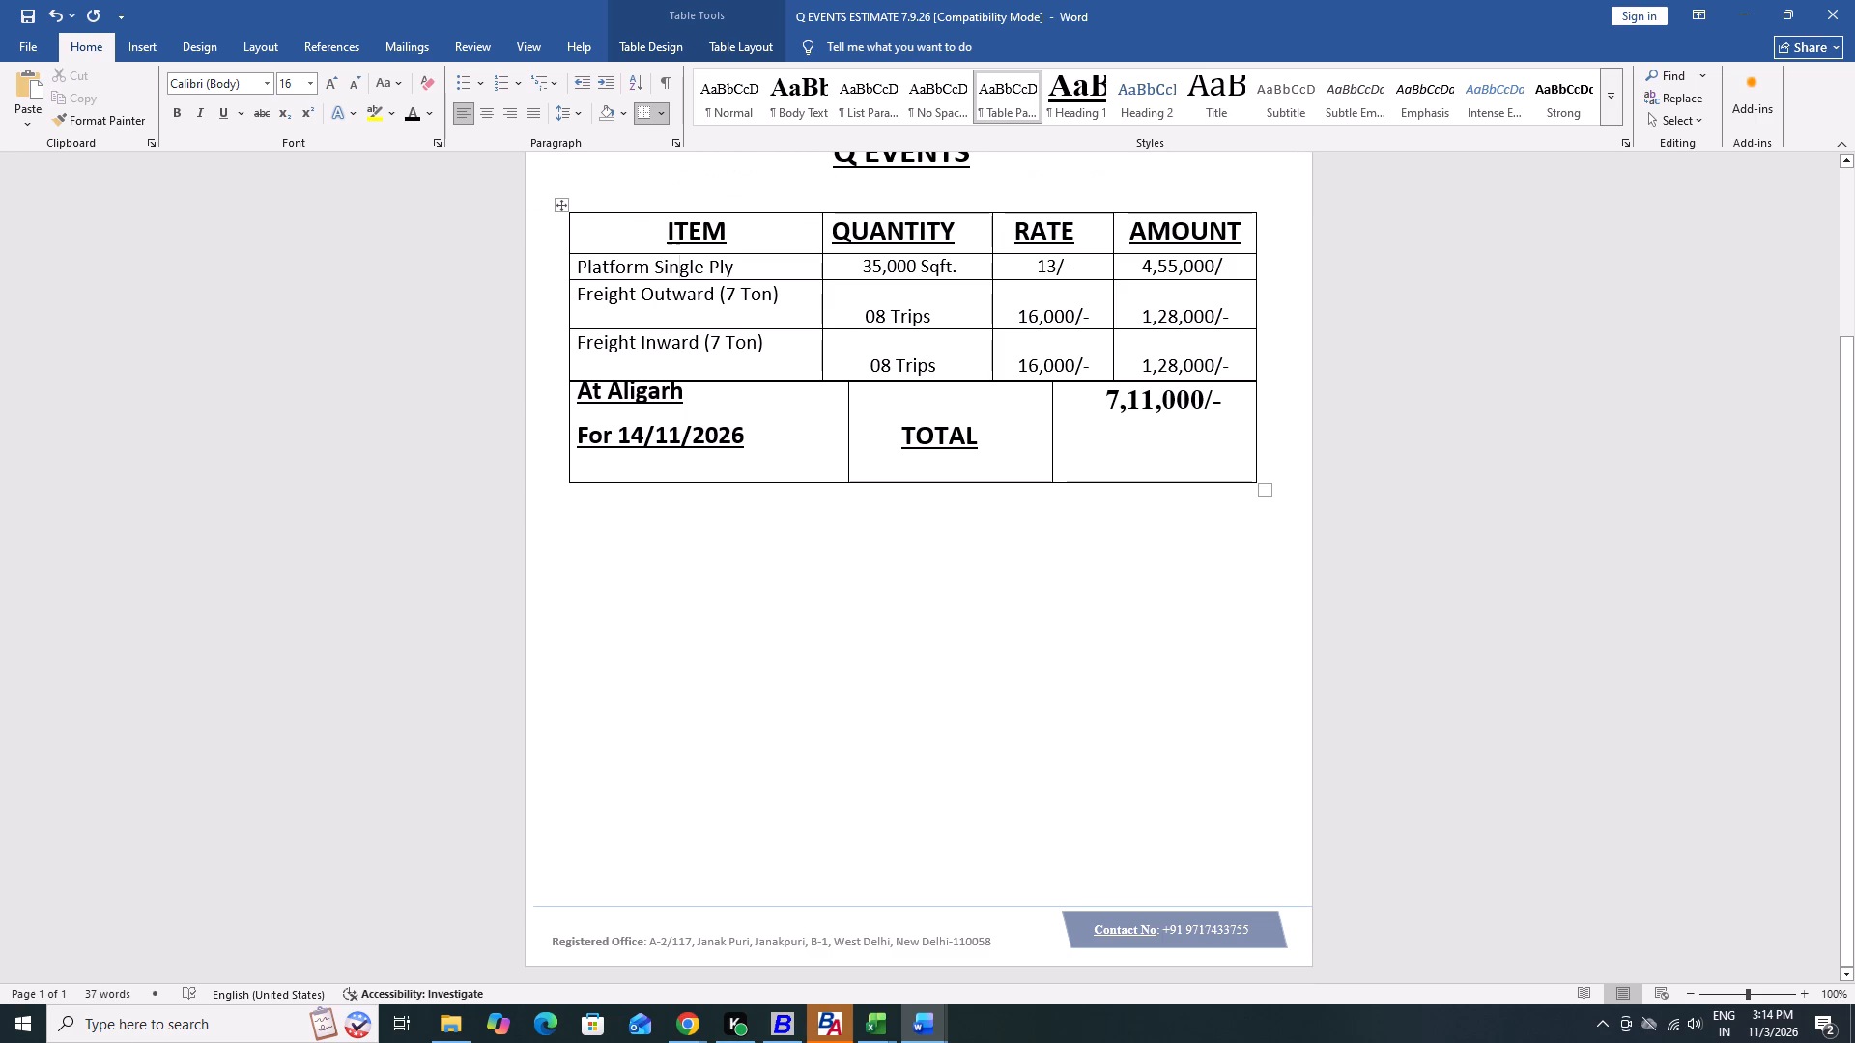
{"action": "key", "text": "alt+Tab"}
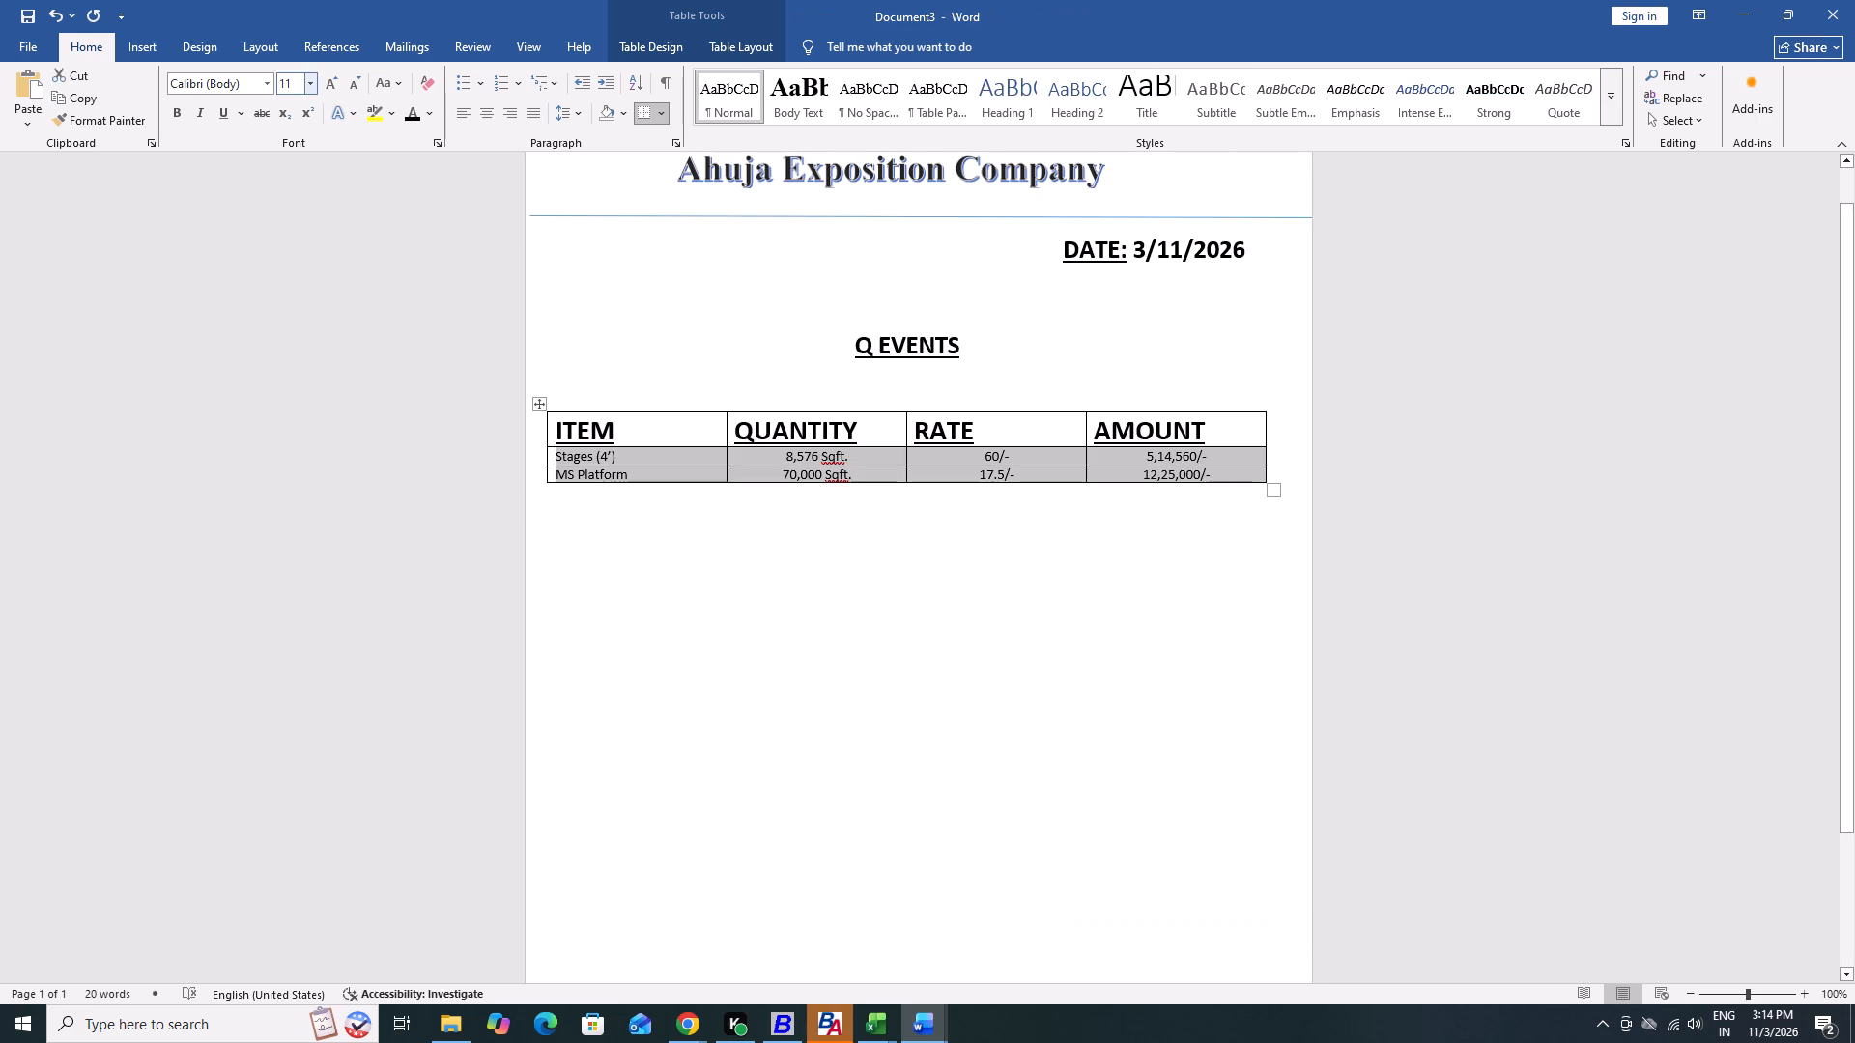
{"action": "left_click", "coordinate": [315, 77]}
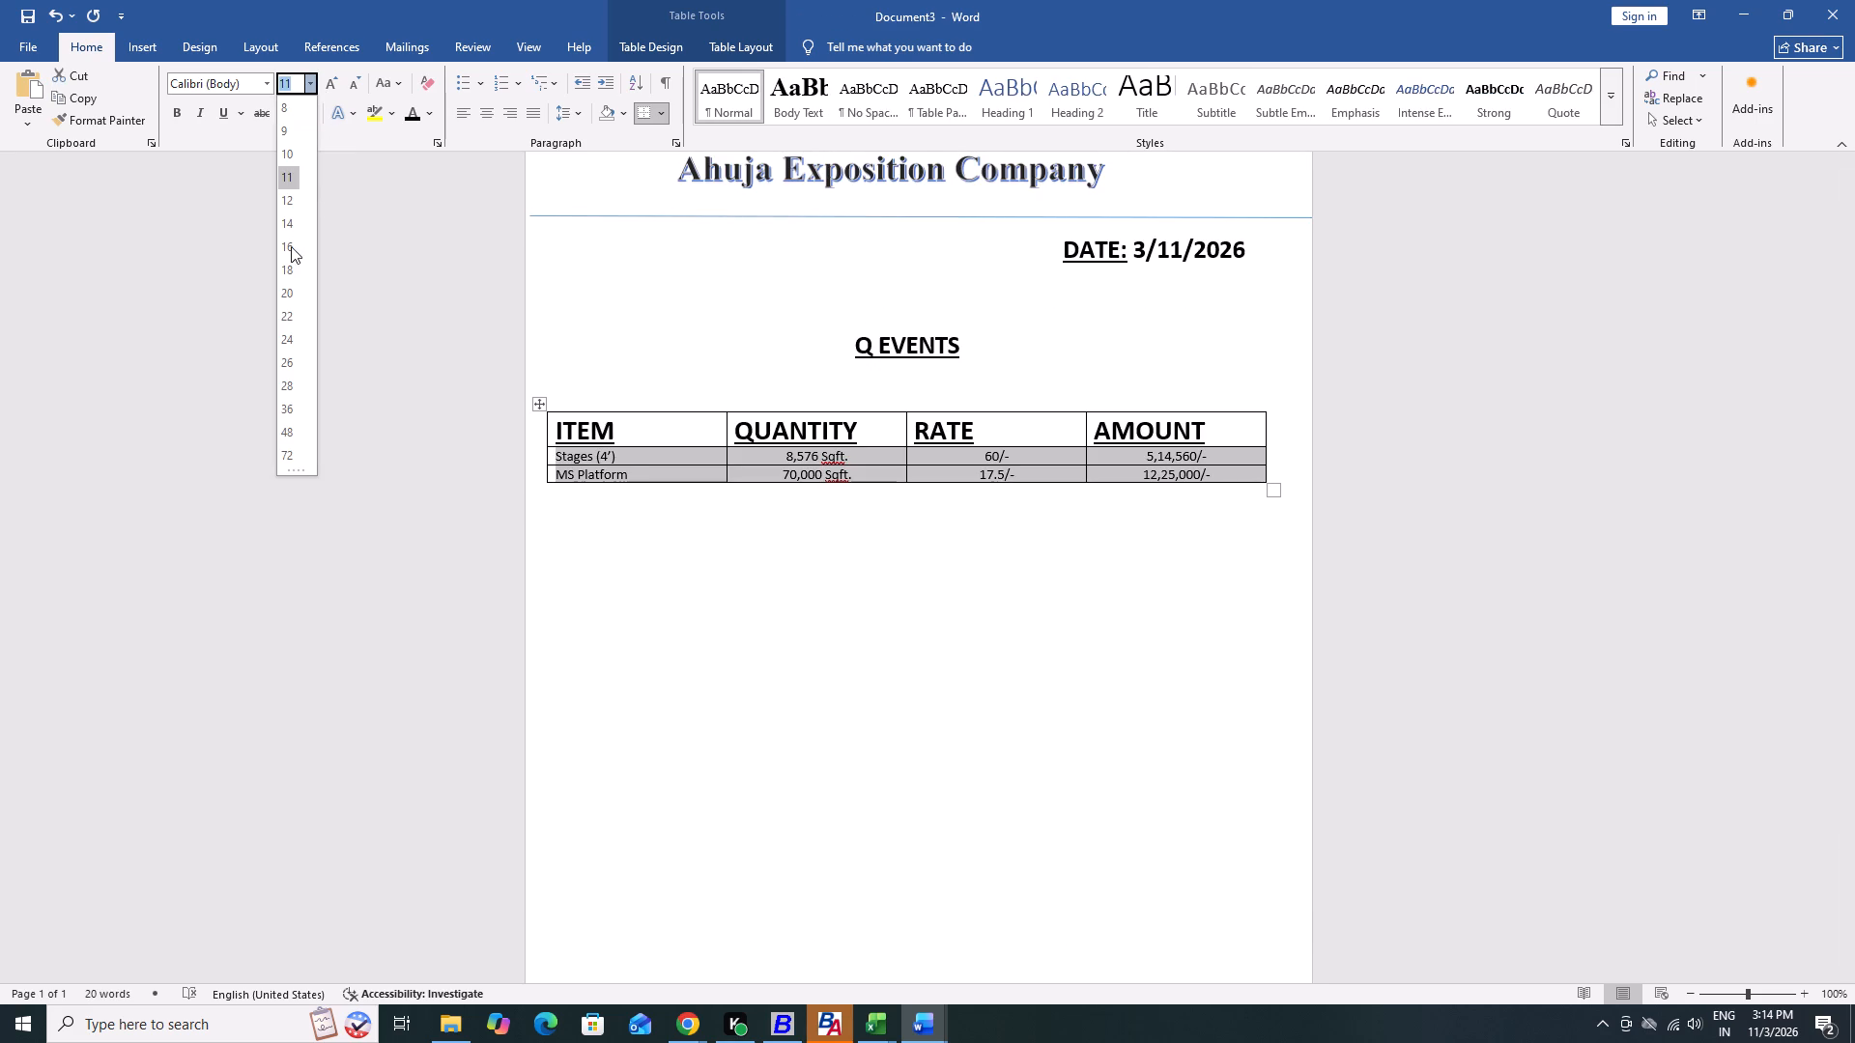
{"action": "left_click", "coordinate": [290, 248]}
{"action": "left_click", "coordinate": [634, 508]}
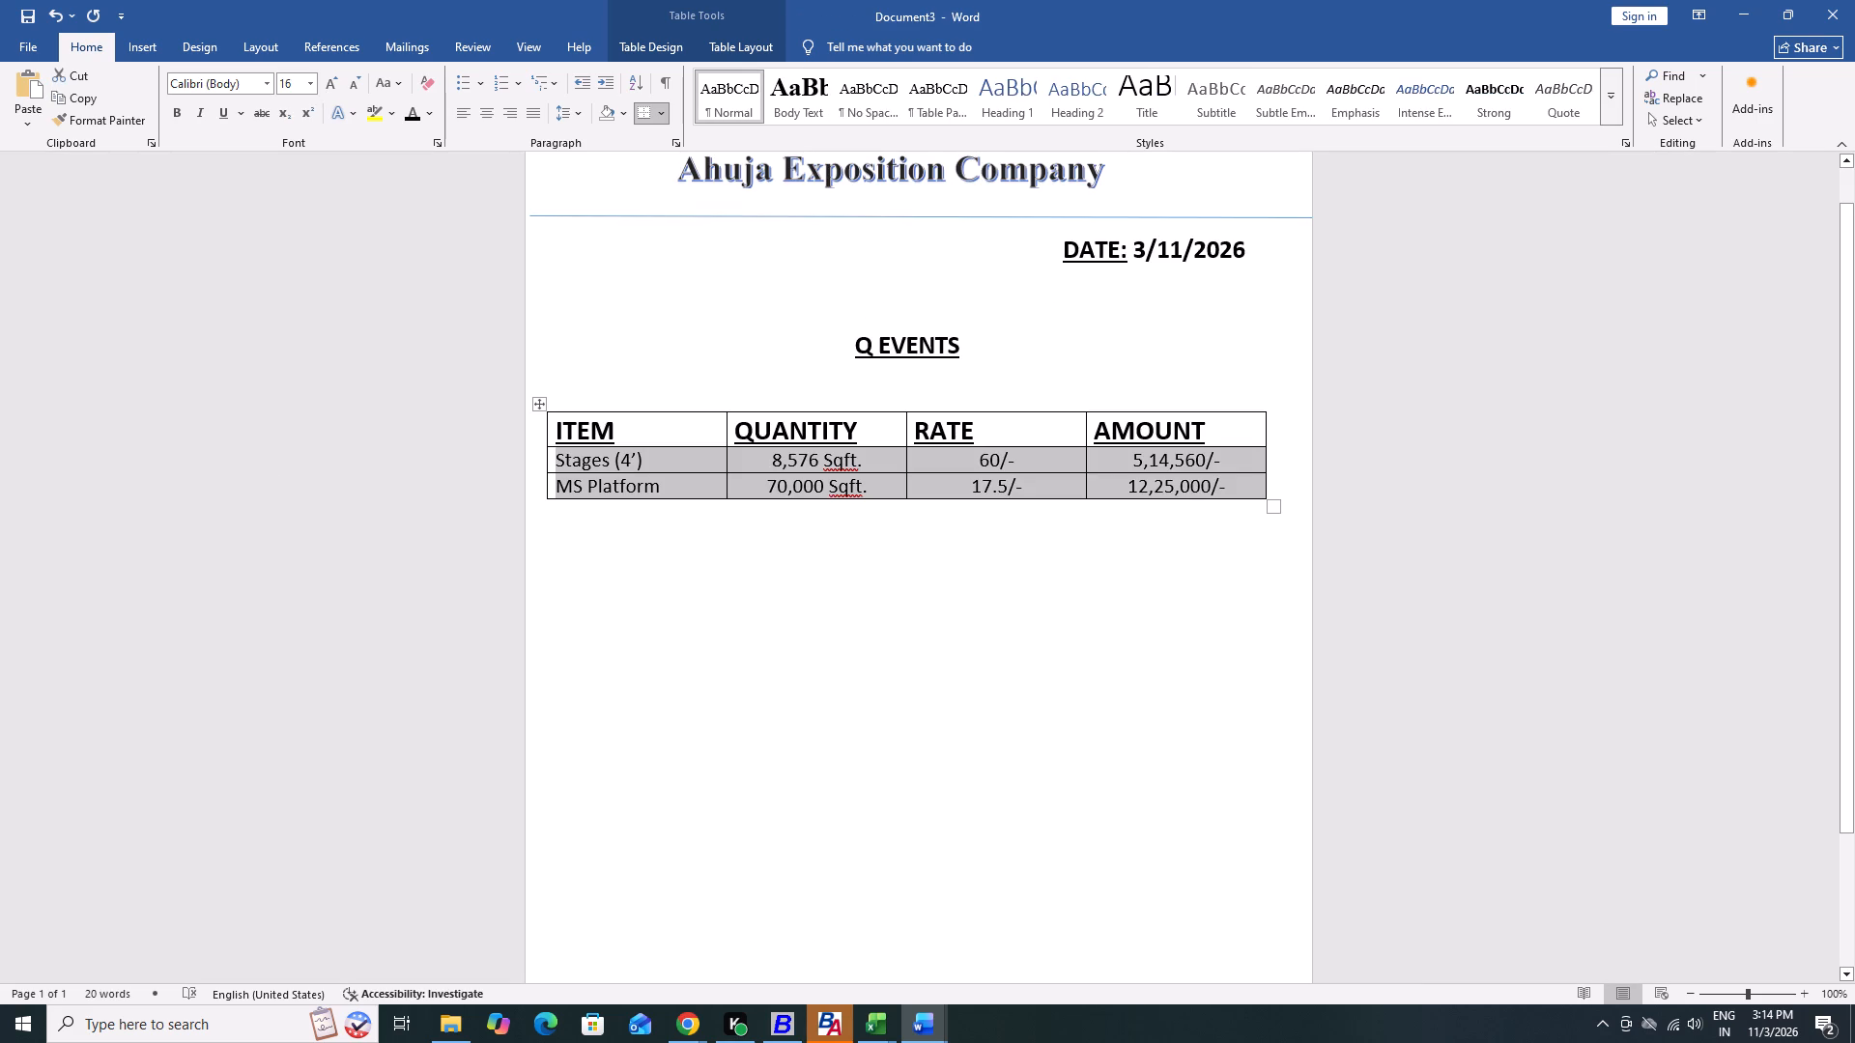
{"action": "key", "text": "alt+Tab"}
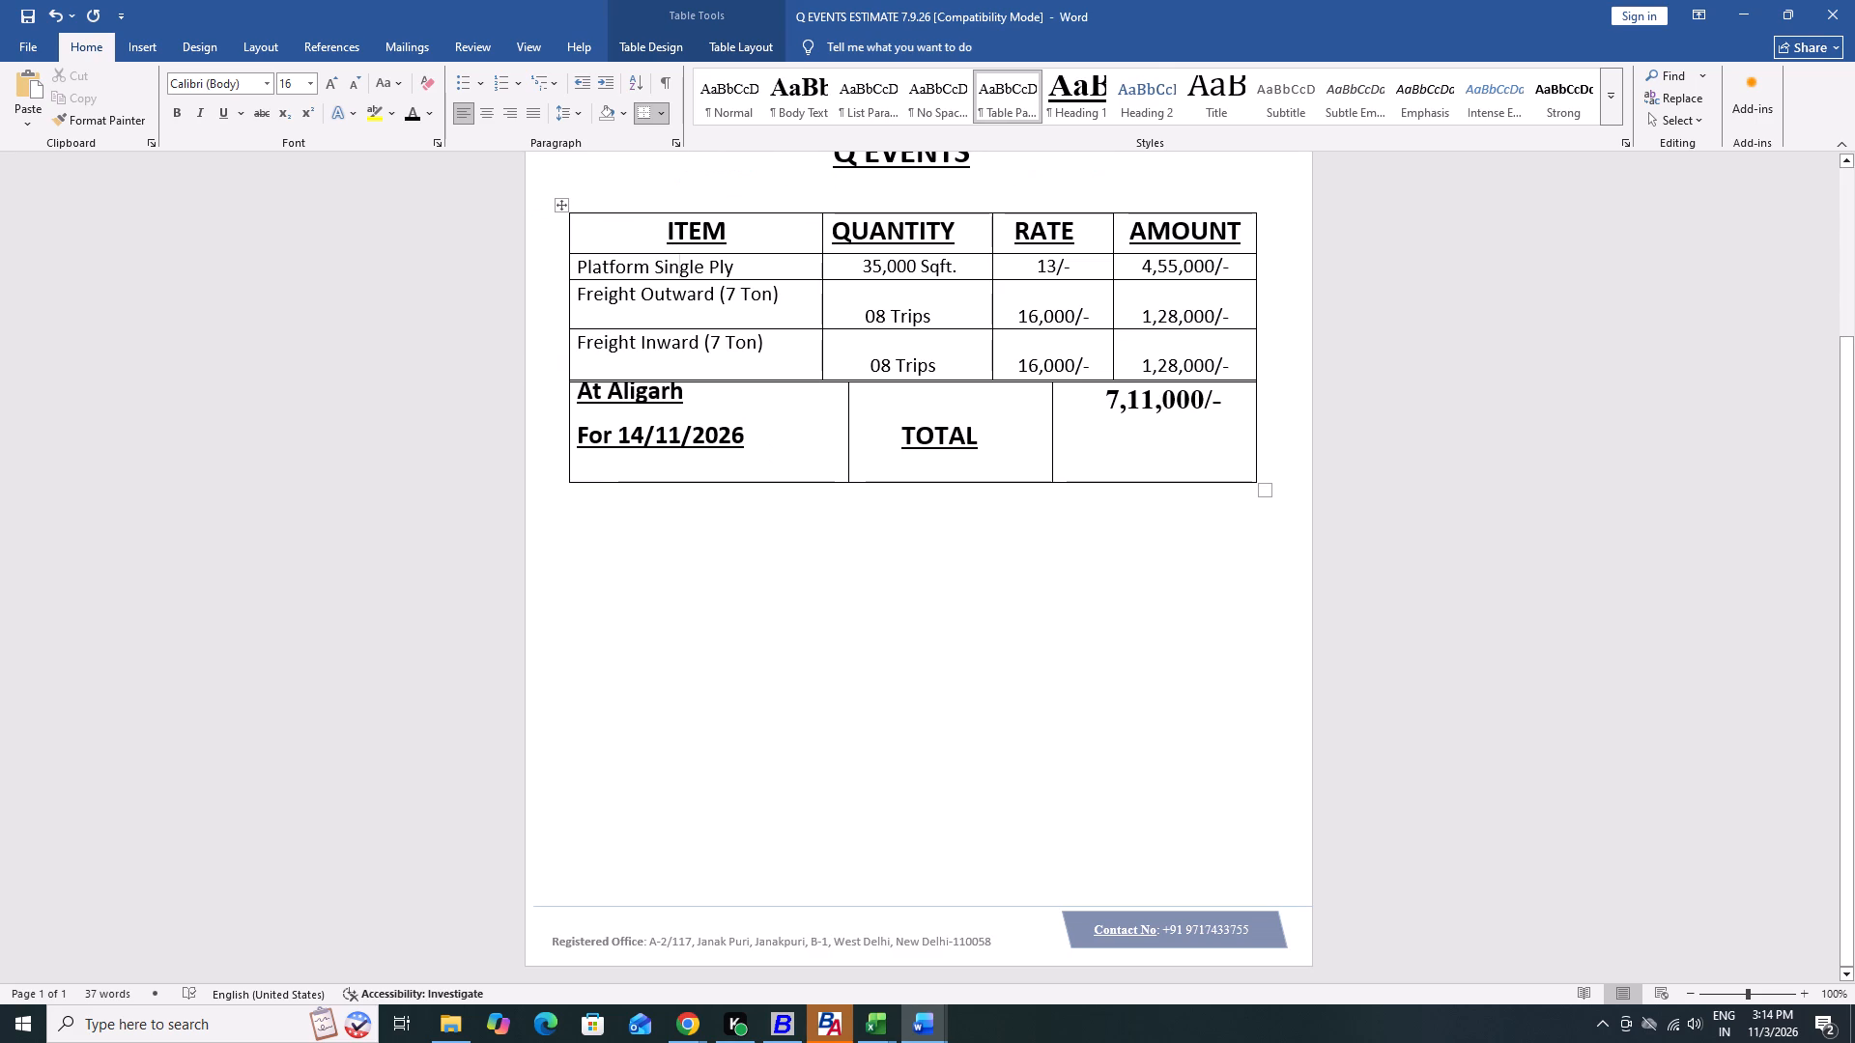
{"action": "key", "text": "alt+Tab"}
{"action": "key", "text": "alt+Tab"}
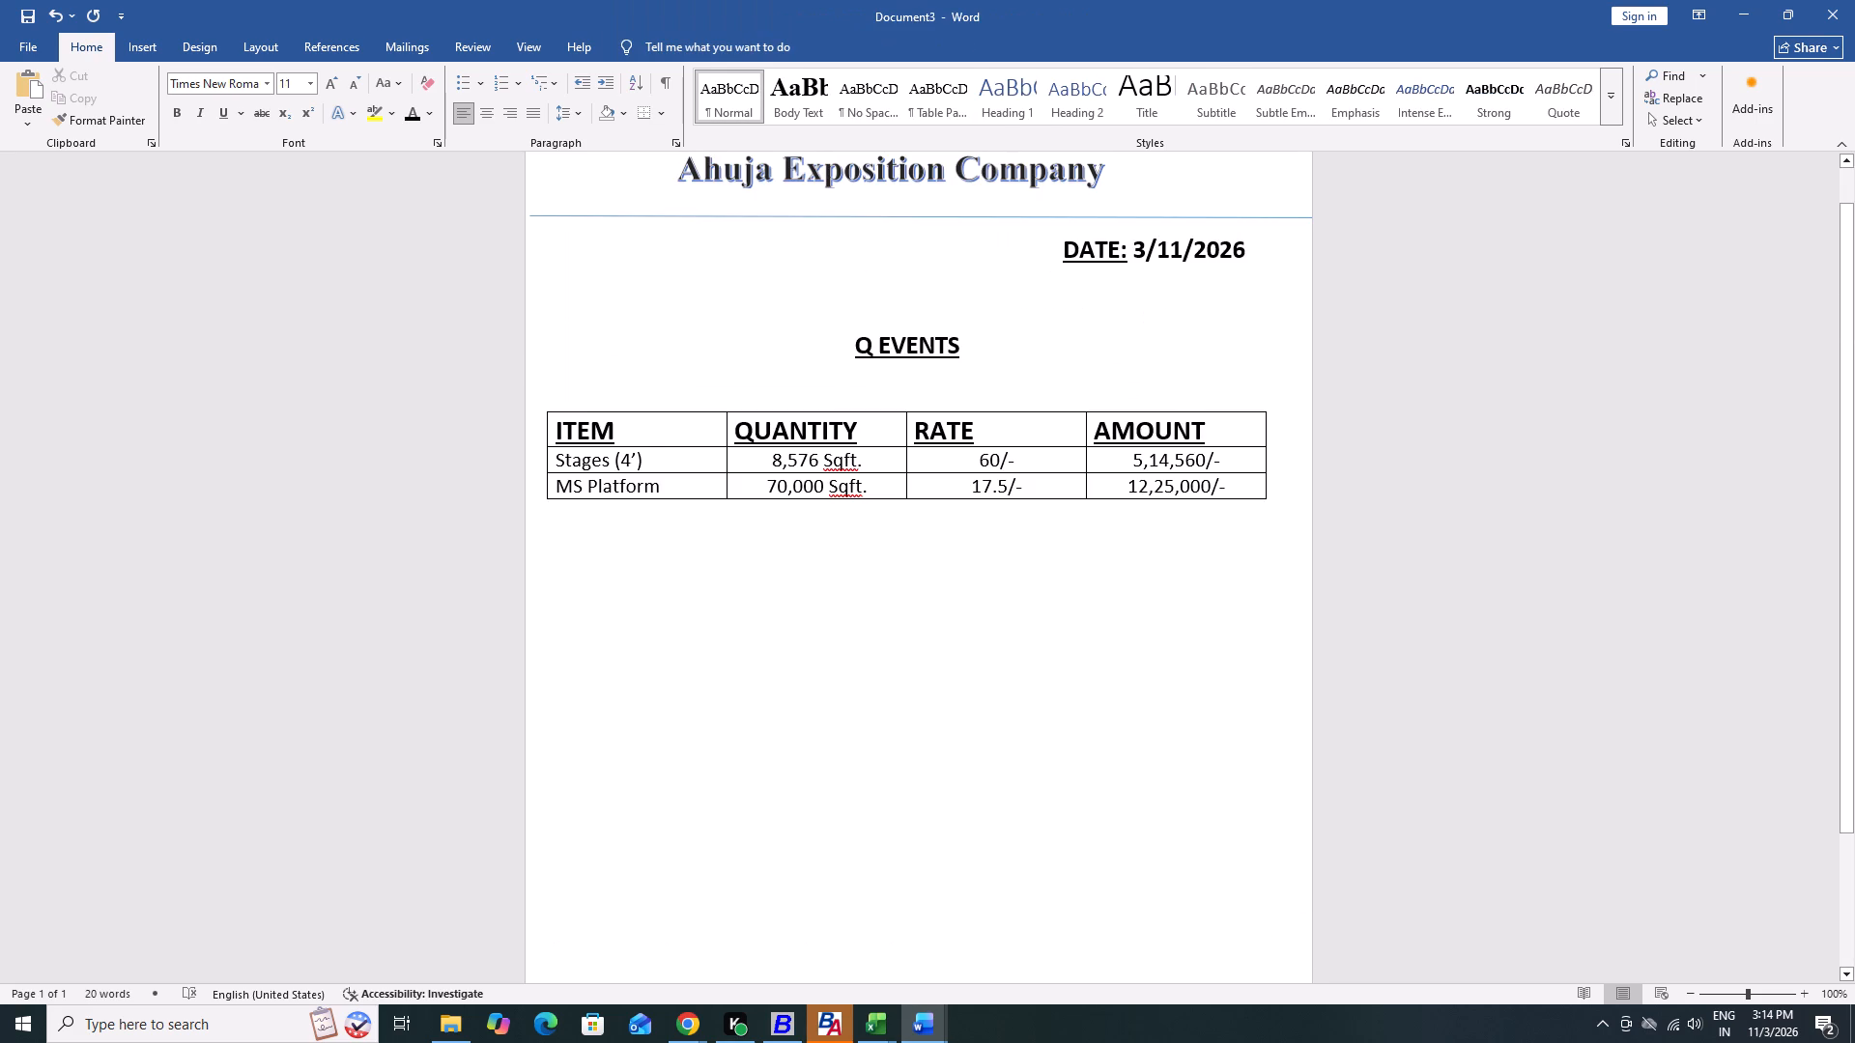
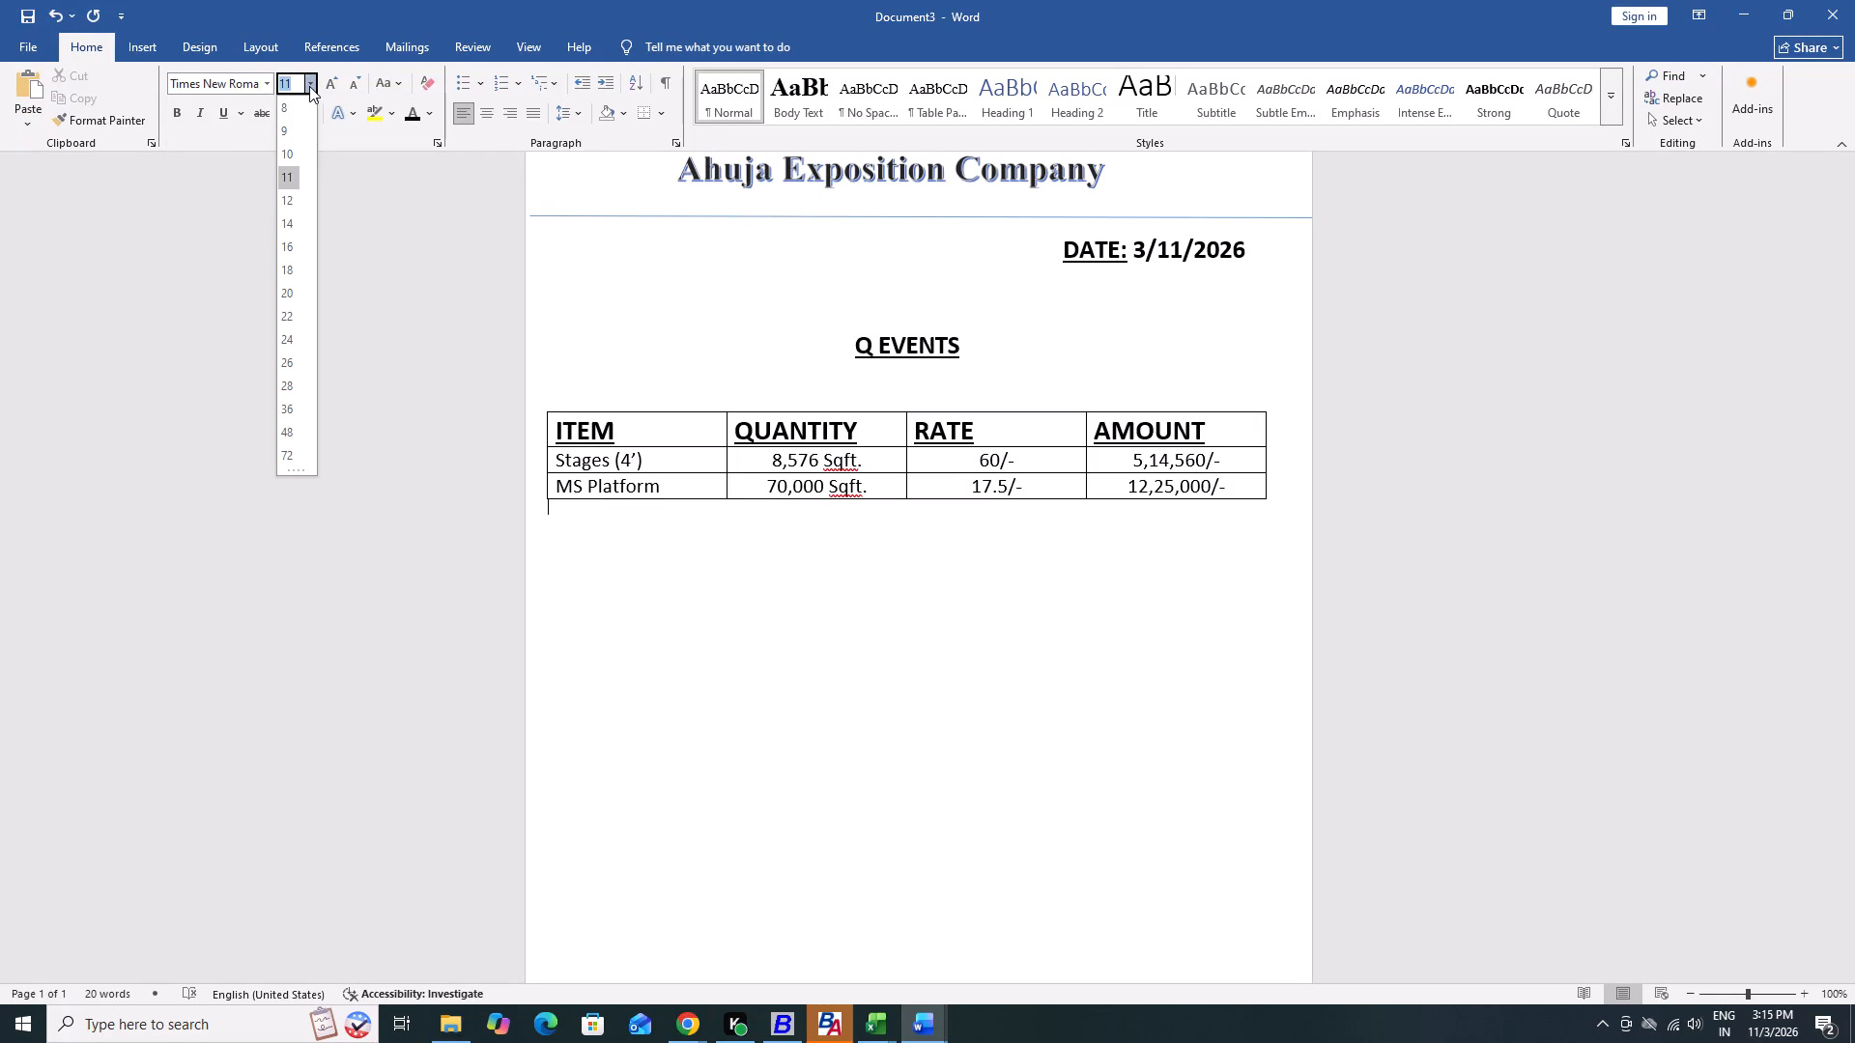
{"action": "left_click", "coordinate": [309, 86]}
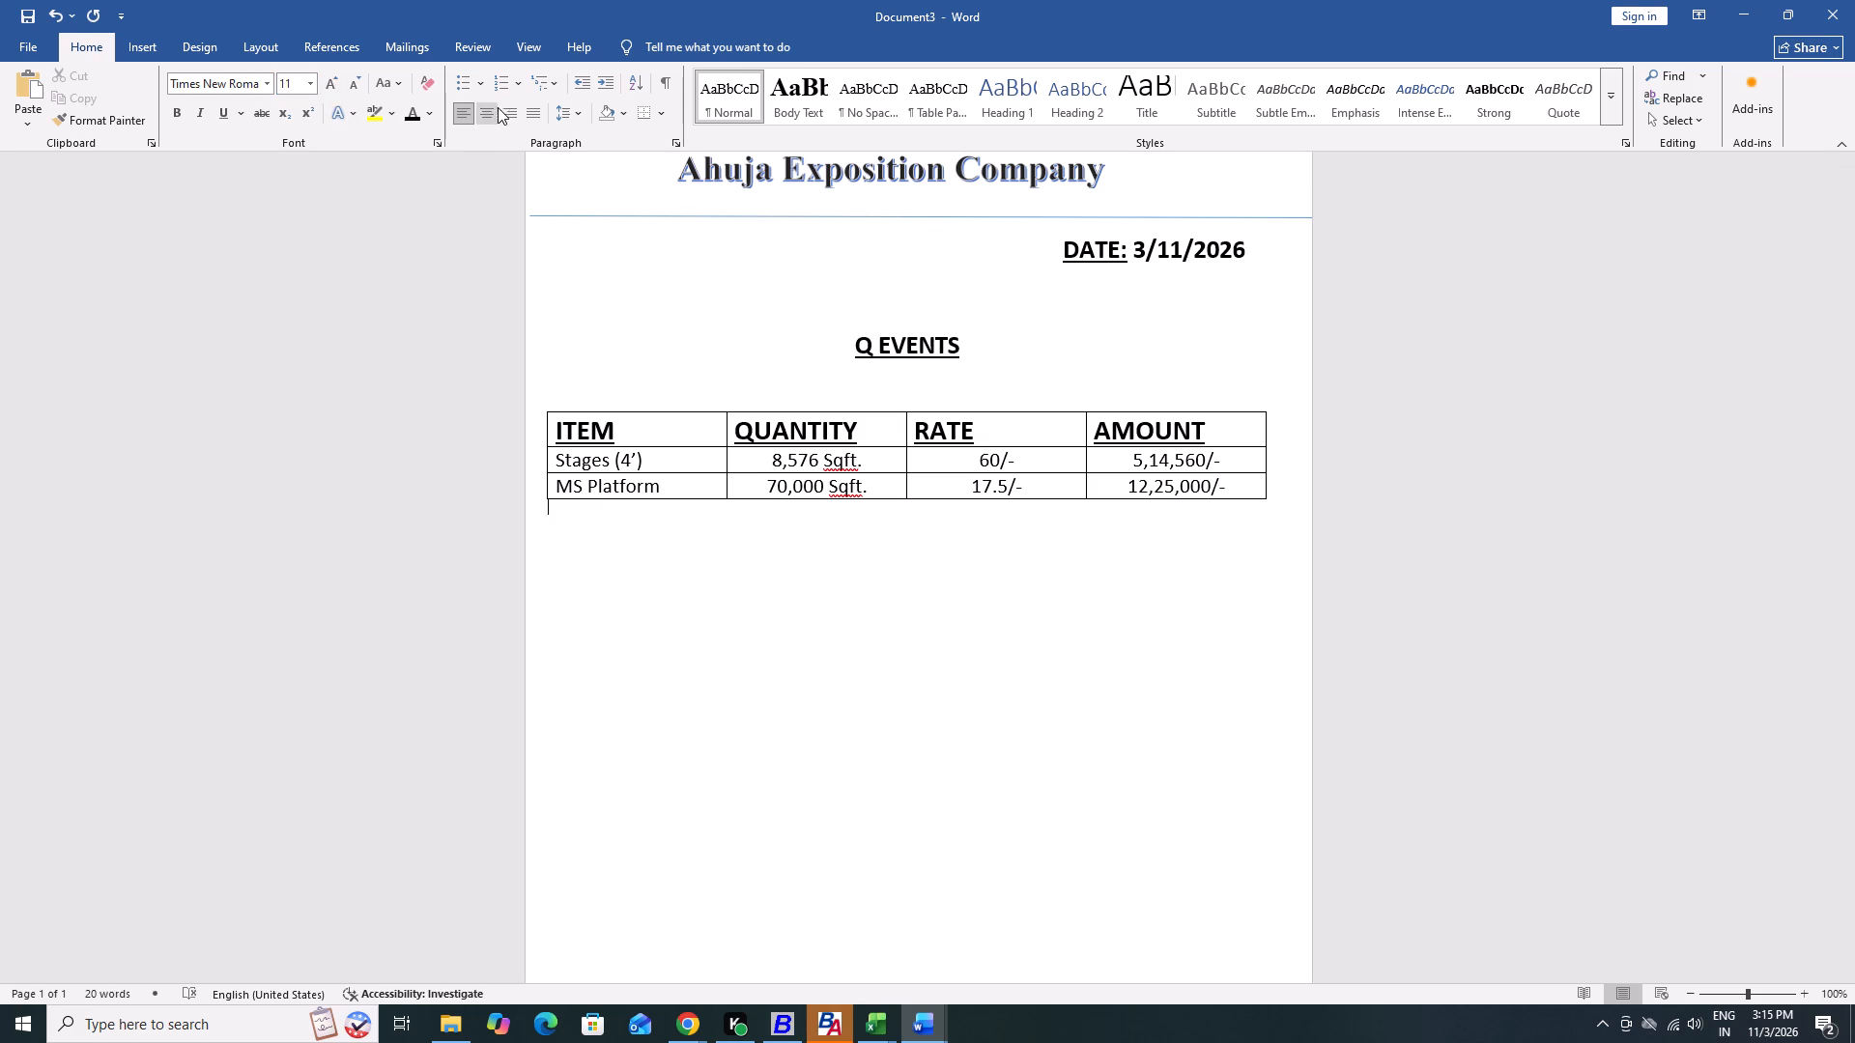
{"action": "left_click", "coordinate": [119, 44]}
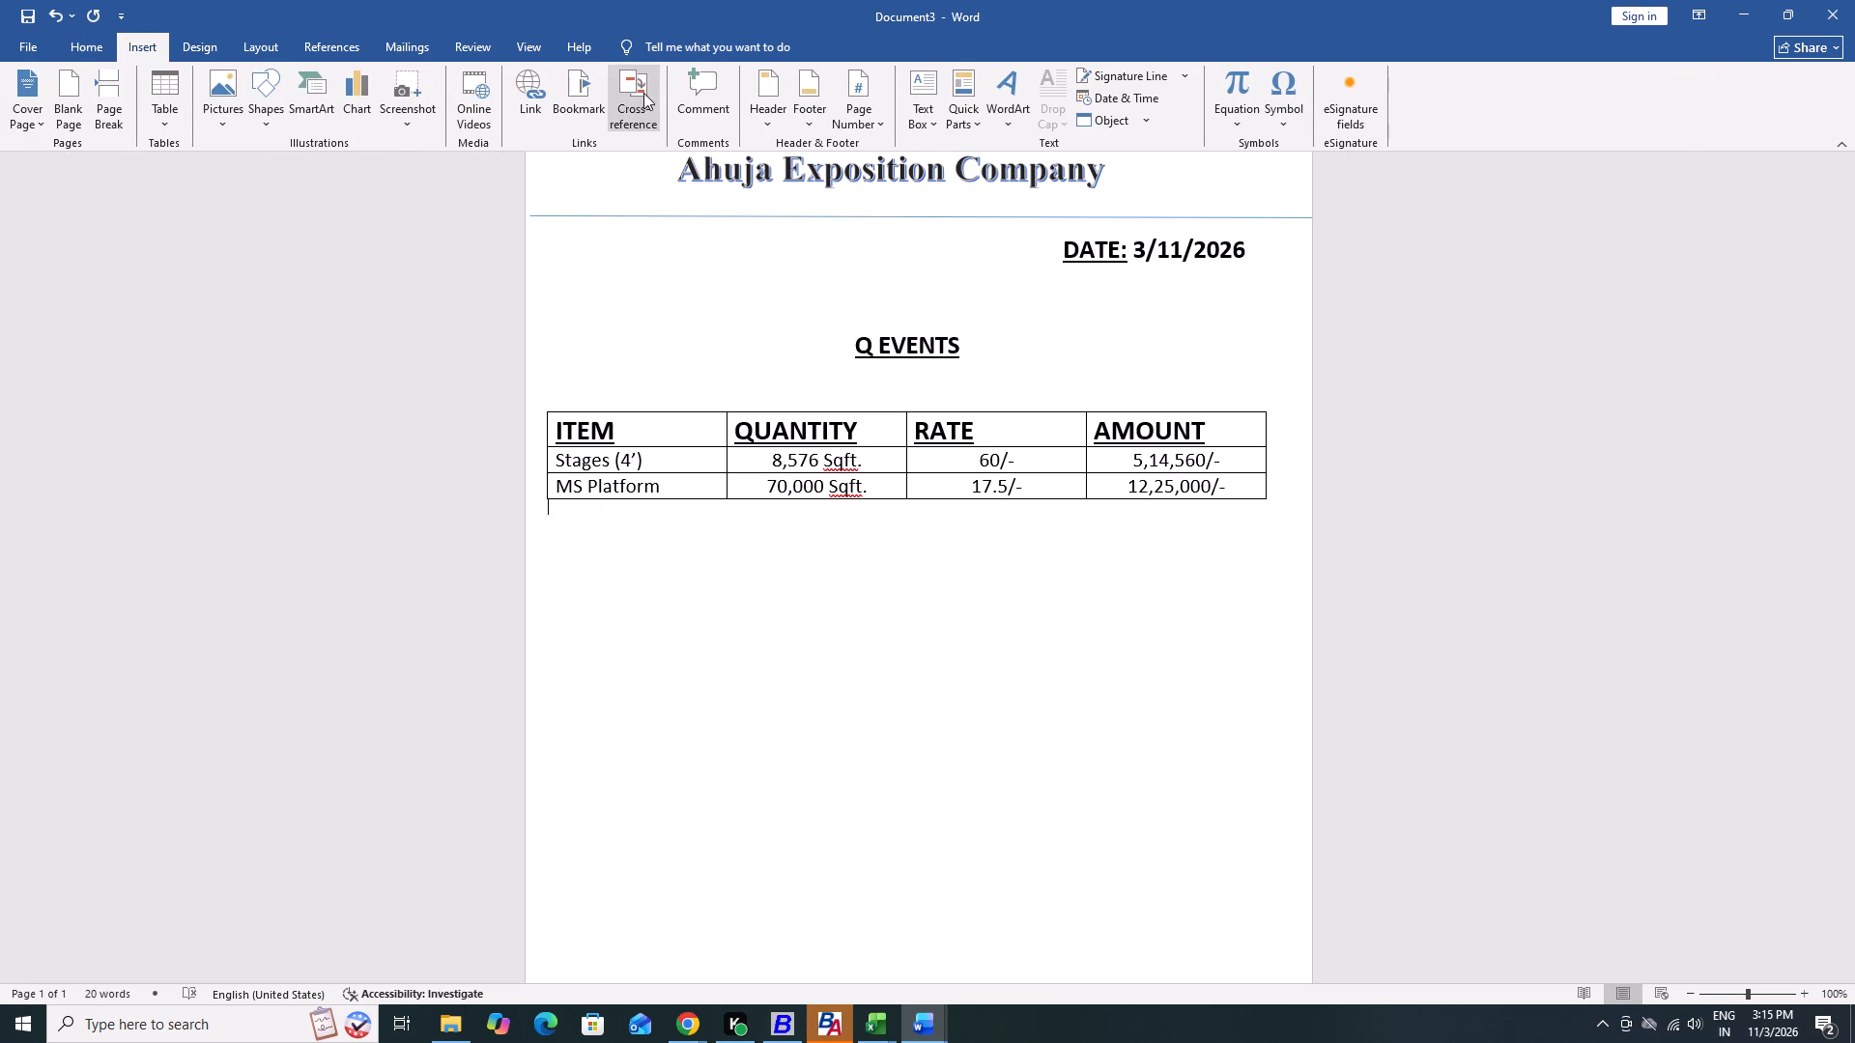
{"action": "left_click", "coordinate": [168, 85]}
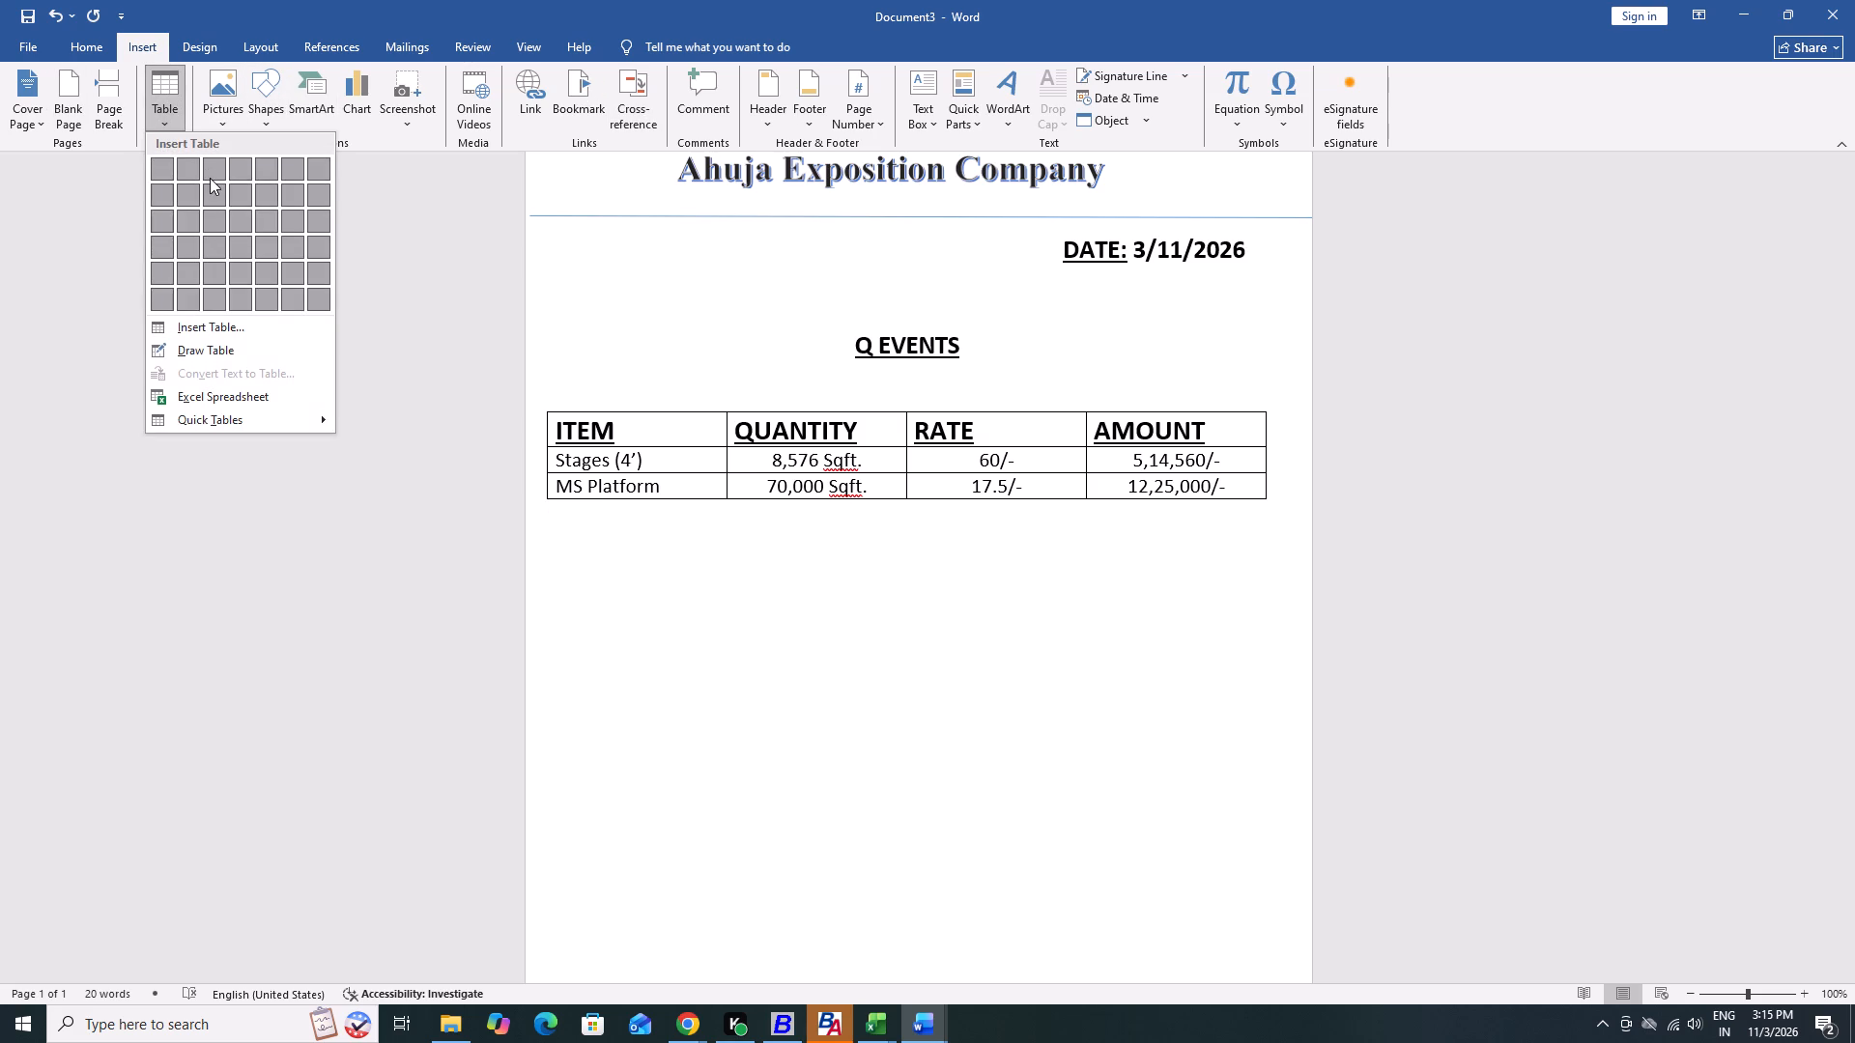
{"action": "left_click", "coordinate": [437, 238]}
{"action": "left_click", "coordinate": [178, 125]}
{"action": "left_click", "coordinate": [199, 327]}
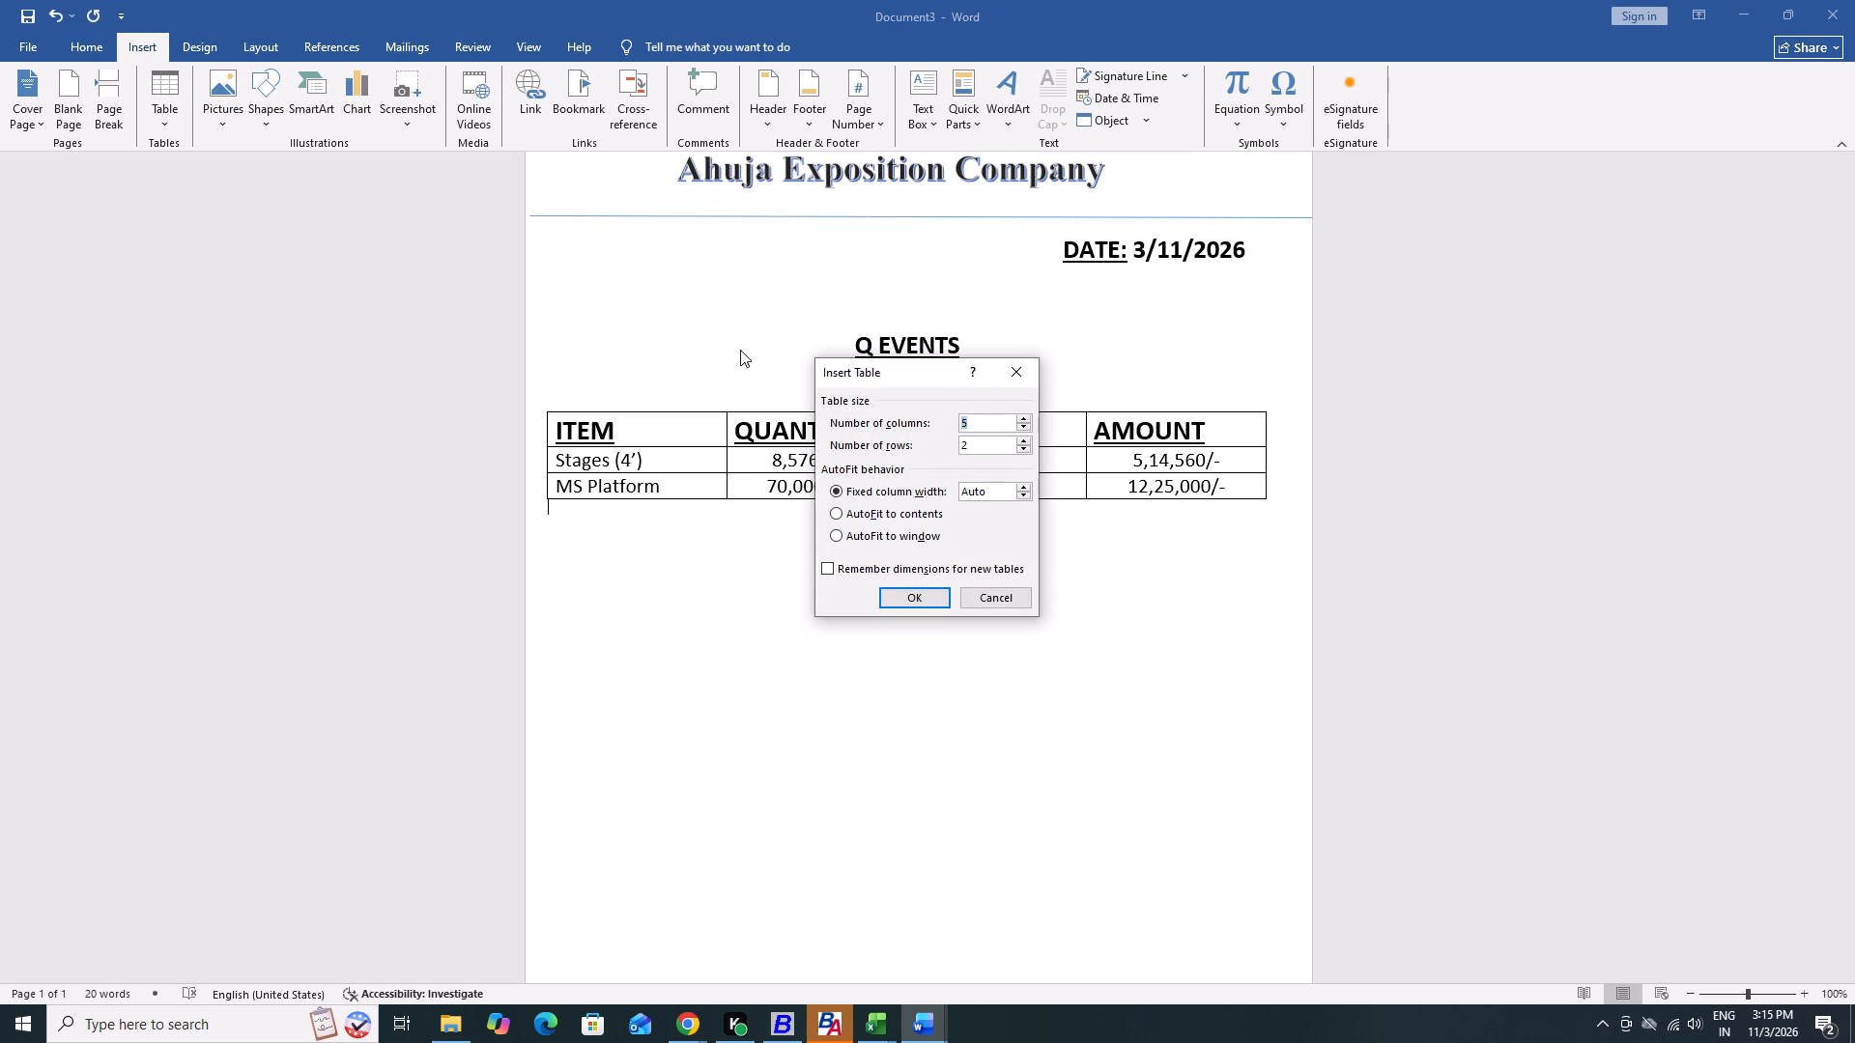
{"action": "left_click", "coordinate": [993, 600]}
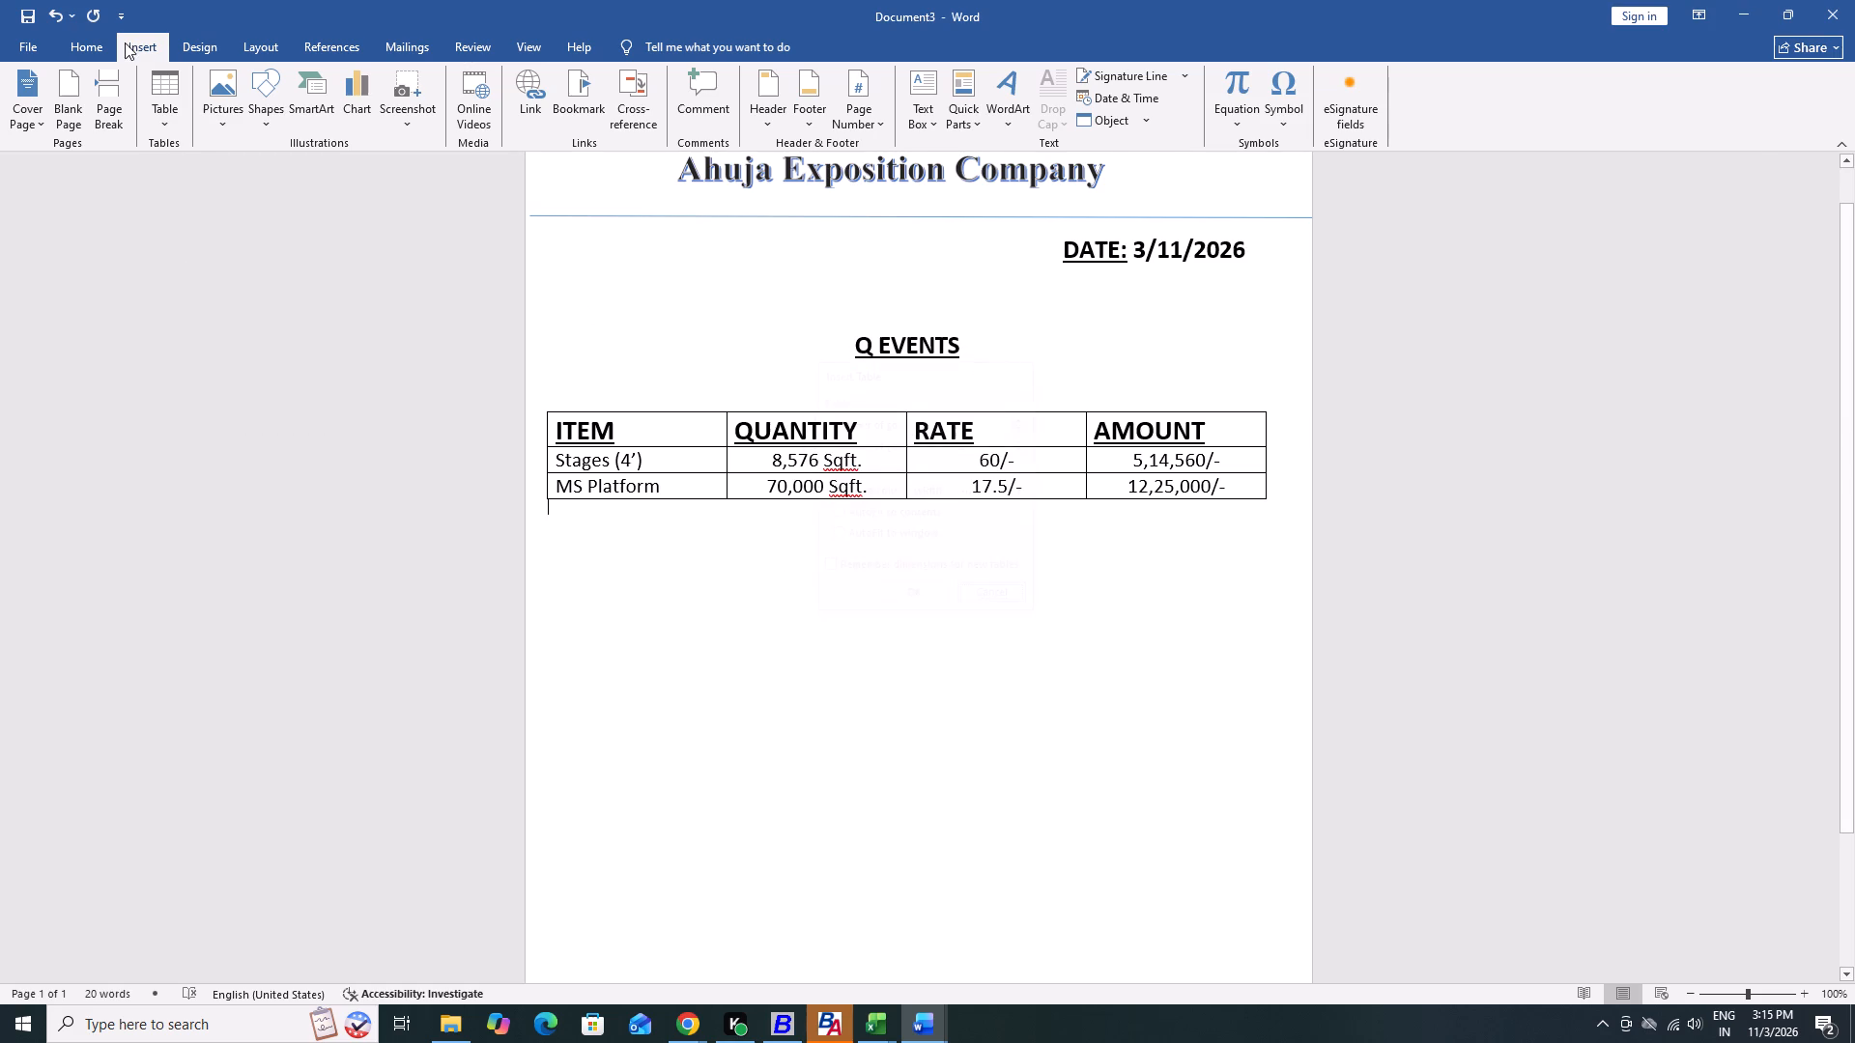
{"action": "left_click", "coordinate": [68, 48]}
Insert a table of three columns and one row in the blank area below the item table.
{"action": "left_click", "coordinate": [657, 581]}
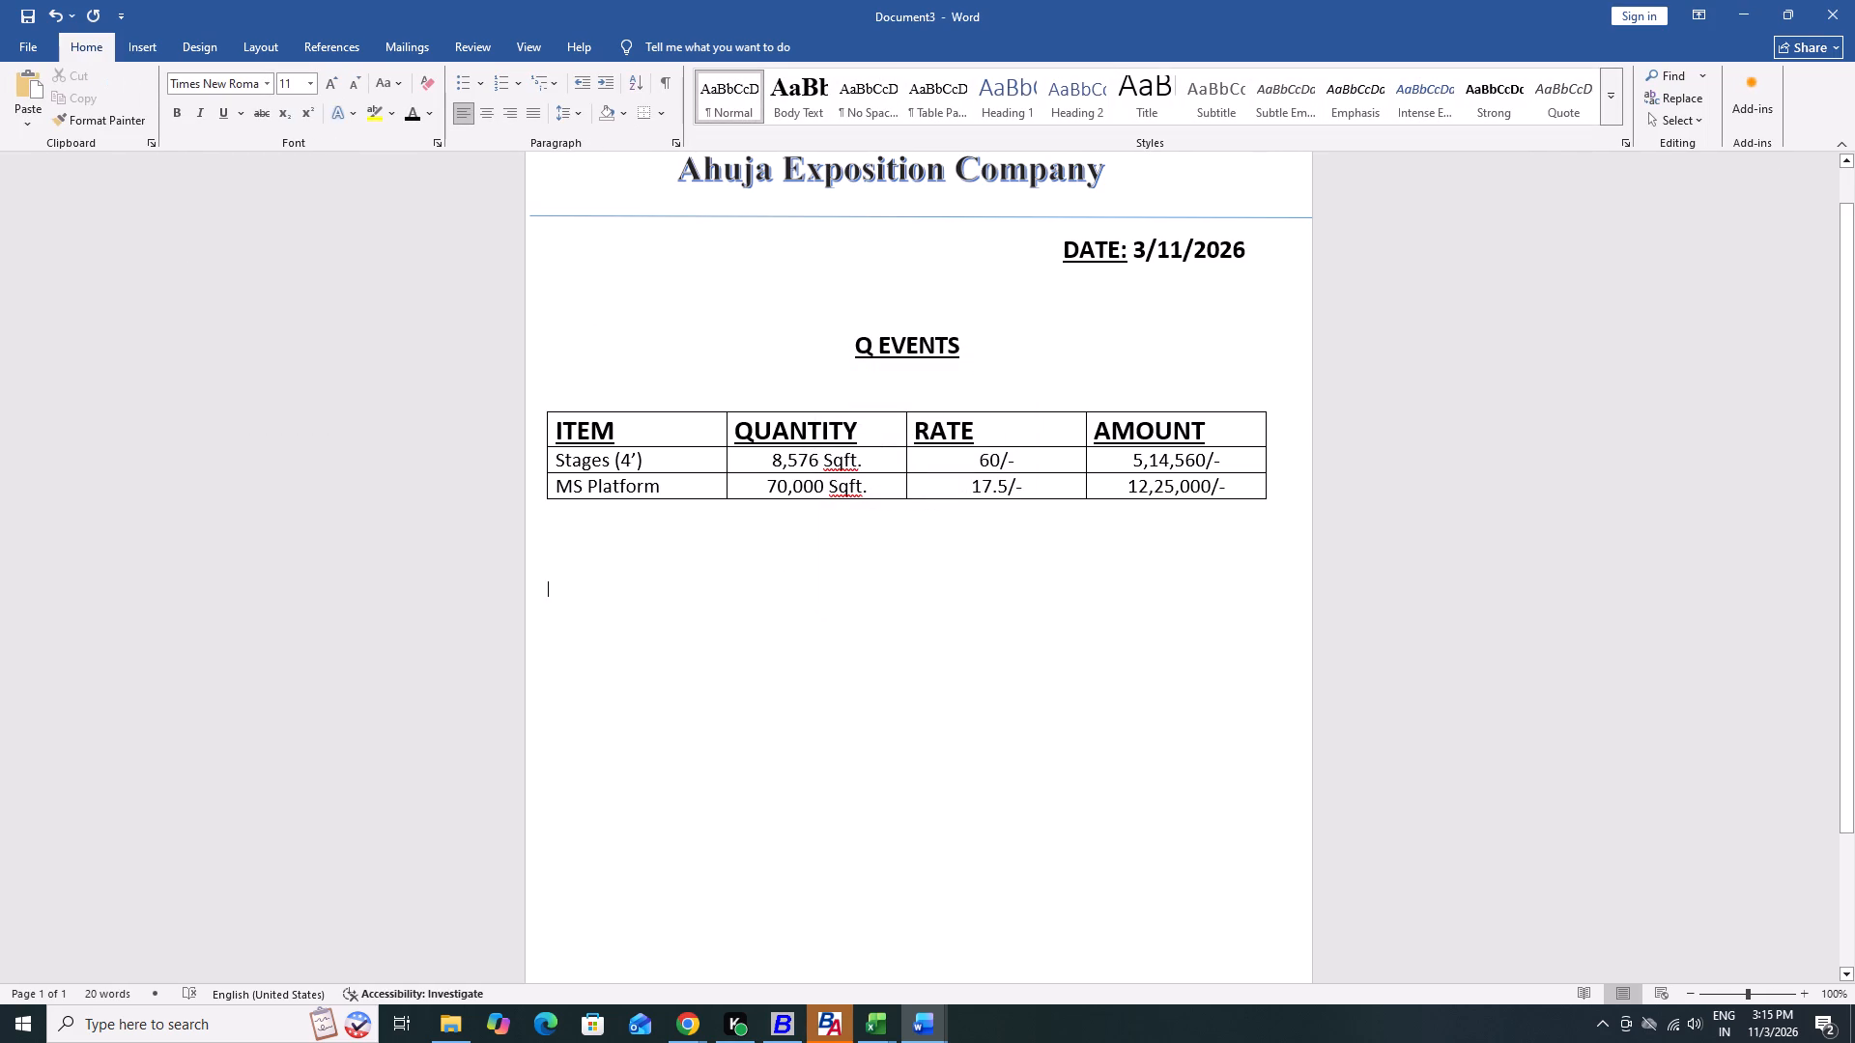
{"action": "left_click", "coordinate": [142, 47]}
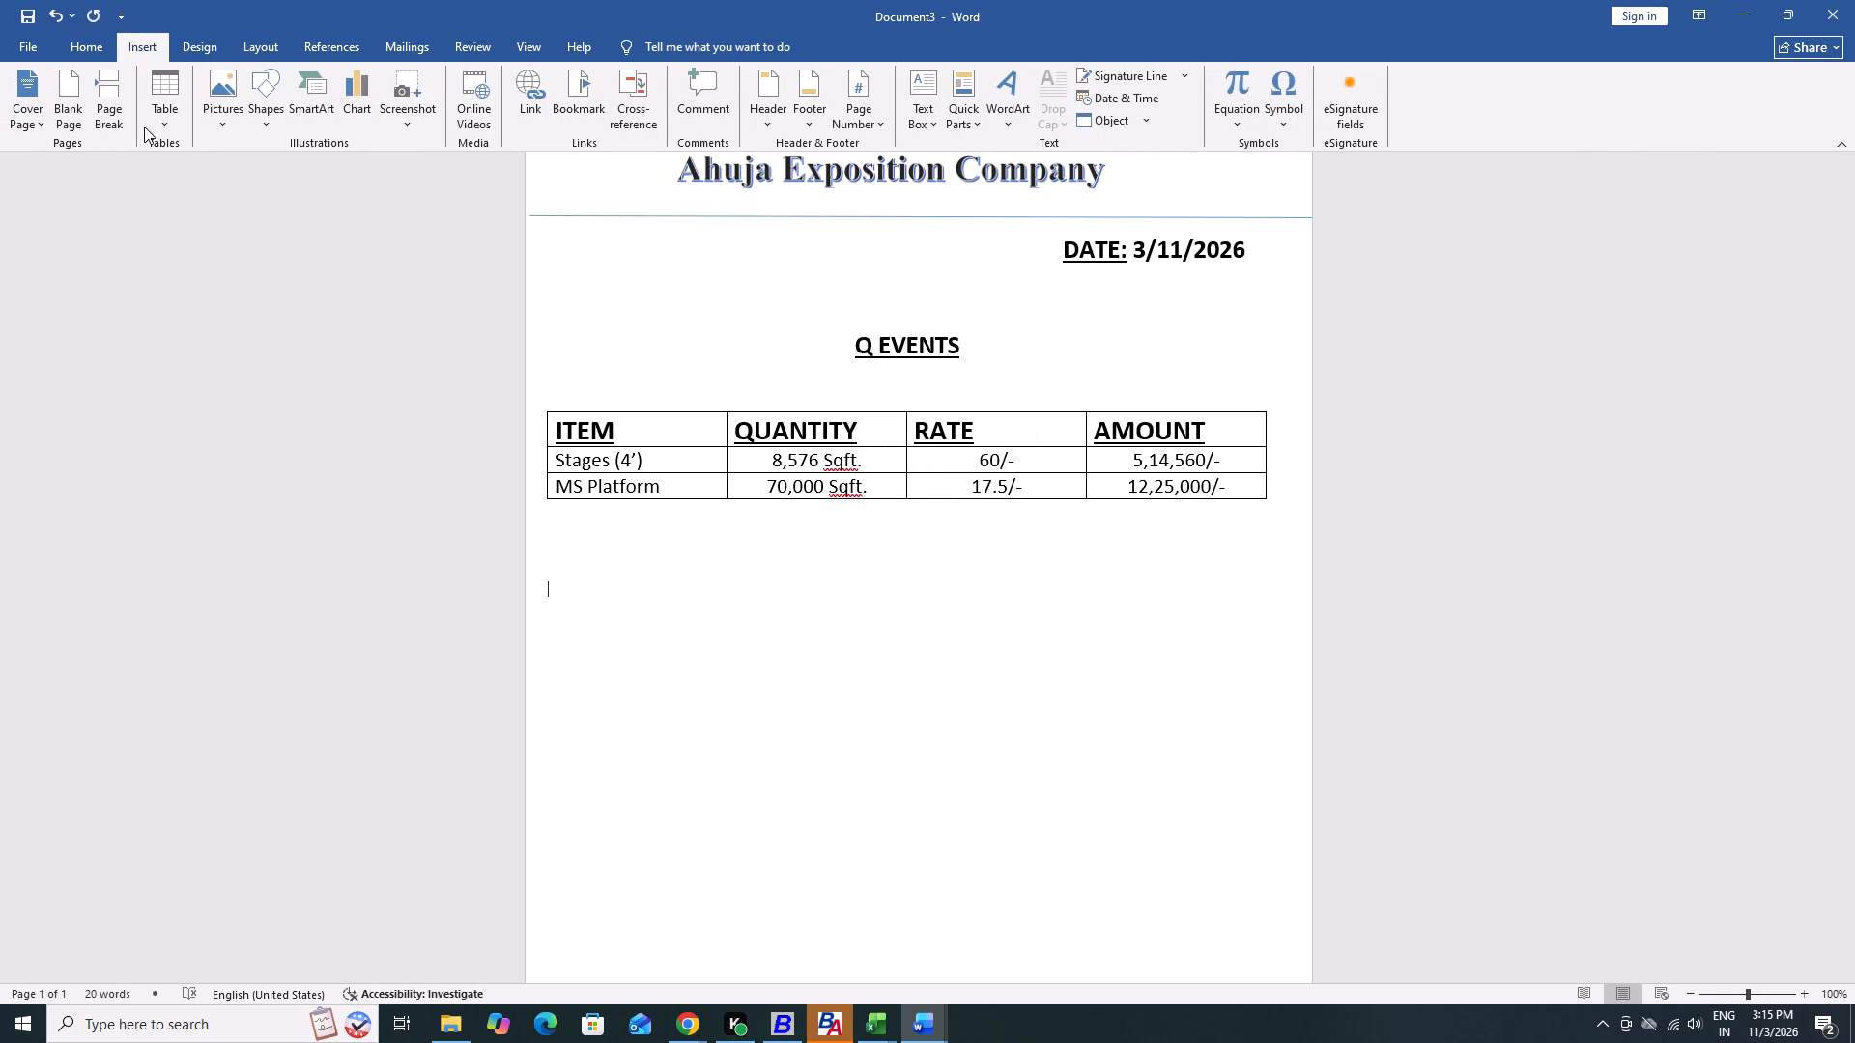
{"action": "left_click", "coordinate": [155, 102]}
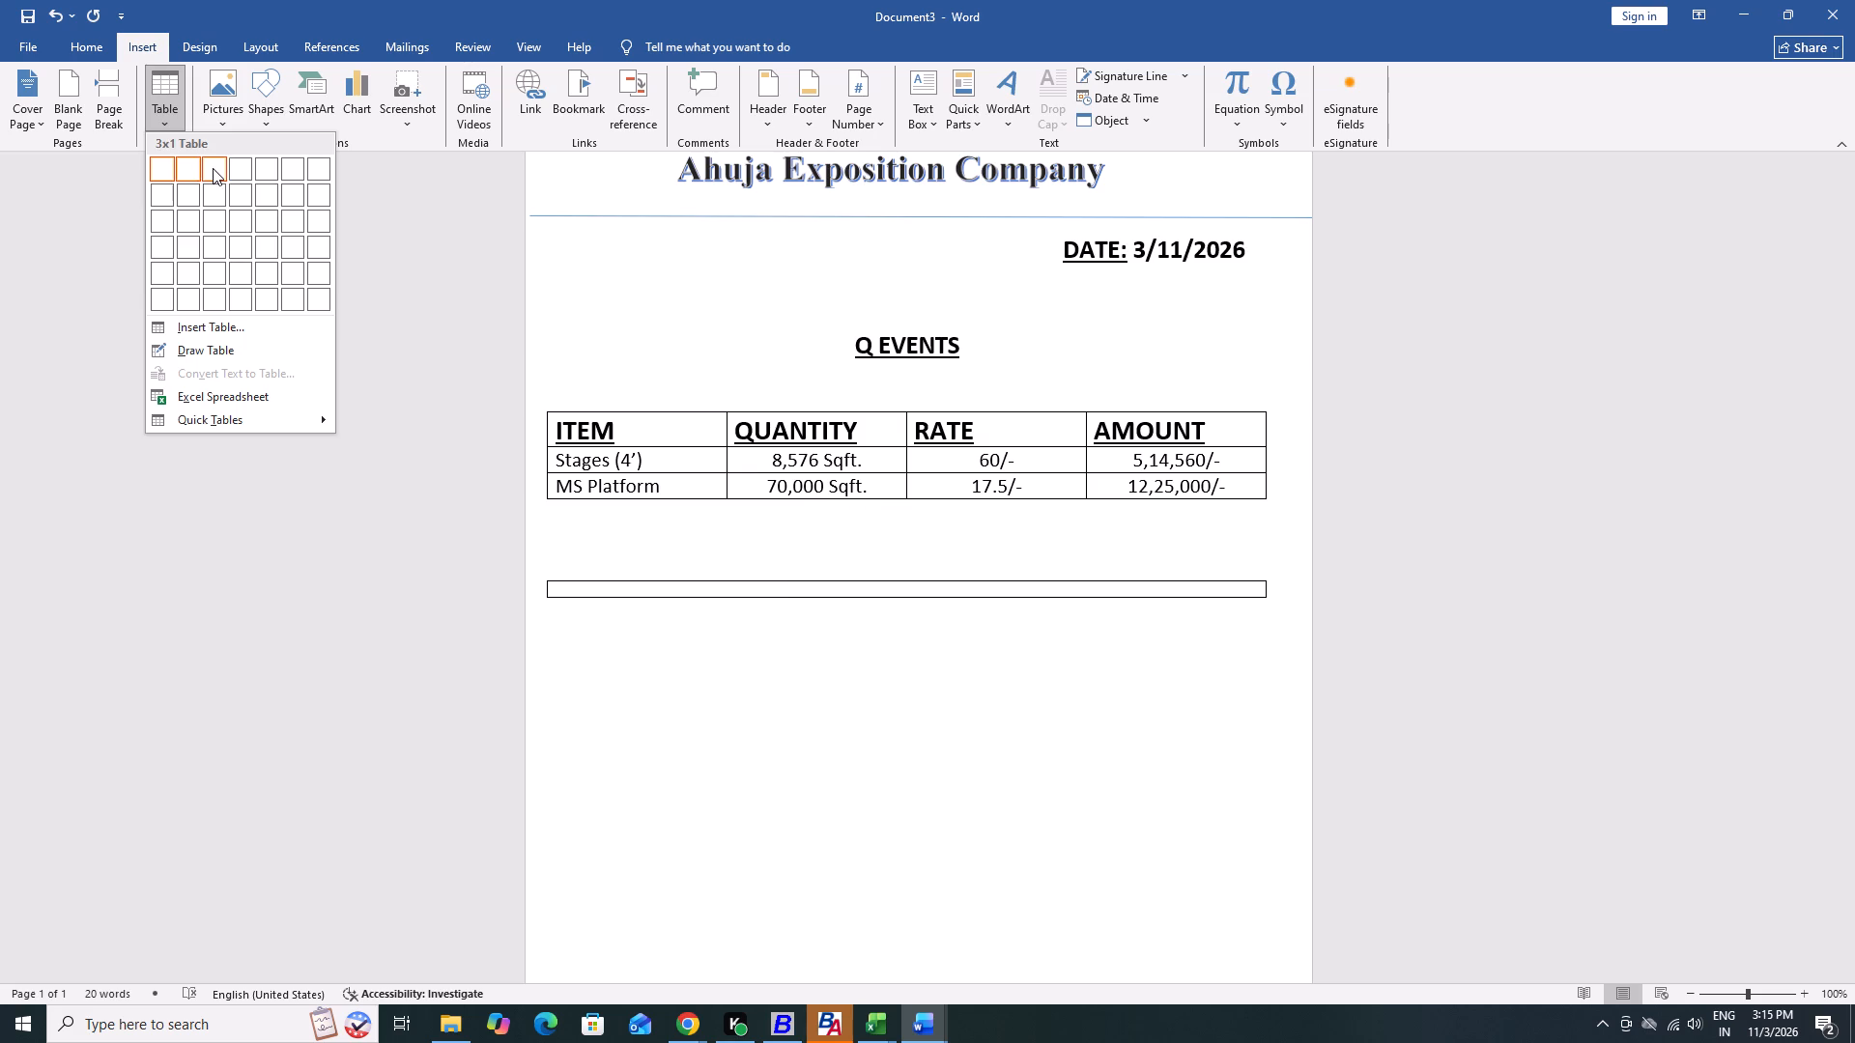
{"action": "left_click", "coordinate": [213, 168]}
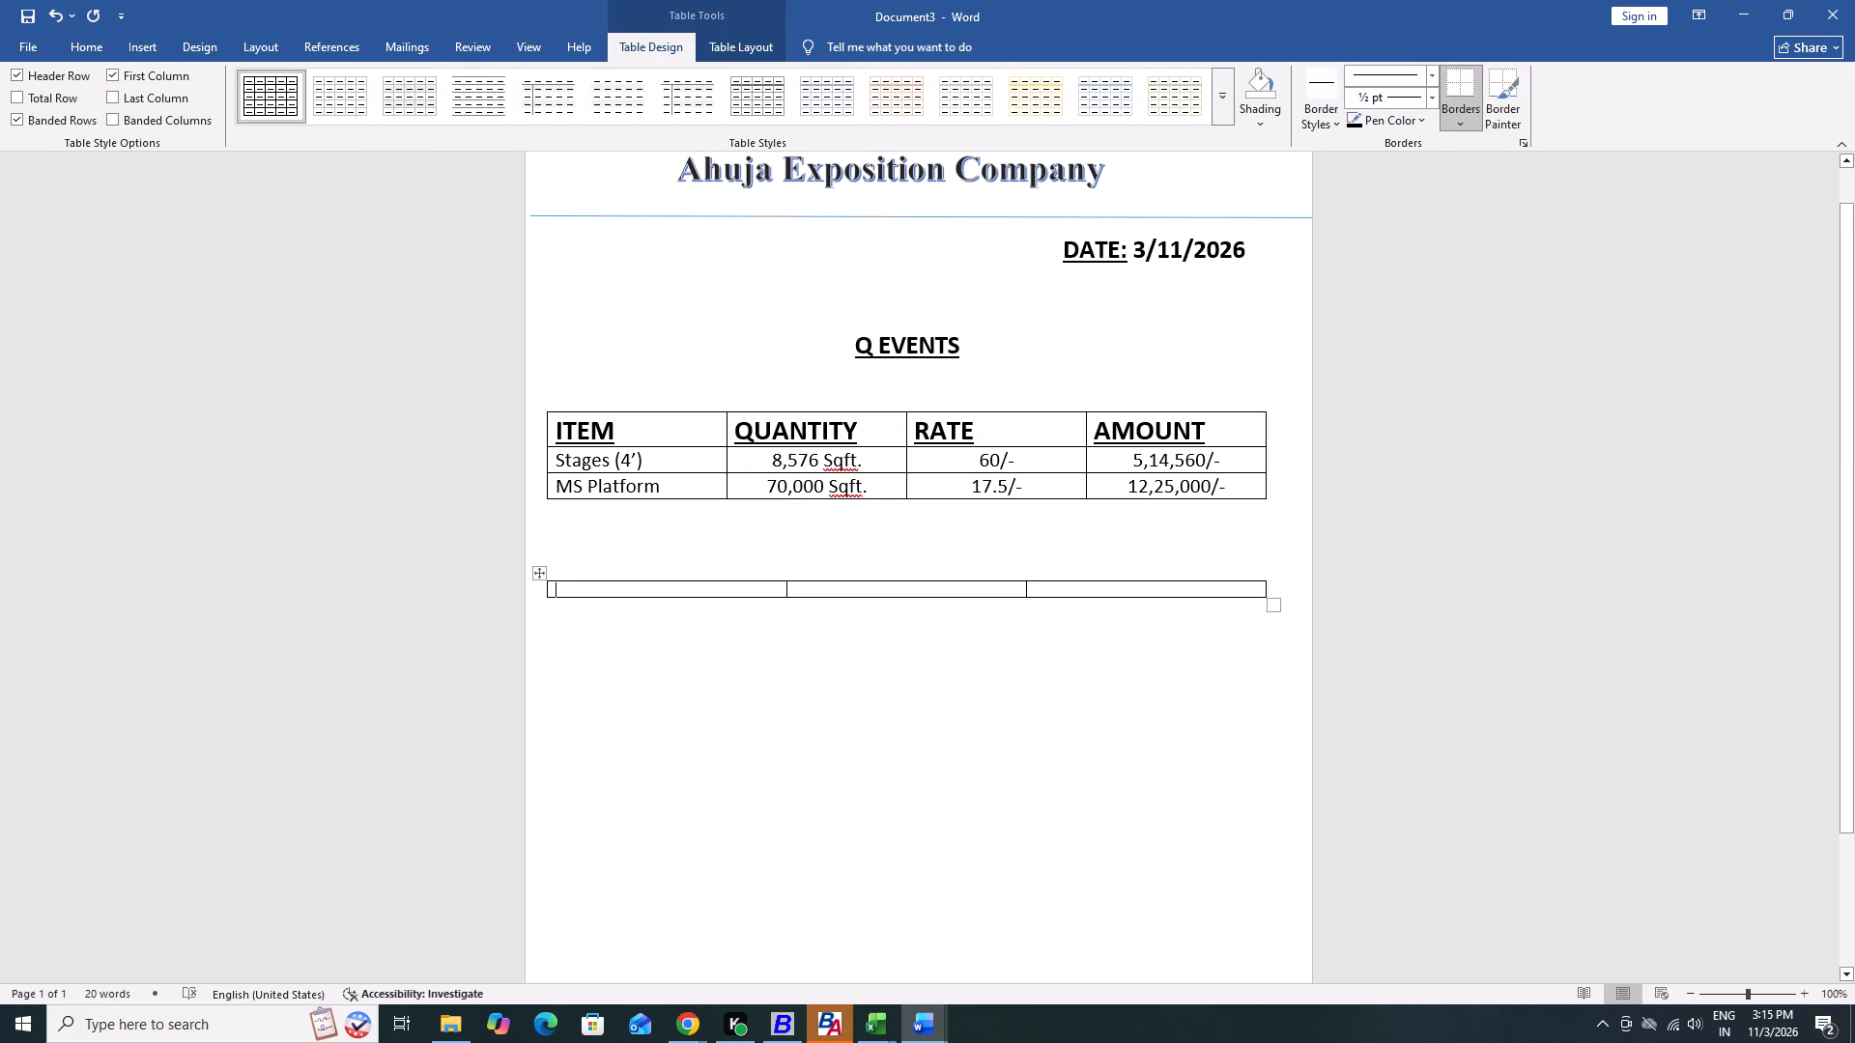
Move the new three-column table up so it sits directly beneath the MS Platform row of the item table.
{"action": "left_click_drag", "start_coordinate": [537, 572], "coordinate": [536, 497]}
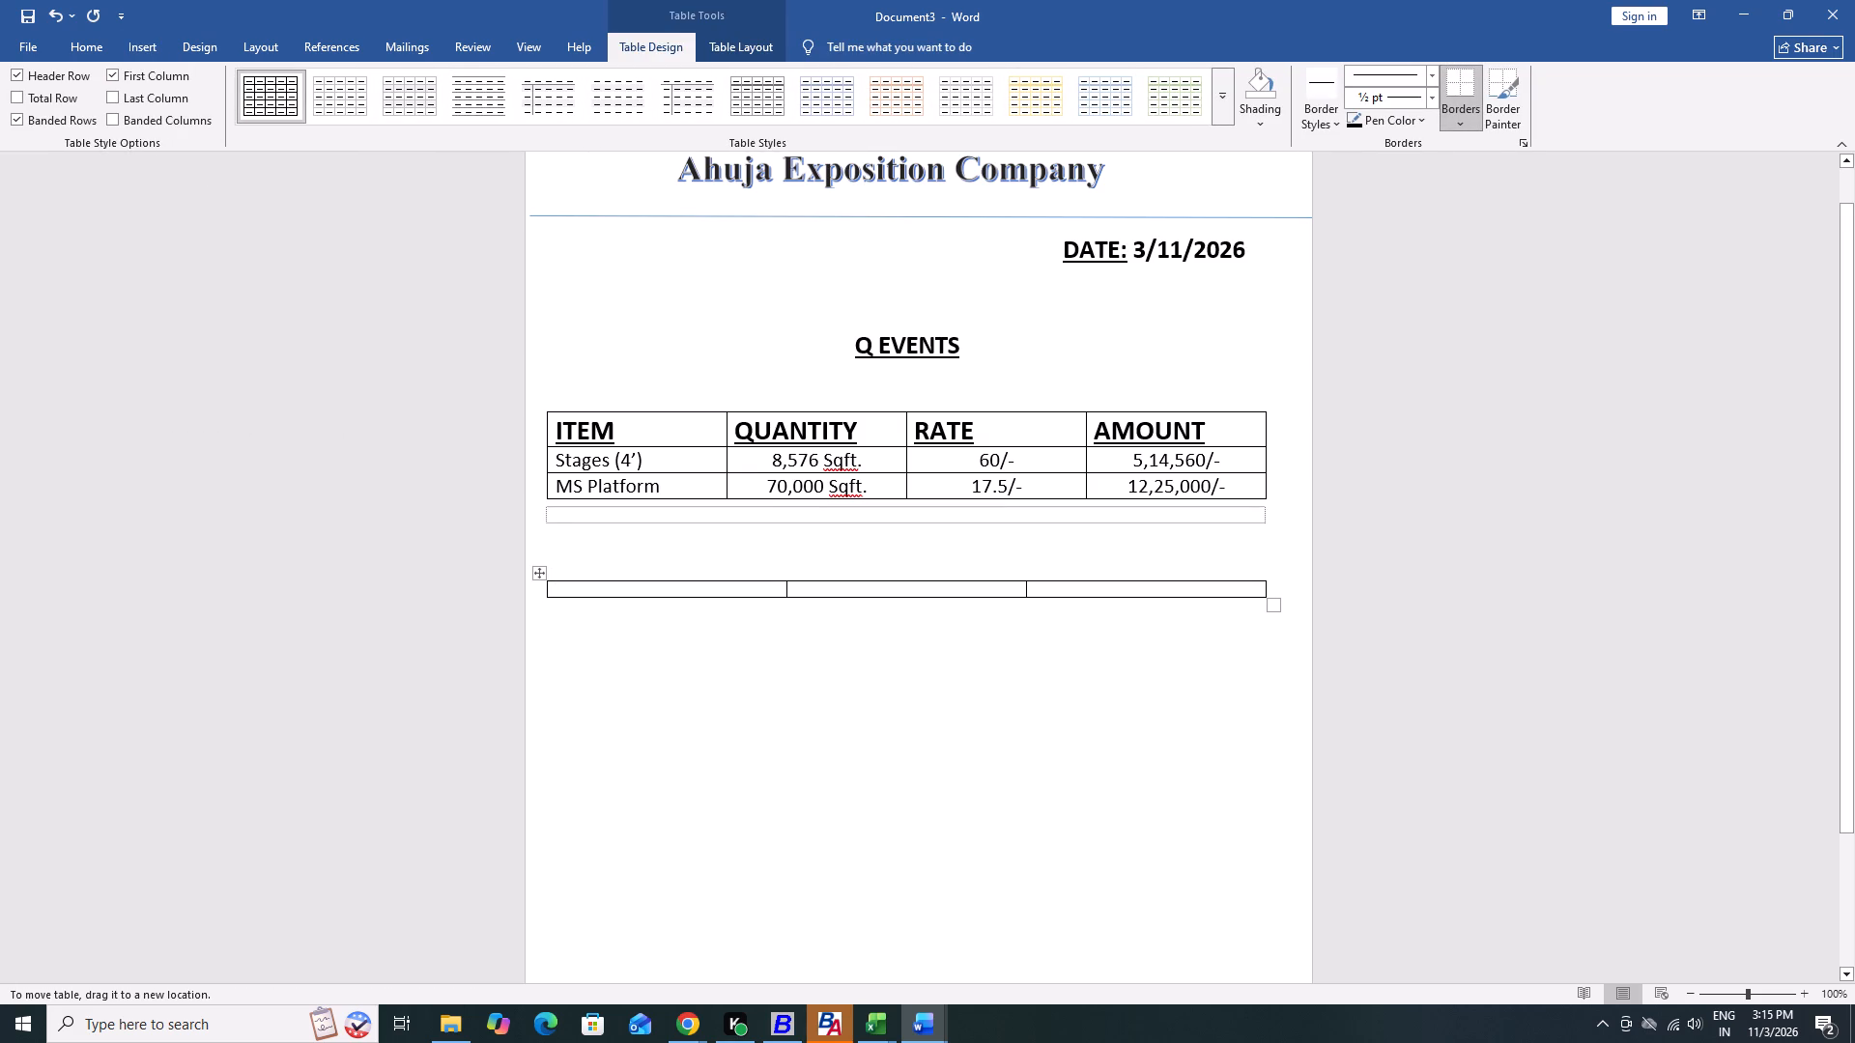
{"action": "left_click_drag", "start_coordinate": [536, 497], "coordinate": [536, 491]}
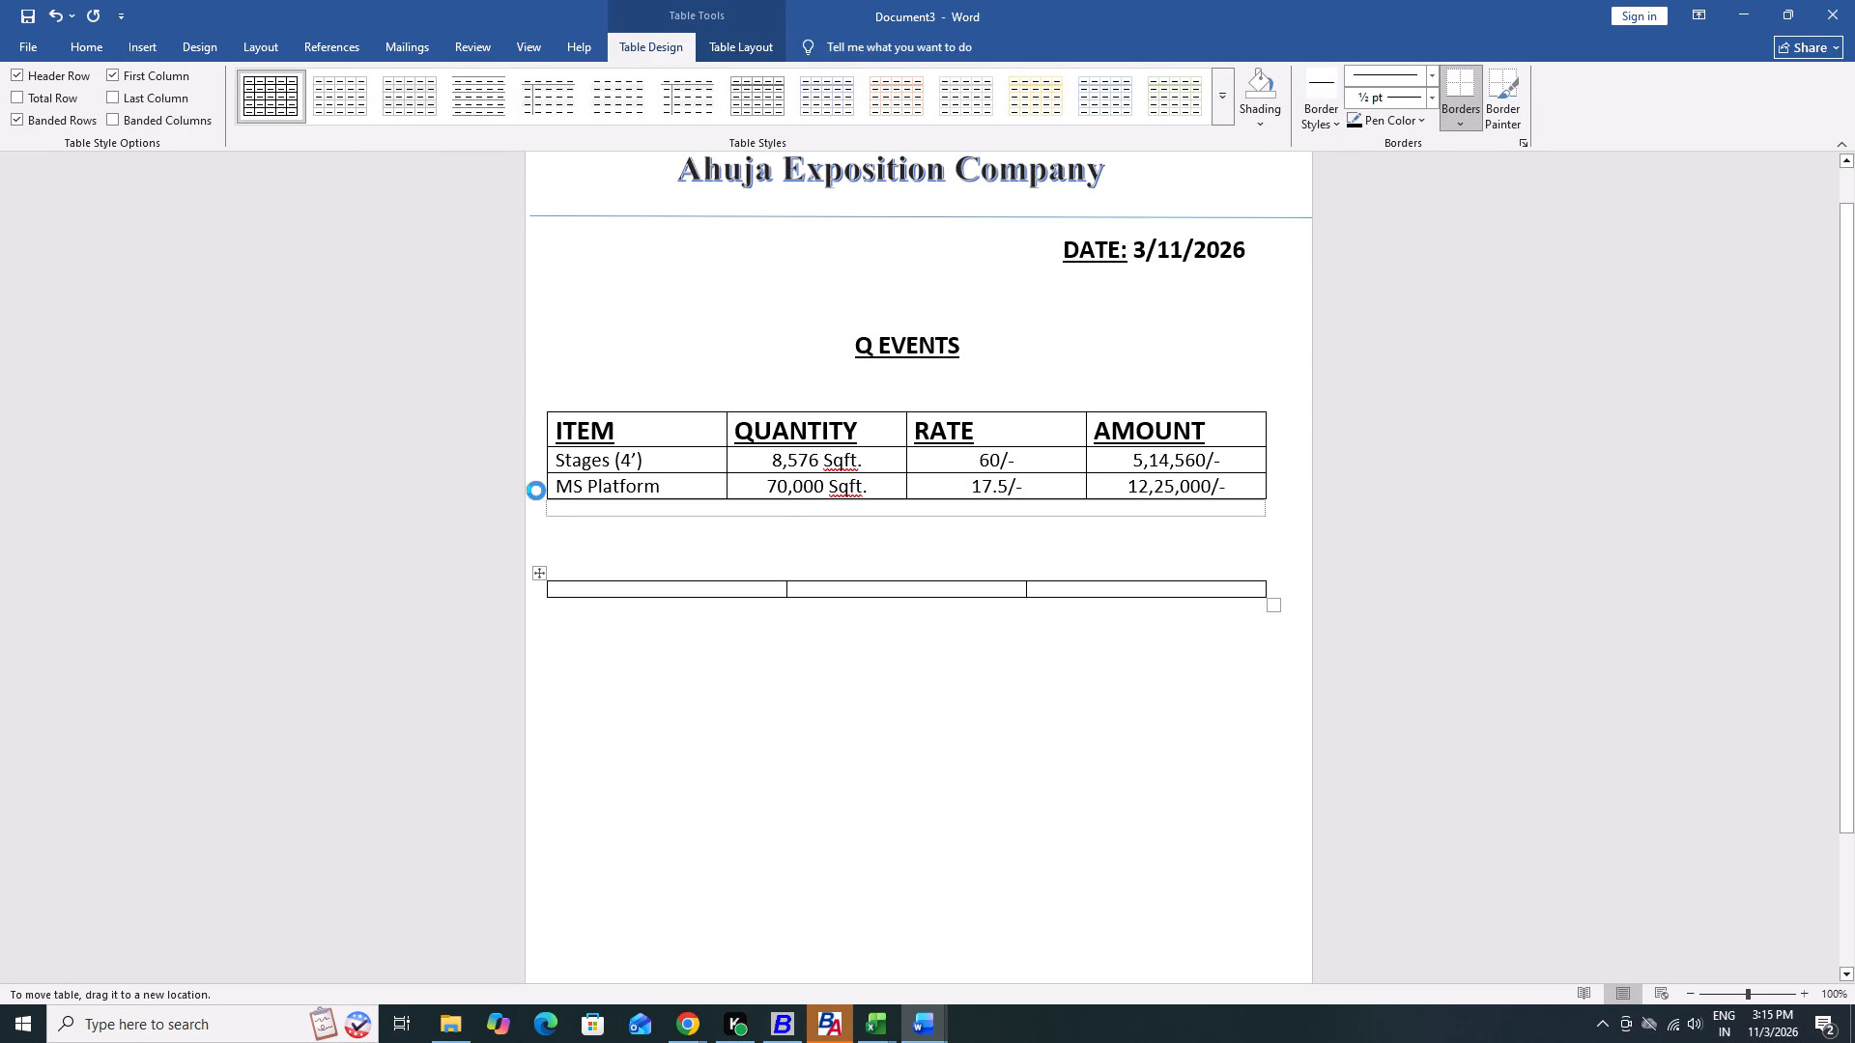
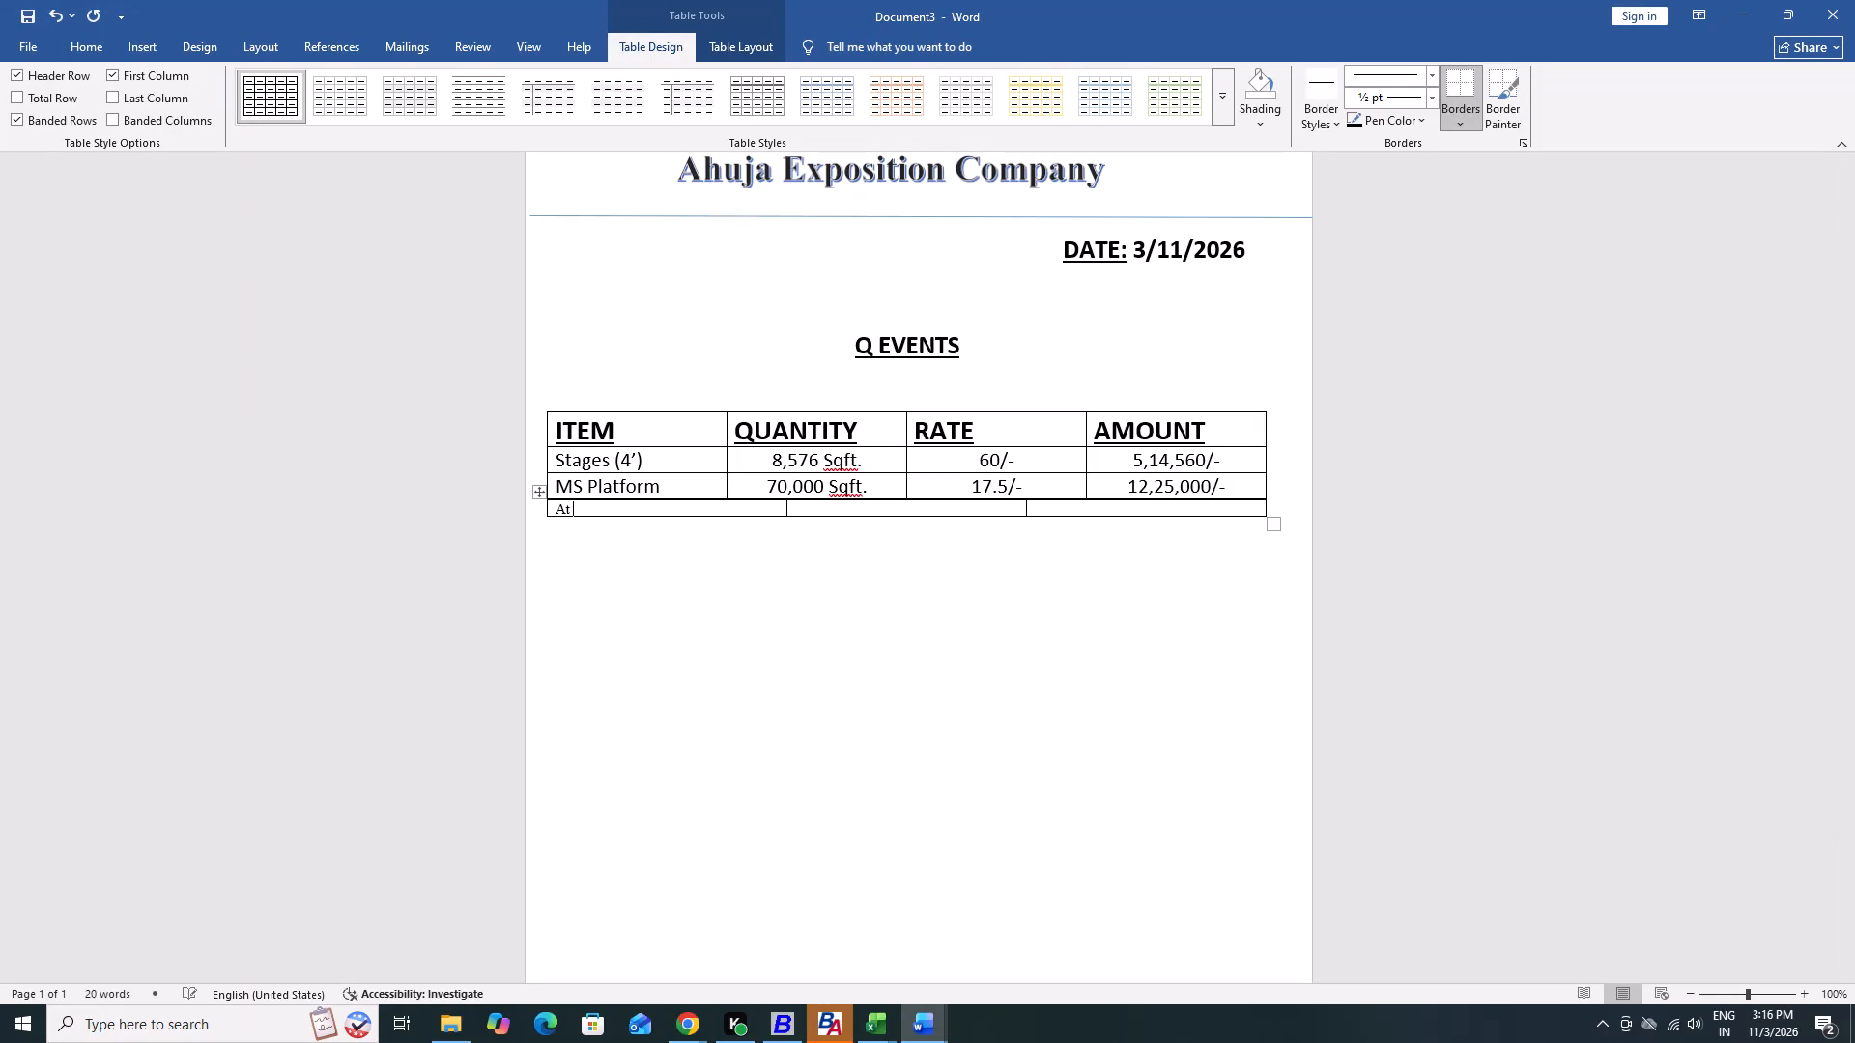
Continue the text after "At" in the first cell of the row below MS Platform with "JLN S".
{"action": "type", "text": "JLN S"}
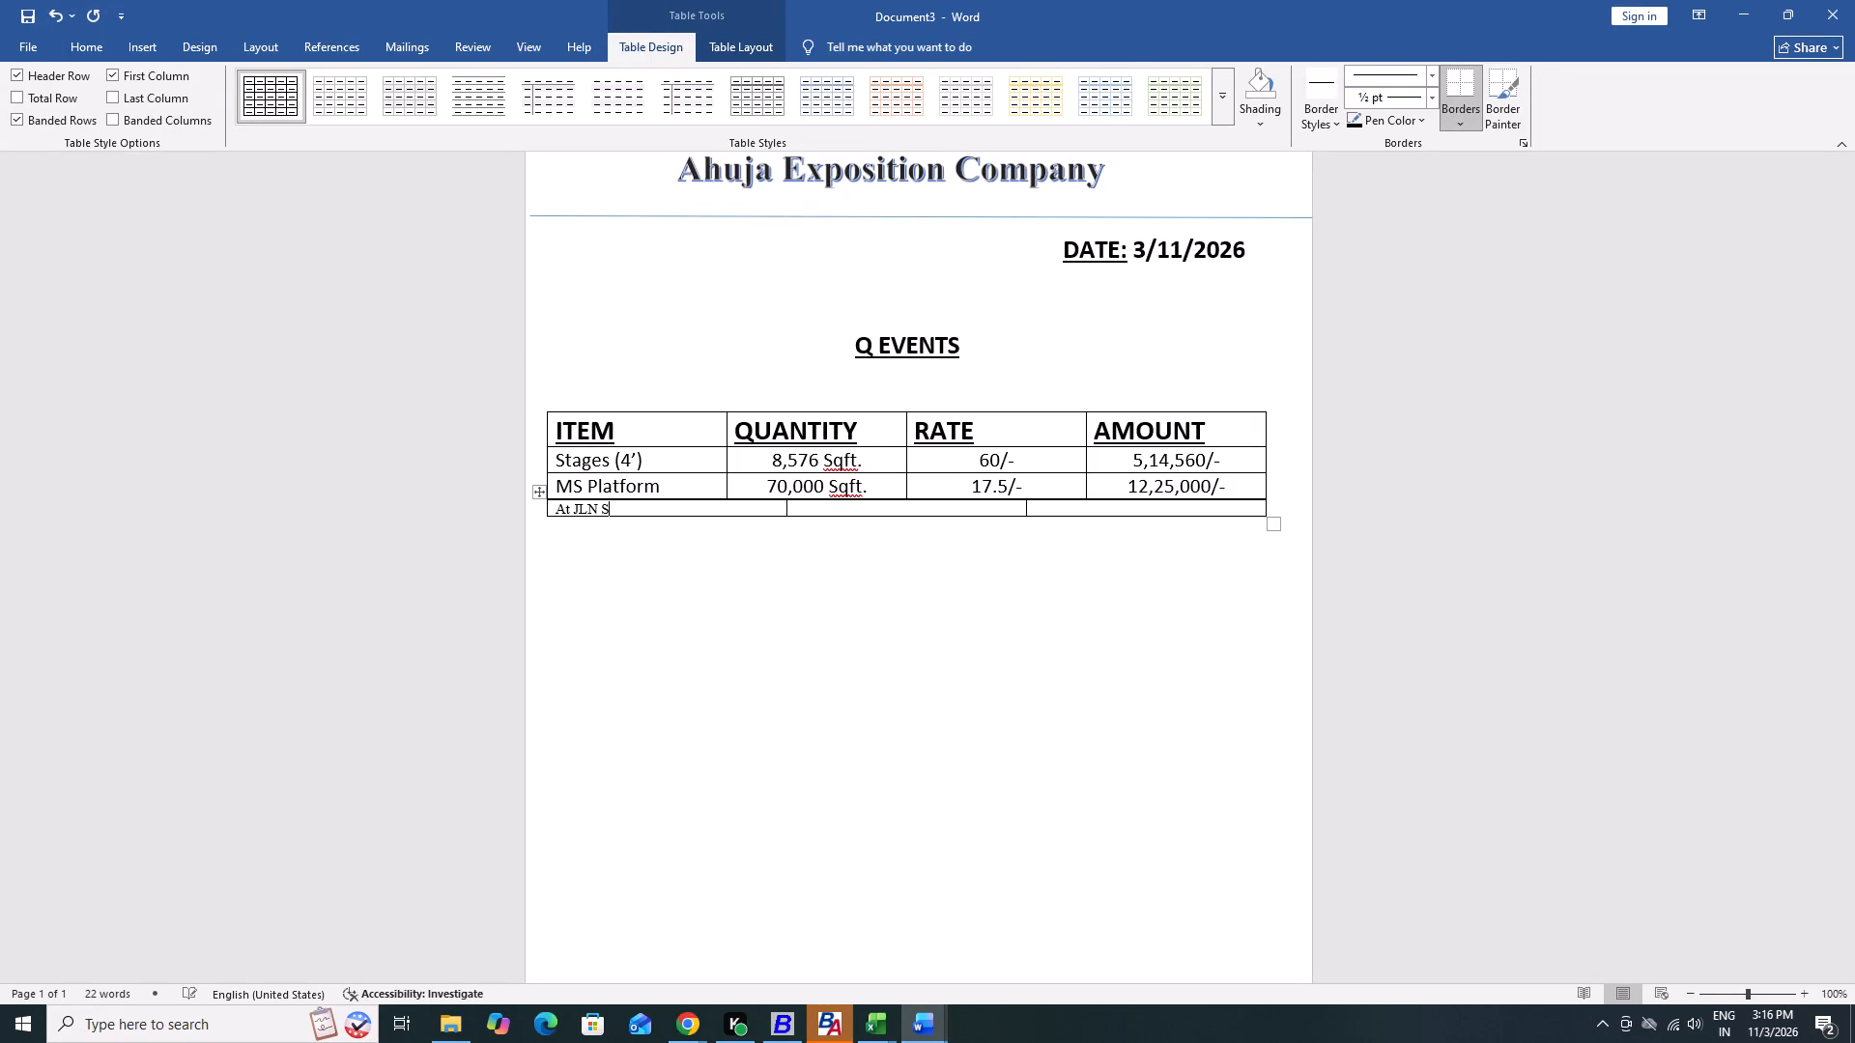
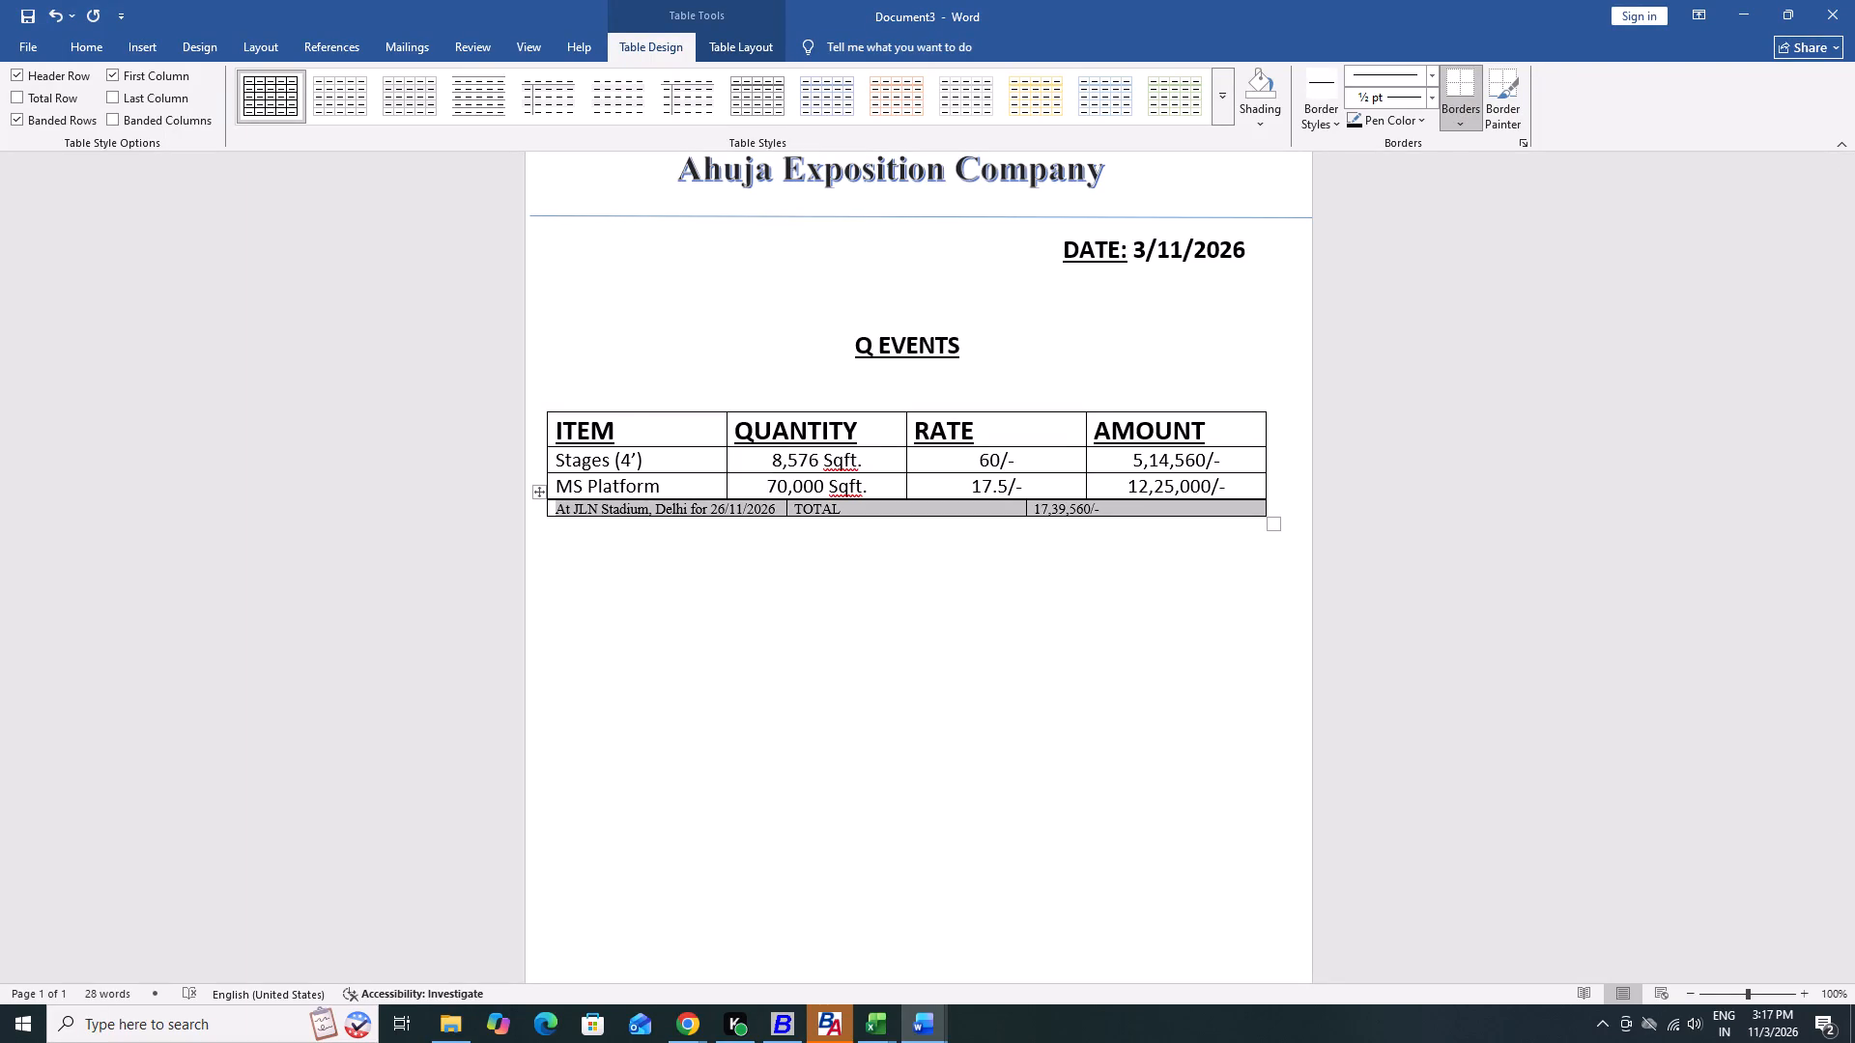
Set the font of the whole total row below MS Platform to Calibri (Body).
{"action": "key", "text": "ctrl+shift+Right"}
{"action": "type", "text": "HFF"}
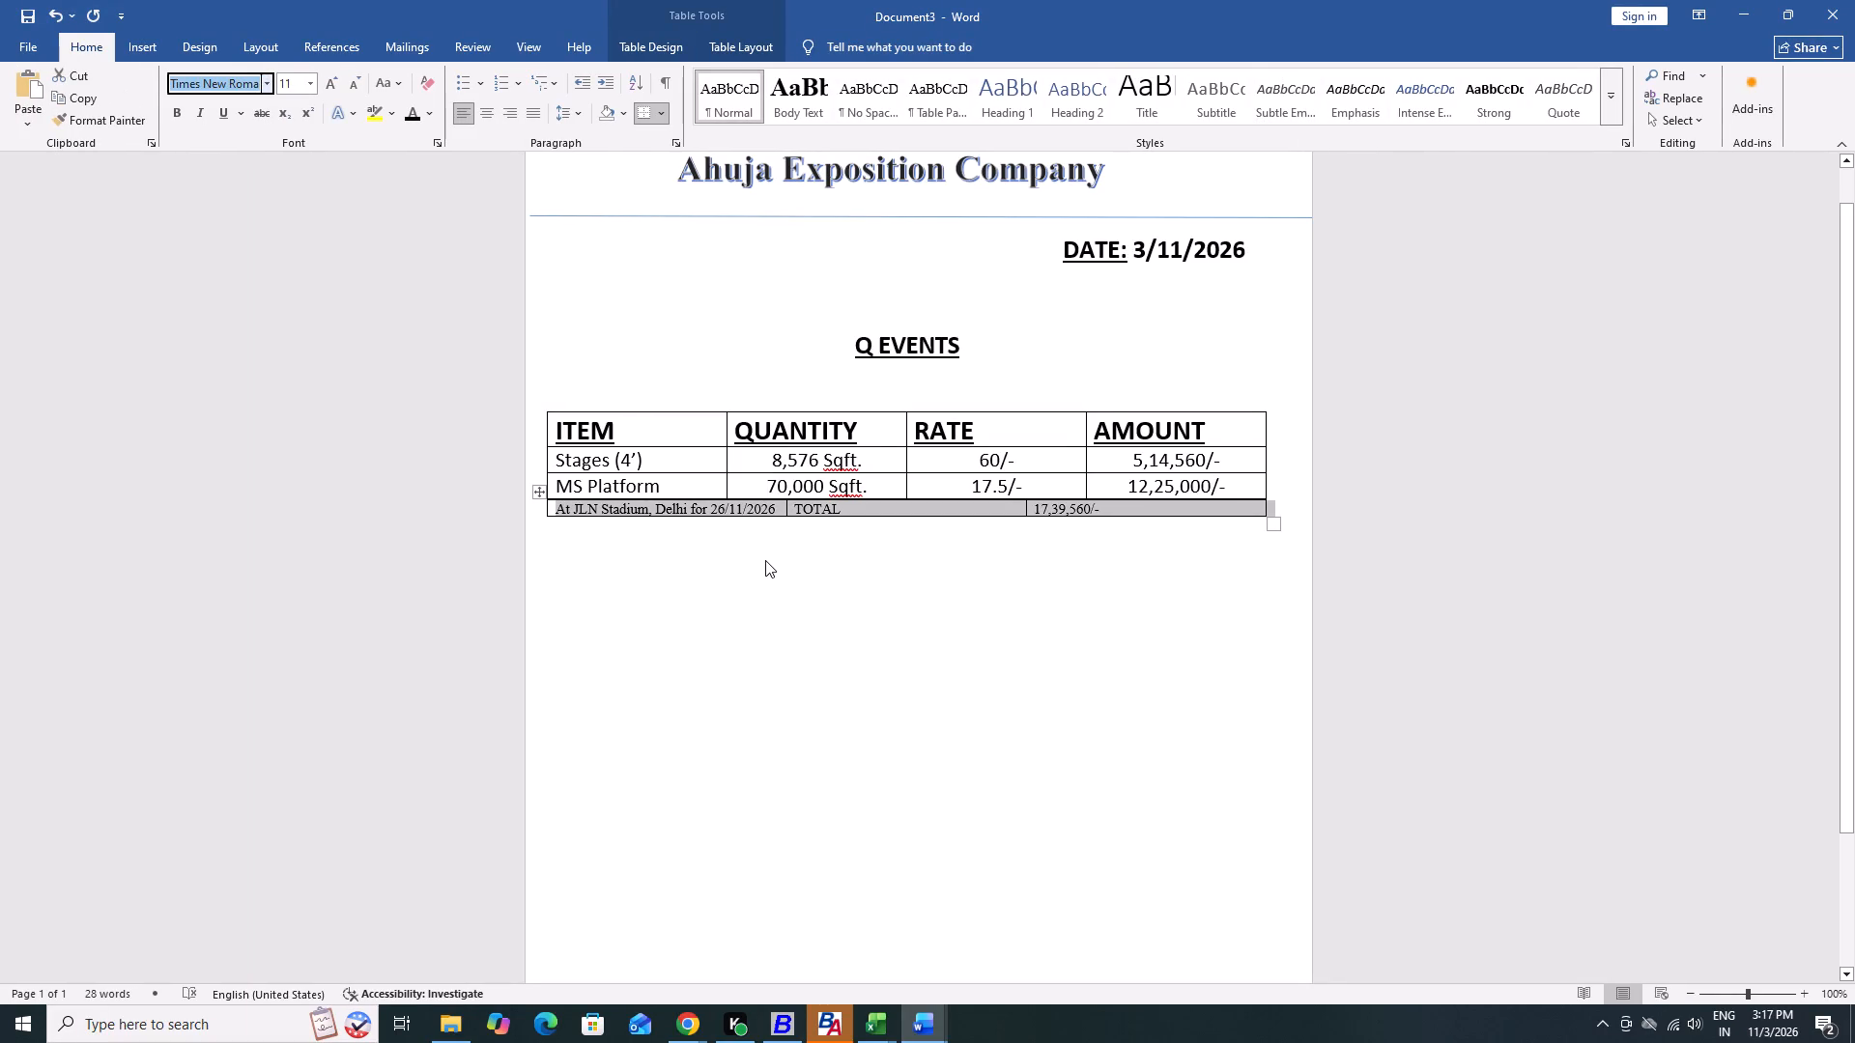
{"action": "key", "text": "BackSpace"}
{"action": "type", "text": "CALIBRI"}
{"action": "key", "text": "space"}
{"action": "type", "text": "(BODY)"}
{"action": "key", "text": "Return"}
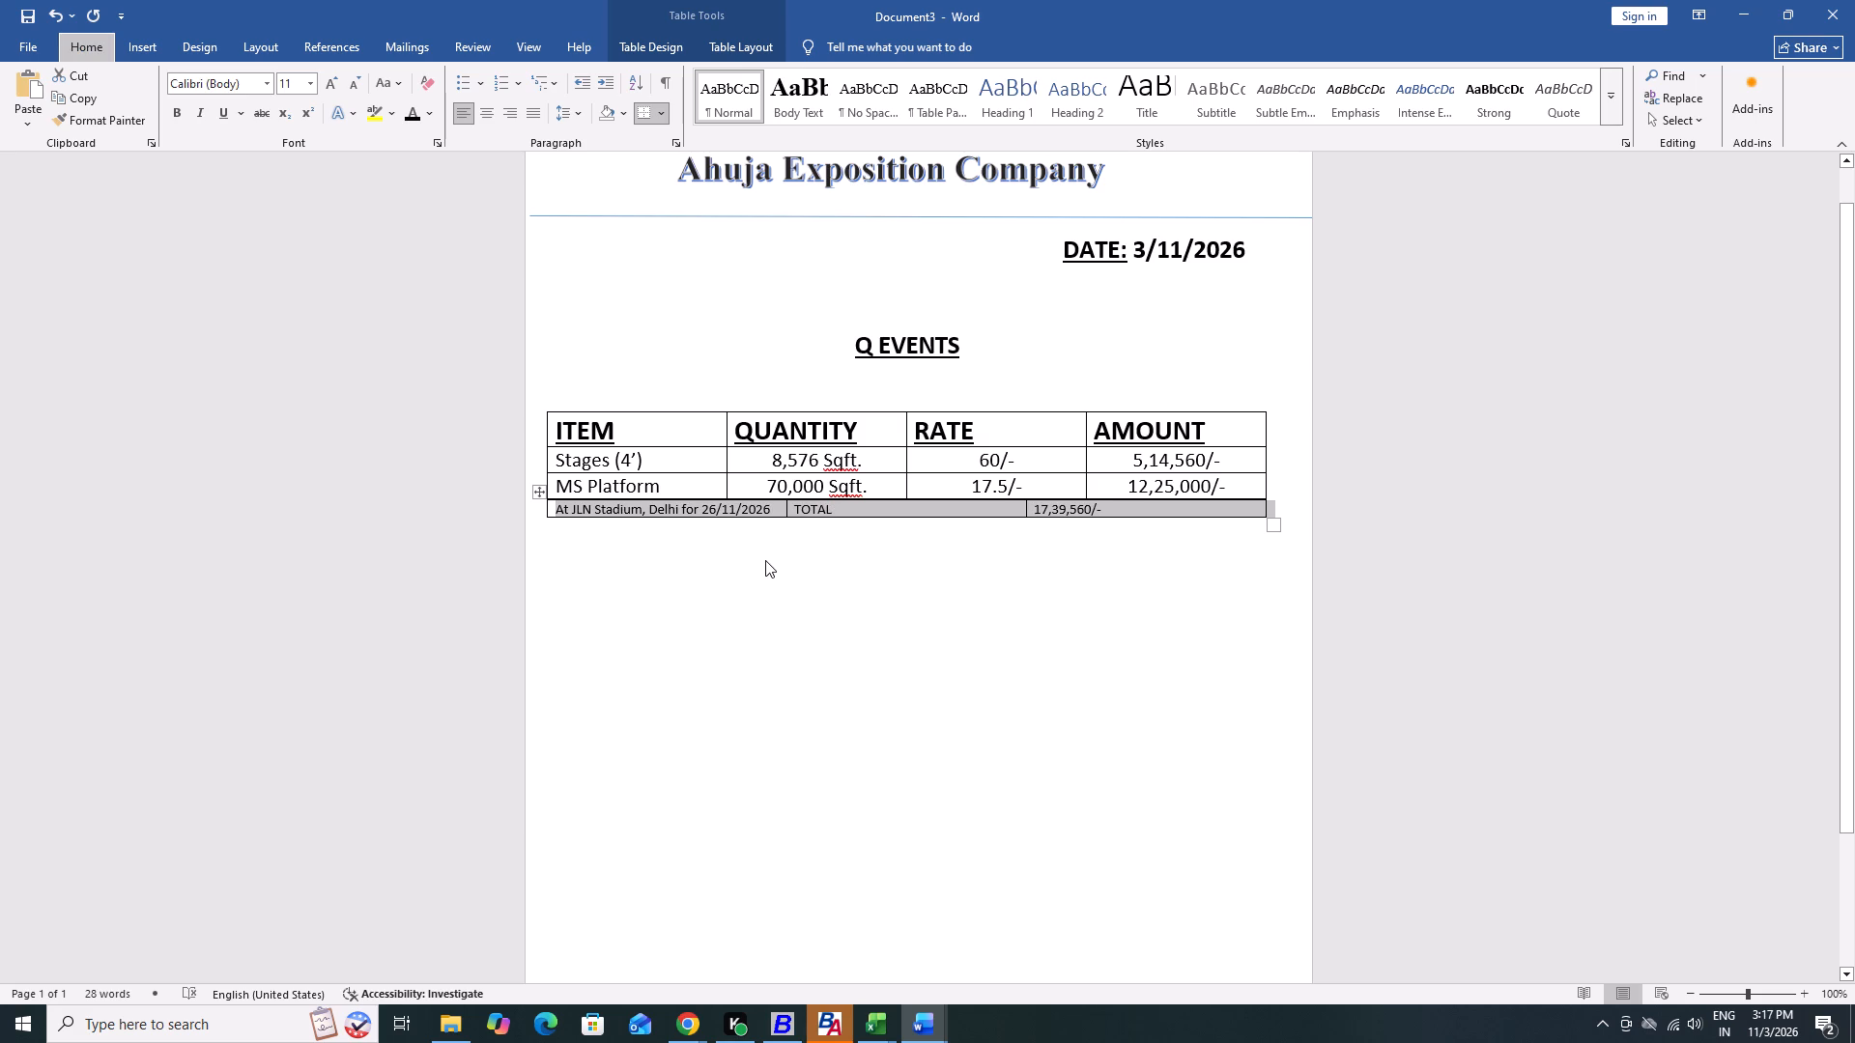
Set the font size of the whole total row to 20.
{"action": "type", "text": "HFS"}
{"action": "key", "text": "BackSpace"}
{"action": "type", "text": "20"}
{"action": "key", "text": "Return"}
{"action": "key", "text": "Down"}
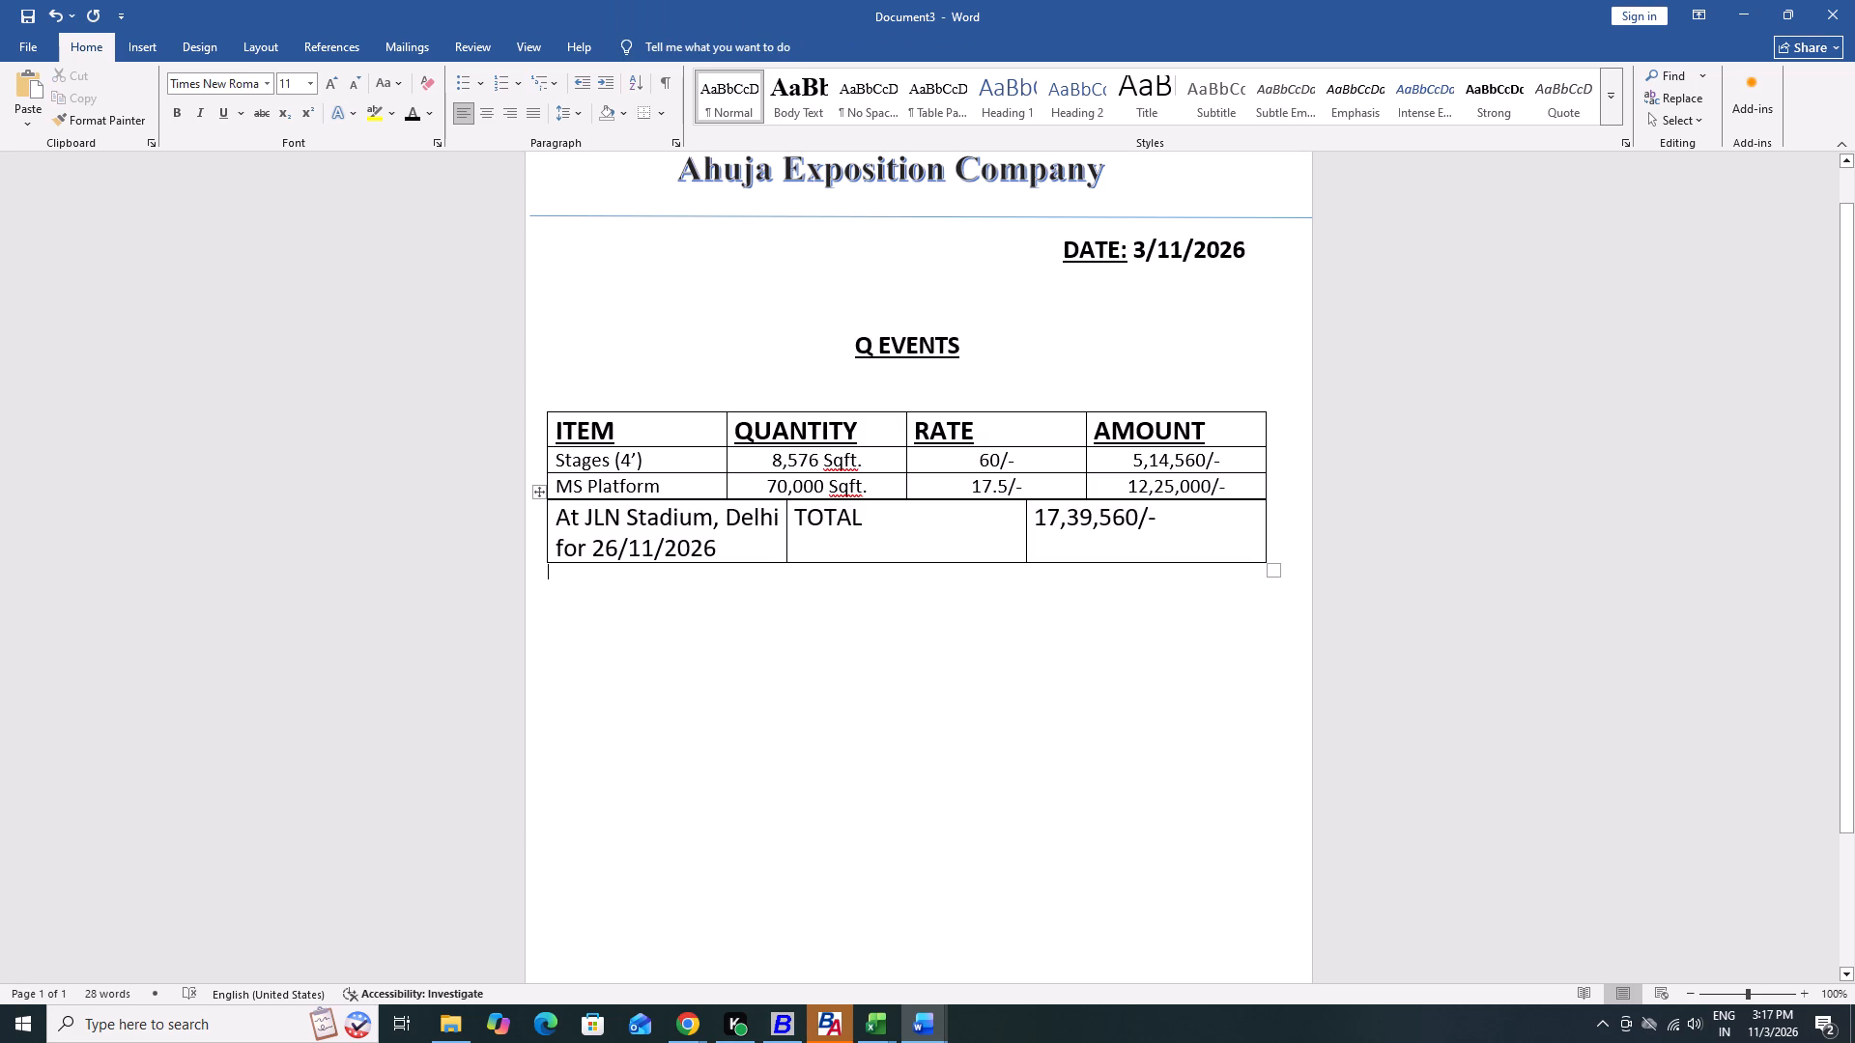
Make the text in all three cells of the total row bold.
{"action": "key", "text": "Up"}
{"action": "key", "text": "Up"}
{"action": "key", "text": "shift+Down"}
{"action": "key", "text": "shift+Down"}
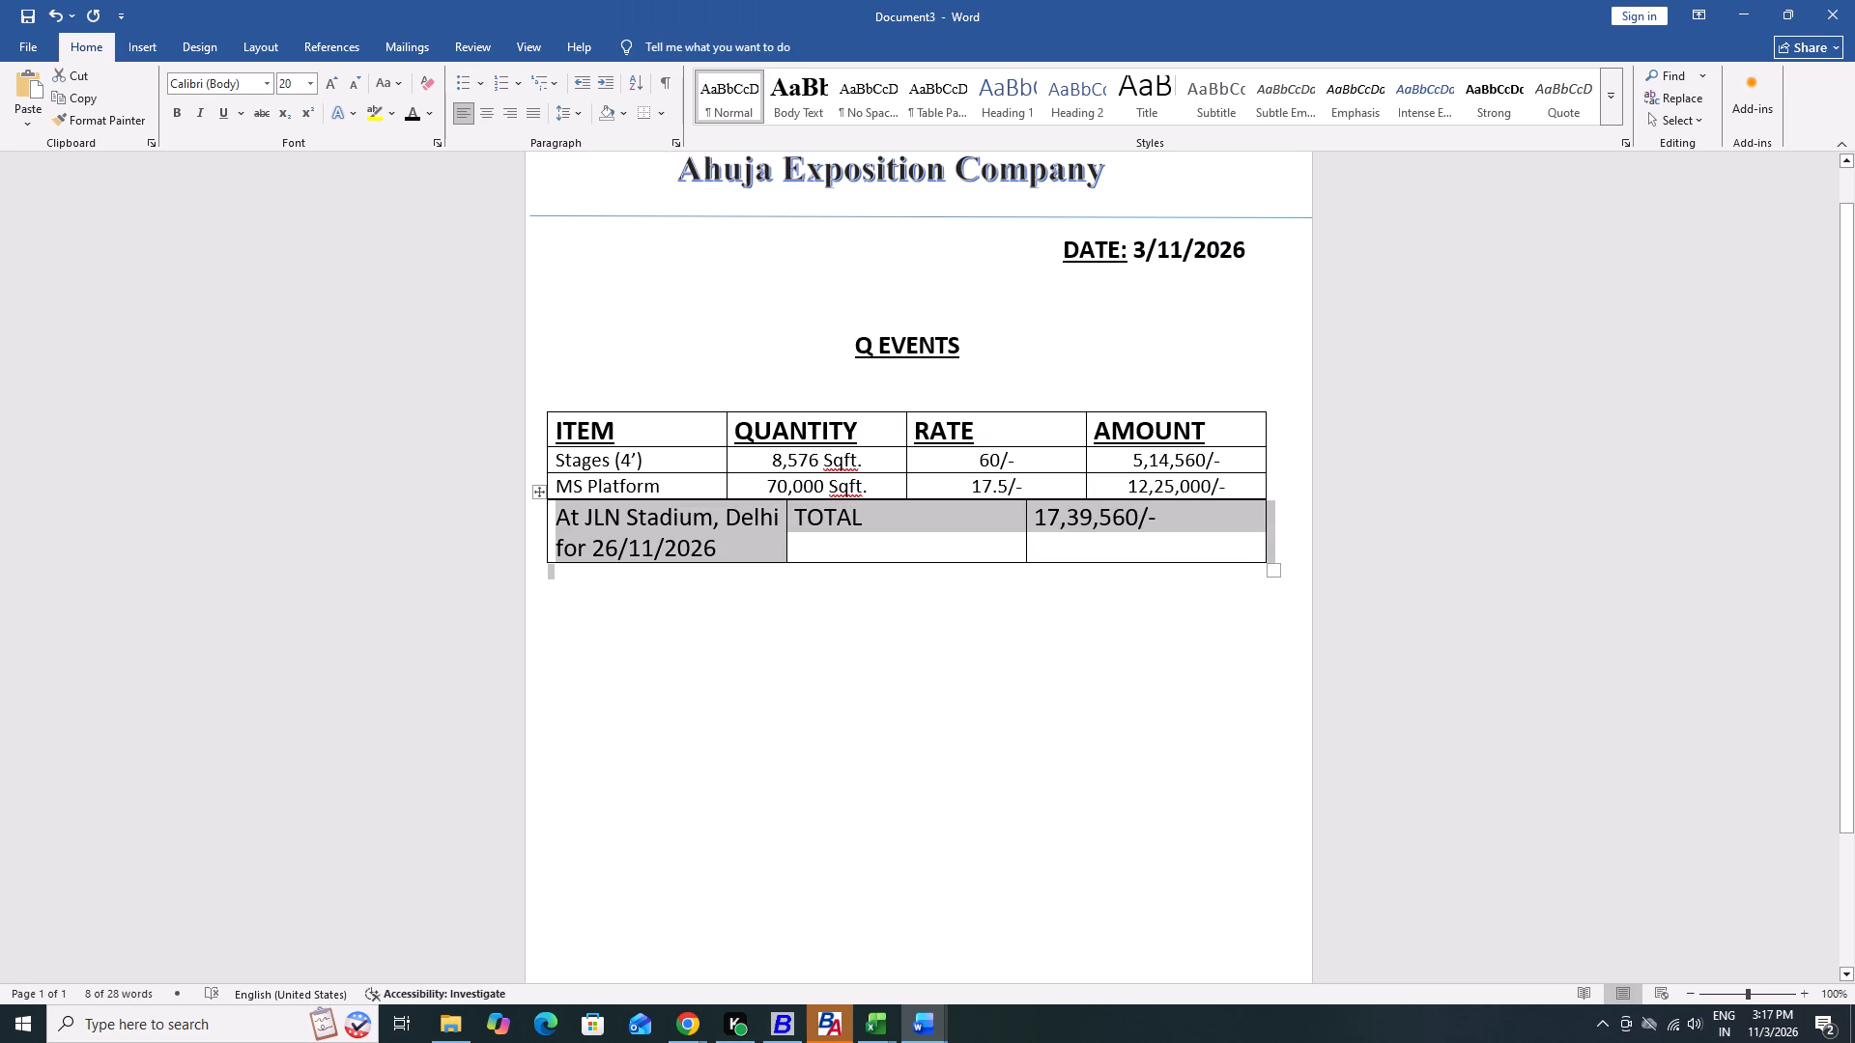
{"action": "key", "text": "shift+Up"}
{"action": "key", "text": "shift+Down"}
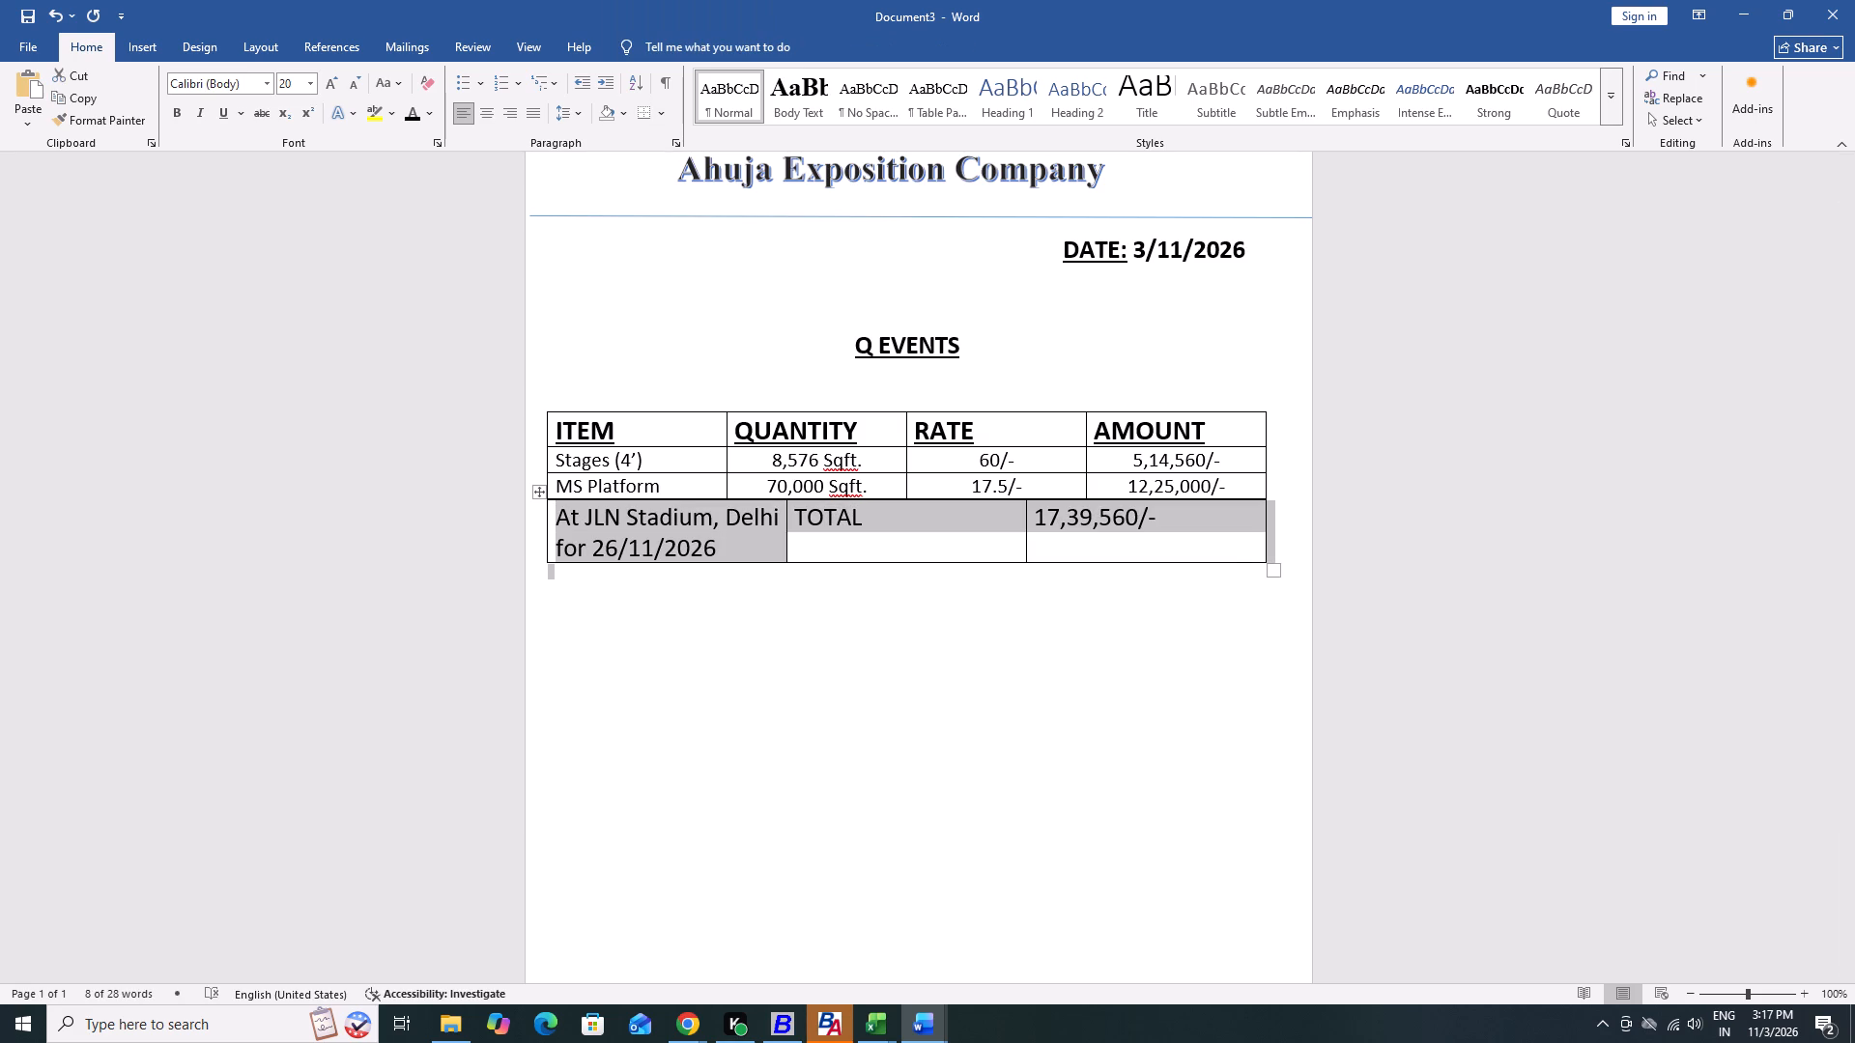
{"action": "key", "text": "ctrl+b"}
{"action": "key", "text": "Right"}
{"action": "key", "text": "Left"}
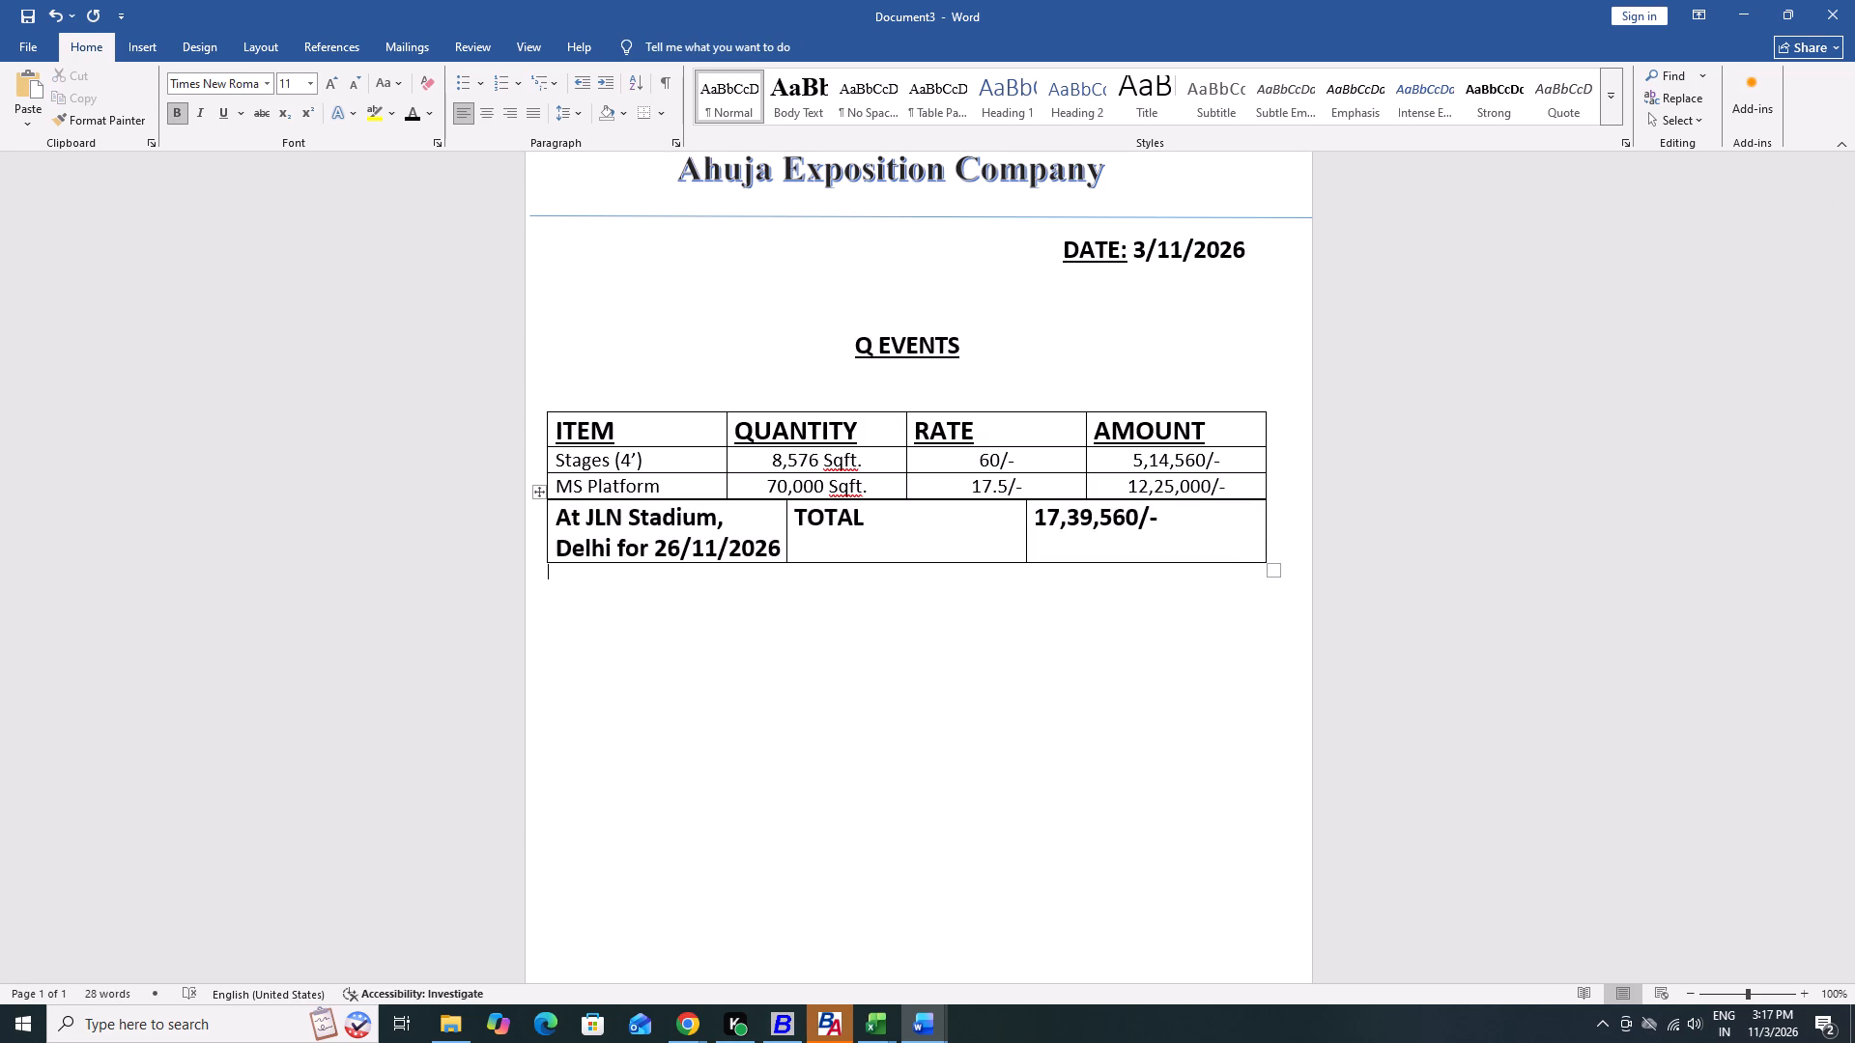
Underline the JLN Stadium text and TOTAL in the first two cells of the bottom row.
{"action": "key", "text": "Up"}
{"action": "key", "text": "Up"}
{"action": "key", "text": "Up"}
{"action": "key", "text": "Down"}
{"action": "key", "text": "shift+Down"}
{"action": "key", "text": "shift+Down"}
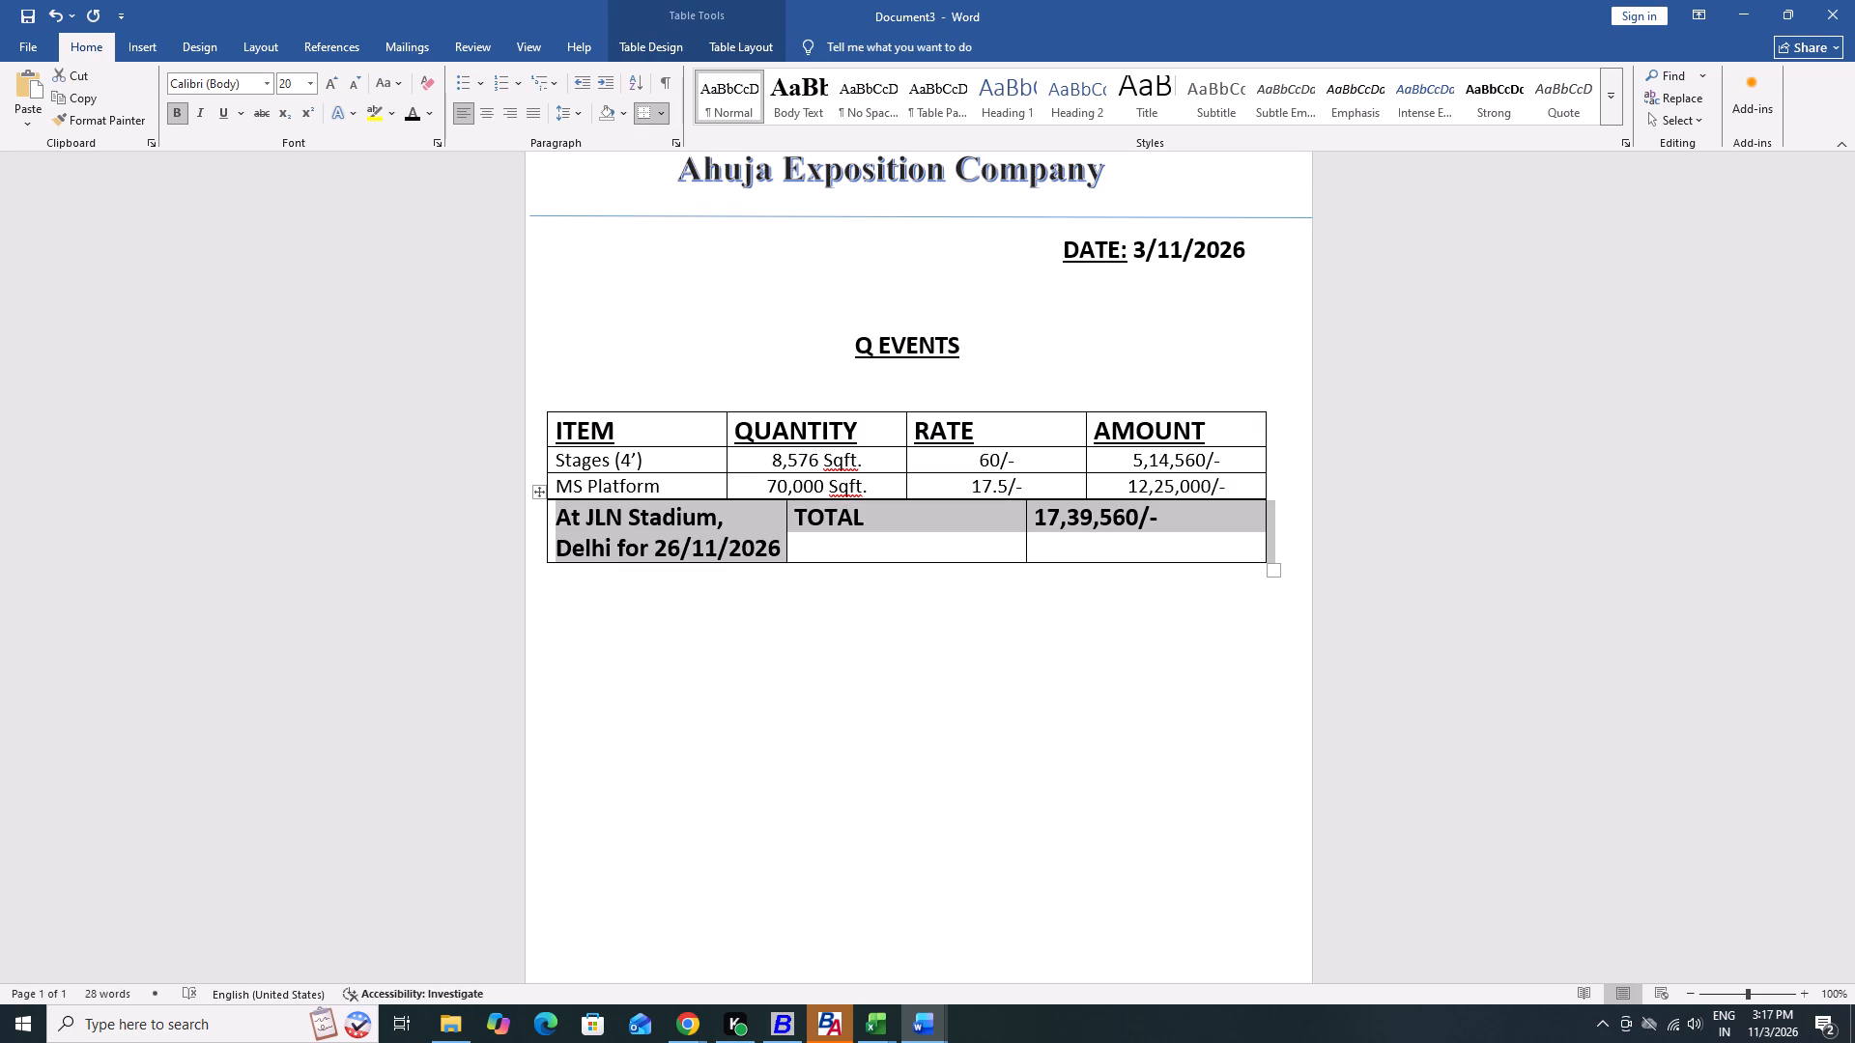
{"action": "key", "text": "shift+Left"}
{"action": "key", "text": "shift+Left"}
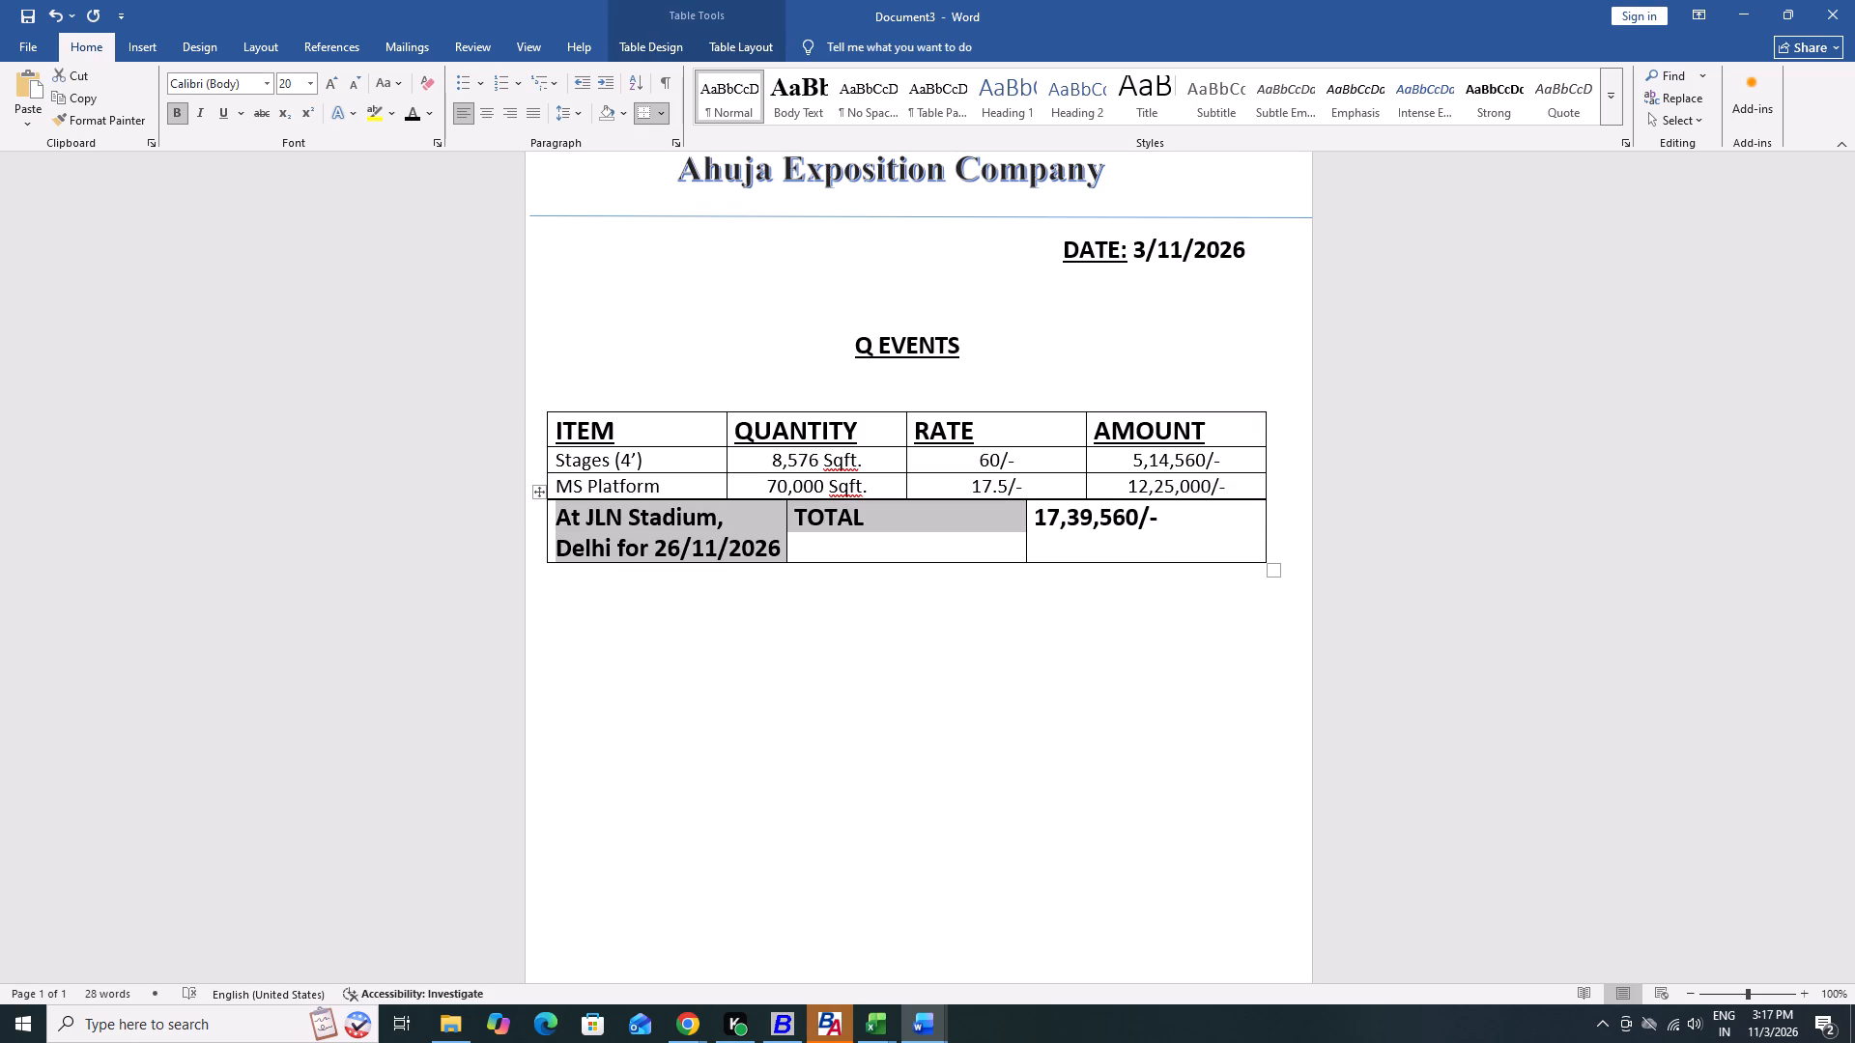
{"action": "key", "text": "ctrl+u"}
{"action": "key", "text": "Up"}
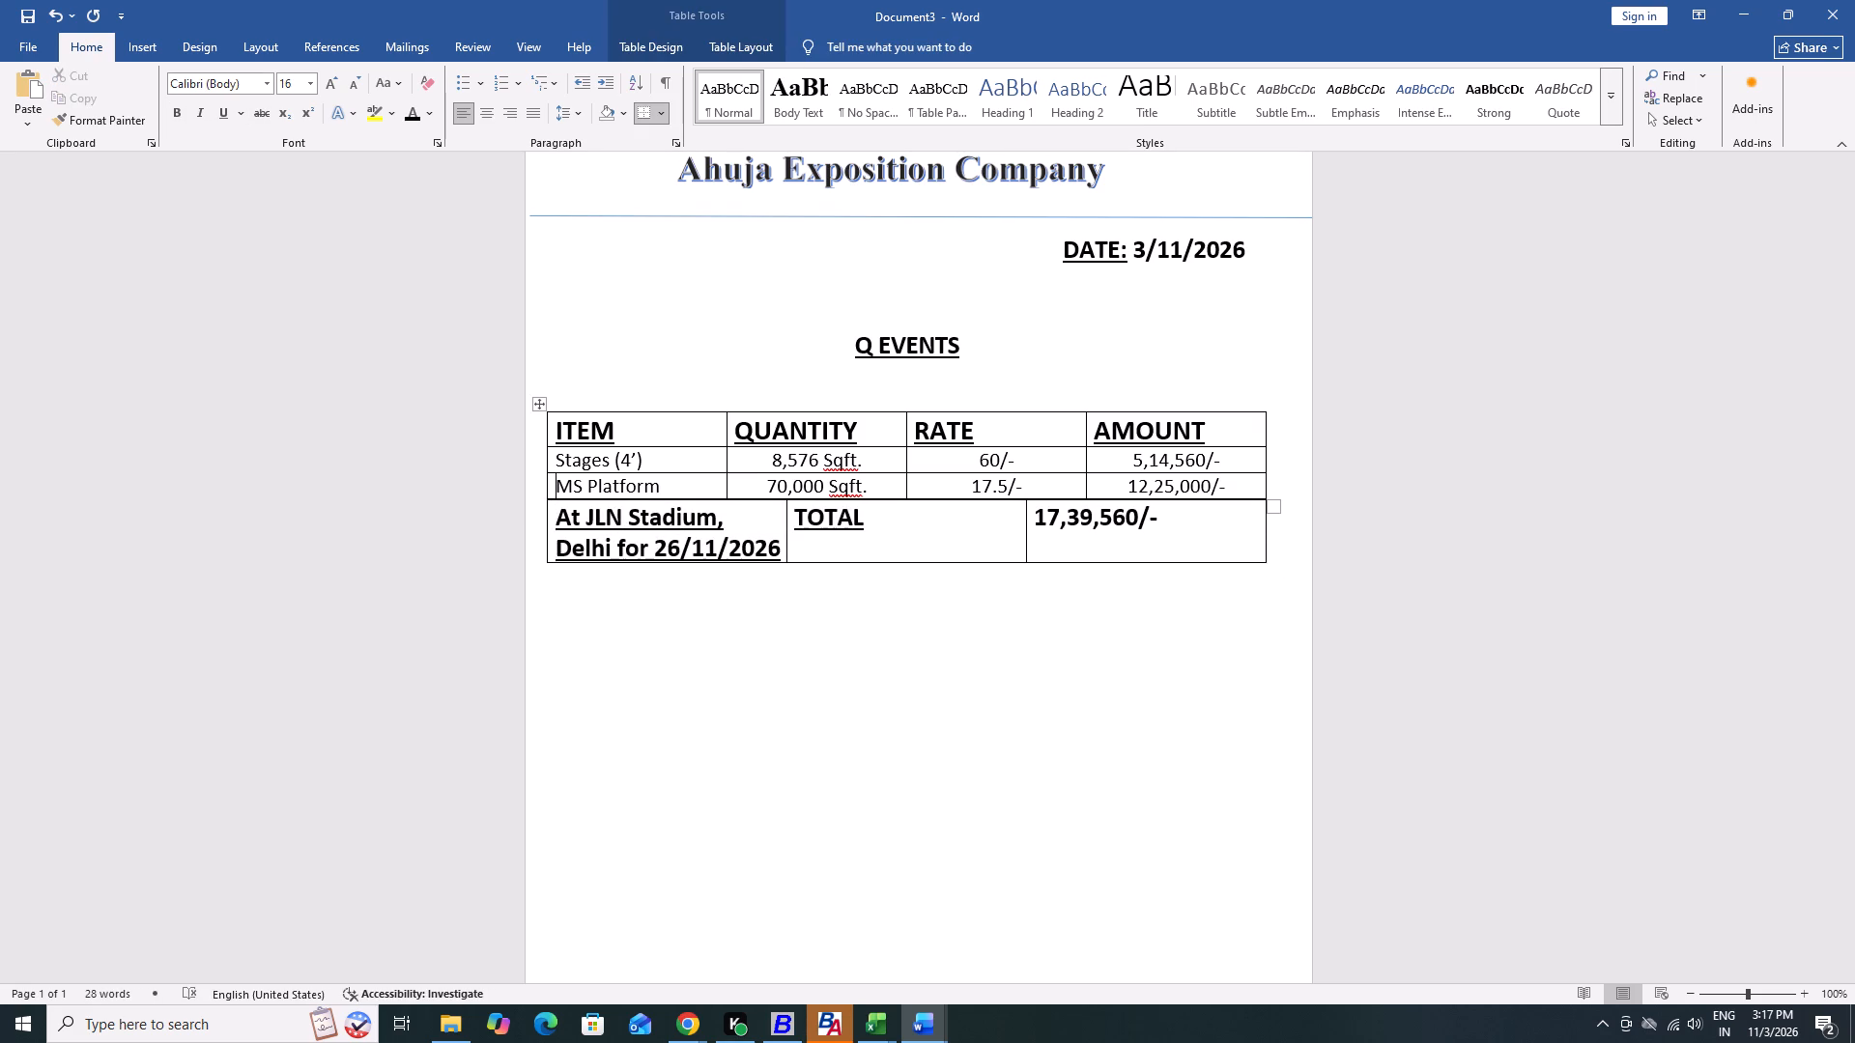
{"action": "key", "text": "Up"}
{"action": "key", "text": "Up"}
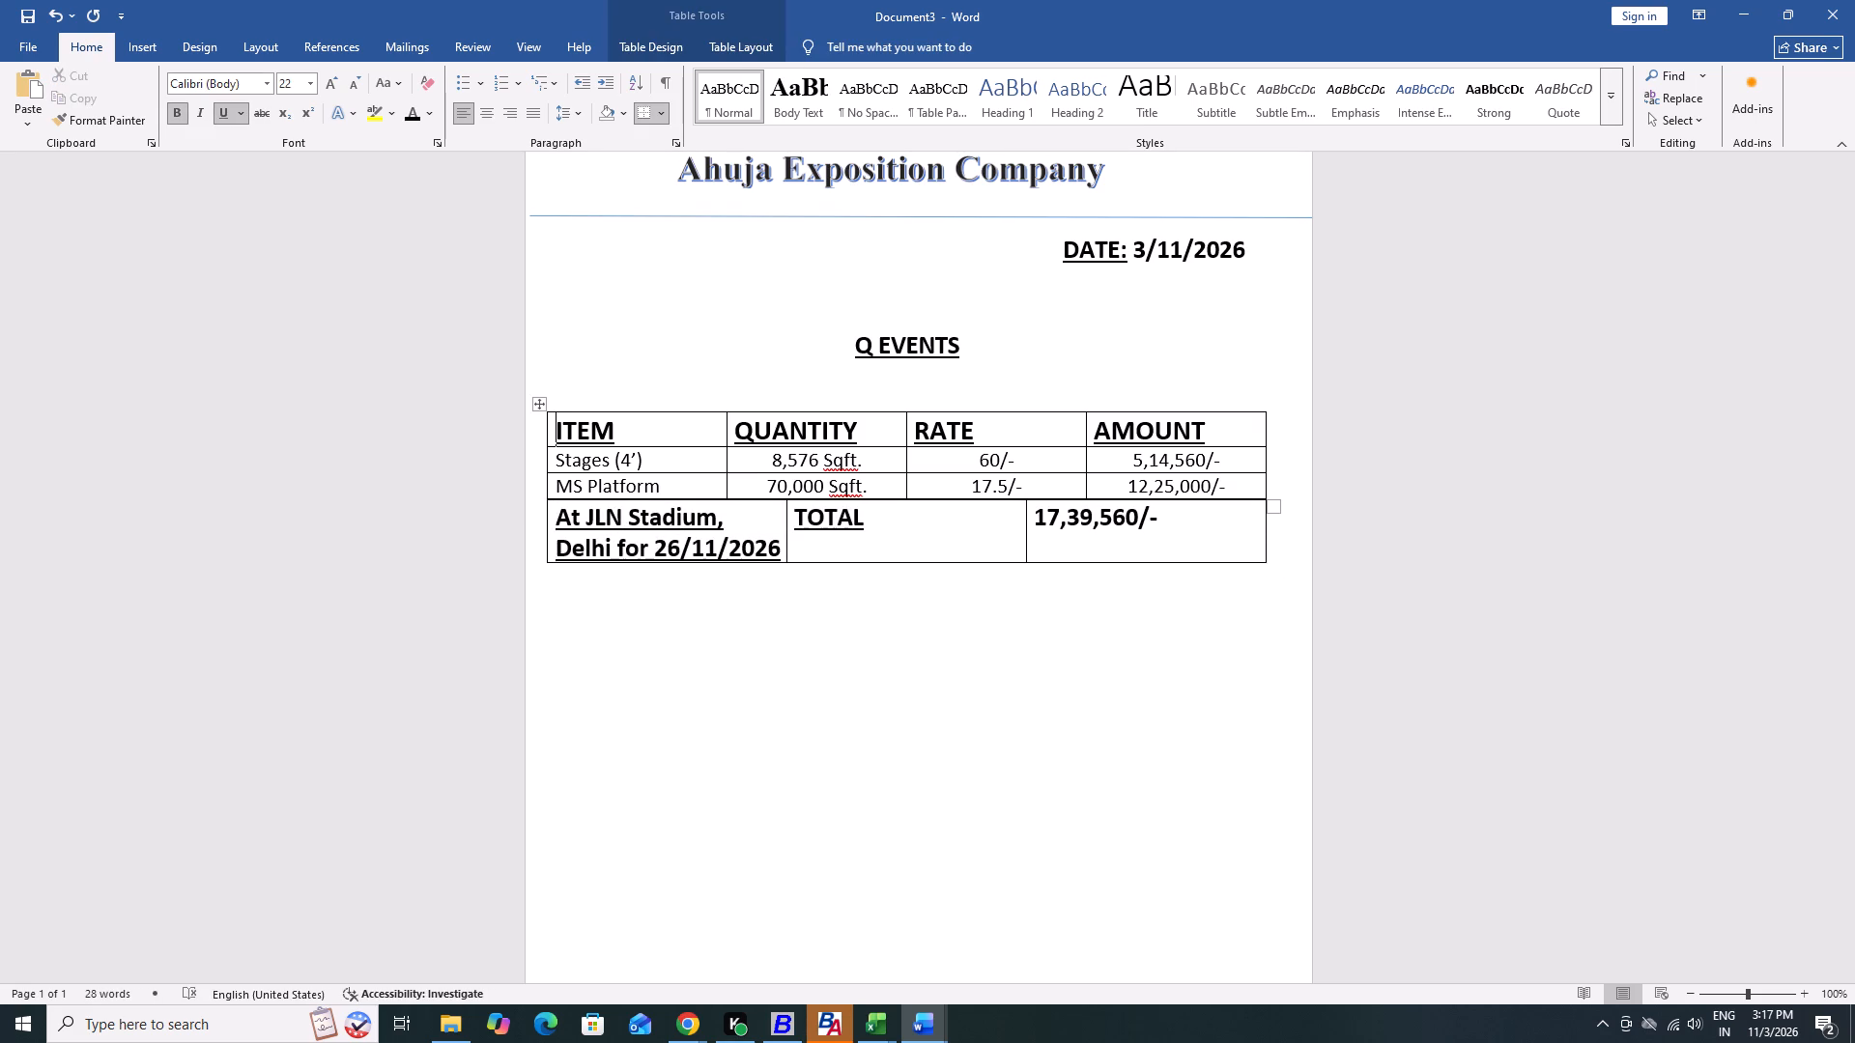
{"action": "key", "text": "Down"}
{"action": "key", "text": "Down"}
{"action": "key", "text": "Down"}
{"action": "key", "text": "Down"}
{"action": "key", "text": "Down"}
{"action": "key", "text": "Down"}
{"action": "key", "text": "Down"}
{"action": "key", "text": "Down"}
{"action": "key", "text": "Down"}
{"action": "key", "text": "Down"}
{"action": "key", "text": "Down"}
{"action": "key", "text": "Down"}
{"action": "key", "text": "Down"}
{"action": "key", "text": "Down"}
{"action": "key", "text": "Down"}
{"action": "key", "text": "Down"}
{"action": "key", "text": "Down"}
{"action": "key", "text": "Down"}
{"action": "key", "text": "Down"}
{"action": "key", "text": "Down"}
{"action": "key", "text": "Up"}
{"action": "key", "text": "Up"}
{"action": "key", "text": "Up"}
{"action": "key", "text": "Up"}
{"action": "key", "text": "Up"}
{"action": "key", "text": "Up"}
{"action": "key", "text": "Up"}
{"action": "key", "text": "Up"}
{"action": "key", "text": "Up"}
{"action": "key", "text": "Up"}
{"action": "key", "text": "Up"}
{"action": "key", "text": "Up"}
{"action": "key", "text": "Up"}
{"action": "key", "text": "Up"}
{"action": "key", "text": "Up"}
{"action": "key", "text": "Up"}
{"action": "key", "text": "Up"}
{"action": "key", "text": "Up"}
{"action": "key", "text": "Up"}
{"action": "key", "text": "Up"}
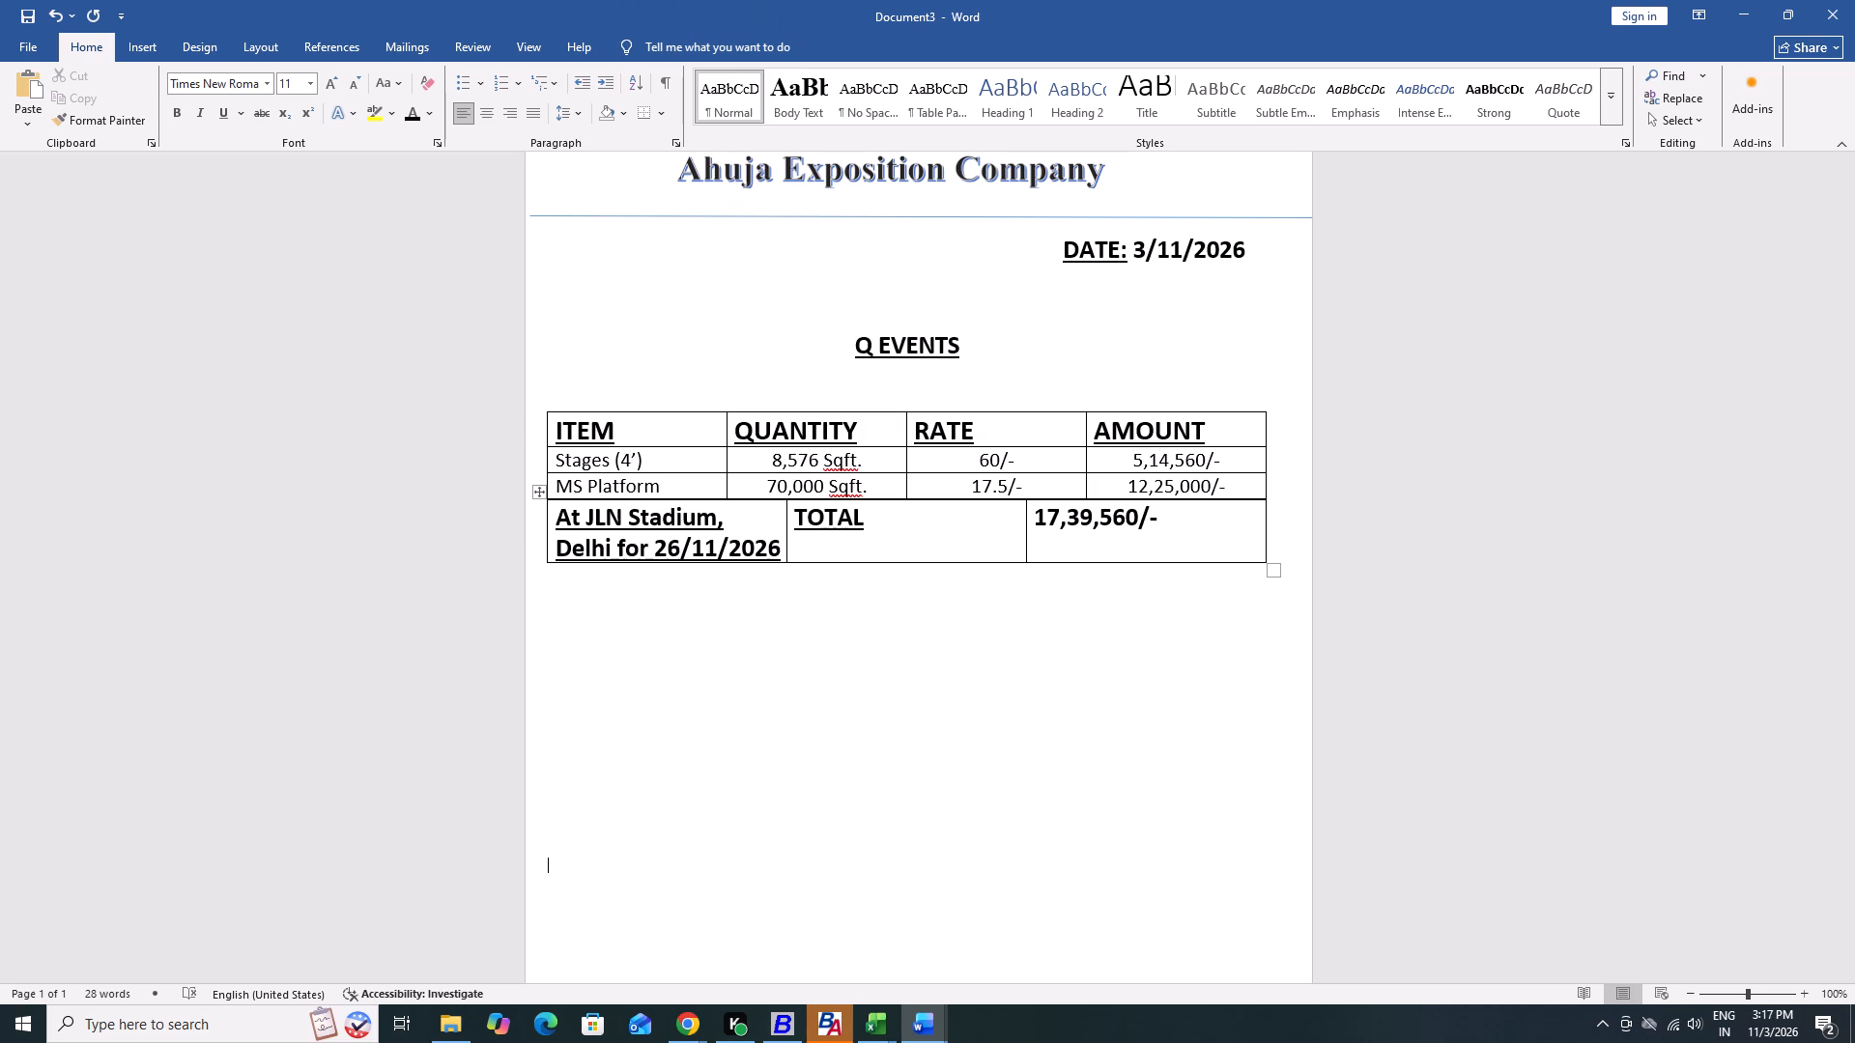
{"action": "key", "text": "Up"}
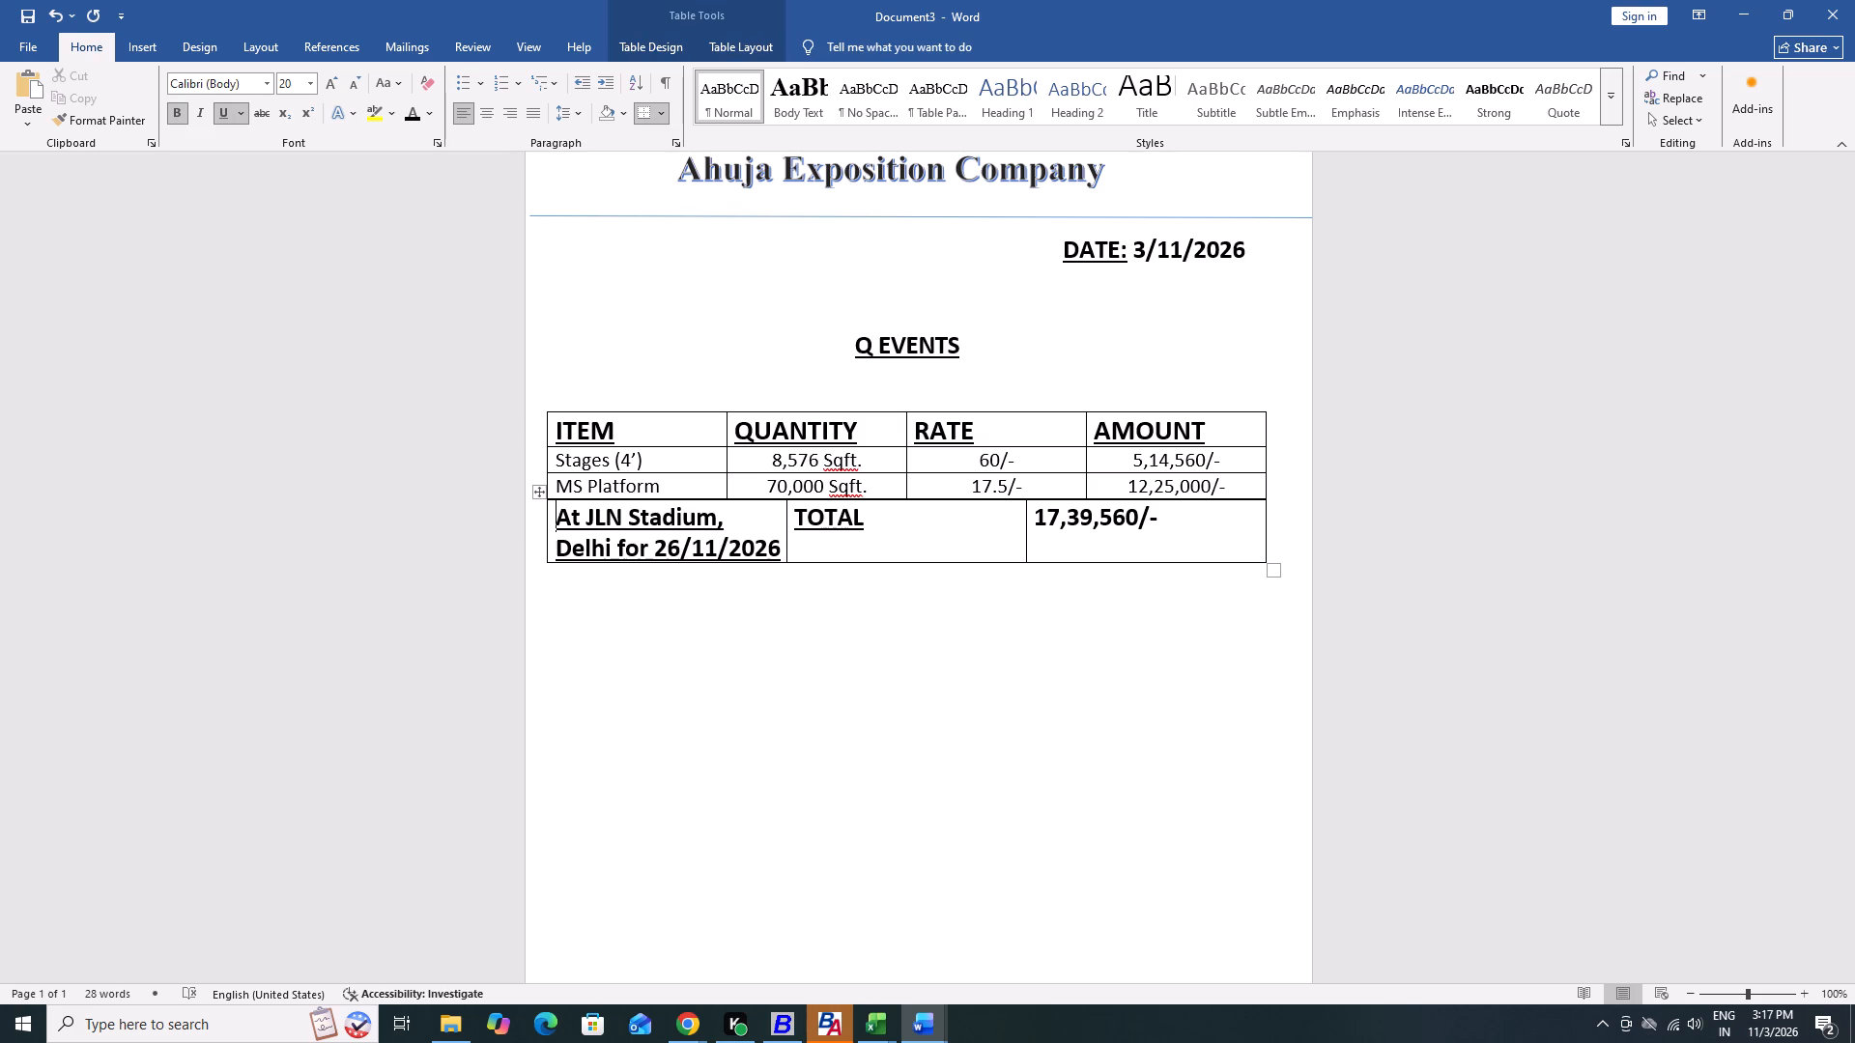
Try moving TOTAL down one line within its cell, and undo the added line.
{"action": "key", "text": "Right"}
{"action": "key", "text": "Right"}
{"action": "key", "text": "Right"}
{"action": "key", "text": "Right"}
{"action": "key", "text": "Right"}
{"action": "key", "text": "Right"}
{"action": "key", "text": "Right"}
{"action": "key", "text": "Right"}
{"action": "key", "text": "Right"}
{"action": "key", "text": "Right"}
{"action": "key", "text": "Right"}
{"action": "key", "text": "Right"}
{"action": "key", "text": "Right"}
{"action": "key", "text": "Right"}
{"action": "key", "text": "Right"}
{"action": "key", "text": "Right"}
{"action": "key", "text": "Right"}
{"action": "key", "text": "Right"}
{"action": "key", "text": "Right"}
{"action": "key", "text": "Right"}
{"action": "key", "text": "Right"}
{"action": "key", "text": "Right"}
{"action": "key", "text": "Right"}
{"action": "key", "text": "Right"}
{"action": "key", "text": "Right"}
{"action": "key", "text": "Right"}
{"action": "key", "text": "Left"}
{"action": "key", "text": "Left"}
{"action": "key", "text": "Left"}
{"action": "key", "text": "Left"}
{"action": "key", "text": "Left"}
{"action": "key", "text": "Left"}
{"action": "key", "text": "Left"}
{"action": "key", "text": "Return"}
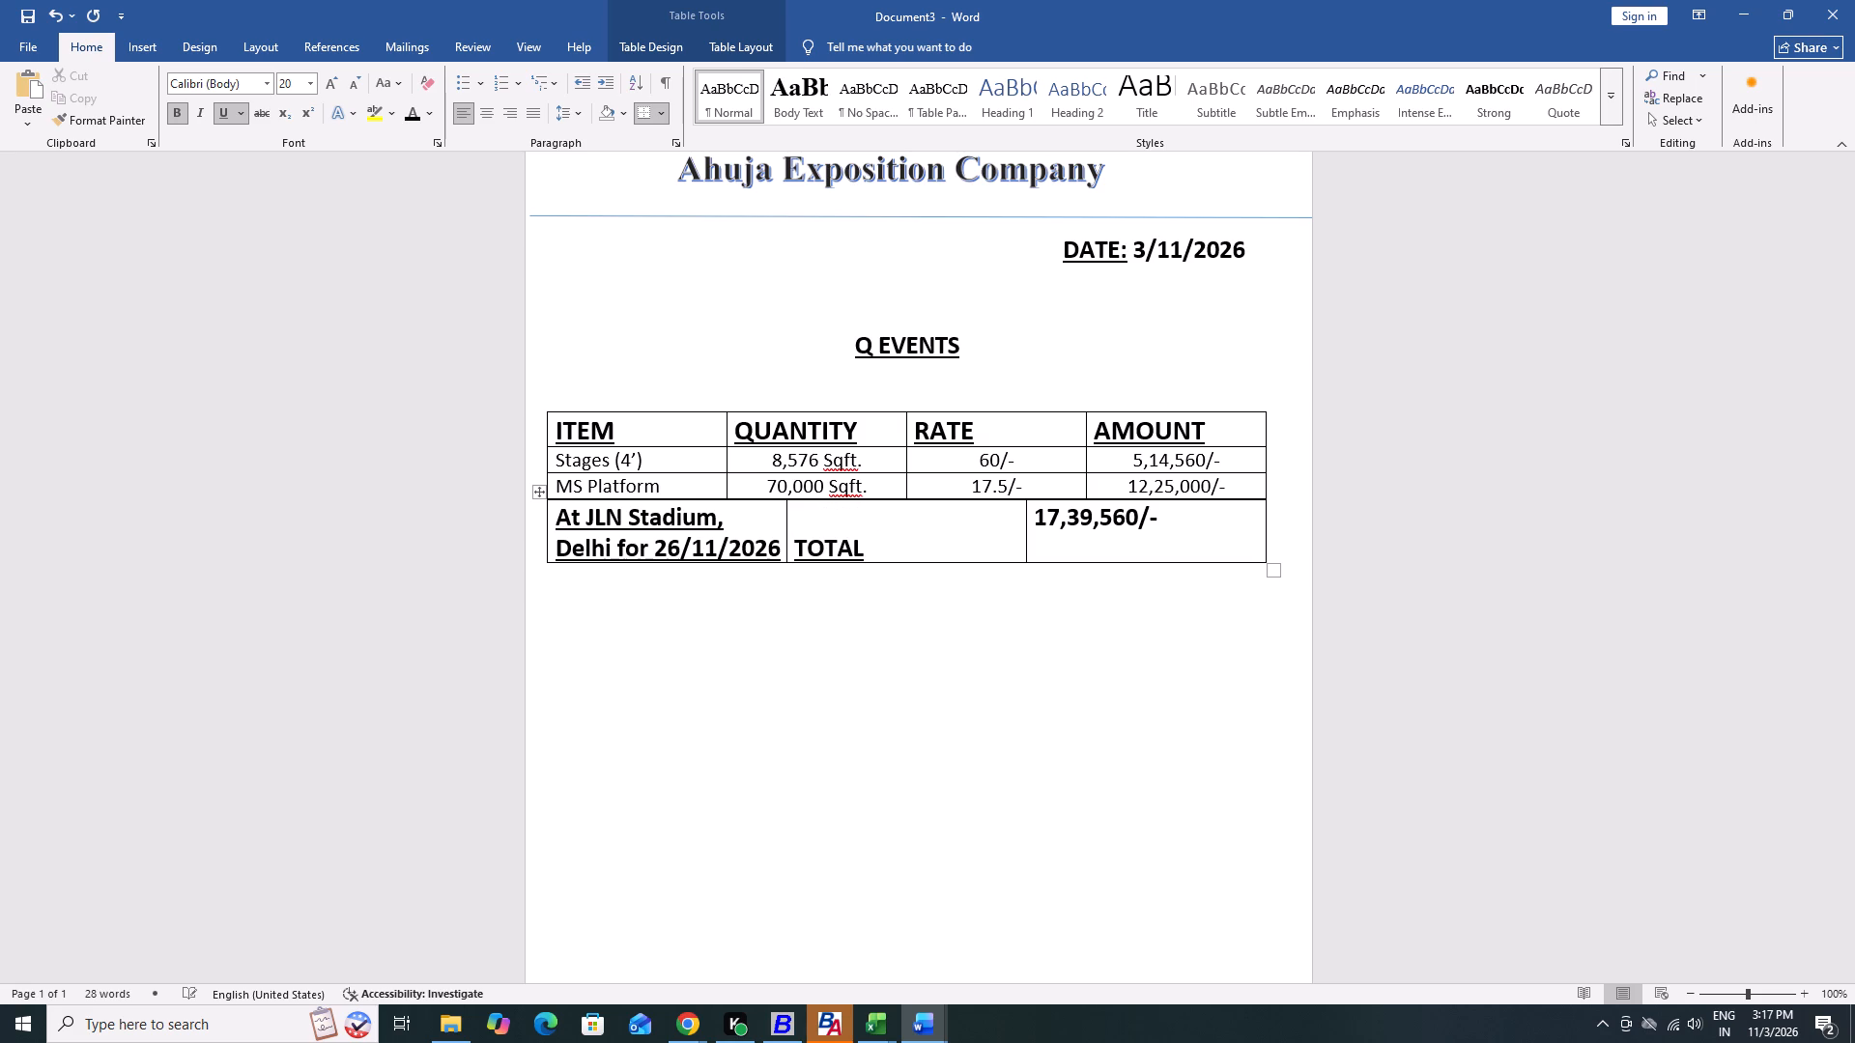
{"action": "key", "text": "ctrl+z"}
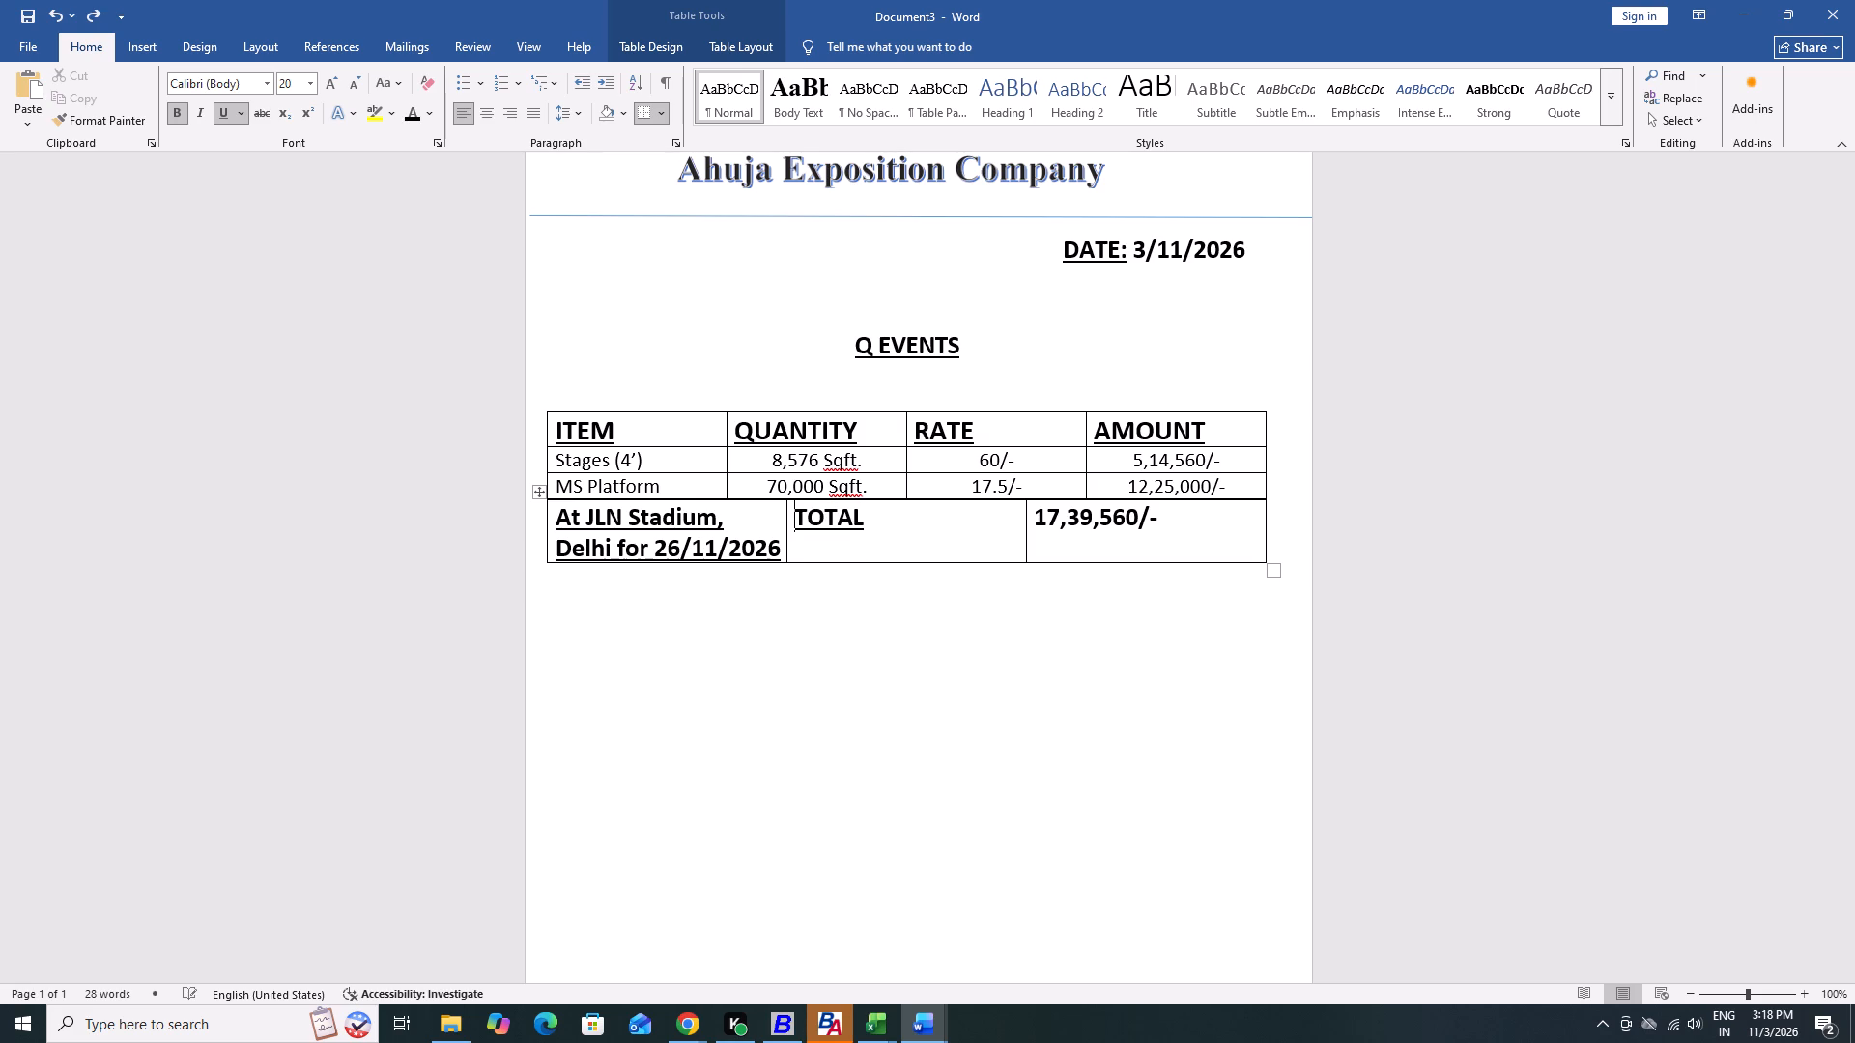
Center TOTAL horizontally in its cell in the bottom row.
{"action": "key", "text": "alt+h"}
{"action": "key", "text": "Escape"}
{"action": "key", "text": "Escape"}
{"action": "key", "text": "Escape"}
{"action": "key", "text": "Escape"}
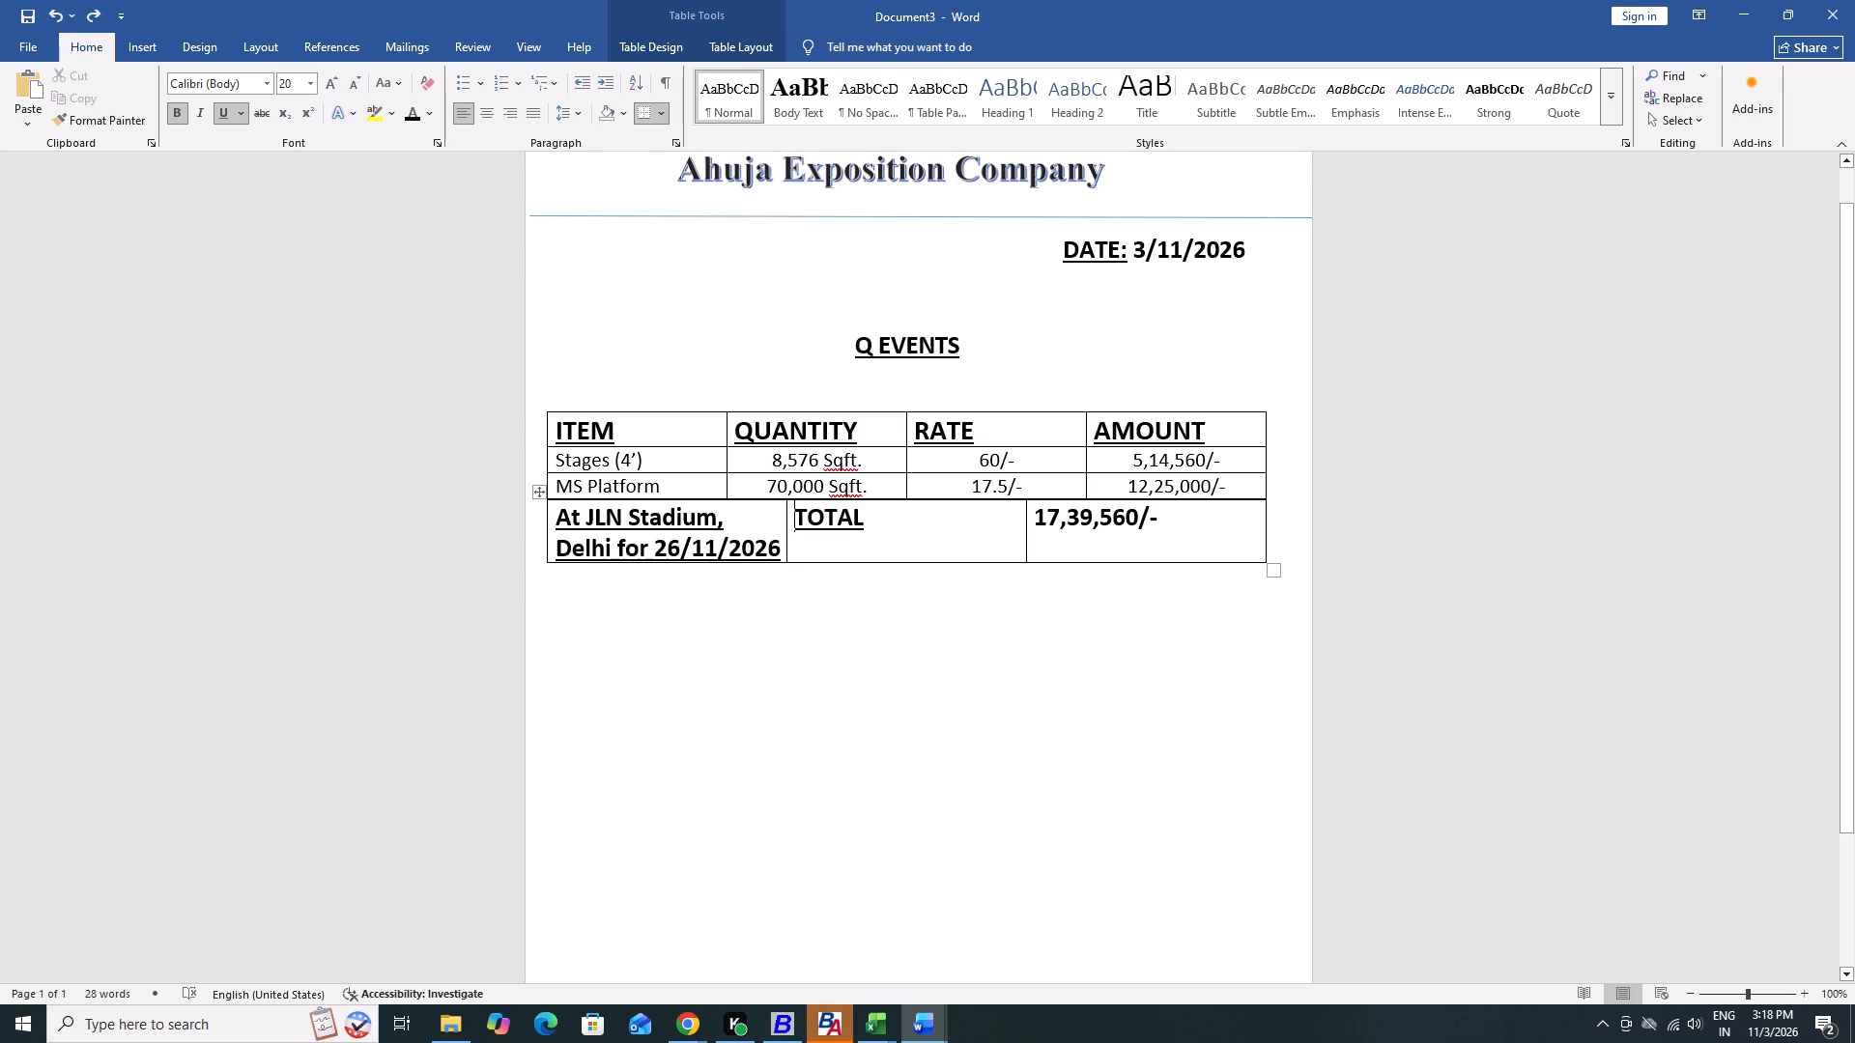
{"action": "key", "text": "ctrl+shift+Right"}
{"action": "key", "text": "h"}
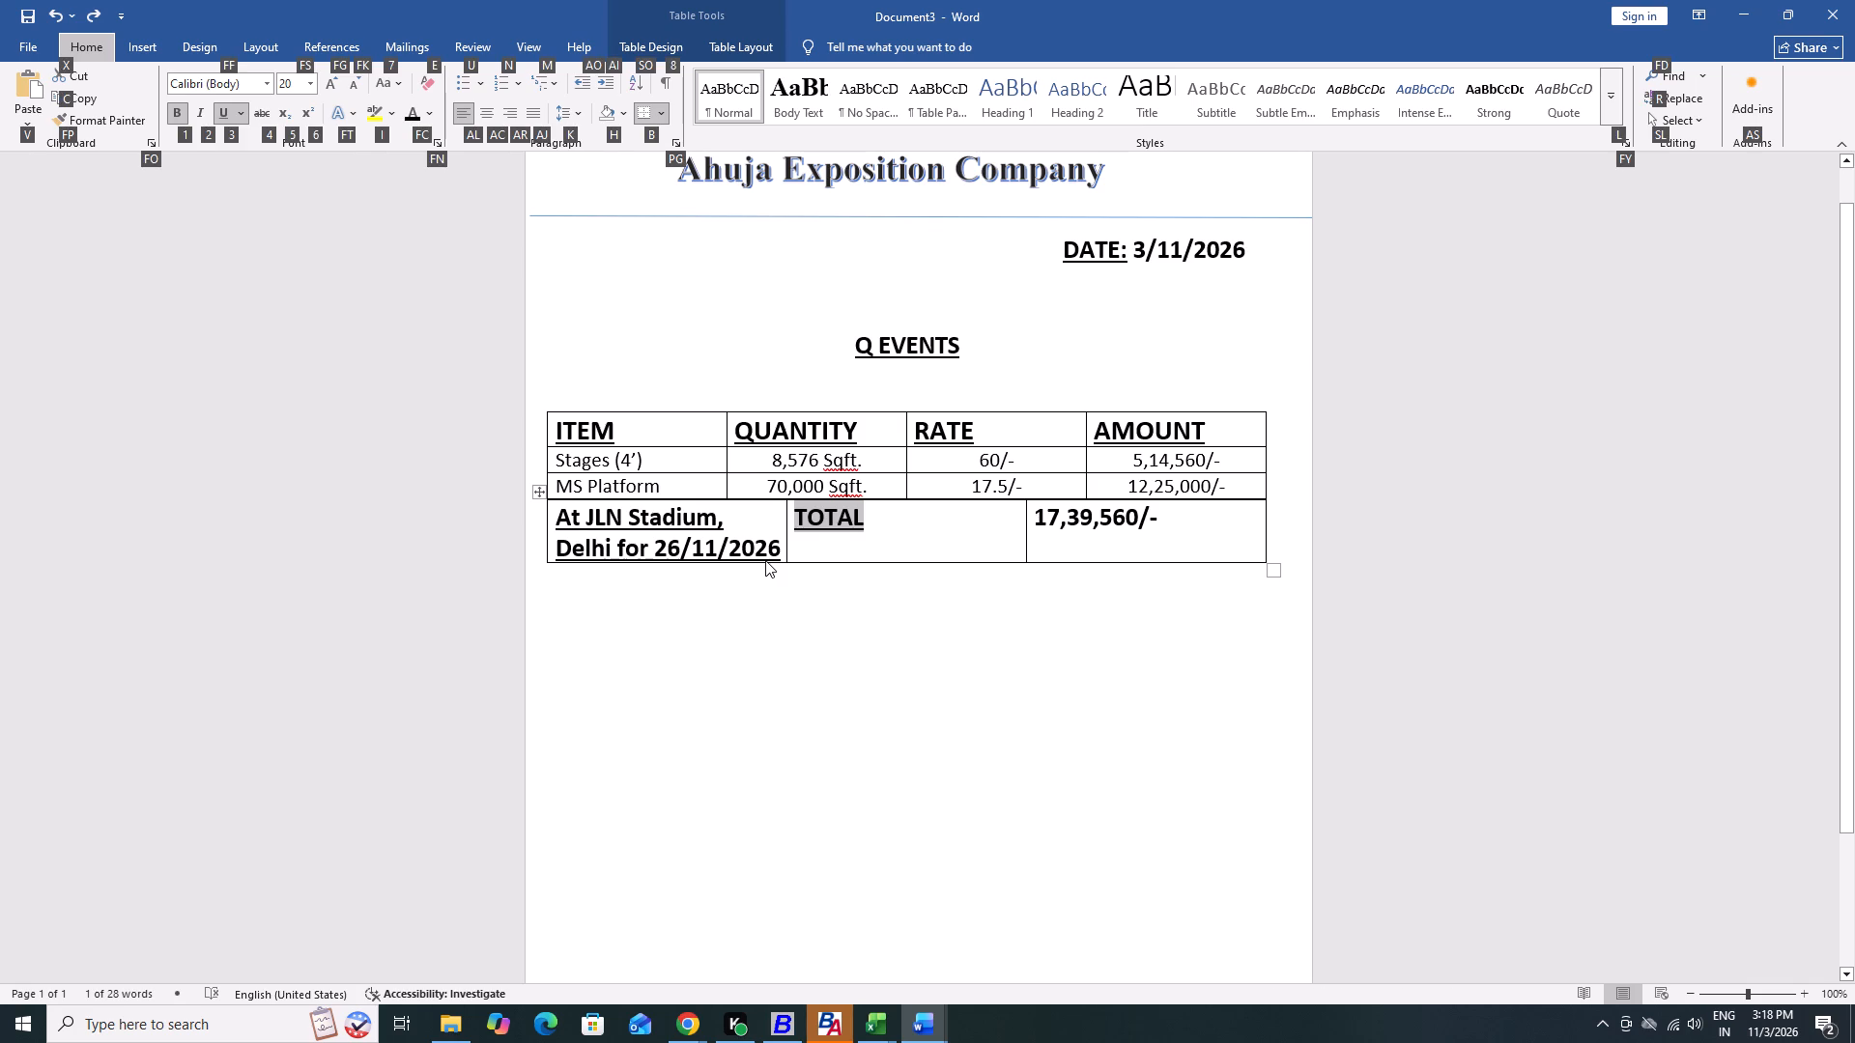
{"action": "type", "text": "AC"}
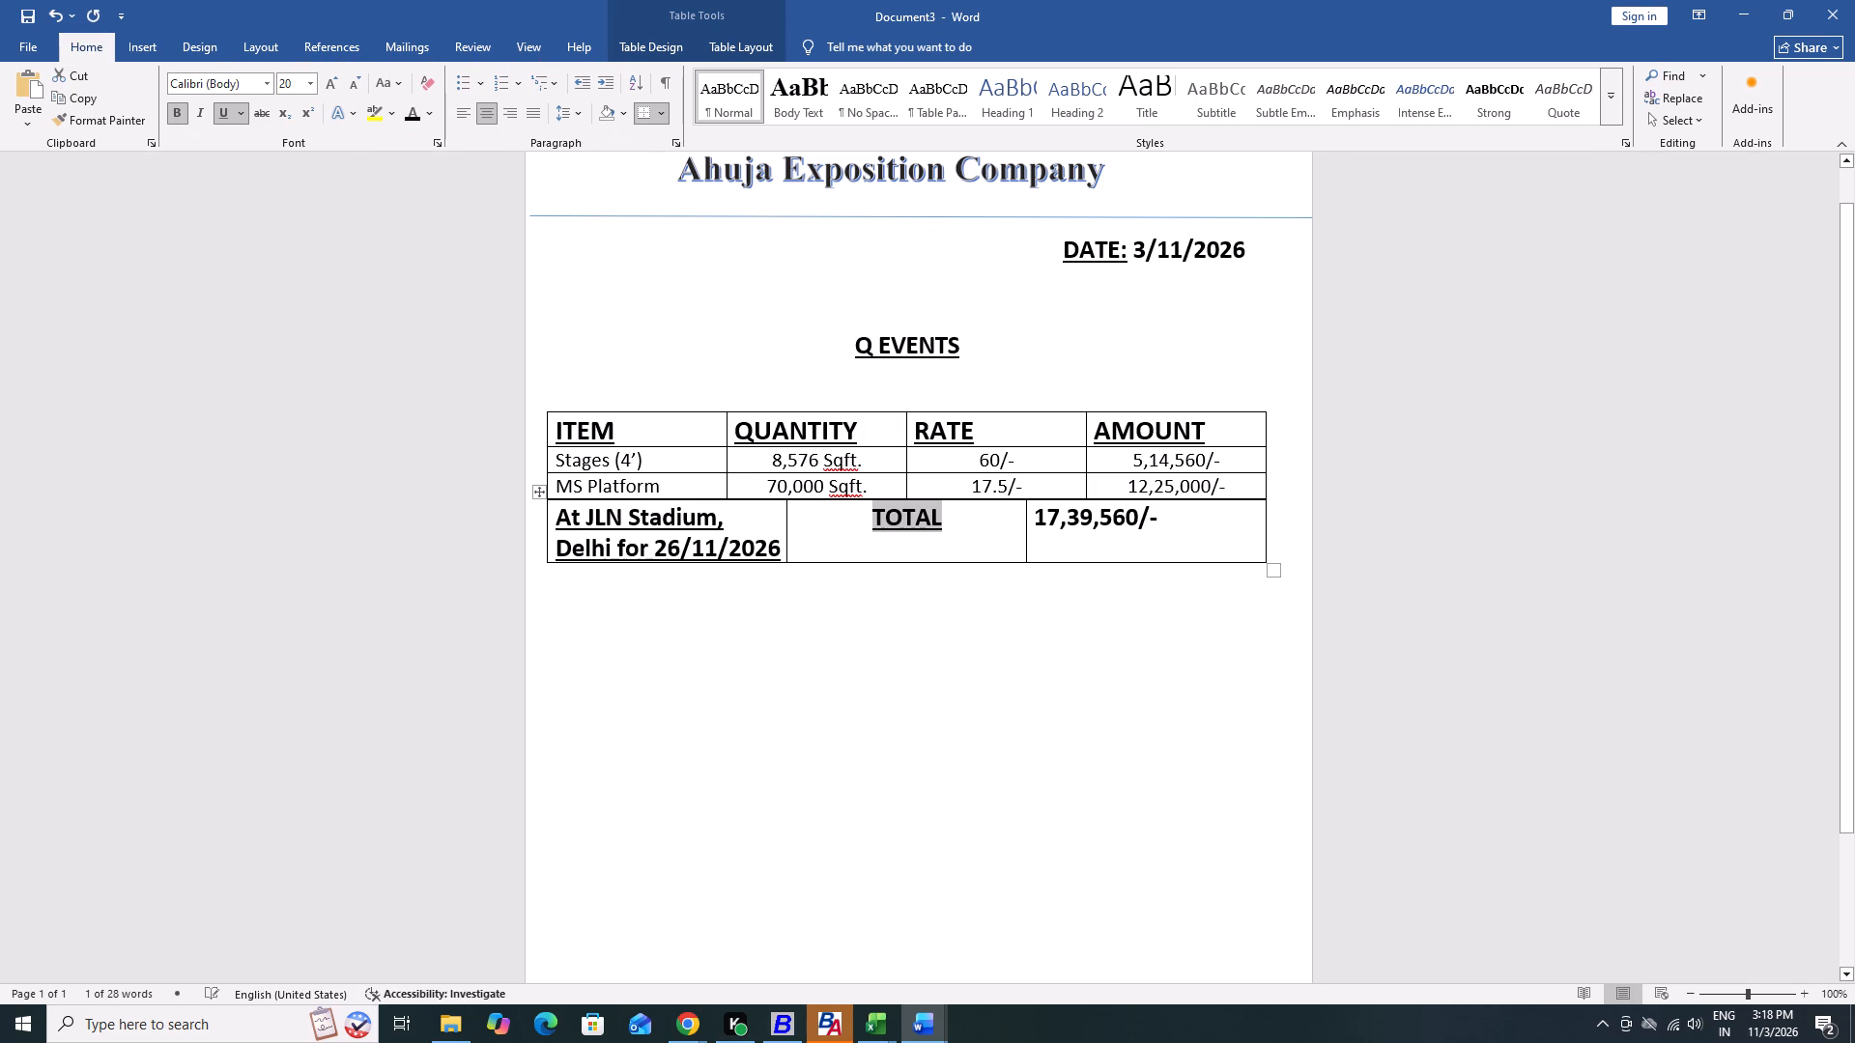
Center the amount 17,39,560/- horizontally in the last cell of the bottom row.
{"action": "key", "text": "Right"}
{"action": "key", "text": "Right"}
{"action": "key", "text": "Right"}
{"action": "key", "text": "Left"}
{"action": "key", "text": "ctrl+shift+Right"}
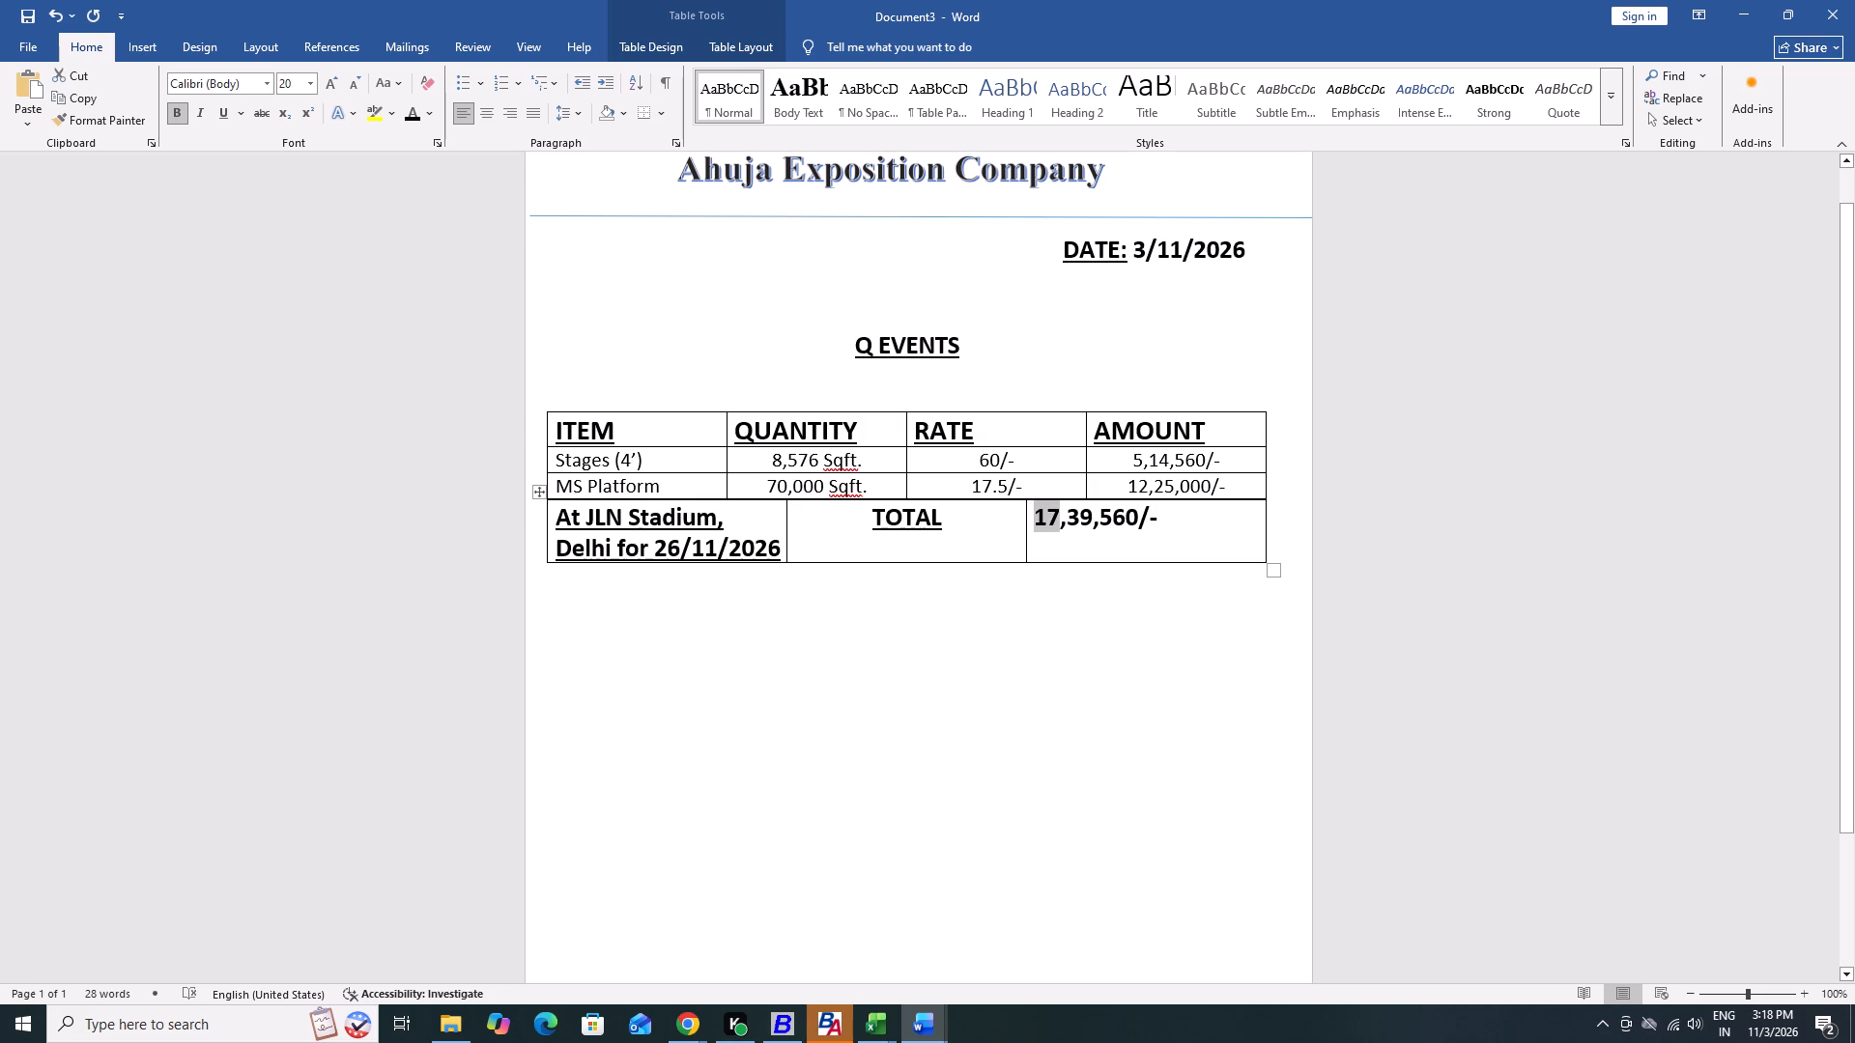
{"action": "key", "text": "ctrl+shift+Right"}
{"action": "key", "text": "ctrl+shift+Right"}
{"action": "key", "text": "ctrl+shift+Right"}
{"action": "key", "text": "ctrl+shift+Right"}
{"action": "key", "text": "ctrl+shift+Right"}
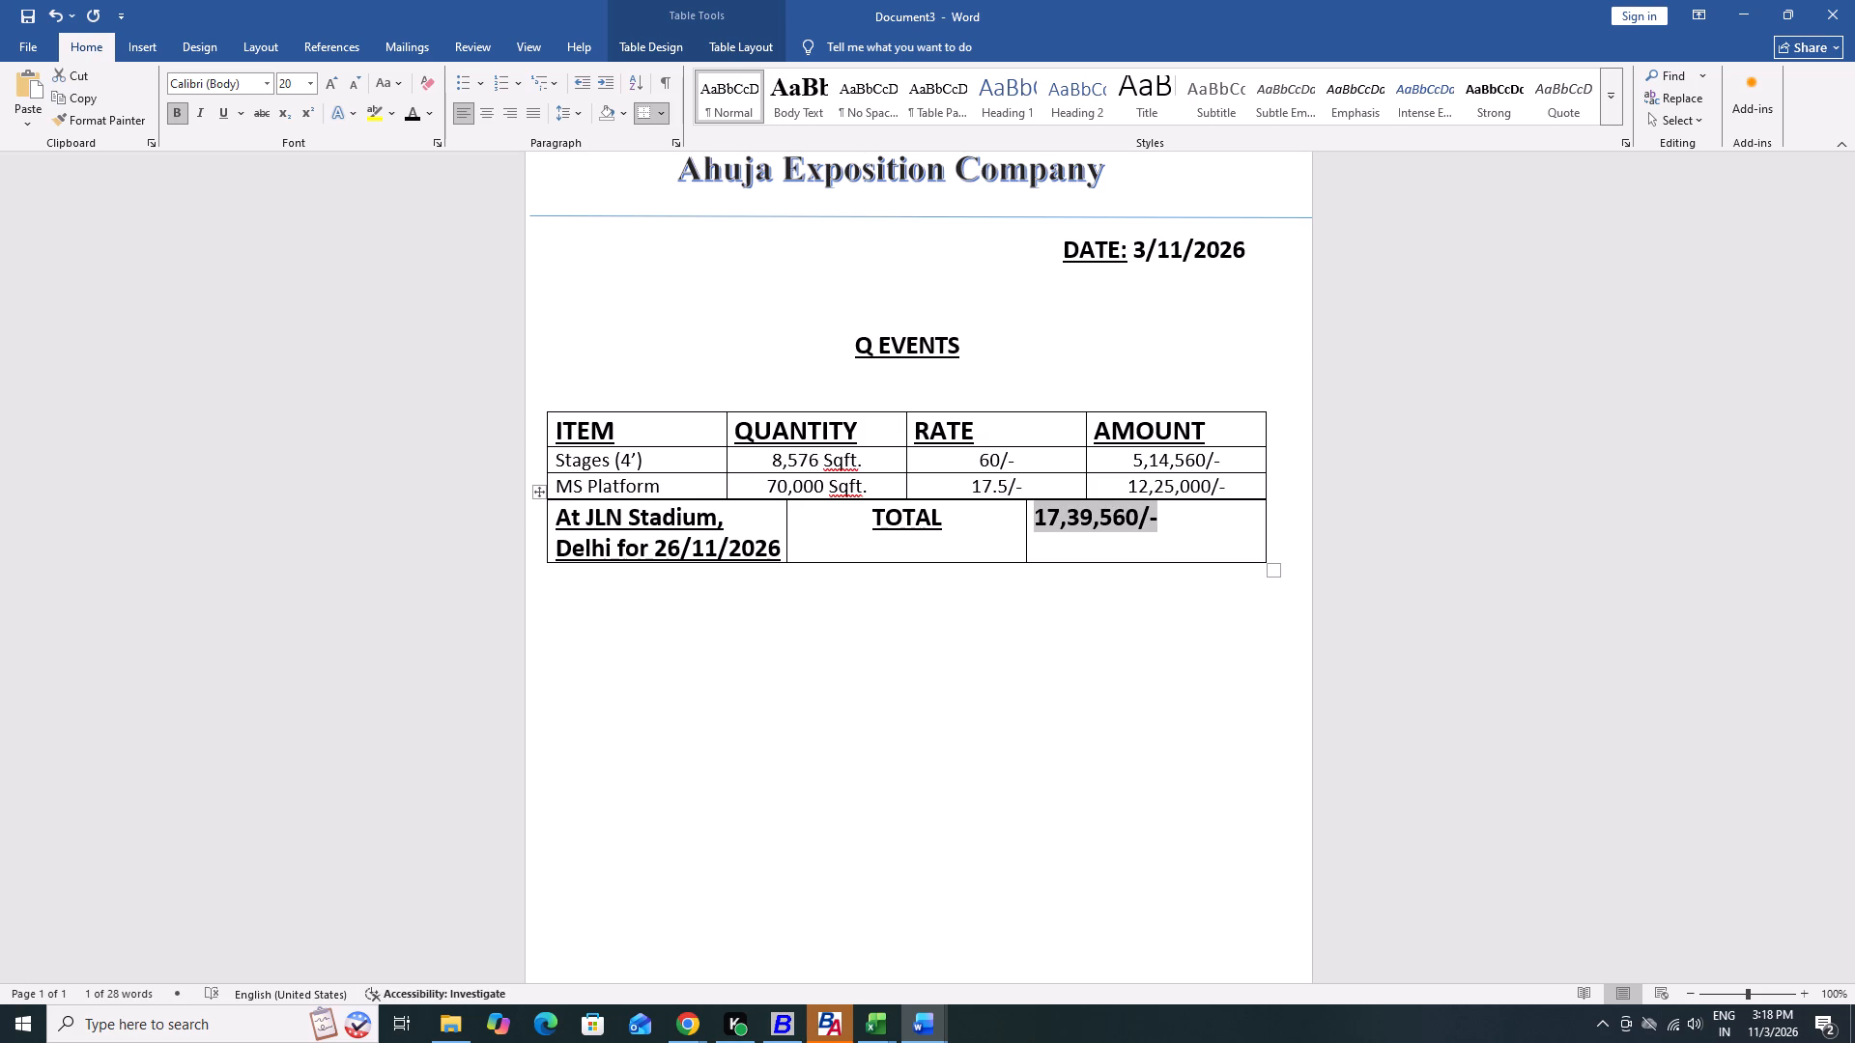
{"action": "key", "text": "h"}
{"action": "type", "text": "AC"}
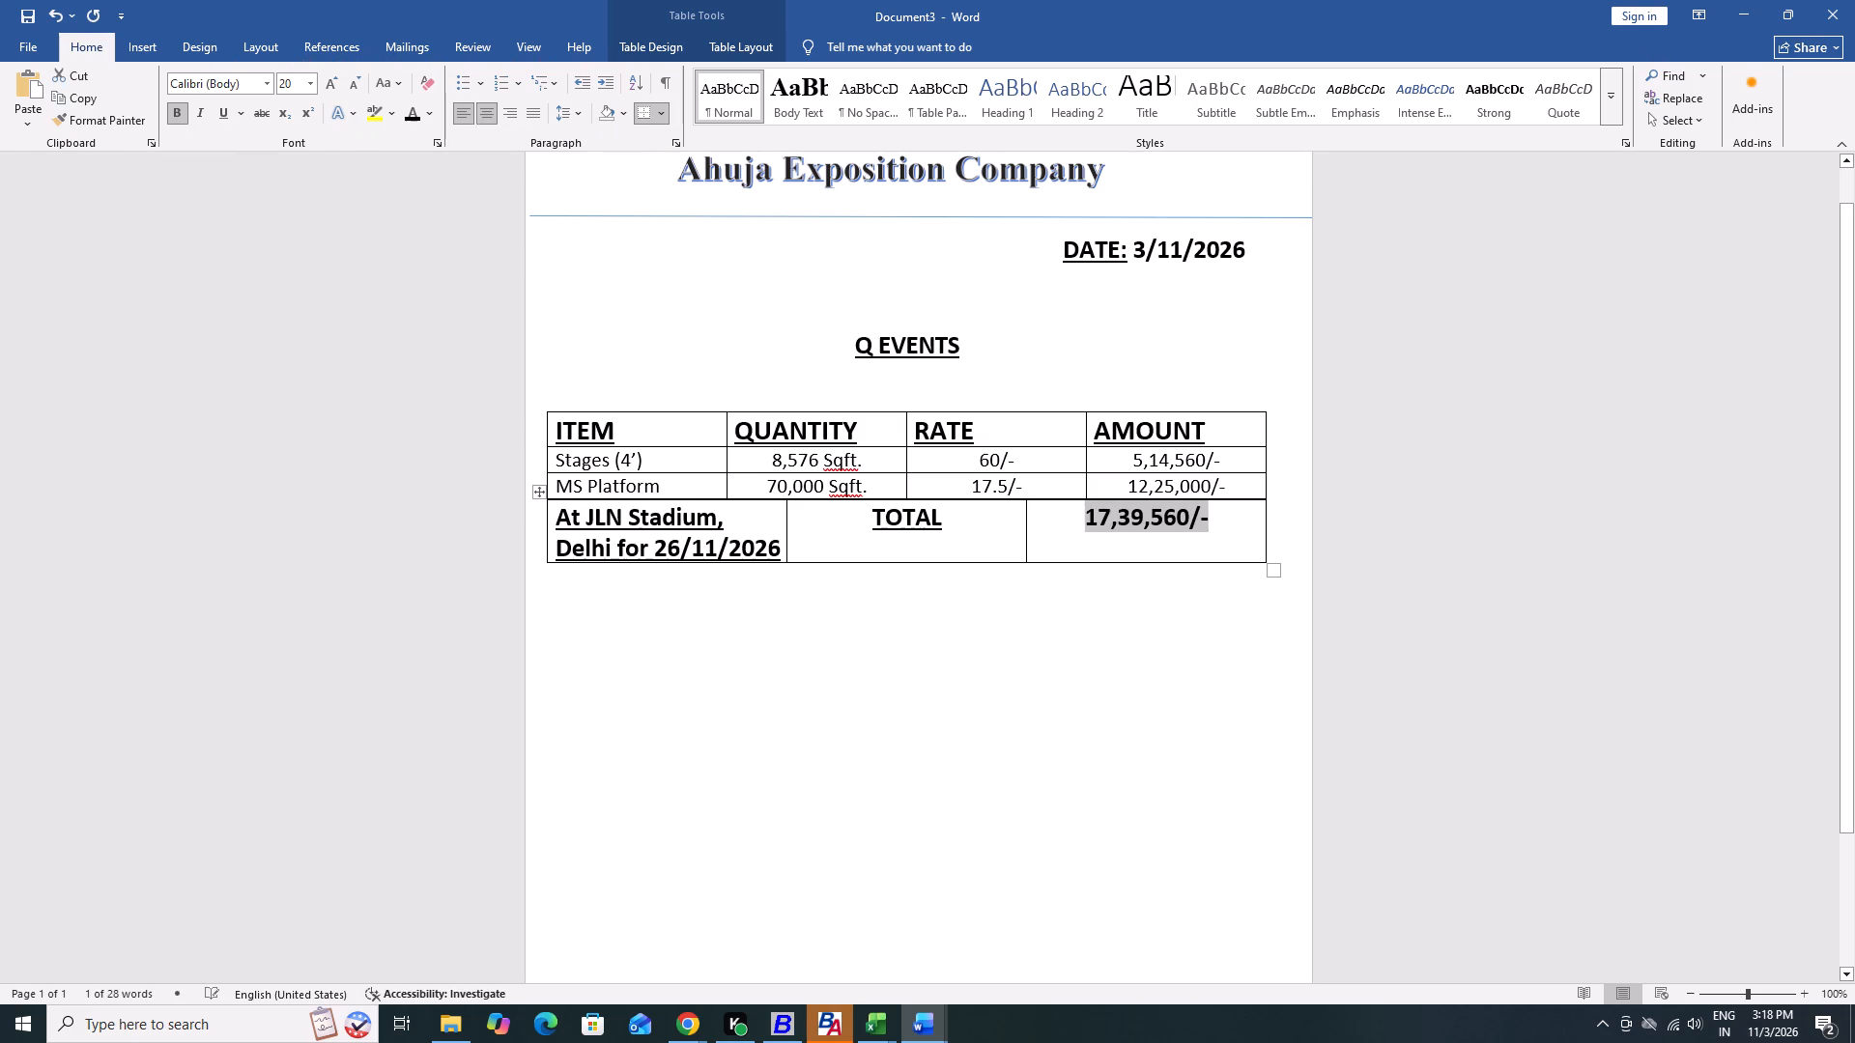
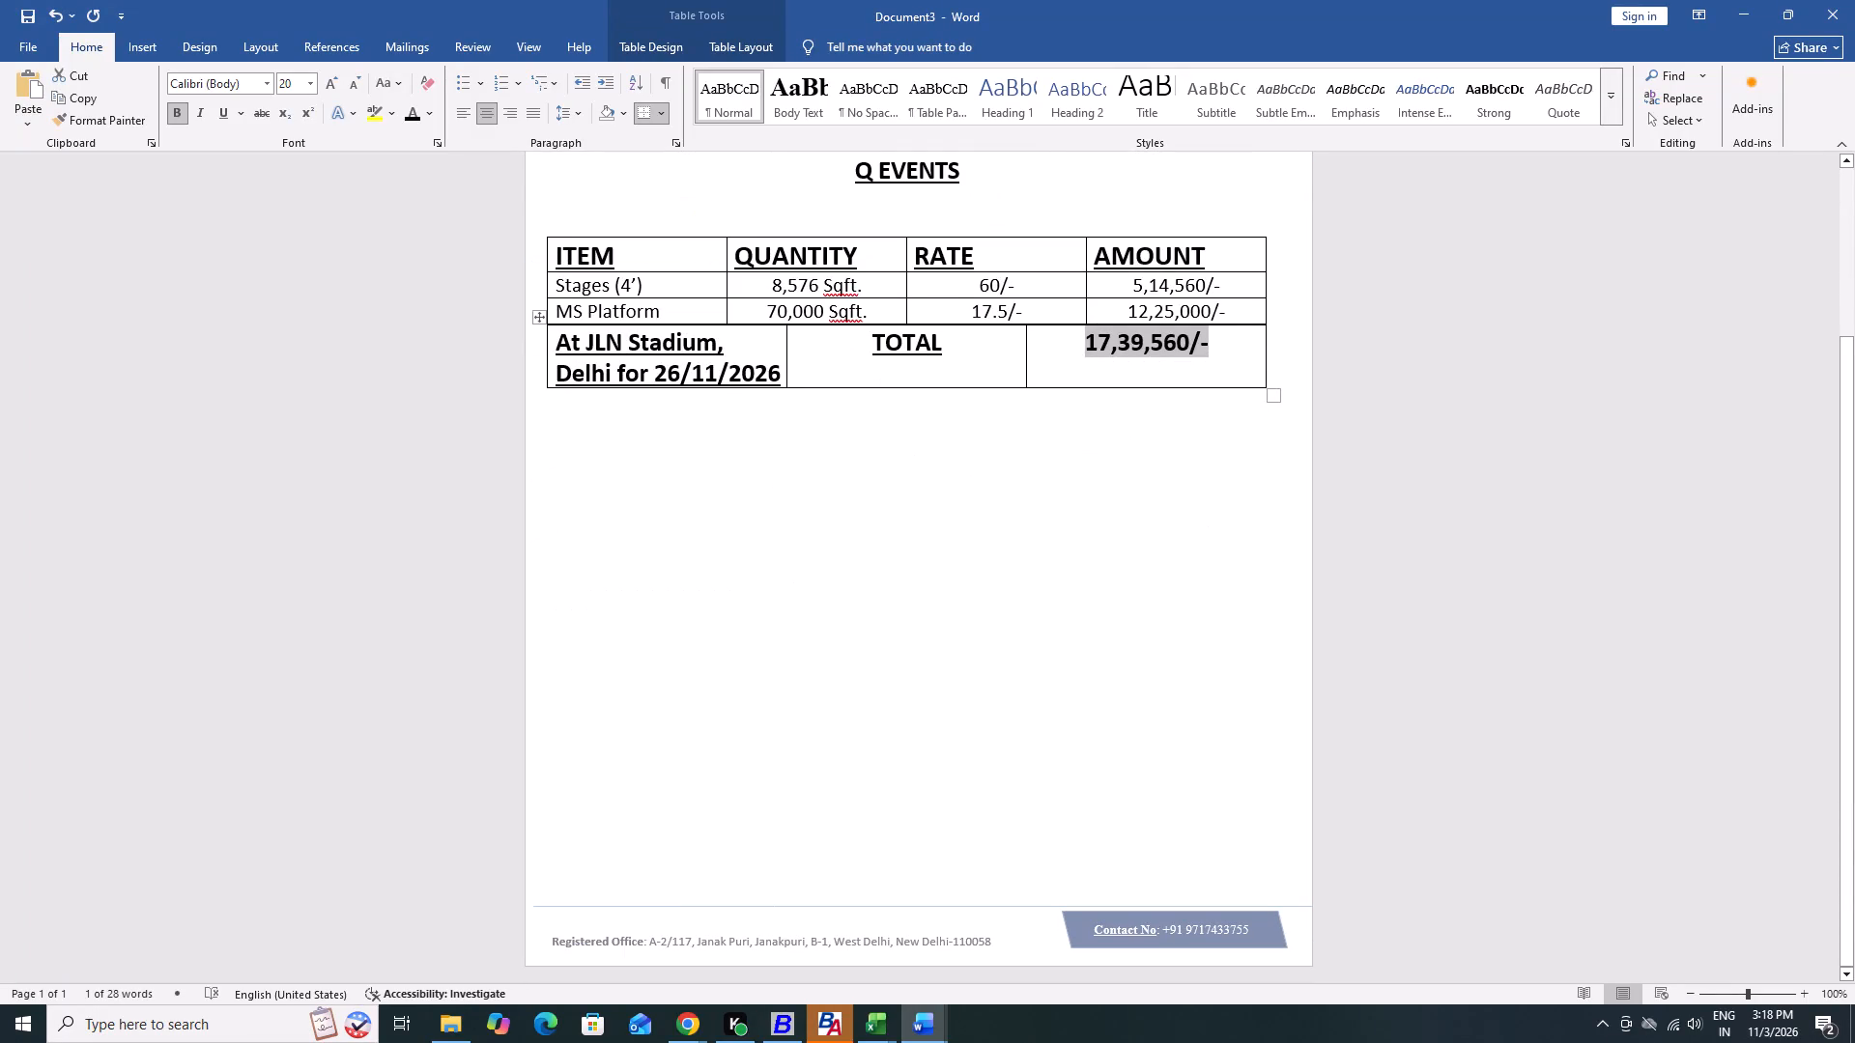
Save the quotation to the Desktop as a Word document, keeping the suggested file name DATE1.
{"action": "key", "text": "ctrl+s"}
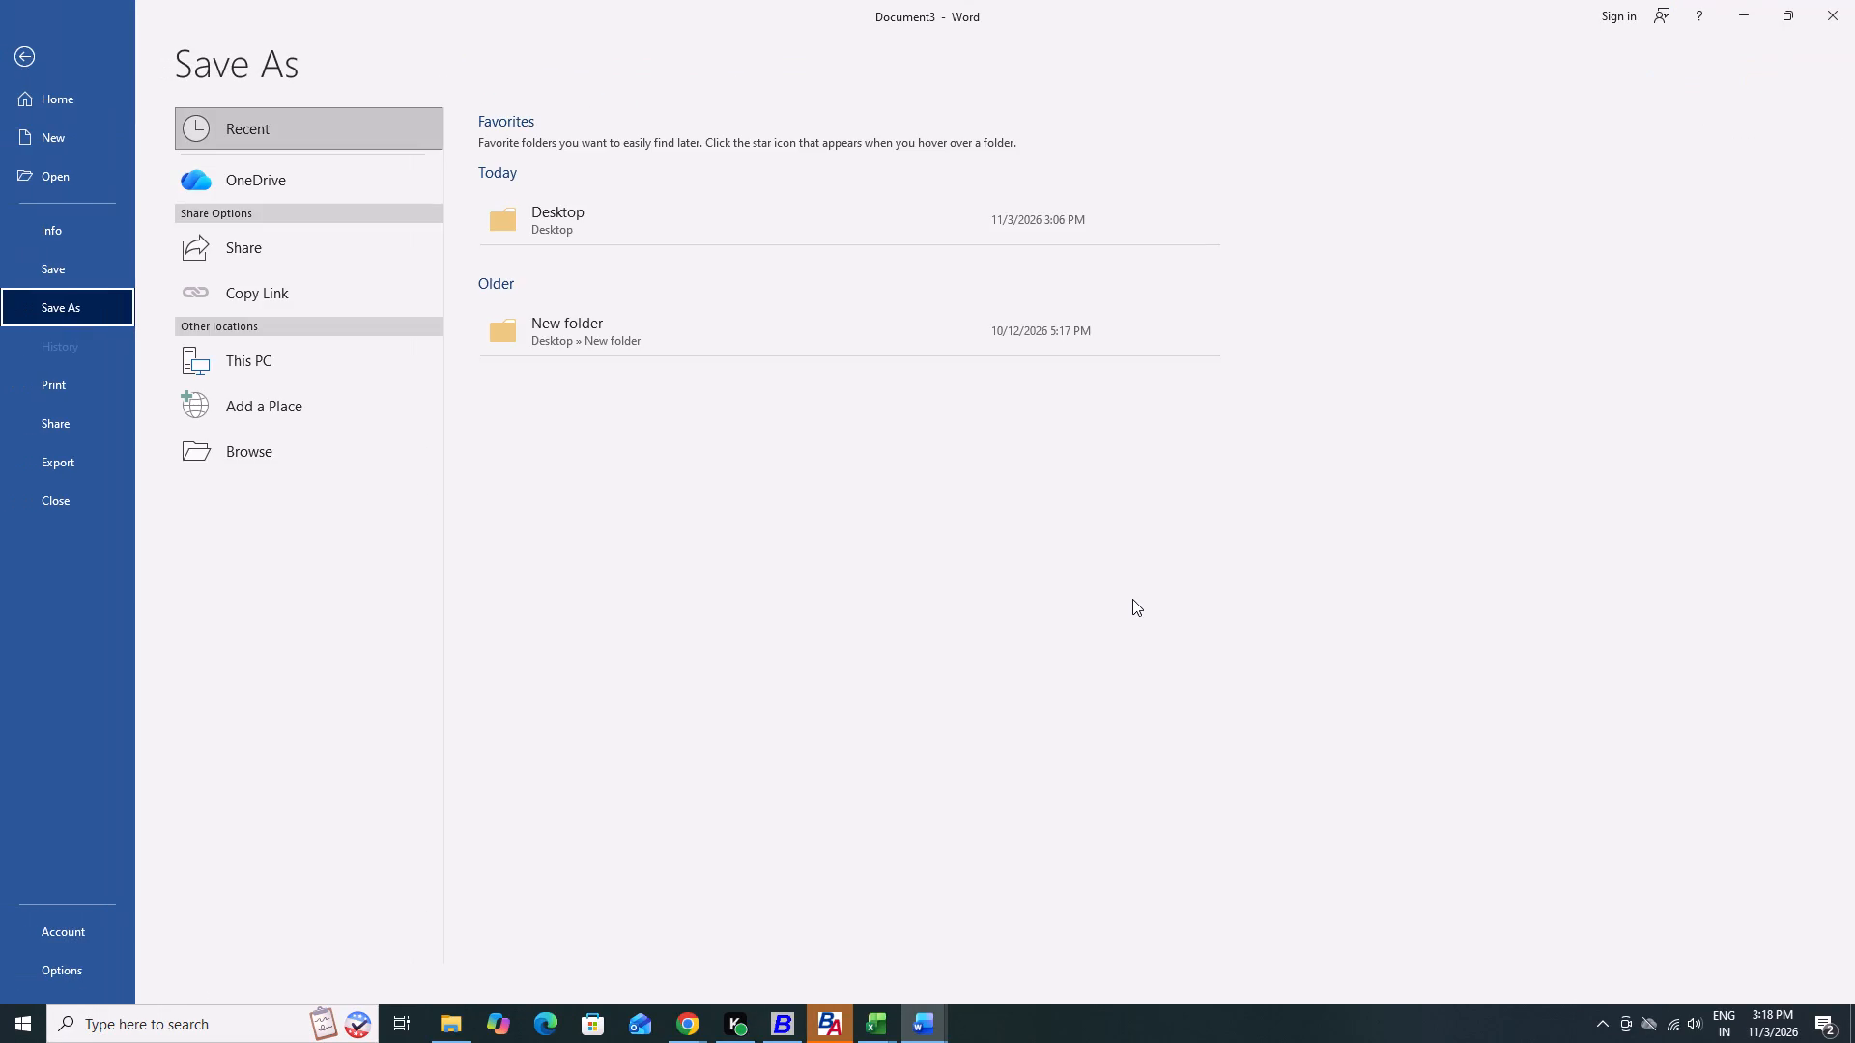
{"action": "left_click", "coordinate": [617, 228]}
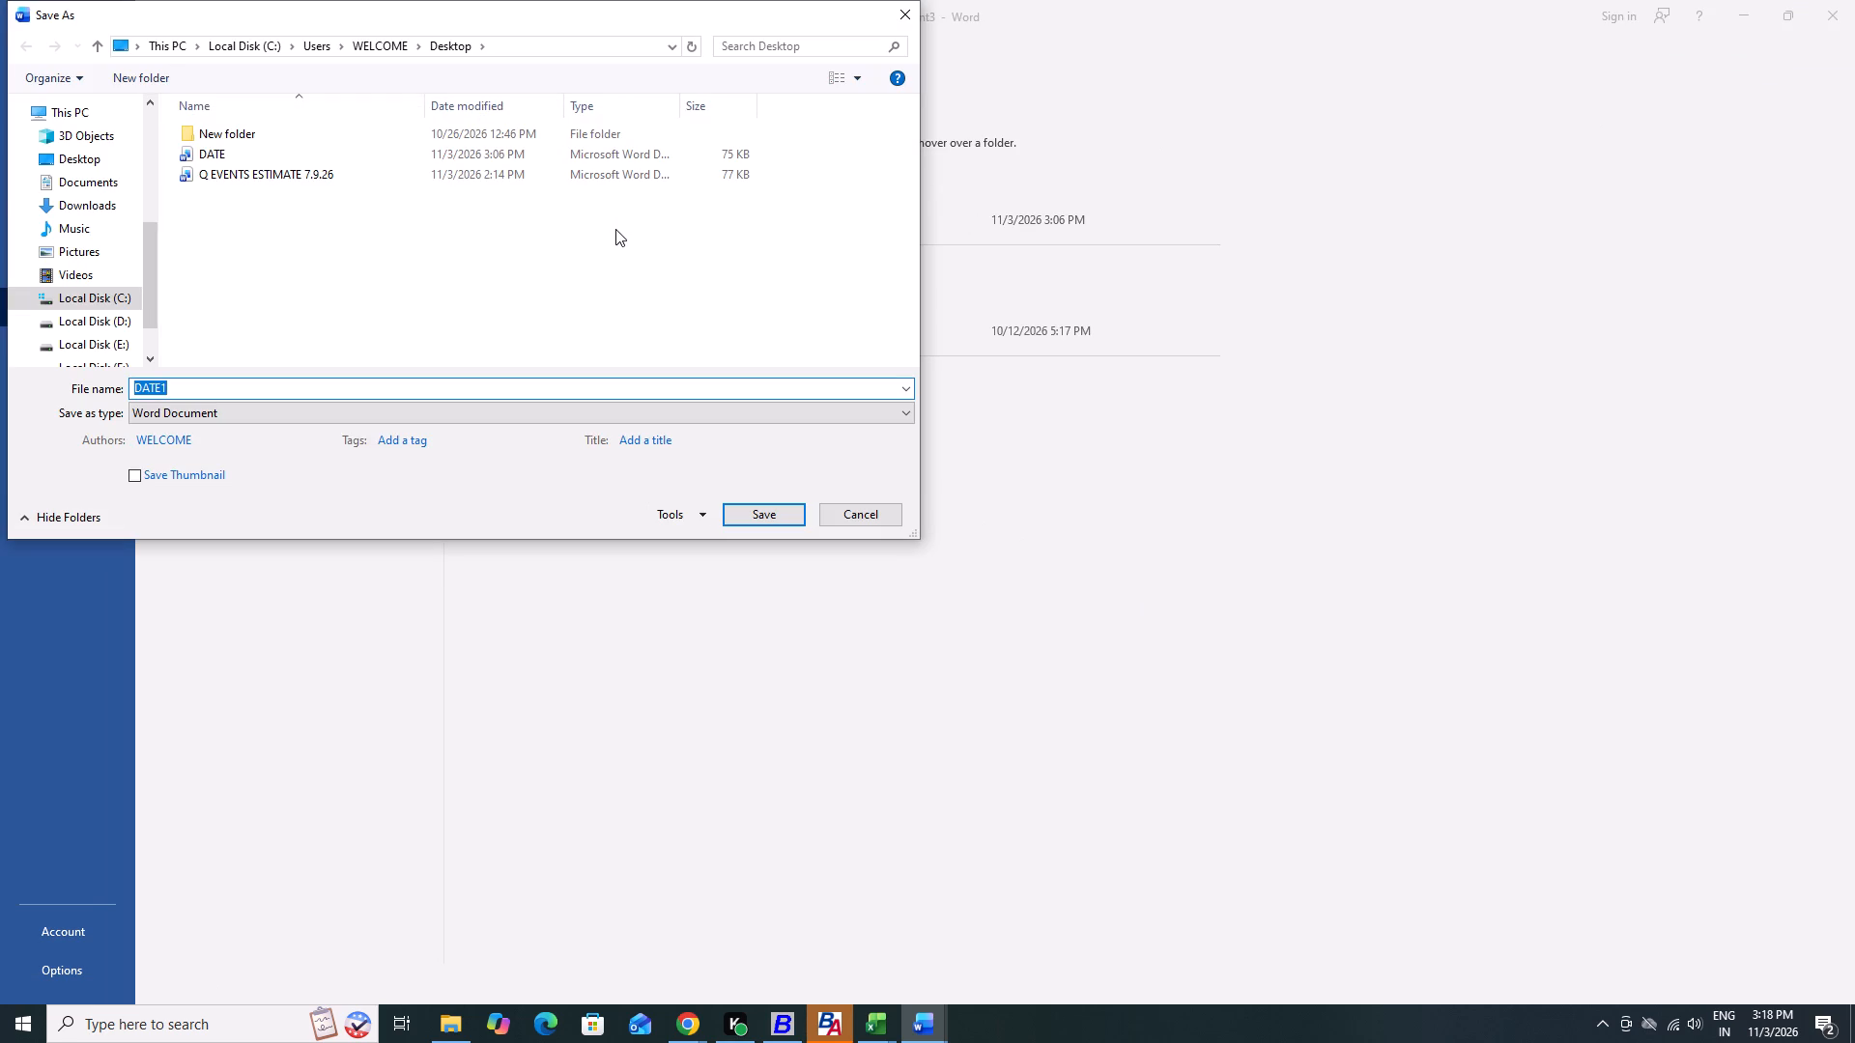
{"action": "left_click", "coordinate": [727, 518]}
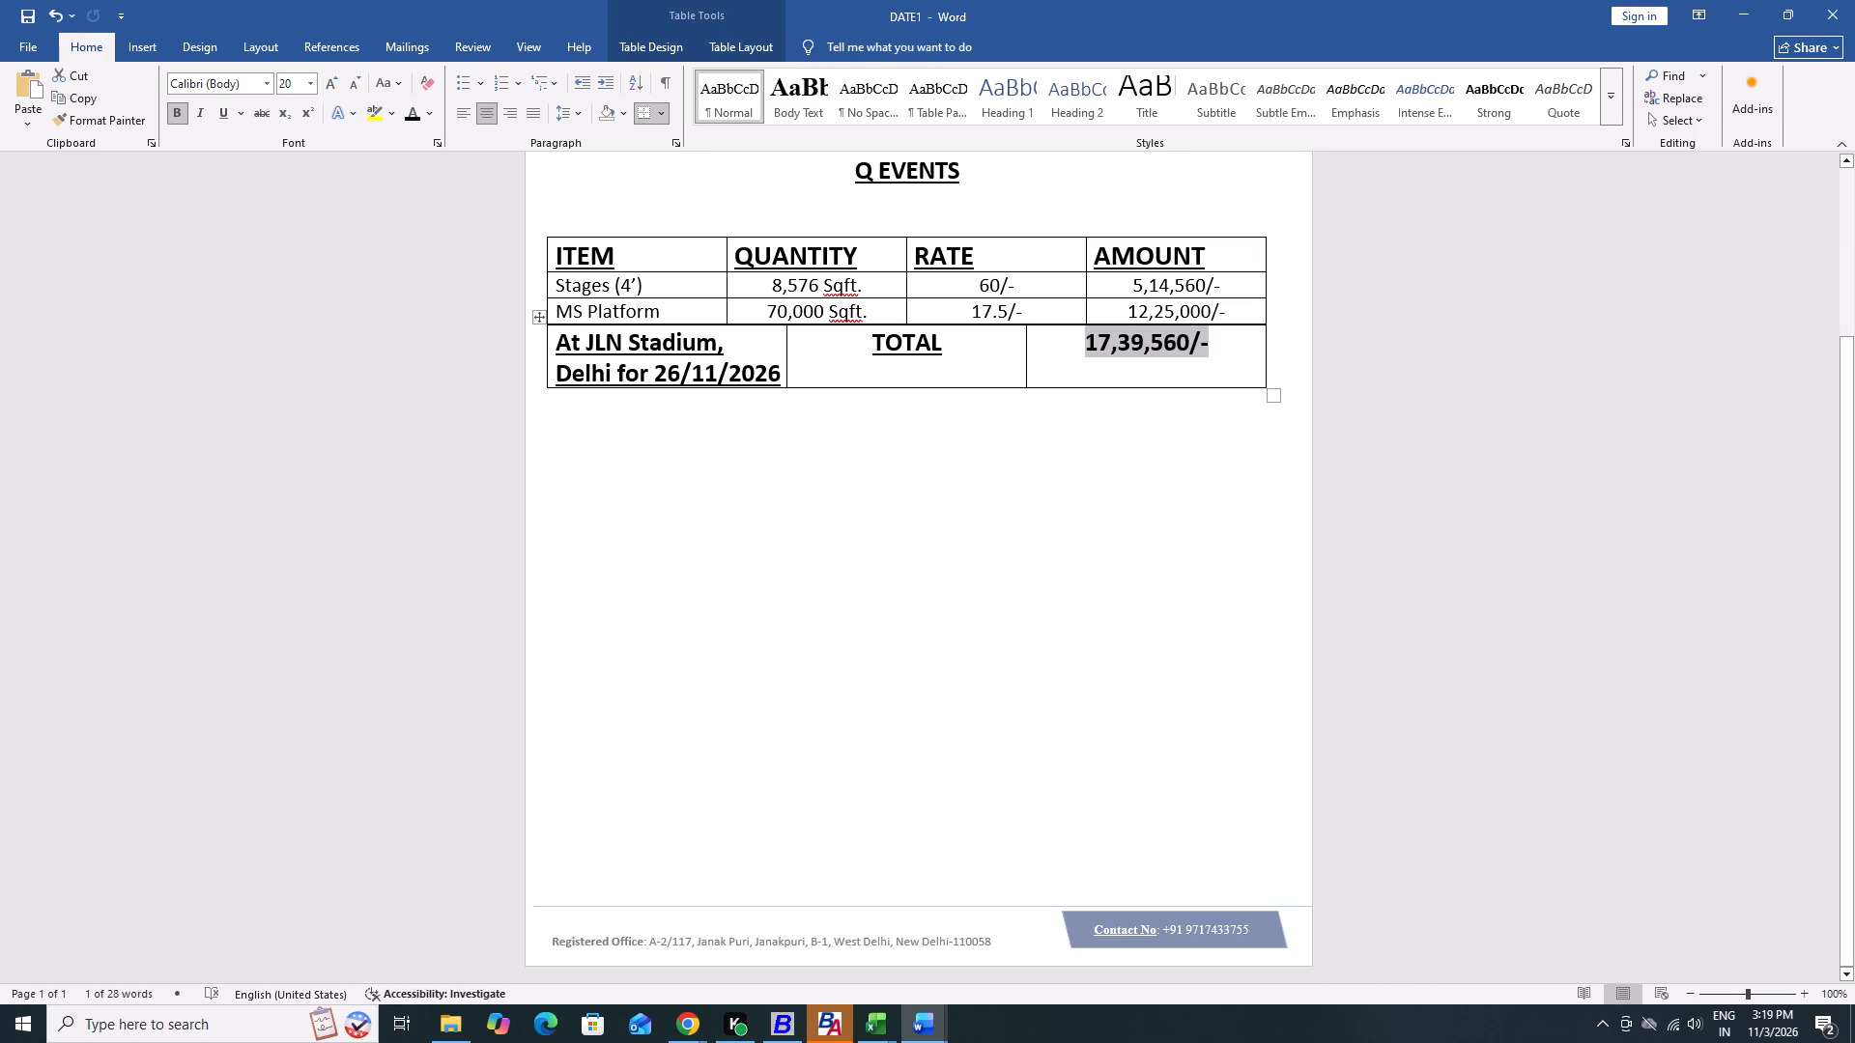
Switch from the quotation to the WhatsApp window in Google Chrome.
{"action": "key", "text": "alt+Tab"}
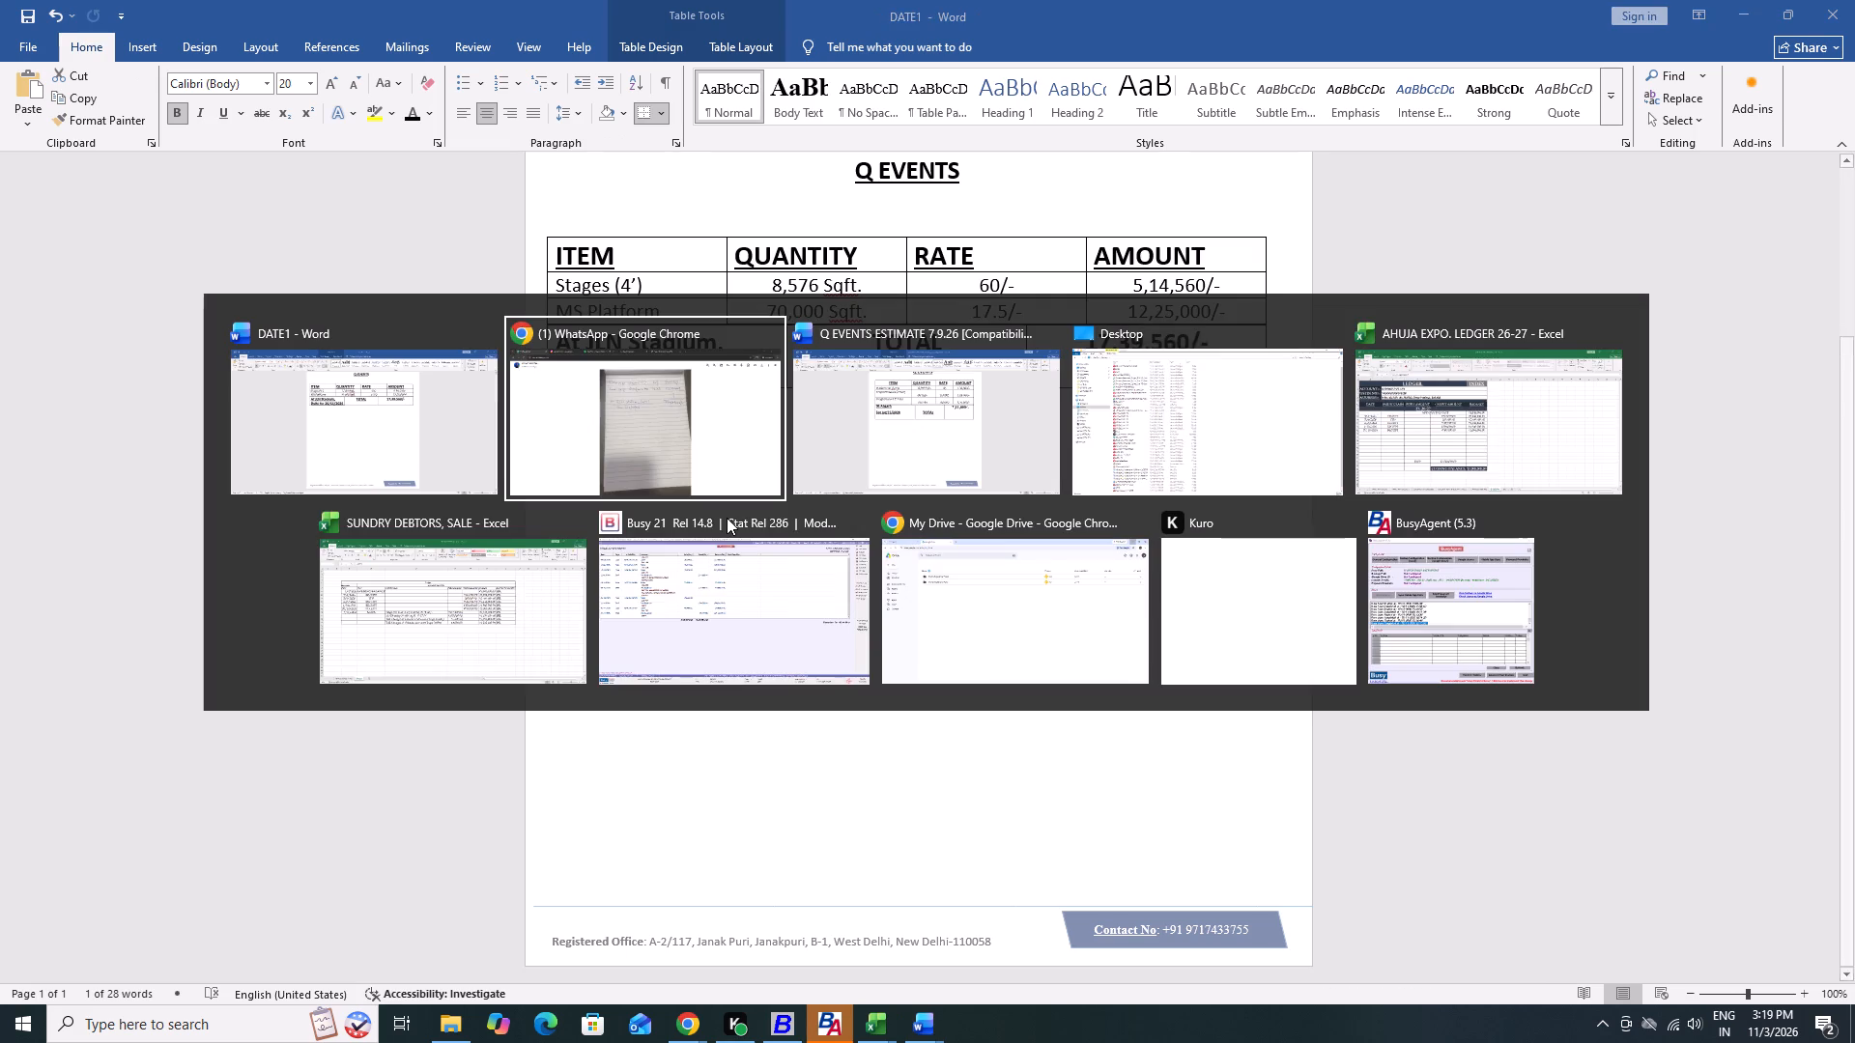